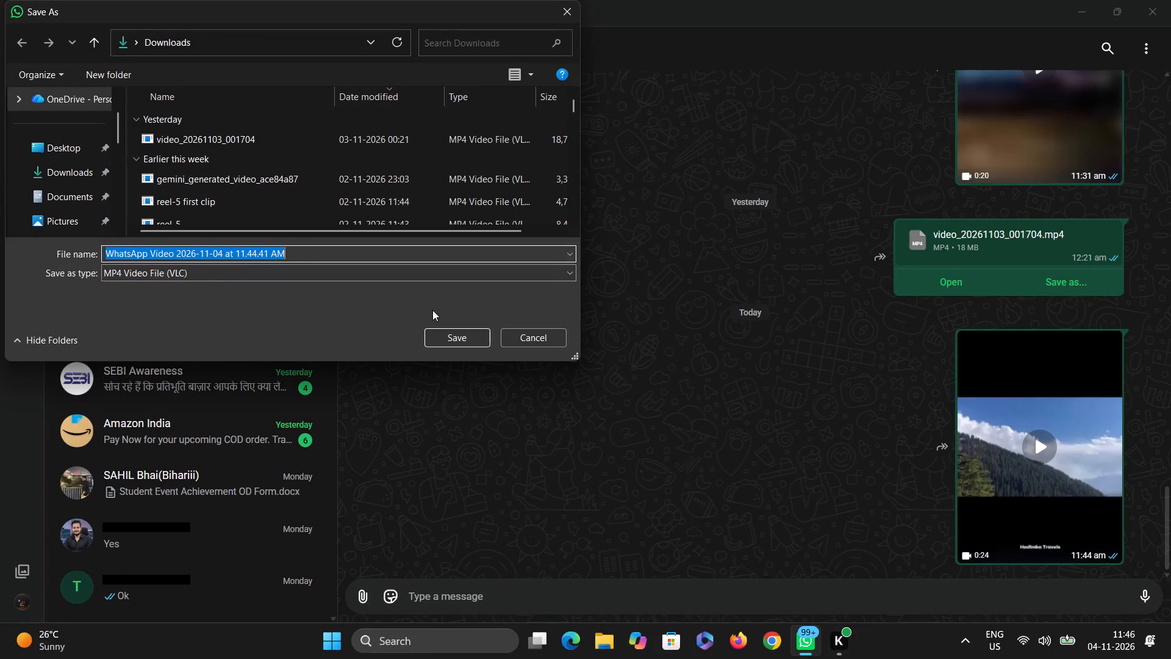
Replace the suggested file name of the WhatsApp video being saved to Downloads with "nov 1".
key("BackSpace")
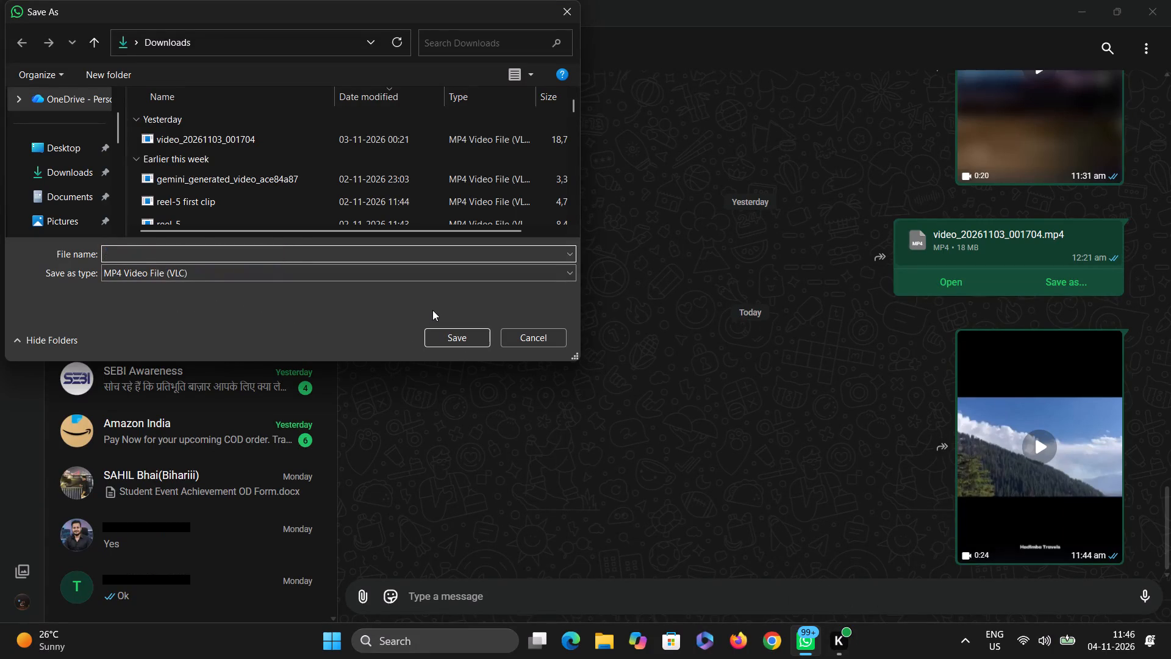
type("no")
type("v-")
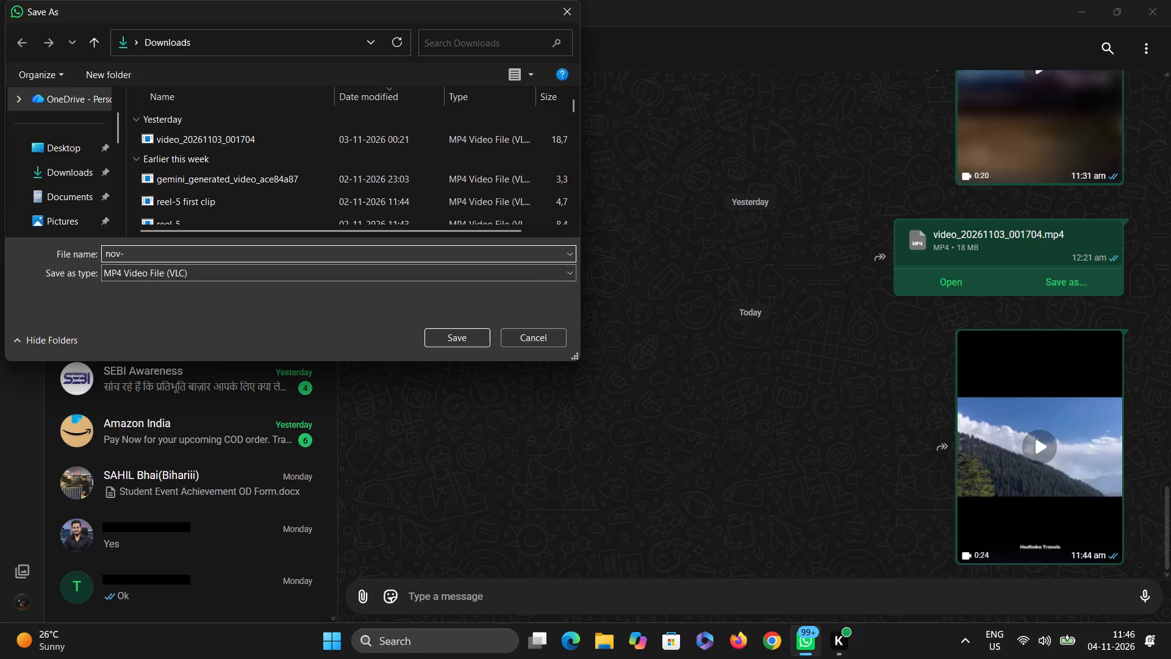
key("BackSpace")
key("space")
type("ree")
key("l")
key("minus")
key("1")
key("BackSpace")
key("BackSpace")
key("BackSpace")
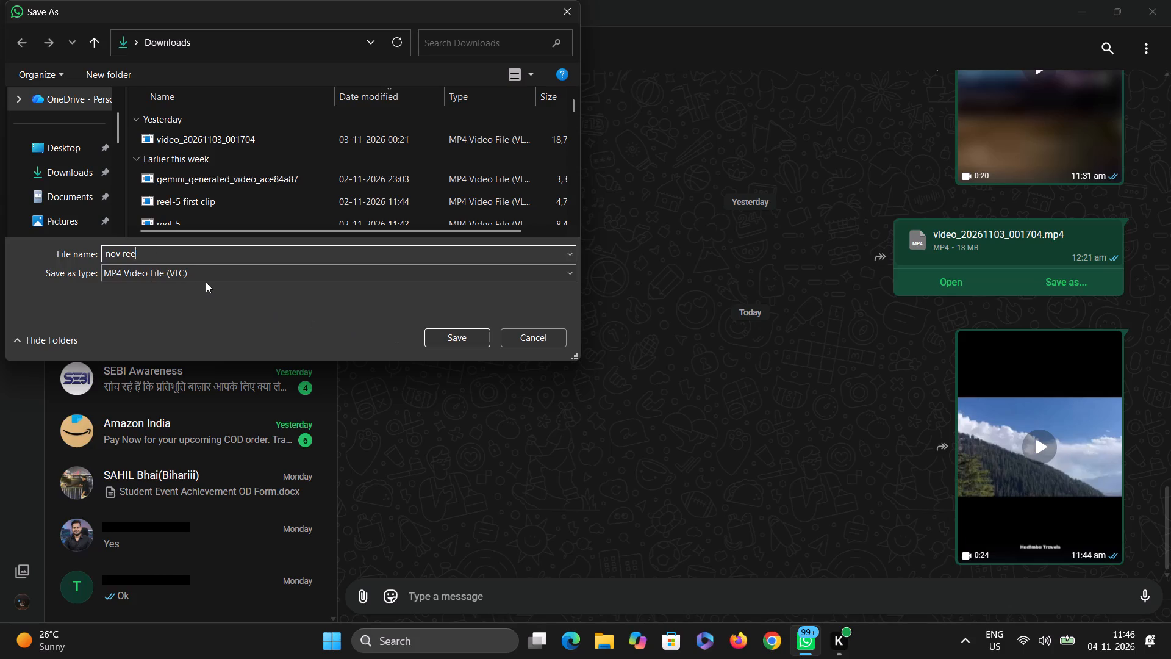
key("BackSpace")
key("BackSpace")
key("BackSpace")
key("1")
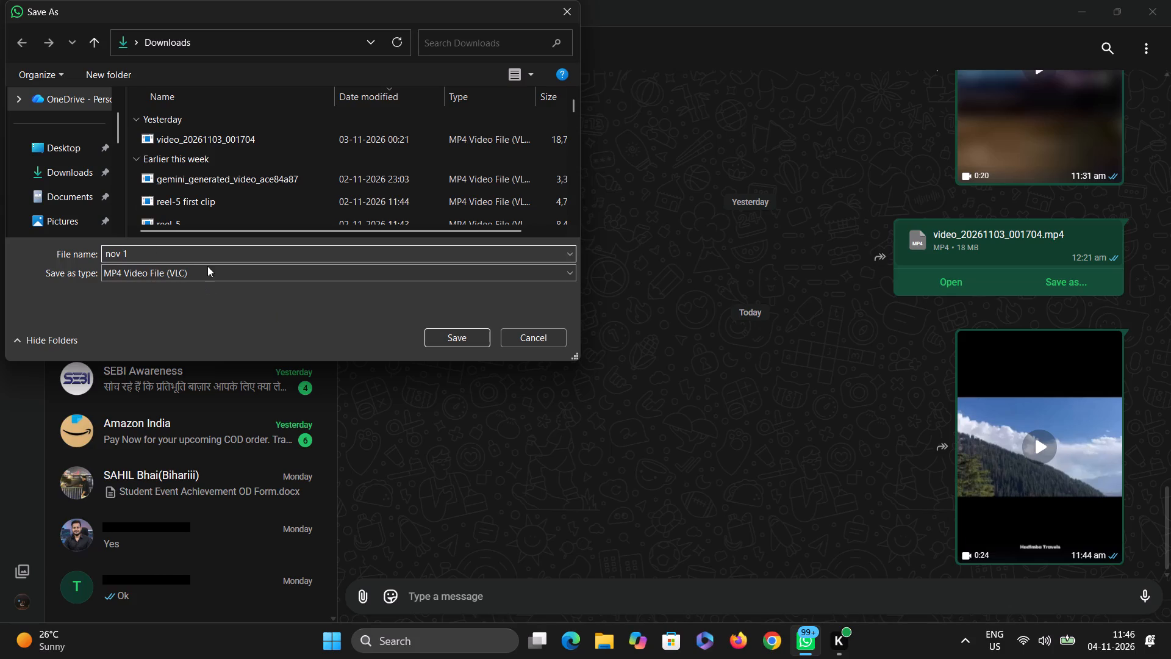
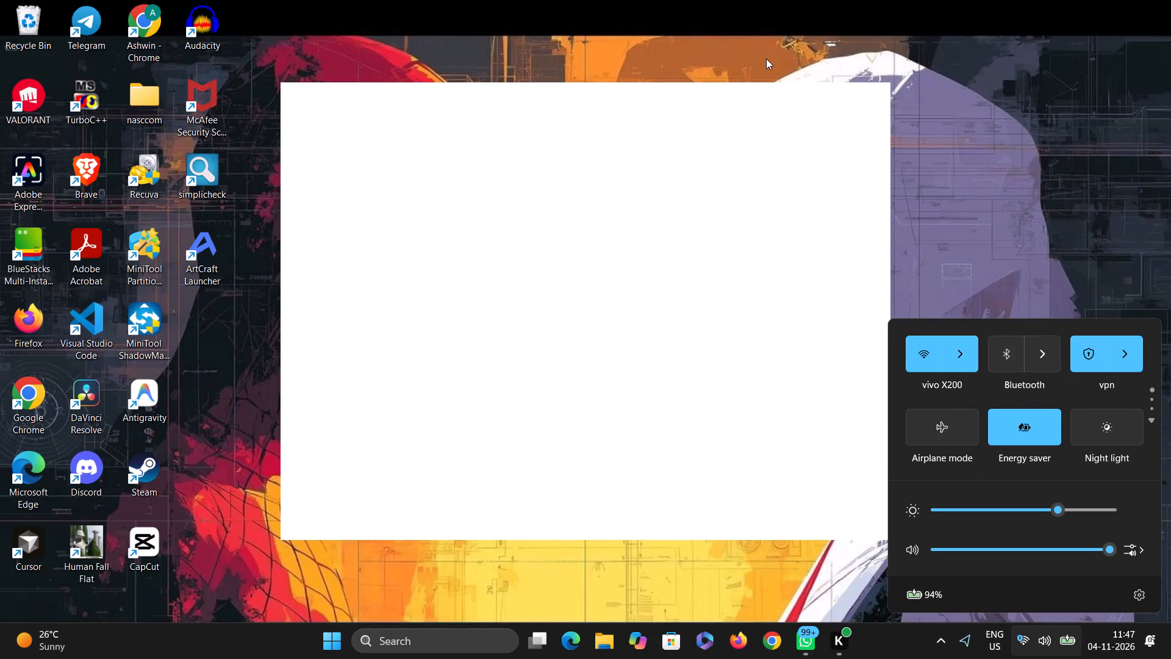
Launch the CapCut video editor from the desktop.
double_click(139, 542)
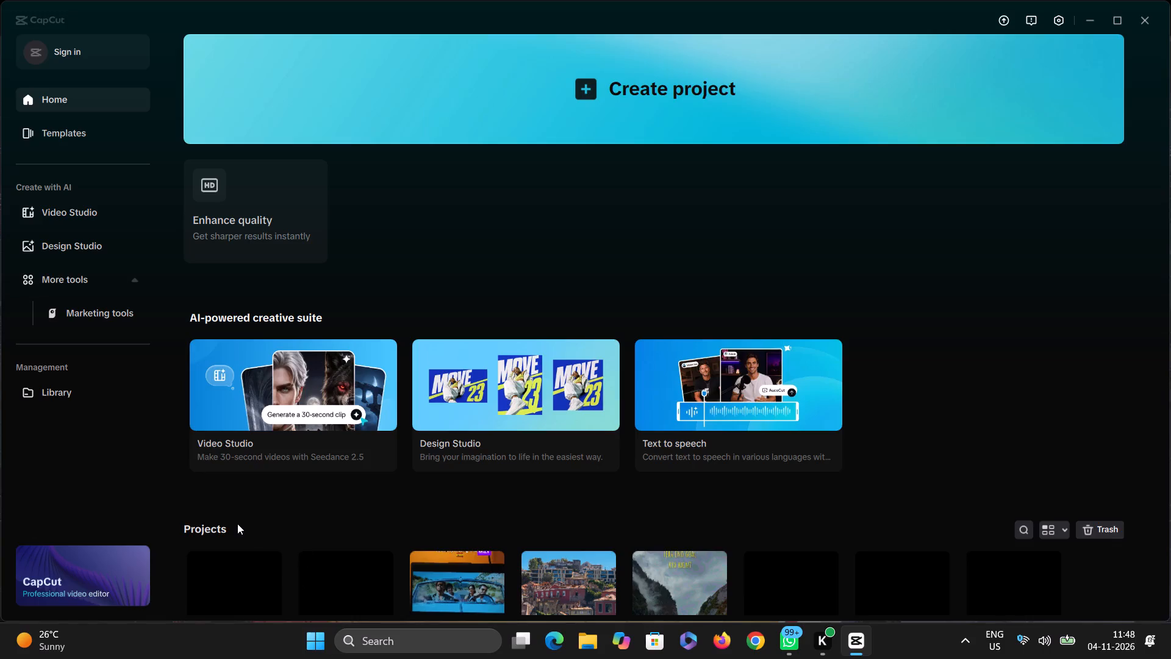
Open the existing project 1027 from the Projects list.
scroll(356, 504, "down", 4)
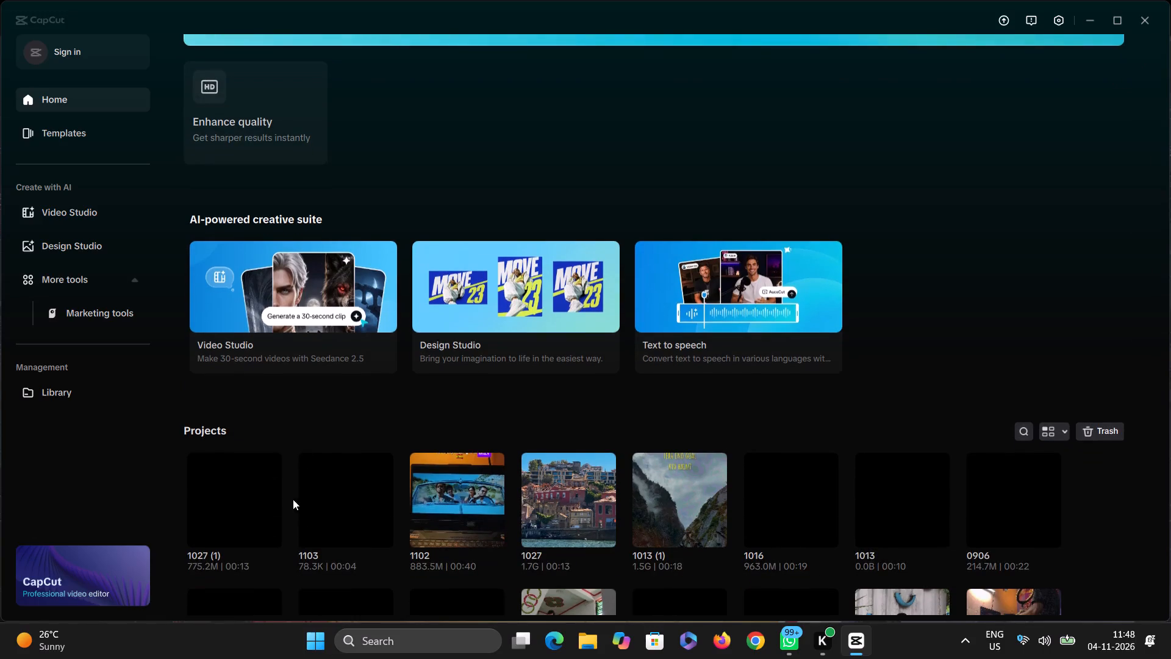
left_click(545, 476)
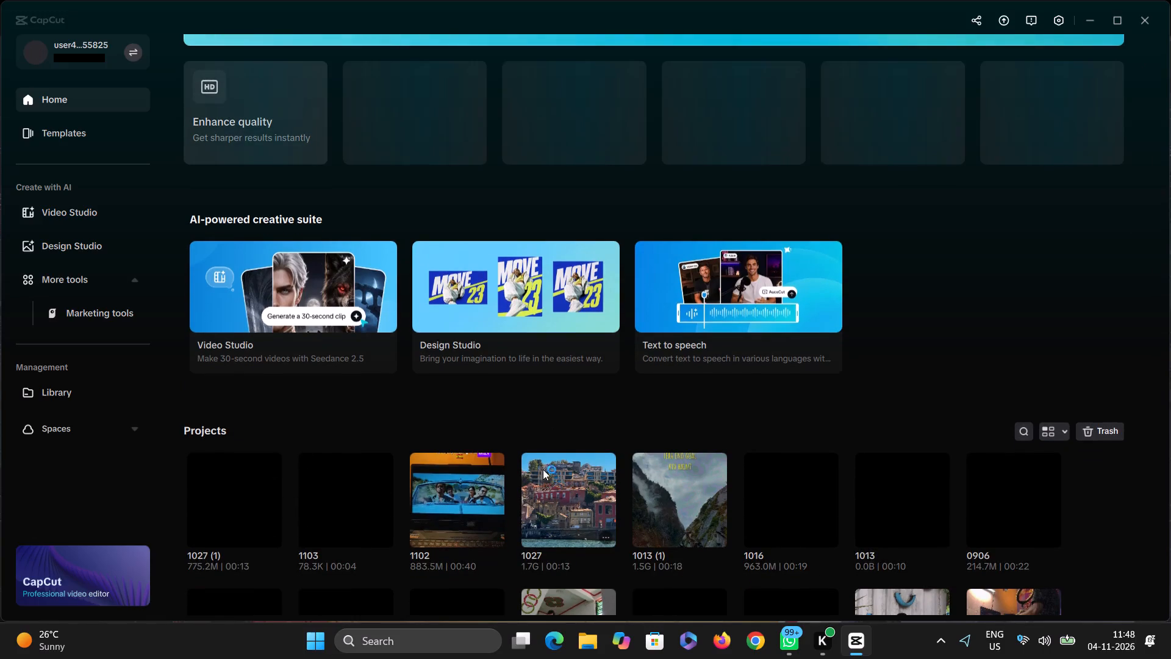
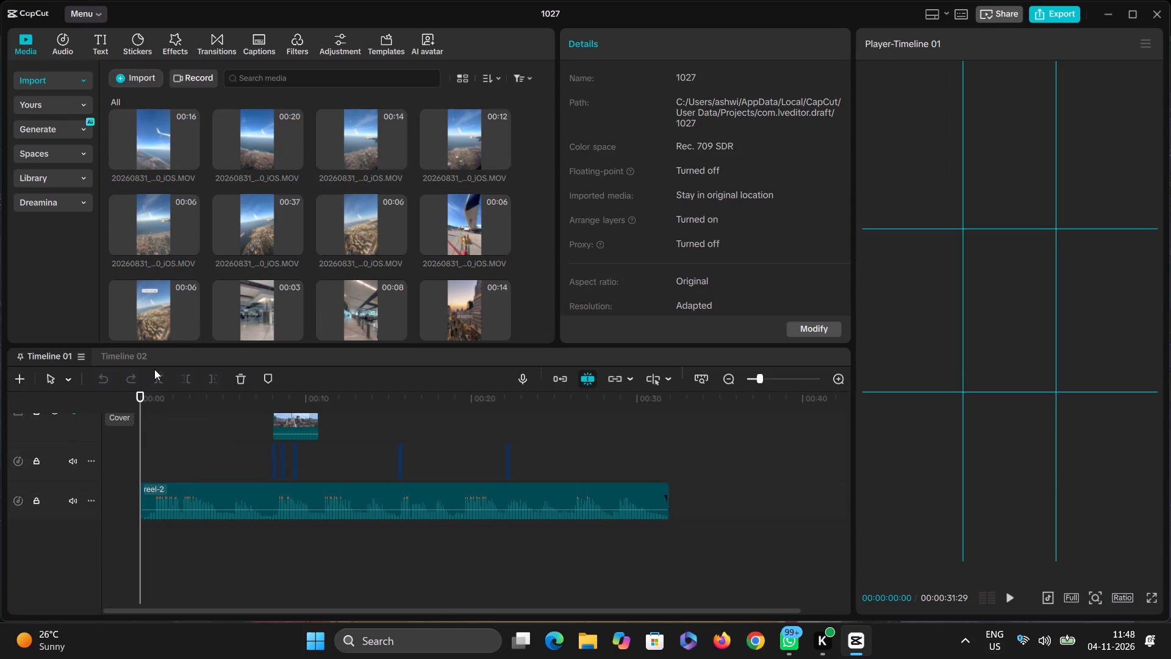
Play the opening seconds of Timeline 01 and browse through the imported media clips.
key("space")
key("space")
key("space")
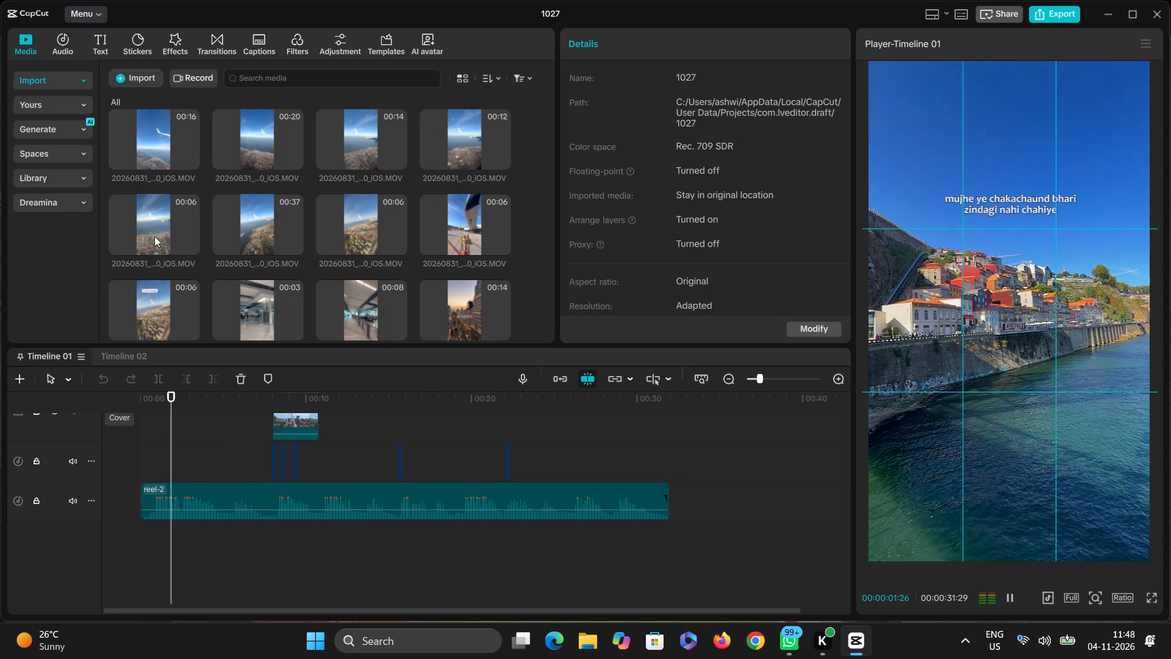
key("space")
scroll(204, 247, "down", 10)
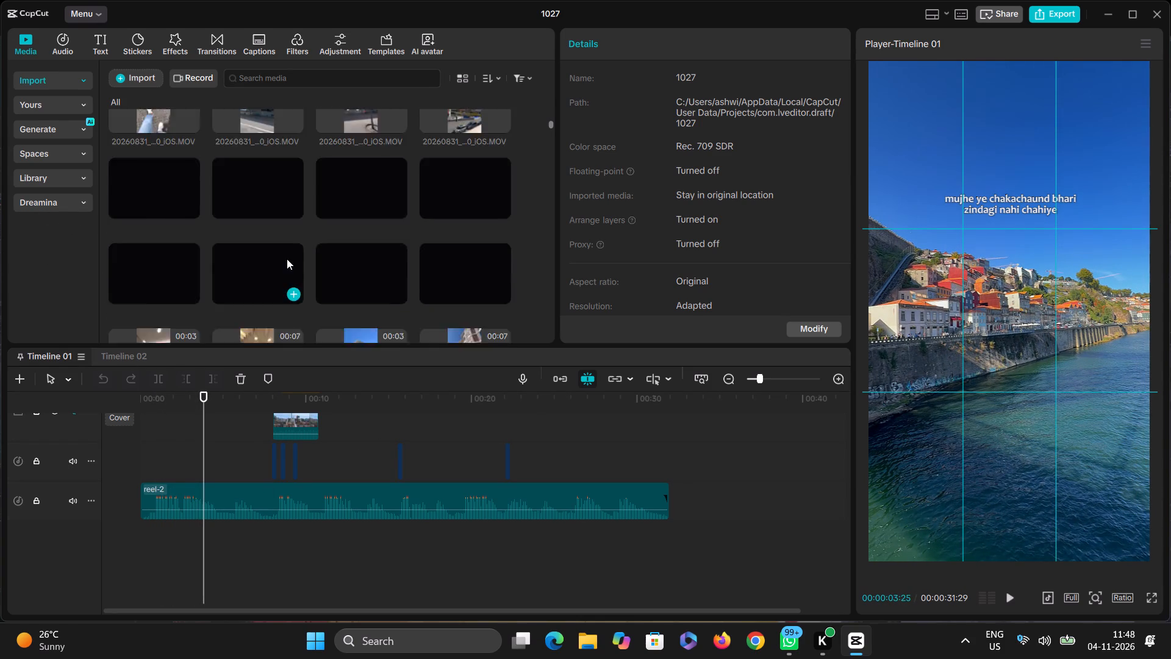
scroll(287, 259, "down", 20)
scroll(287, 259, "down", 12)
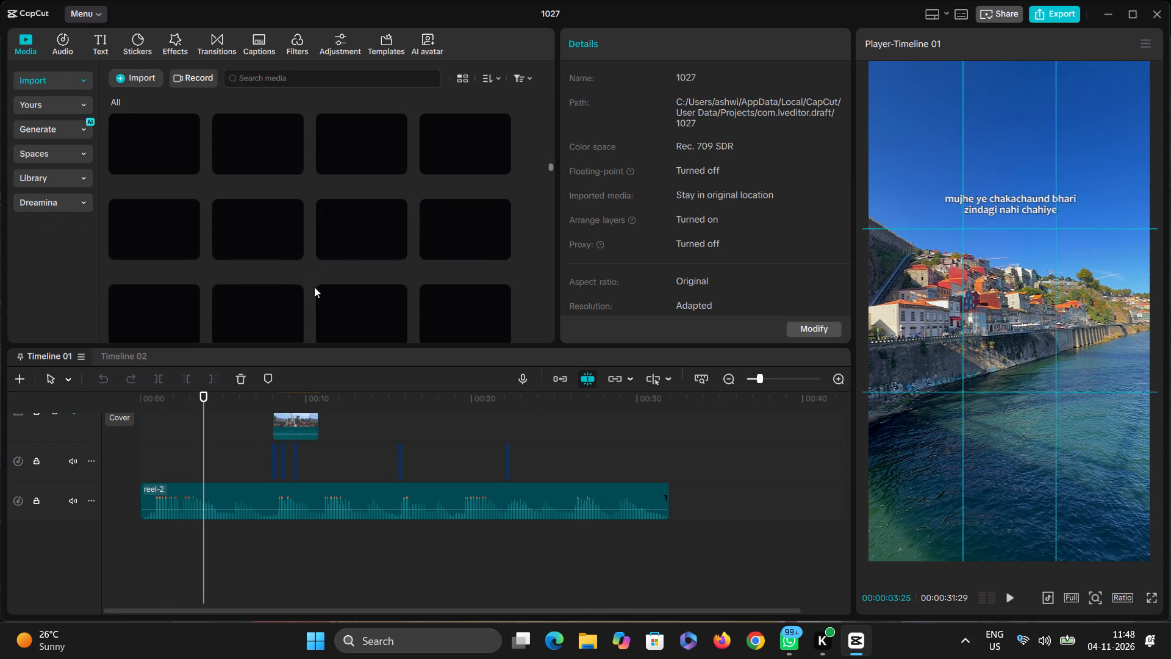
scroll(314, 287, "down", 6)
scroll(304, 286, "down", 20)
scroll(304, 286, "down", 2)
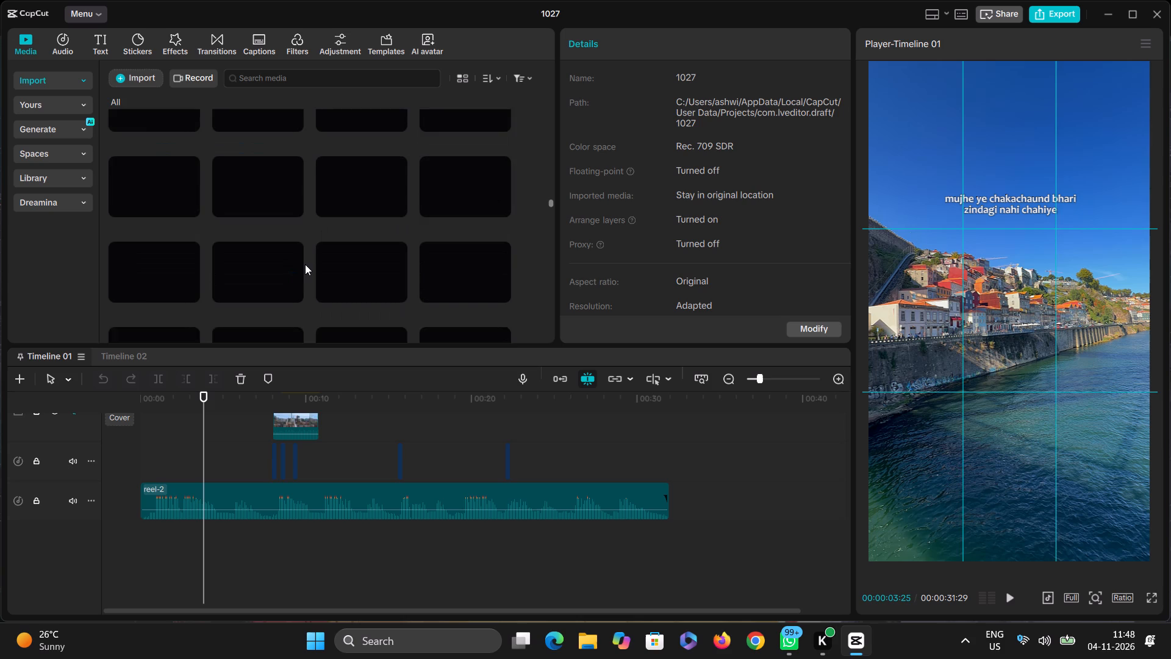
scroll(305, 264, "down", 3)
scroll(305, 264, "up", 2)
Enlarge the media library area by lowering its boundary with the timeline.
left_click_drag(362, 345, 373, 370)
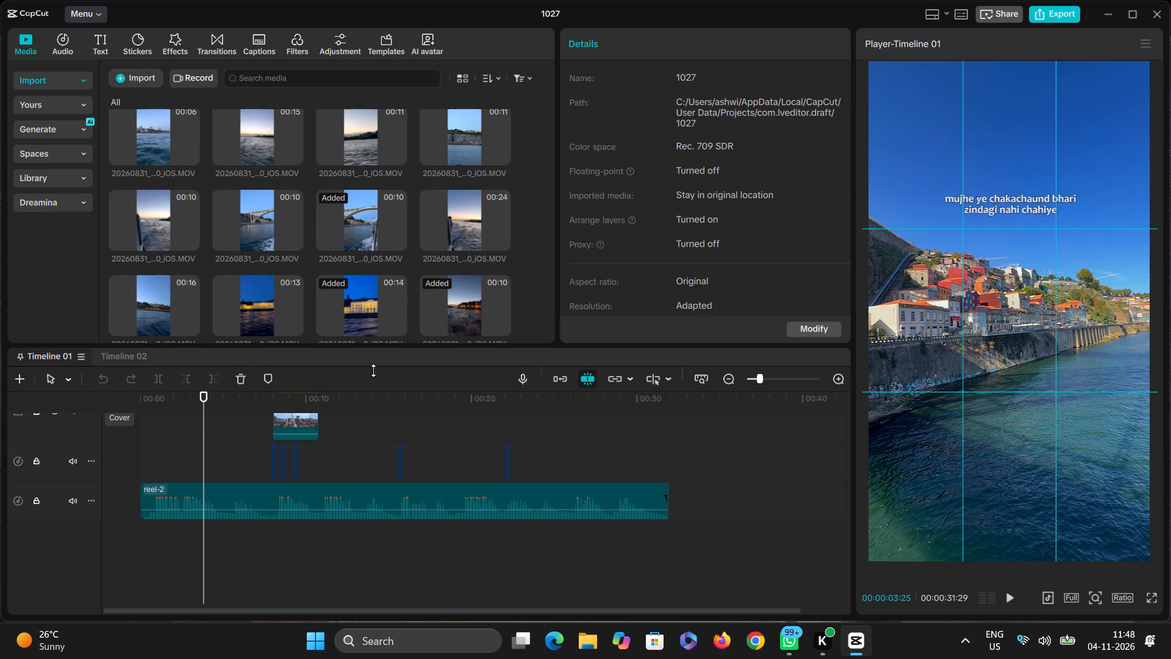
left_click_drag(373, 370, 371, 398)
scroll(90, 408, "down", 3)
Switch to Timeline 02, play it, and examine its text, filter, adjustment, video and audio tracks.
left_click(120, 409)
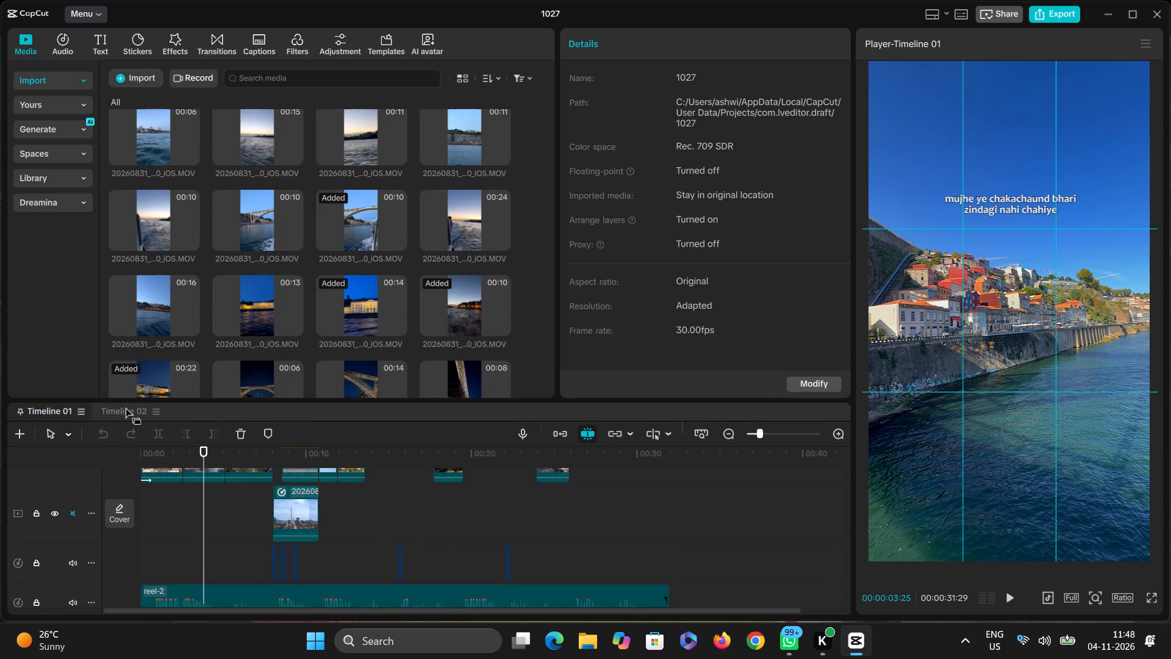
left_click(126, 409)
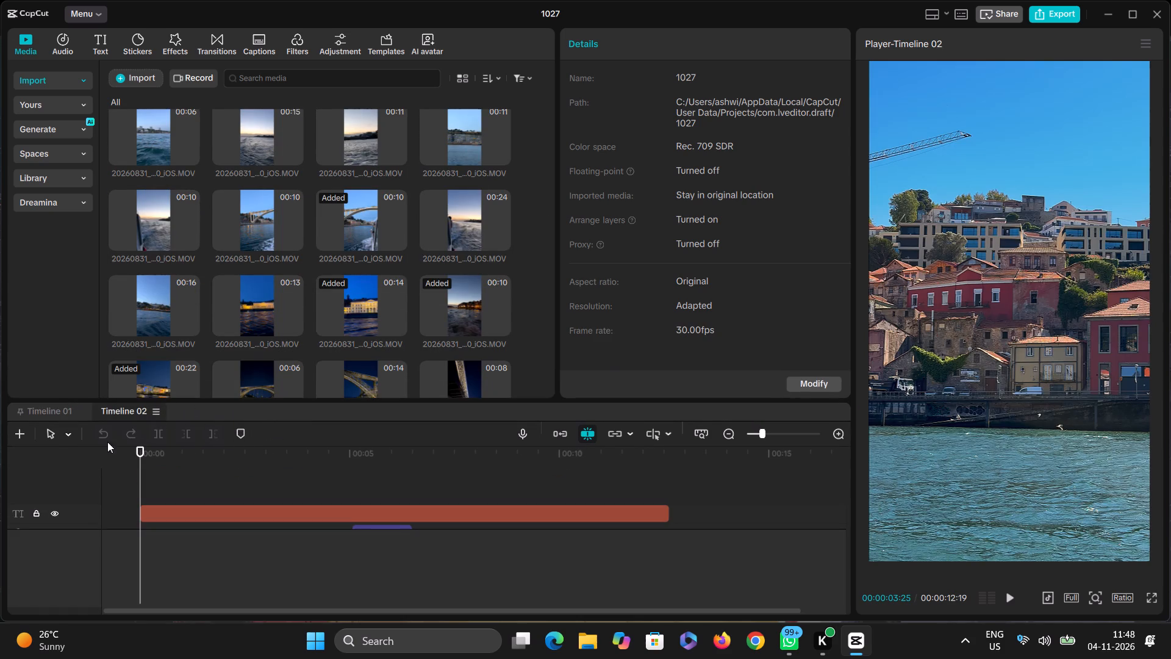
scroll(309, 474, "down", 3)
key("space")
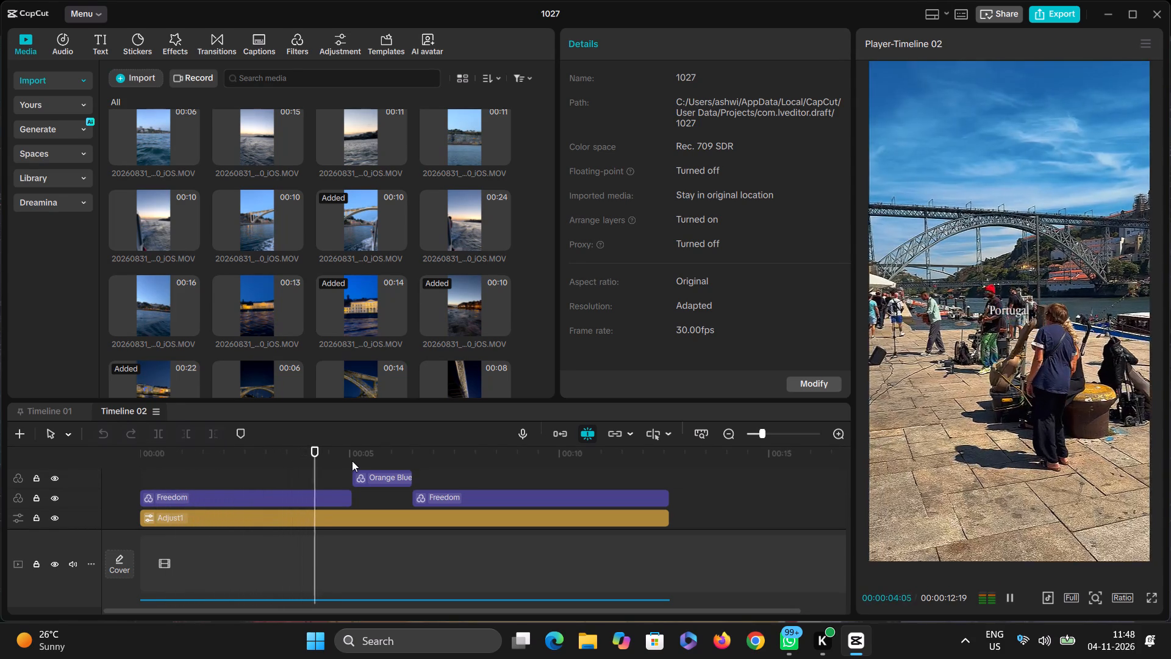
scroll(365, 461, "down", 4)
scroll(351, 519, "down", 10)
scroll(285, 530, "down", 1)
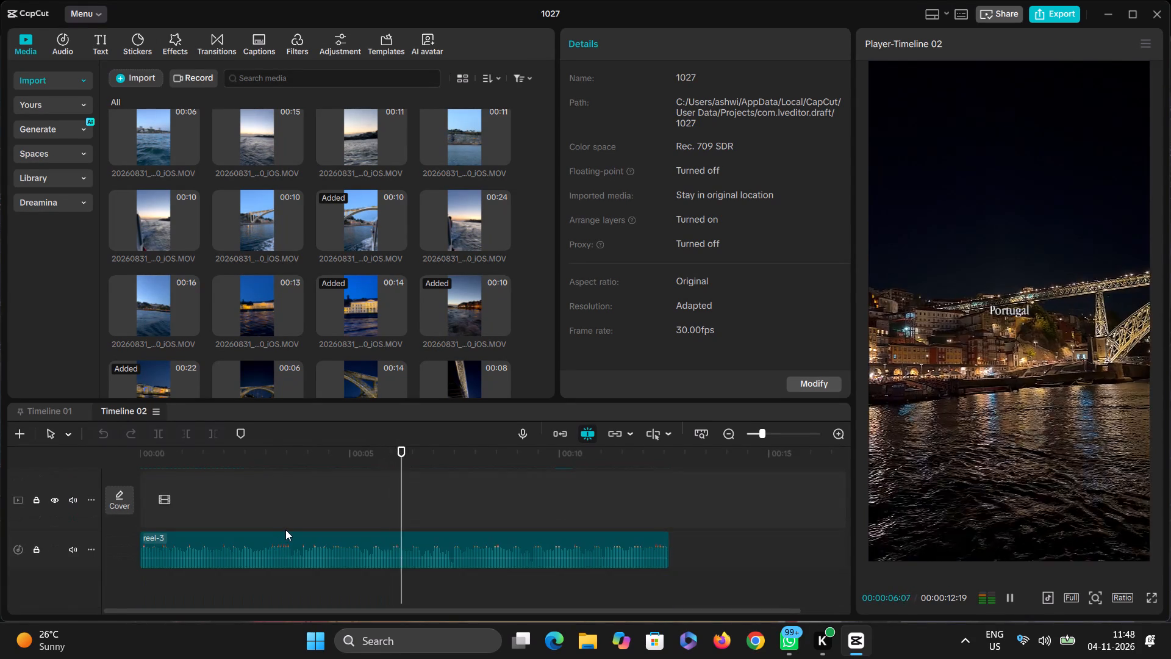
scroll(285, 530, "up", 5)
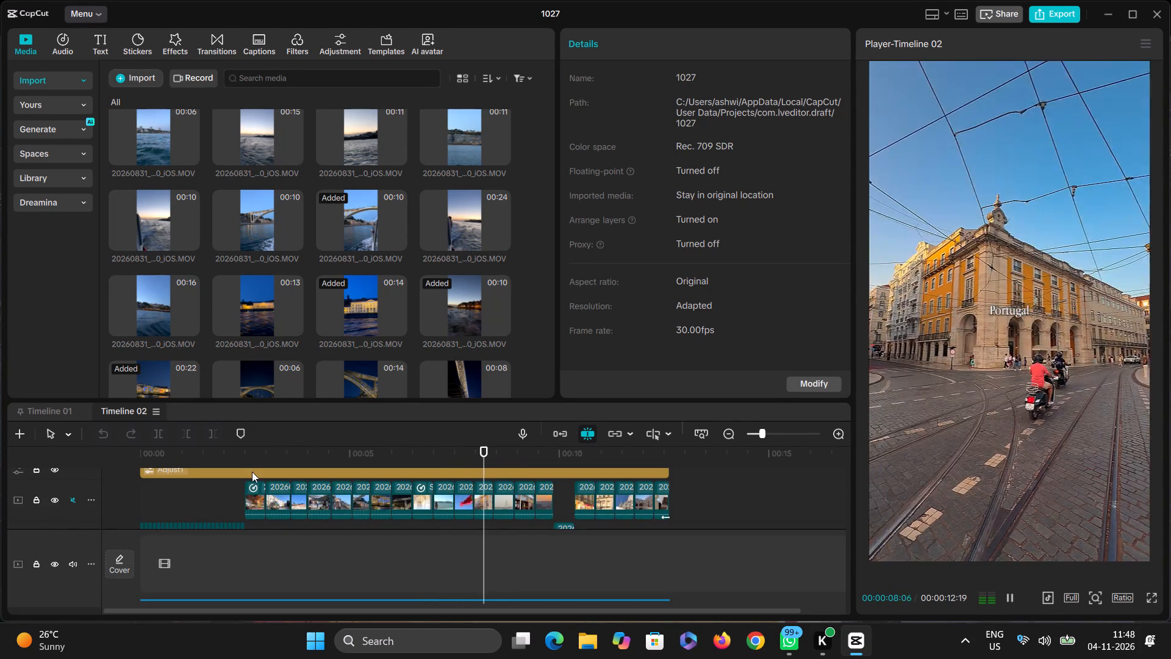
Replay Timeline 02 from the beginning to the end and check its closing clips.
left_click_drag(243, 452, 59, 453)
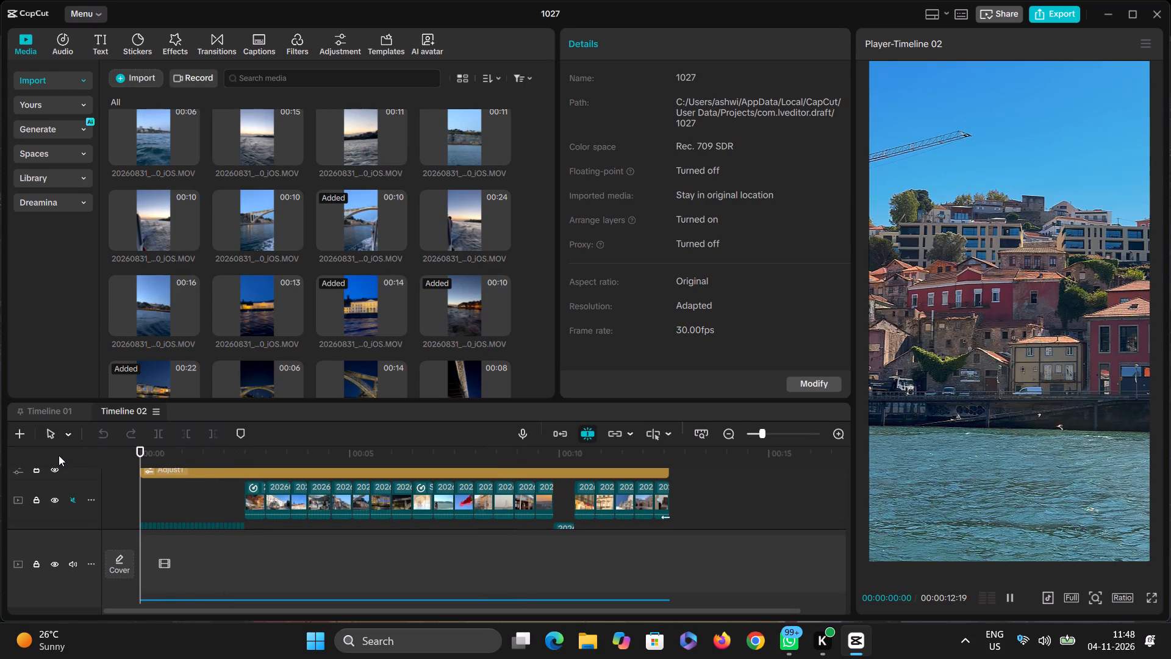
key("space")
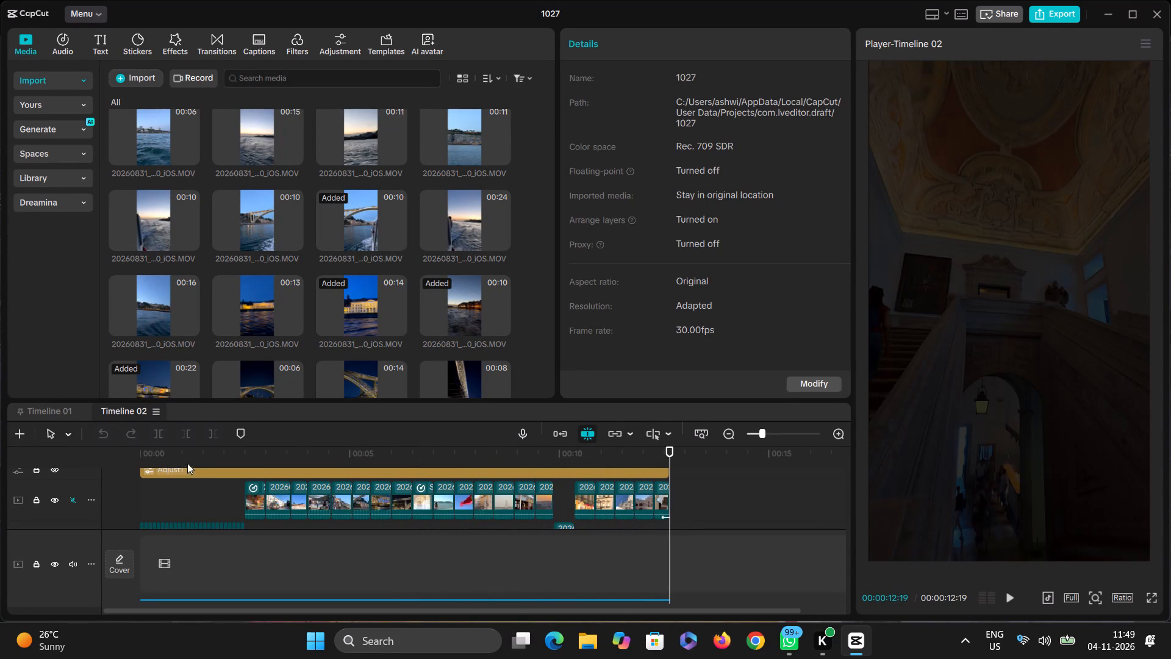
left_click_drag(193, 451, 63, 474)
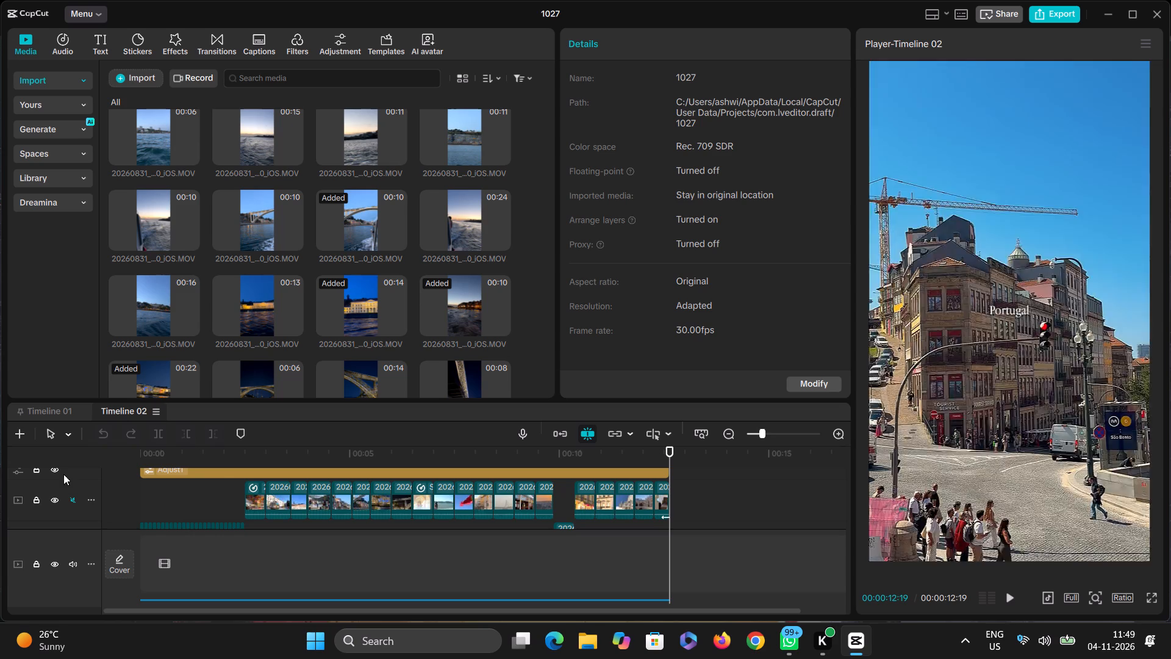
left_click_drag(63, 474, 665, 474)
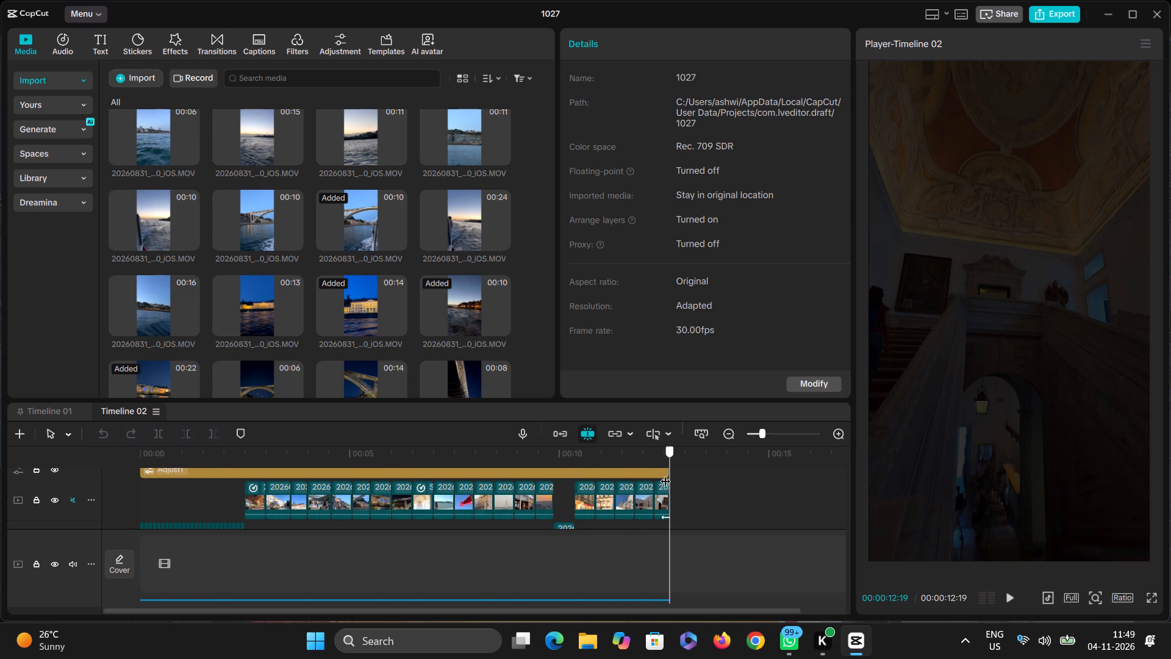
left_click_drag(665, 474, 648, 478)
key("space")
key("space")
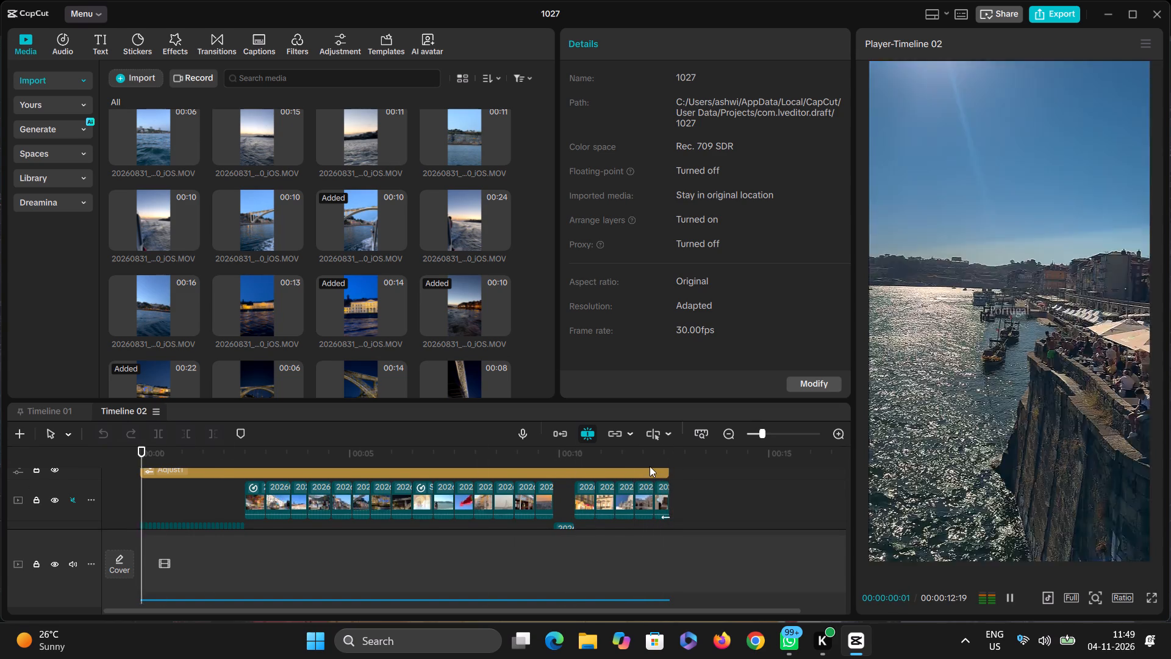
left_click(643, 455)
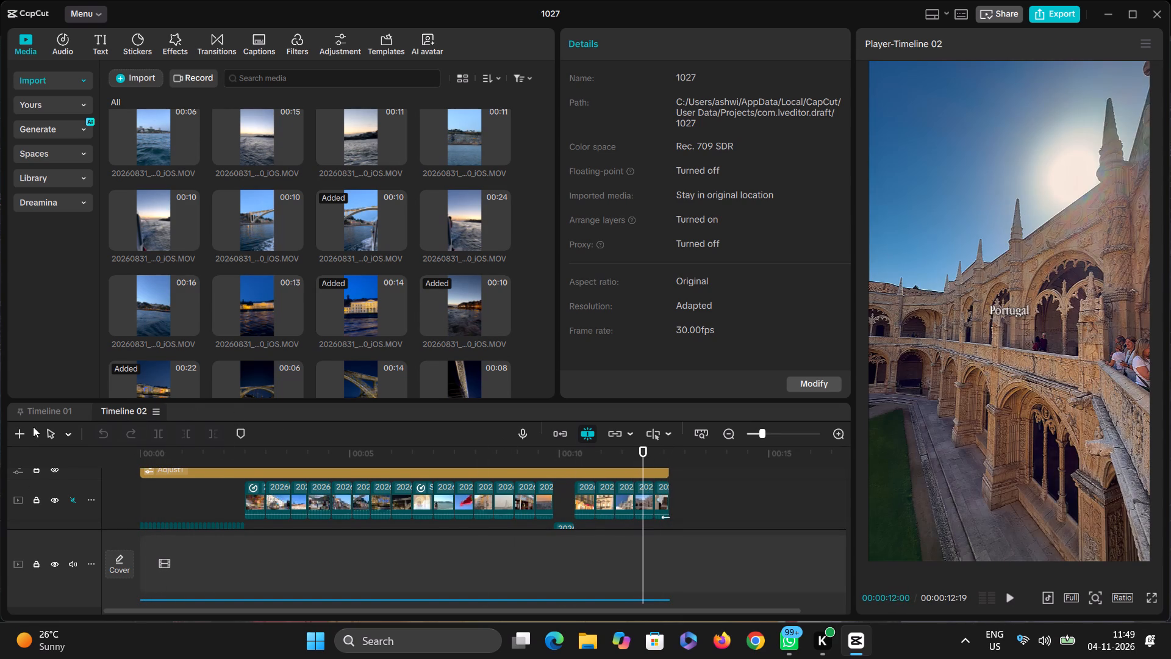
Add a new empty timeline to the project.
left_click(18, 436)
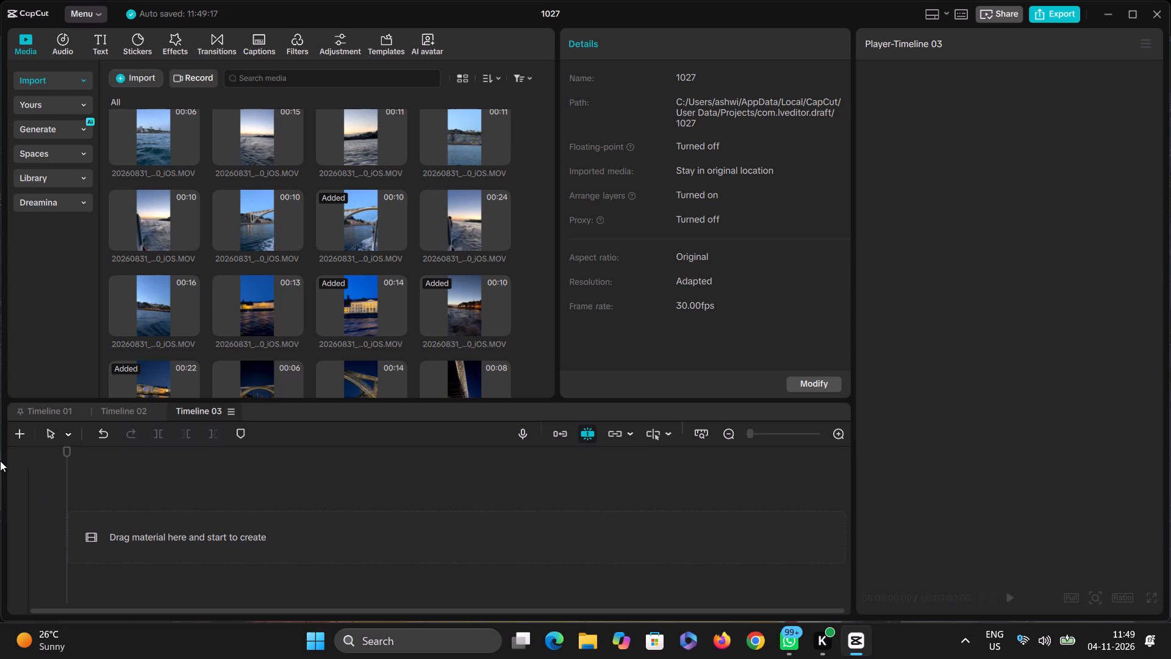
Bring the nov 1 video from the Downloads folder in File Explorer onto the start of Timeline 03 in CapCut.
left_click(601, 646)
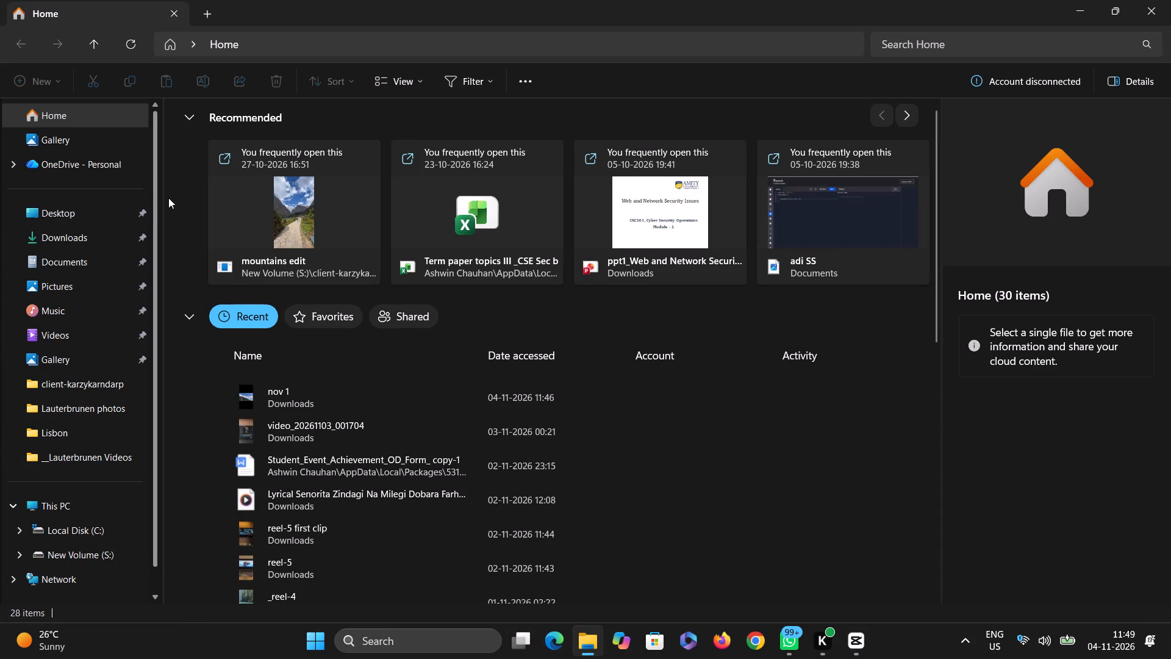
left_click(97, 236)
left_click(254, 148)
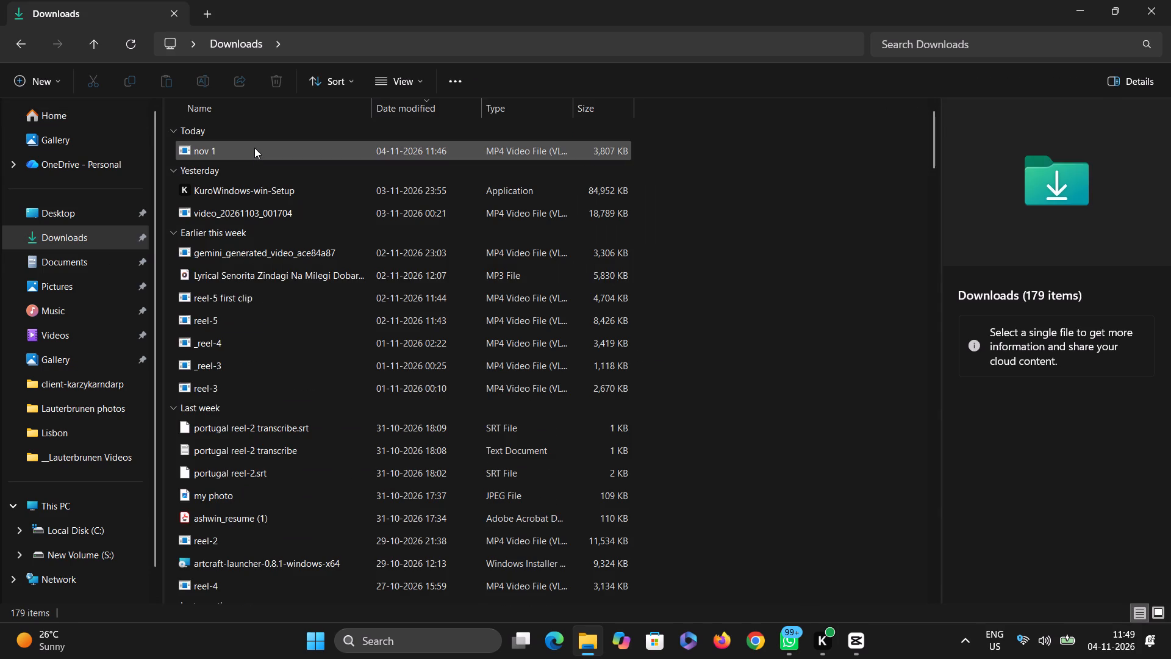
left_click_drag(254, 148, 772, 462)
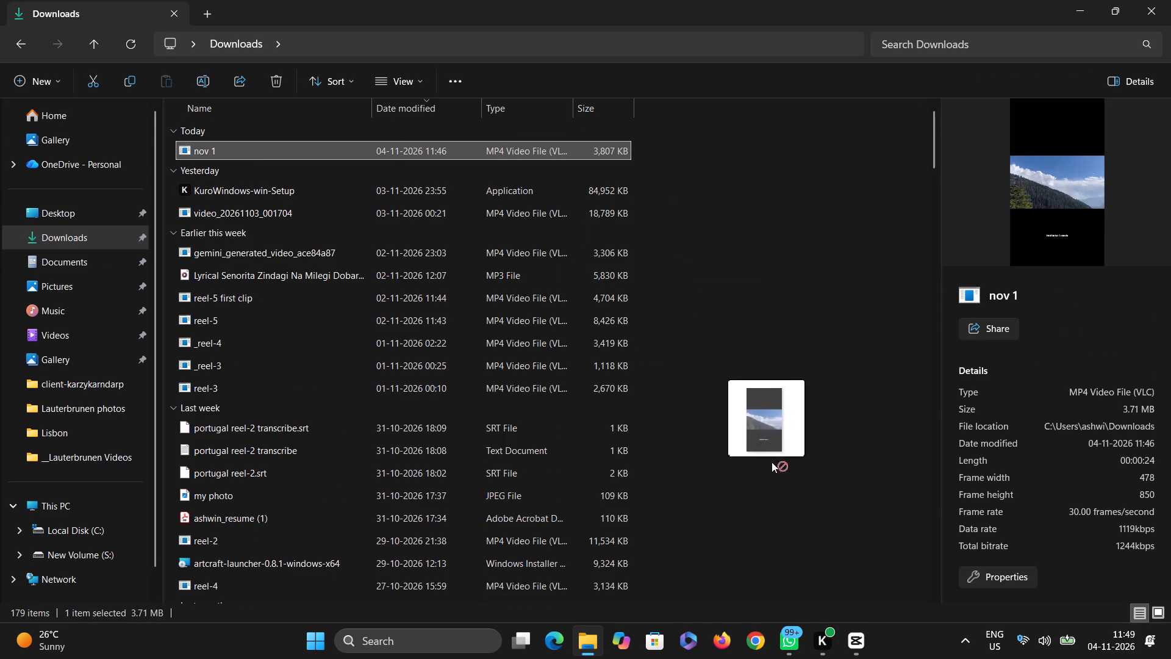
left_click_drag(772, 462, 221, 576)
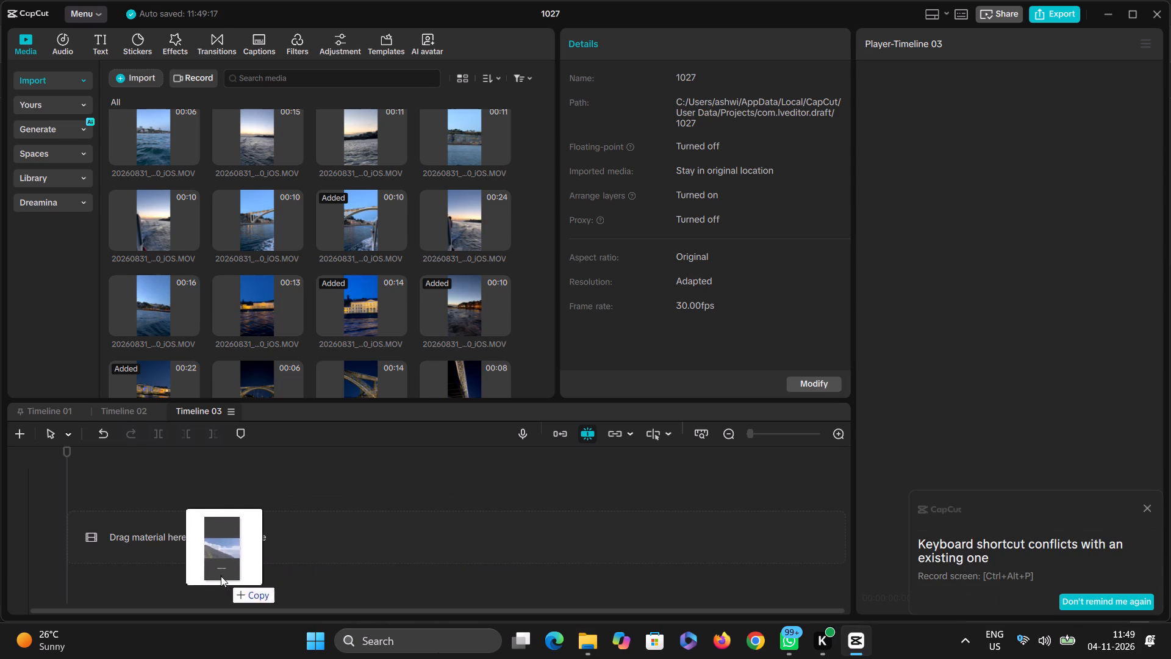
left_click_drag(221, 576, 106, 553)
Dismiss the shortcut-conflict notification and play the nov 1 clip from the start to review its captions and narration.
key("space")
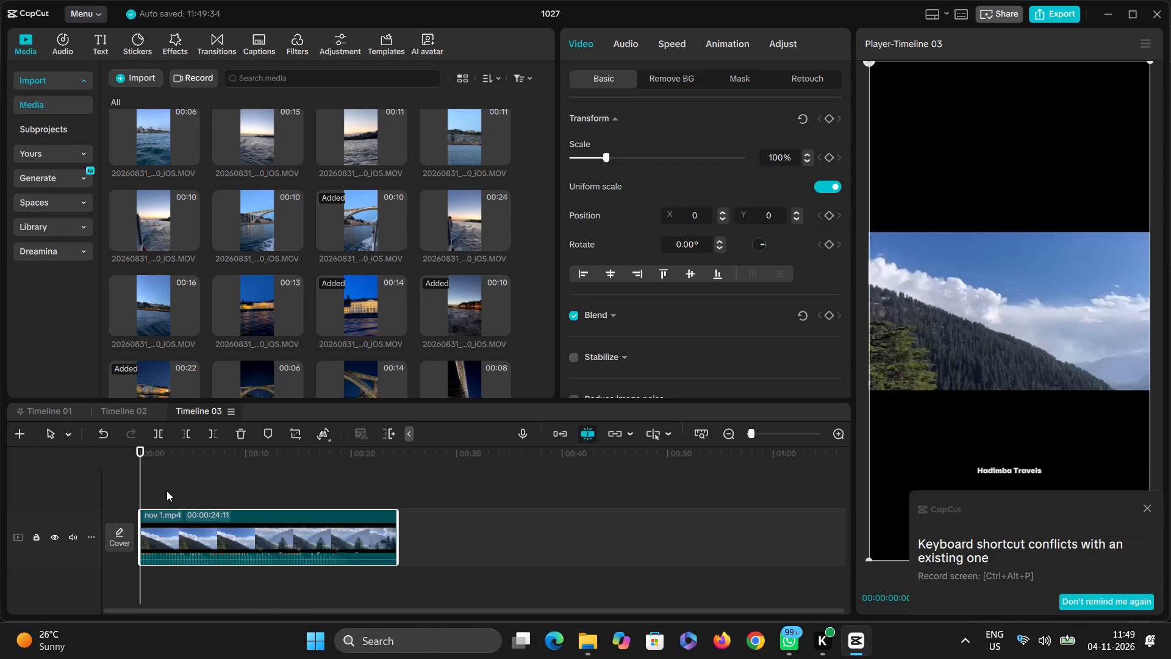
key("space")
left_click(1142, 511)
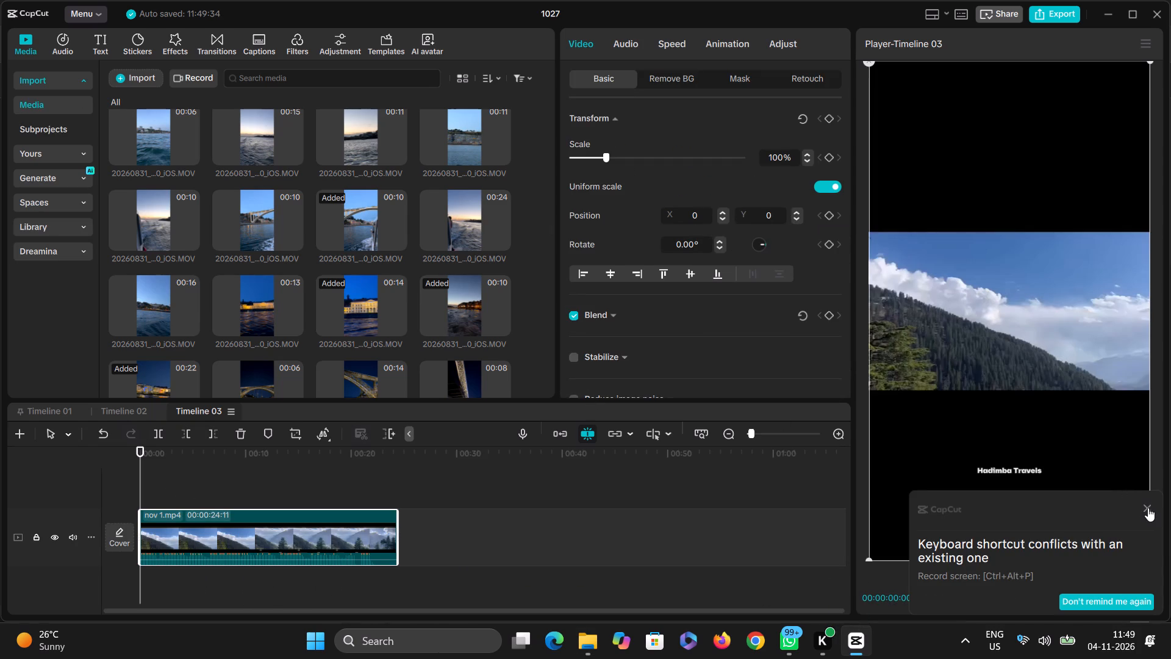
left_click(1150, 508)
key("space")
left_click_drag(175, 458, 223, 458)
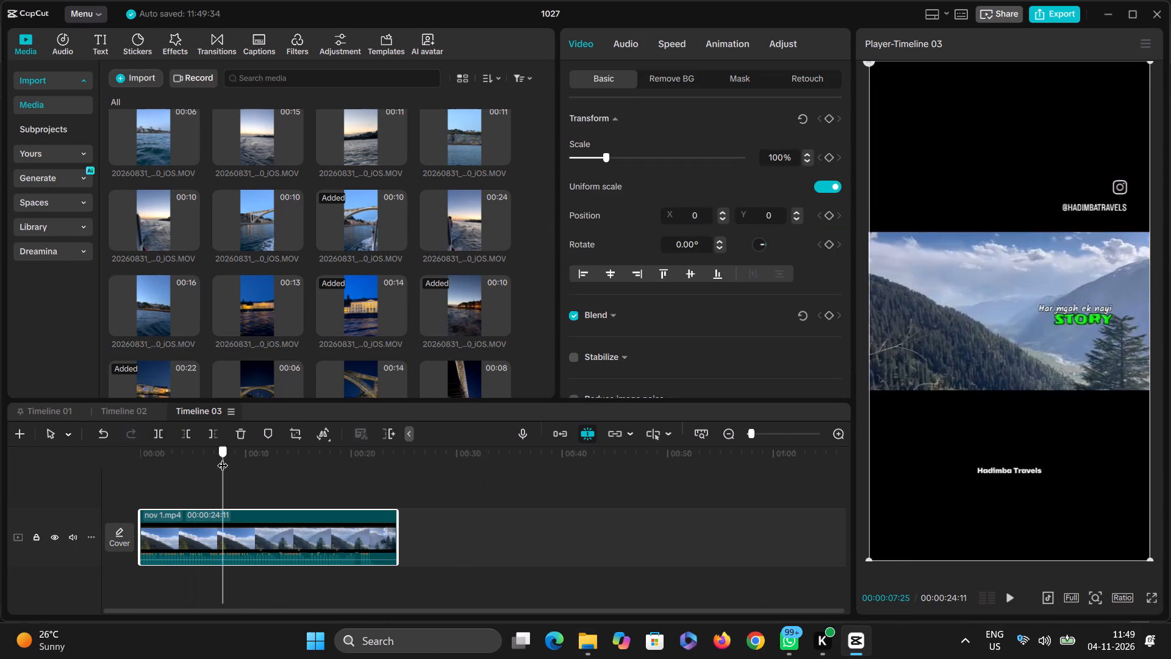
left_click_drag(223, 458, 0, 486)
key("space")
key("space")
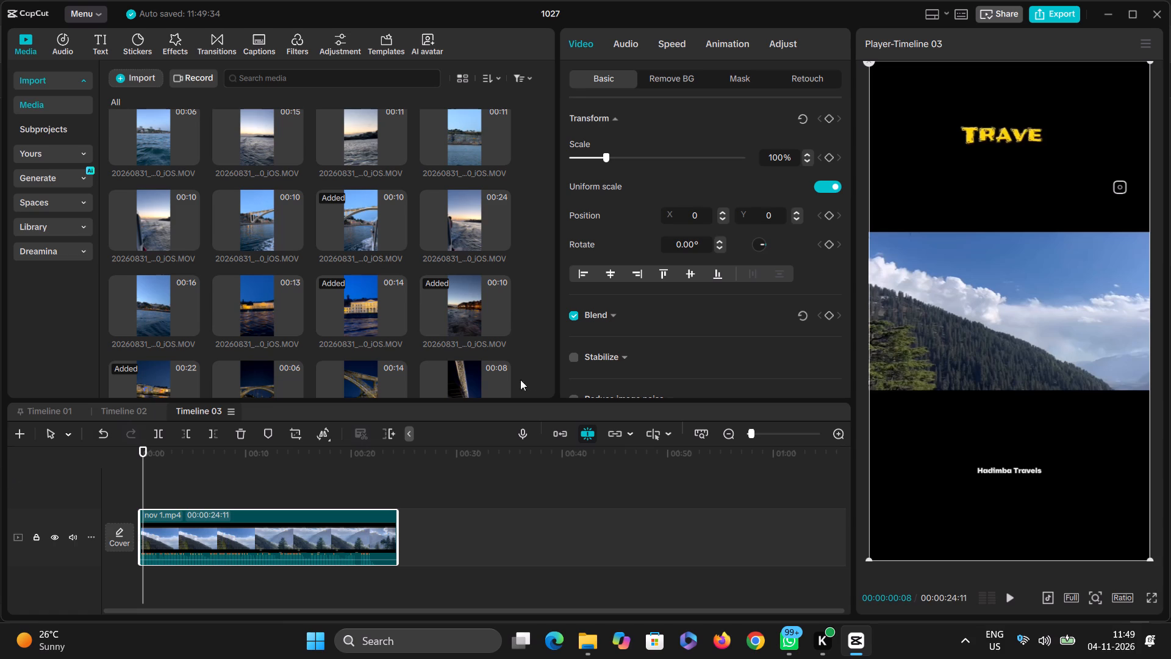
key("space")
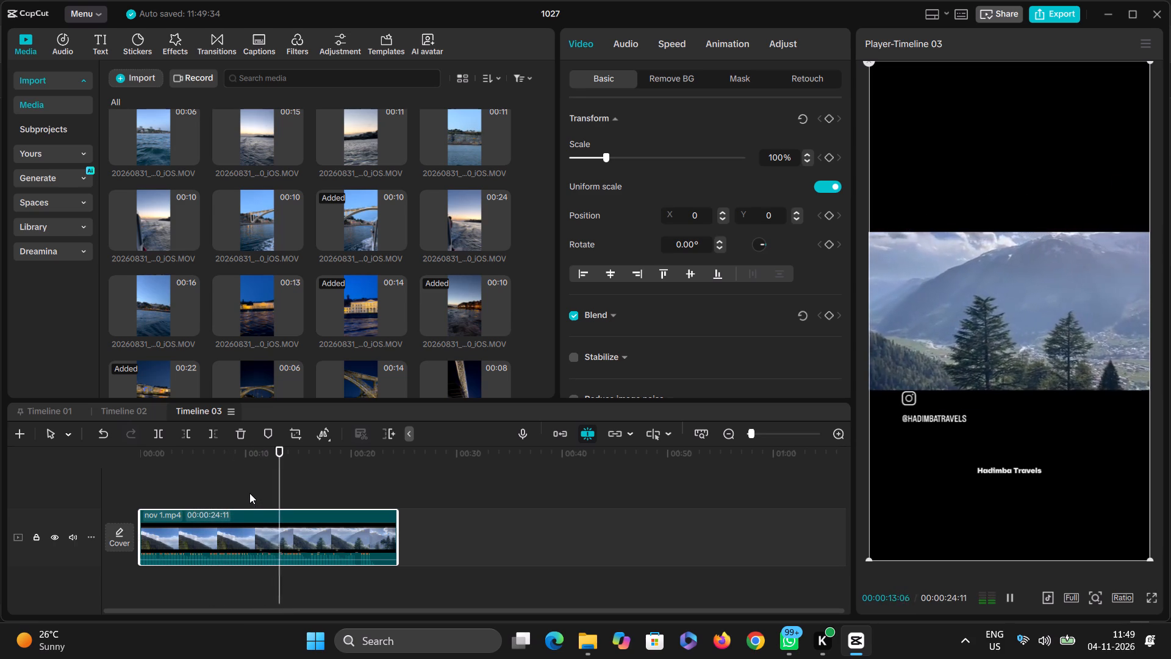
key("space")
left_click_drag(220, 450, 0, 459)
Extract the audio of the nov 1 clip onto a separate audio track.
key("ctrl+shift+s")
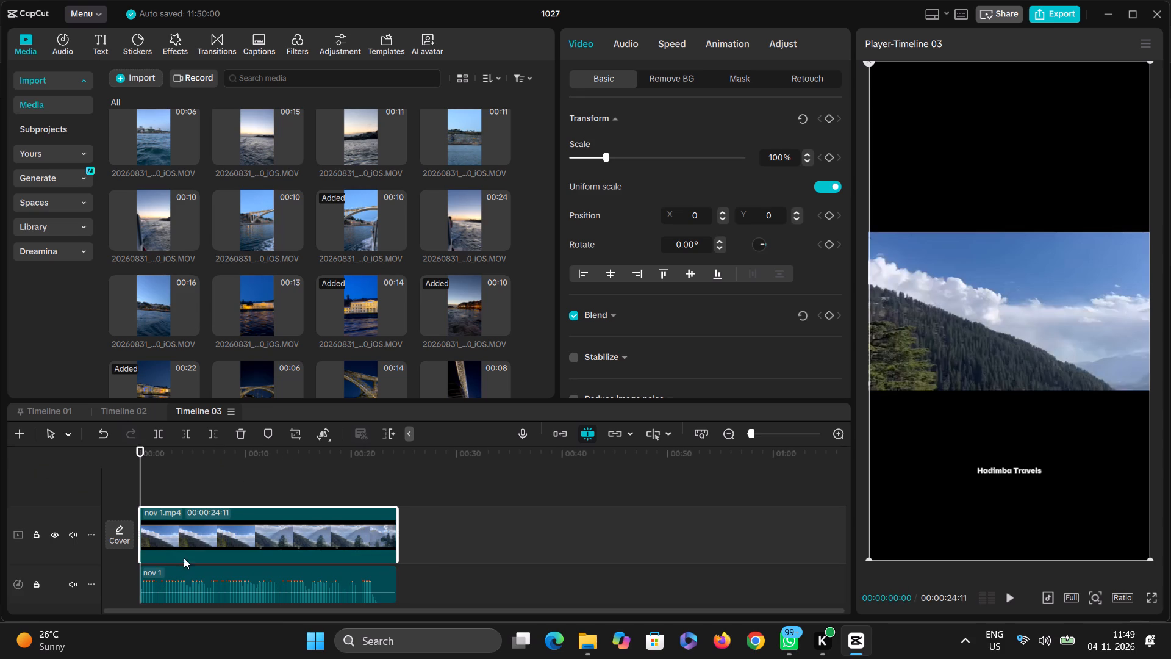
Replay the opening seconds of the nov 1 clip to check its intro titles and narration against the available footage.
key("space")
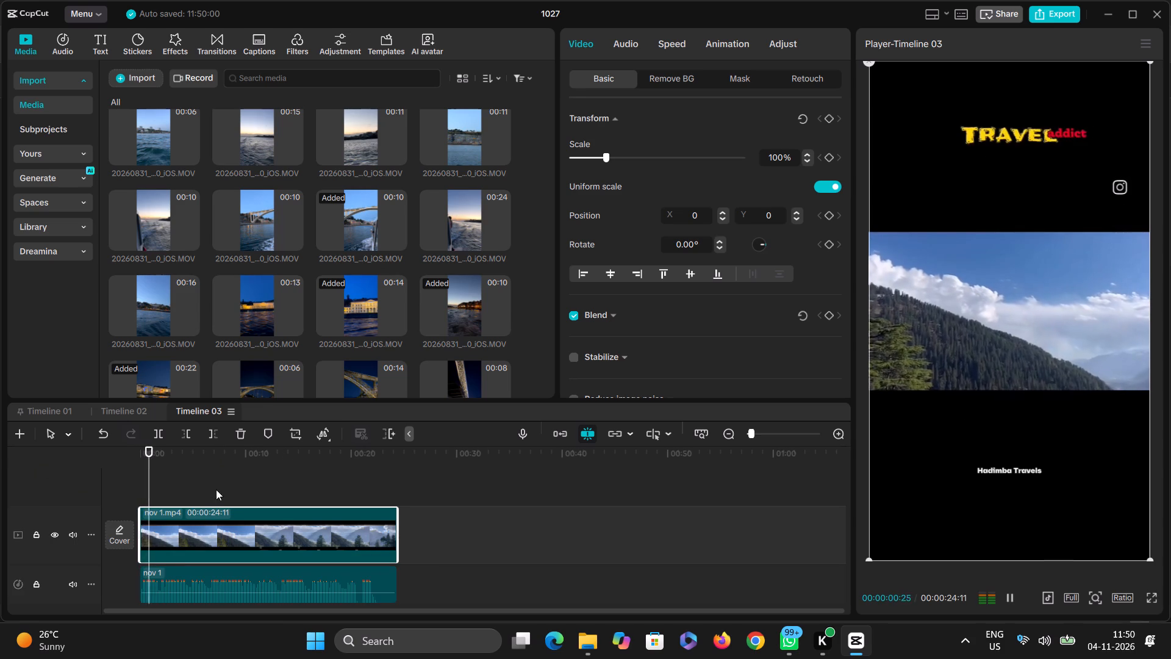
key("space")
scroll(295, 284, "down", 5)
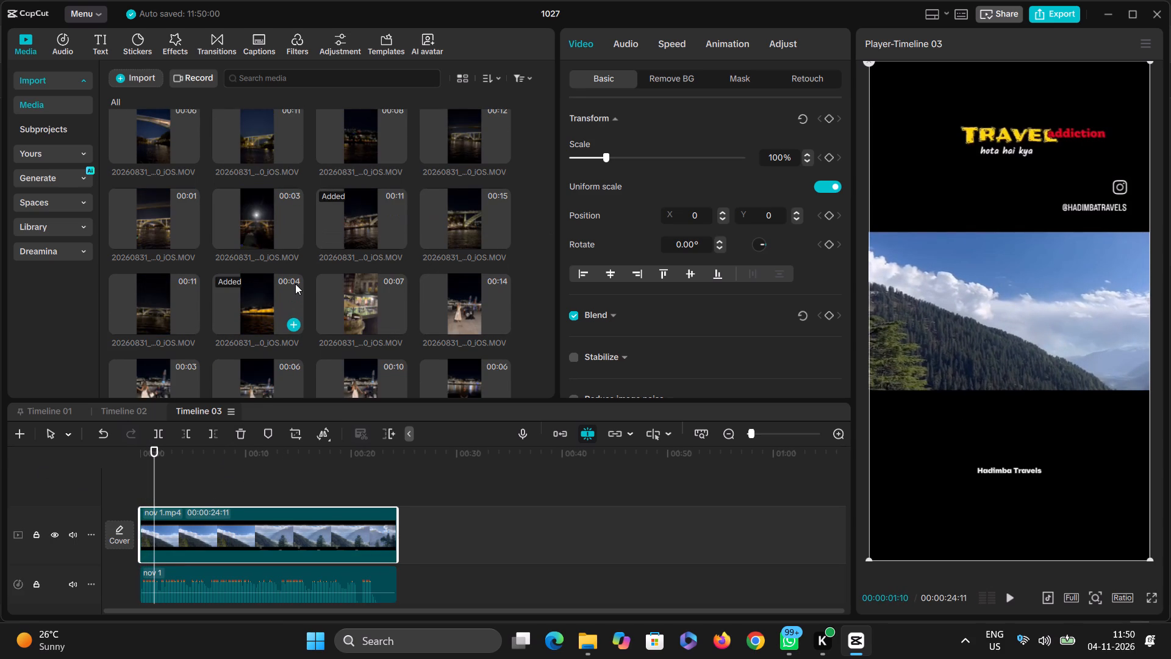
scroll(295, 284, "down", 7)
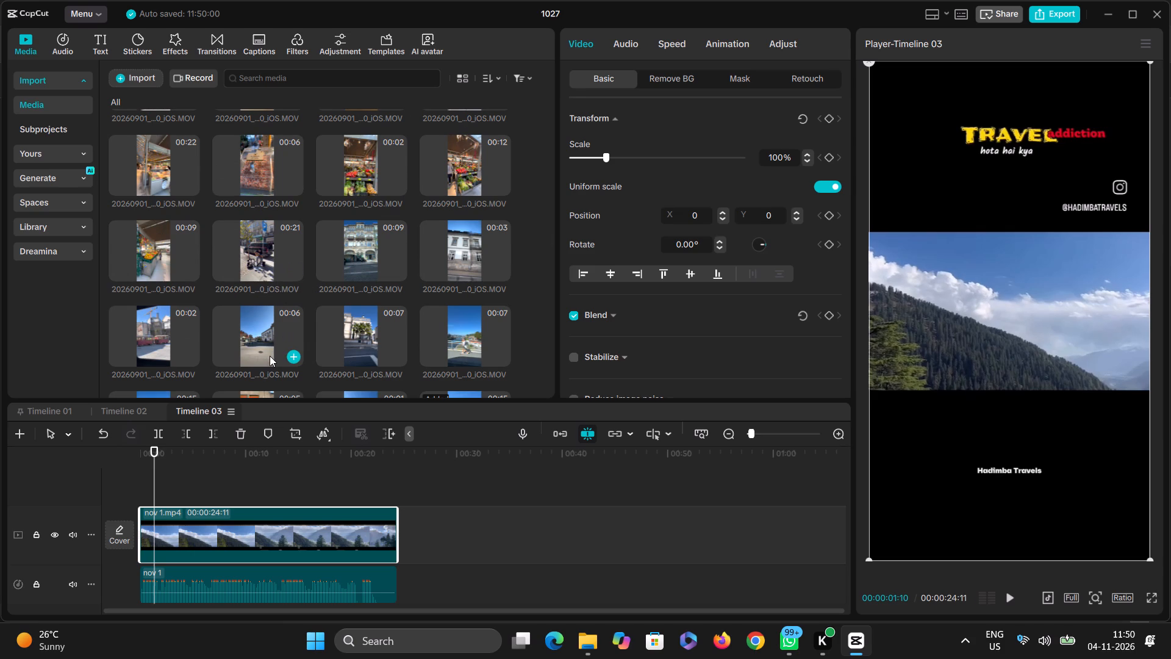
key("space")
key("space")
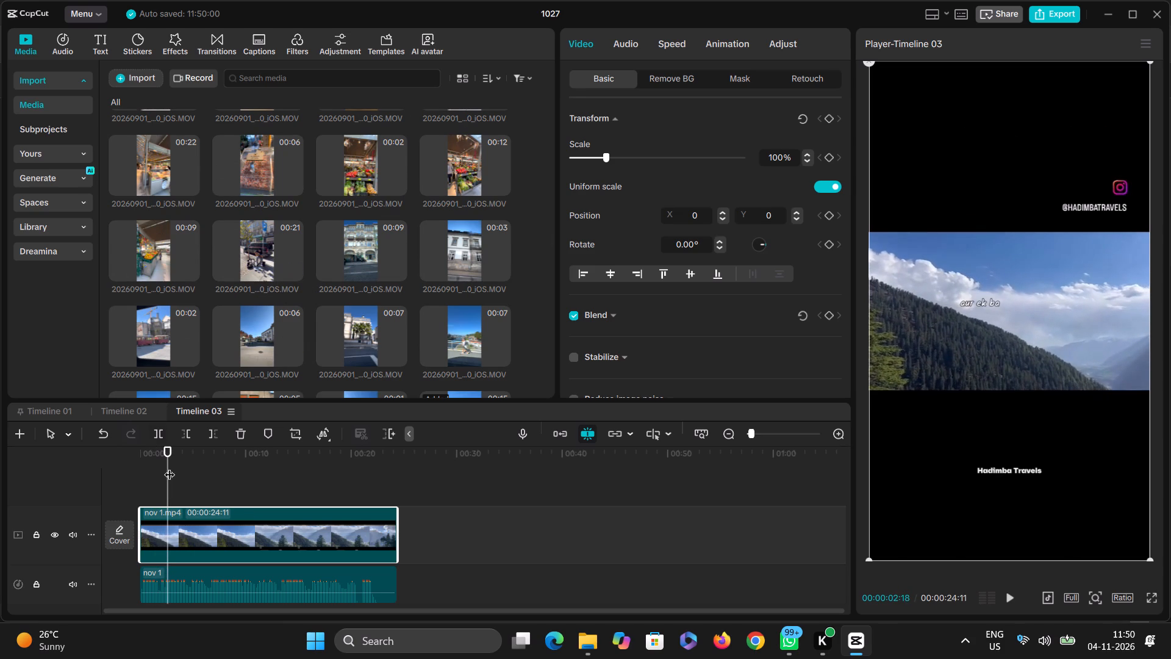
left_click_drag(171, 468, 72, 546)
key("space")
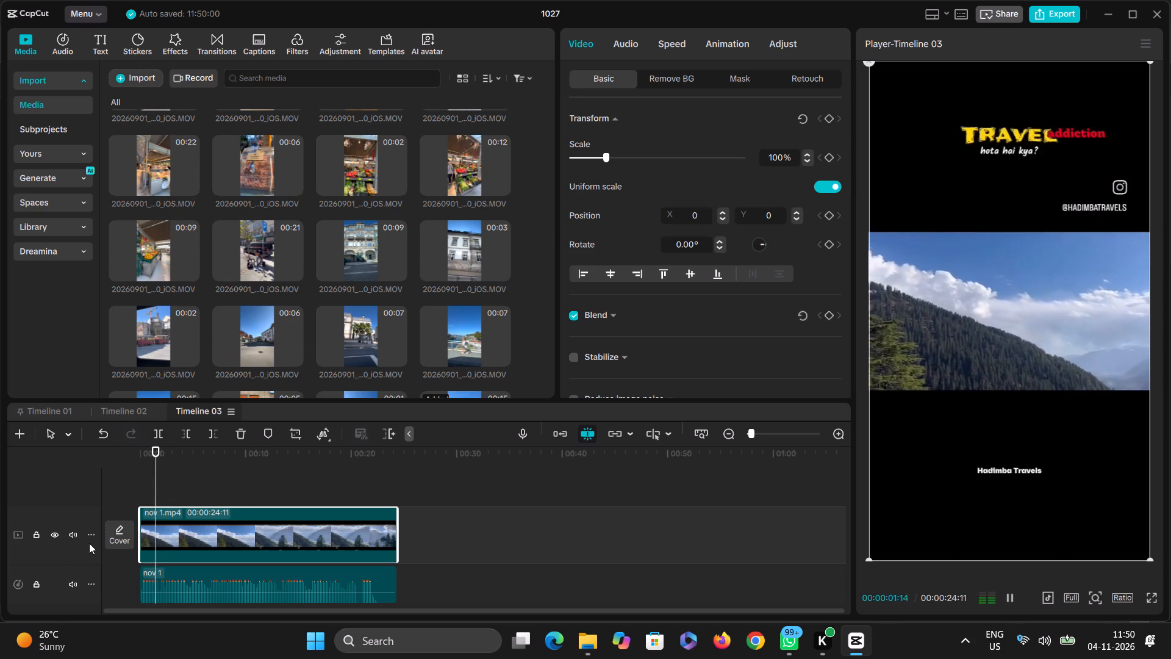
key("space")
Preview the imported 20260901 daytime clips of the riverside city, rooftops and streets as candidates for the reel's opening.
scroll(330, 280, "down", 3)
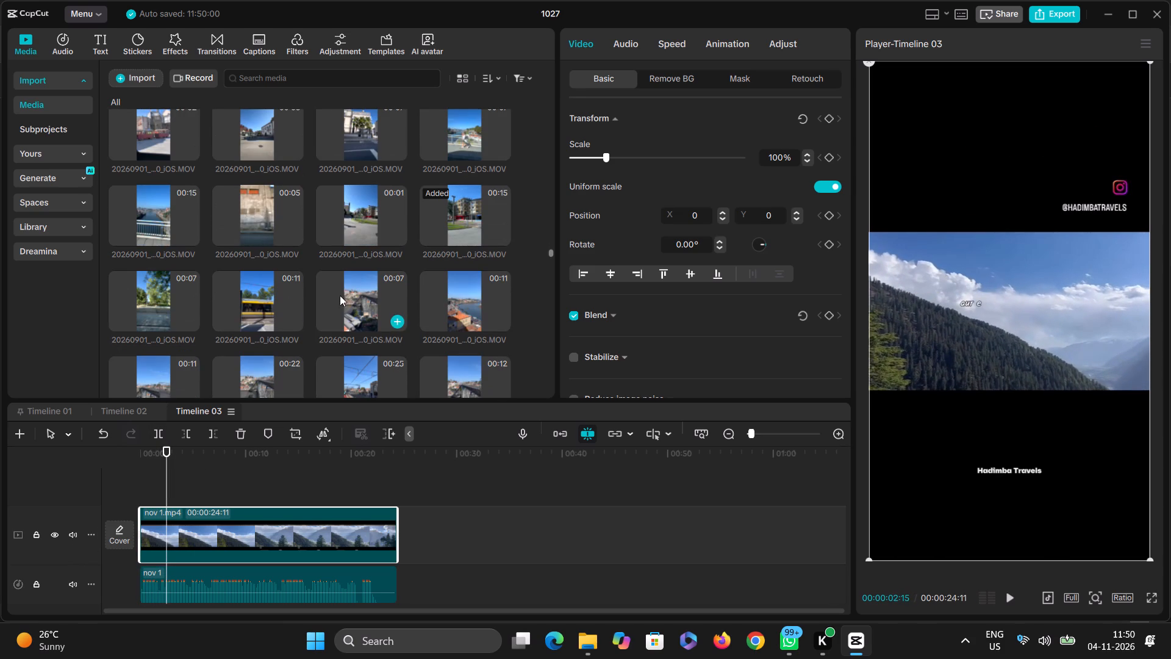
left_click(372, 290)
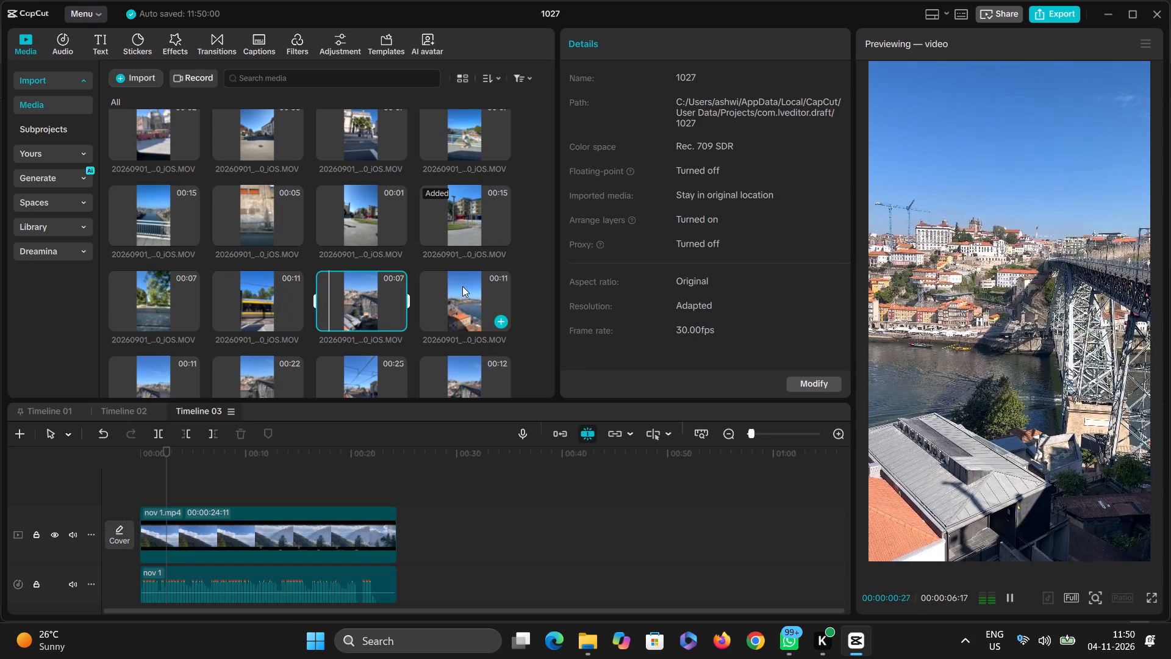
left_click(468, 289)
scroll(274, 323, "down", 4)
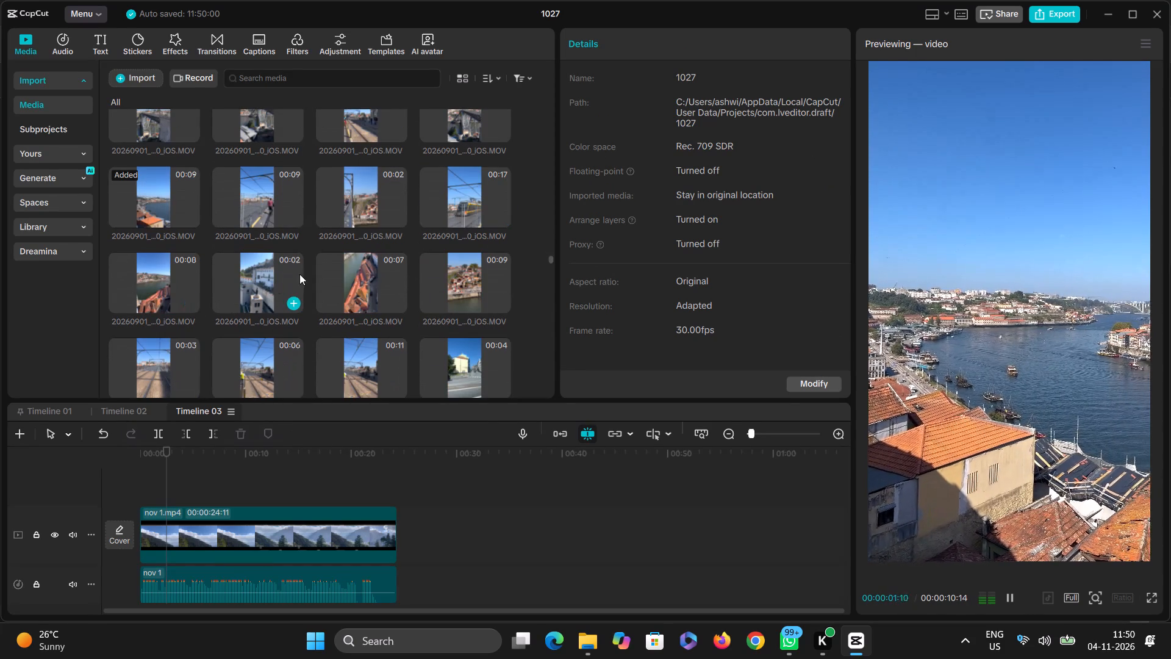
left_click(243, 292)
left_click(172, 292)
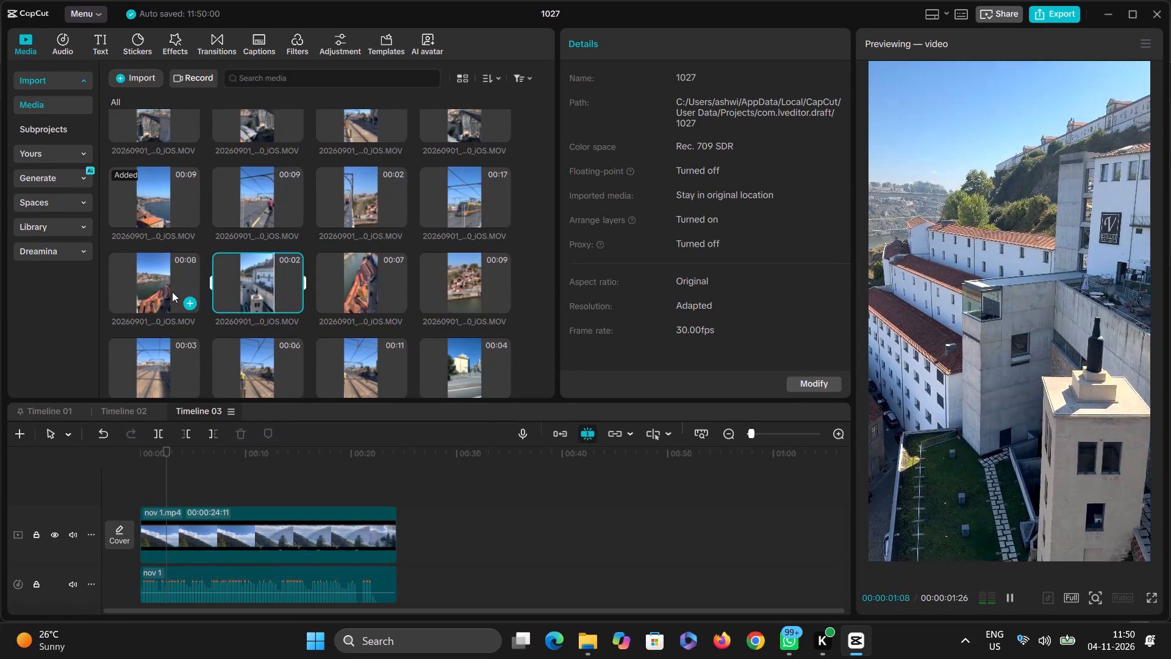
scroll(339, 298, "down", 5)
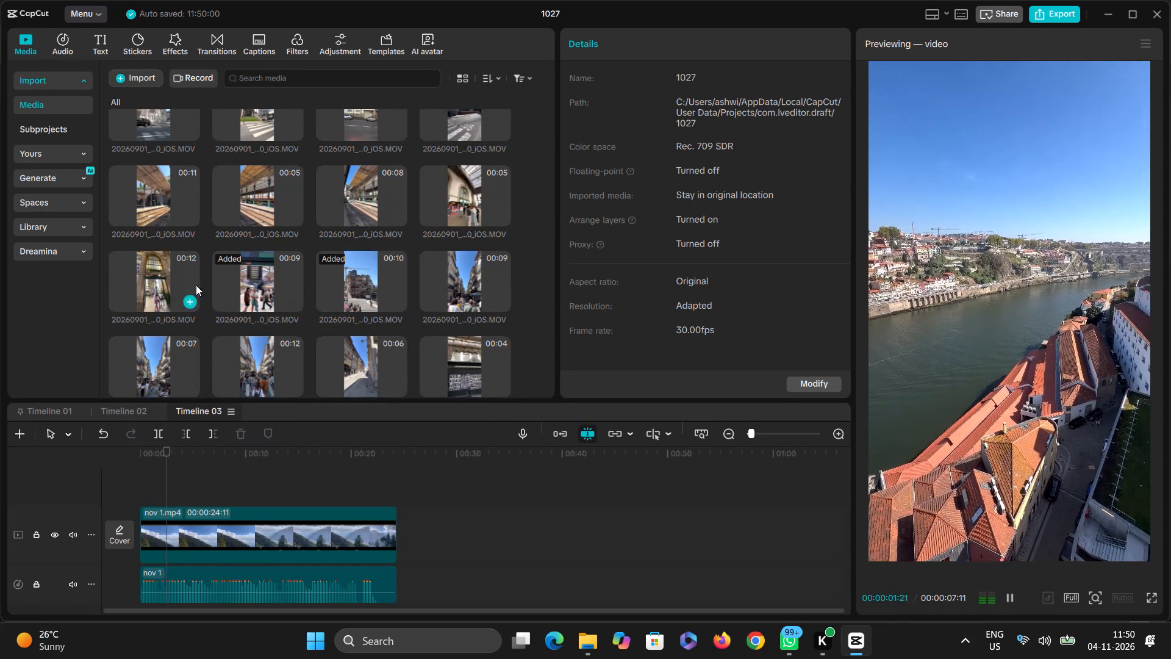
left_click(349, 287)
key("space")
scroll(351, 285, "down", 6)
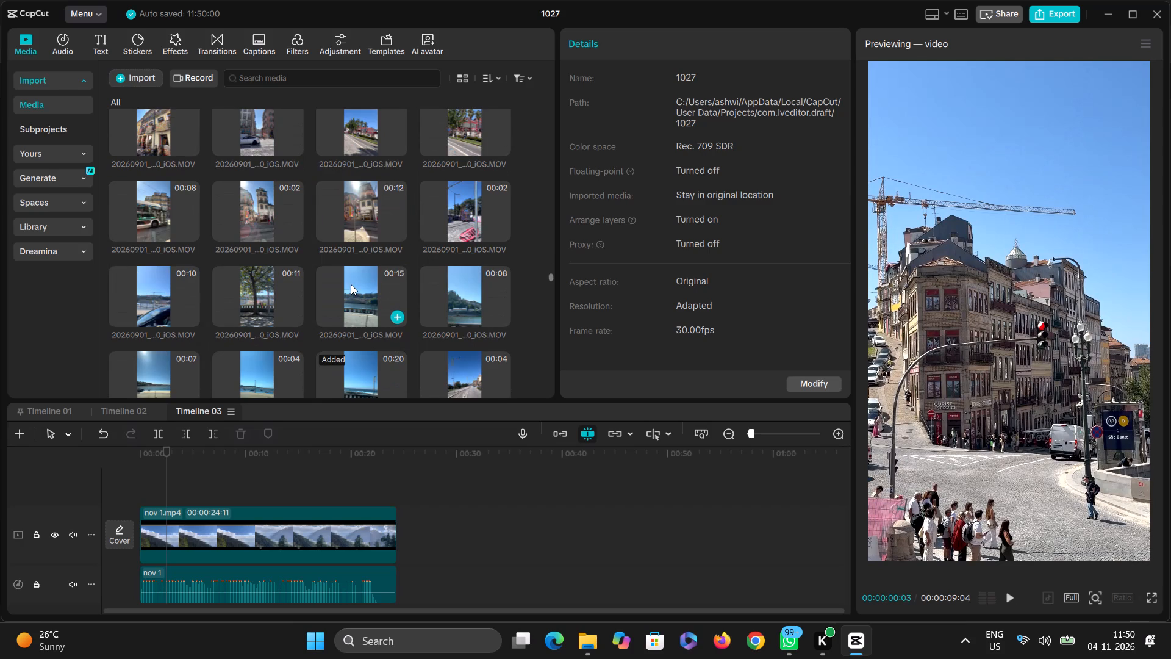
left_click(351, 284)
scroll(351, 286, "down", 5)
left_click(351, 286)
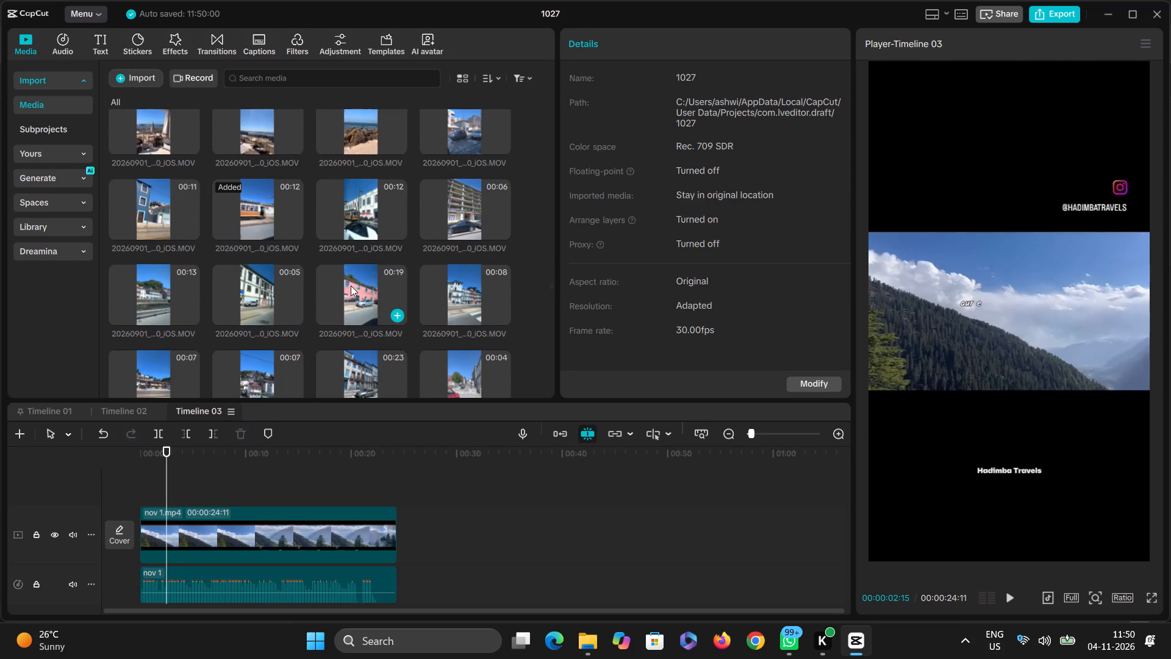
Preview the imported 20260831 airplane-window clips, comparing the wing, cloud and aerial landscape shots.
scroll(376, 295, "down", 10)
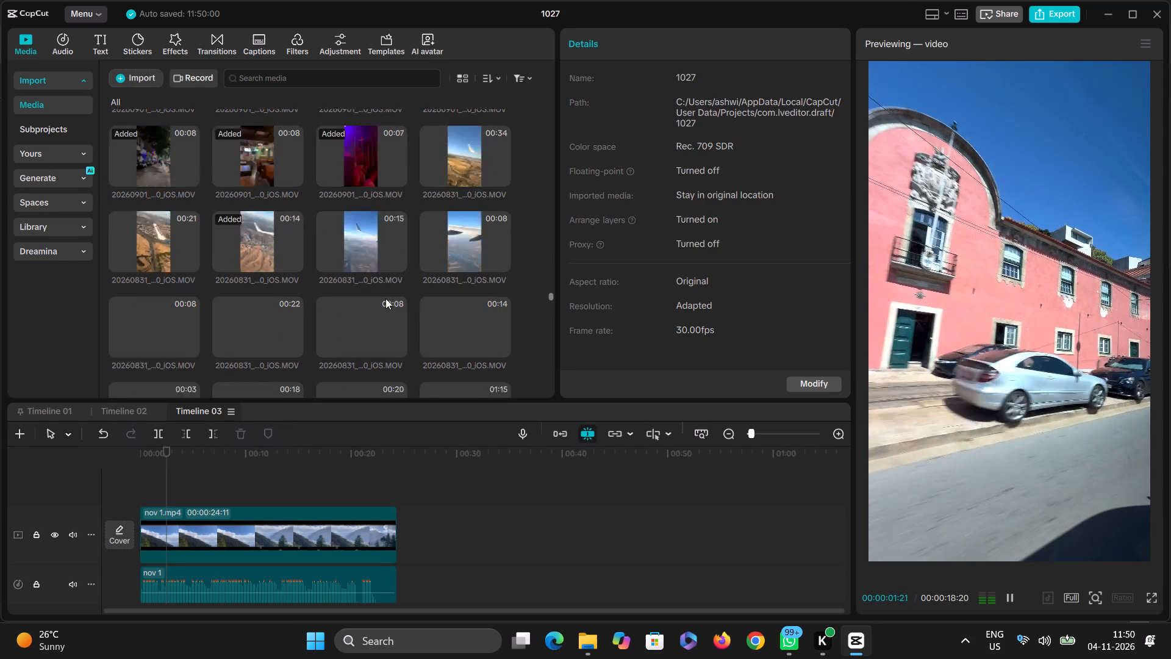
scroll(375, 299, "up", 2)
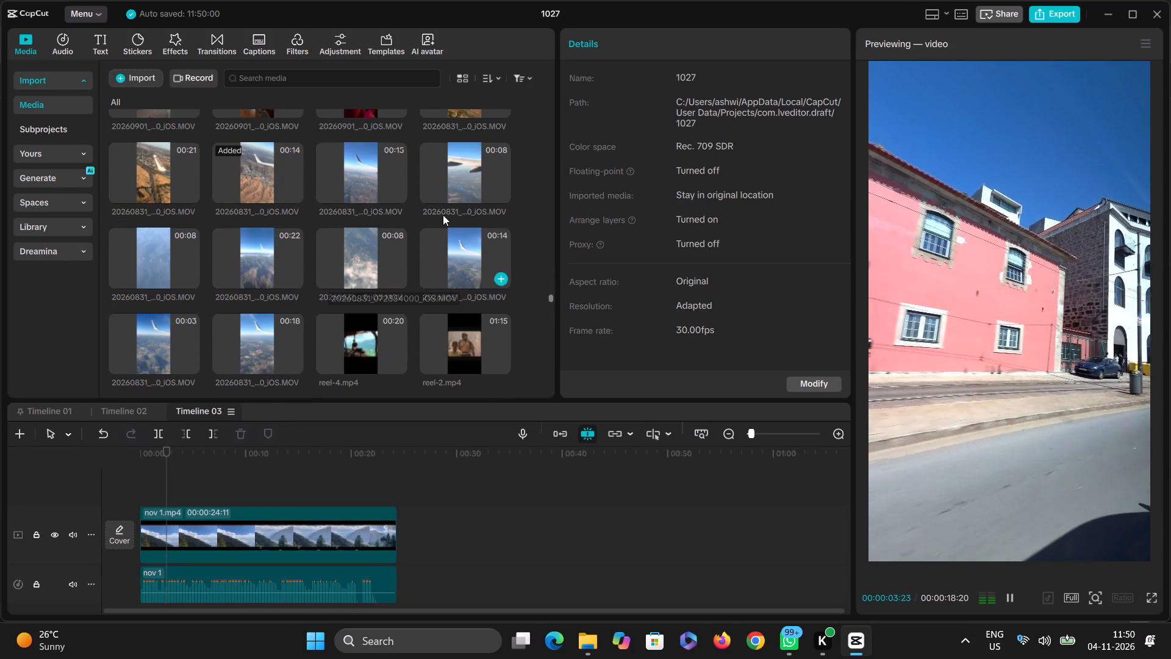
left_click(450, 199)
left_click(376, 172)
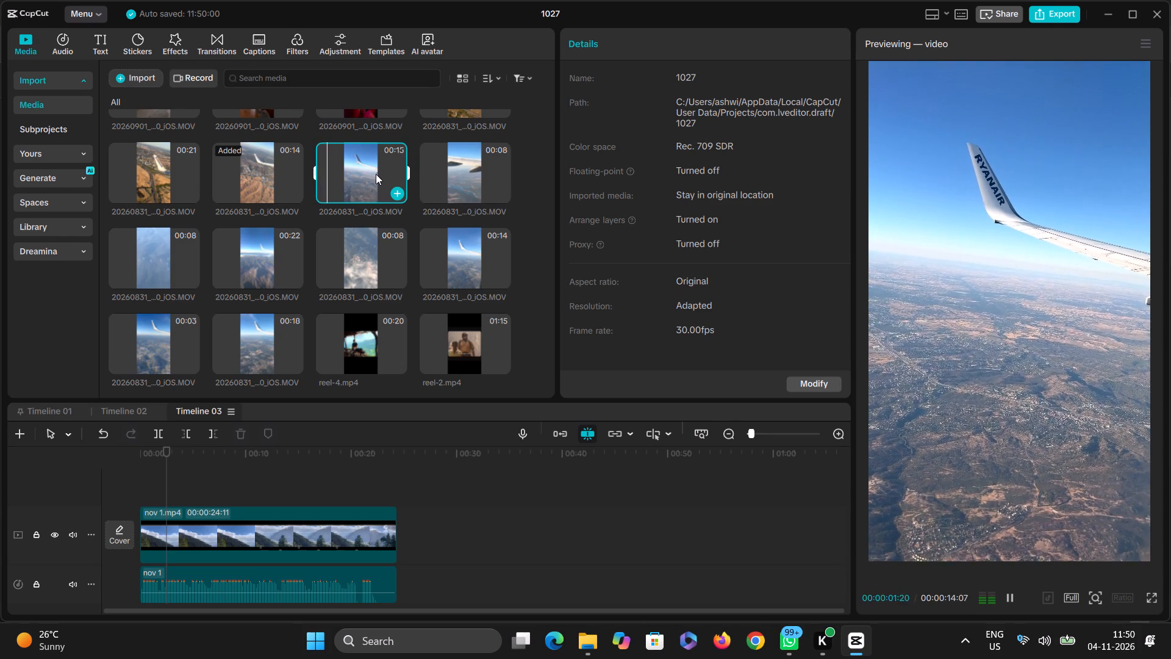
left_click(262, 267)
left_click(317, 257)
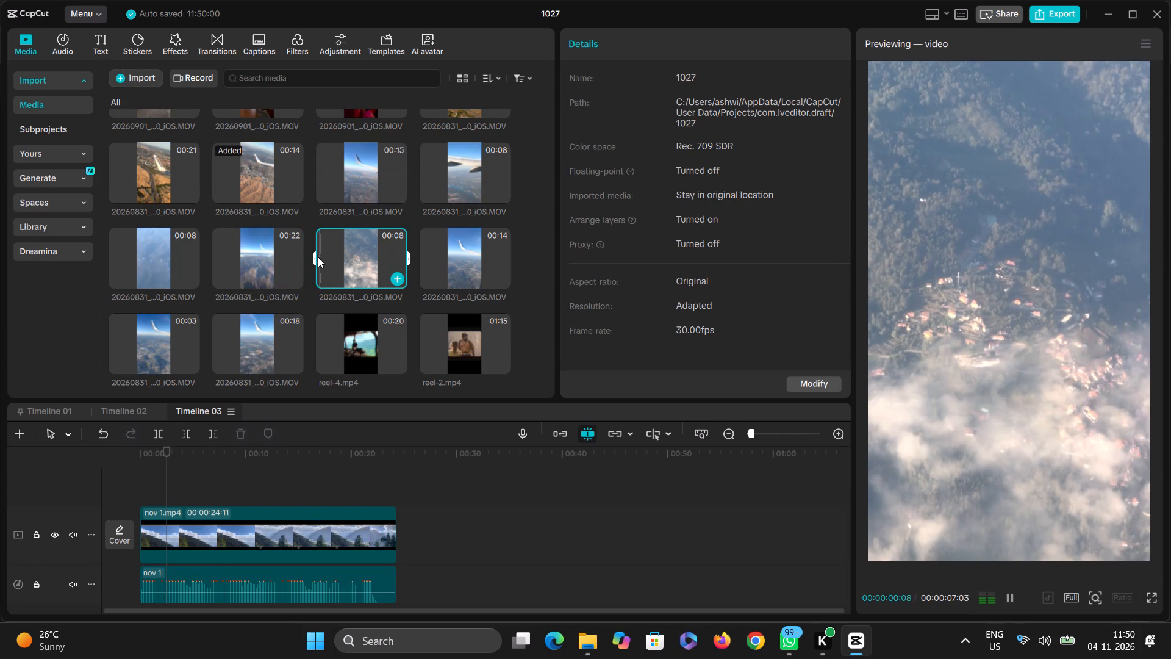
left_click(270, 263)
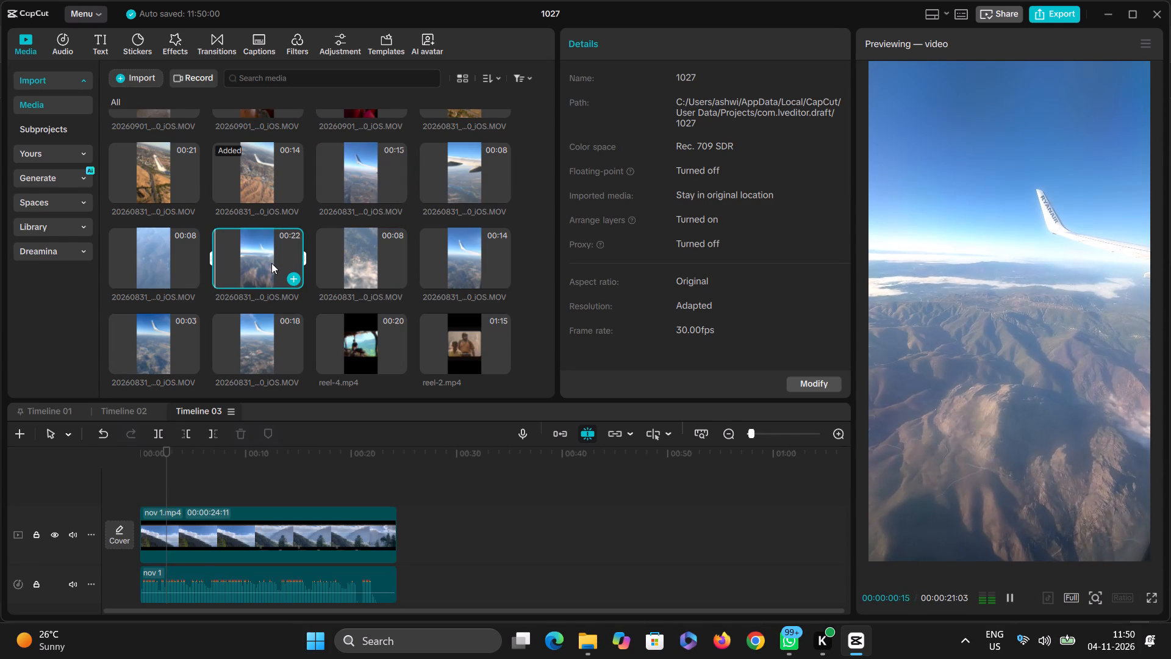
left_click(466, 244)
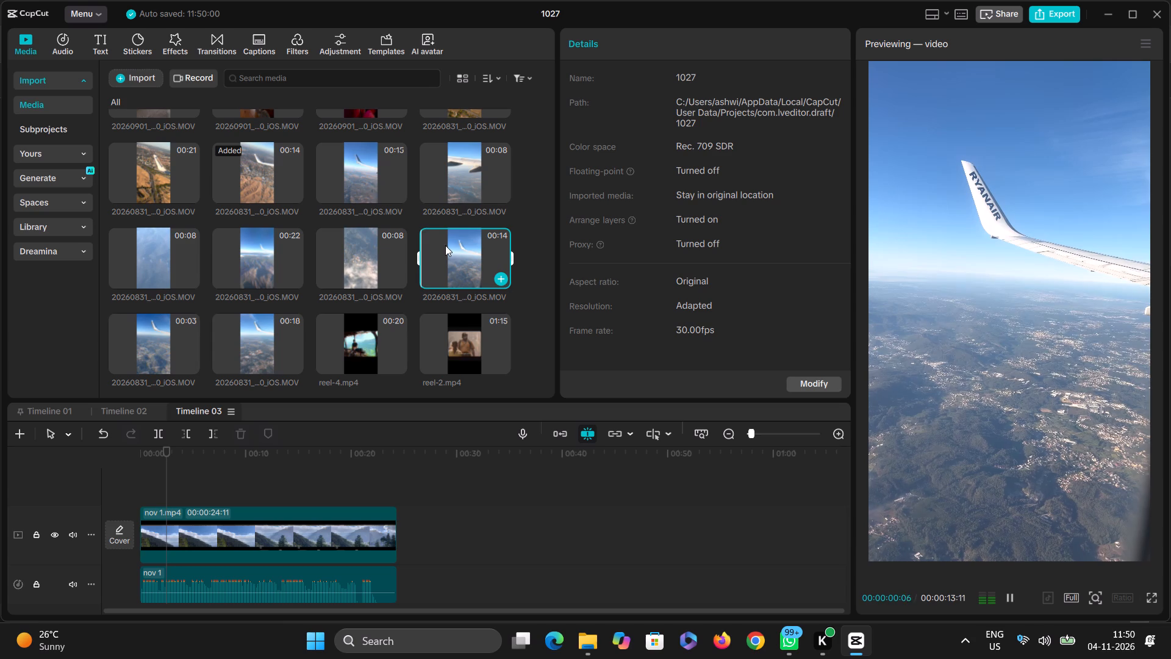
left_click(140, 257)
left_click(163, 333)
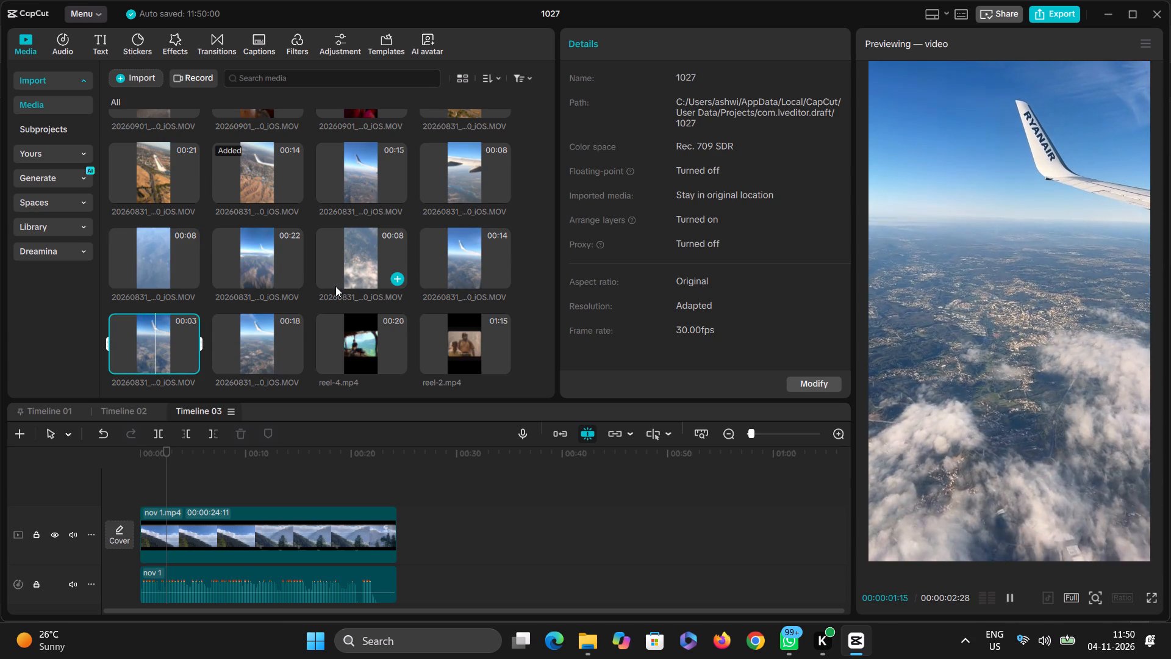
scroll(335, 286, "down", 3)
left_click(270, 137)
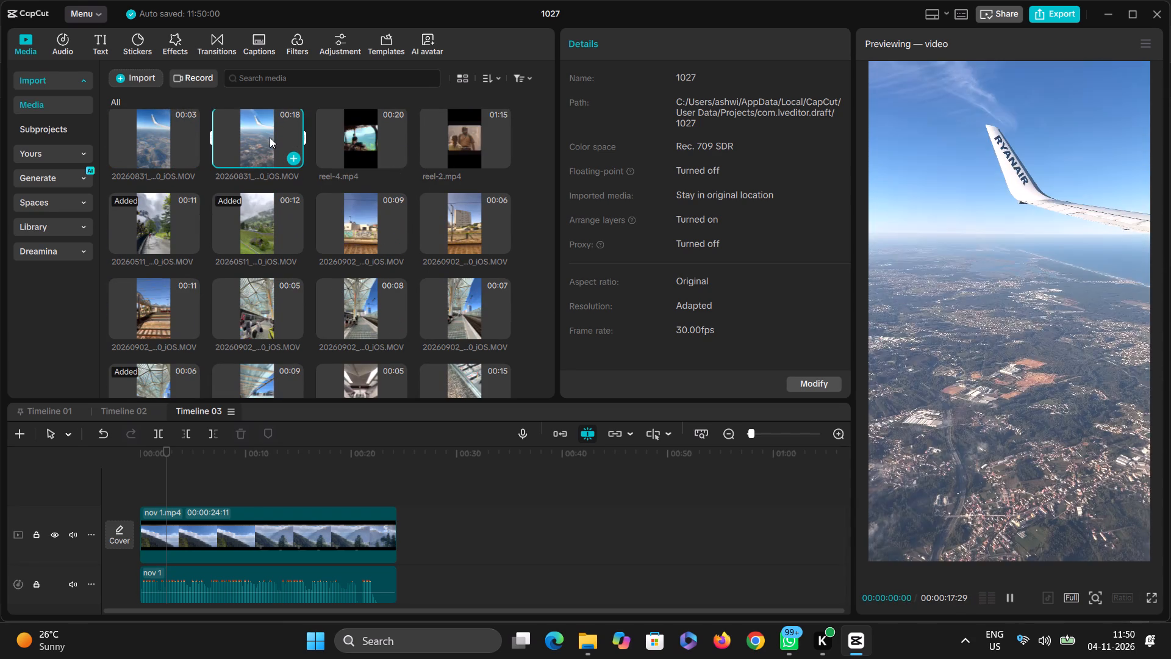
Preview the 20260902 and 20260903 clips of the train station, window view, night streets with tram and cars, and highway drive.
scroll(386, 200, "down", 2)
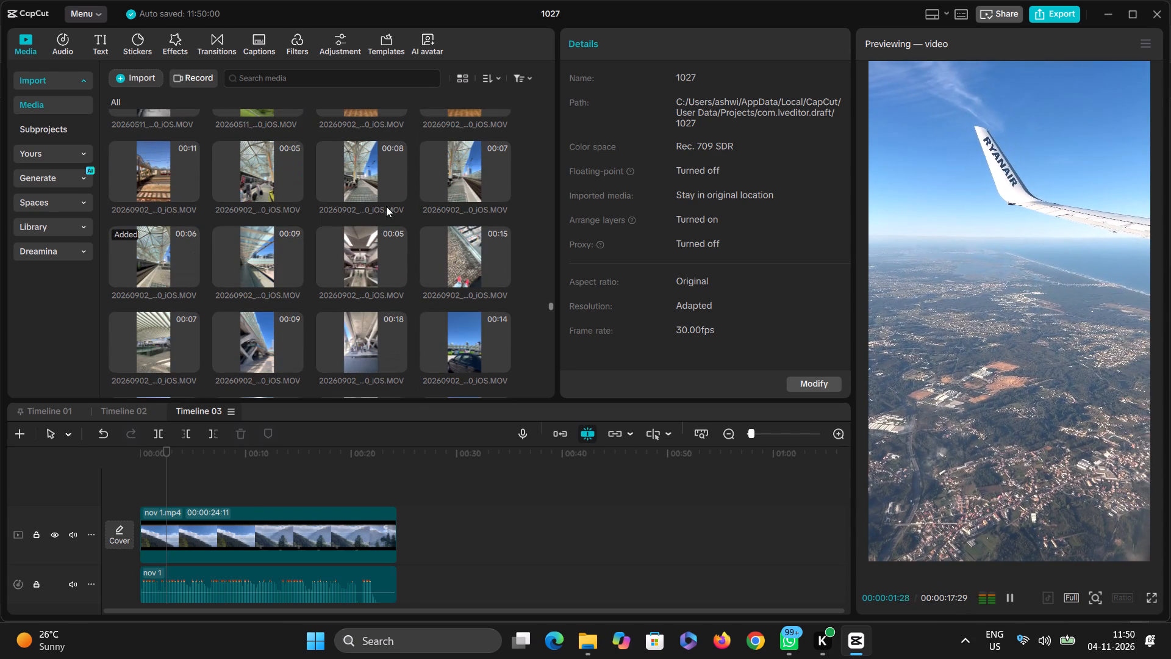
left_click(350, 177)
scroll(446, 231, "down", 2)
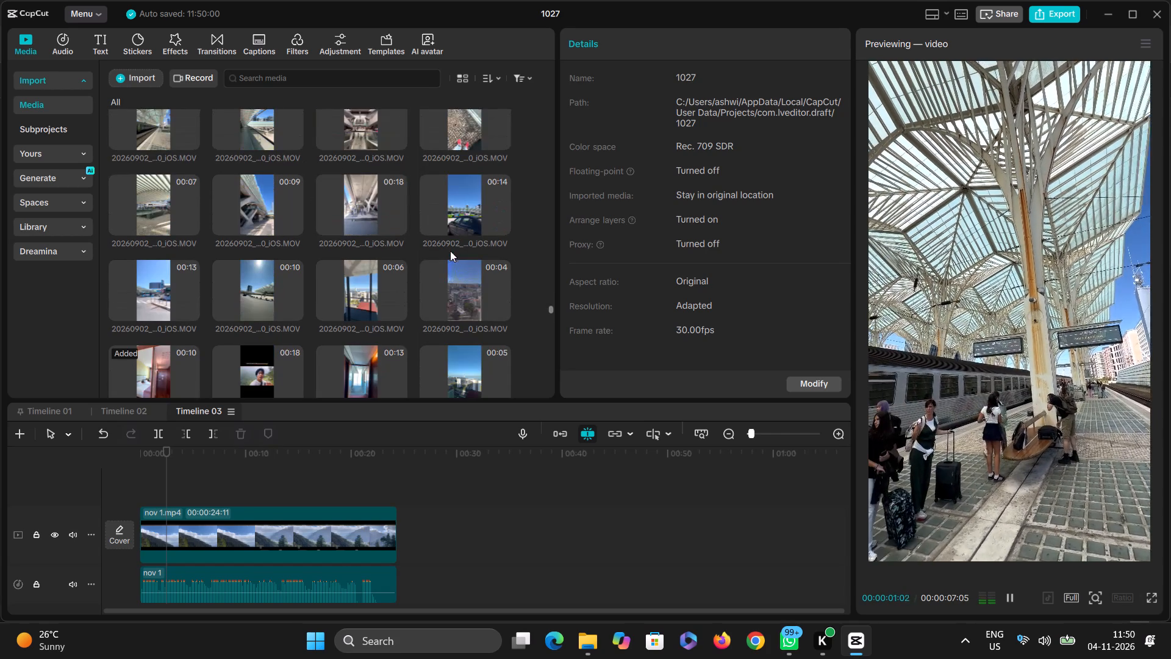
left_click(368, 279)
scroll(431, 257, "down", 8)
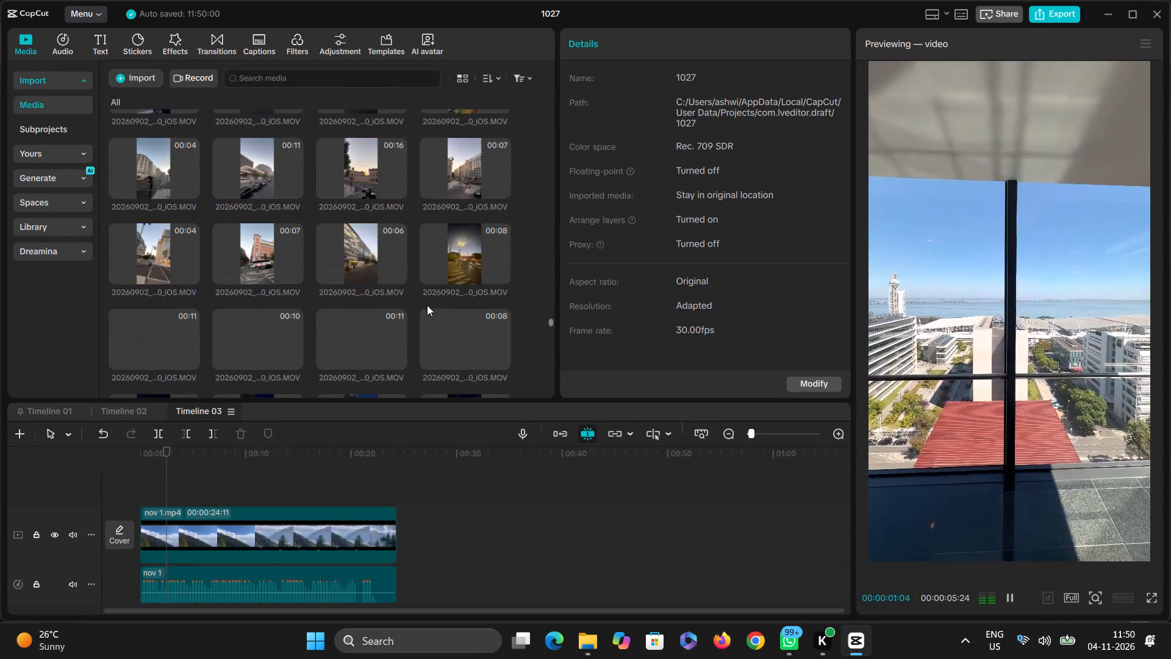
left_click(373, 351)
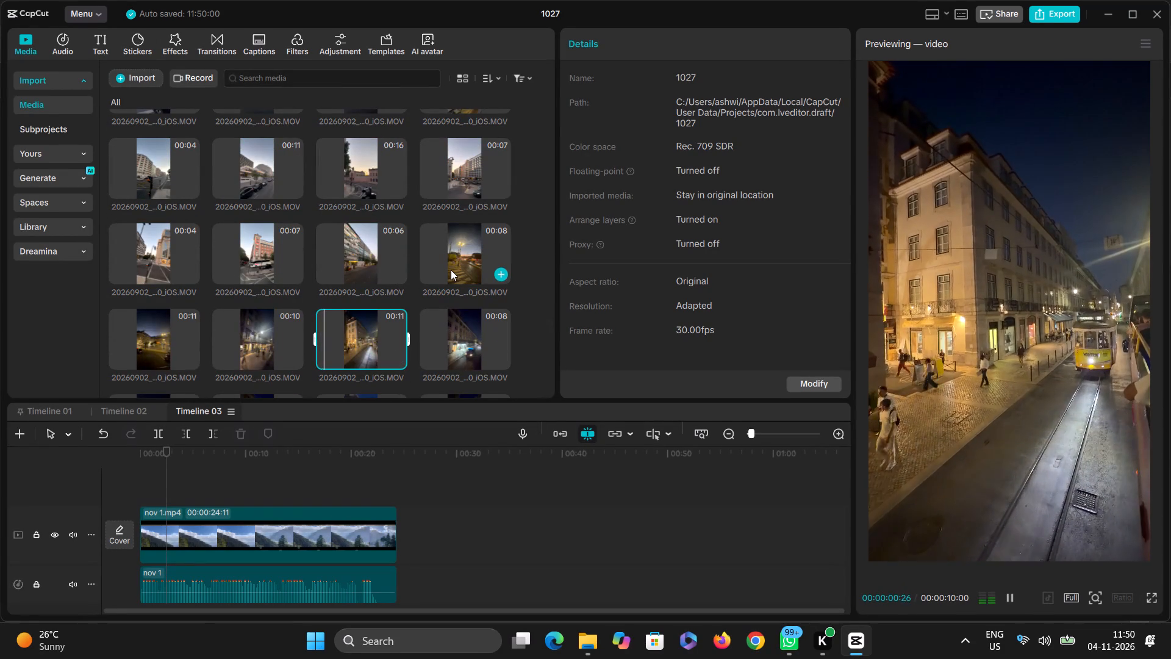
scroll(426, 283, "down", 6)
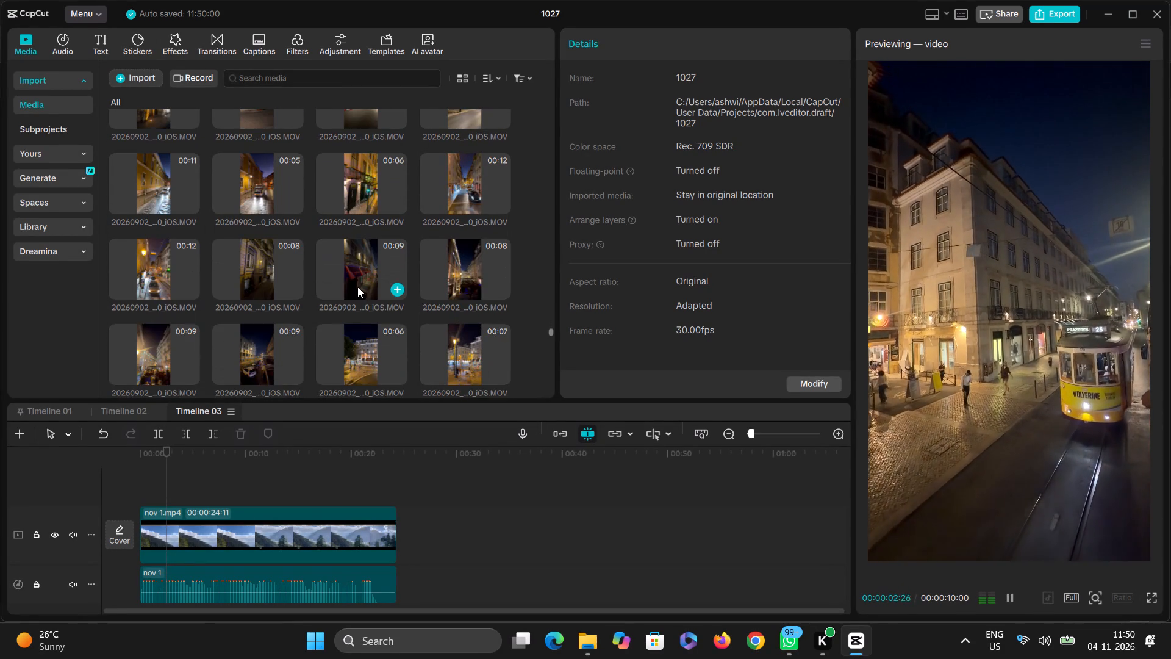
left_click(357, 287)
left_click(471, 200)
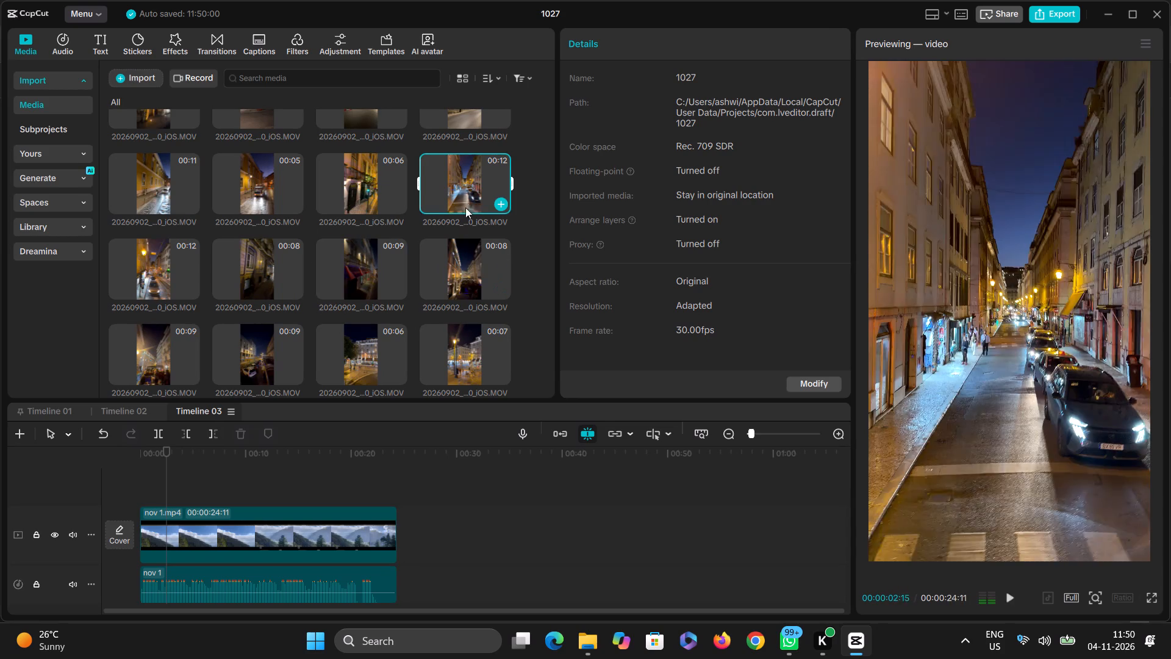
scroll(433, 285, "down", 4)
left_click(465, 229)
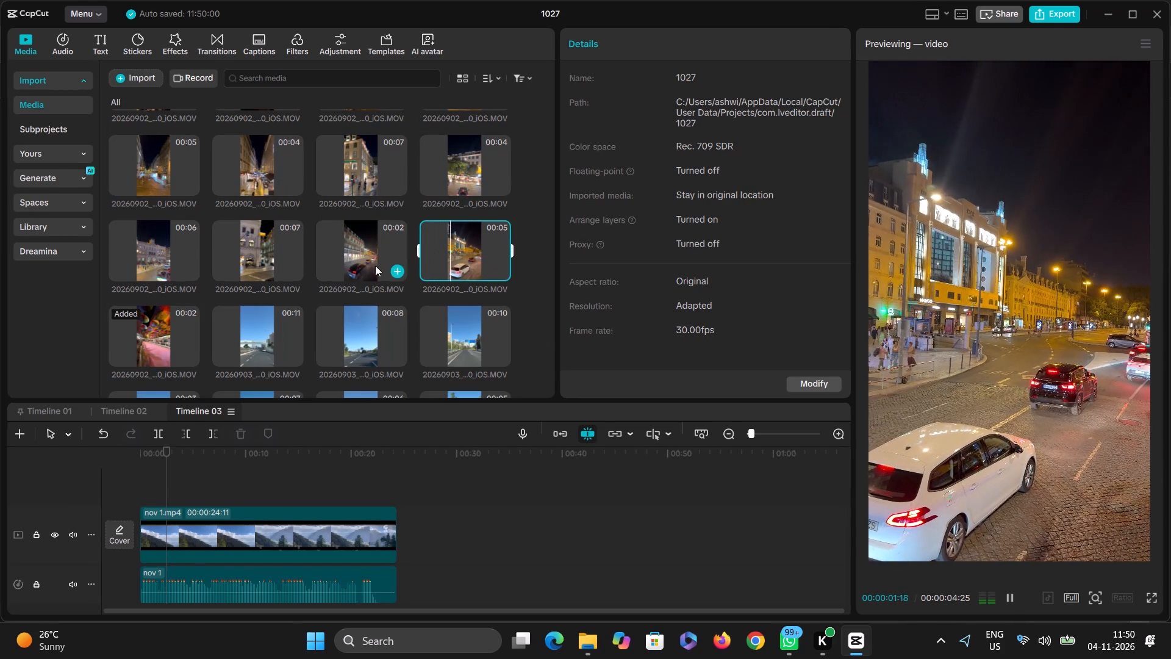
left_click(228, 344)
scroll(362, 319, "down", 2)
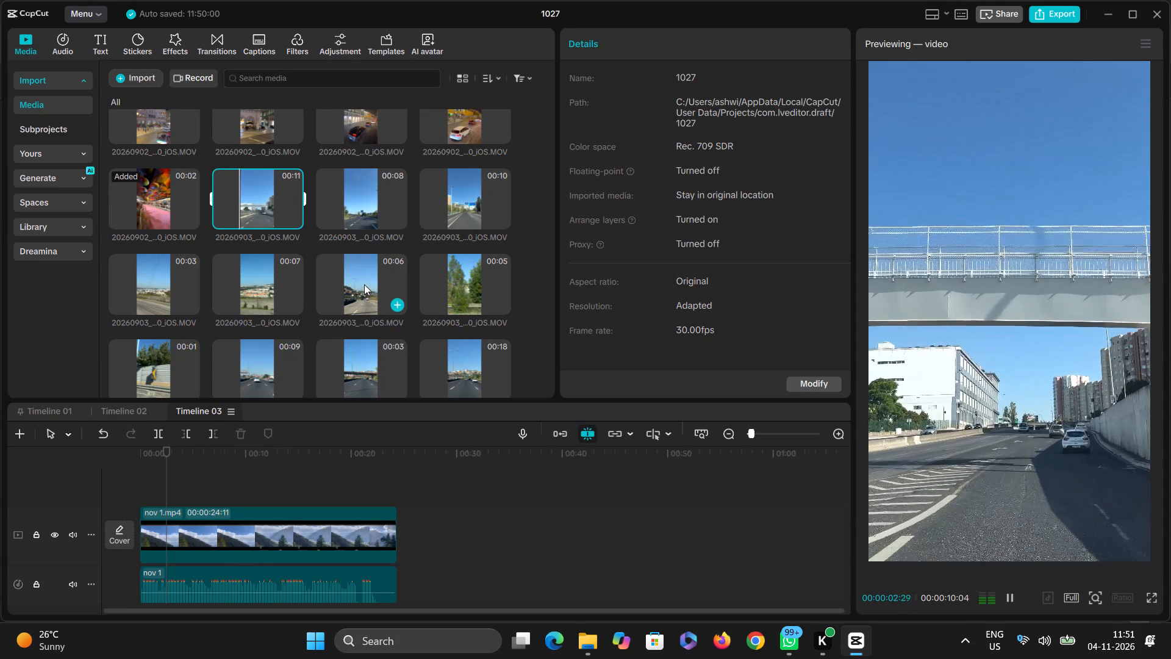
key("space")
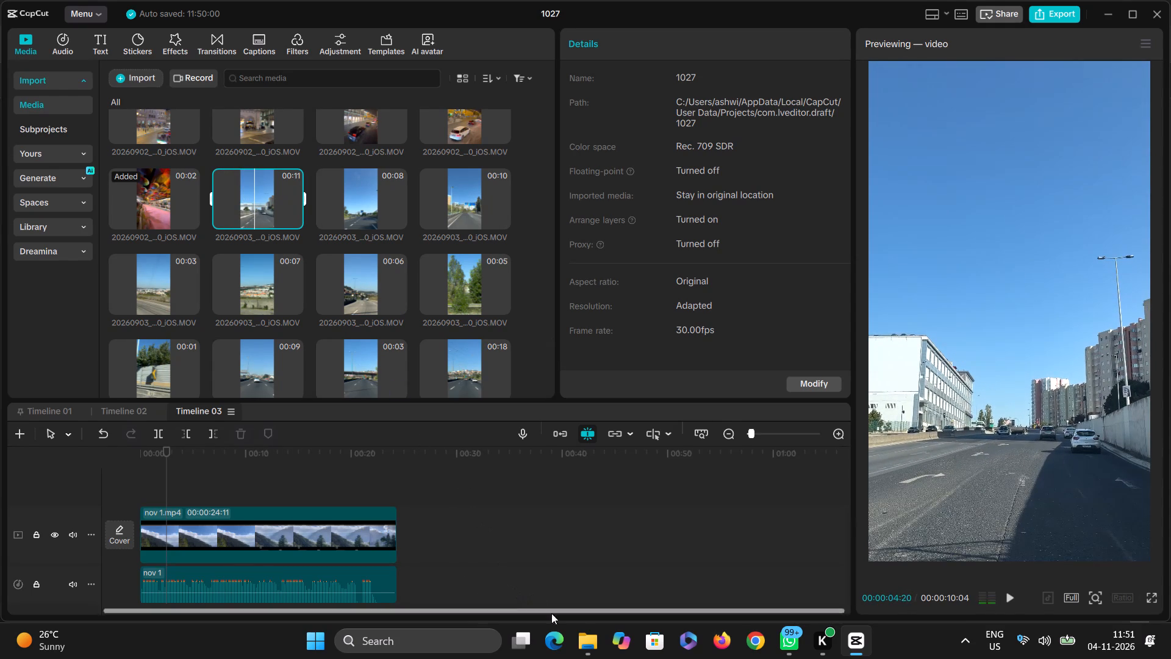
left_click(592, 629)
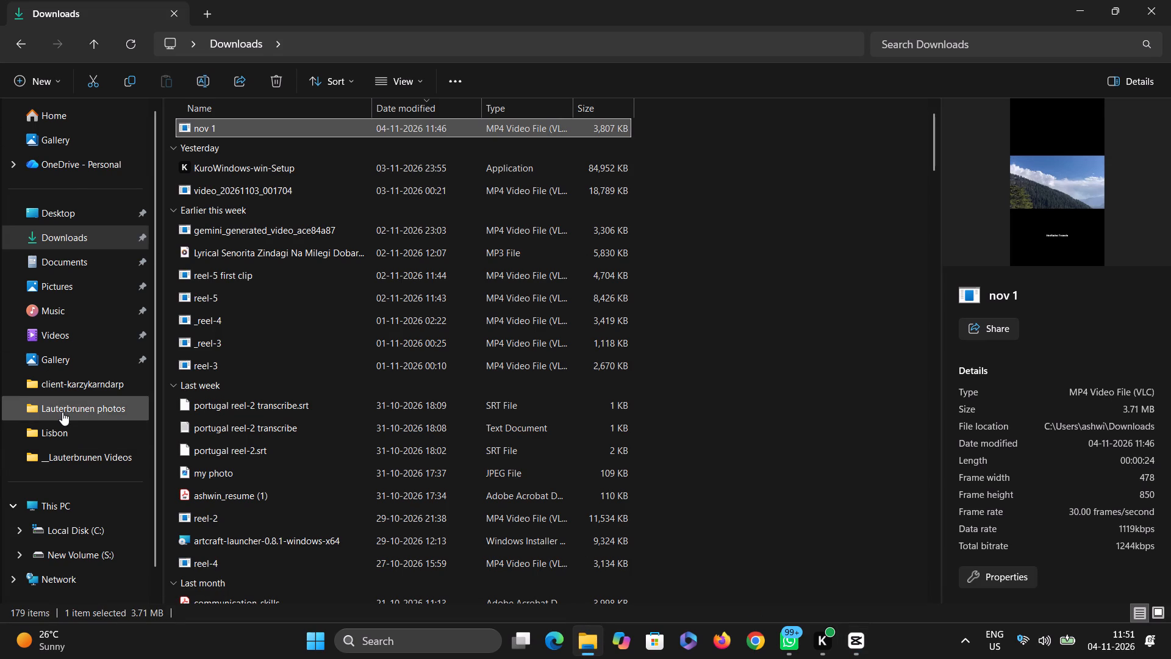
left_click(74, 387)
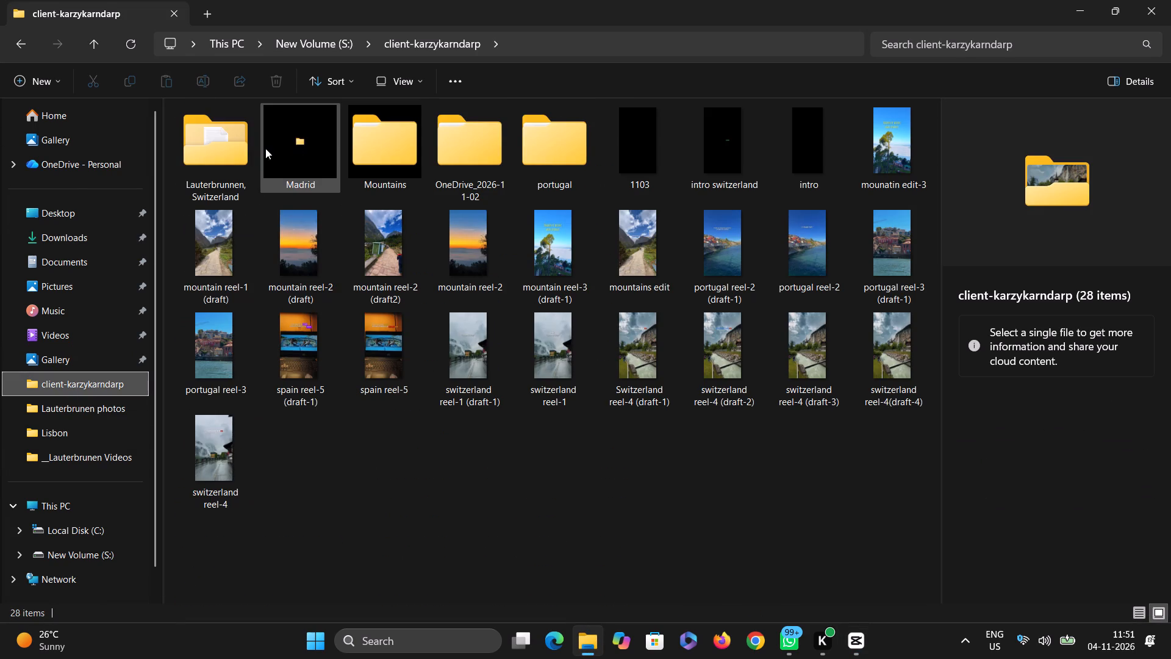
double_click(195, 149)
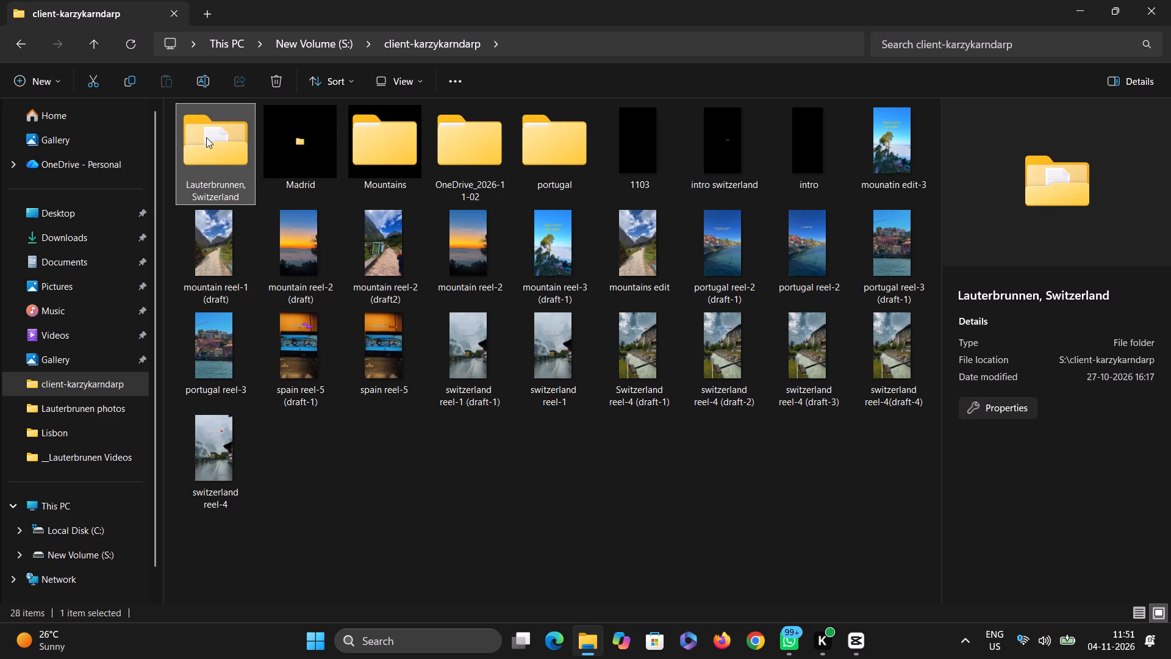
double_click(221, 138)
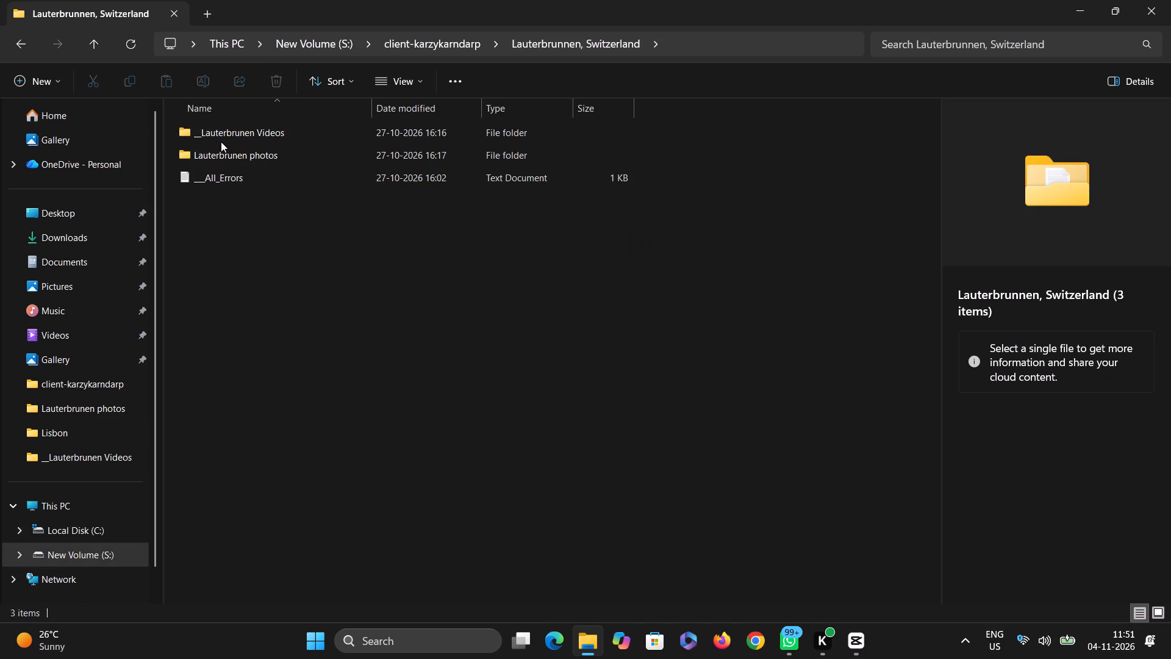
double_click(217, 125)
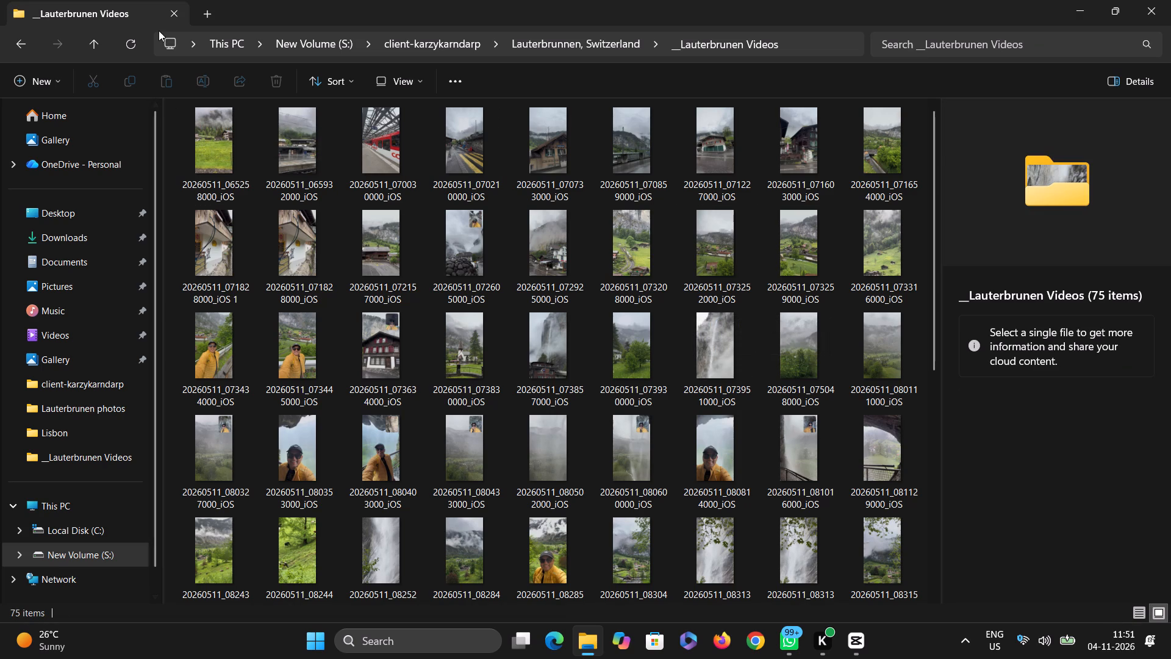
left_click(212, 13)
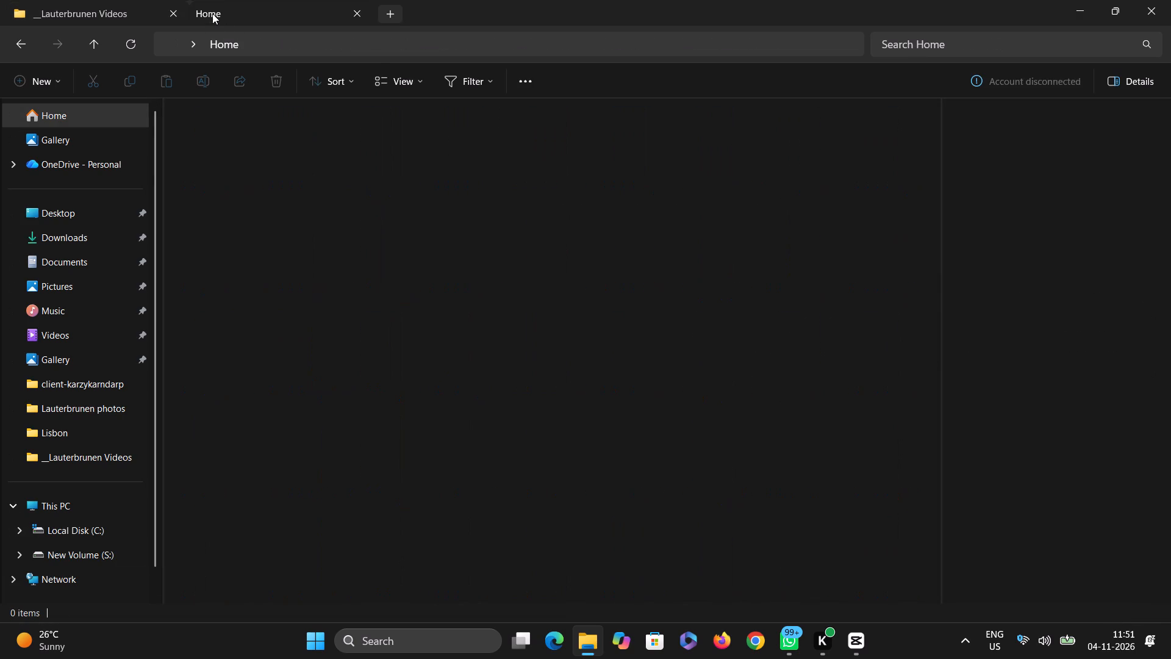
left_click(44, 405)
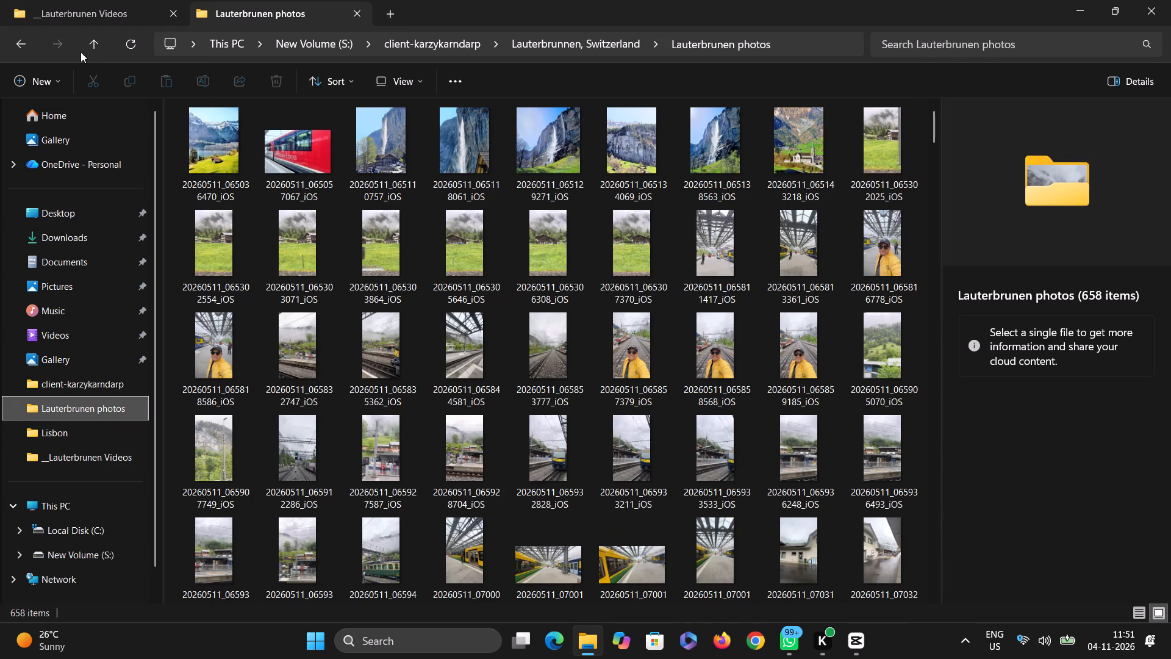
left_click(102, 387)
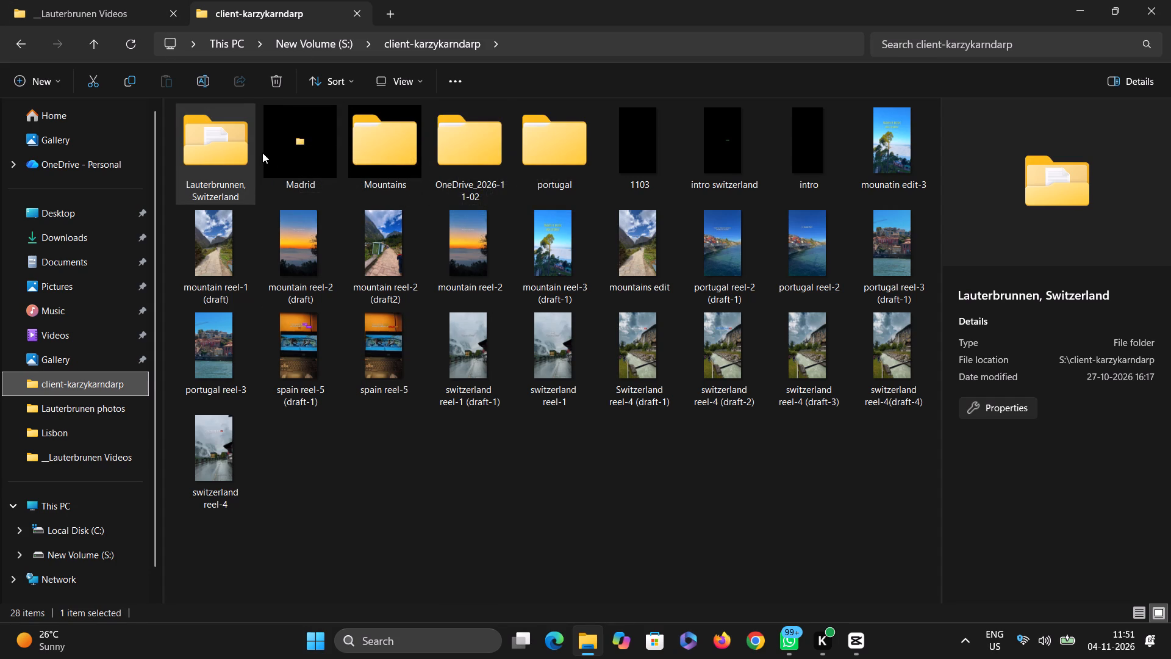
double_click(314, 135)
left_click(317, 135)
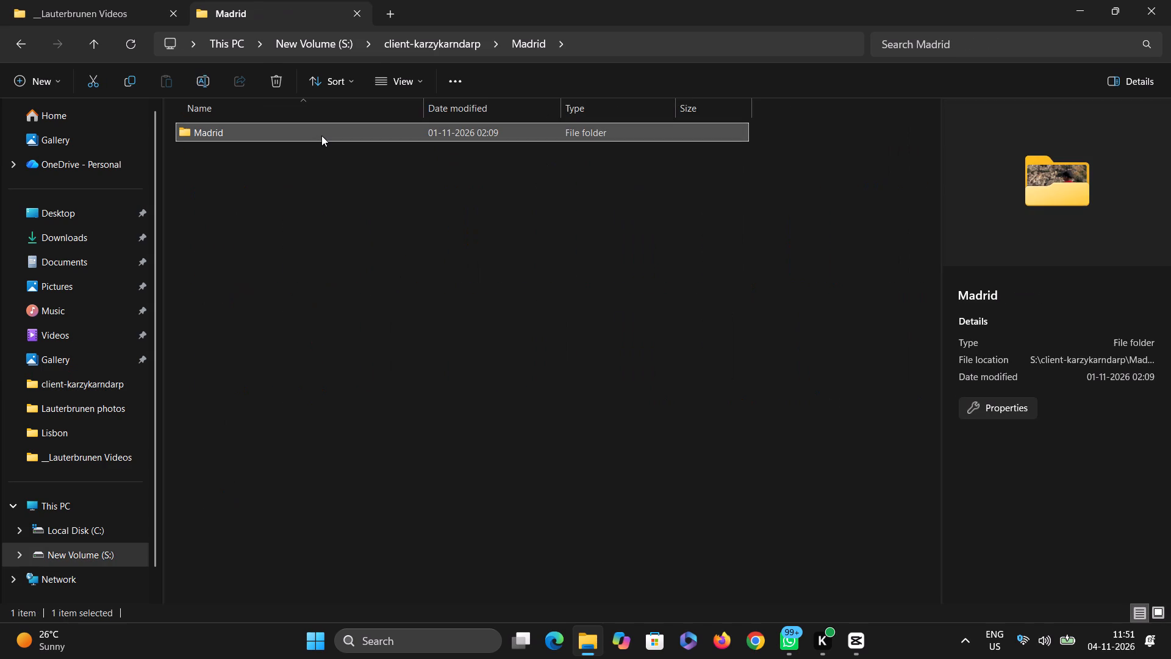
left_click(322, 136)
double_click(322, 136)
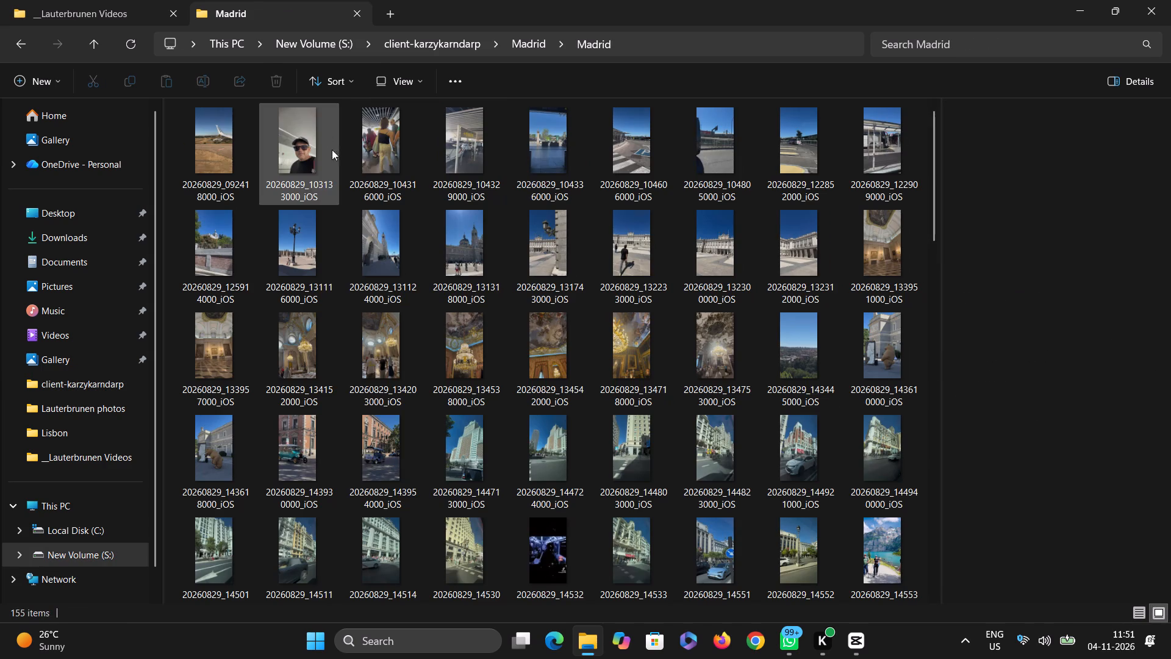
left_click(104, 380)
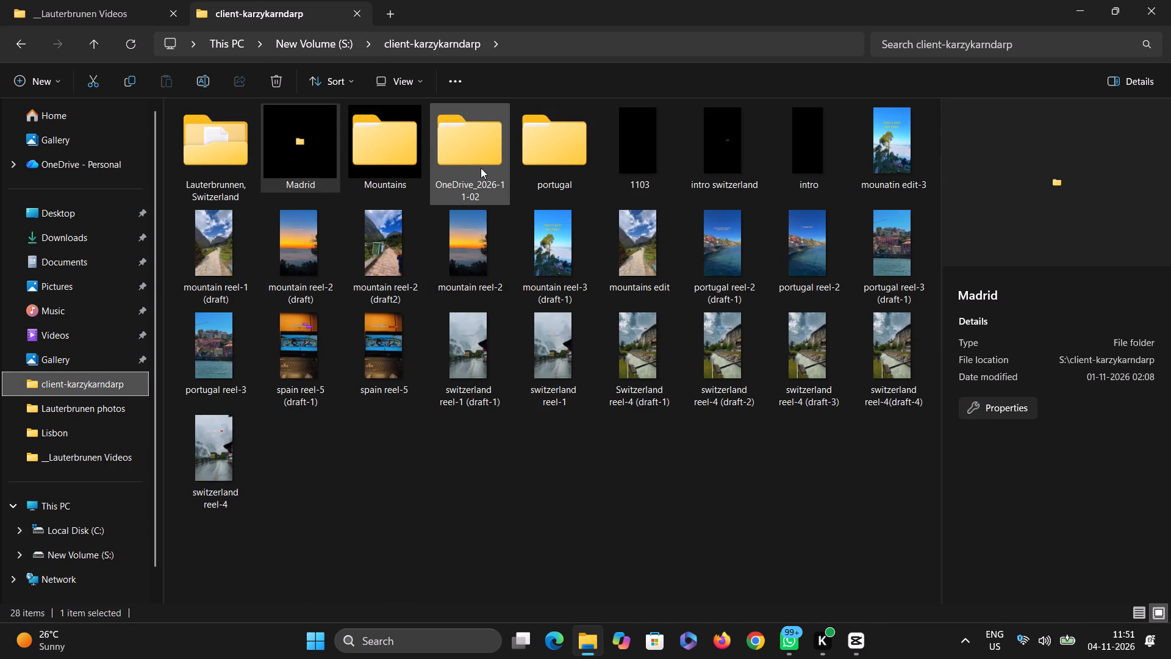
double_click(481, 168)
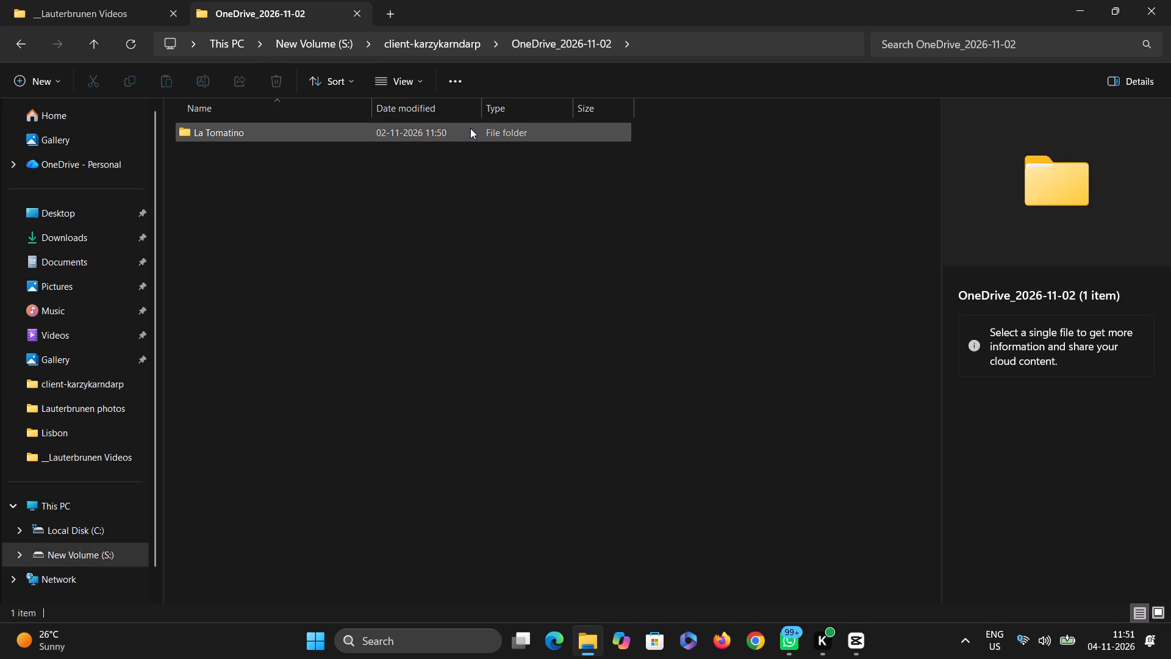
double_click(470, 128)
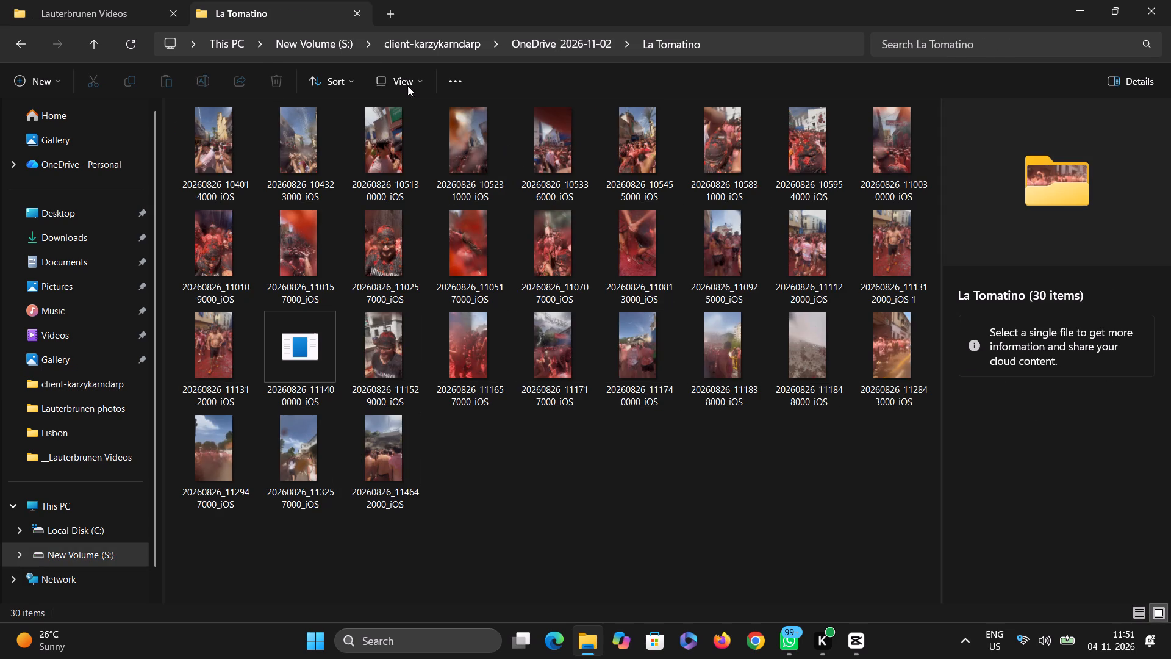
left_click(396, 16)
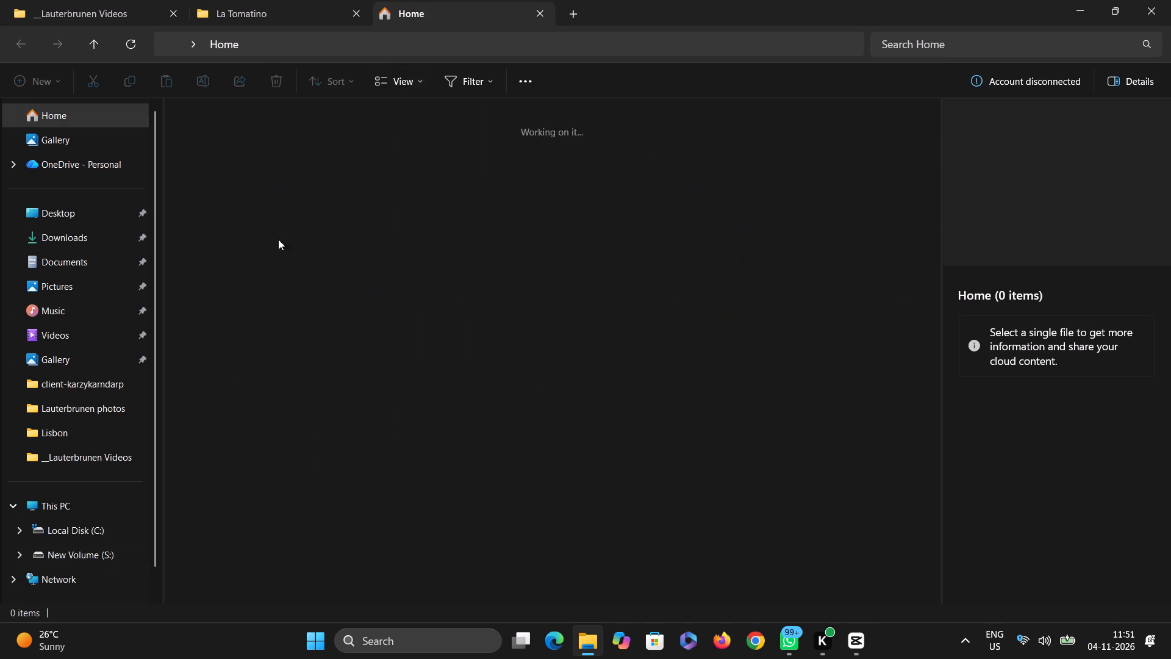
left_click(112, 389)
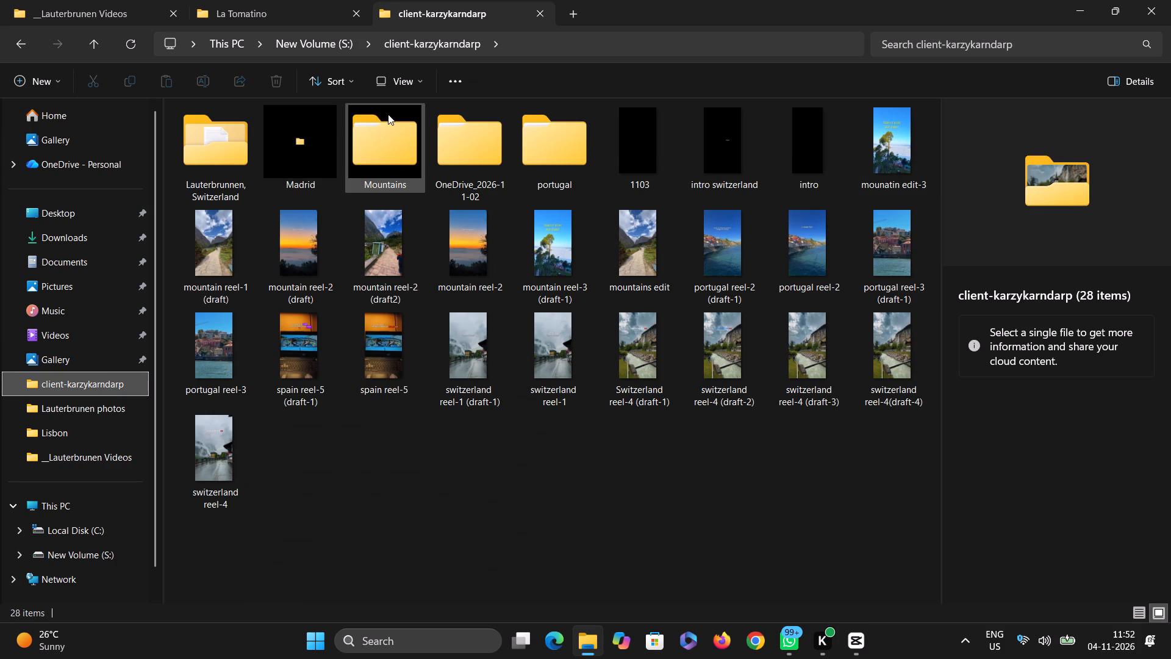
left_click(300, 149)
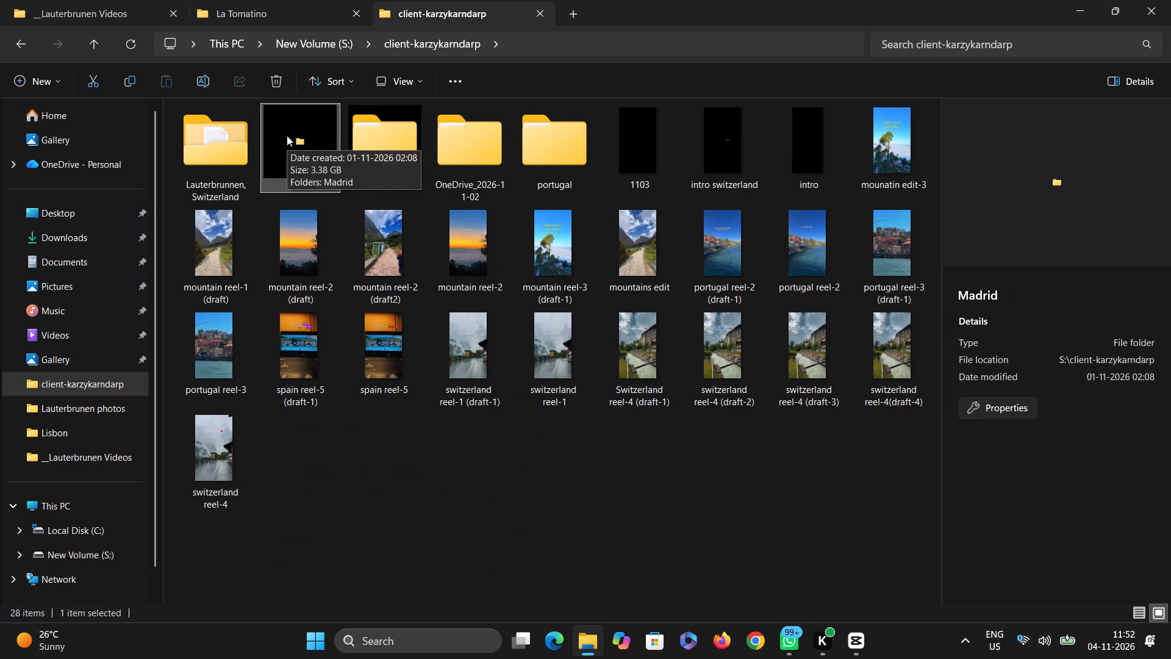
left_click(287, 134)
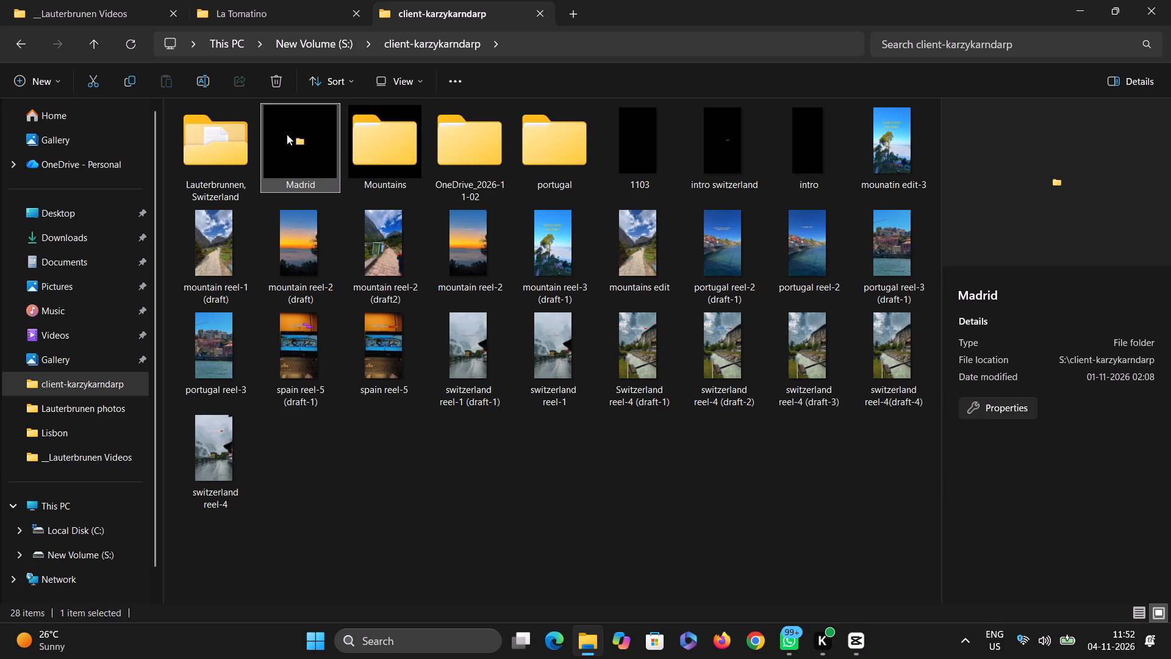
double_click(287, 134)
double_click(287, 134)
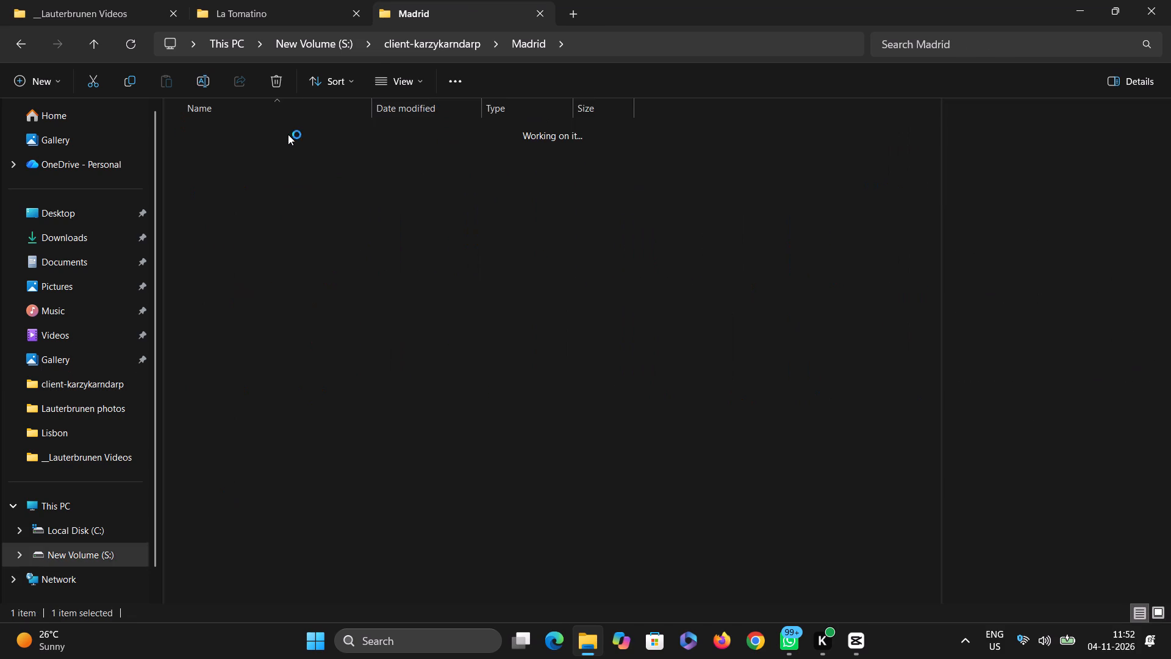
scroll(528, 216, "down", 4)
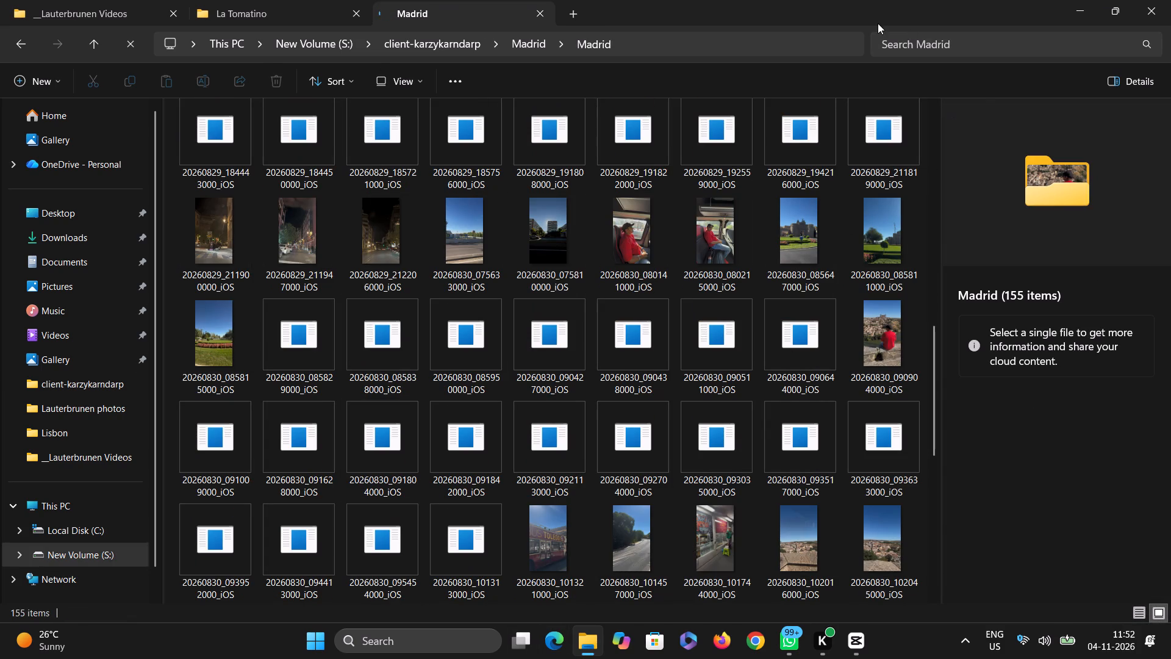
Switch to CapCut and replay the opening seconds of the nov 1 video from the start of Timeline 03.
left_click(852, 658)
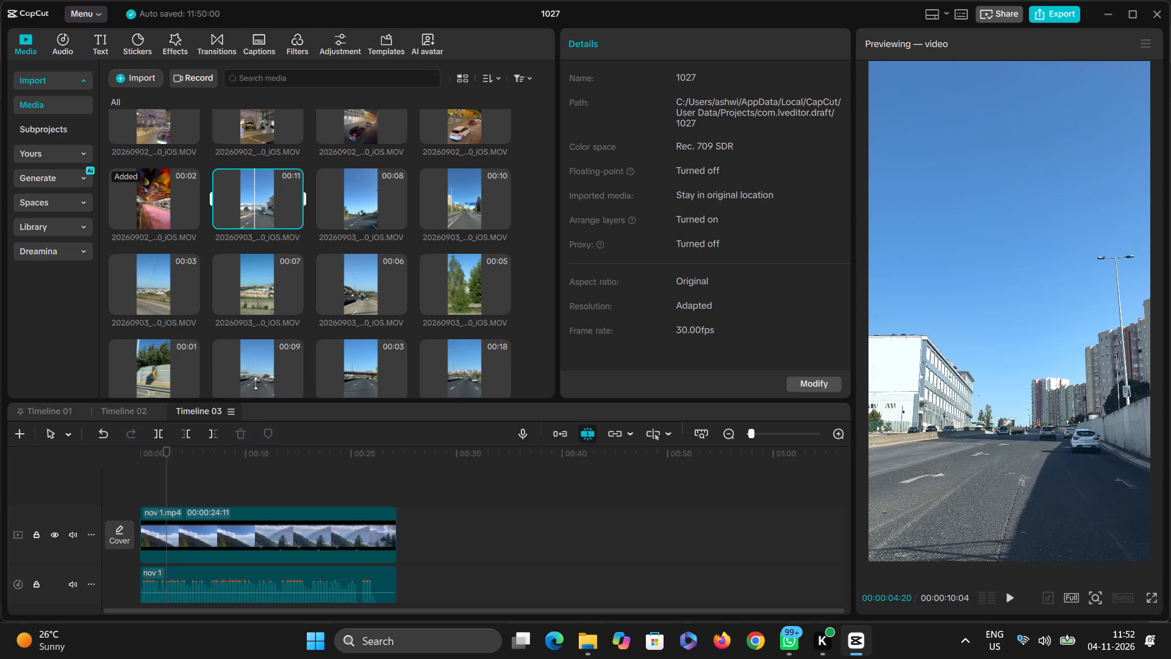
left_click_drag(159, 468, 25, 522)
left_click_drag(176, 464, 115, 483)
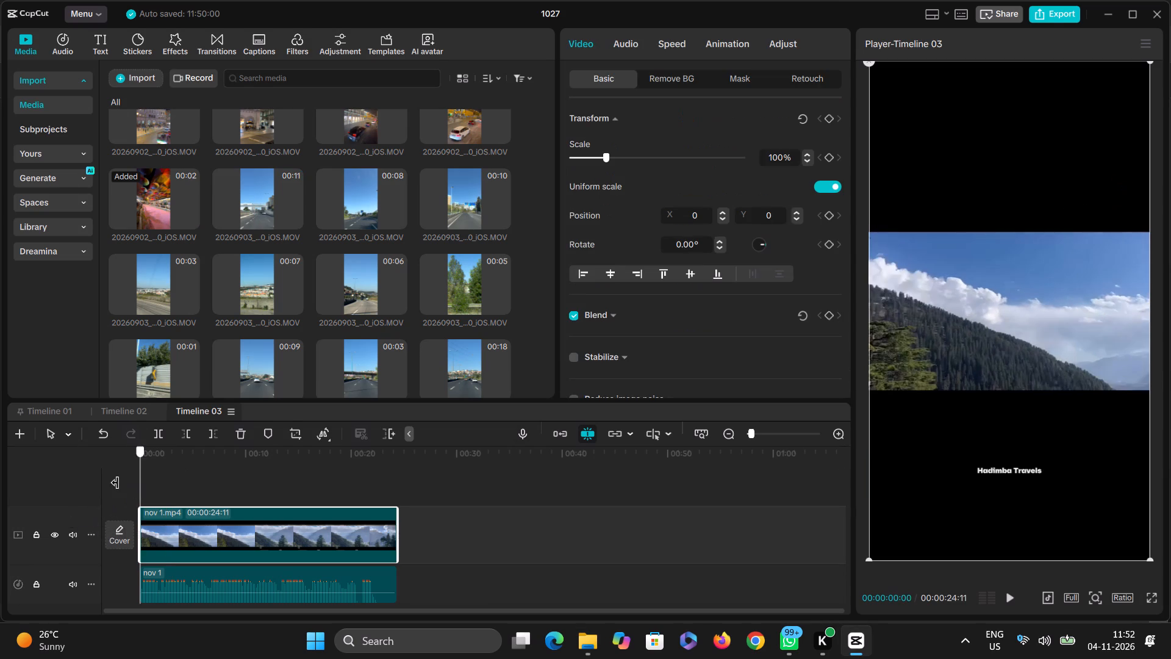
left_click_drag(115, 483, 87, 503)
key("space")
key("space")
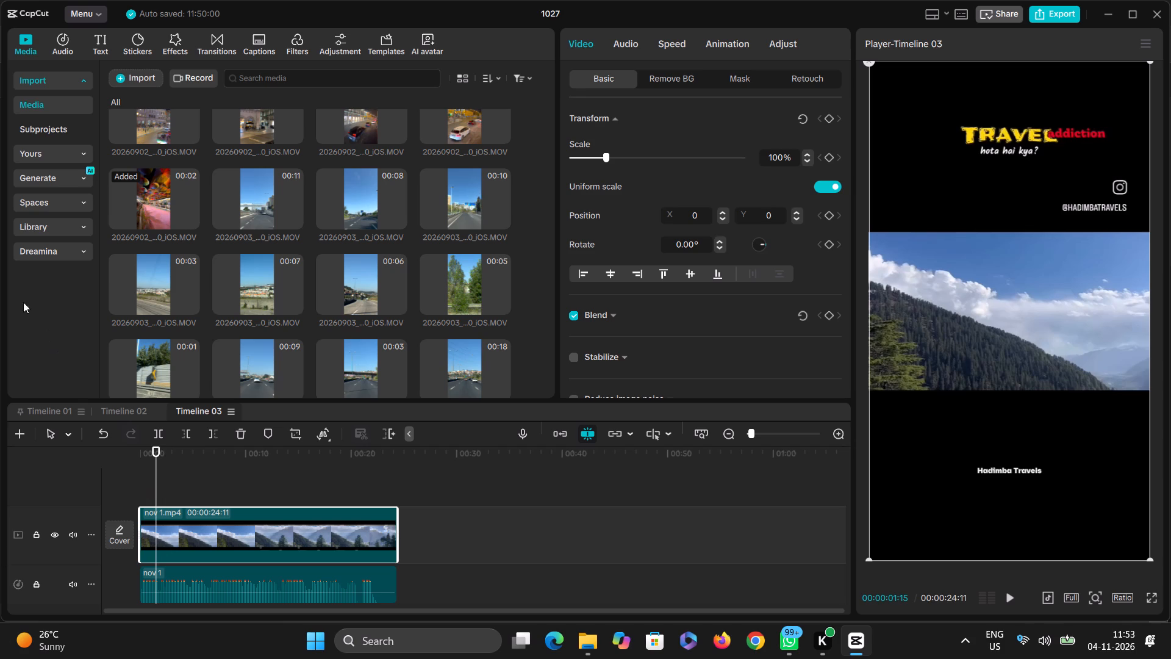
left_click_drag(159, 464, 77, 491)
key("space")
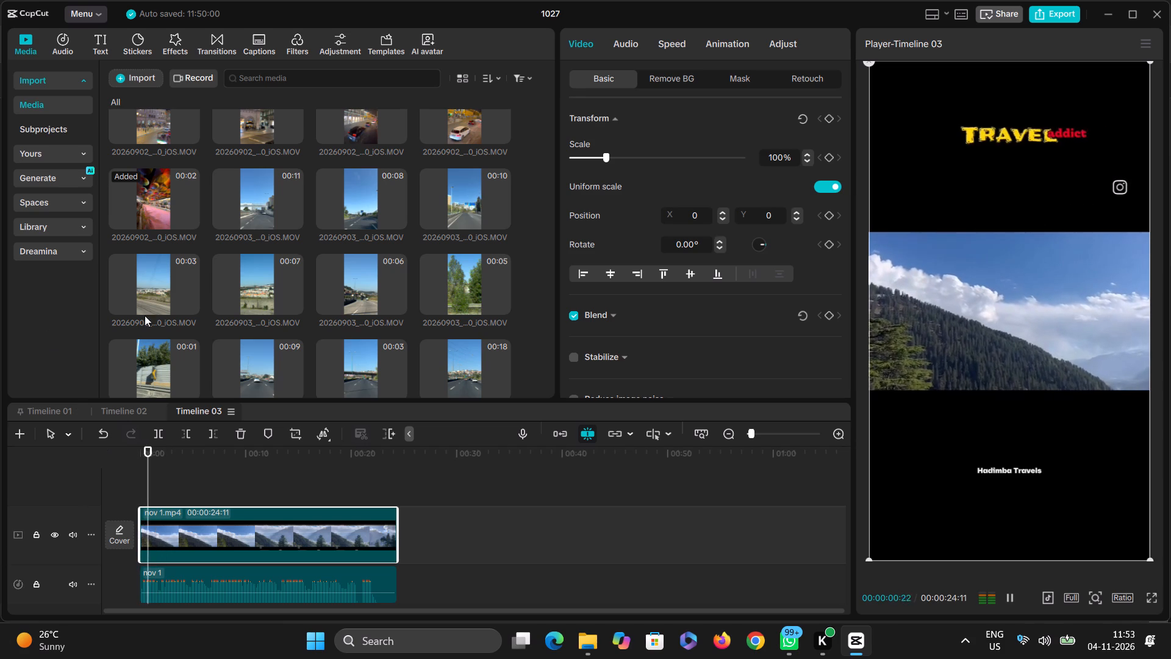
key("space")
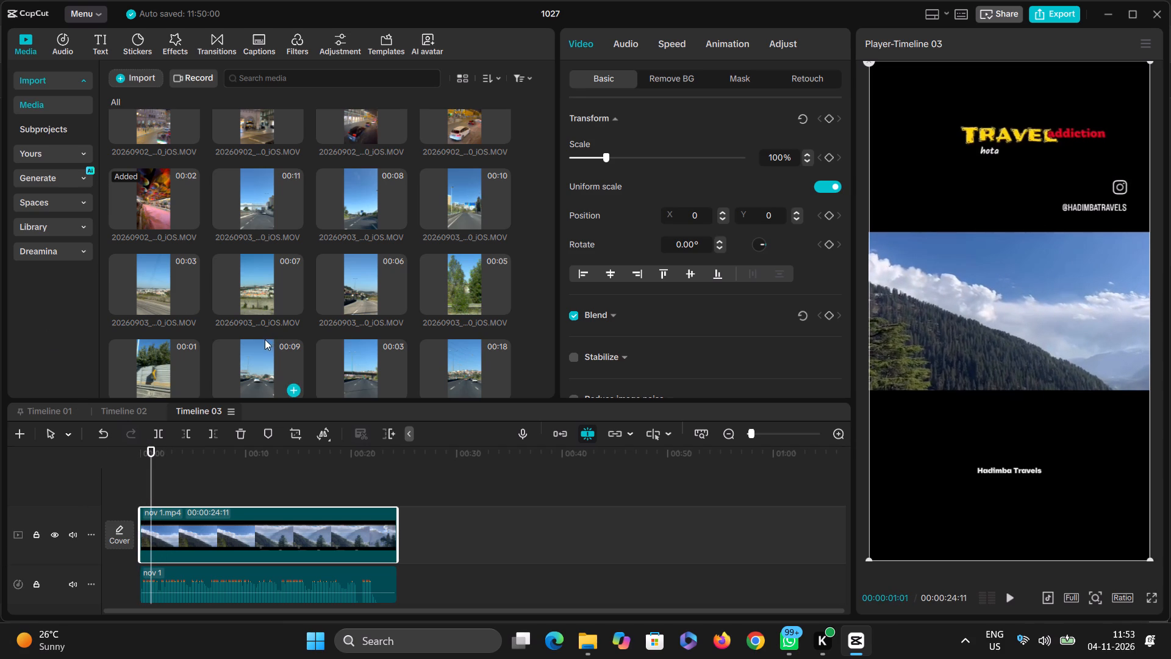
left_click(587, 594)
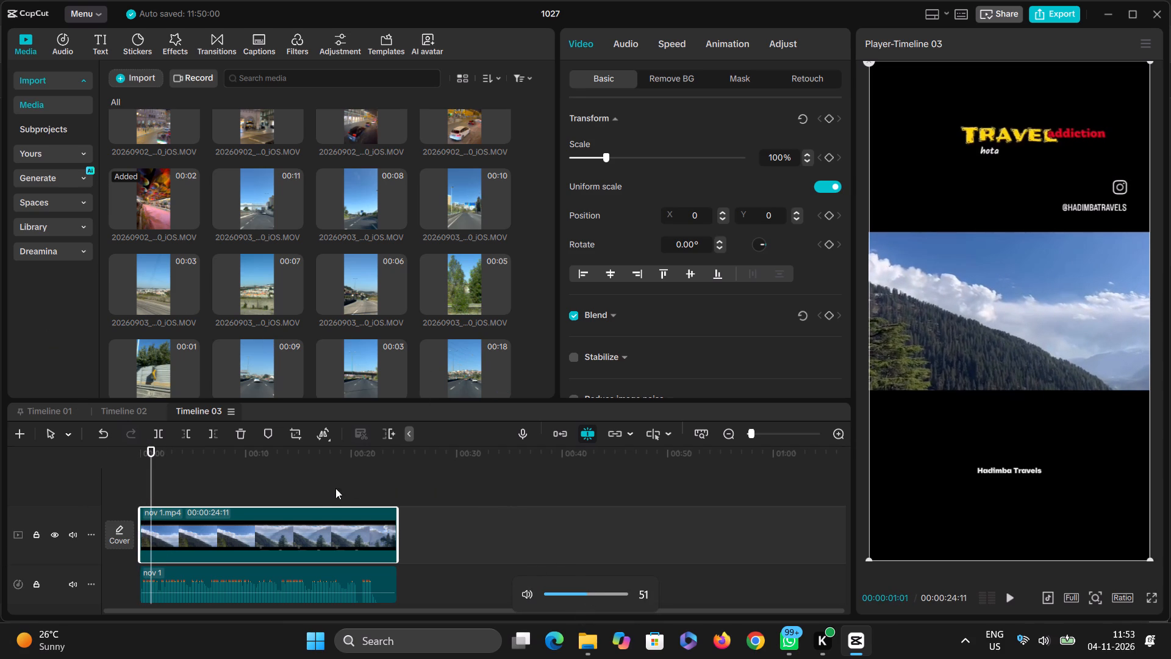
key("space")
key("space")
left_click_drag(171, 464, 65, 486)
key("space")
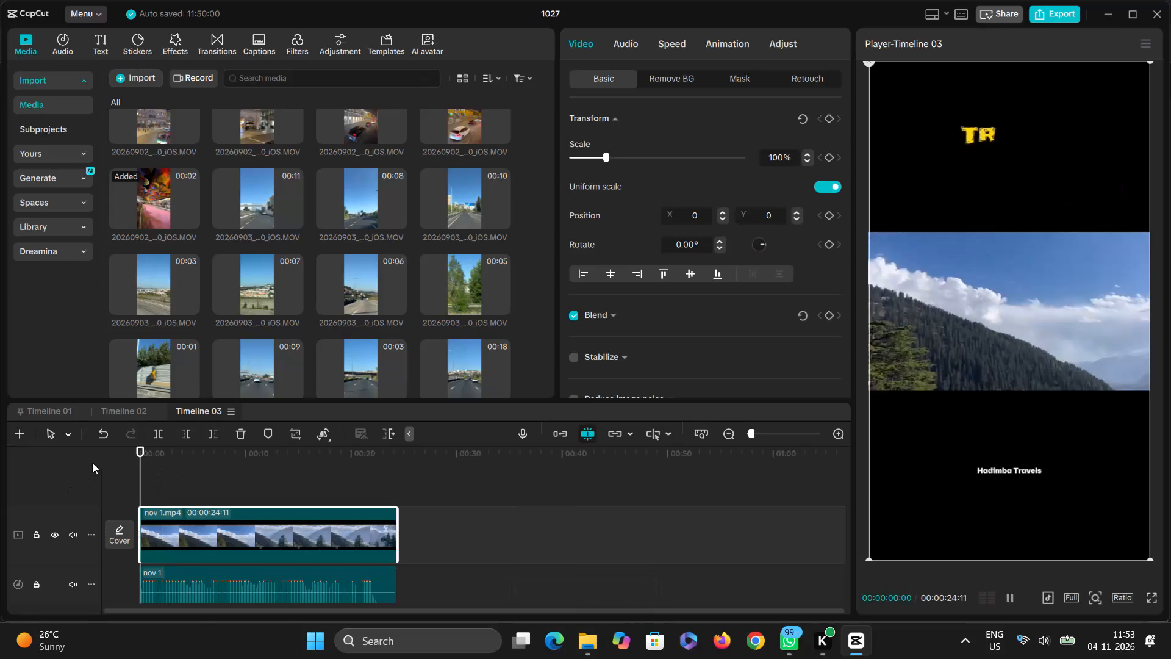
key("space")
Preview the 20260903 clips of the tram-line streets, the walk through the vaulted hall and the park as opening candidates.
scroll(448, 295, "down", 2)
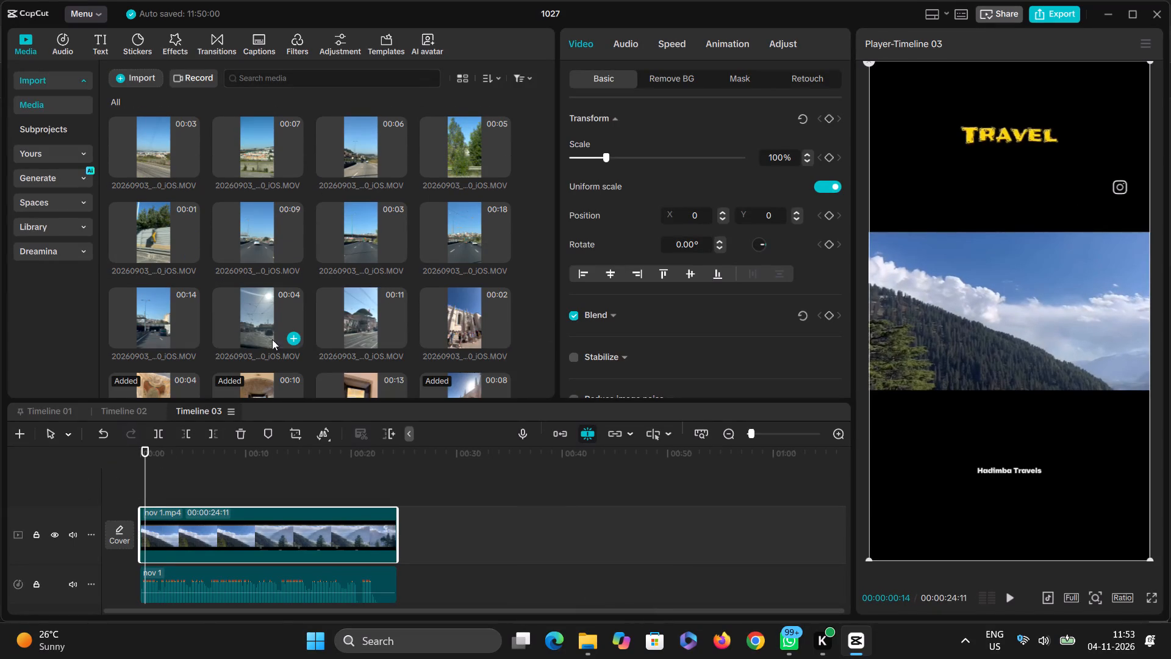
scroll(275, 343, "down", 1)
left_click(374, 264)
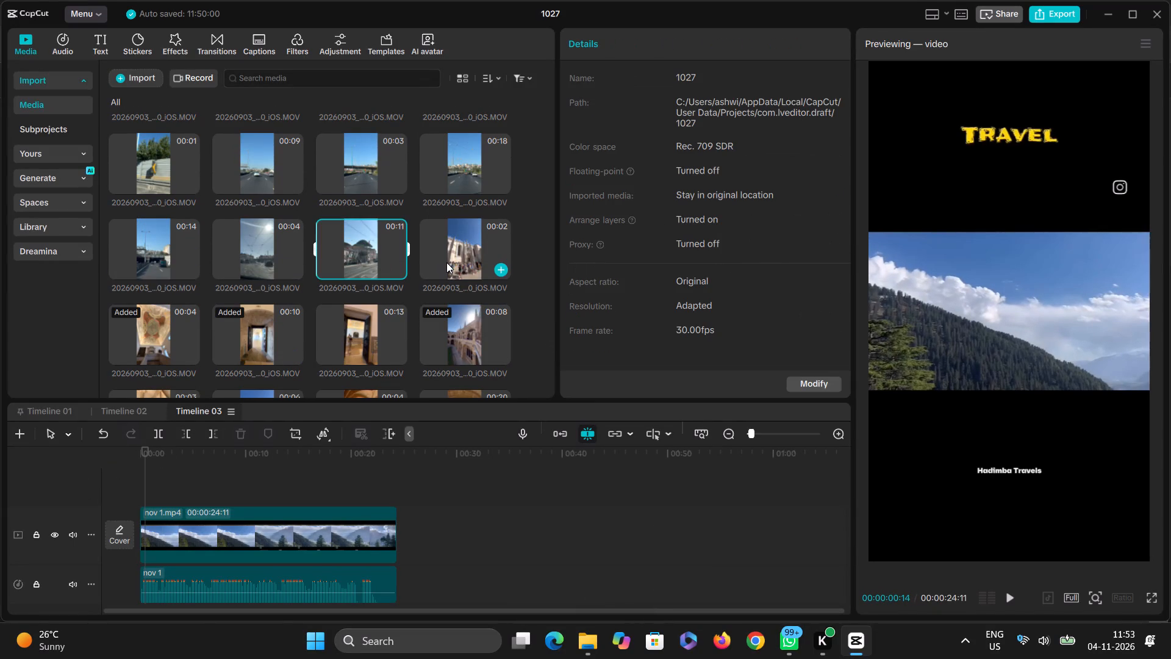
scroll(272, 295, "down", 5)
key("space")
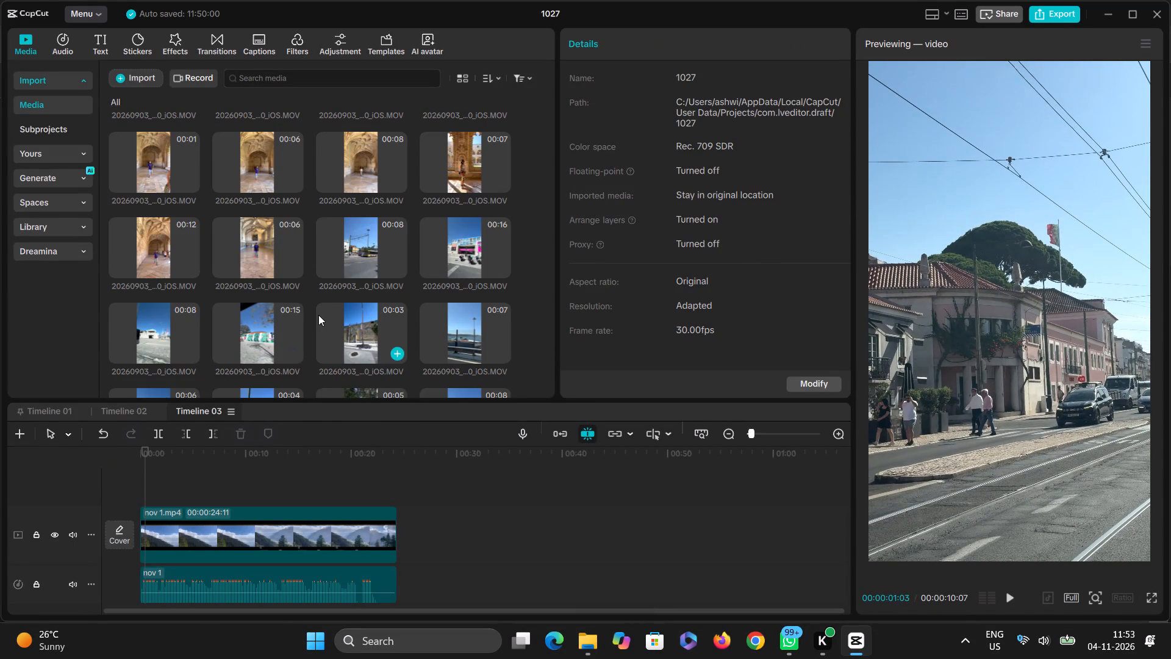
left_click(270, 166)
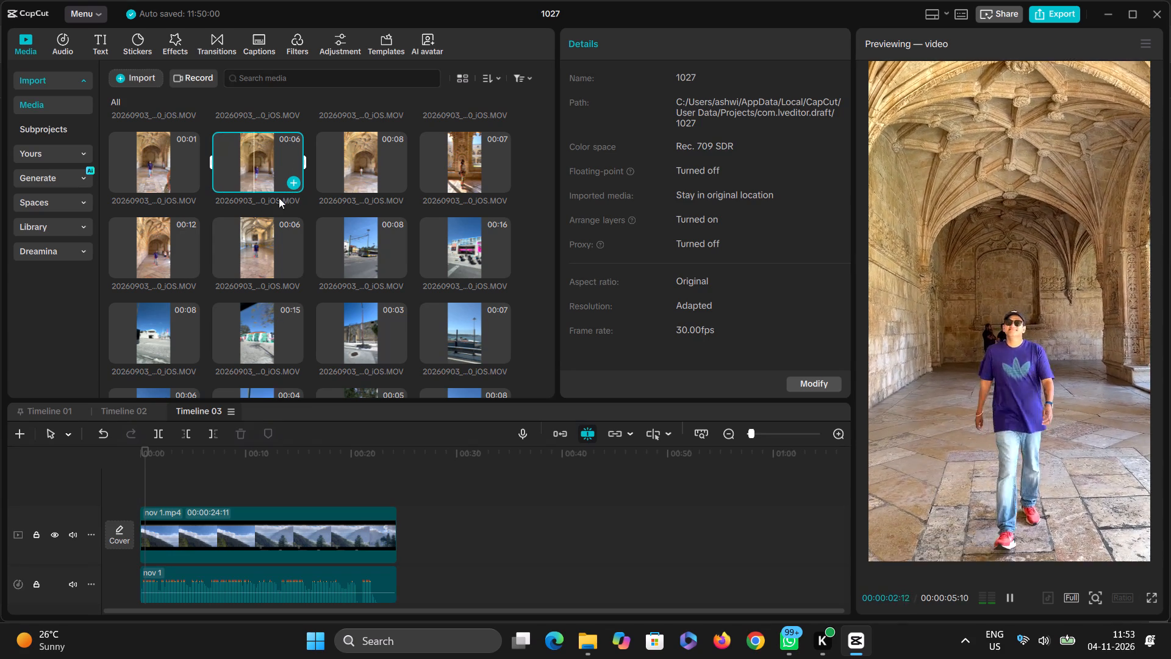
left_click(257, 234)
left_click(349, 256)
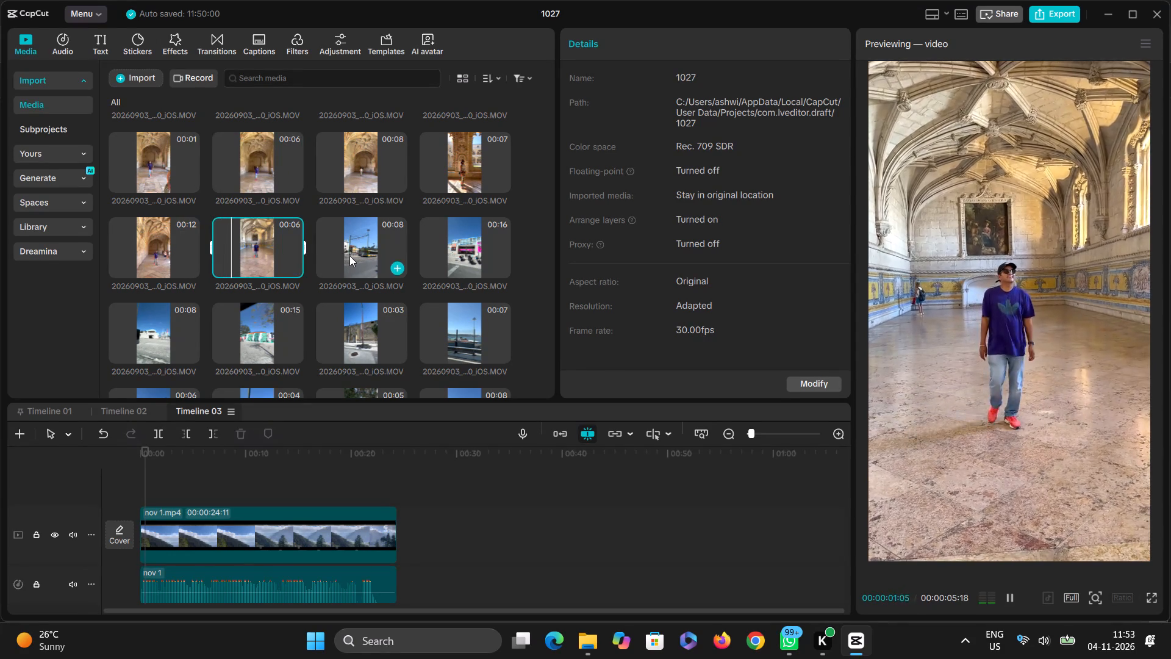
scroll(416, 301, "down", 3)
left_click(350, 234)
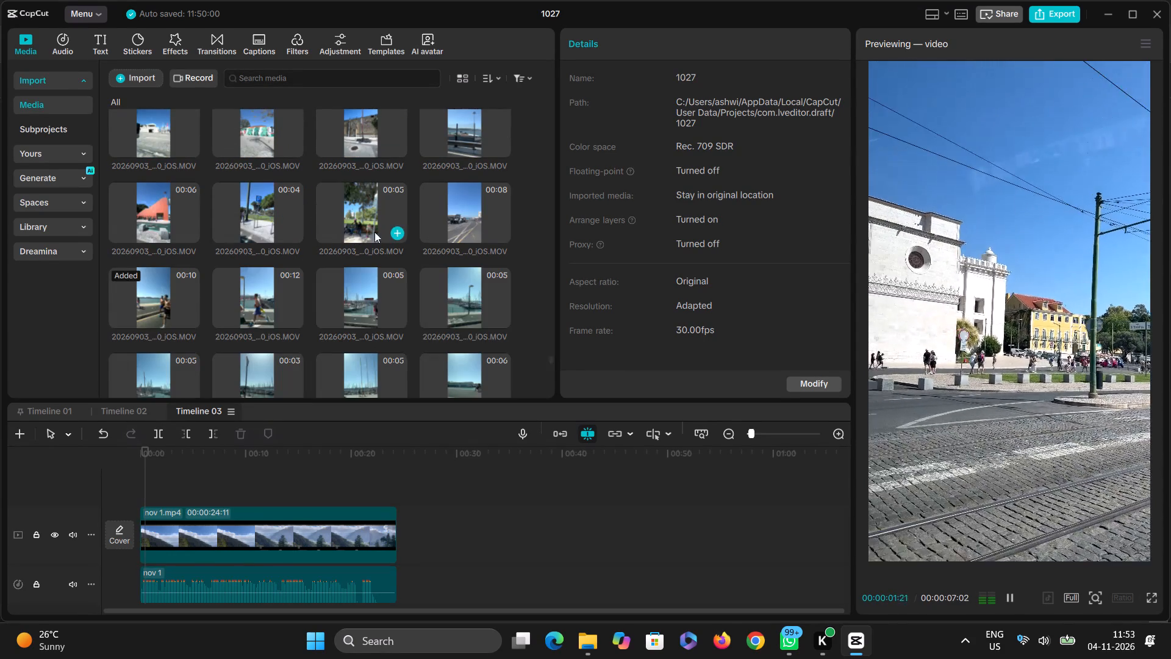
key("space")
scroll(276, 328, "down", 1)
key("space")
scroll(332, 294, "down", 2)
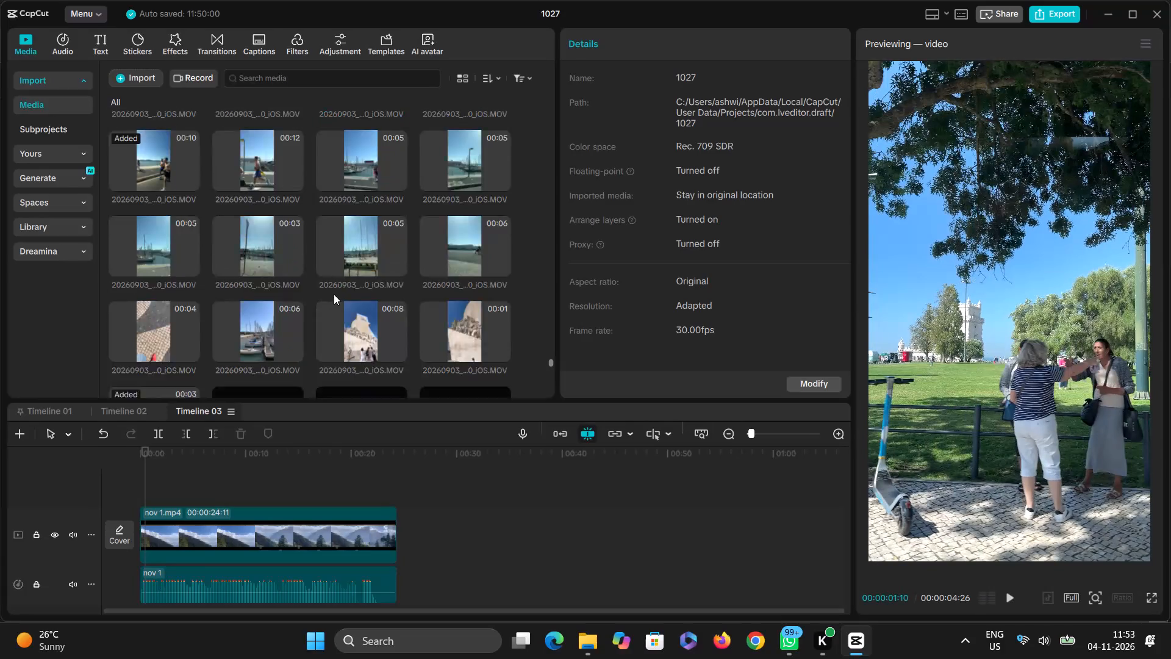
Preview the 20260902 clips of the night street traffic, the high window view over the water and the sunny road drive.
scroll(334, 286, "up", 15)
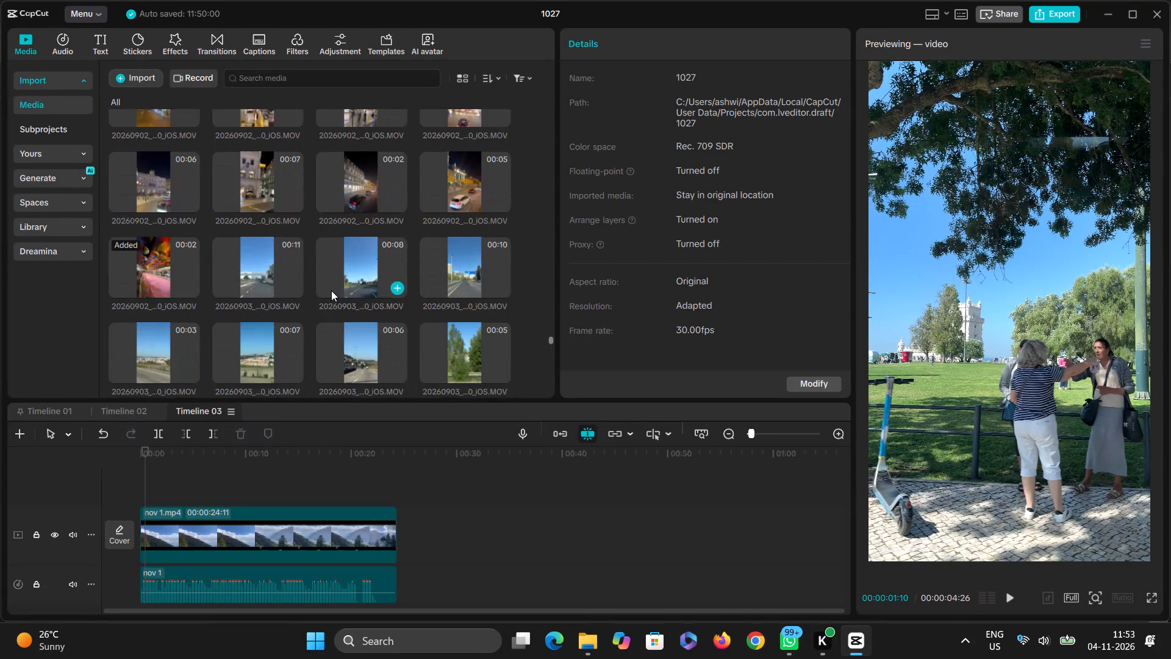
left_click(462, 198)
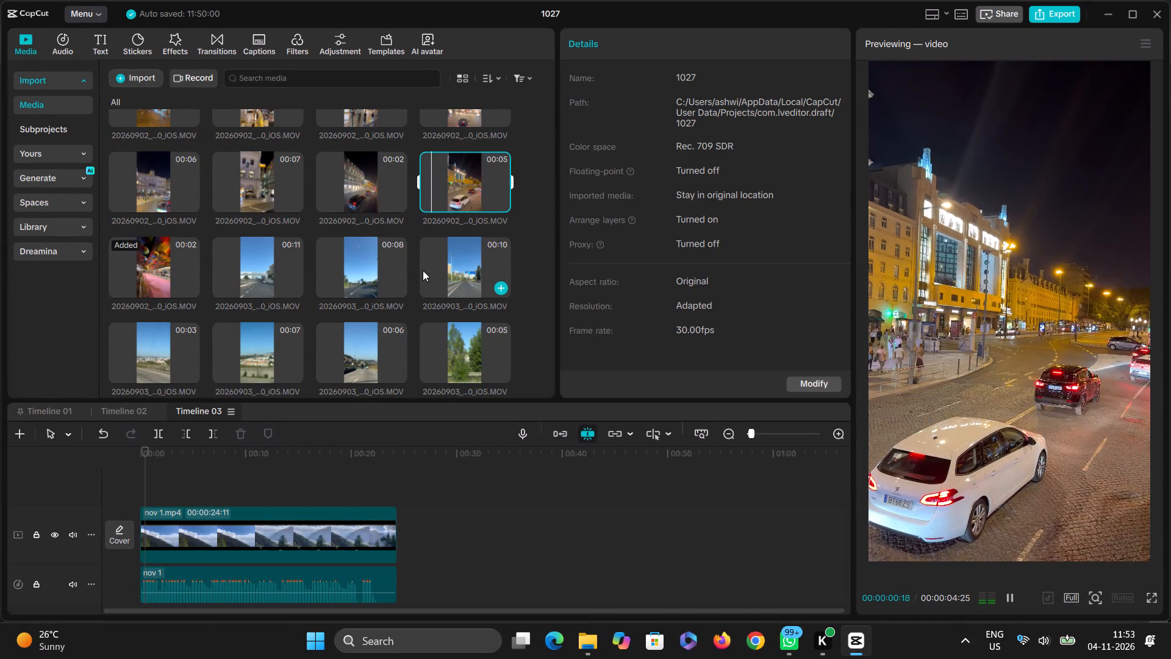
scroll(422, 273, "up", 12)
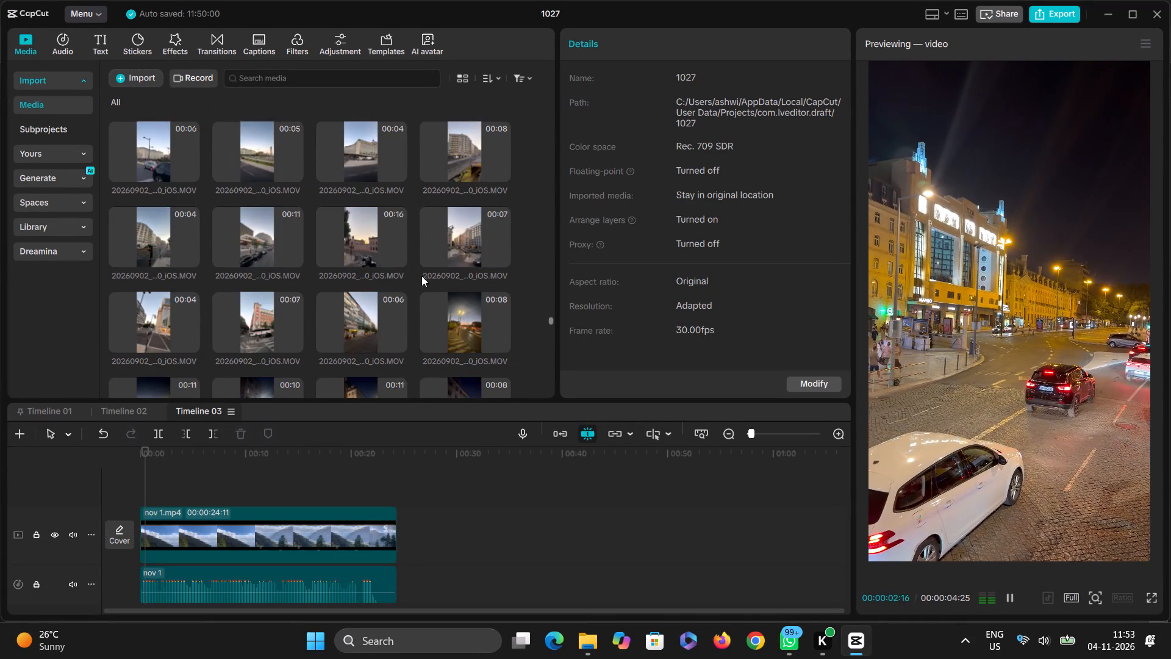
scroll(419, 276, "up", 9)
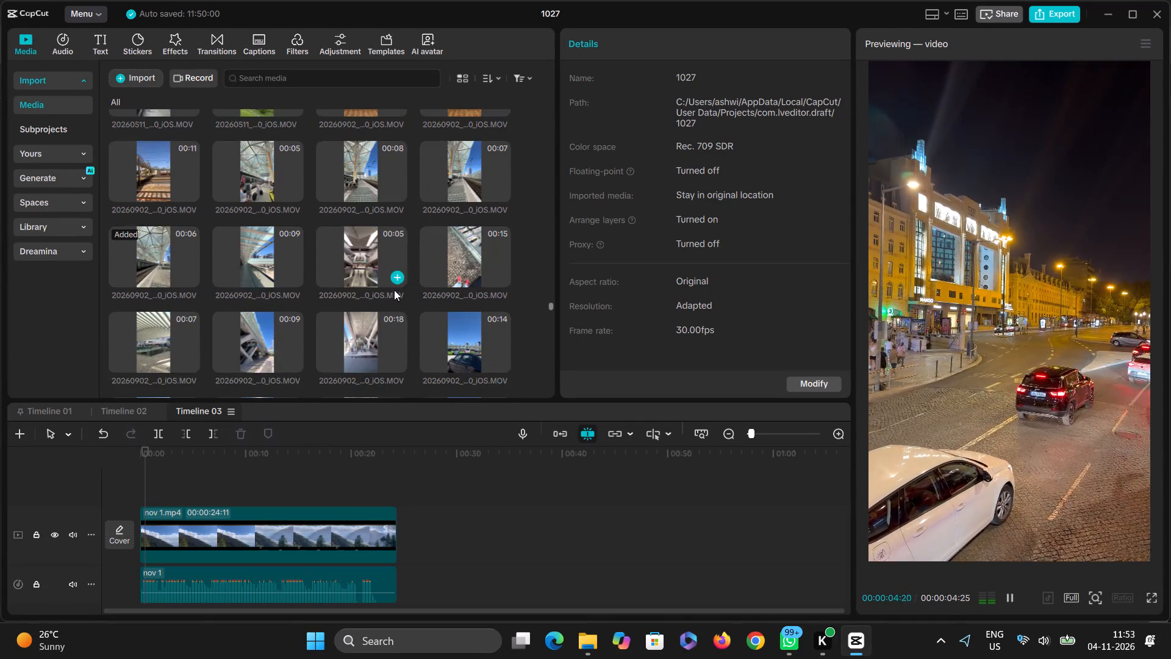
scroll(394, 303, "down", 2)
left_click(378, 296)
left_click(380, 288)
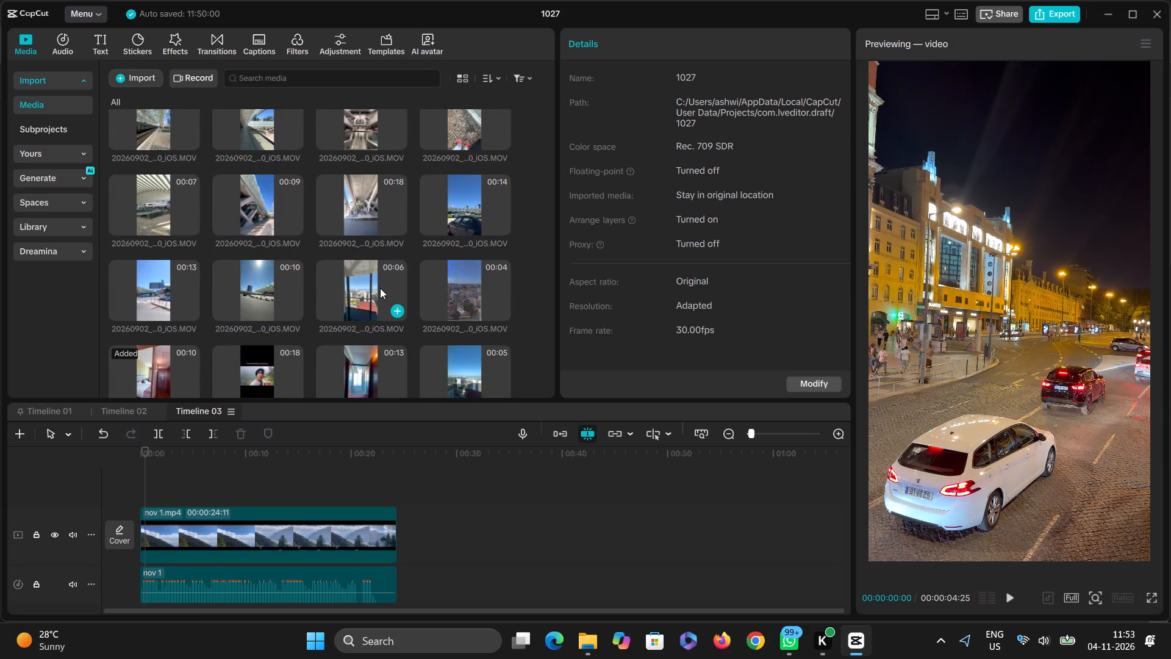
left_click(237, 290)
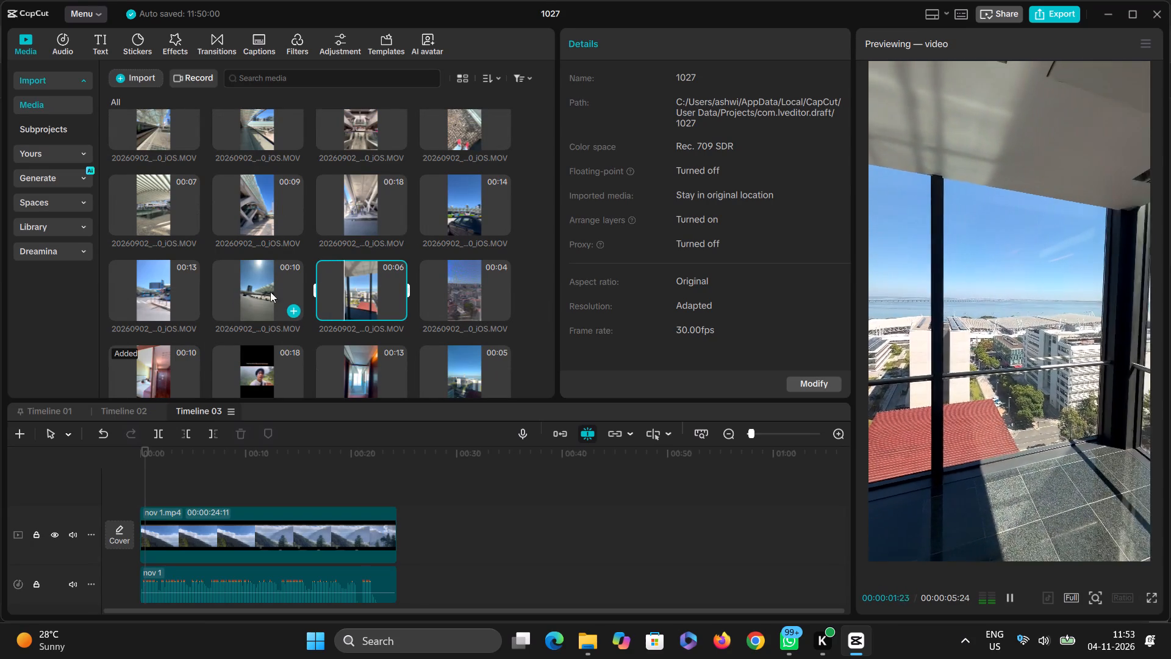
Preview the 20260901 clips of the cobbled street by the red market hall and the station hall with blue tile murals.
scroll(308, 310, "up", 9)
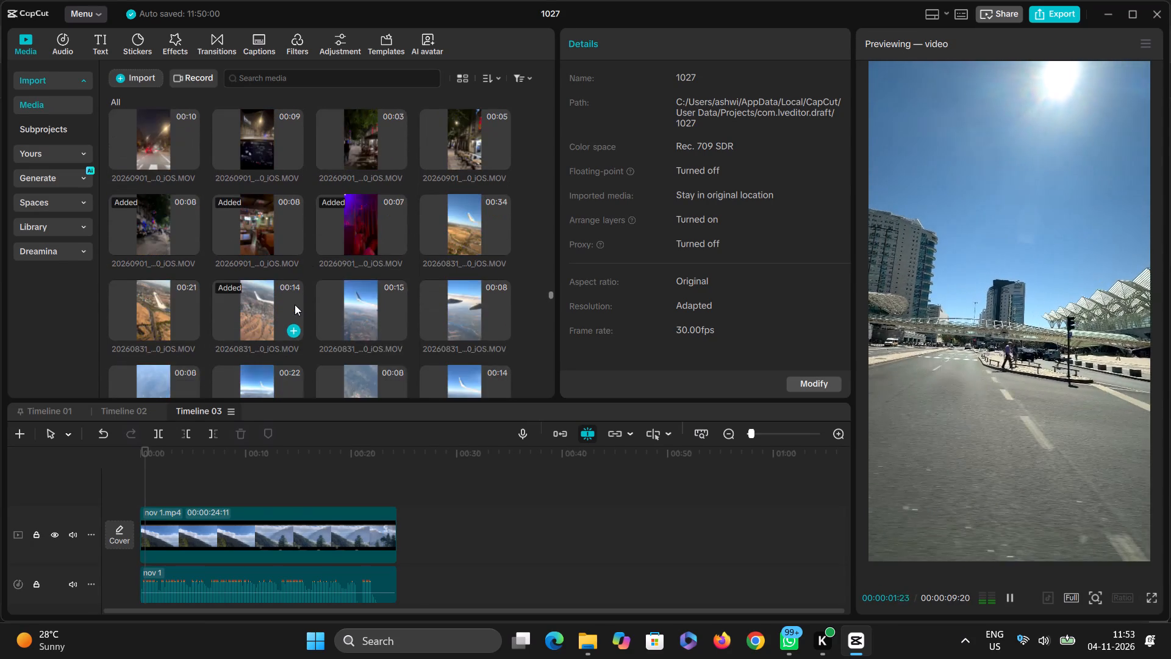
scroll(295, 304, "down", 2)
scroll(294, 304, "up", 13)
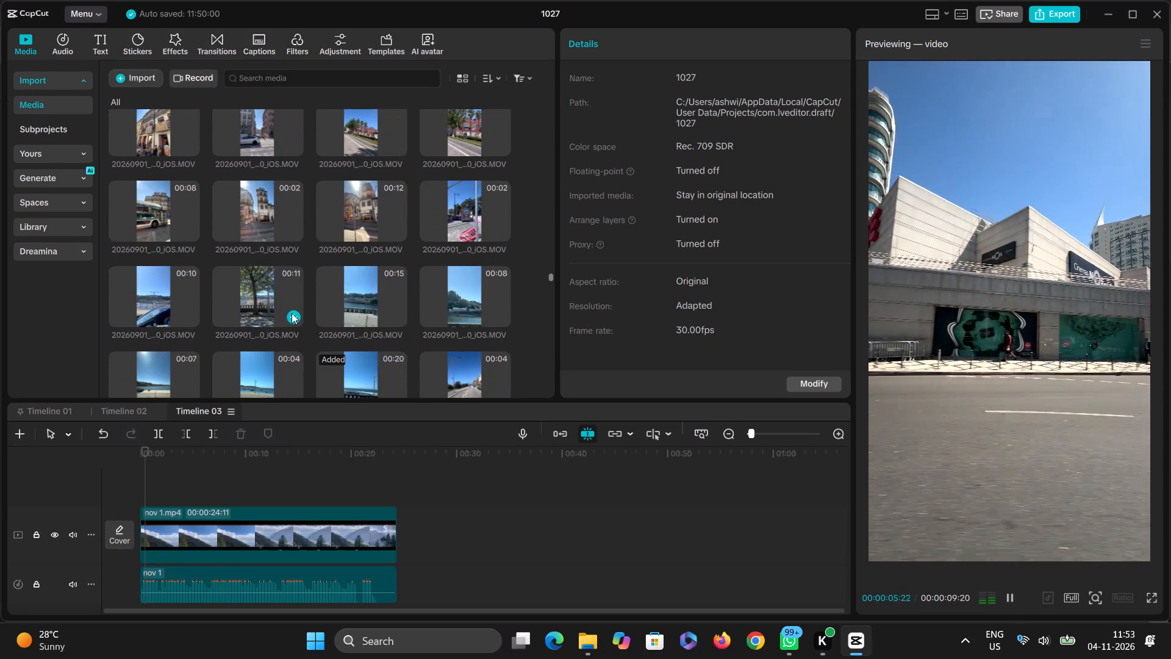
scroll(292, 313, "up", 2)
left_click(335, 265)
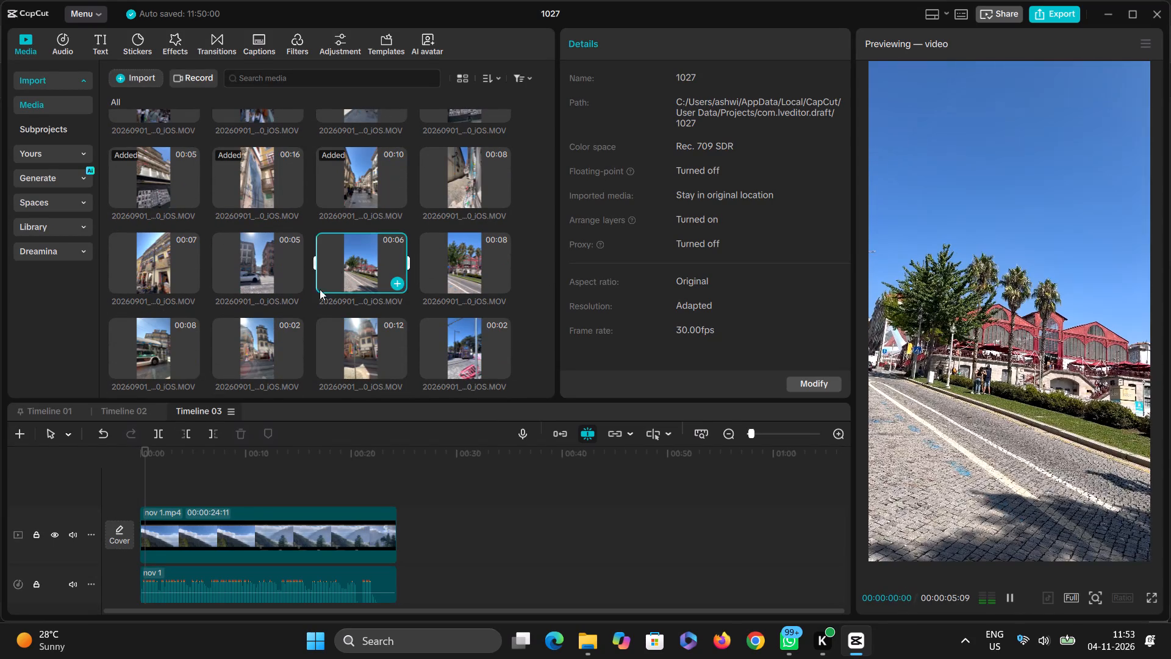
scroll(314, 301, "up", 3)
left_click(165, 220)
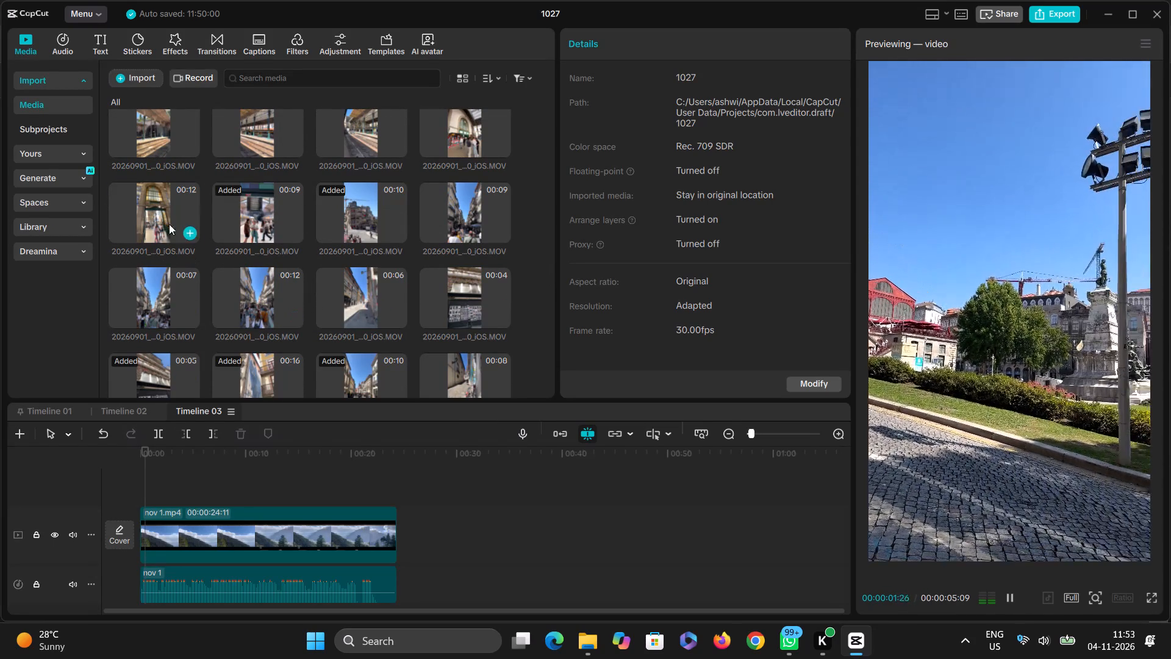
Preview the 20260901 clips of the tram line, the river over the rooftops, the bridge crossing and the church tower by the road.
scroll(392, 321, "up", 3)
scroll(359, 282, "up", 5)
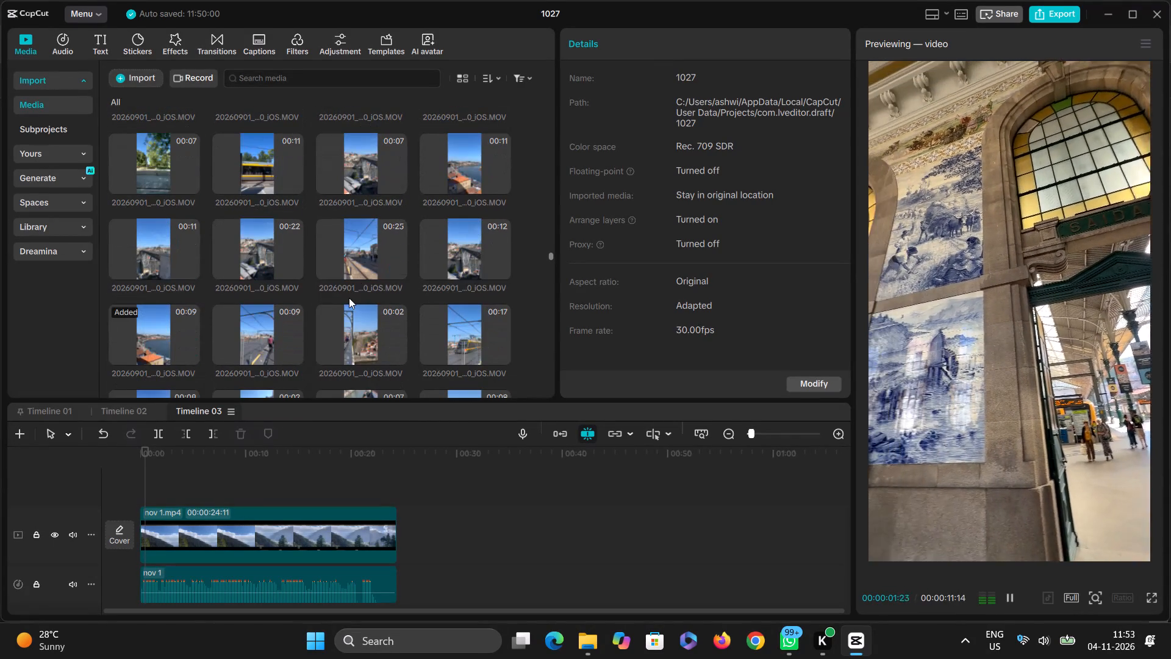
left_click(366, 268)
left_click(427, 175)
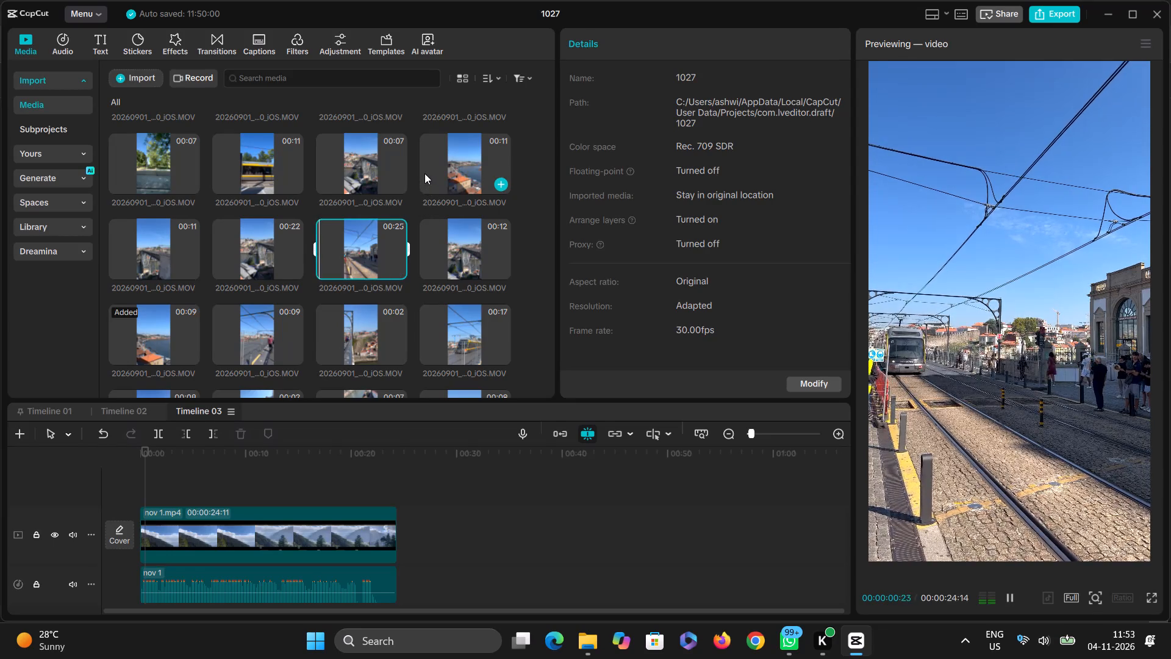
scroll(346, 263, "up", 3)
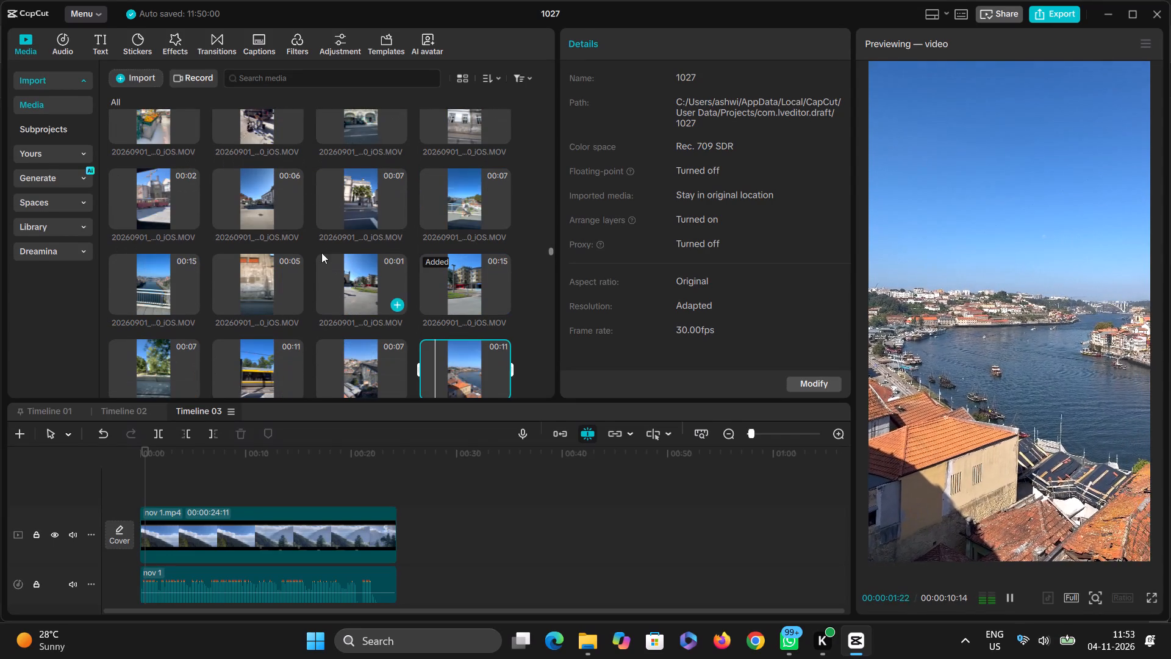
left_click(332, 187)
left_click(446, 204)
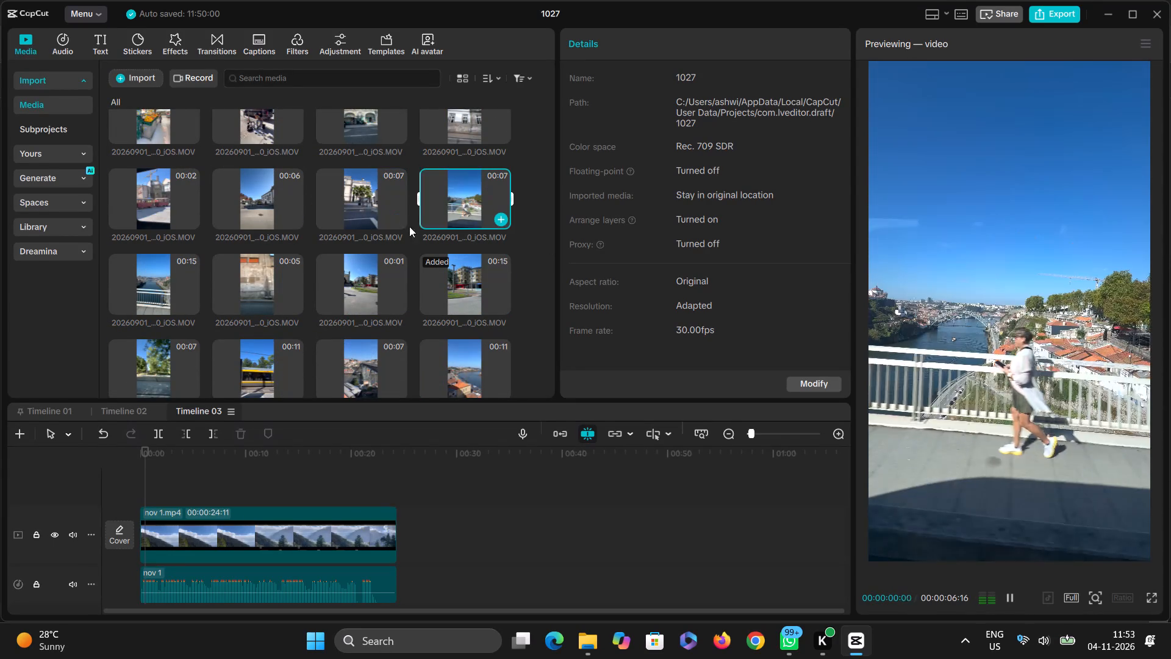
scroll(345, 241, "up", 4)
left_click(265, 127)
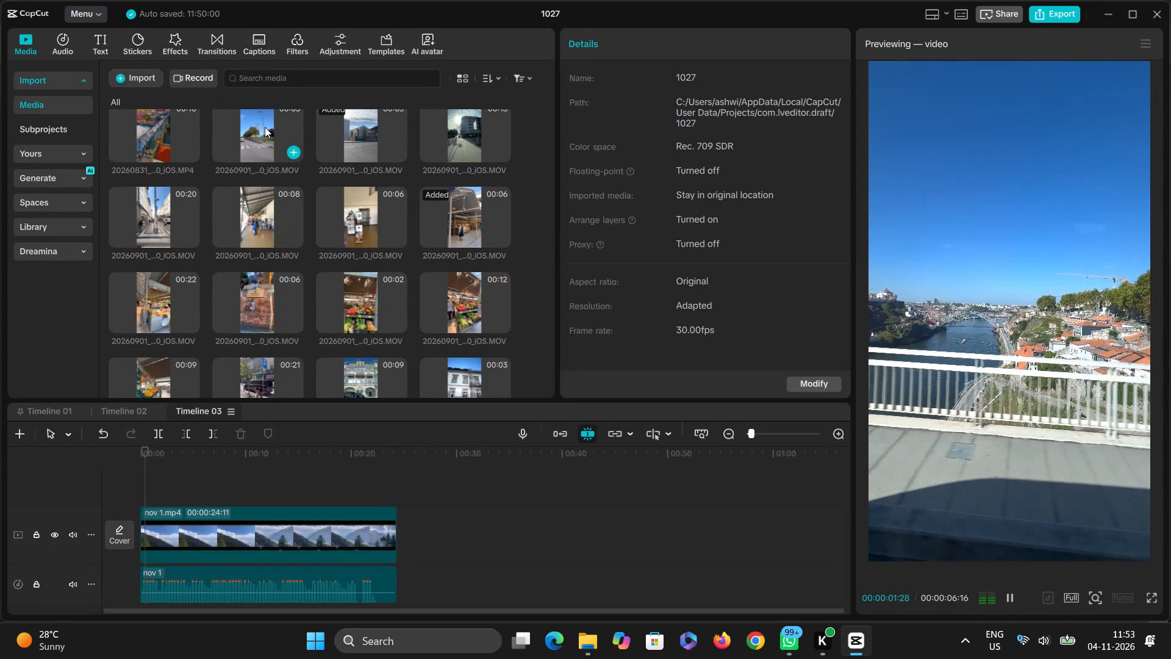
Preview the 20260831 night clips of the woman dancing beside the street guitarist and the lit bridge over the river.
scroll(393, 232, "up", 2)
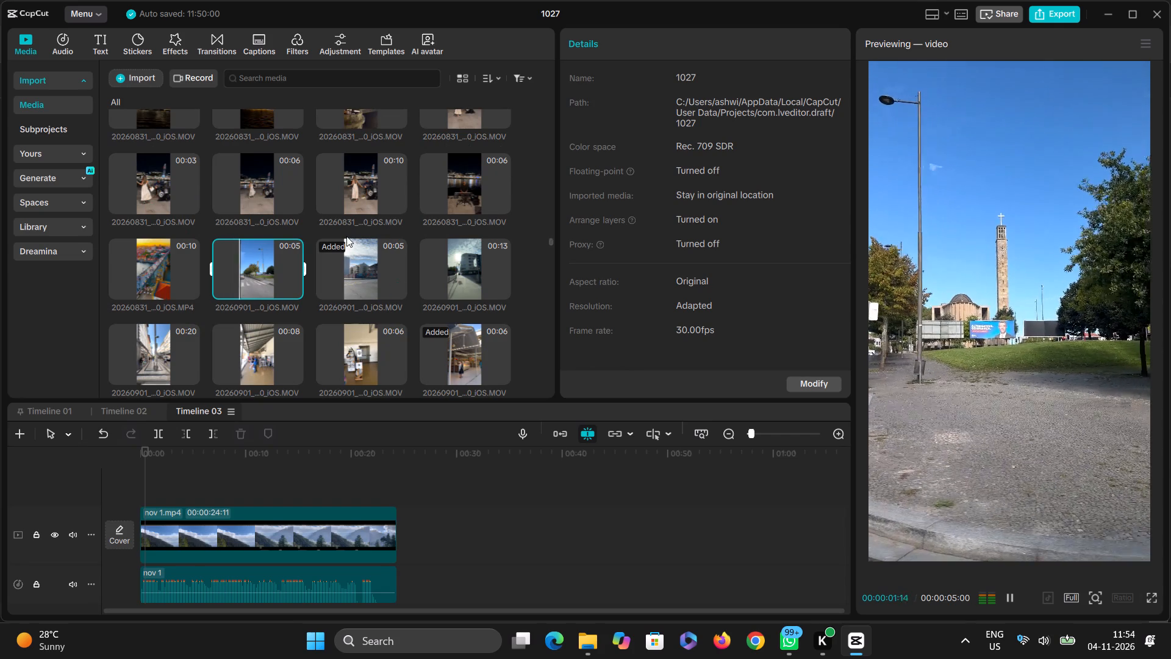
left_click(351, 197)
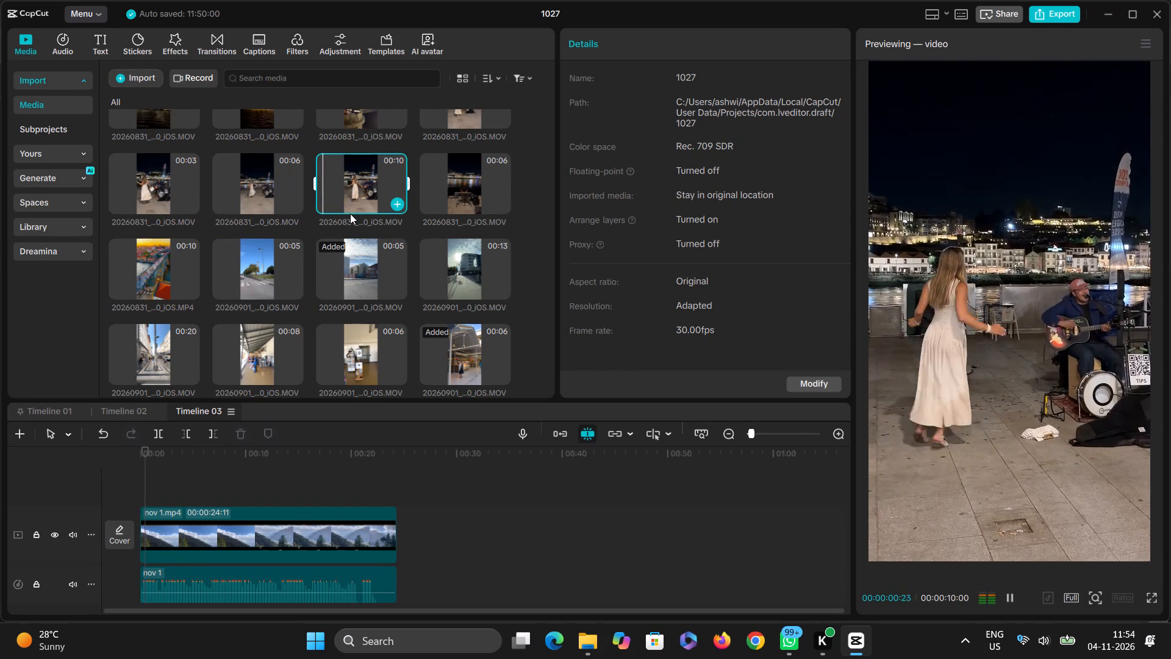
scroll(351, 265, "up", 3)
left_click(368, 199)
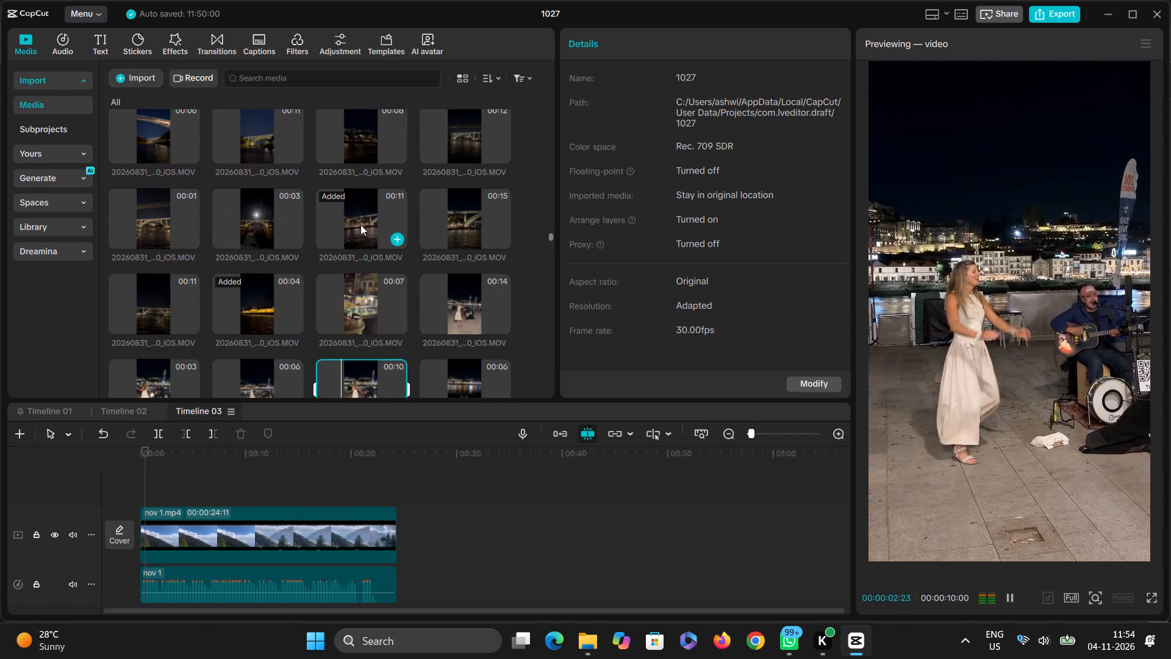
key("space")
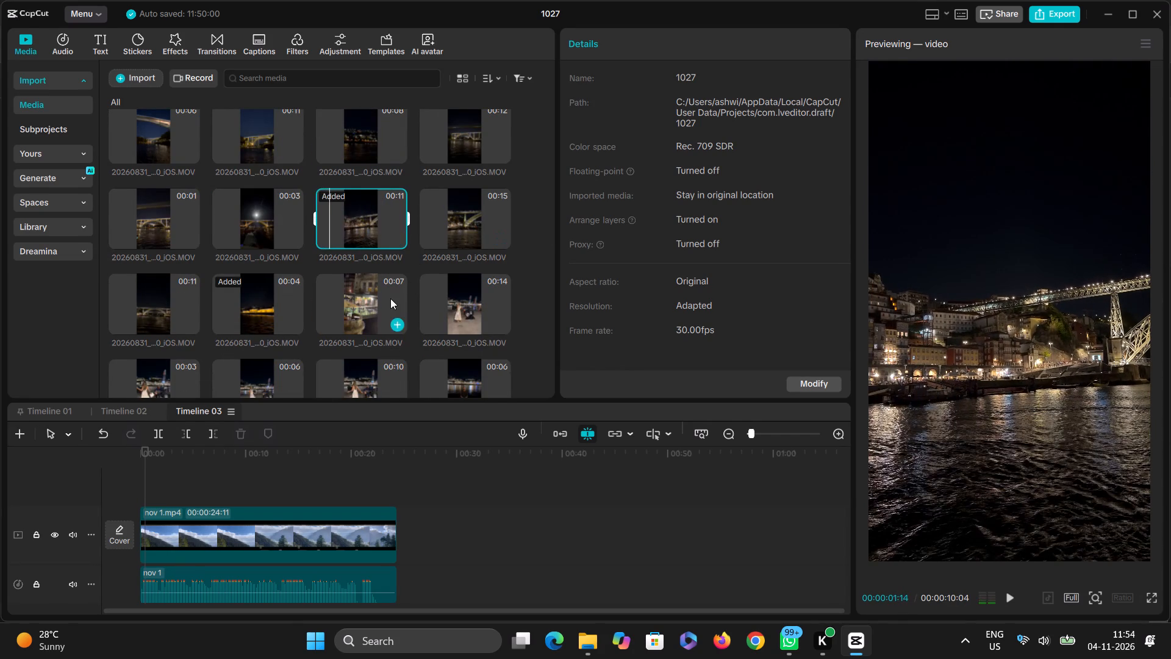
Delete the four 20260831 night clips of the dancing woman, lasting 3, 6, 10 and 14 seconds, from the project media.
scroll(390, 301, "down", 2)
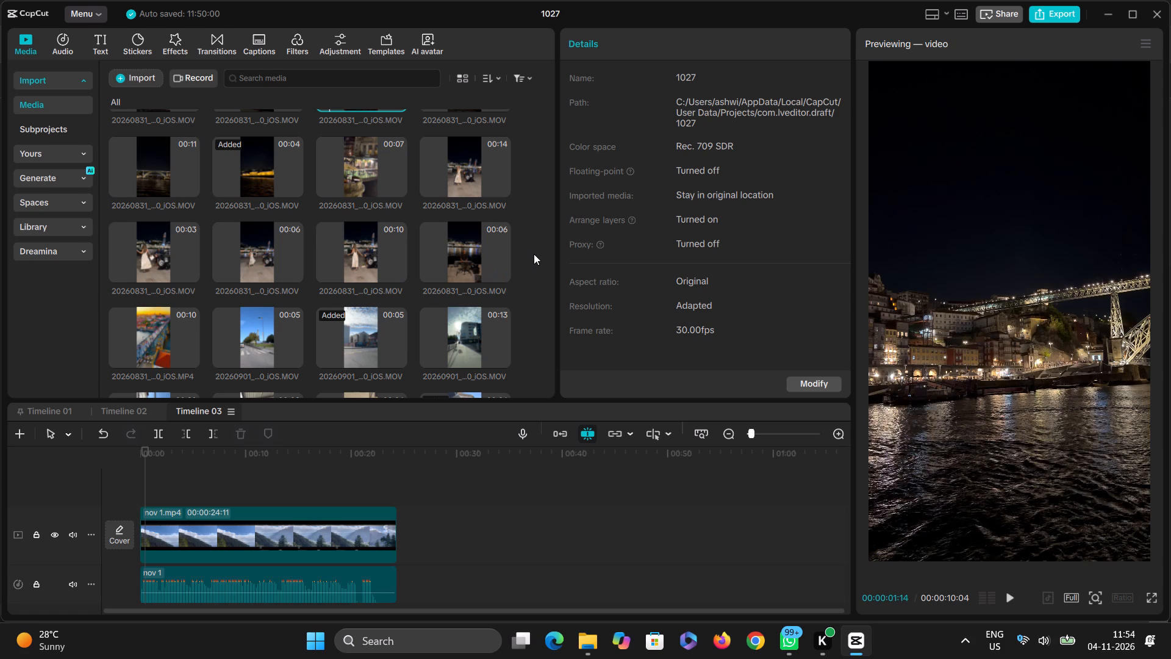
left_click_drag(534, 254, 517, 259)
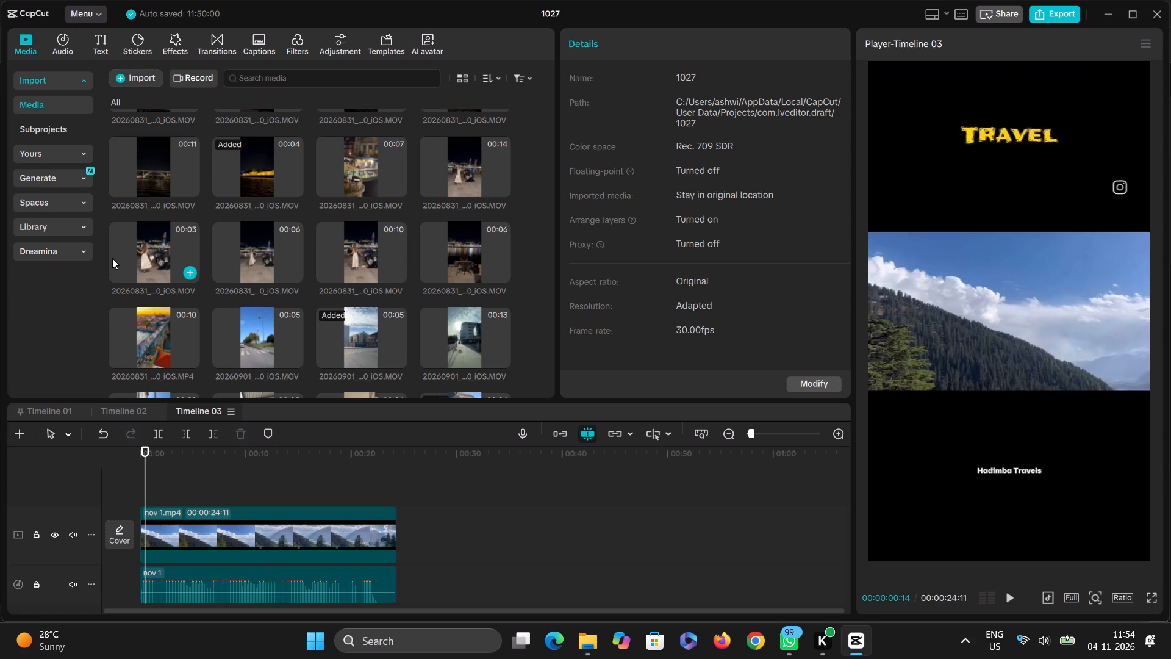
left_click_drag(102, 257, 355, 252)
right_click(357, 252)
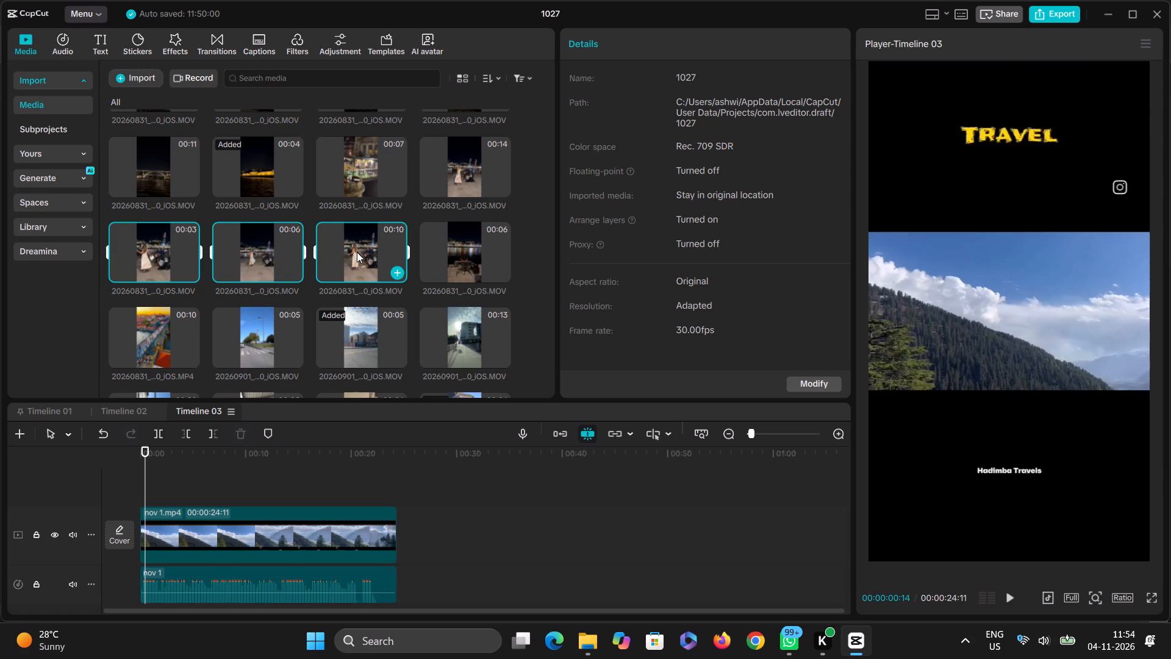
left_click(422, 289)
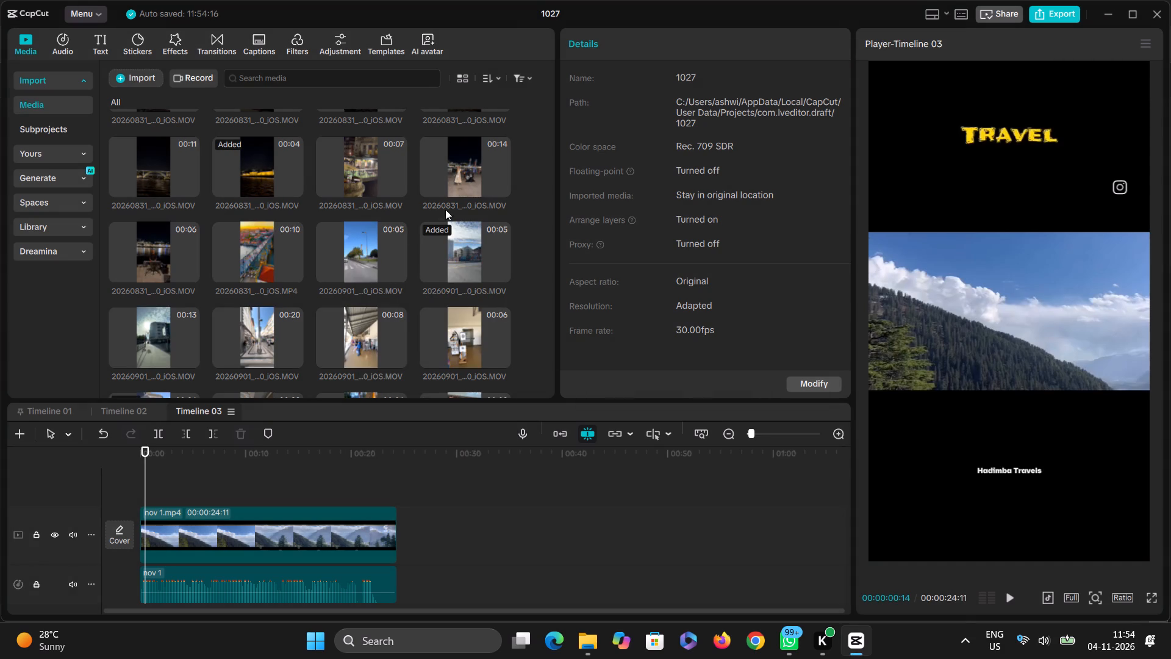
left_click(454, 183)
right_click(455, 182)
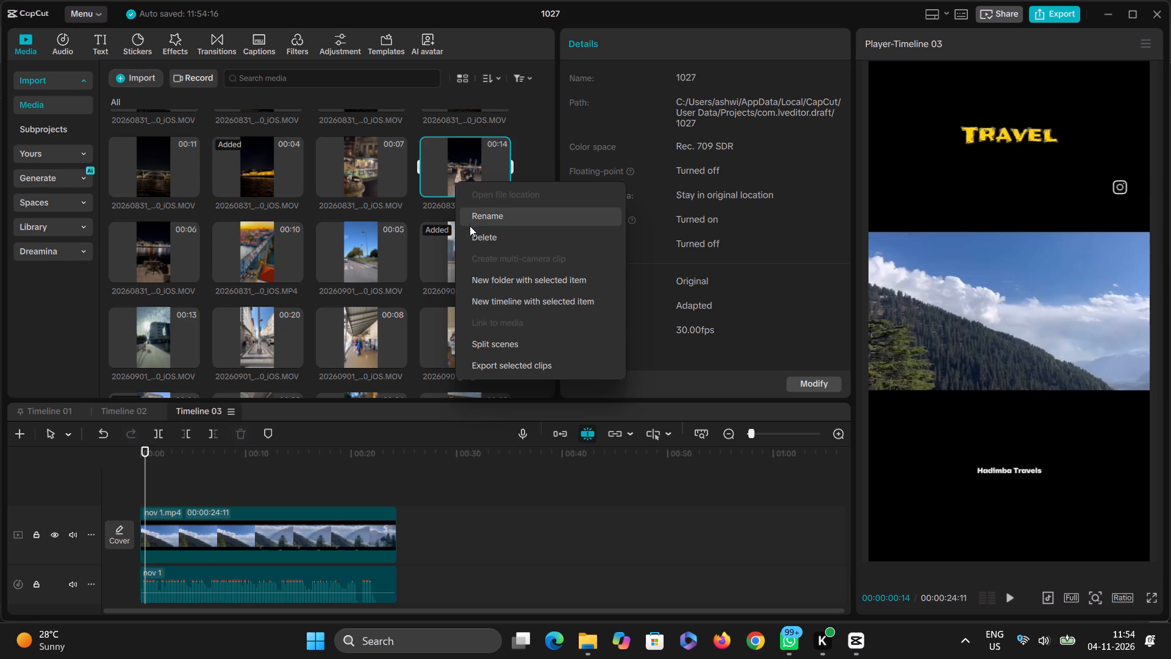
left_click(471, 232)
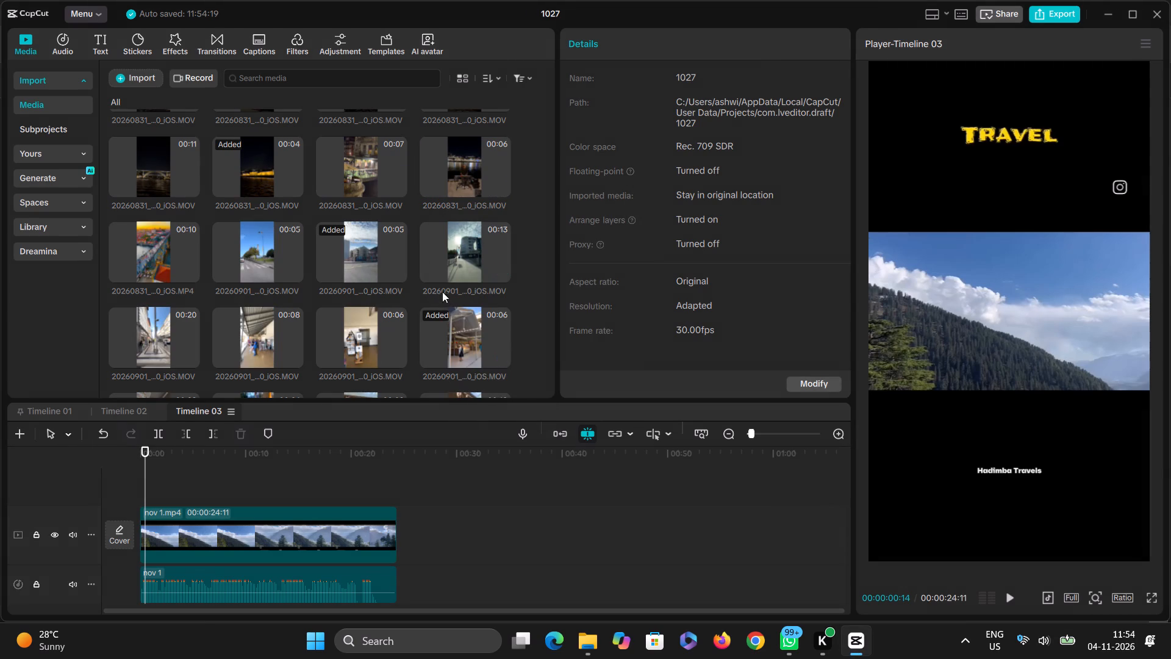
Preview the 20260831 daytime street clips of the corner buildings along the tram tracks and the red tuk-tuk by the crosswalk.
scroll(266, 336, "down", 4)
scroll(275, 352, "up", 3)
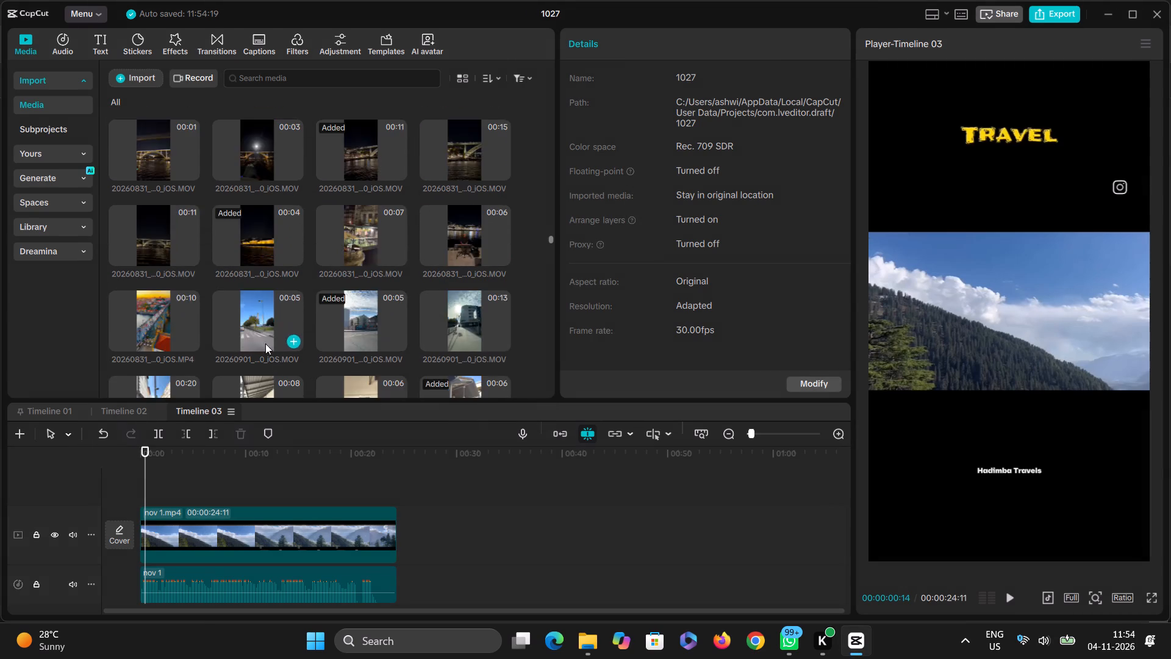
scroll(265, 344, "up", 18)
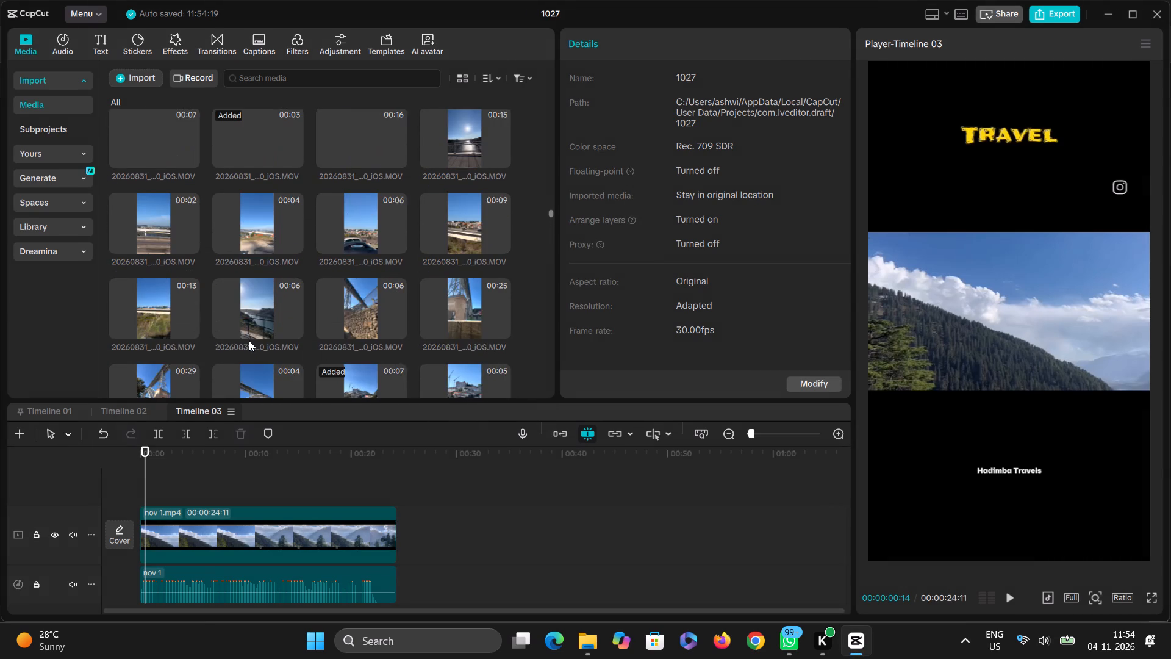
scroll(248, 341, "up", 11)
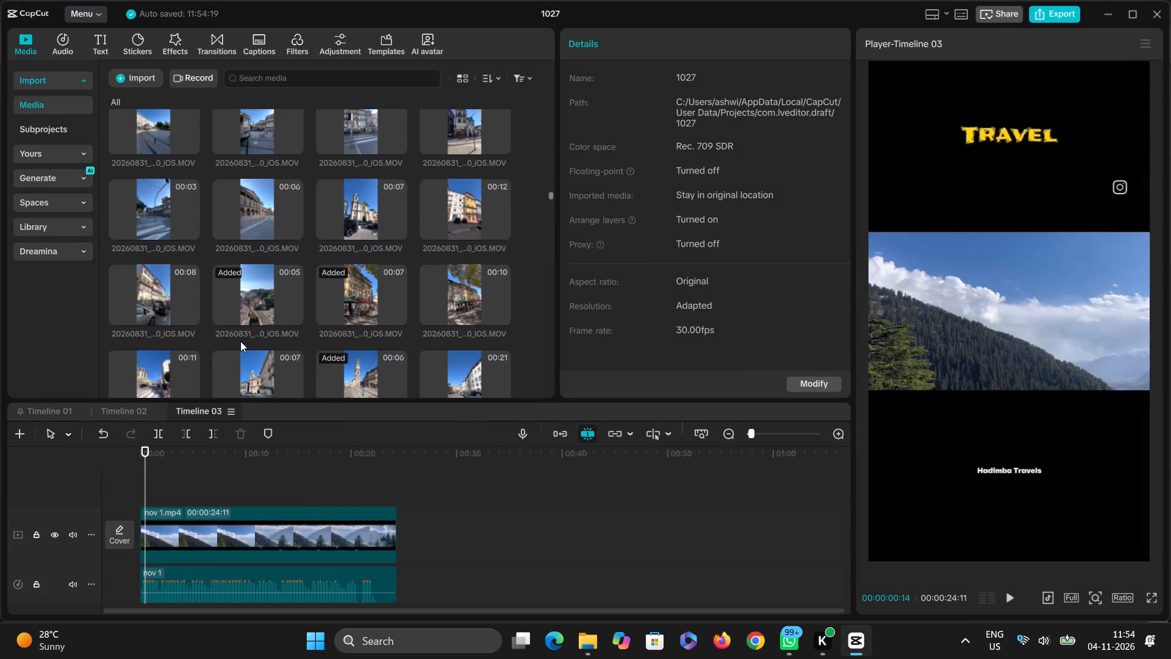
left_click(276, 298)
scroll(276, 298, "up", 3)
left_click(273, 250)
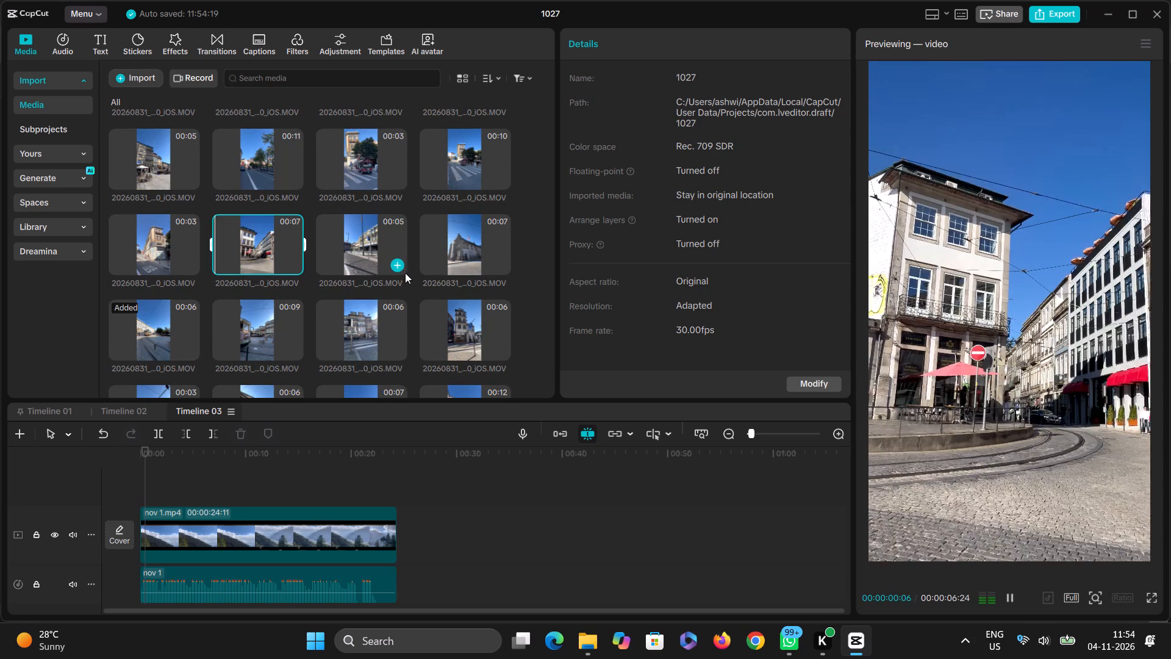
left_click(388, 256)
left_click(376, 160)
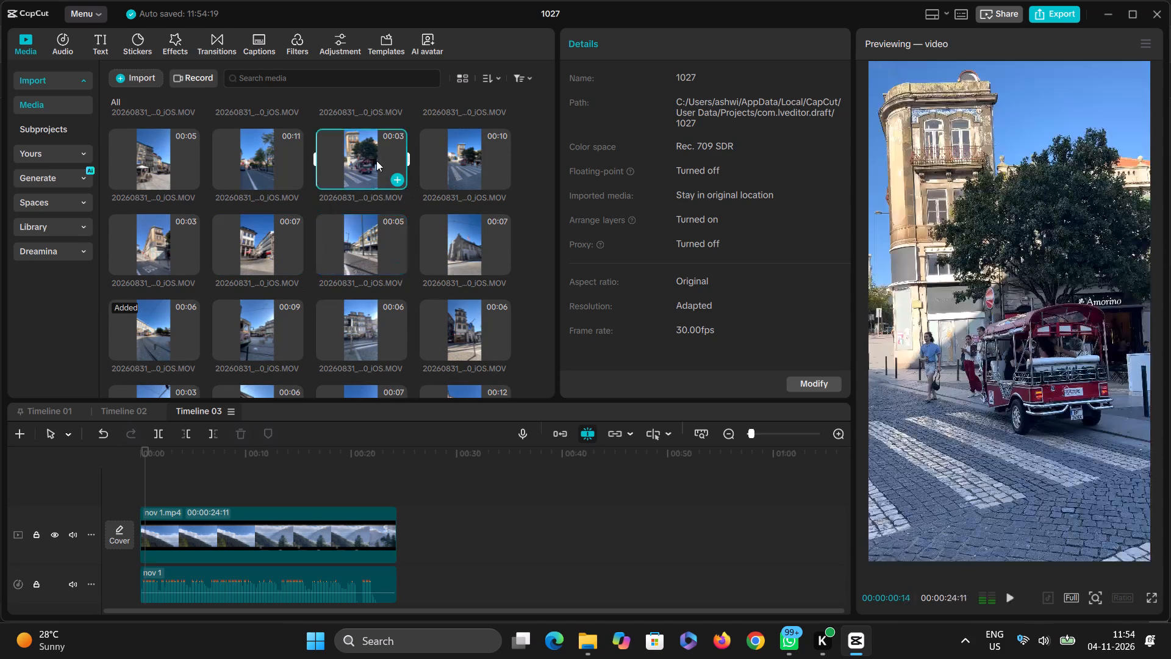
Preview the 20260831 clips of the monument square and the walkway under the iron bridge arch, then leave the clip preview.
scroll(395, 231, "up", 4)
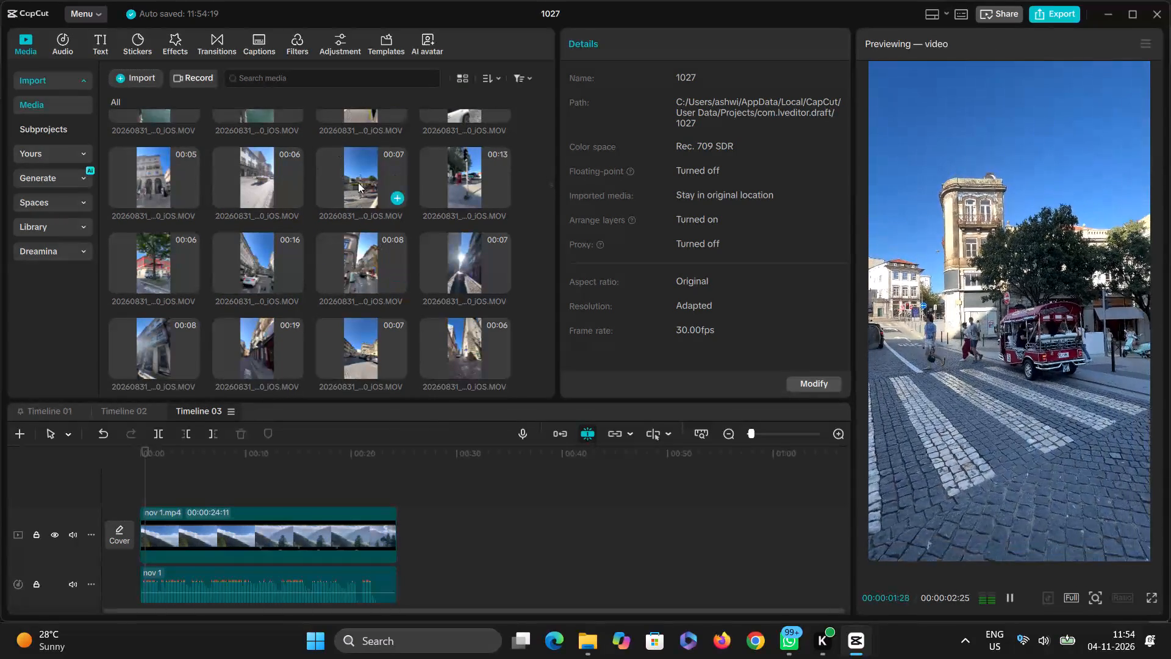
left_click(358, 182)
key("space")
scroll(304, 229, "up", 4)
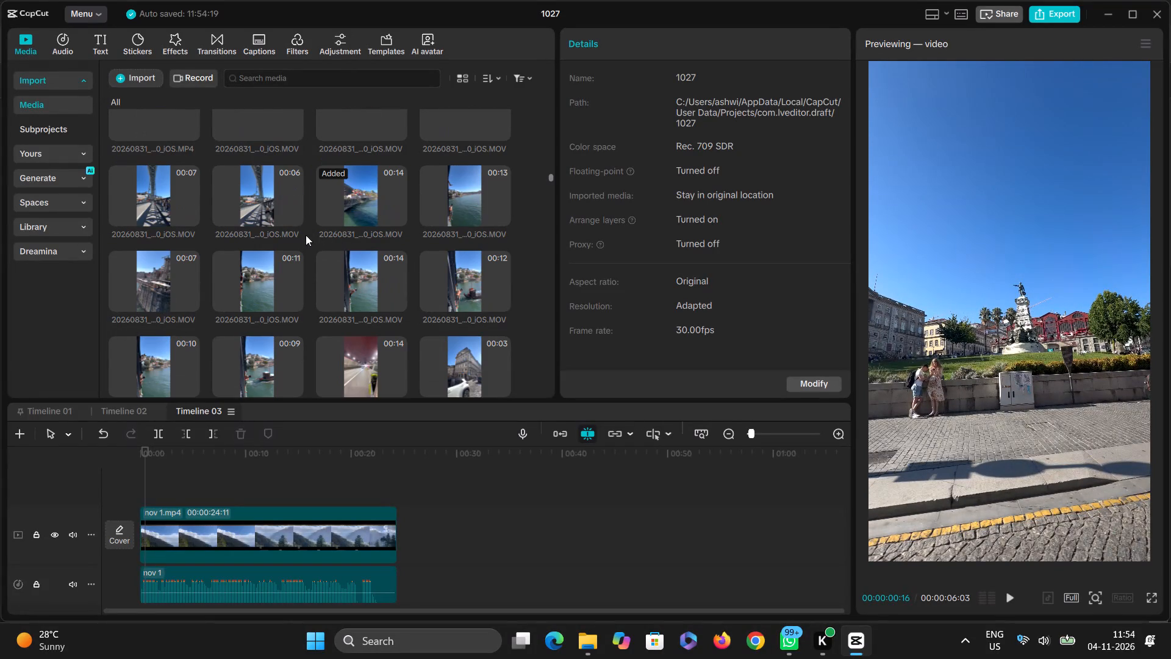
left_click(246, 190)
key("space")
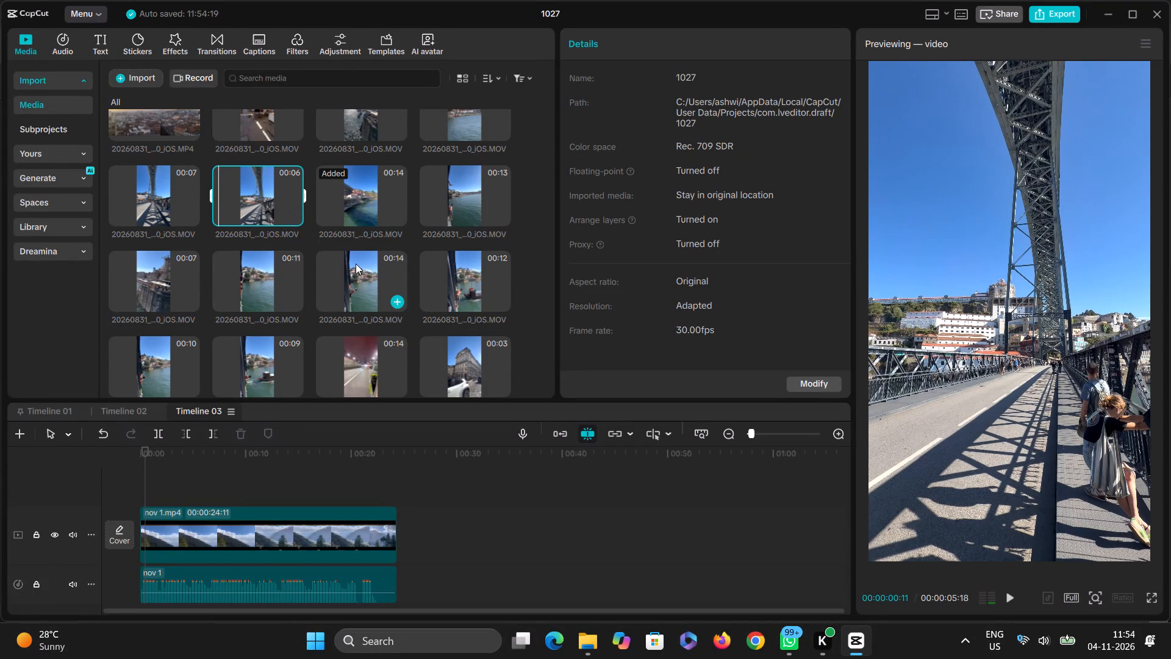
left_click_drag(526, 270, 487, 276)
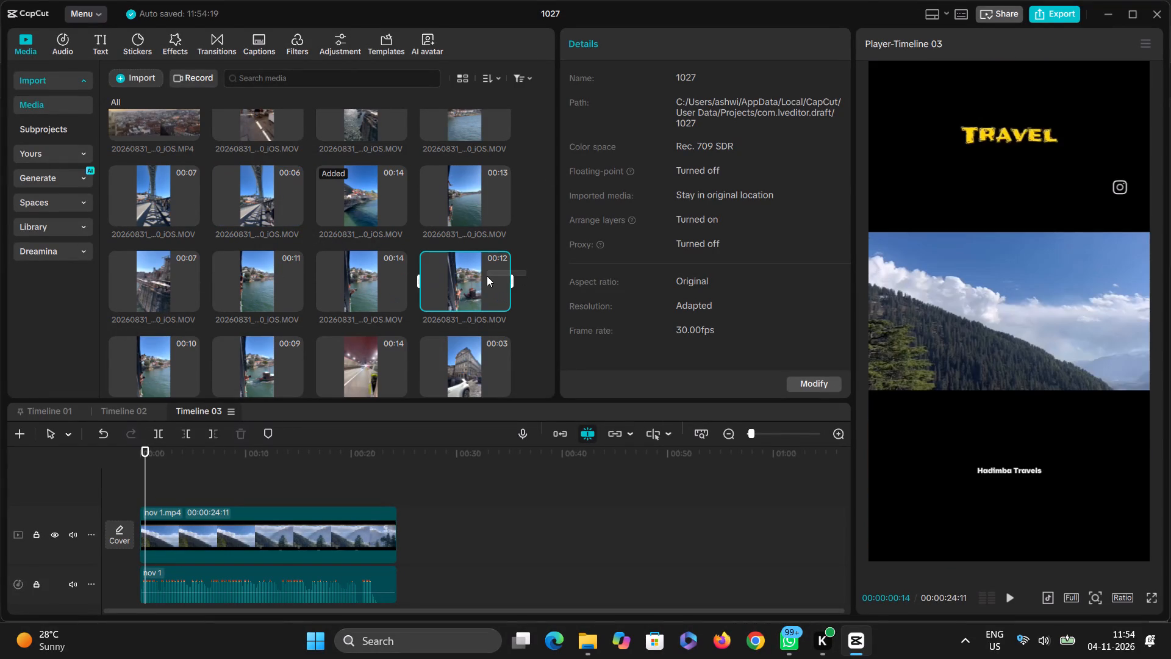
Delete the three adjacent 20260831 river and hillside clips lasting 11, 14 and 12 seconds from the project media.
left_click_drag(487, 276, 267, 282)
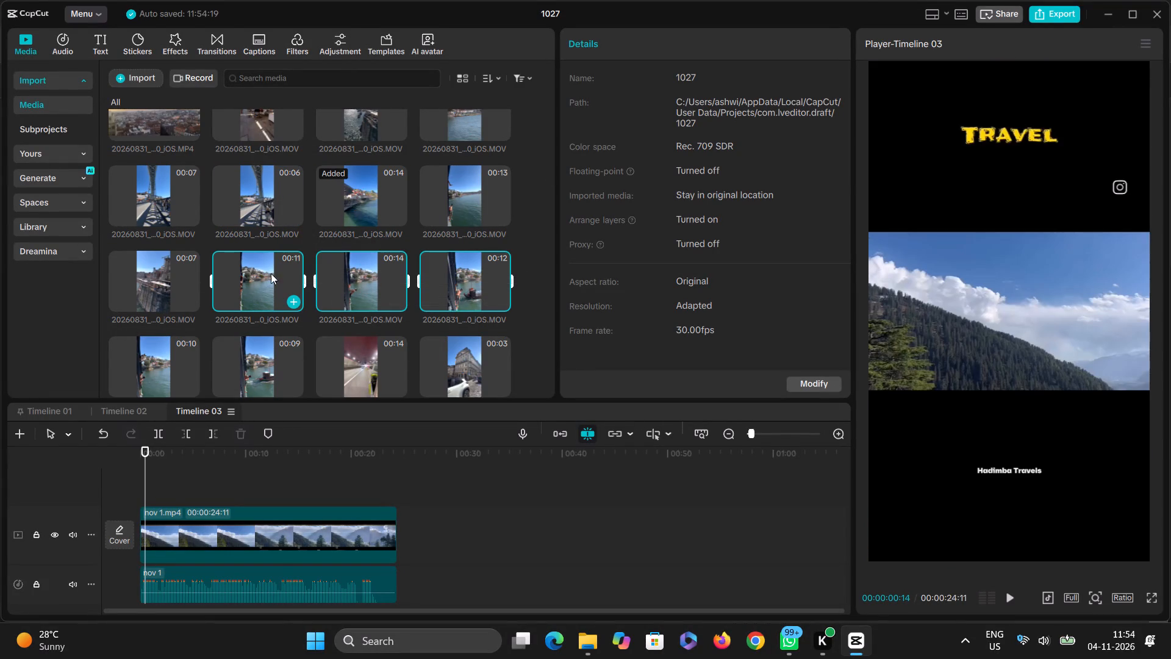
right_click(279, 283)
left_click(356, 310)
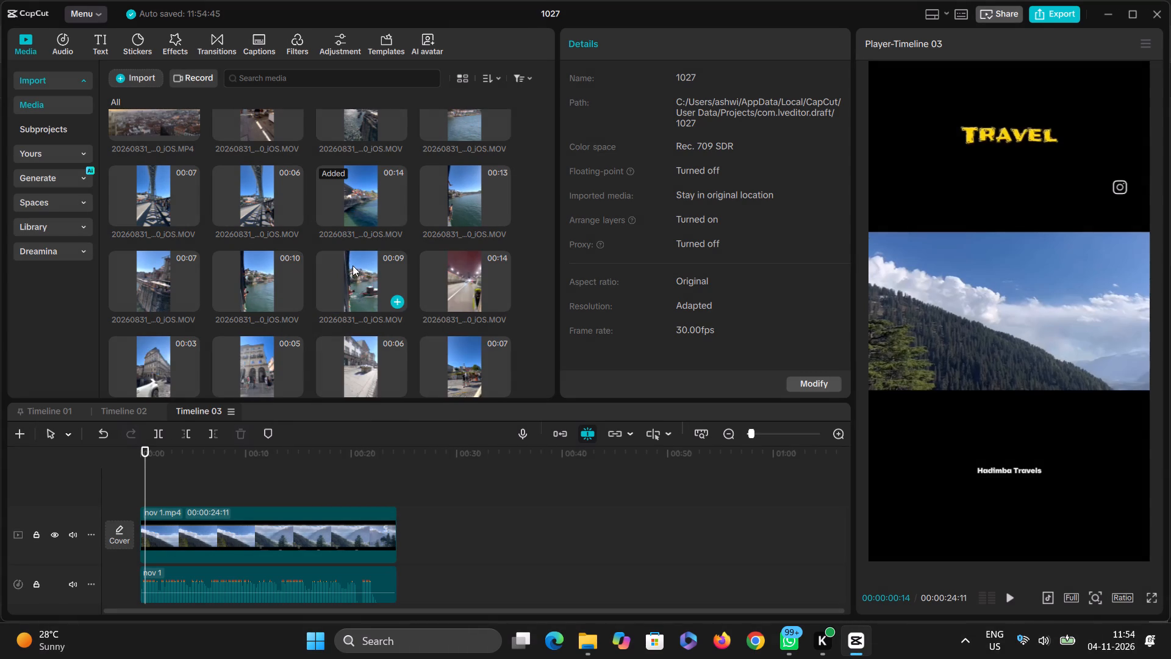
Delete the remaining 20260831 river and hillside clips lasting 13, 9 and 10 seconds from the project media.
left_click(472, 216, "ctrl")
left_click(381, 281, "ctrl")
left_click(265, 290, "ctrl")
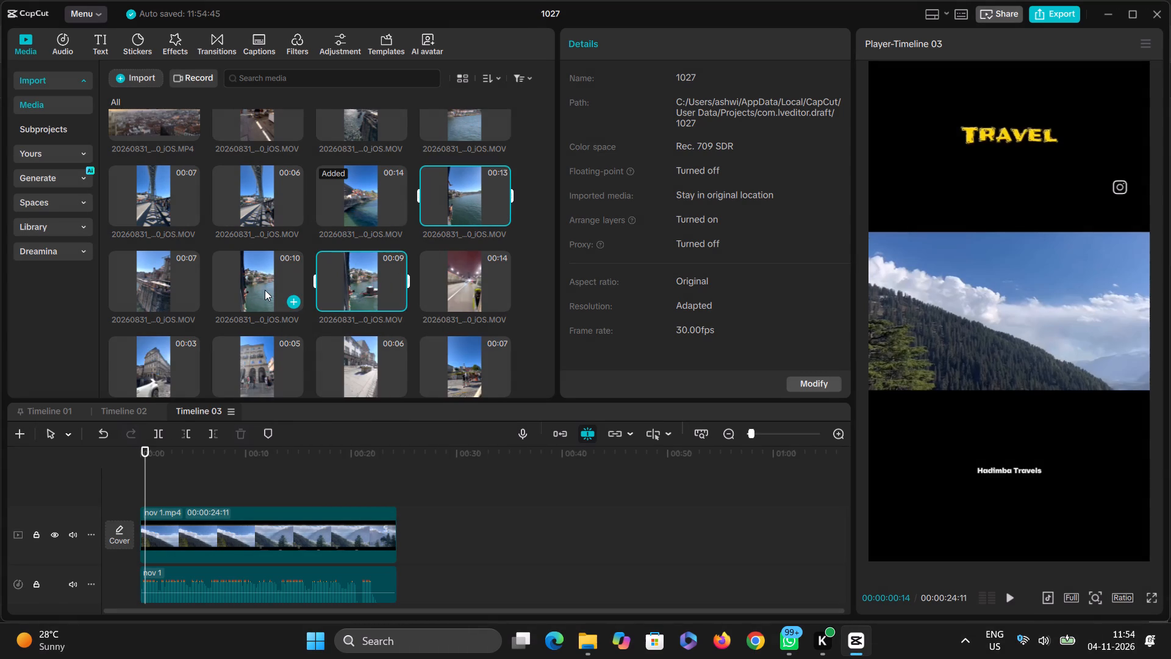
right_click(265, 290, "ctrl")
left_click(325, 334)
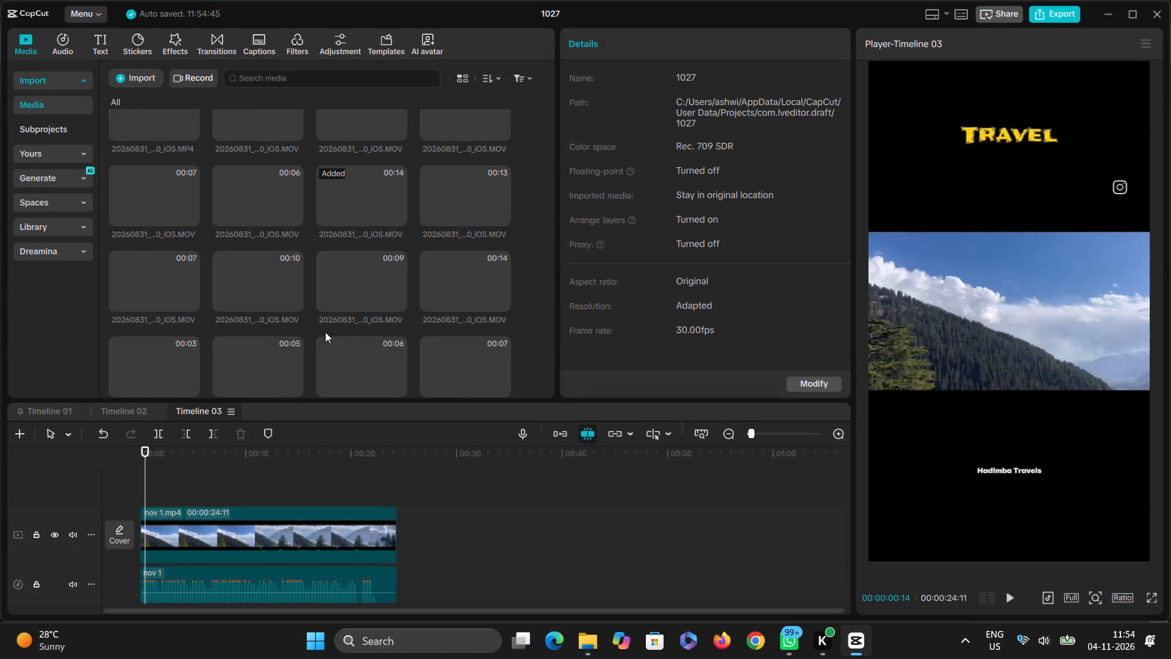
Preview the 20260831 river clips of the waterfront hillside, the passing motorboat, the concrete arch bridge and the iron bridge.
scroll(307, 278, "up", 5)
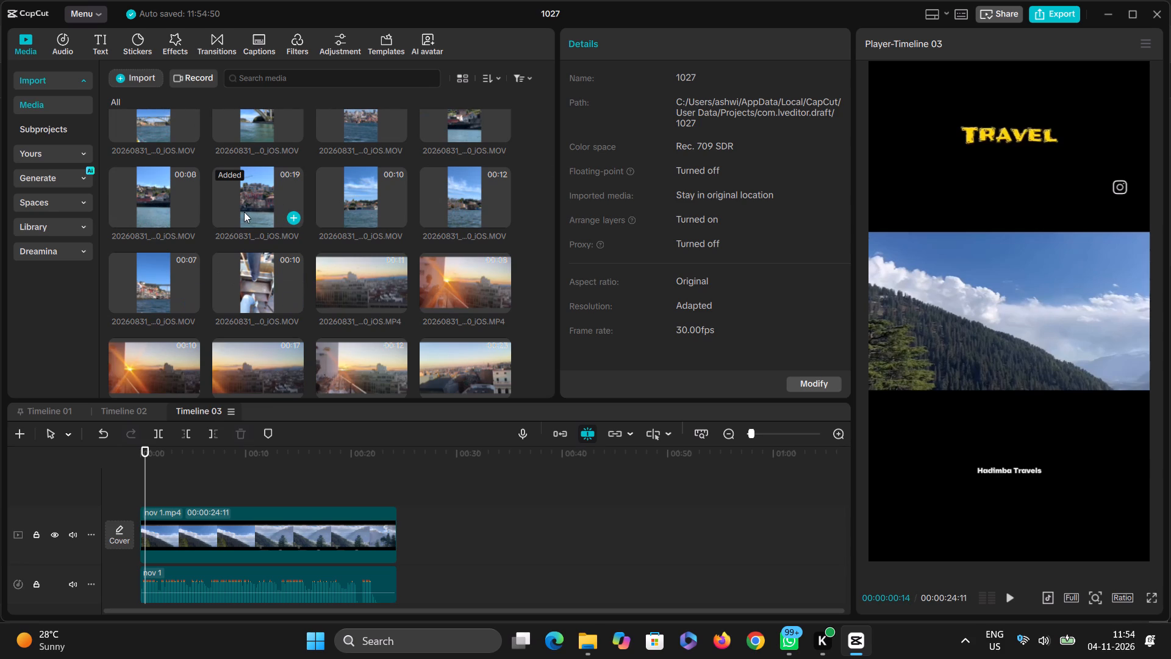
left_click(158, 204)
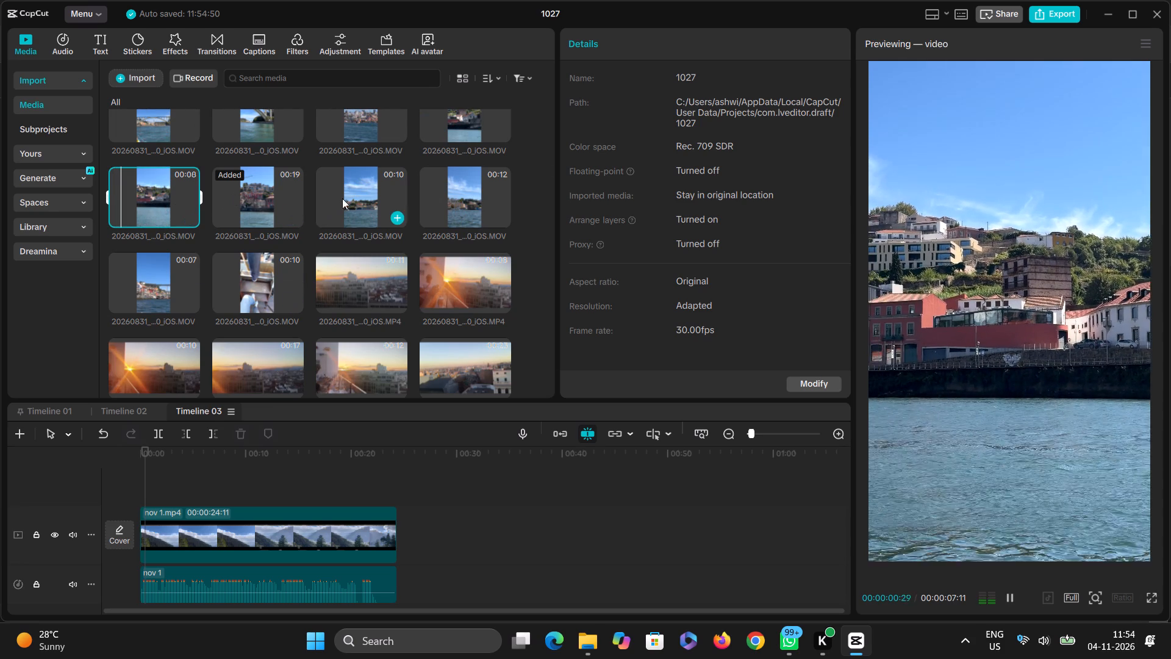
left_click(365, 129)
scroll(402, 333, "up", 8)
left_click(376, 345)
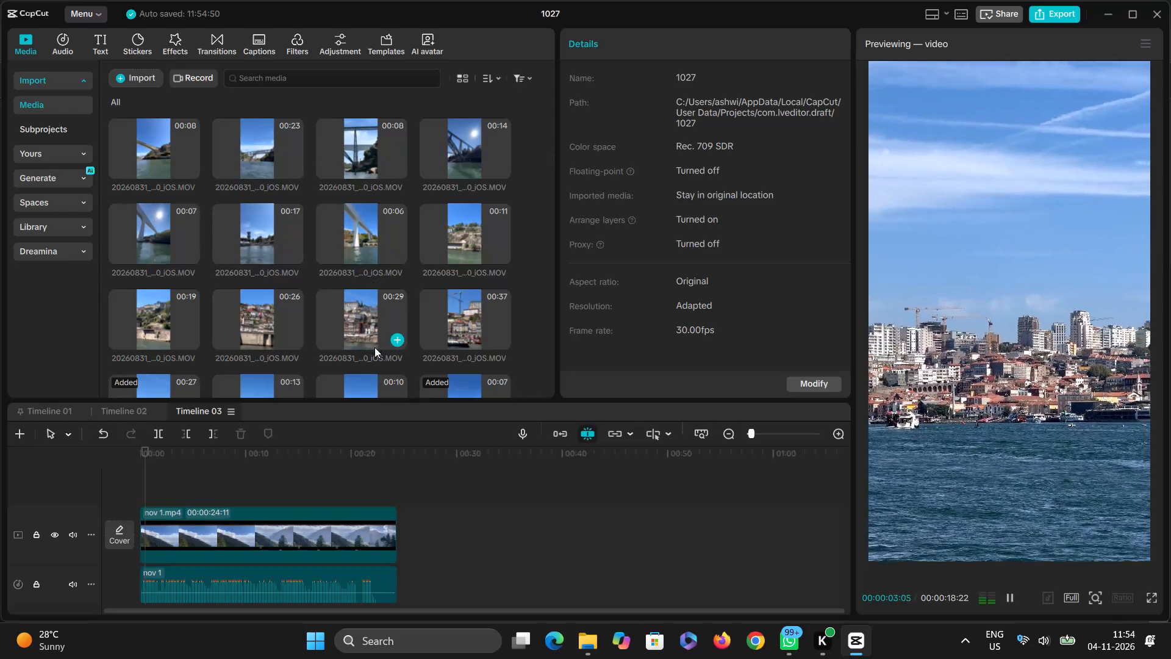
scroll(374, 334, "up", 2)
left_click(365, 187)
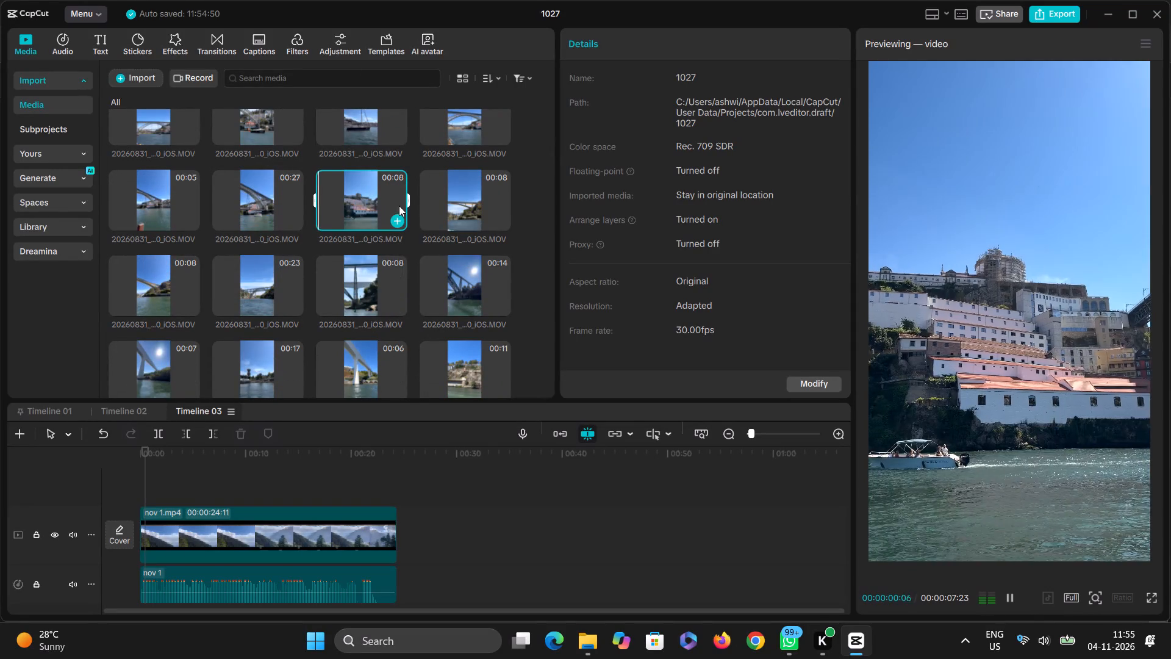
left_click(465, 212)
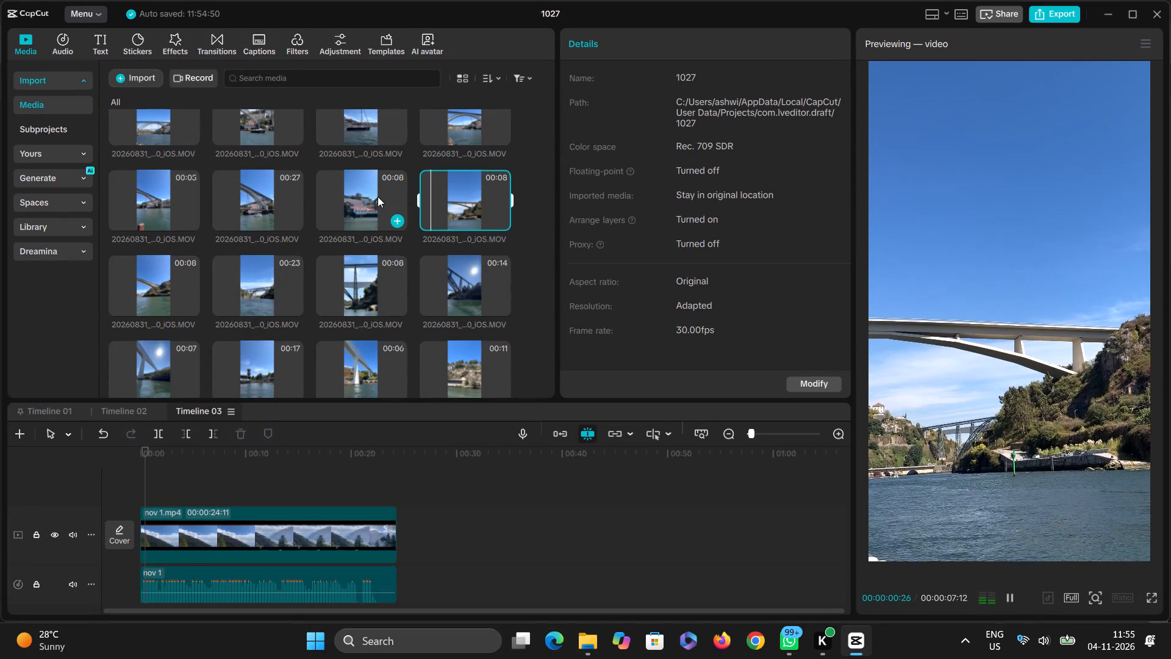
left_click(375, 196)
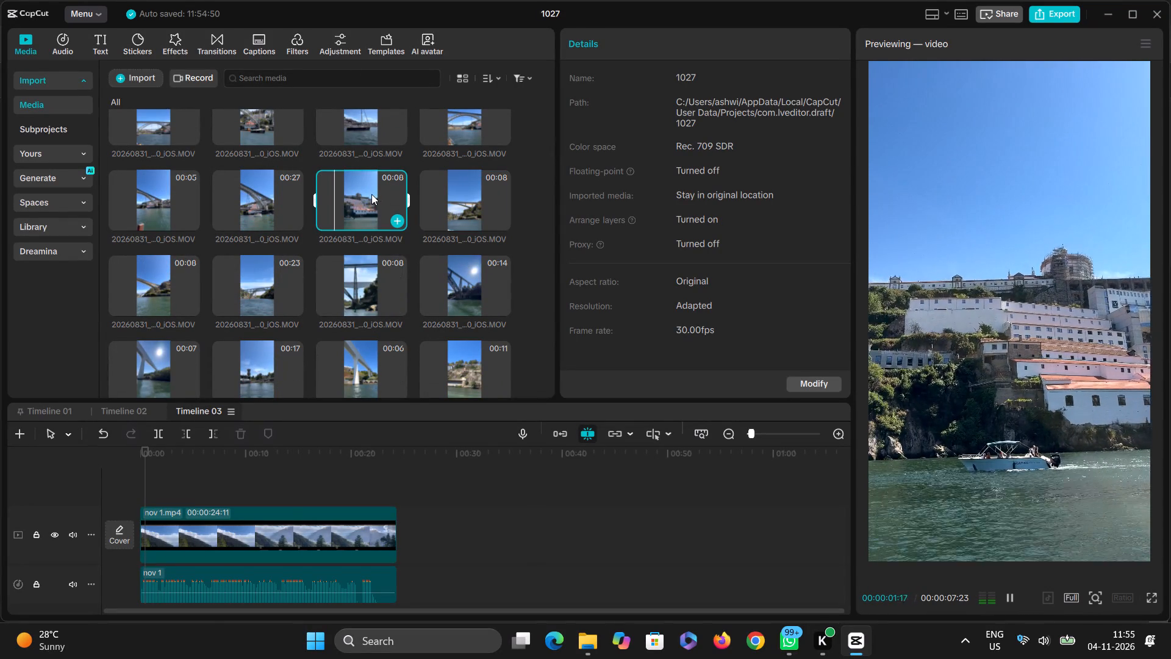
left_click(286, 190)
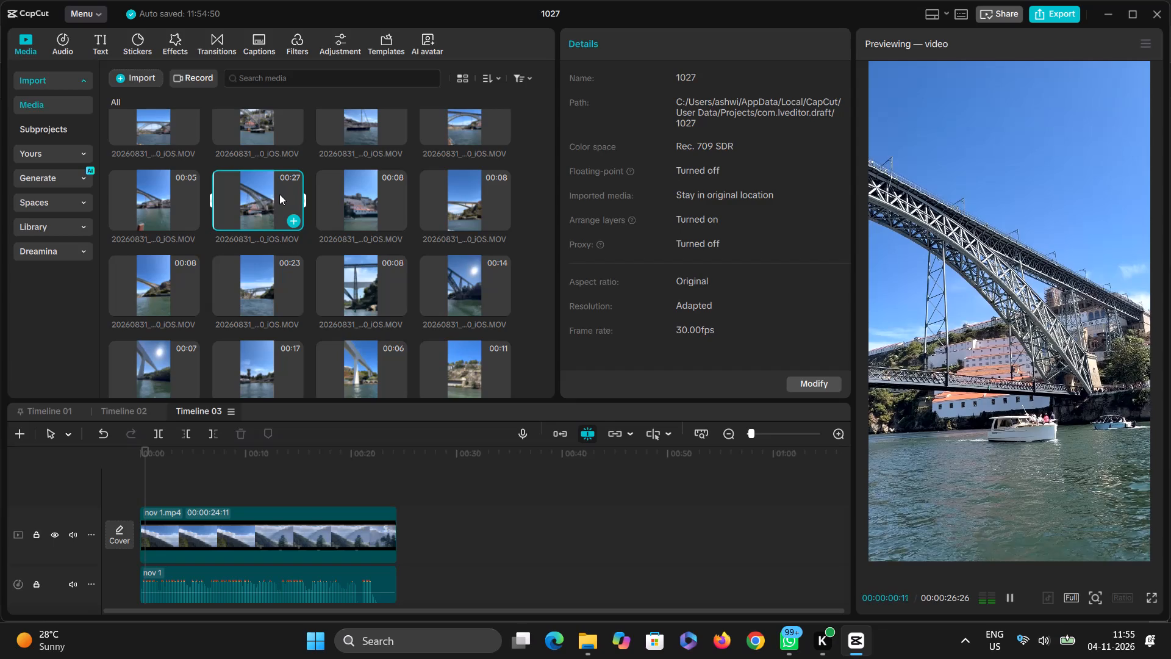
Preview the 20260831 clips of the yellow boats, the harbour below the bridge, the balconied buildings and the cobbled street.
scroll(220, 199, "up", 3)
left_click(172, 236)
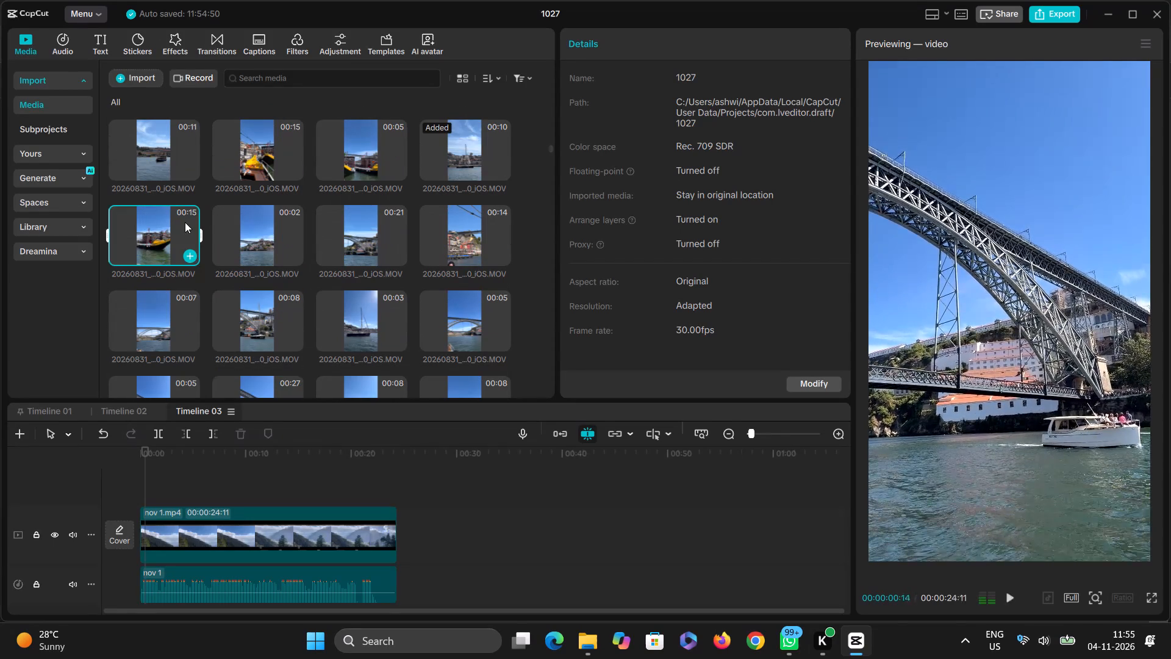
left_click(268, 136)
scroll(393, 213, "up", 4)
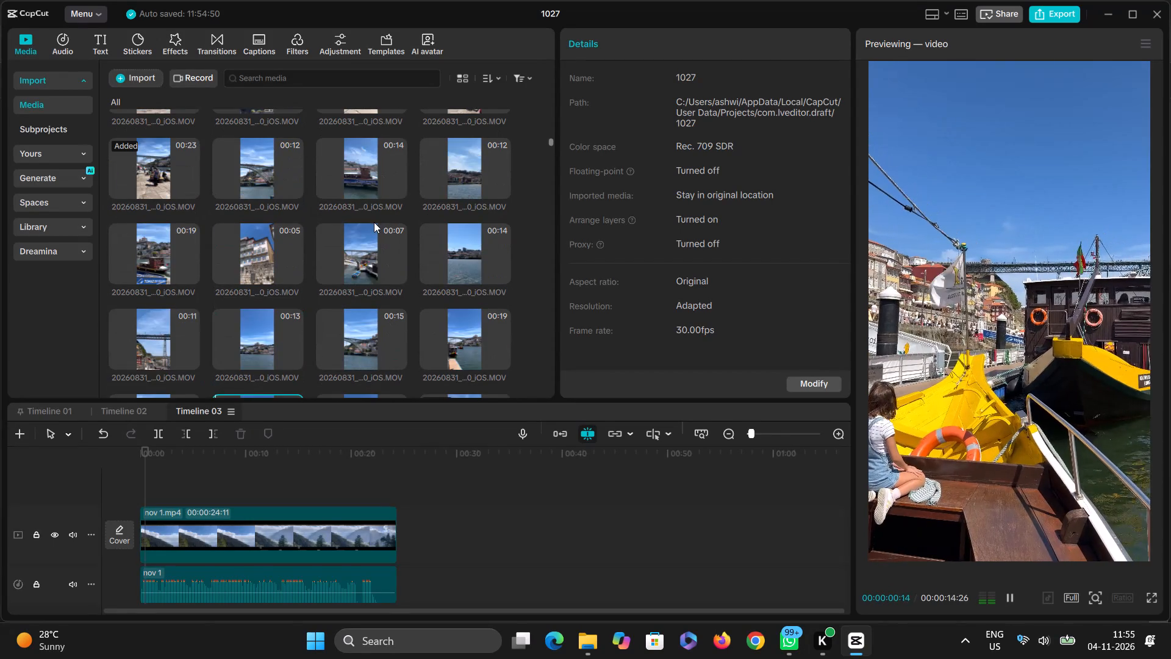
left_click(374, 222)
left_click(359, 248)
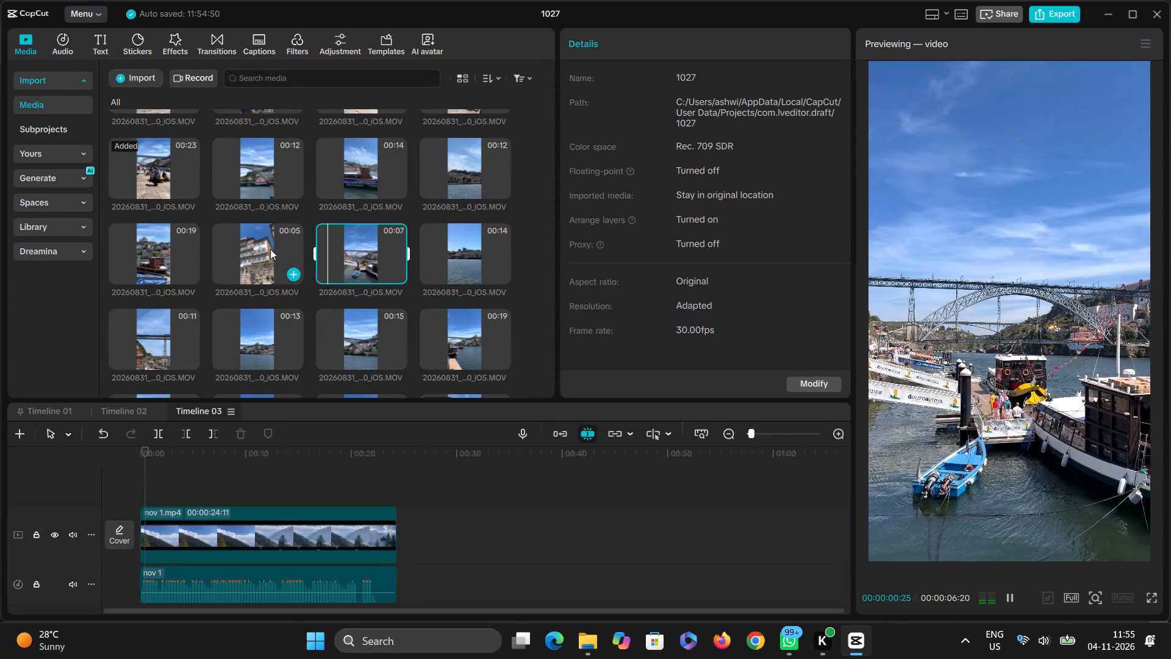
left_click(270, 249)
scroll(270, 251, "up", 3)
scroll(384, 187, "up", 1)
left_click(384, 187)
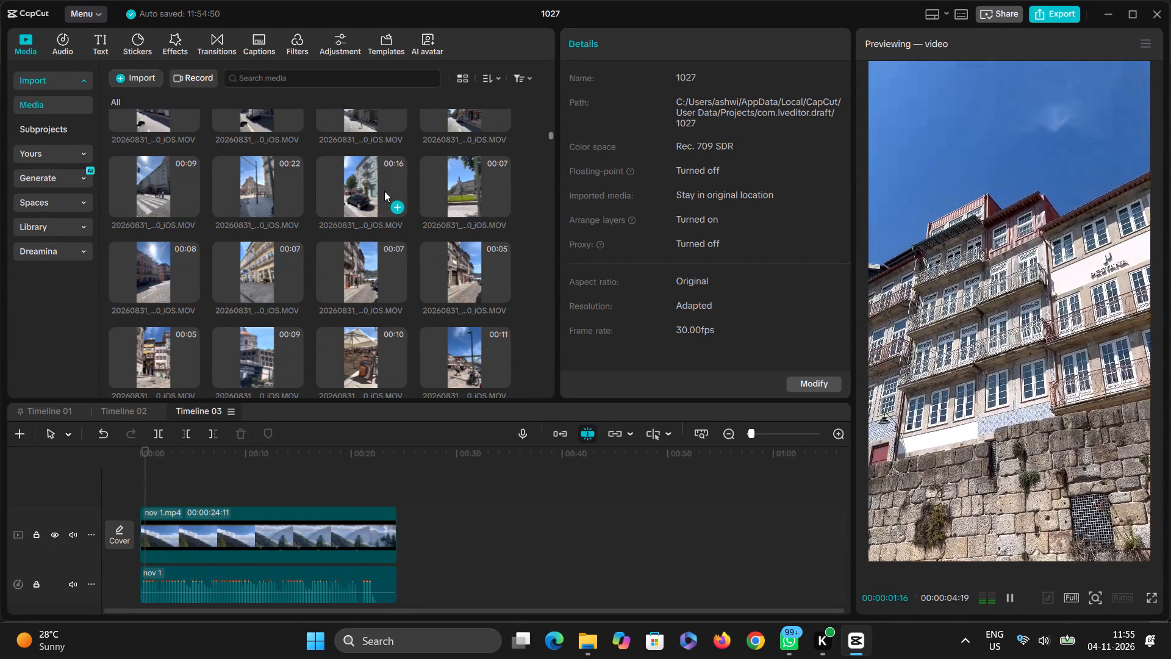
left_click(365, 261)
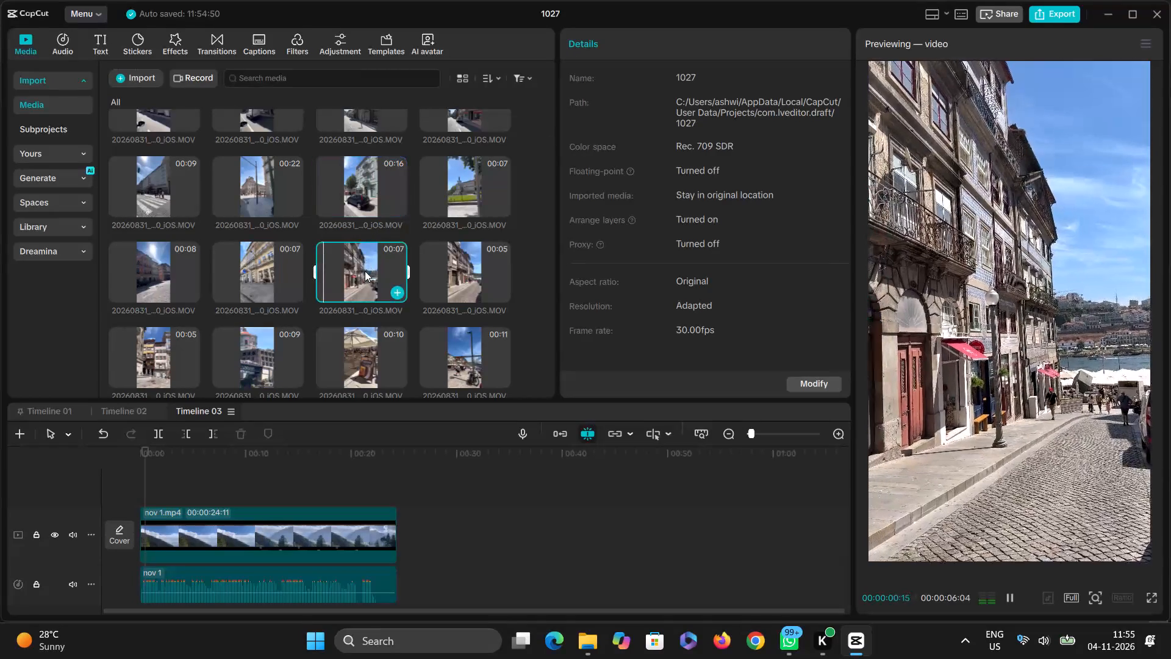
Preview the 6-second shopping mall clip and the 28-second Barcelona cathedral clip with the must-see places caption.
scroll(365, 271, "up", 4)
left_click(365, 221)
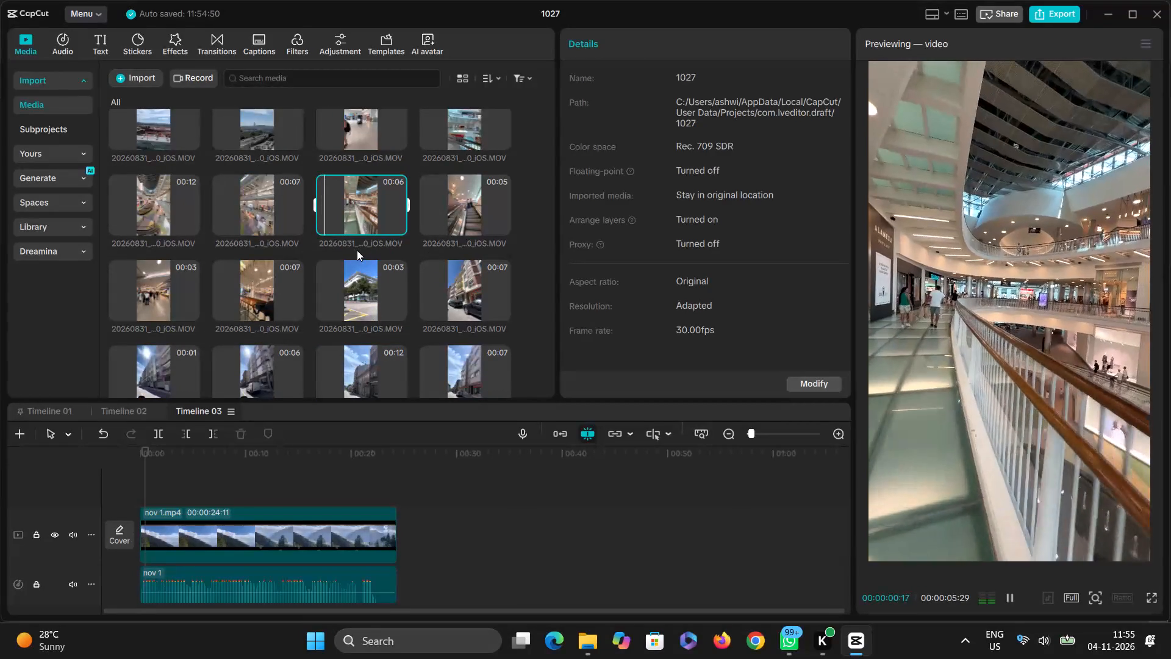
scroll(360, 222, "up", 4)
left_click(363, 155)
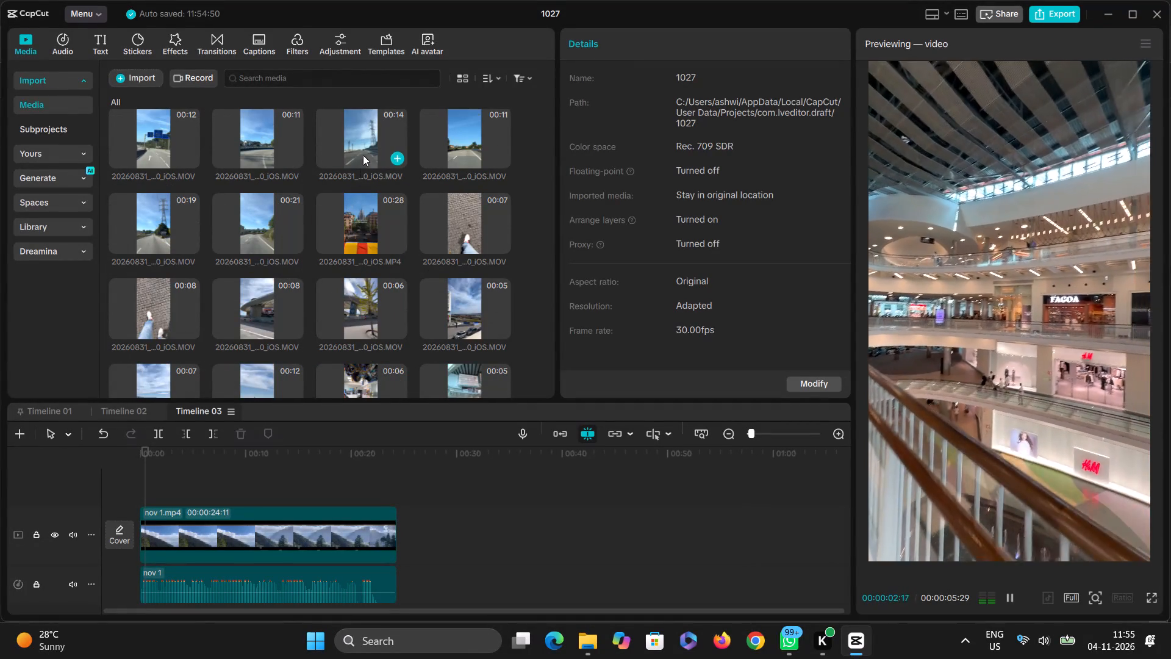
left_click(361, 211)
left_click(280, 221)
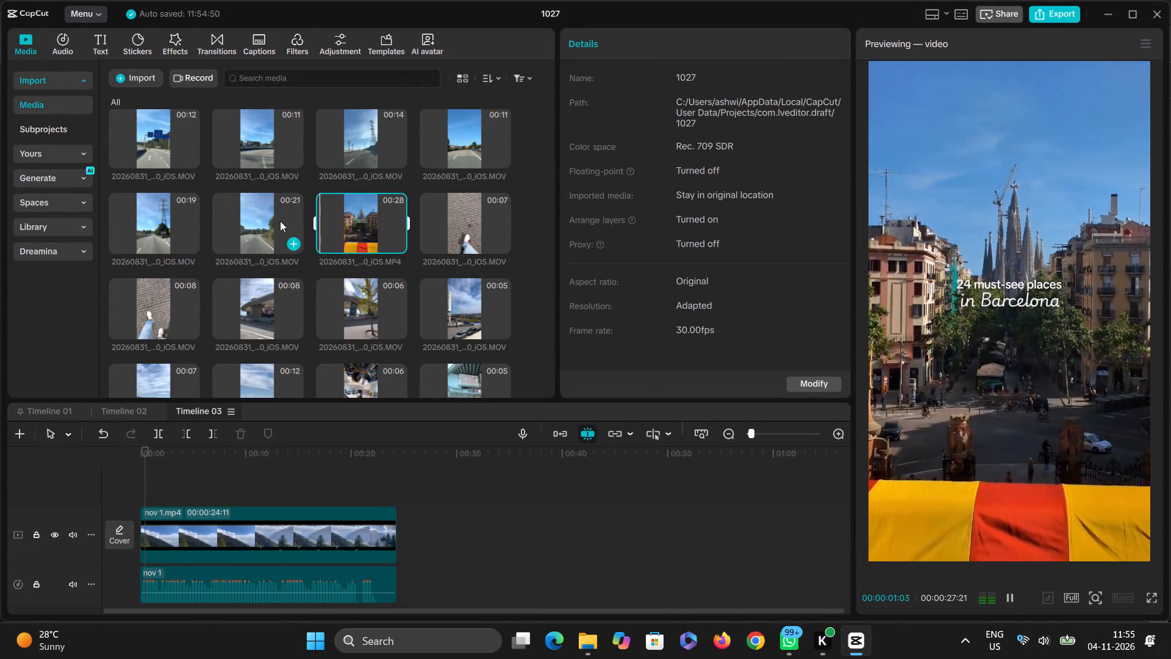
Preview the 37-second and 6-second airplane window clips showing the wing over the coastal city.
scroll(299, 268, "up", 5)
left_click(238, 229)
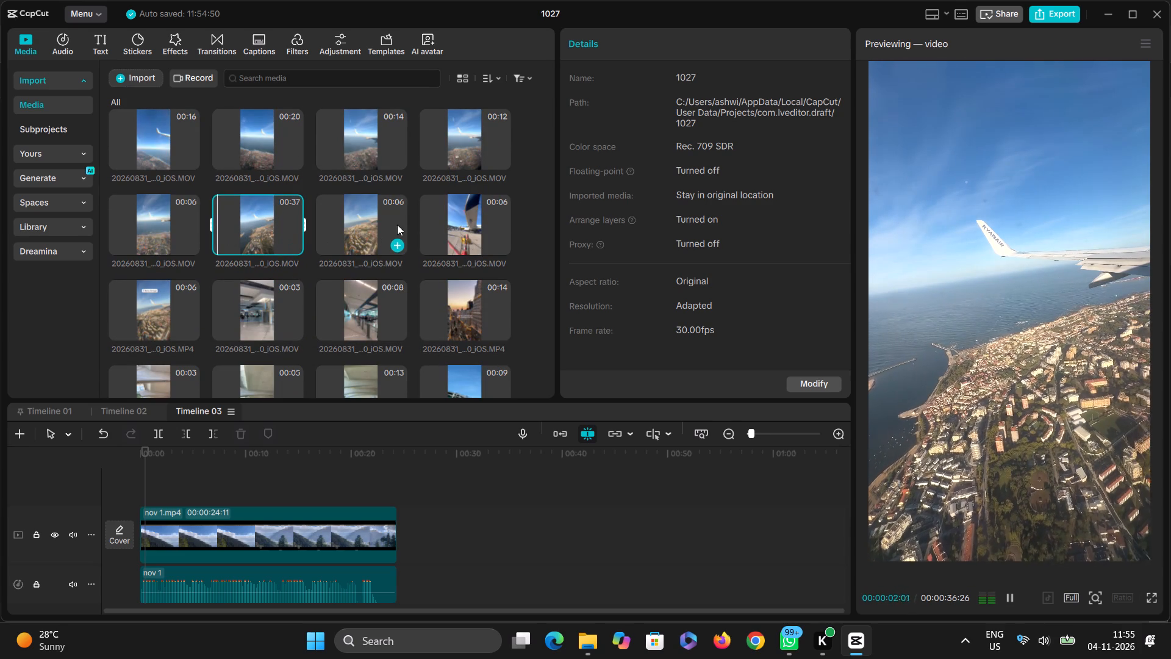
left_click(354, 222)
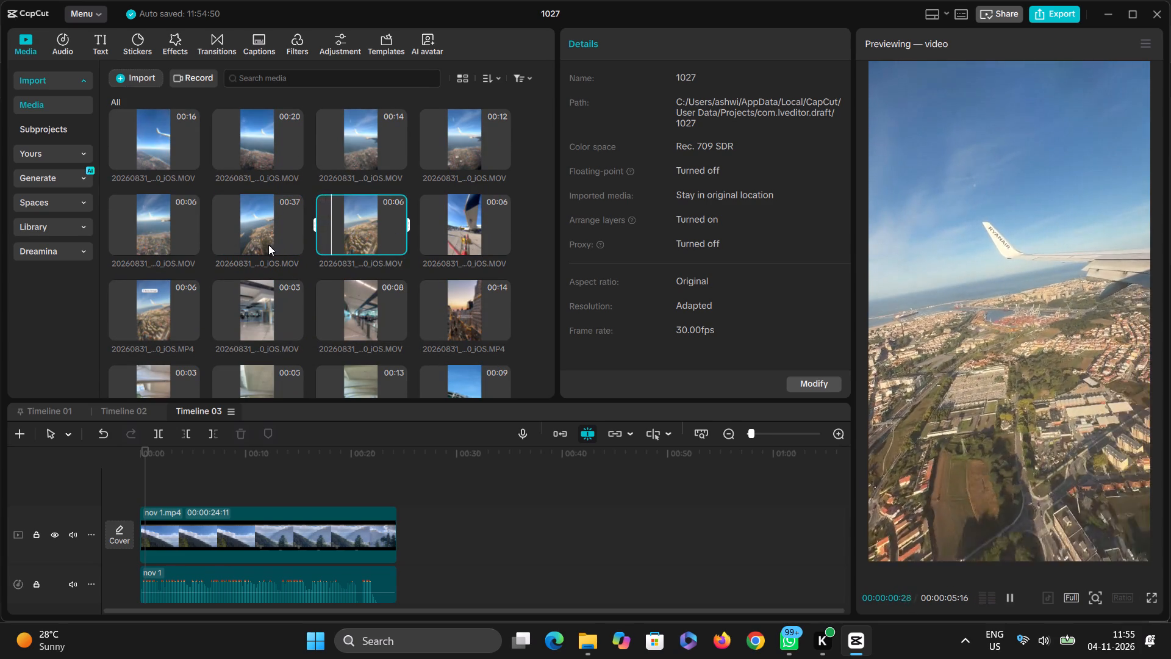
left_click(179, 296)
left_click(235, 207)
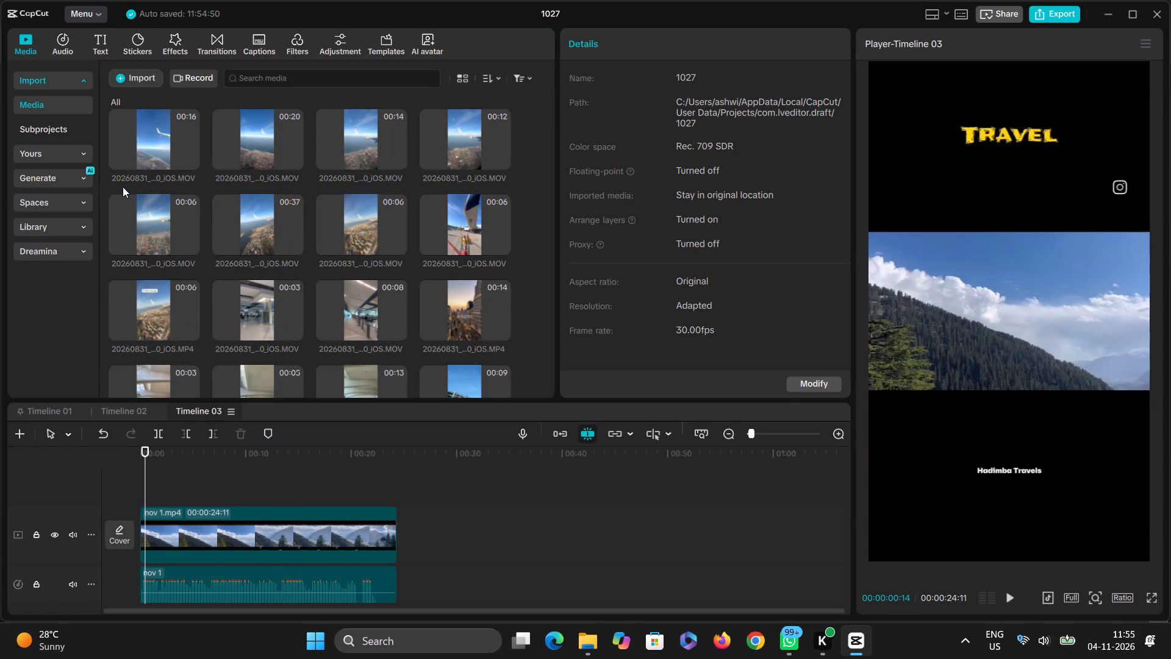
left_click(123, 187)
left_click(157, 218)
left_click(257, 218)
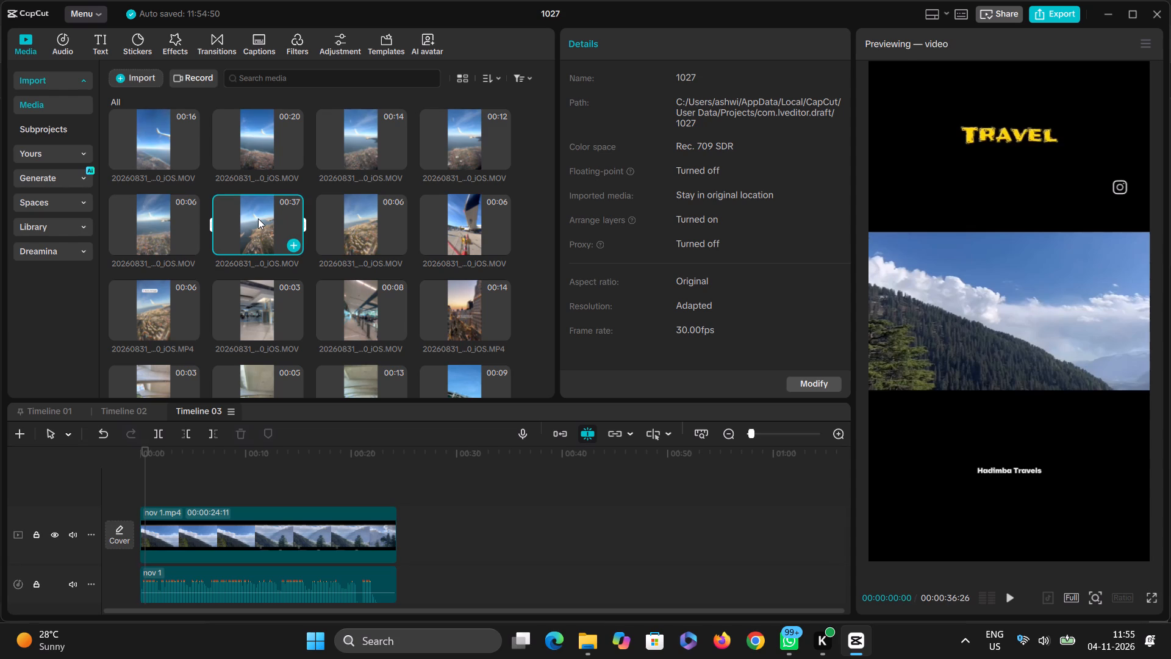
Compare the 37, 14, 12 and 20-second airplane wing clips and preview the 6-second clip of the plane on the tarmac.
double_click(261, 220)
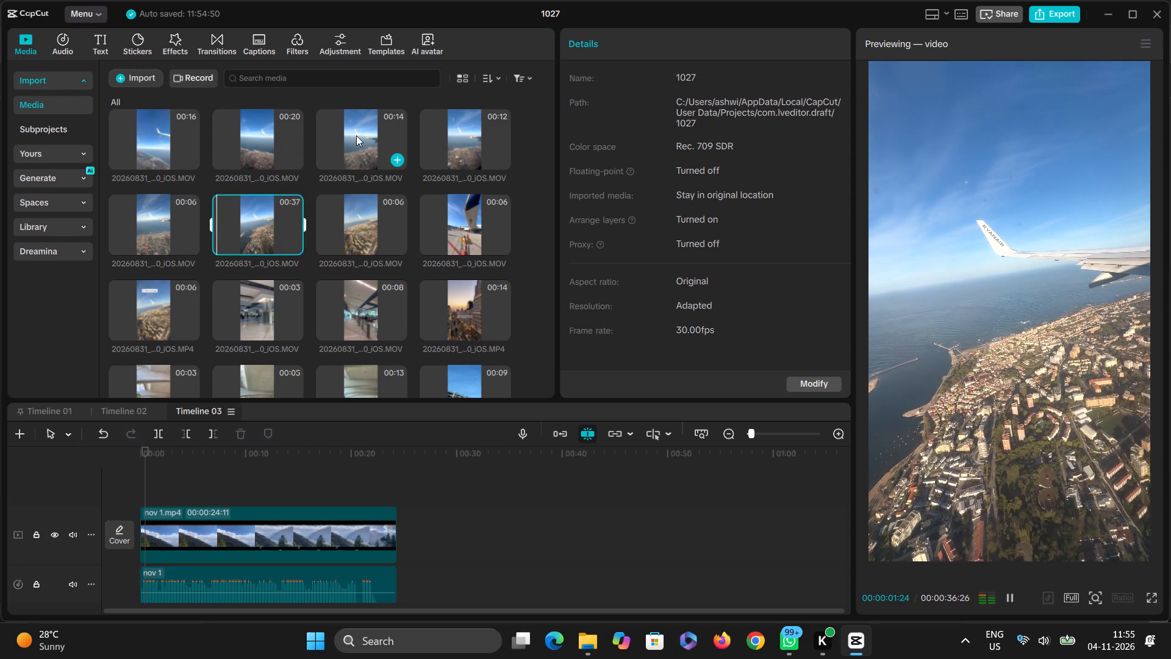
left_click(362, 142)
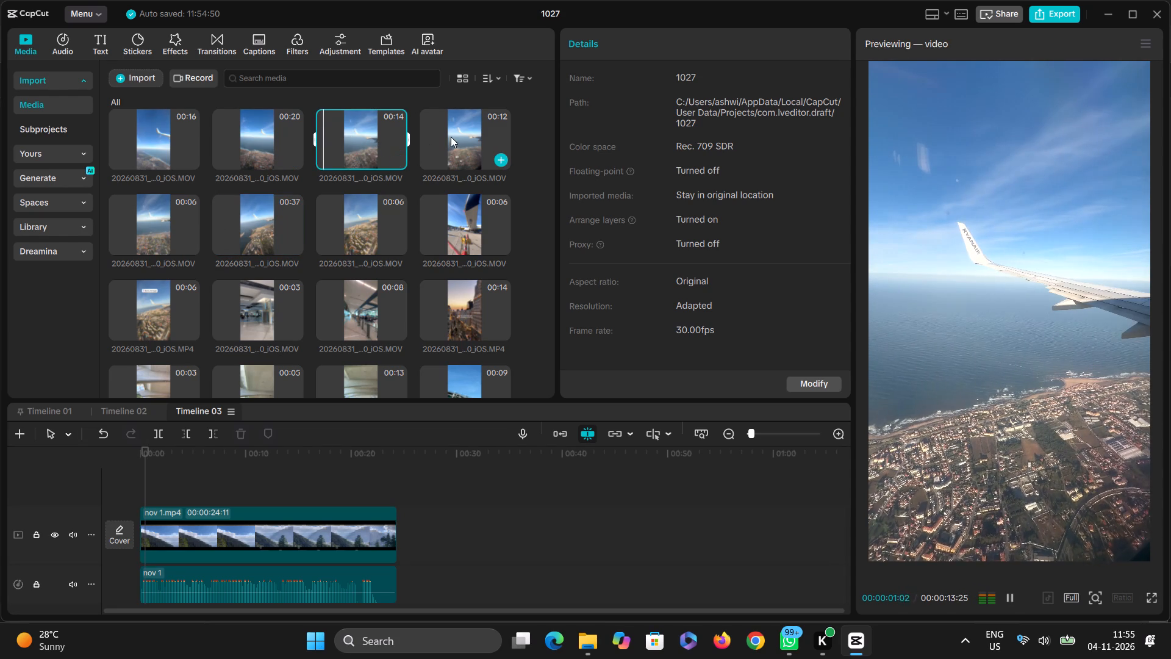
left_click(482, 131)
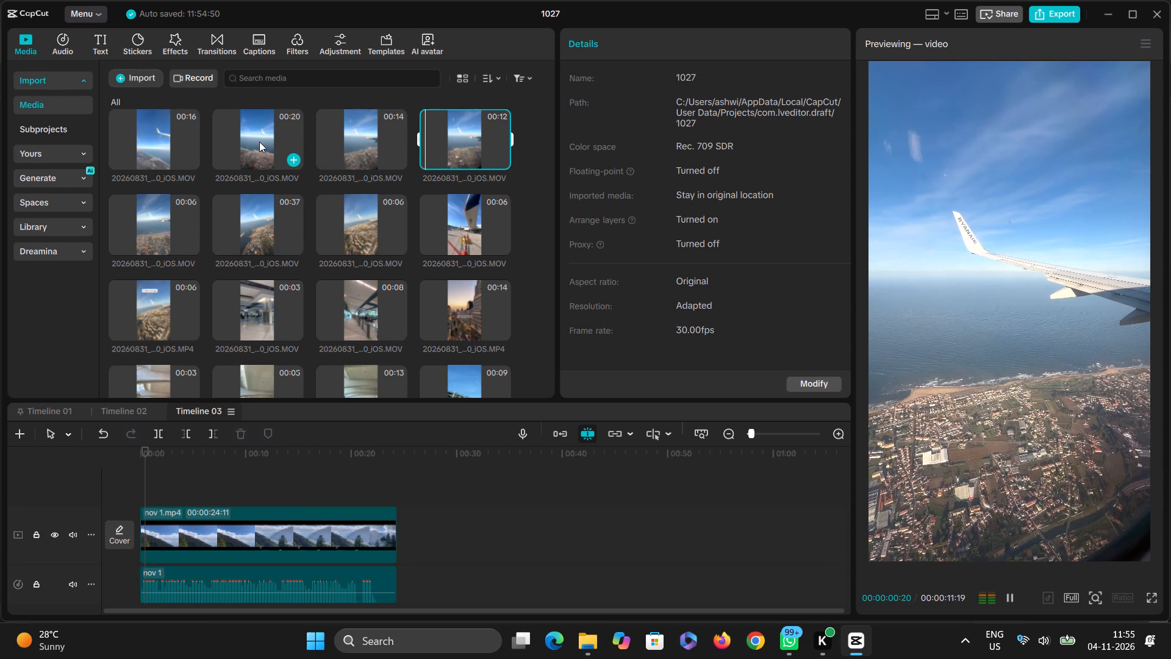
left_click(258, 142)
left_click(259, 220)
scroll(313, 246, "up", 4)
scroll(374, 336, "down", 2)
scroll(396, 211, "up", 3)
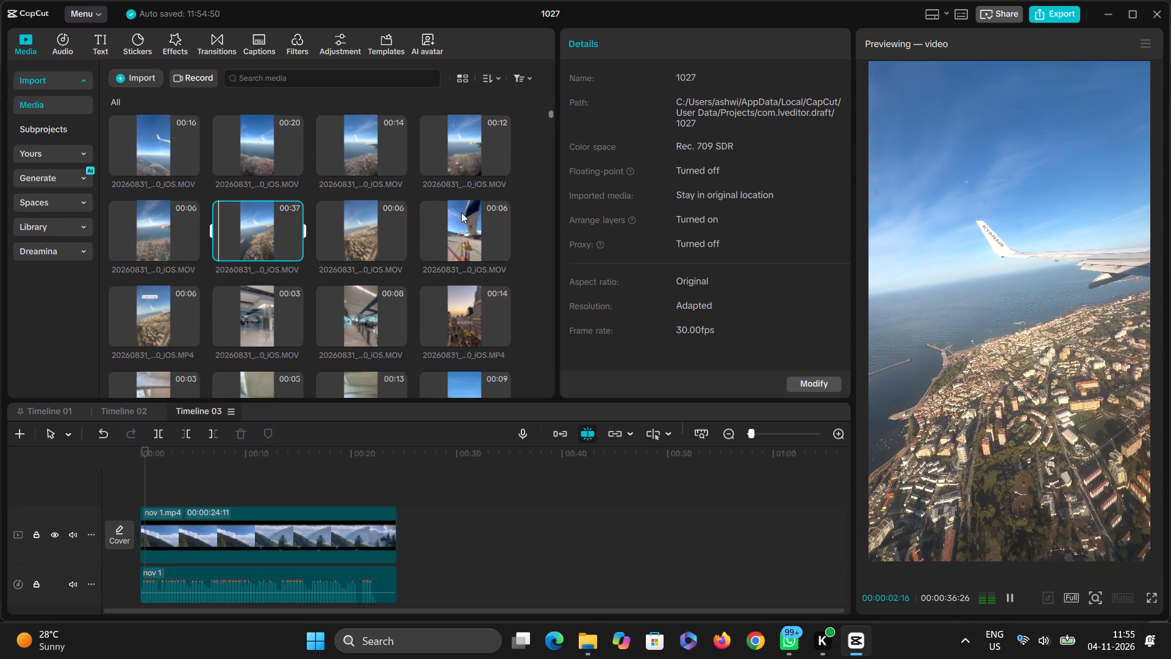
left_click(460, 227)
left_click(459, 243)
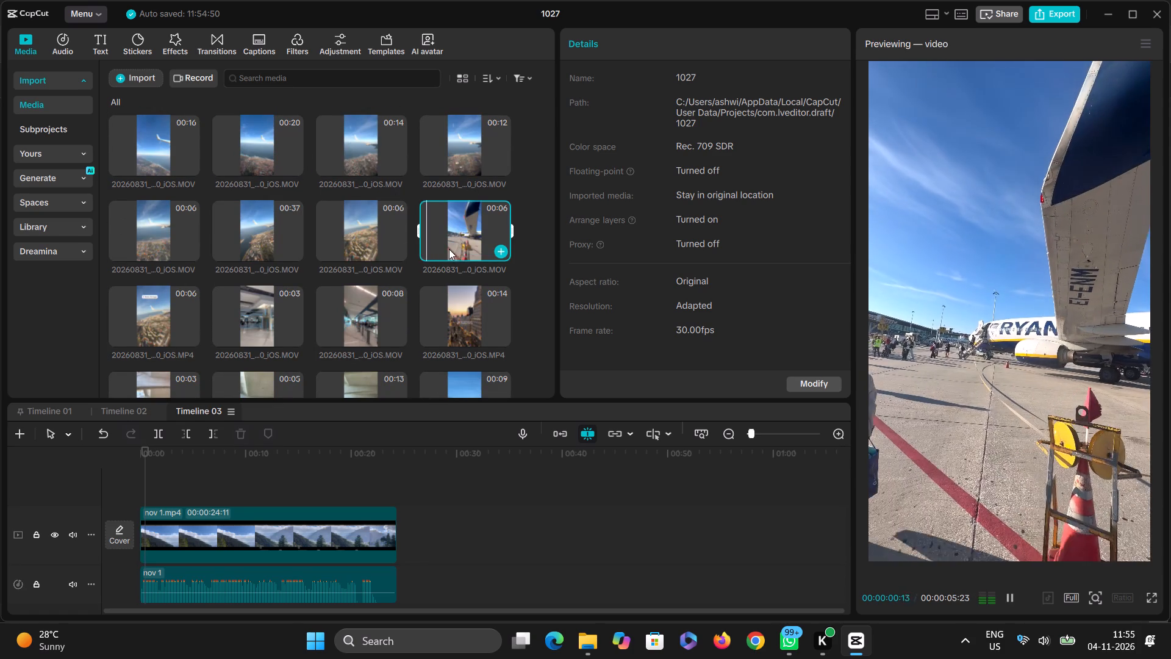
Preview the clips of the white building behind the trees and the boats moored in the harbour below the bridge.
scroll(433, 259, "down", 9)
left_click(345, 294)
scroll(342, 294, "down", 4)
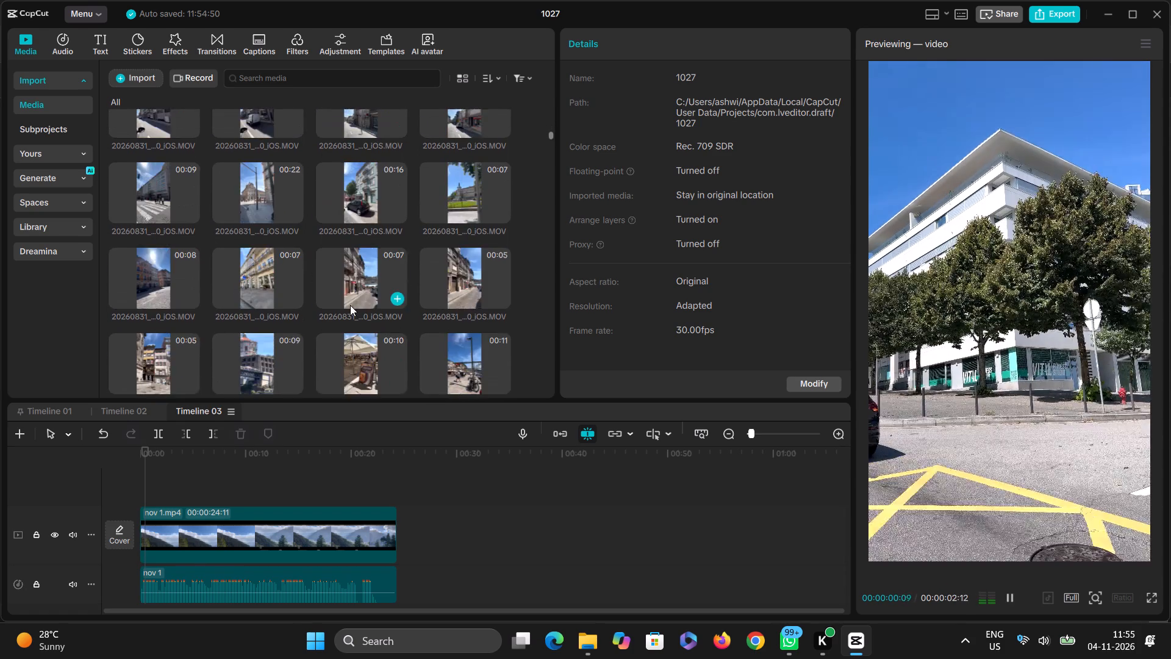
scroll(350, 305, "down", 3)
left_click(356, 304)
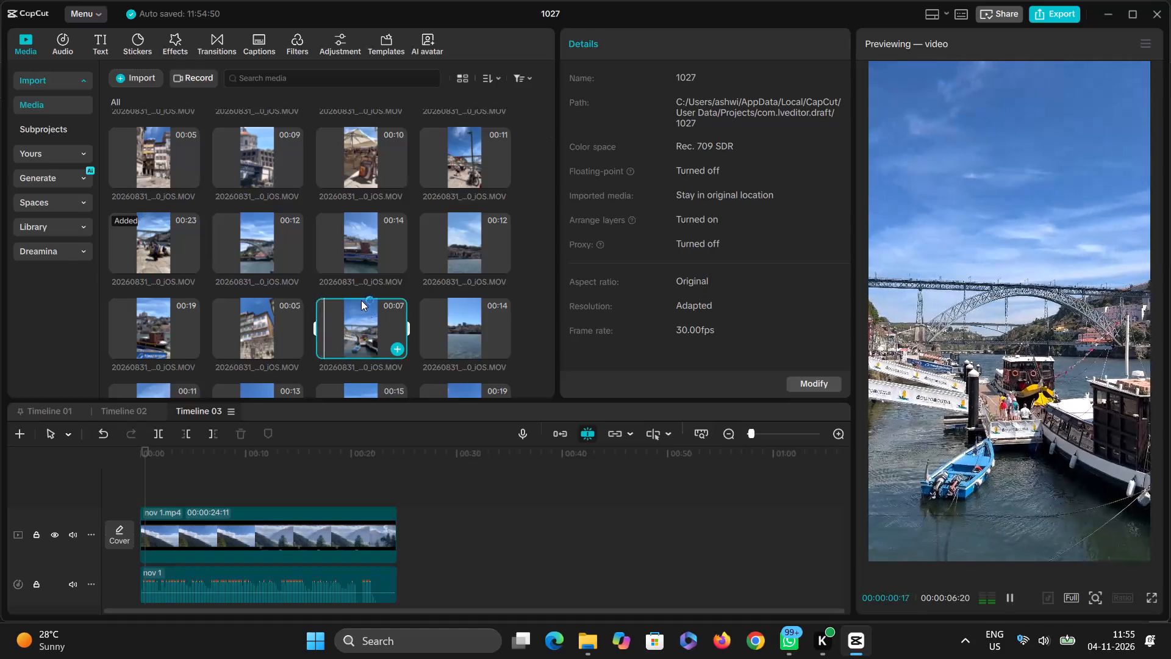
Add the 21-second 20260831 clip of the train crossing the iron arch bridge above nov 1.mp4 at the start of Timeline 03.
scroll(365, 310, "down", 4)
left_click(371, 320)
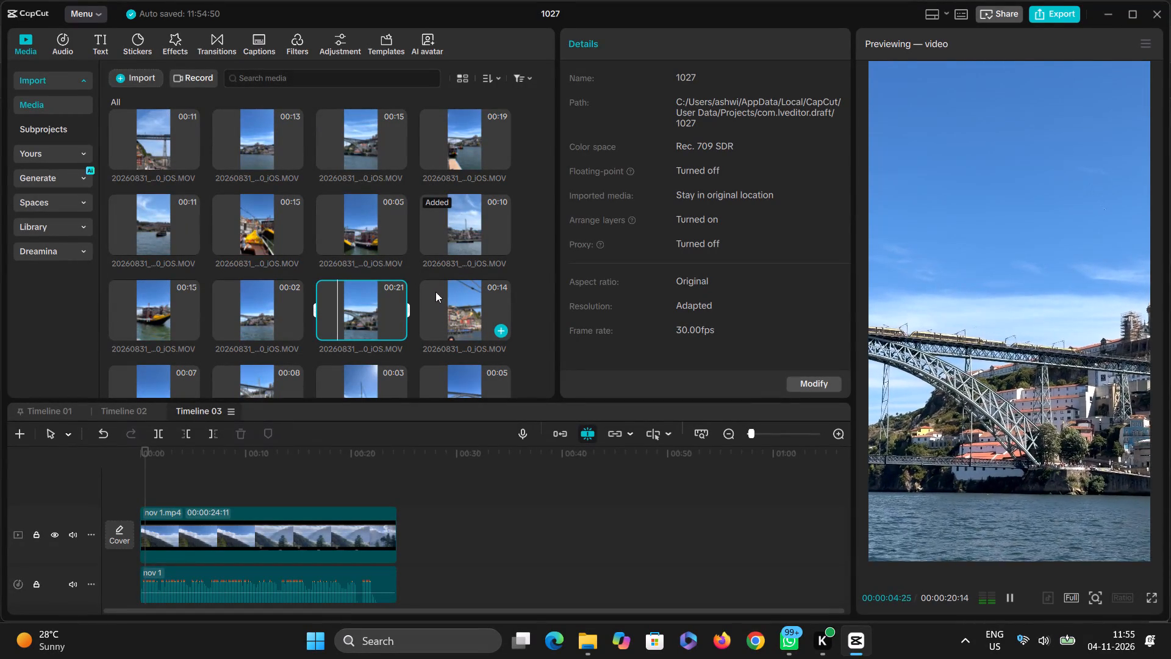
left_click_drag(382, 293, 380, 320)
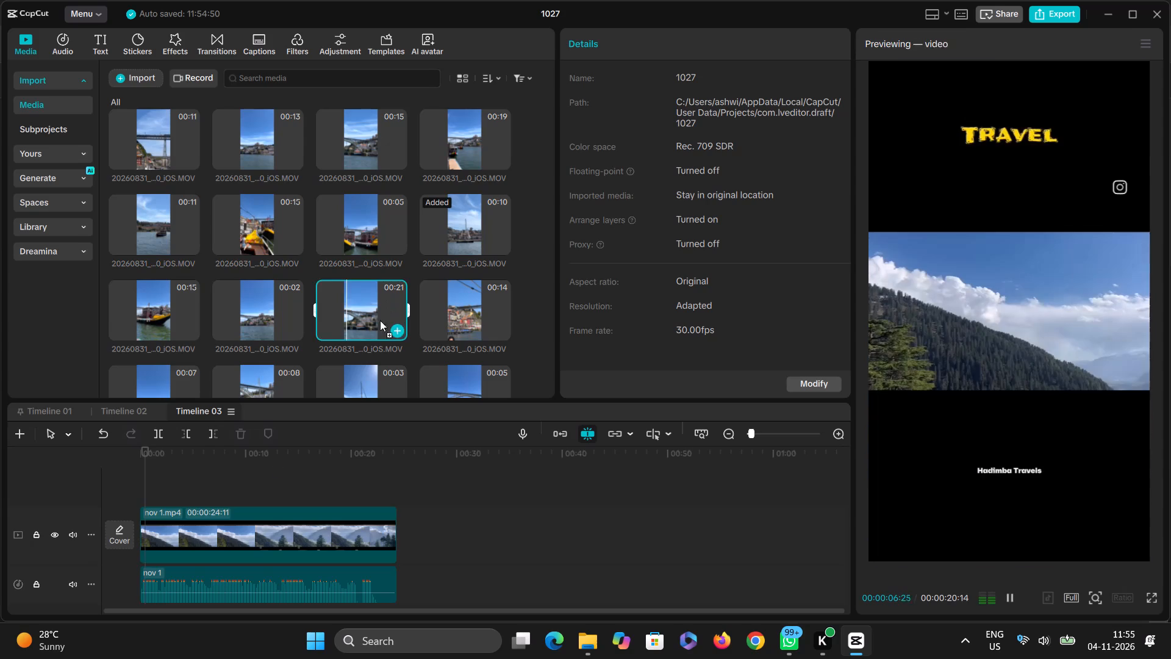
left_click_drag(380, 320, 138, 486)
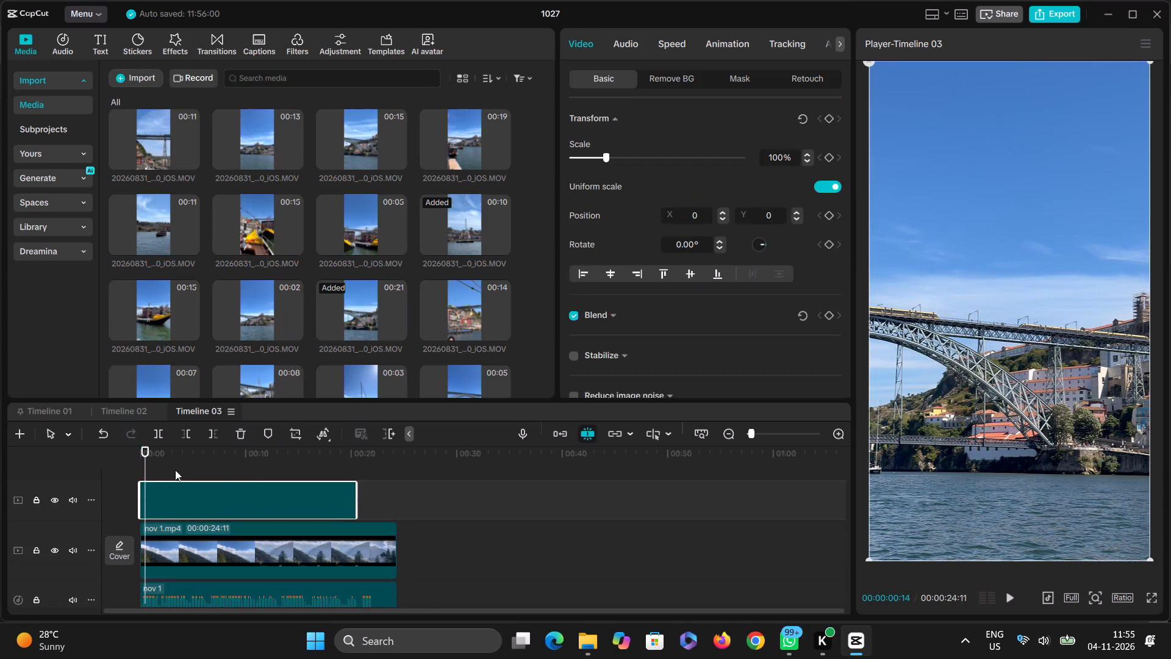
Play Timeline 03 from the start to review the newly added bridge clip against the nov 1 audio.
scroll(206, 494, "up", 4, "alt")
scroll(212, 488, "up", 9, "ctrl")
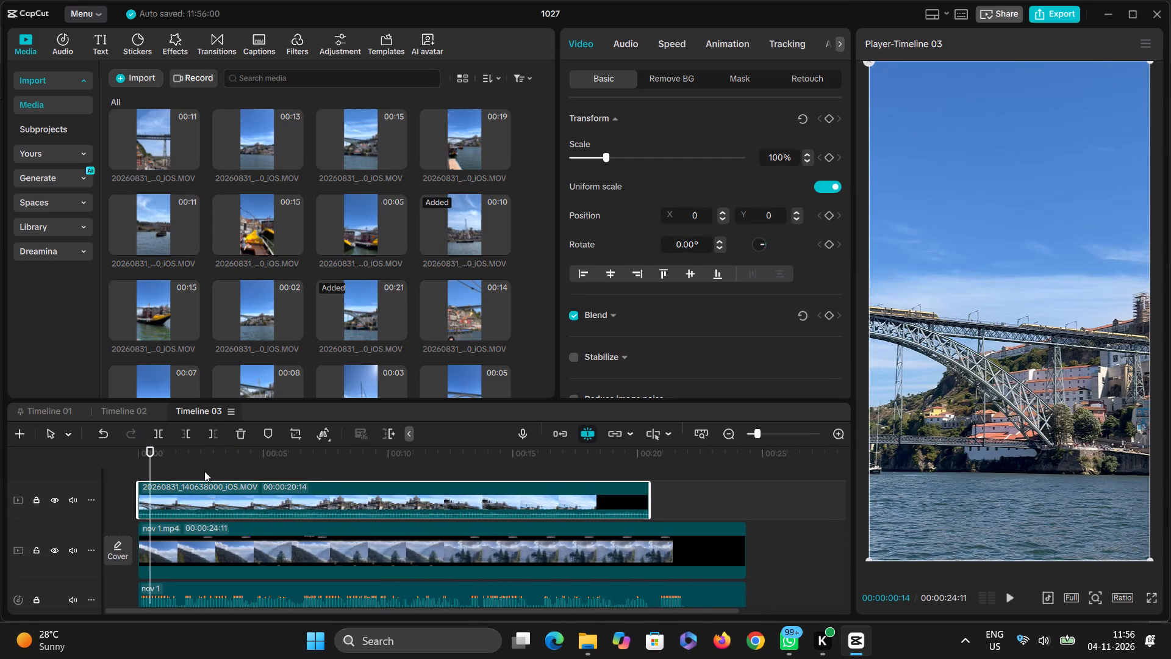
left_click_drag(156, 456, 111, 471)
key("space")
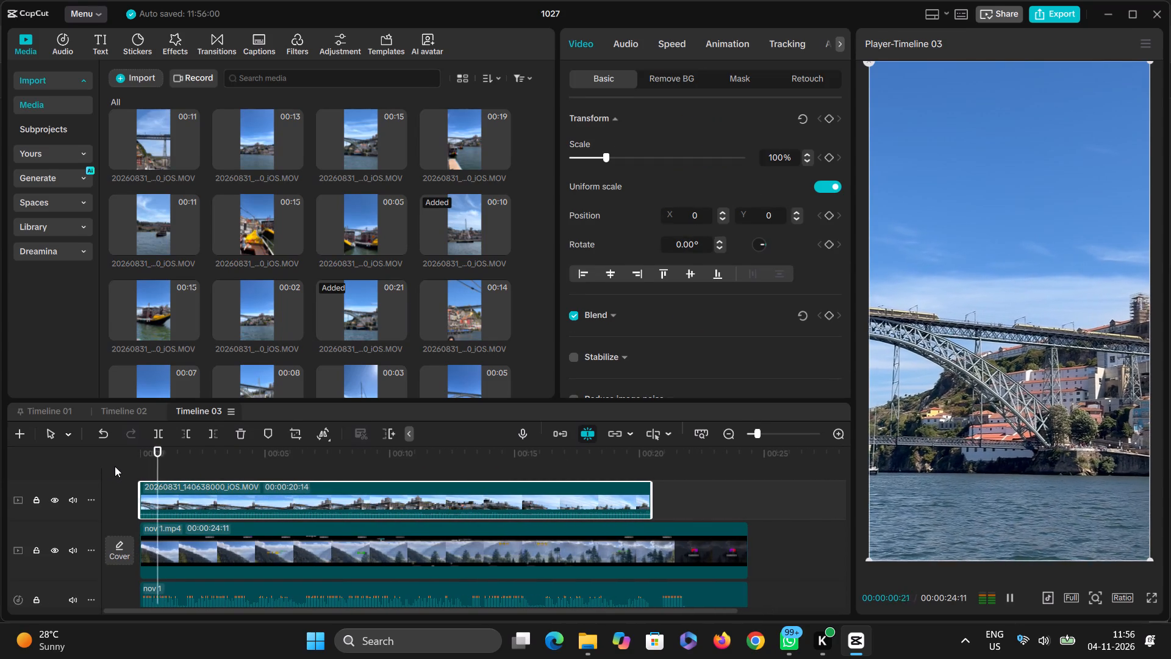
Stop playback and delete the 20260831 clip of the train on the iron arch bridge from Timeline 03.
key("space")
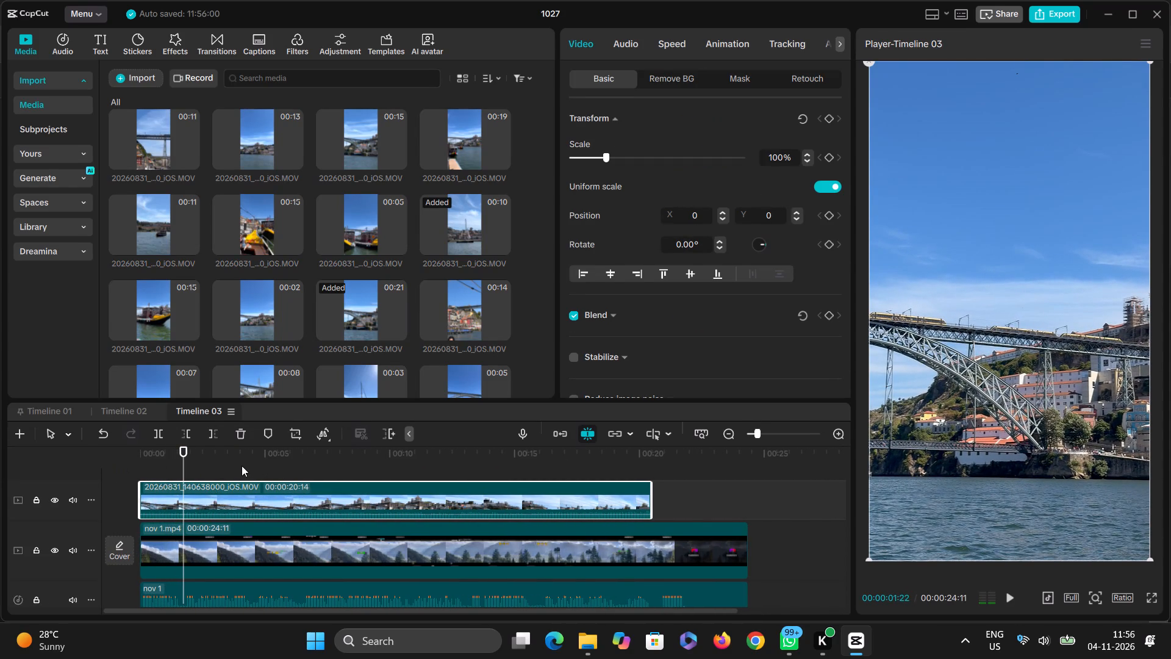
key("BackSpace")
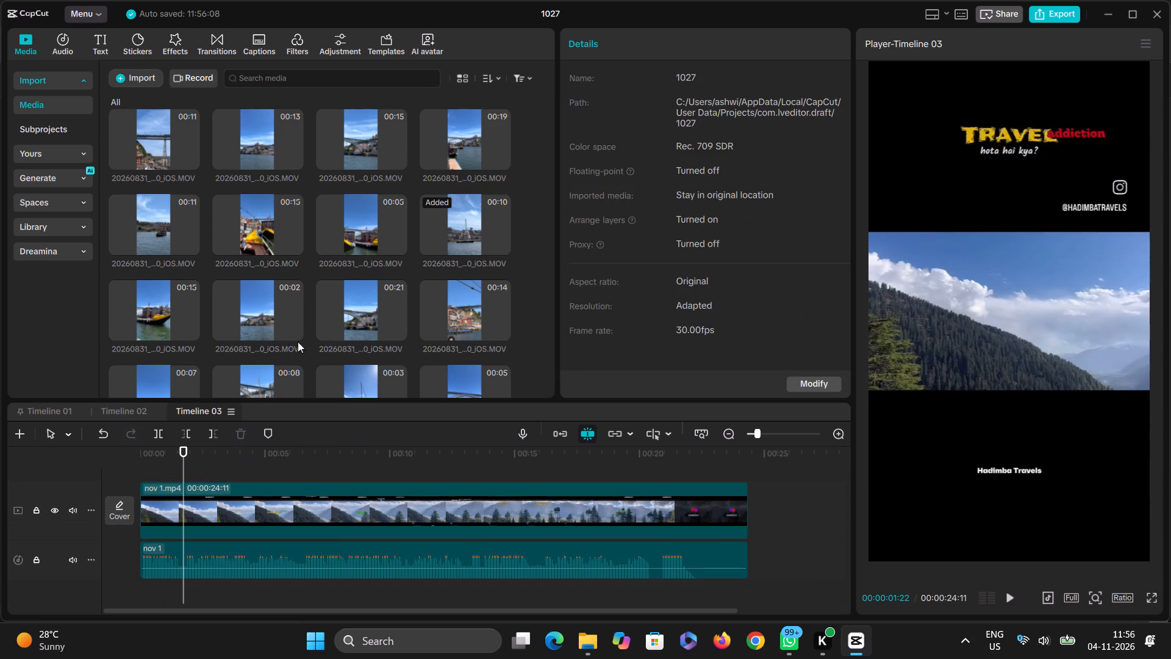
Preview and compare the 20260831 river clips of the iron bridge and the white concrete bridges to find an opening shot.
scroll(256, 336, "down", 4)
left_click(344, 286)
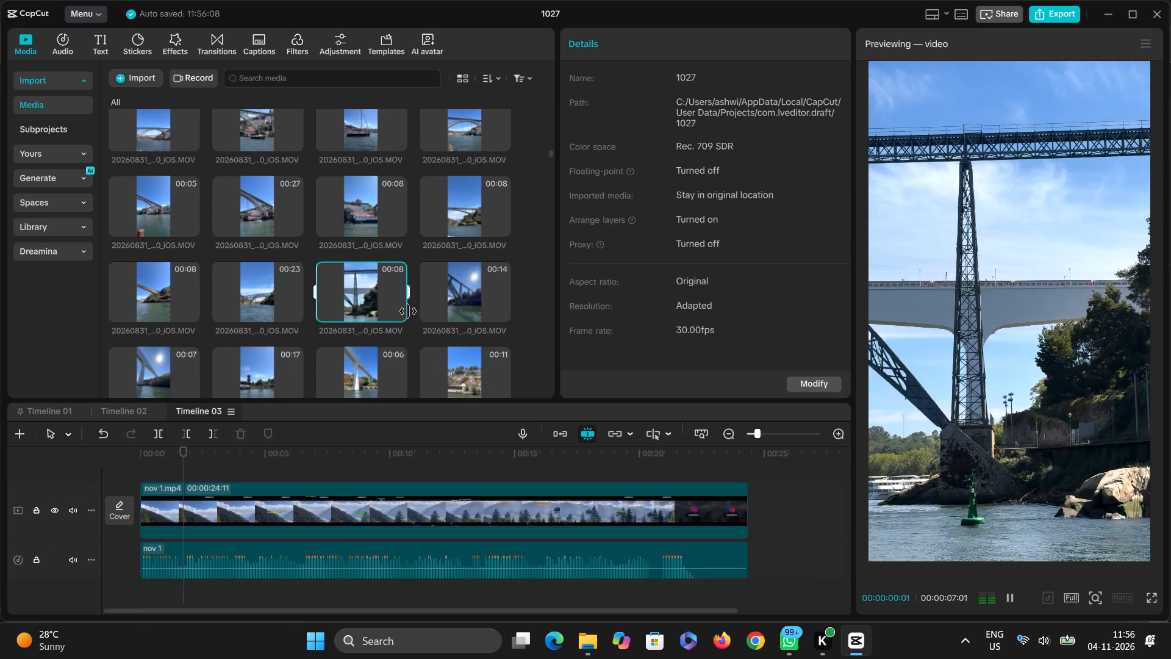
left_click(464, 290)
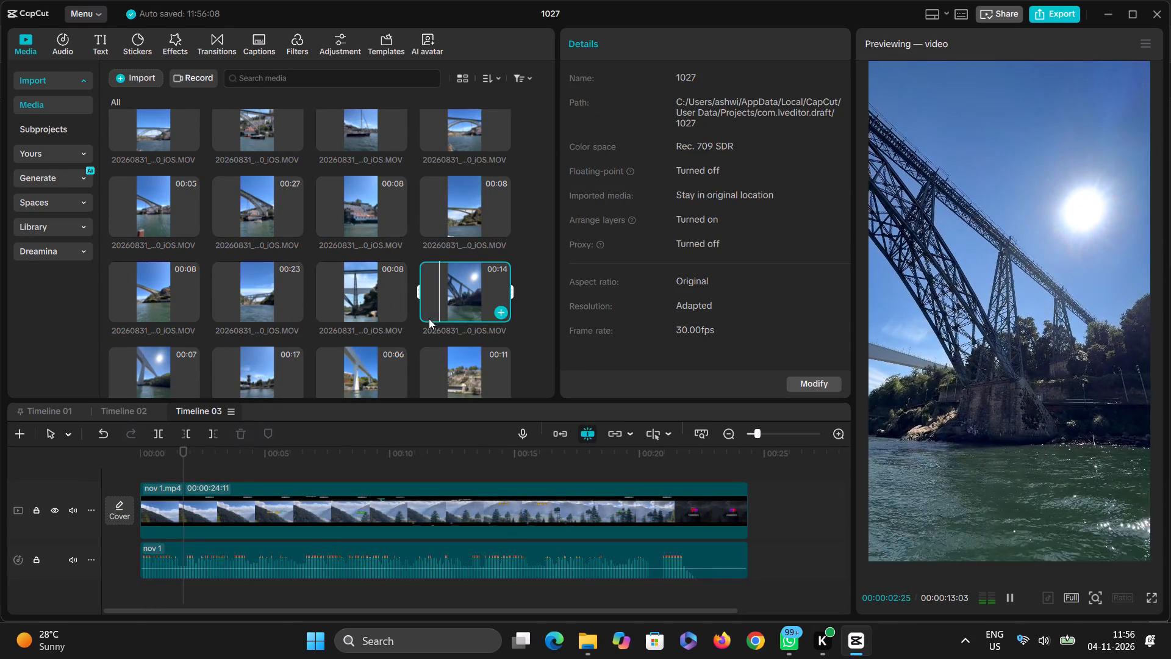
left_click(268, 304)
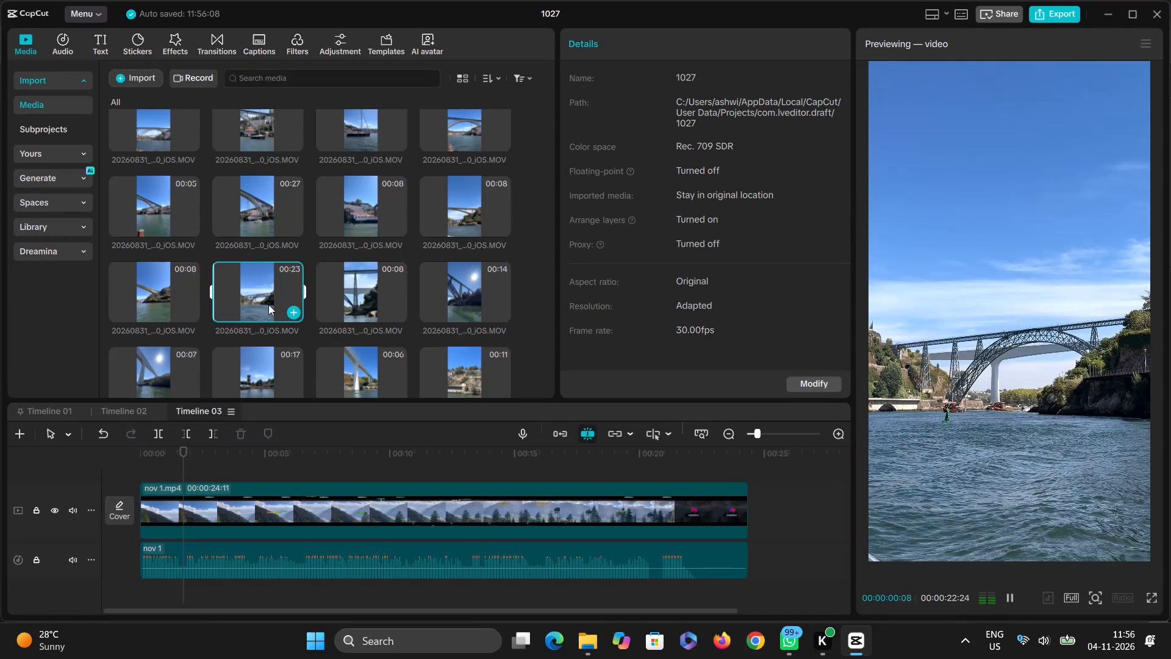
left_click(172, 290)
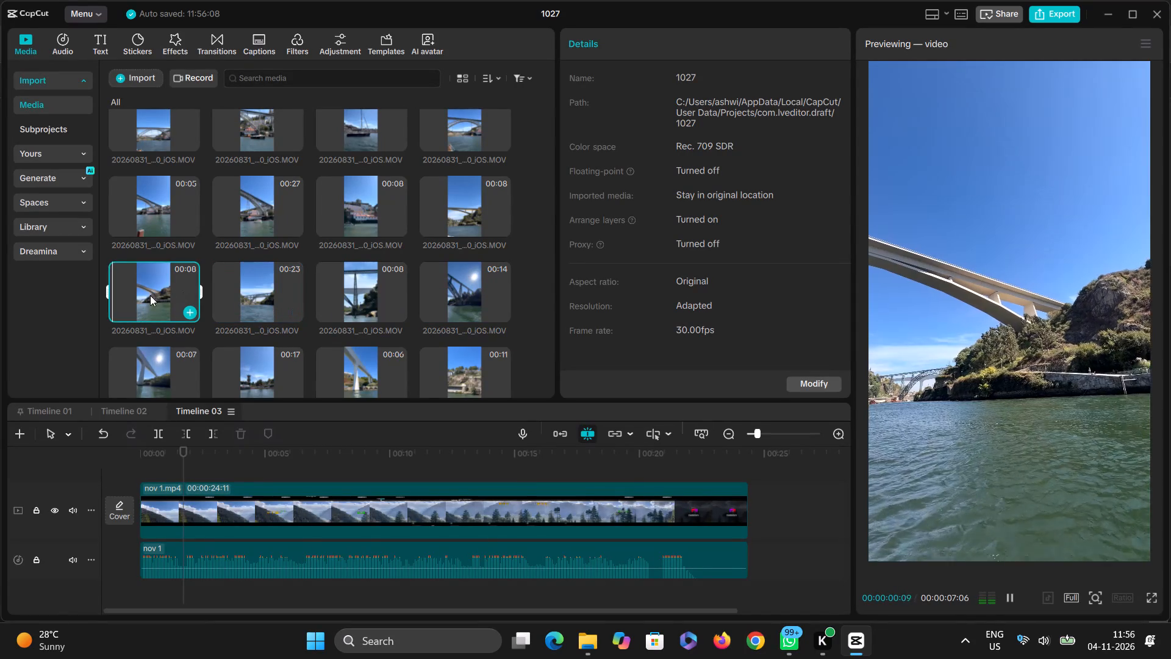
left_click(456, 200)
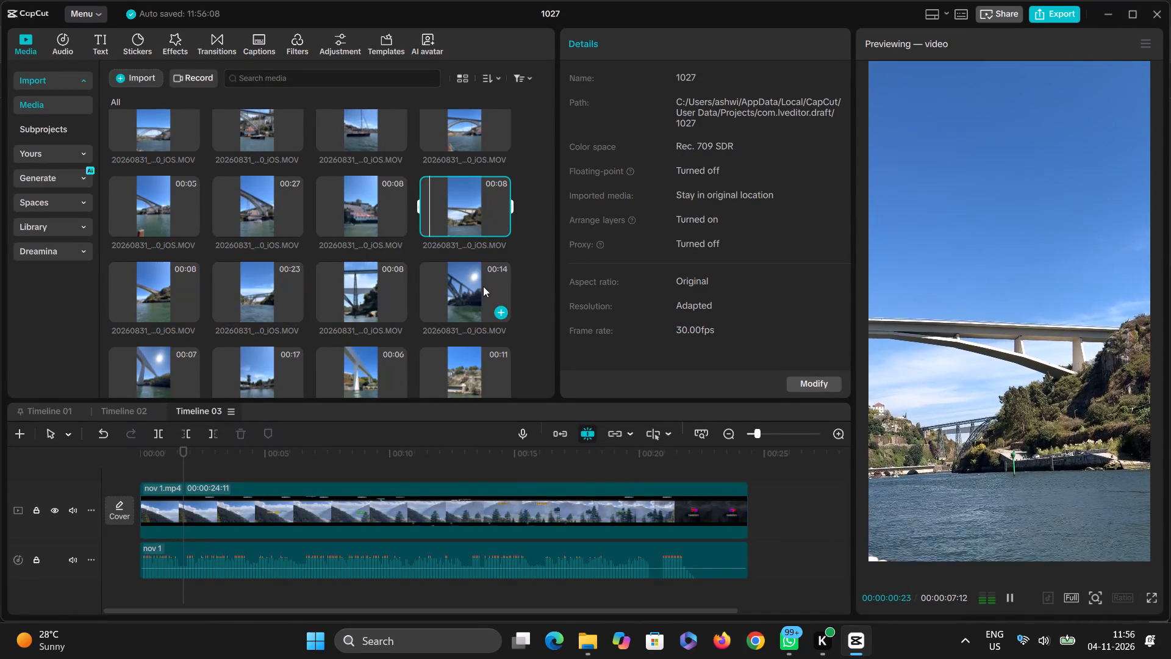
left_click(484, 287)
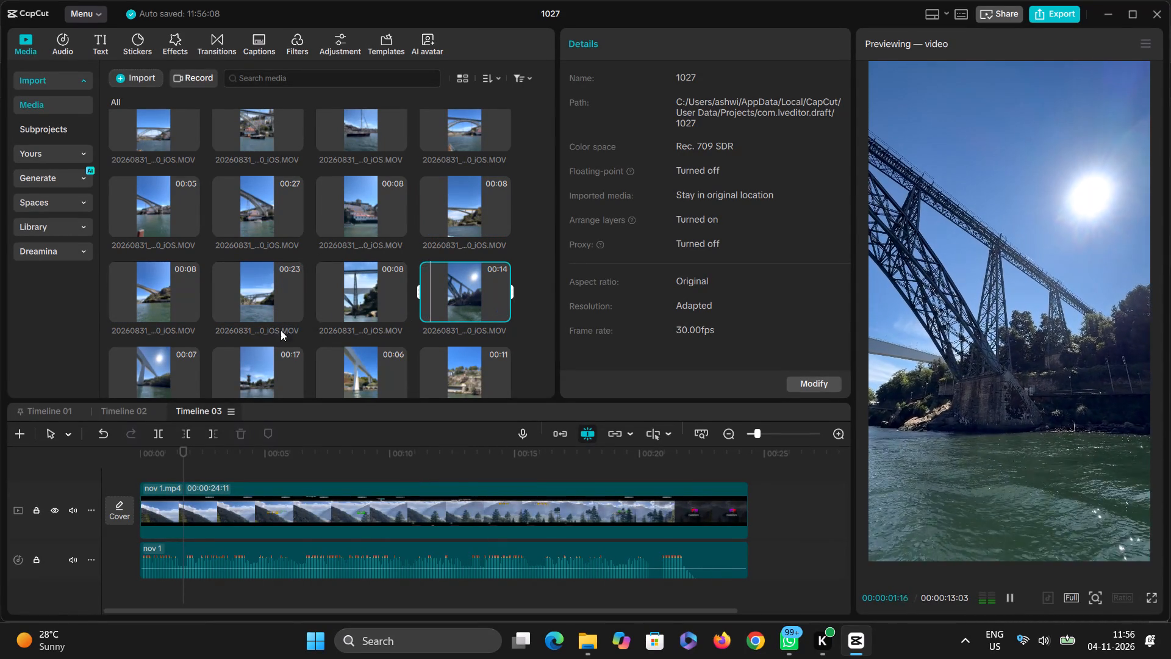
left_click(364, 281)
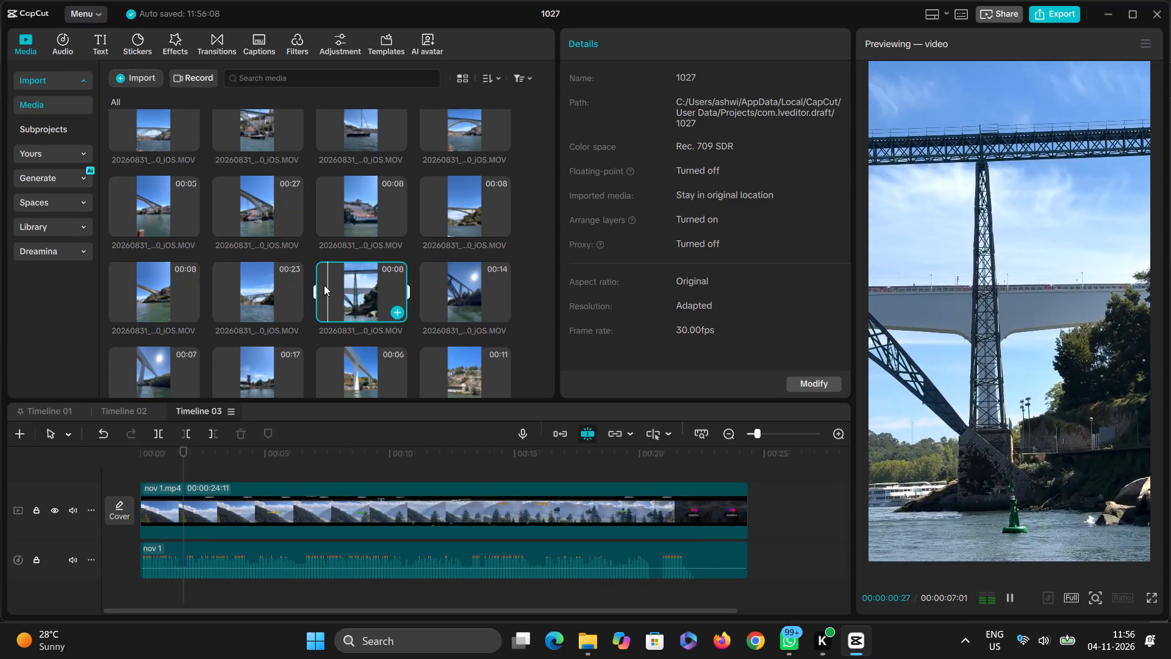
left_click(288, 283)
left_click(173, 369)
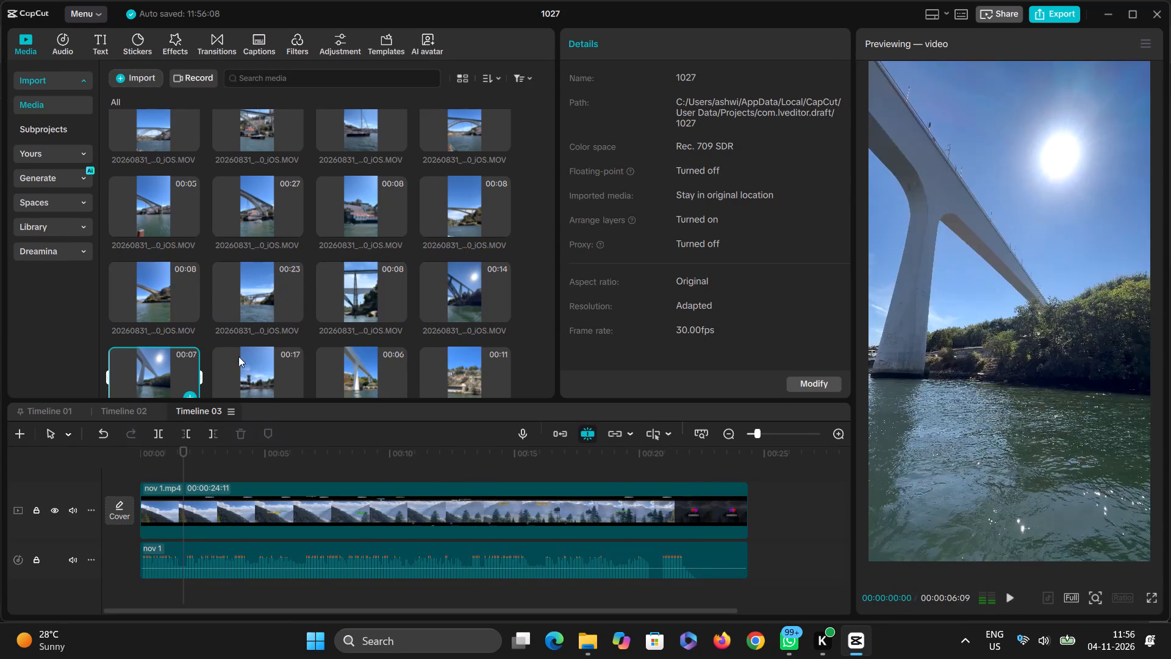
left_click(243, 361)
scroll(320, 360, "down", 2)
left_click(365, 236)
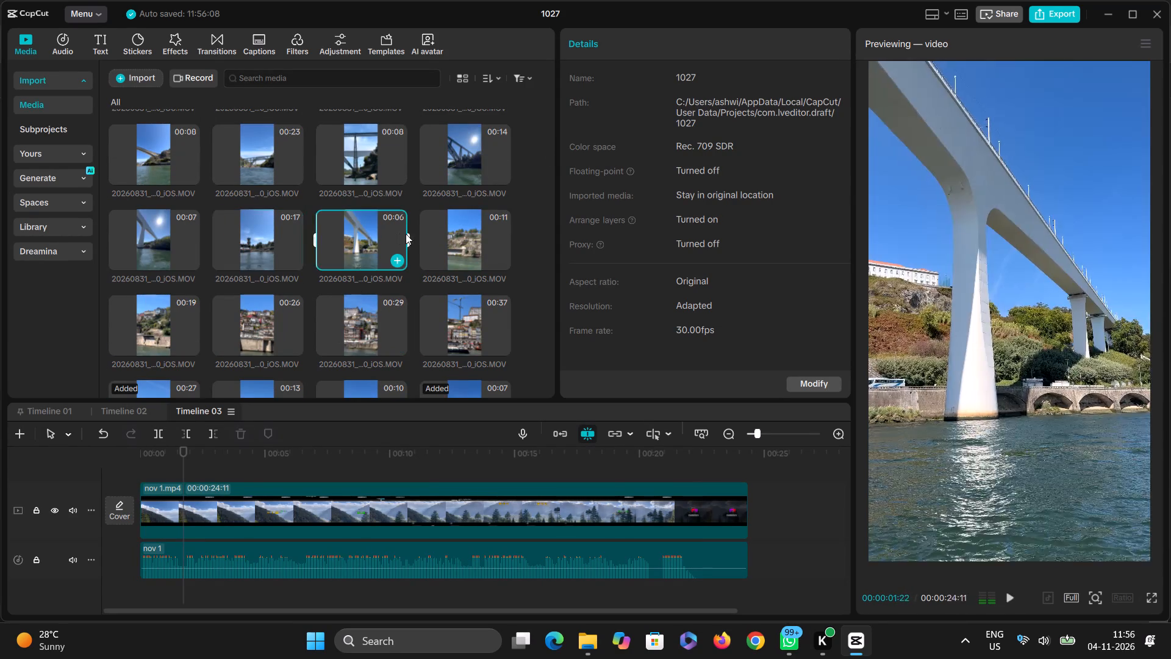
Preview the 20260831 clips of the hillside houses and riverfront, including the 10-second one of the wooden boat passing.
left_click(481, 223)
left_click(440, 336)
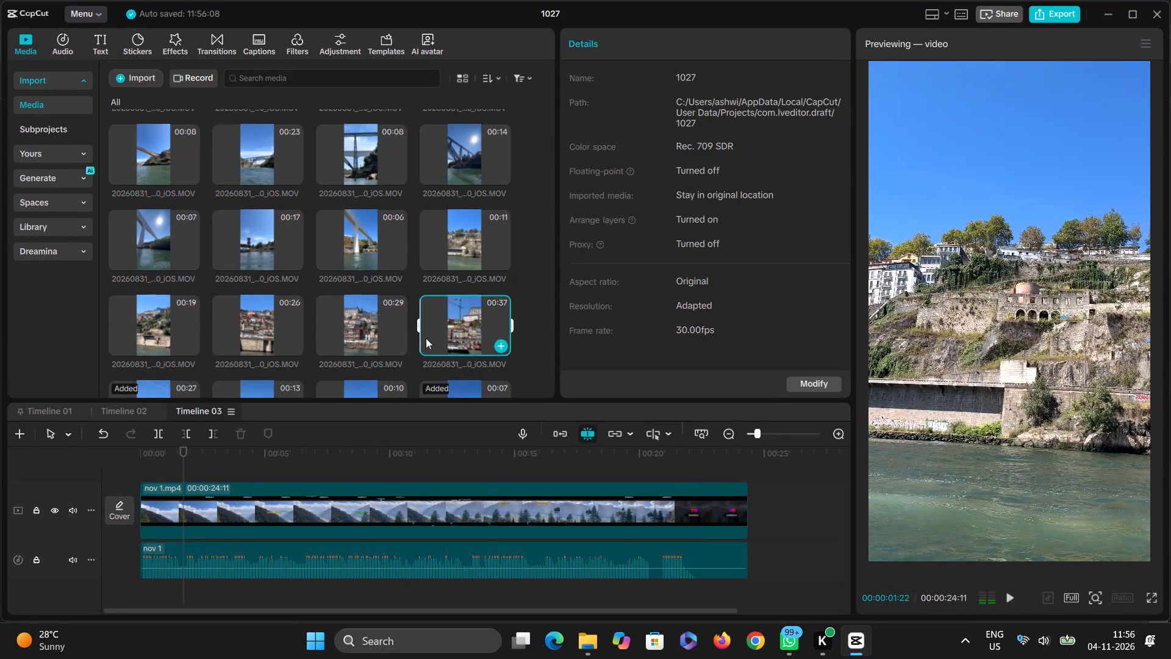
left_click(381, 327)
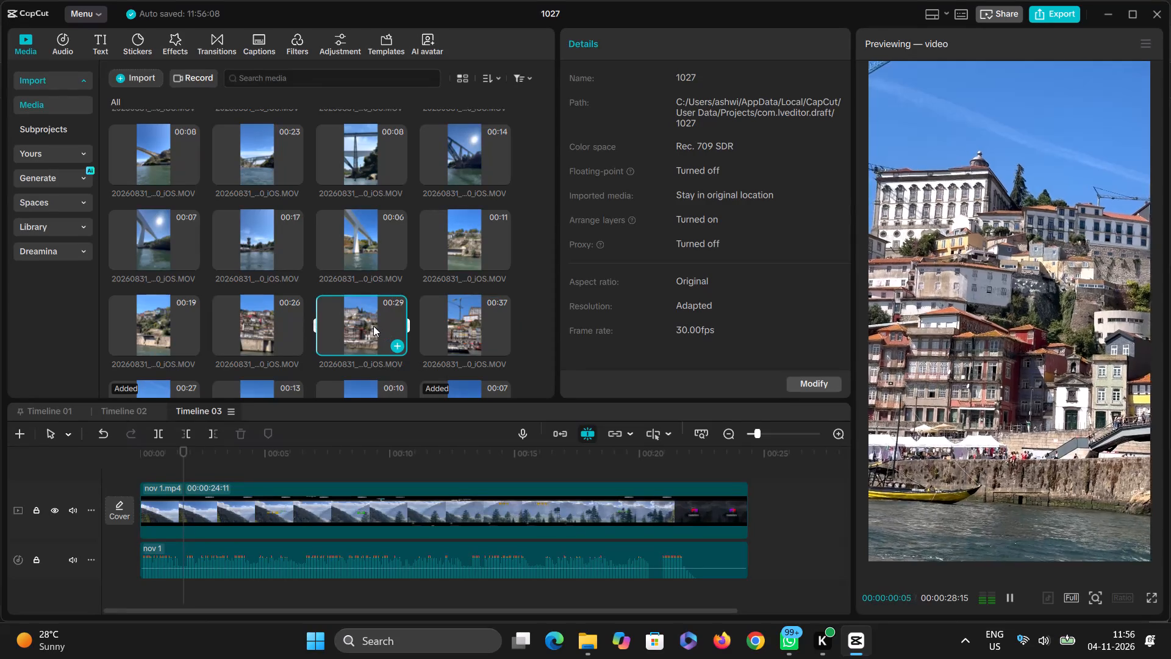
left_click(278, 329)
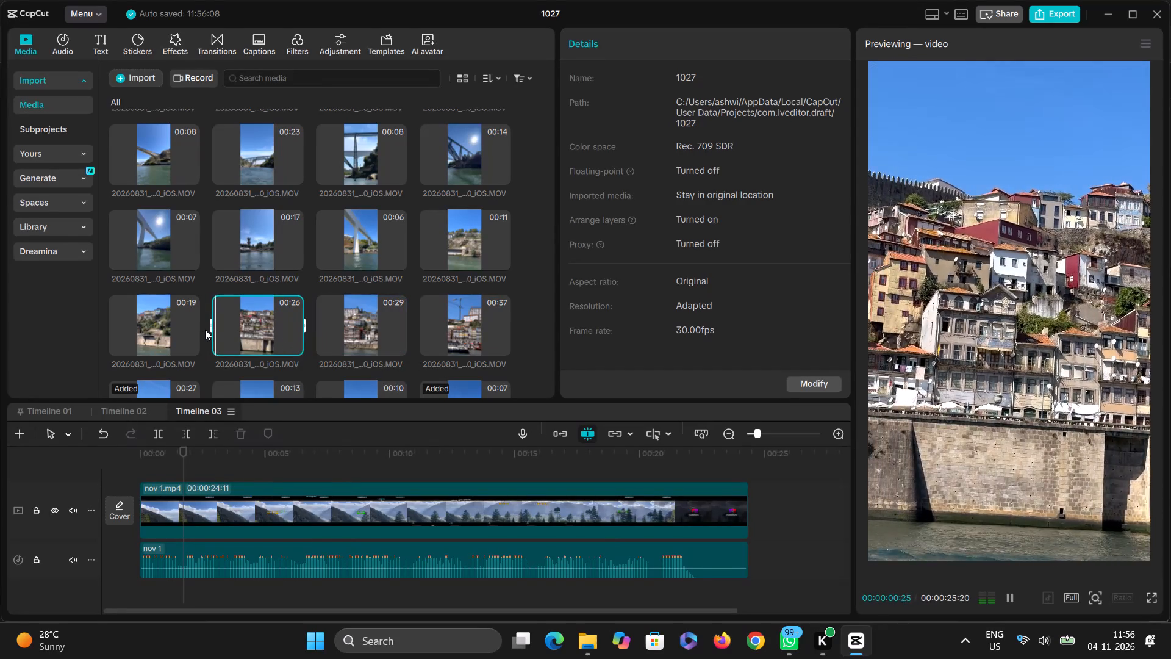
left_click(174, 329)
scroll(271, 308, "down", 2)
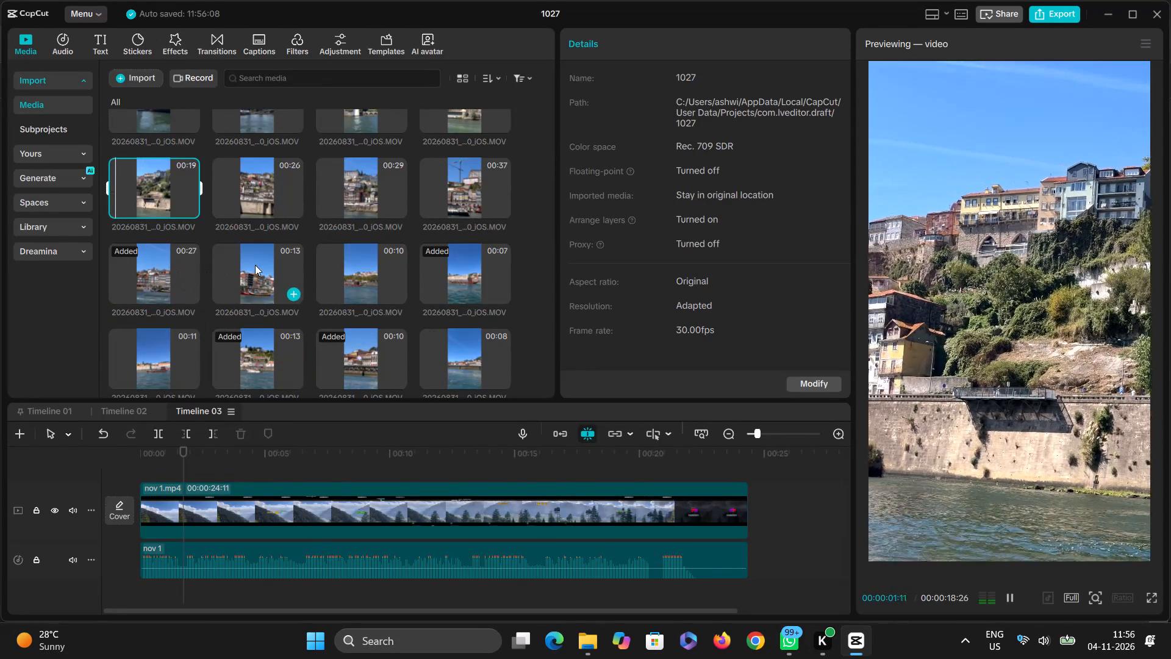
left_click(259, 265)
left_click(468, 183)
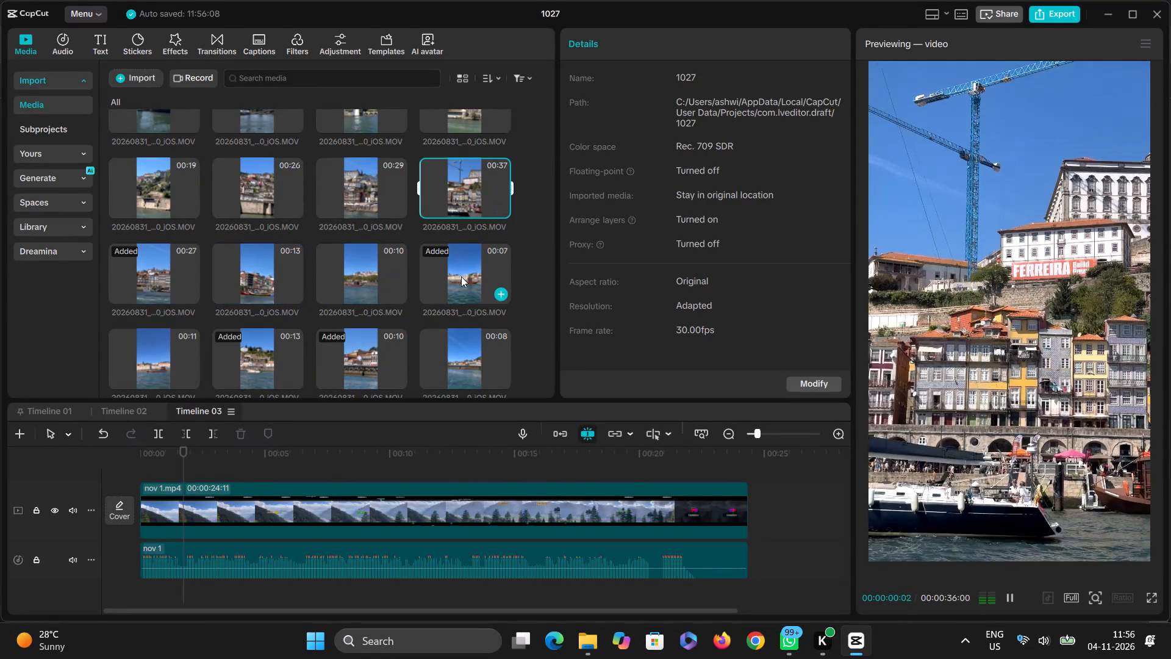
left_click(461, 276)
left_click(385, 264)
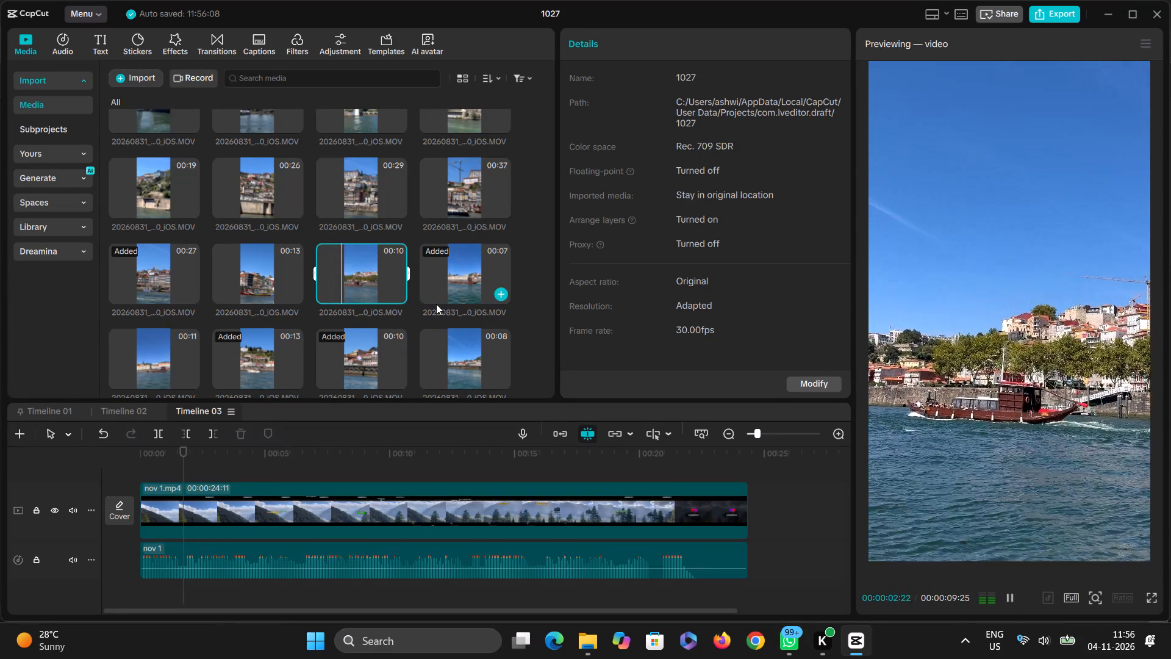
Add the 10-second 20260831 clip of the wooden boat above nov 1.mp4 at the start of Timeline 03.
left_click_drag(372, 270, 160, 464)
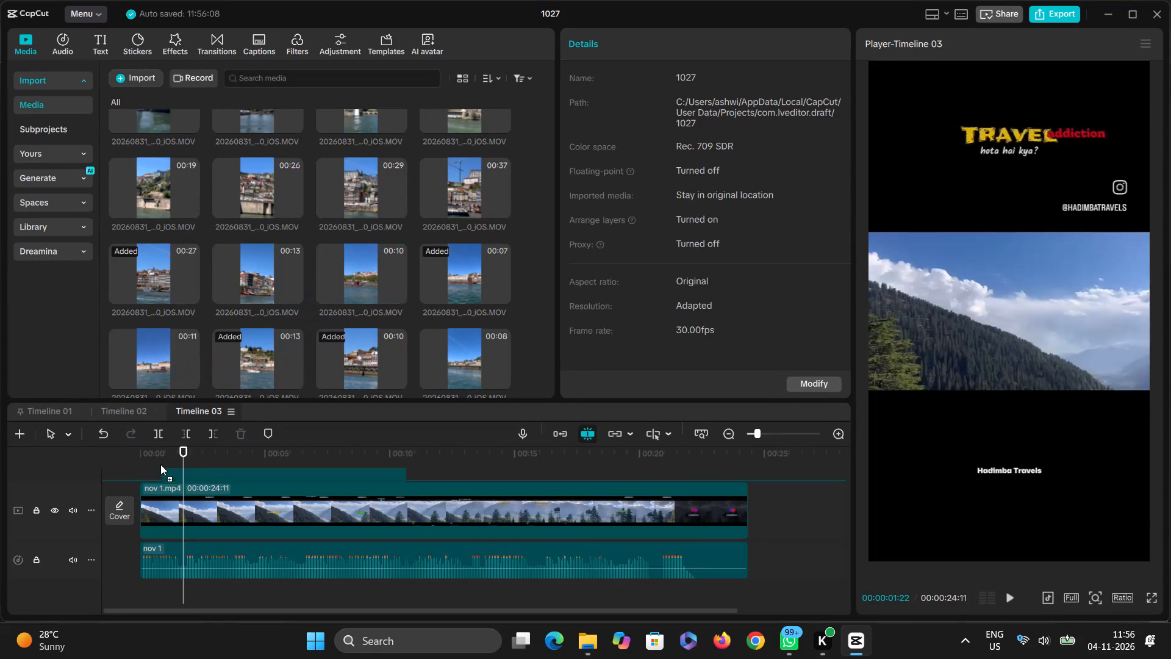
left_click_drag(160, 464, 158, 467)
key("F9")
left_click_drag(212, 488, 187, 487)
Split the boat clip at 00:00:03:15, delete the part before the cut and move the remainder to the timeline start.
left_click_drag(185, 462, 14, 501)
key("space")
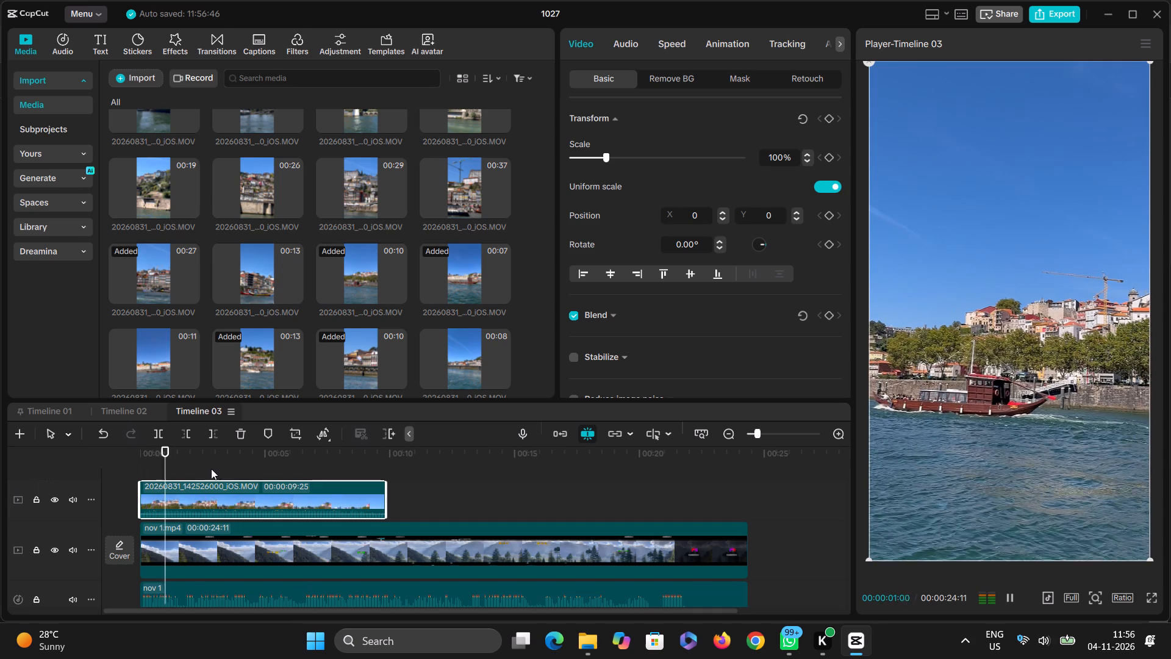
left_click_drag(216, 461, 227, 452)
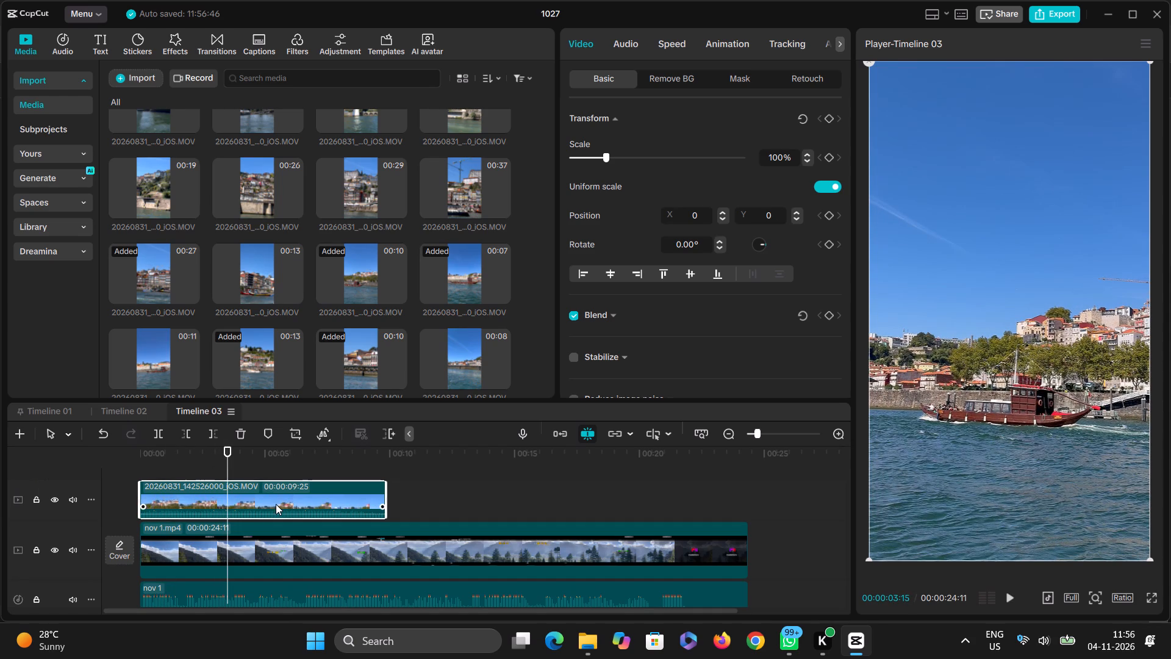
key("ctrl+b")
left_click(205, 500)
key("BackSpace")
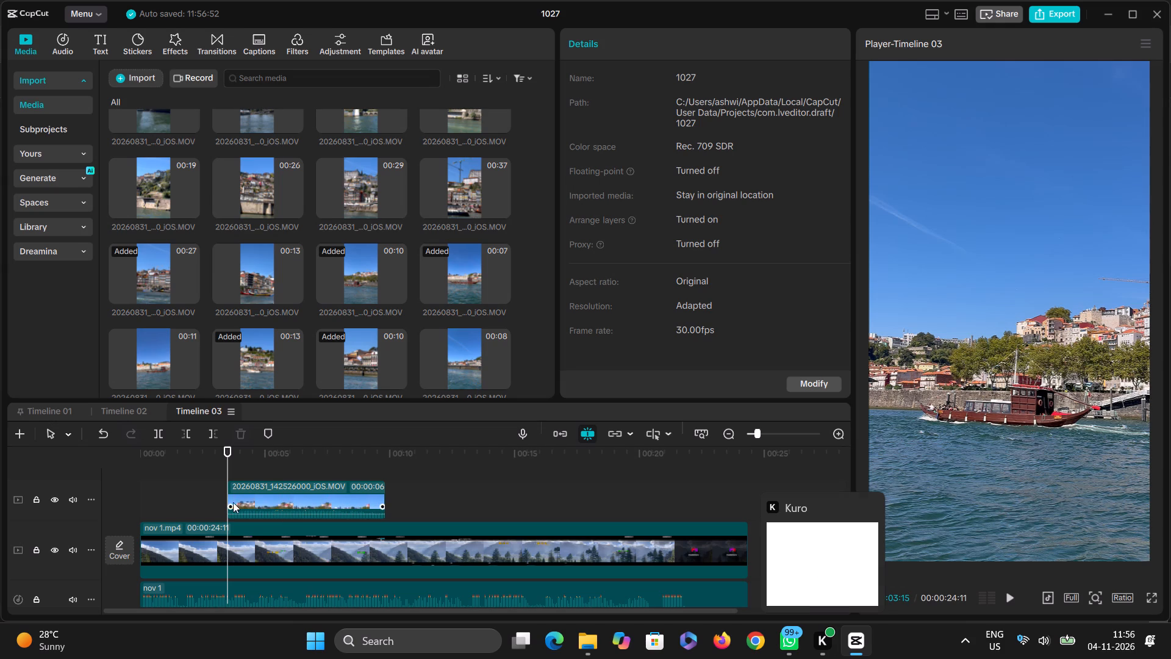
left_click_drag(294, 498, 202, 501)
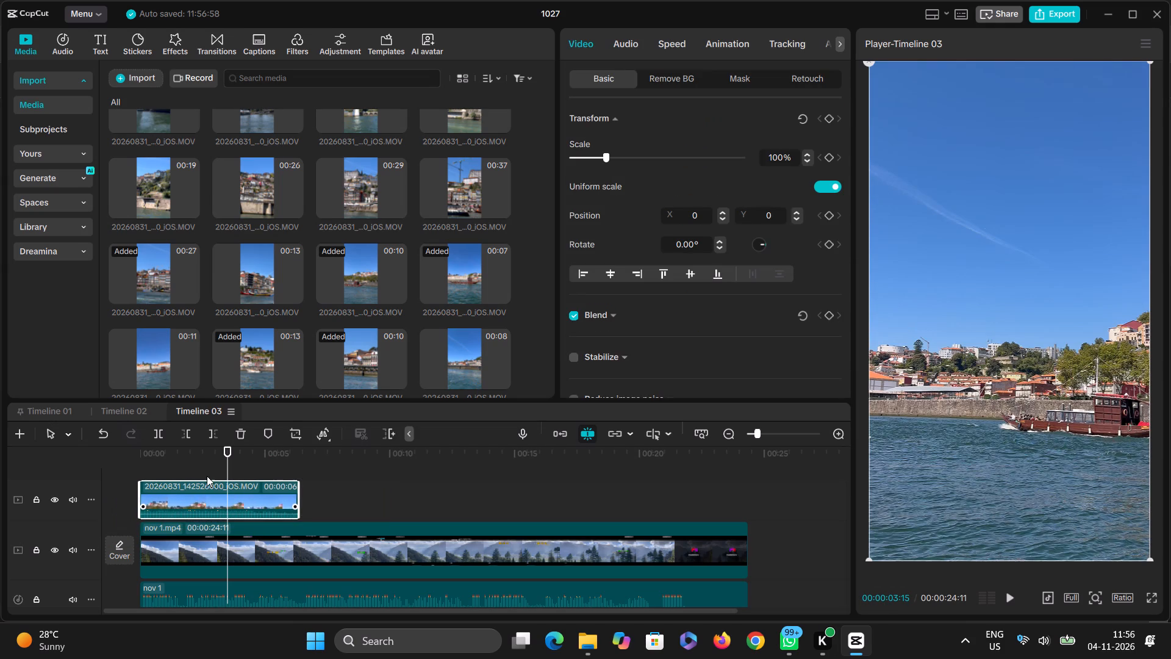
Play the boat clip against the nov 1 audio and trim its end to 00:00:01:21.
left_click_drag(185, 445, 84, 486)
key("space")
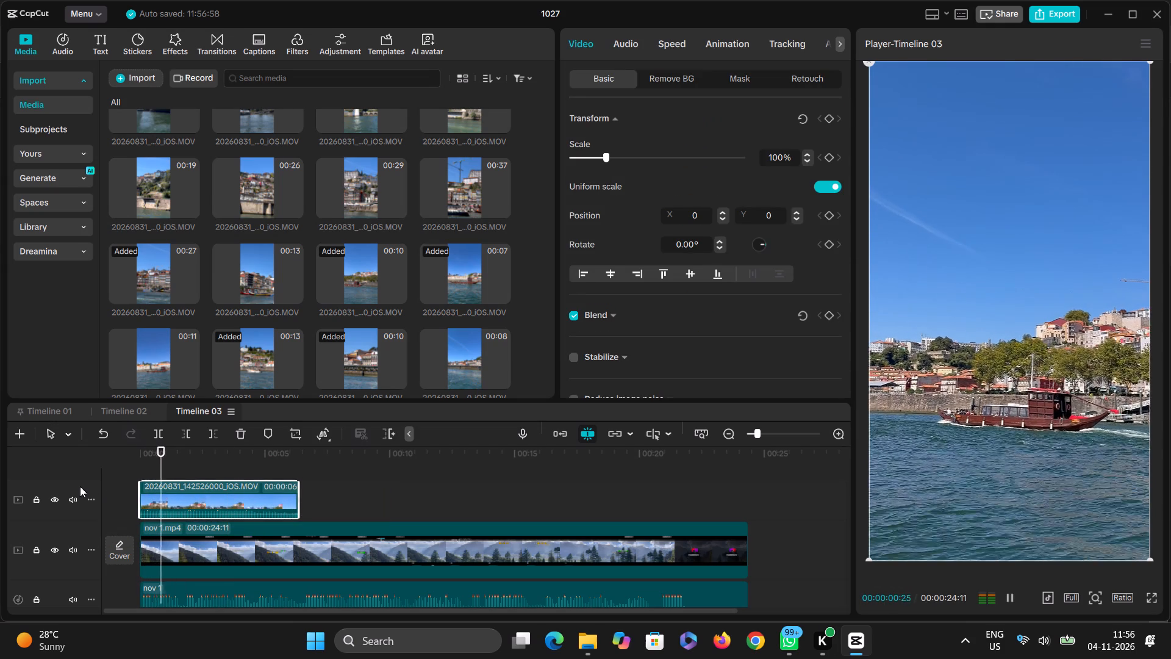
key("space")
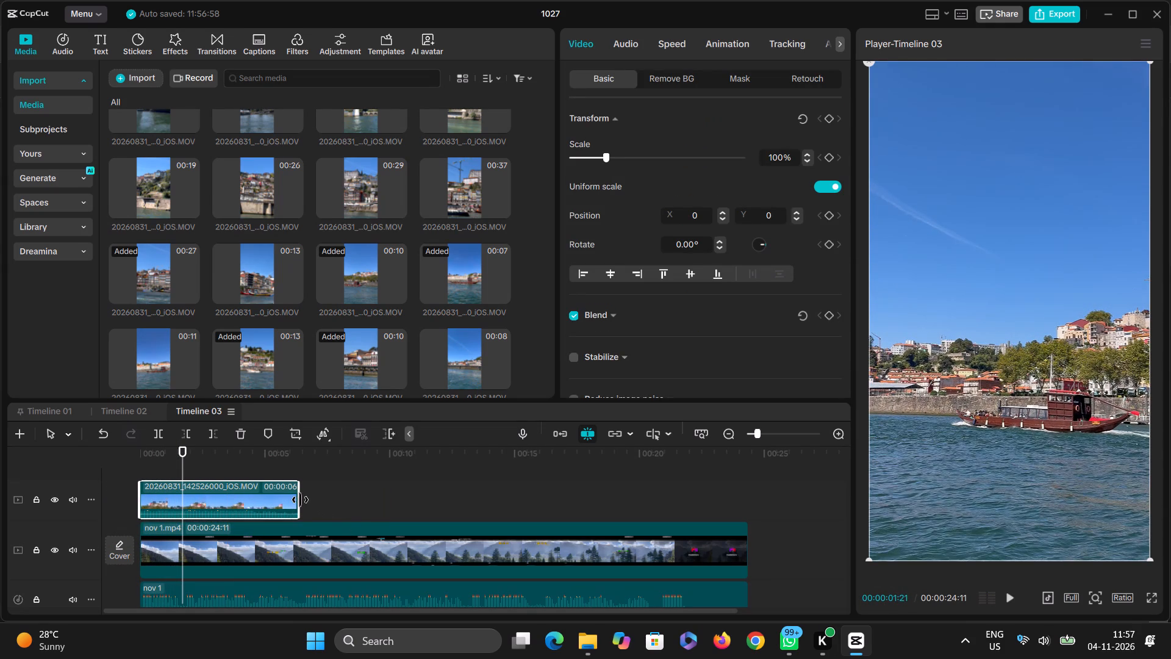
left_click_drag(300, 500, 177, 534)
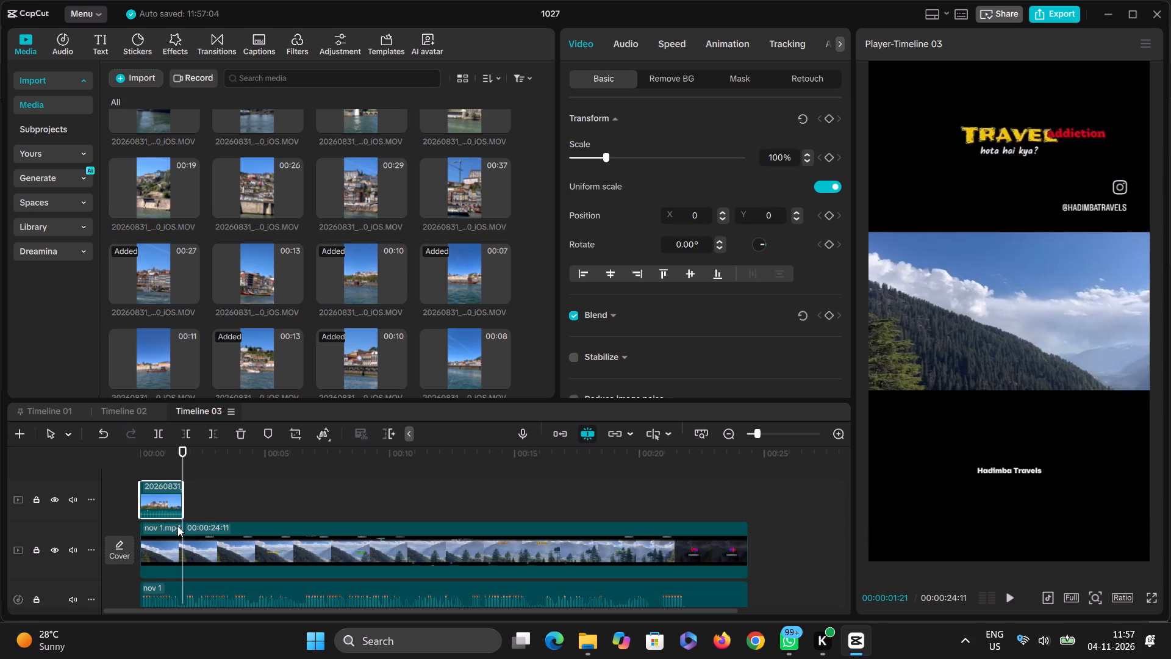
Mute the video track that holds the boat clip.
left_click_drag(187, 463, 180, 459)
left_click(68, 500)
Replay the opening of Timeline 03 several times to check the boat clip's cut against the nov 1 audio.
left_click_drag(161, 453, 20, 477)
key("space")
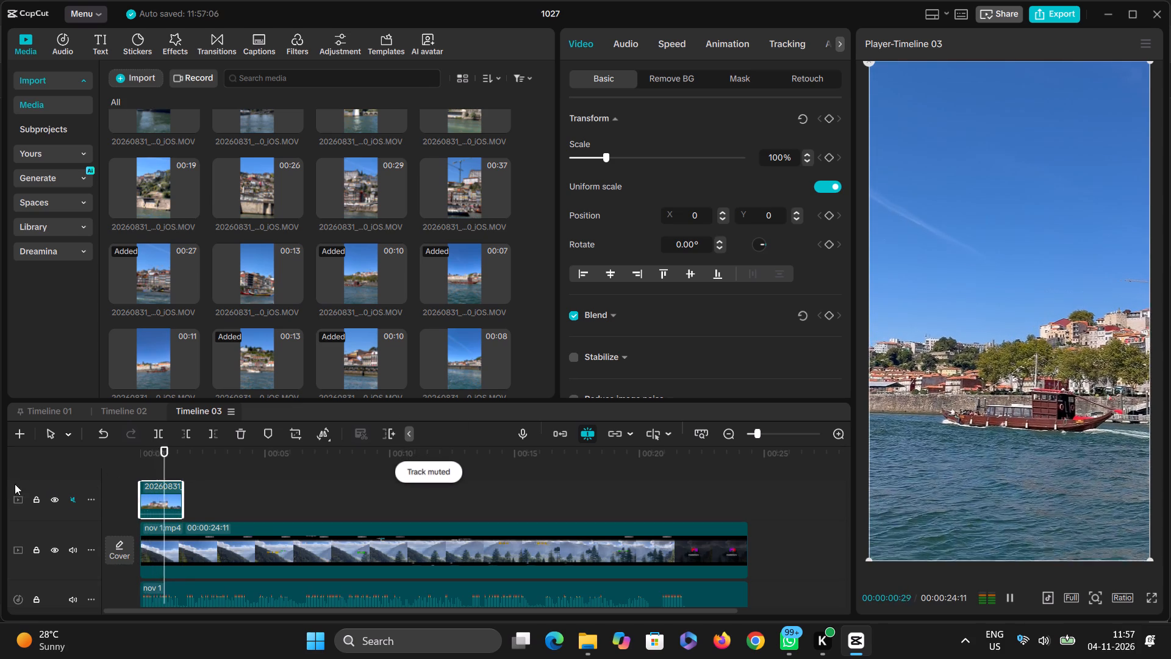
key("space")
key("space")
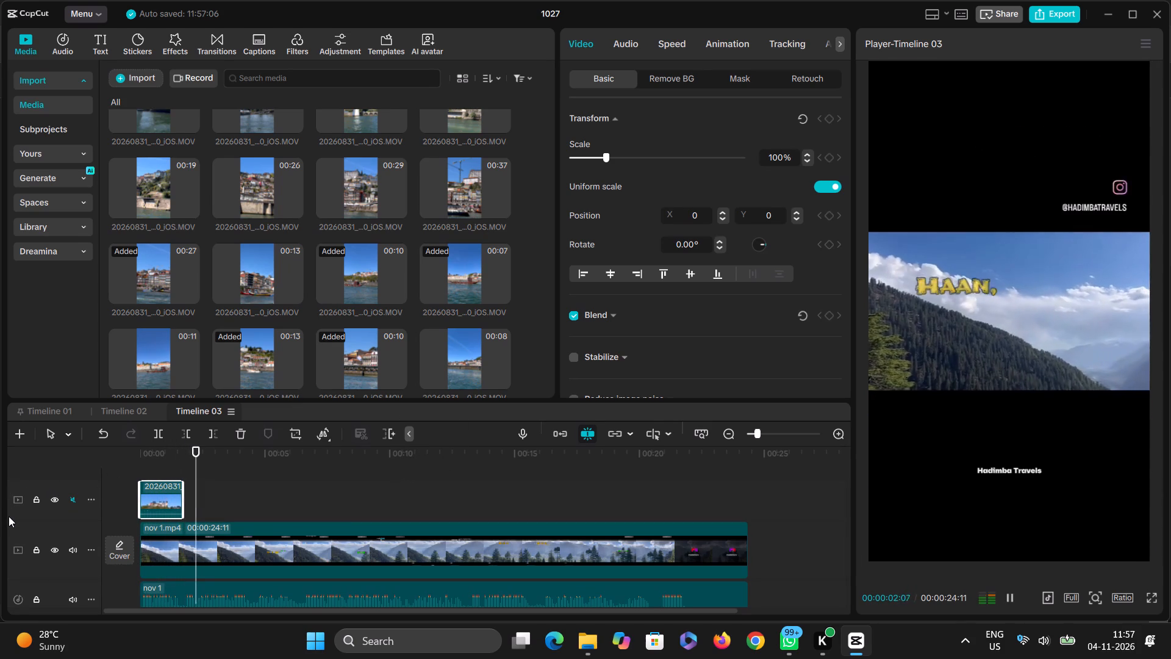
key("space")
left_click_drag(198, 451, 84, 483)
key("space")
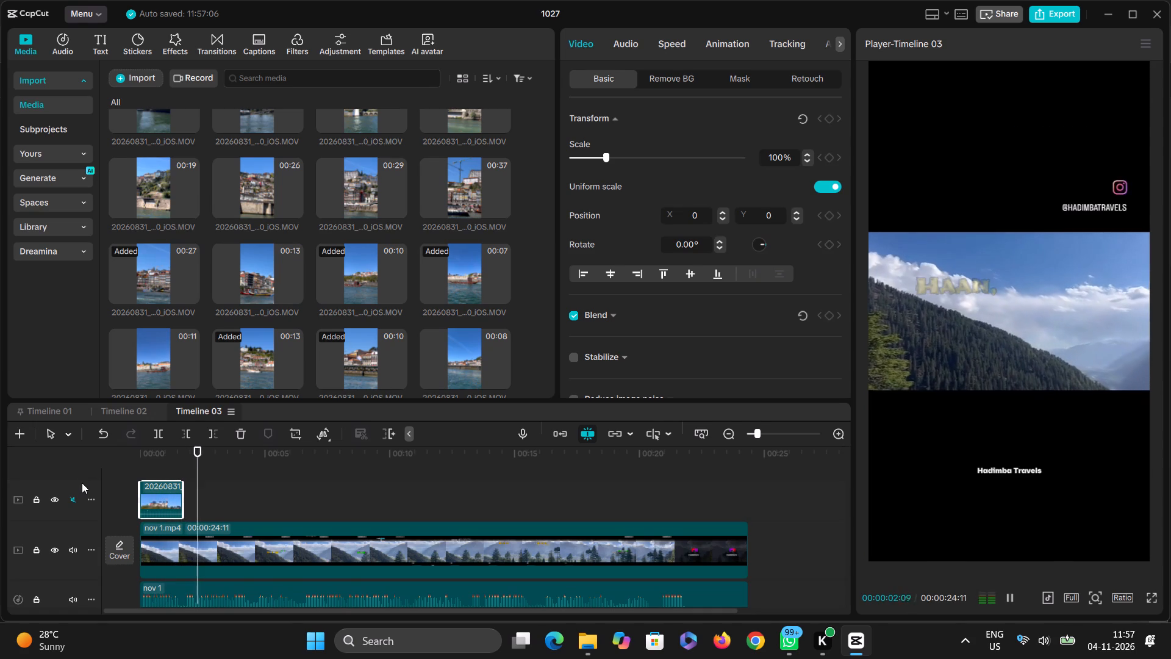
key("space")
left_click_drag(205, 459, 95, 475)
key("space")
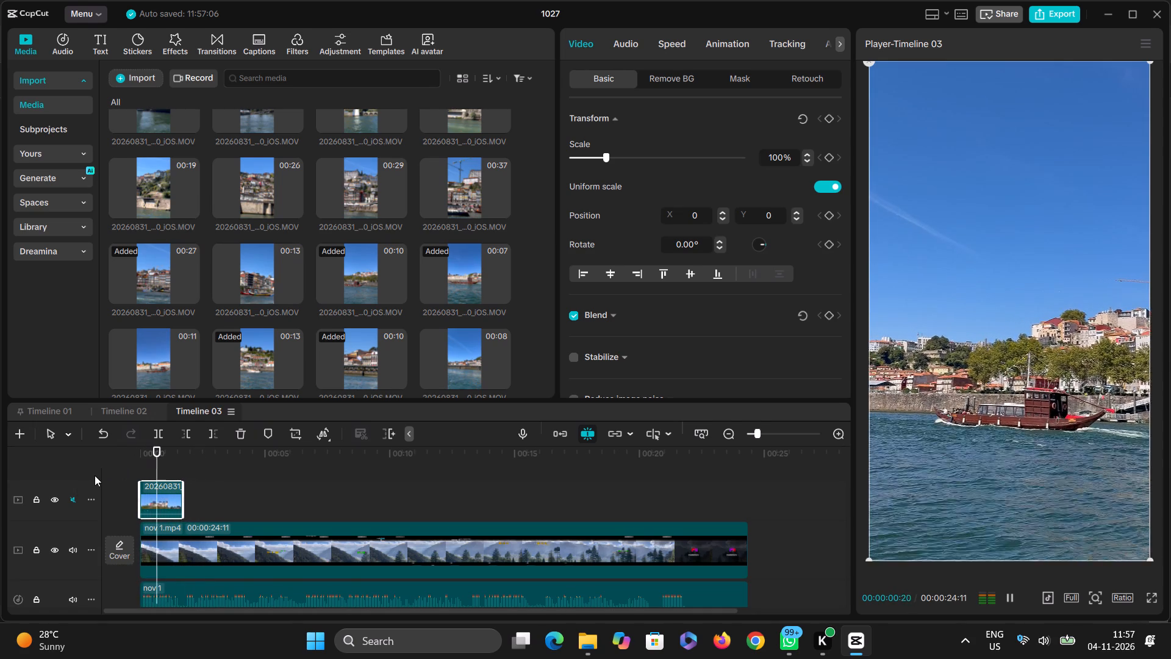
key("space")
Delete the nov 1.mp4 video from the main track, keeping the separate nov 1 audio.
left_click(207, 552)
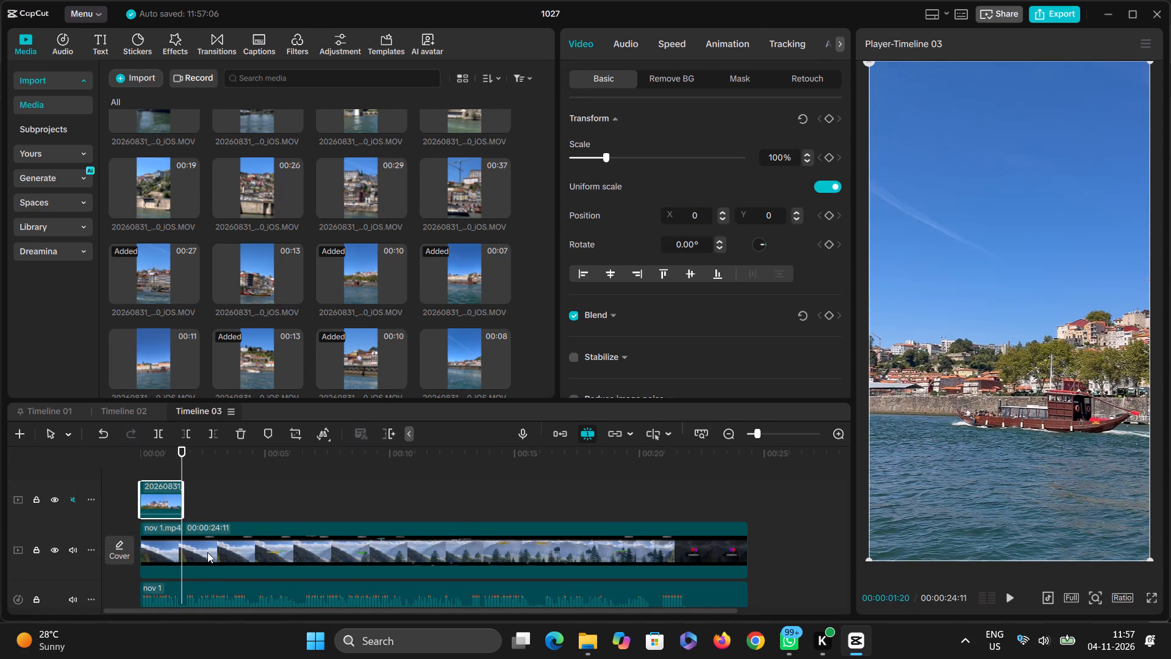
key("BackSpace")
Mute the empty main video track and play Timeline 03 from the start against the nov 1 audio.
left_click(150, 486)
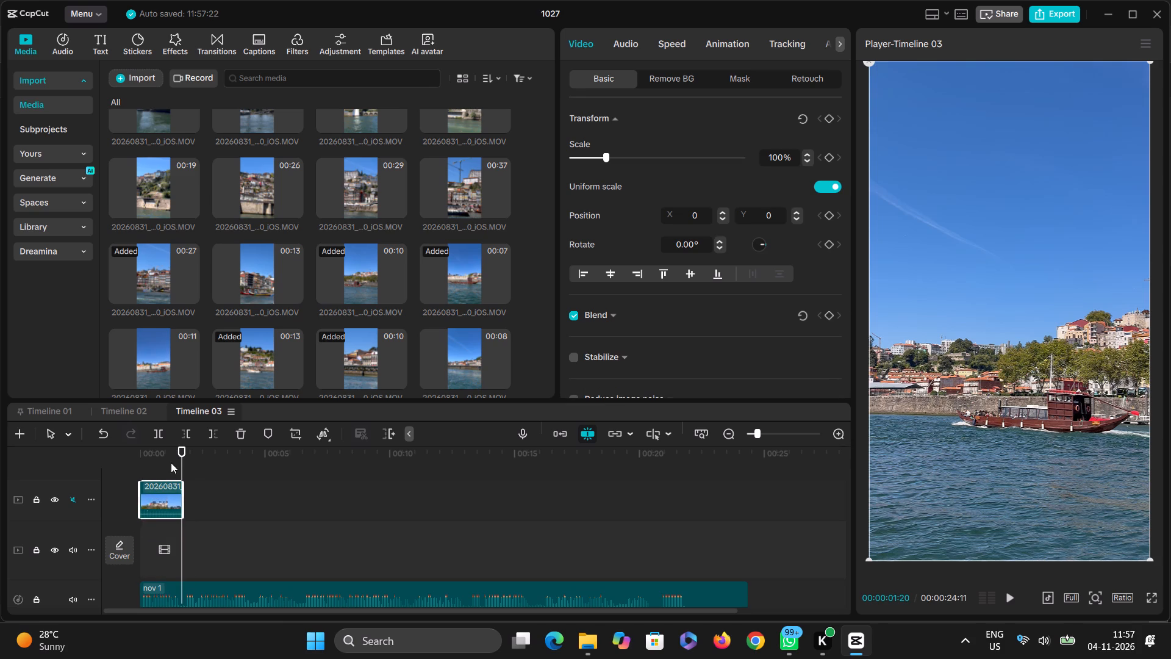
left_click_drag(174, 455, 117, 469)
key("space")
left_click(73, 552)
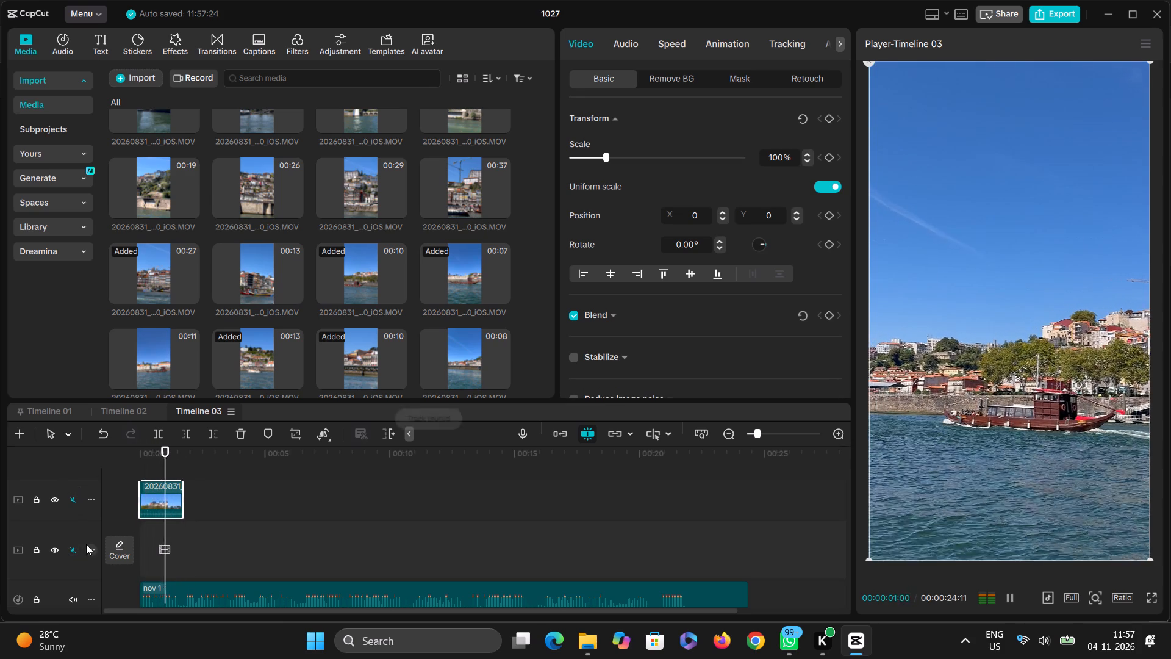
key("space")
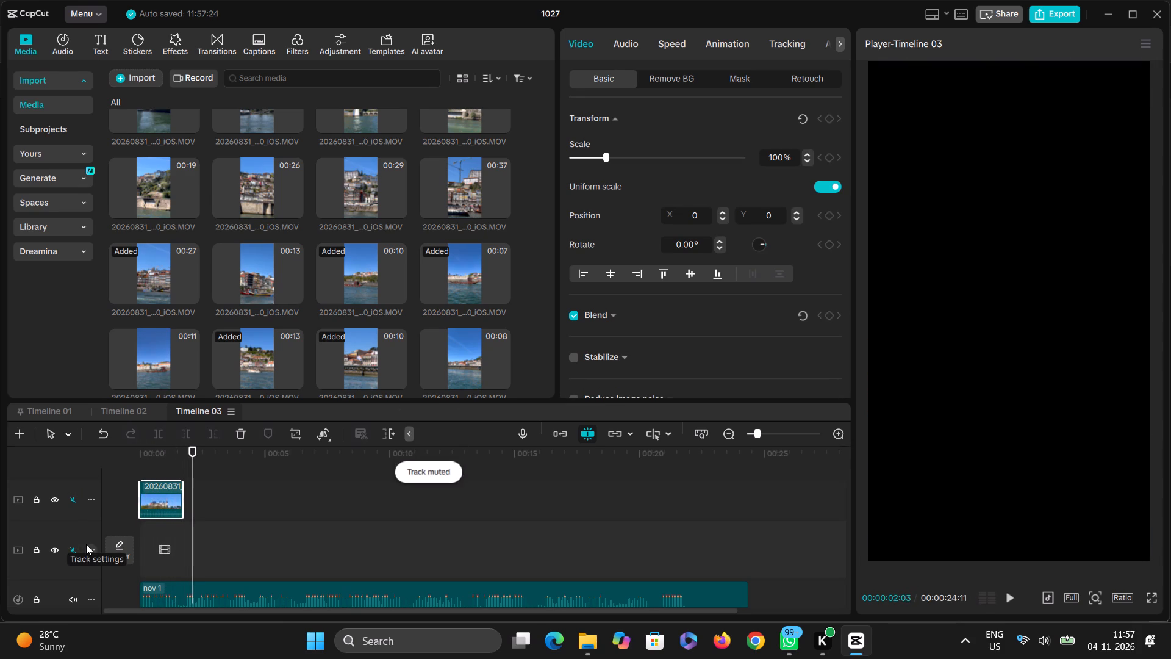
key("space")
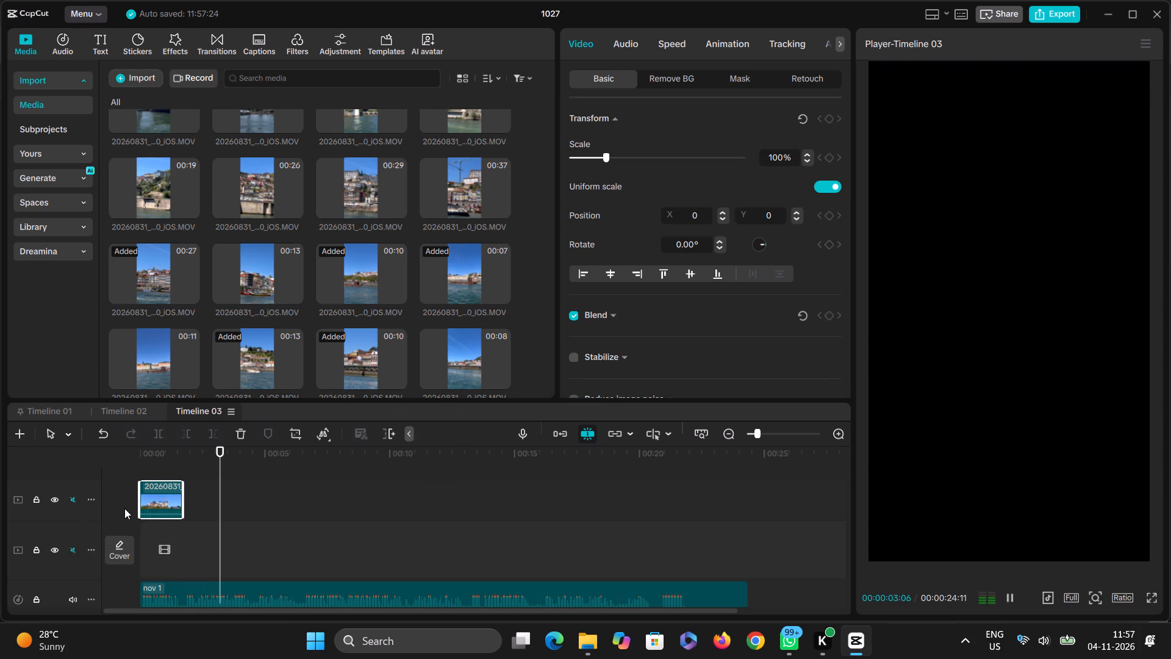
Stop playback and preview the moored-boat and wide river clips in the media library as candidates for the second shot.
key("space")
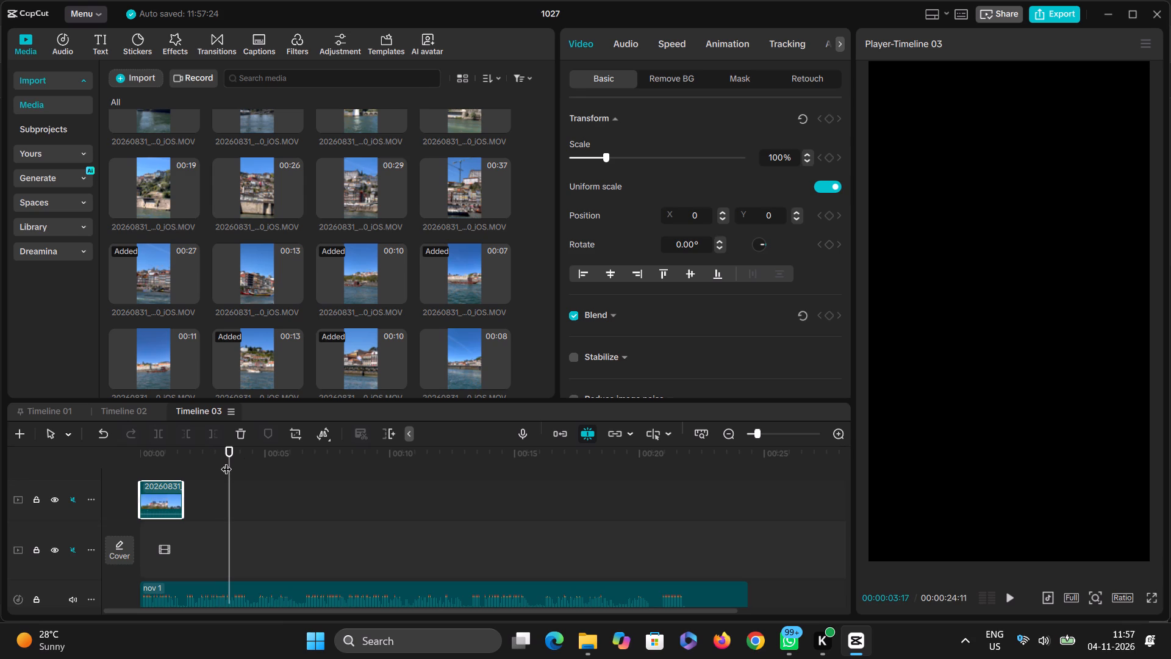
scroll(256, 268, "up", 2)
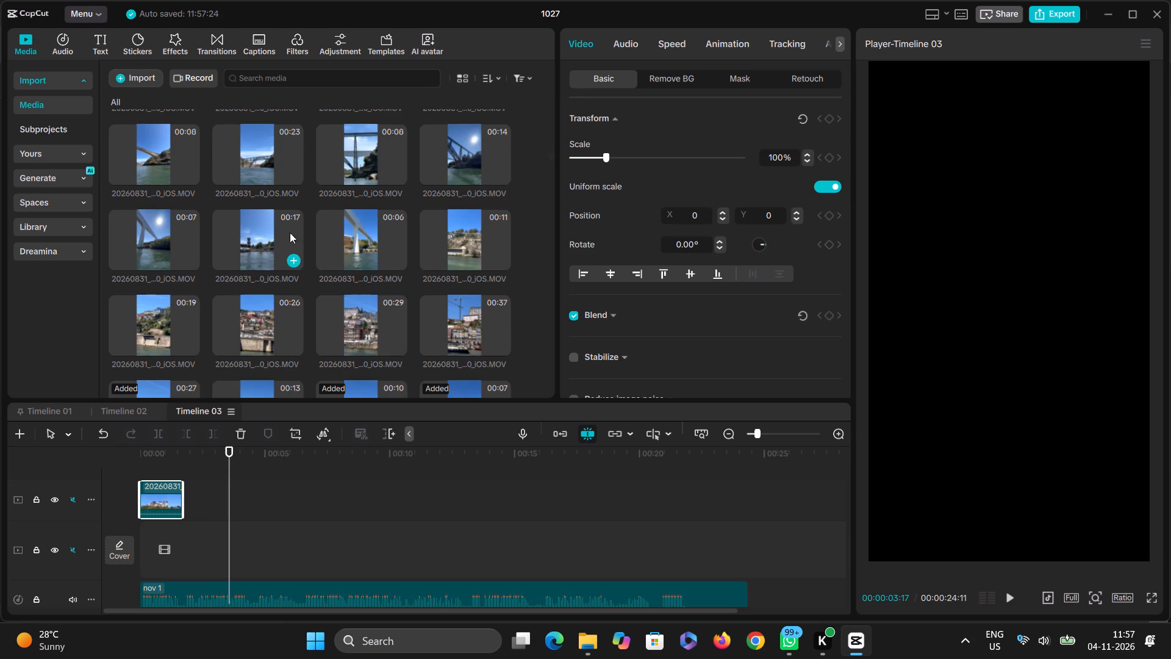
scroll(289, 313, "up", 7)
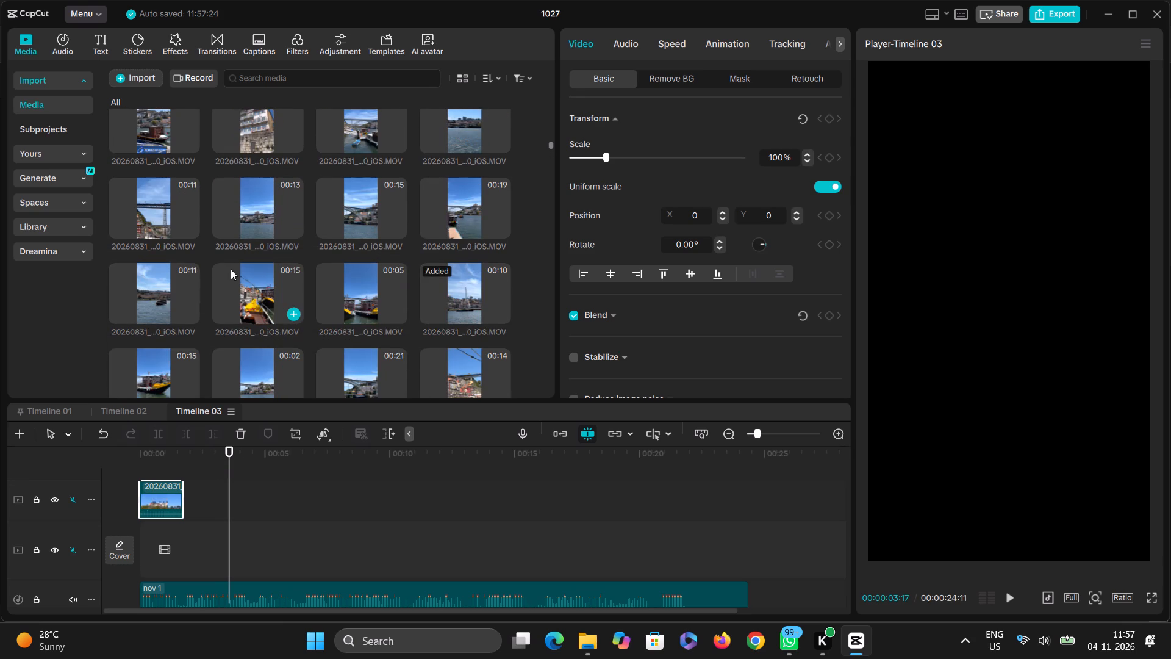
left_click(246, 303)
scroll(283, 329, "up", 3)
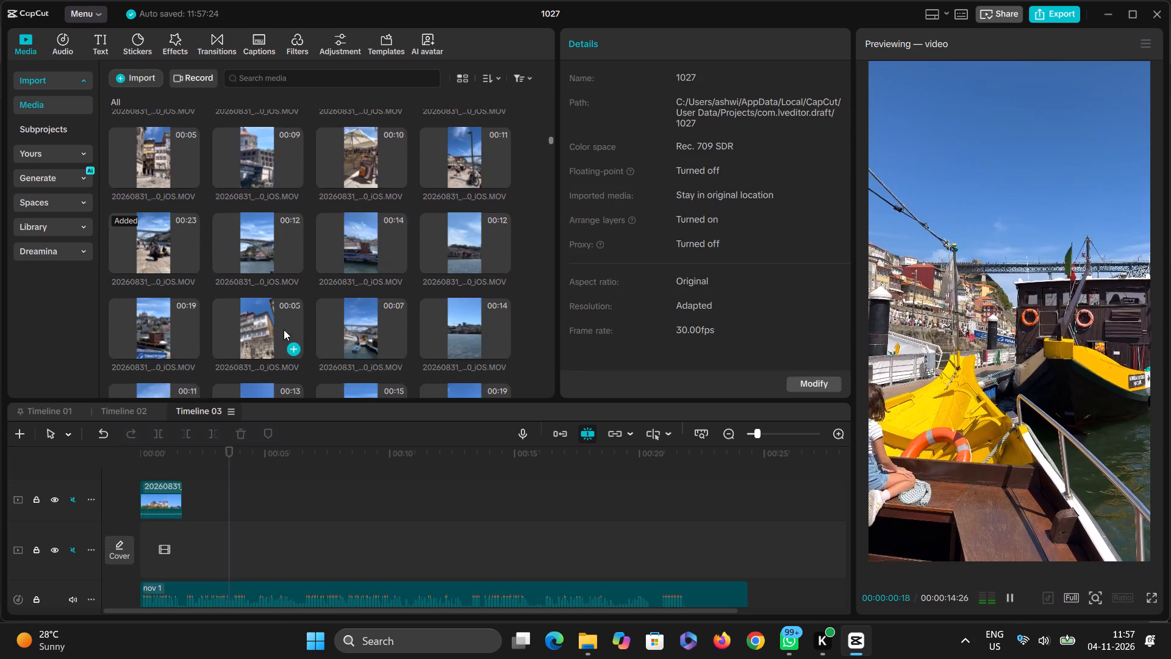
scroll(288, 330, "up", 7)
scroll(249, 218, "up", 3)
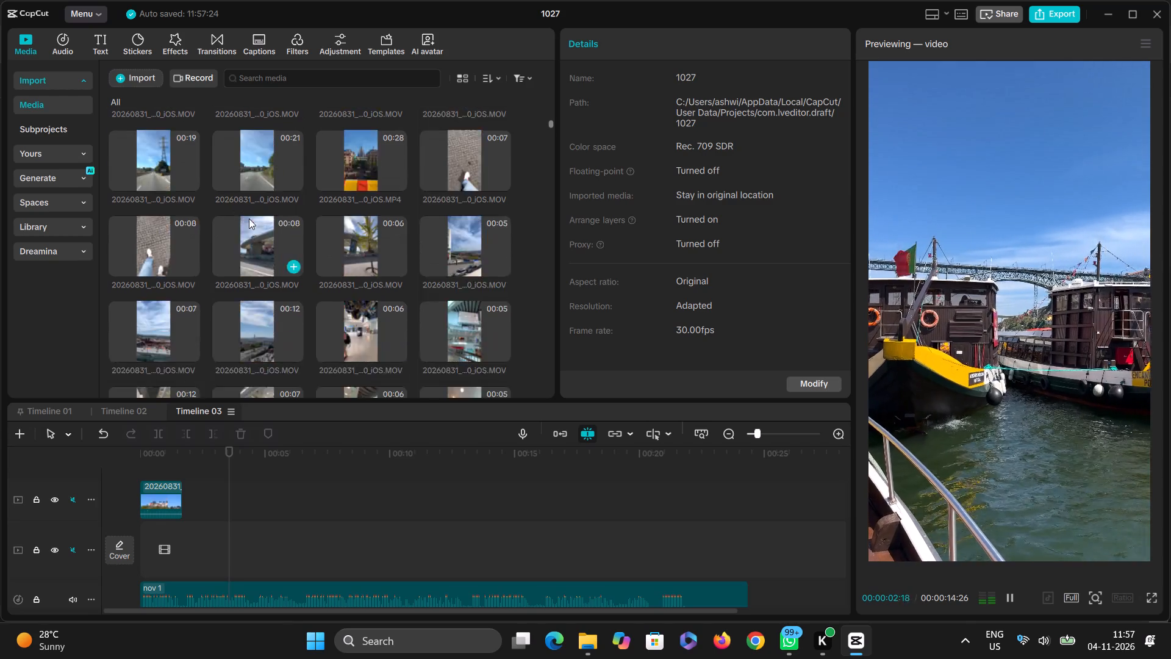
scroll(249, 228, "down", 20)
scroll(249, 228, "down", 2)
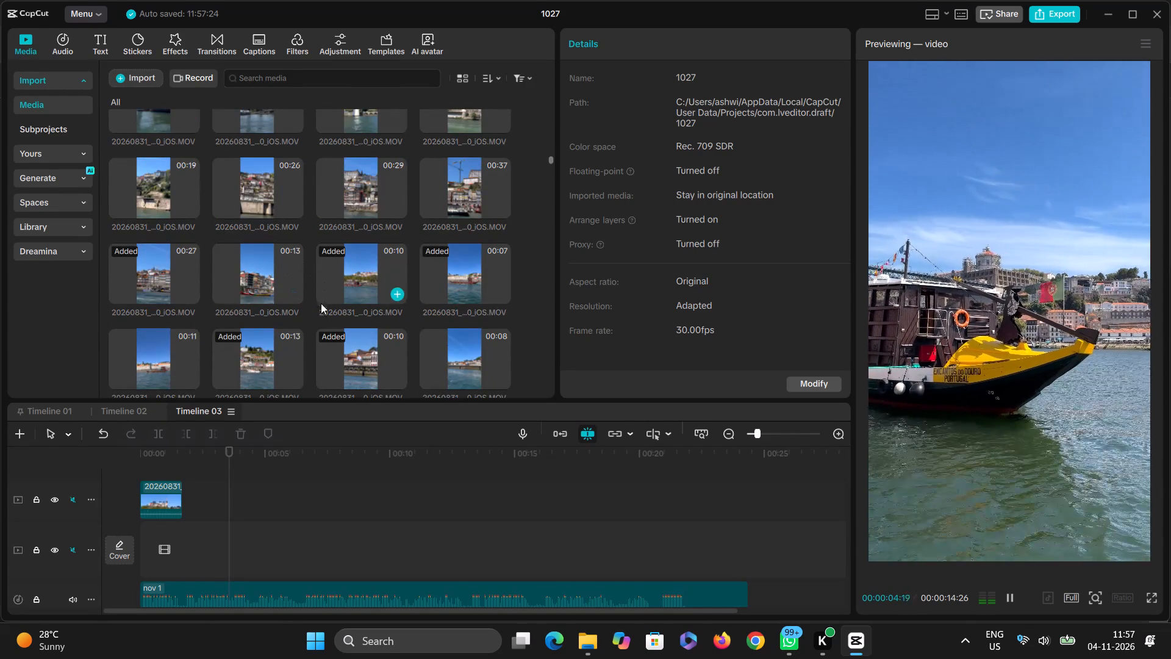
scroll(301, 321, "down", 4)
left_click(358, 315)
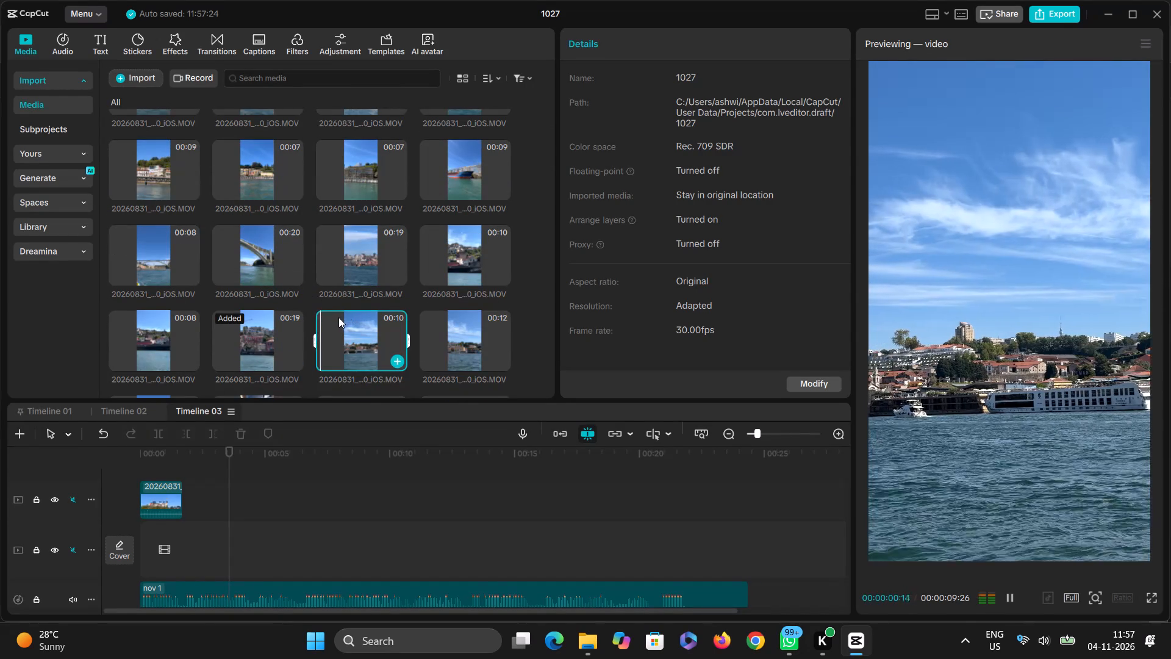
scroll(328, 330, "down", 7)
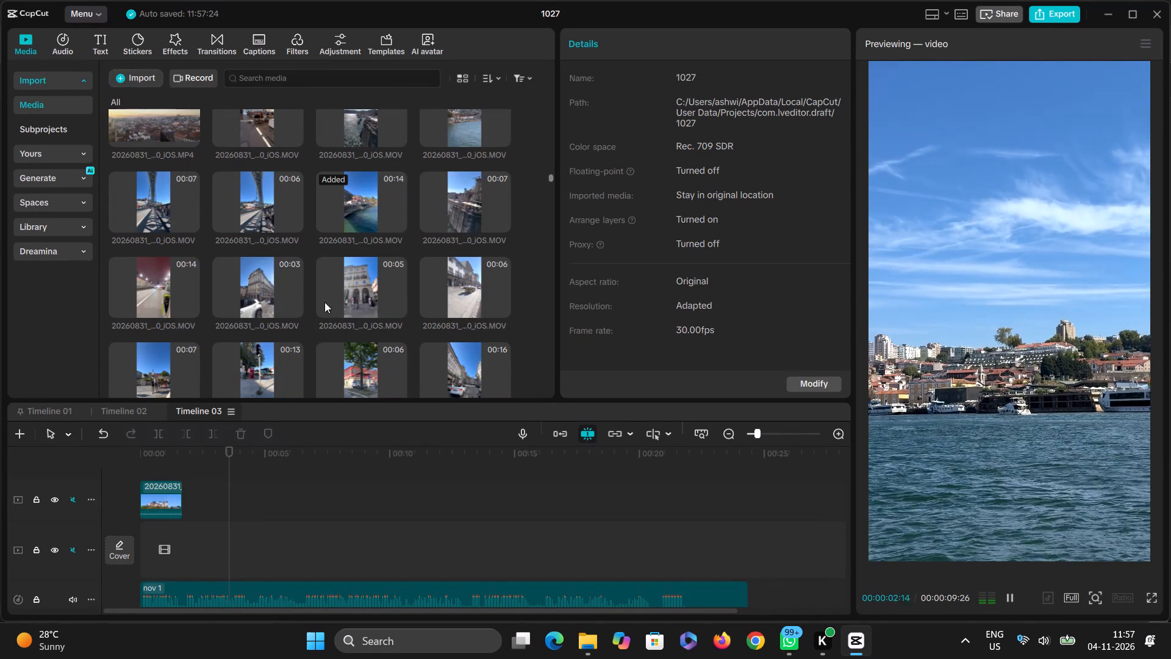
Preview the city street, plaza and church clips in the media library as candidates for the second shot.
left_click(346, 290)
scroll(338, 298, "down", 3)
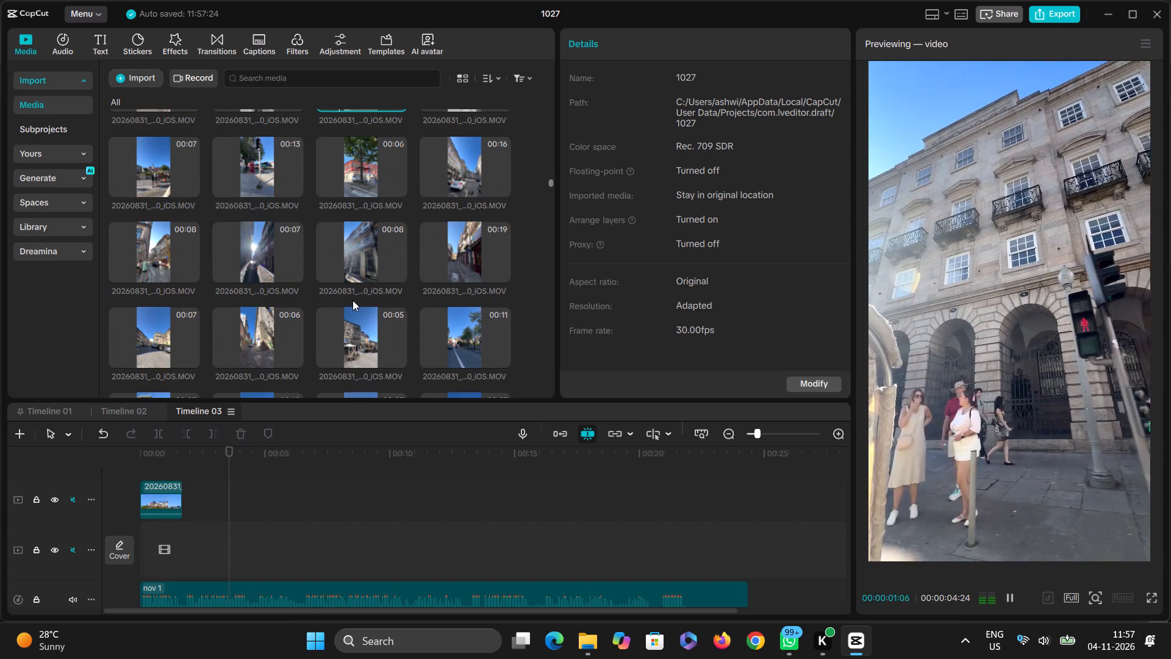
left_click(370, 355)
scroll(358, 344, "down", 4)
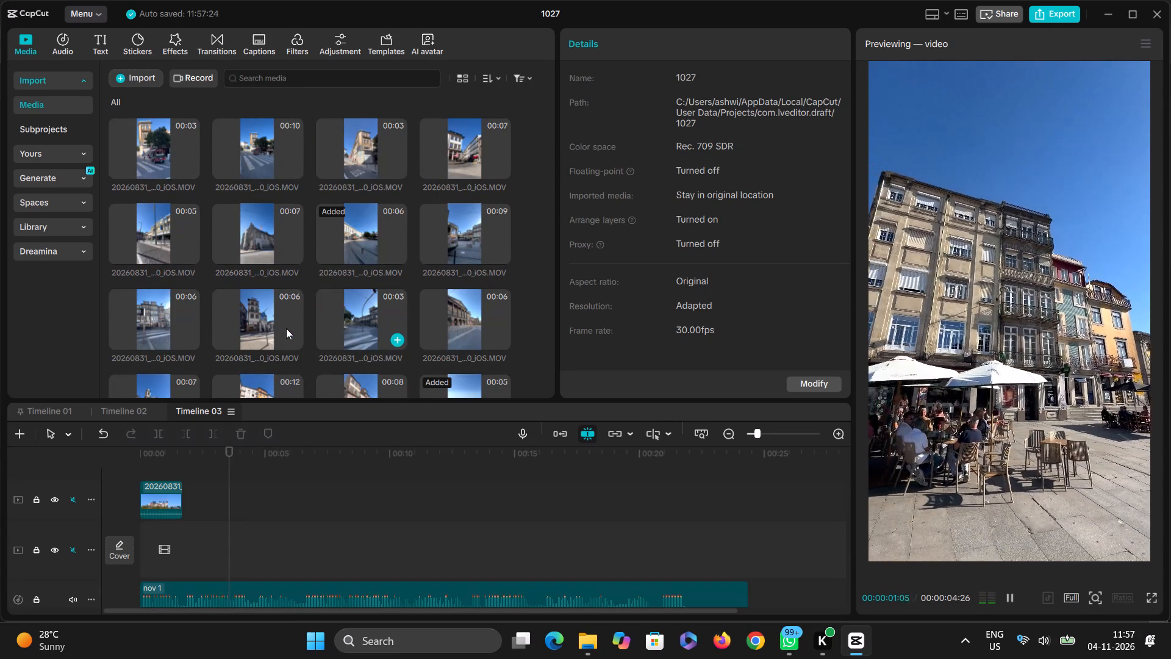
left_click(282, 329)
left_click(349, 323)
scroll(334, 333, "down", 3)
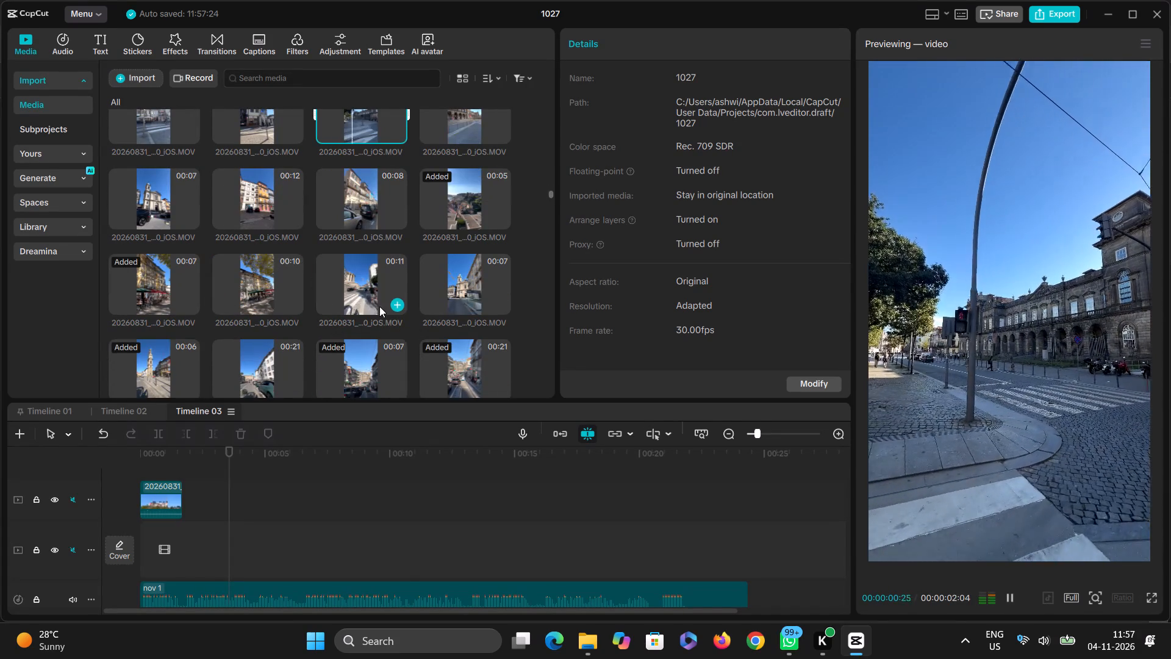
left_click(379, 306)
left_click(457, 268)
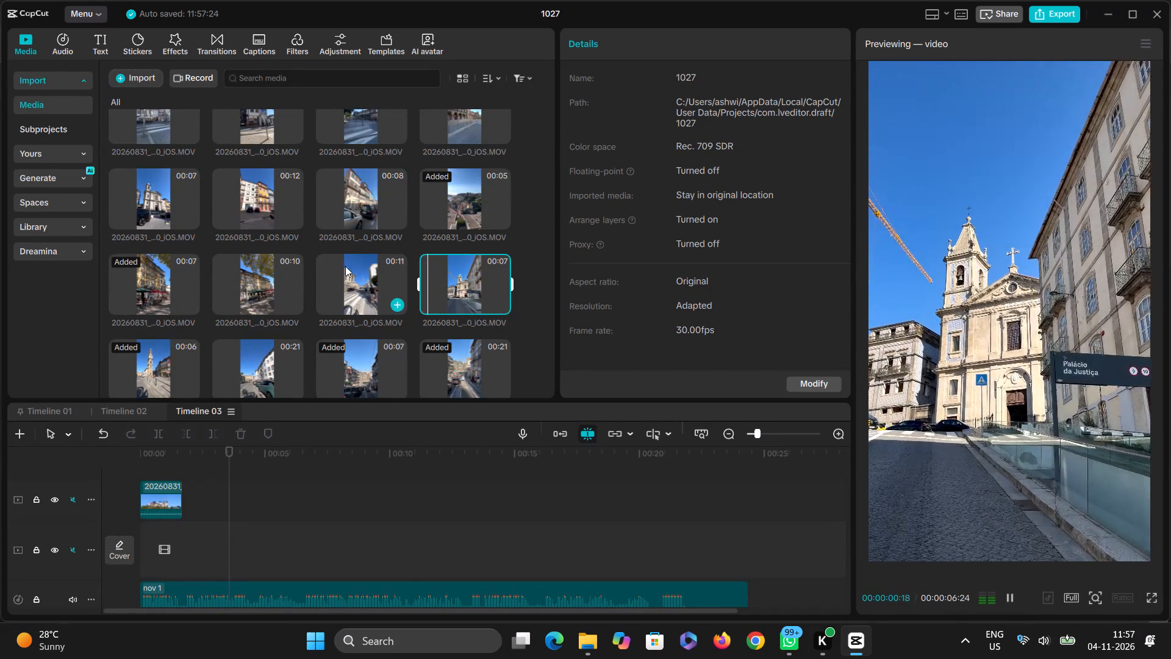
scroll(269, 393, "down", 2)
left_click(278, 361)
scroll(282, 361, "down", 2)
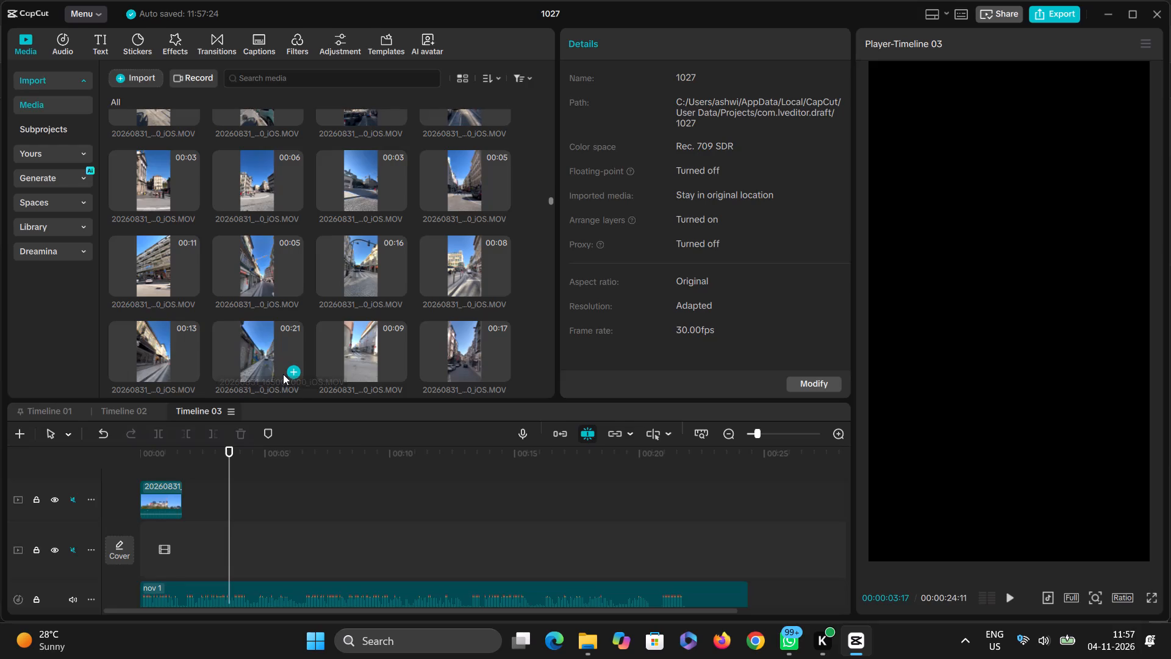
Preview the riverside clips showing the arched iron bridge, the moored boats and the hillside houses.
scroll(287, 370, "down", 4)
scroll(342, 345, "down", 4)
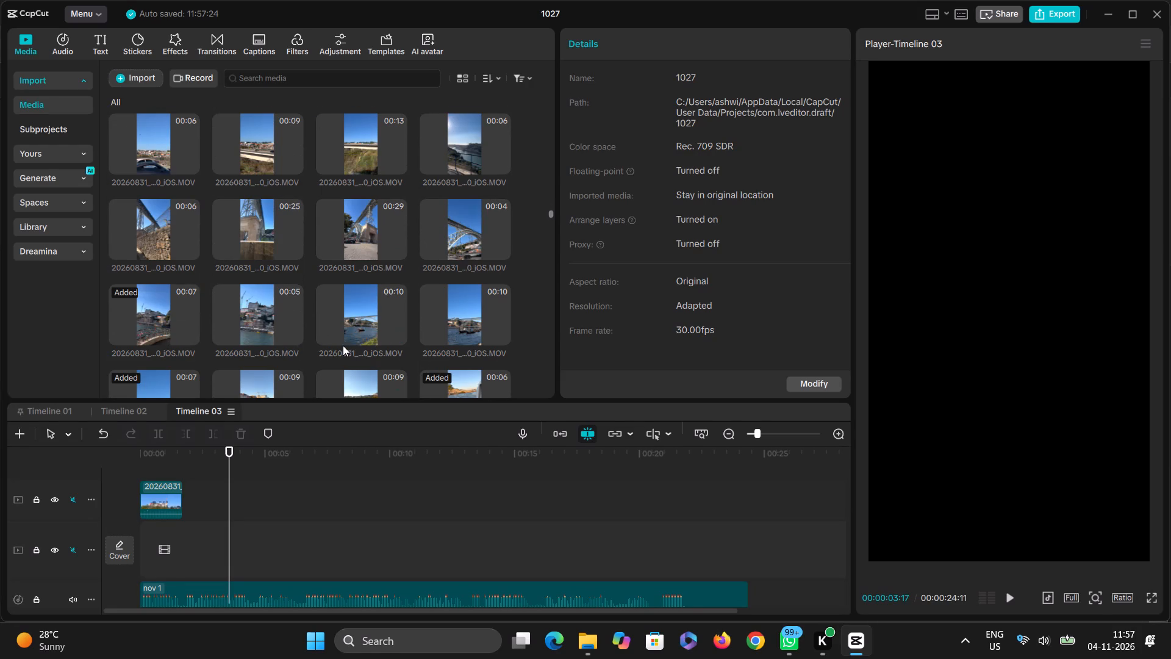
left_click(328, 317)
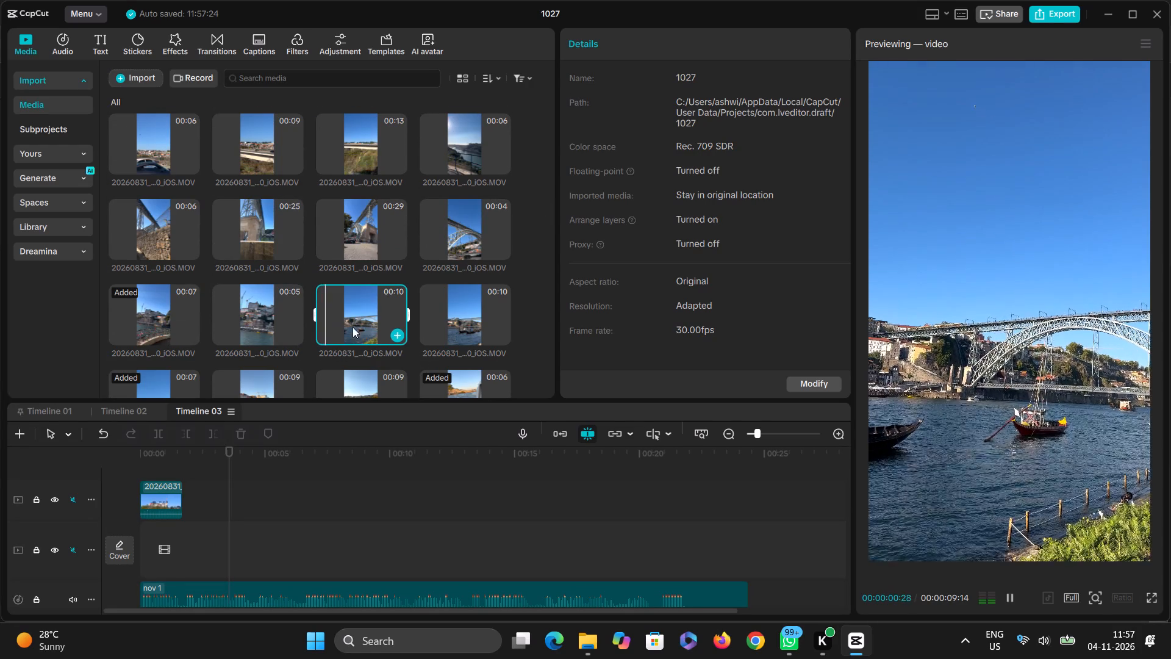
left_click(448, 304)
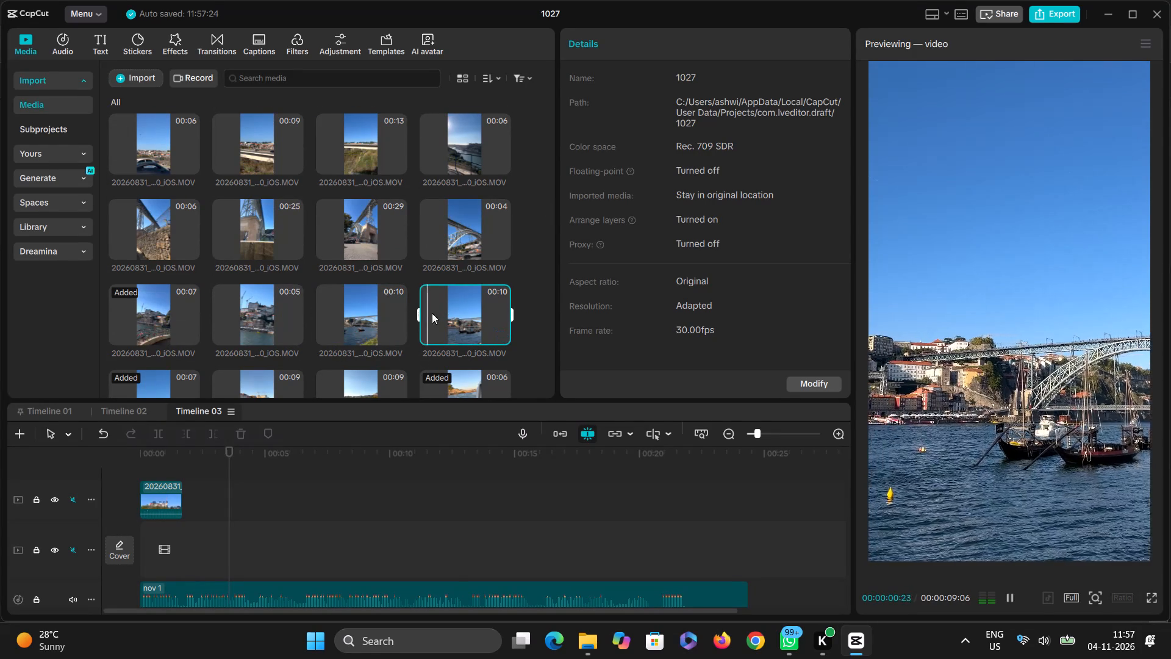
left_click(279, 315)
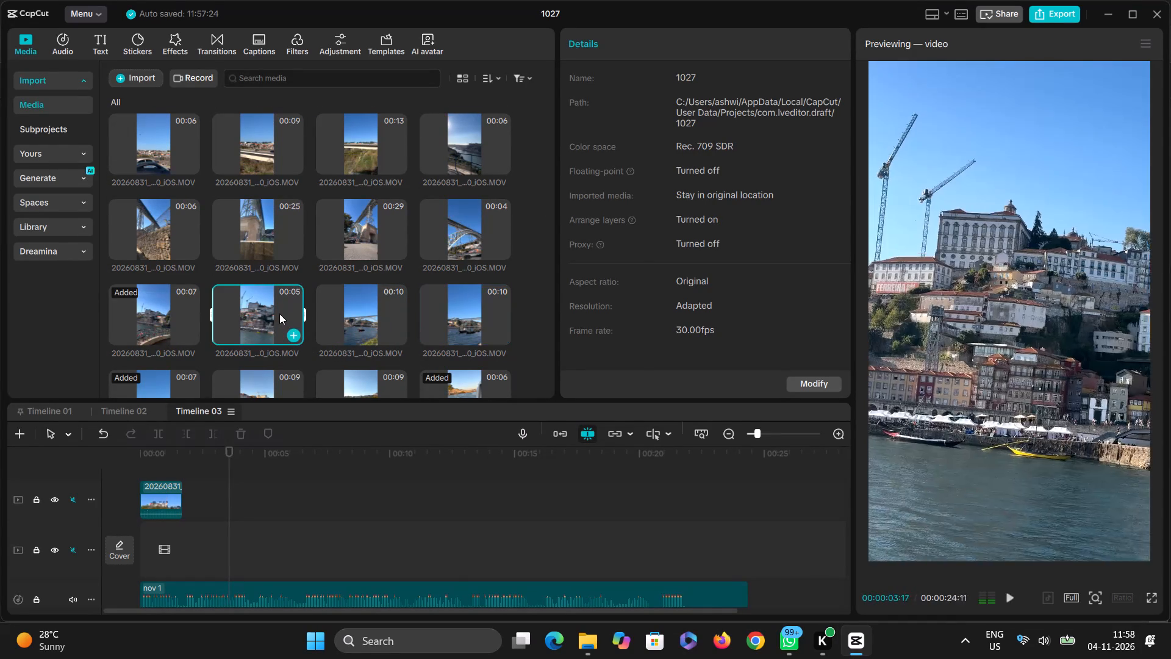
scroll(286, 336, "down", 7)
scroll(309, 379, "up", 4)
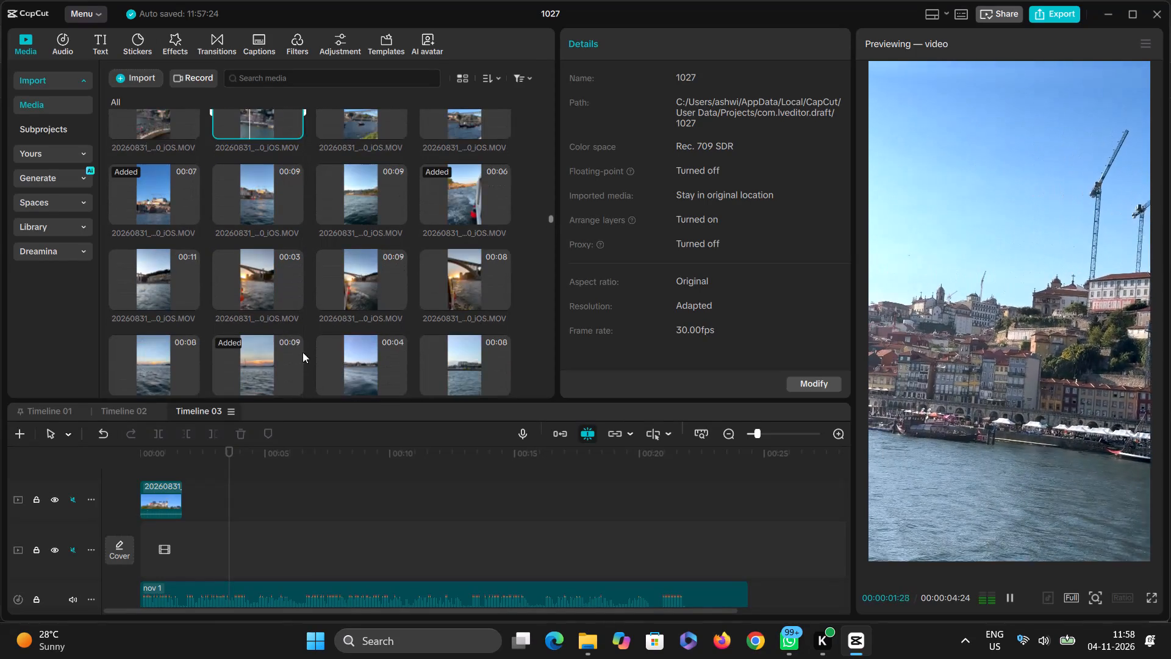
Compare the sunset bridge clips filmed from the boat and place the 9-second one directly after the first clip on the upper video track.
left_click(252, 311)
left_click(257, 295)
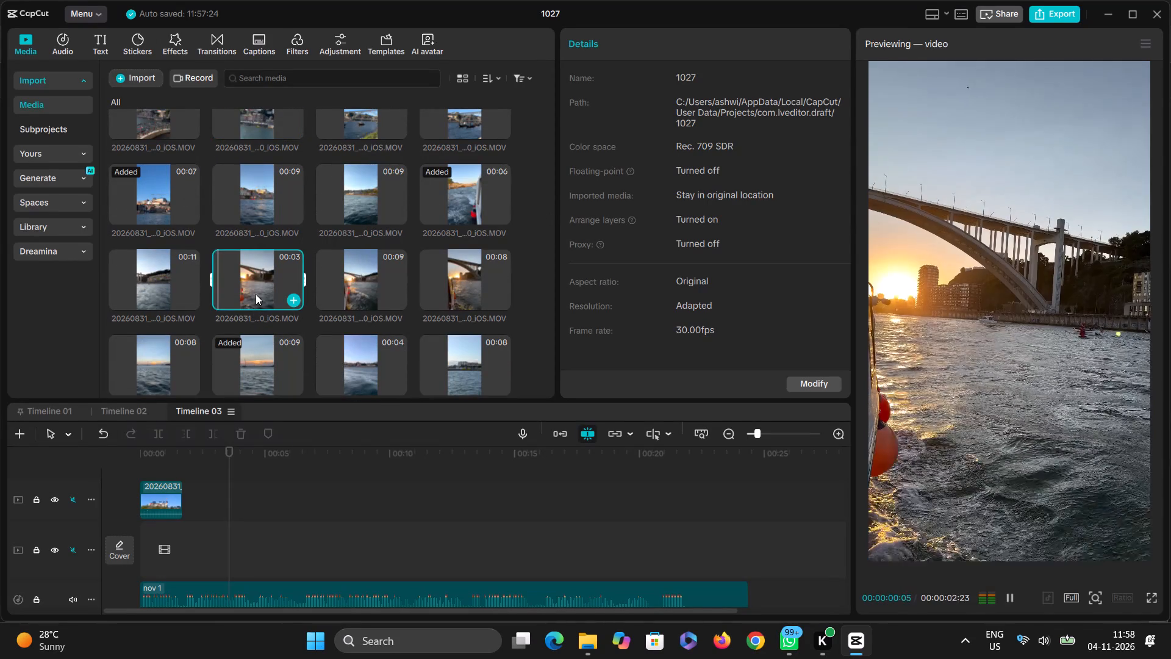
left_click(362, 287)
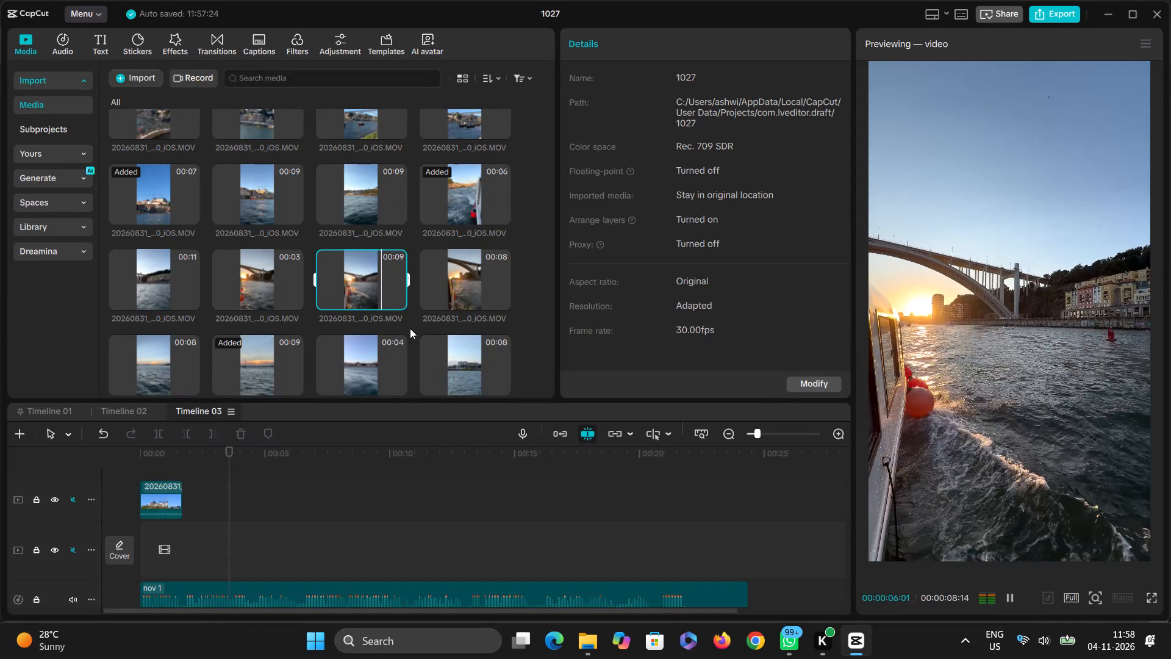
left_click(480, 295)
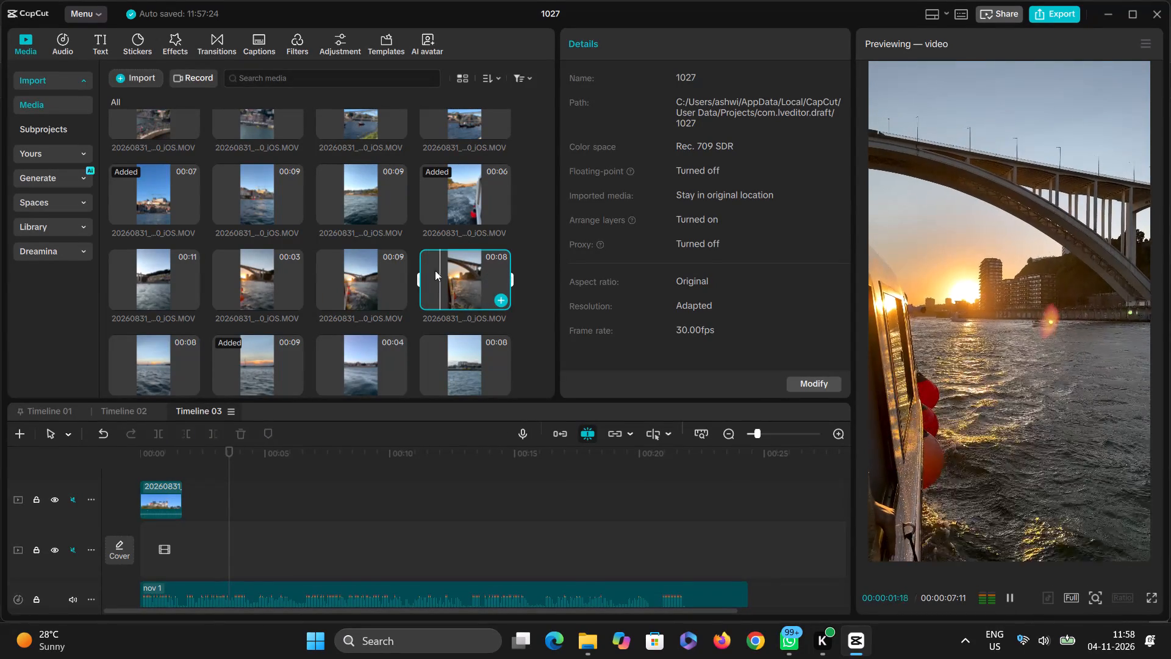
left_click(380, 277)
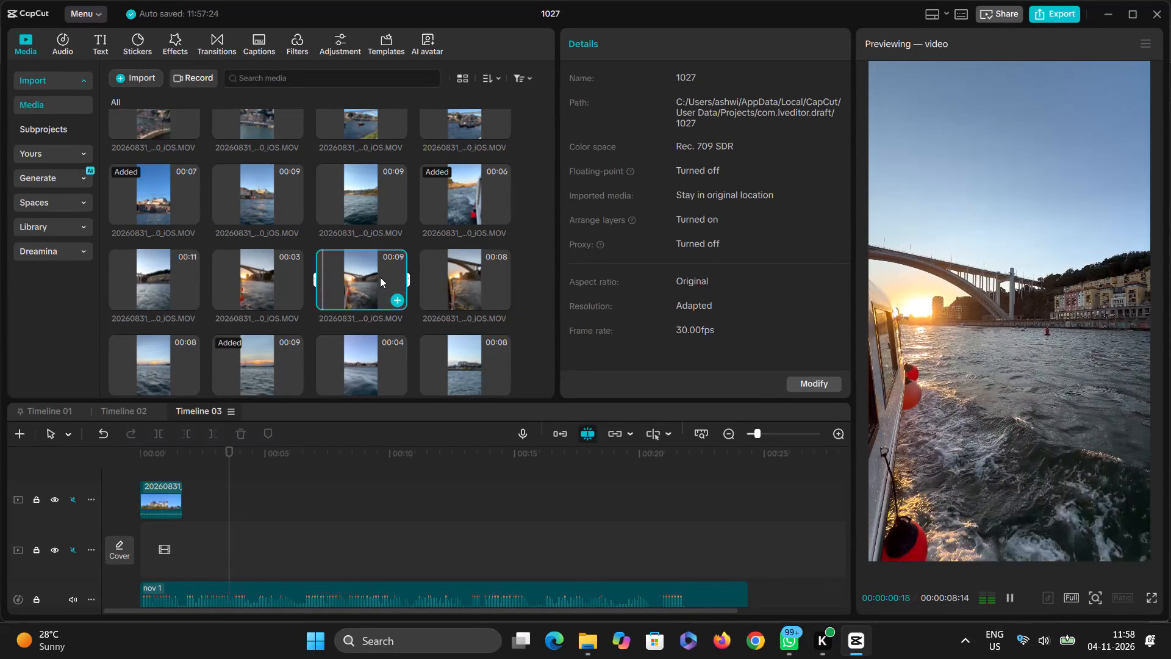
left_click_drag(380, 277, 184, 498)
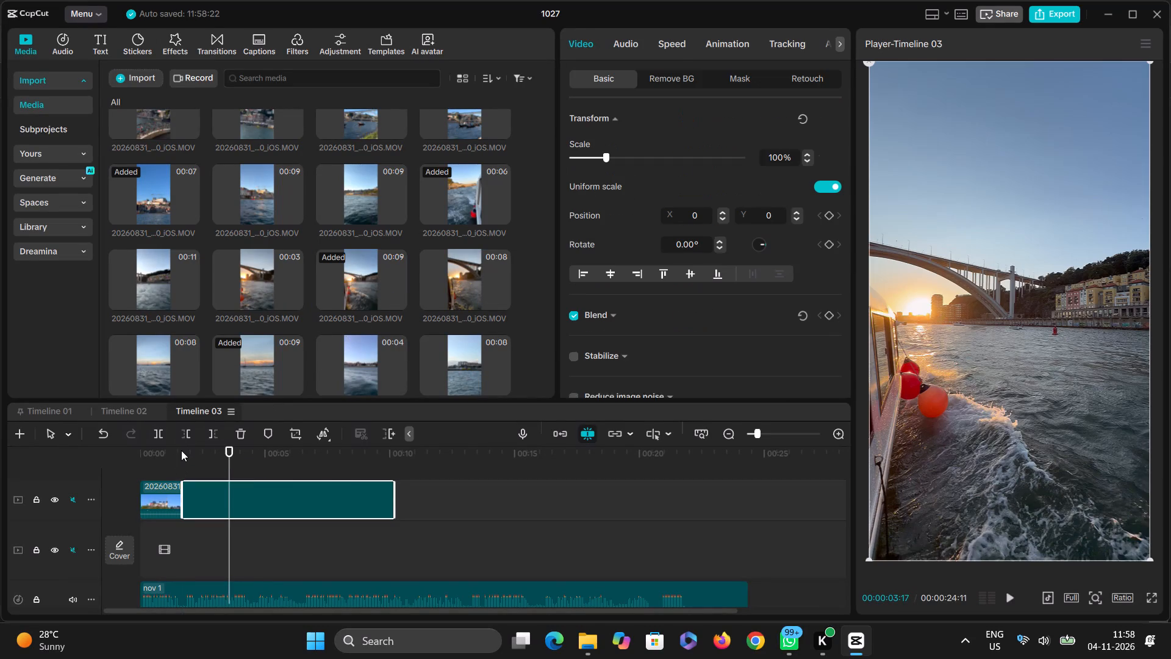
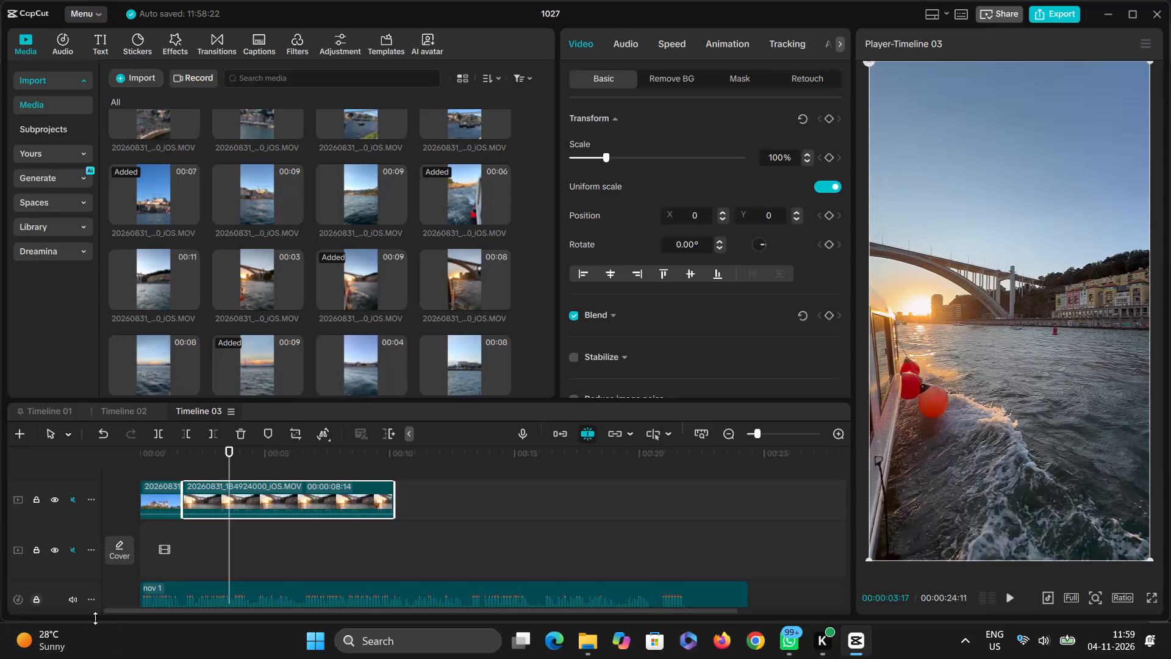
Play across the first cut to find the beat, split the sunset bridge clip at 00:00:03:16 and delete the remainder.
left_click(176, 448)
key("space")
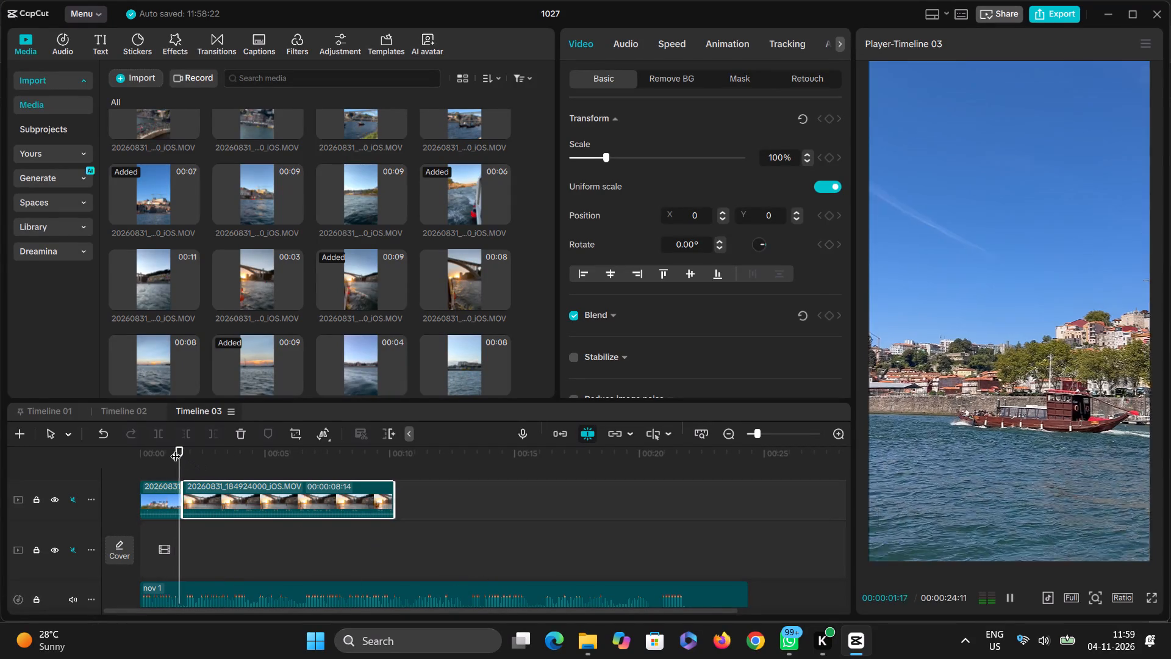
key("space")
key("space")
key("space")
key("space")
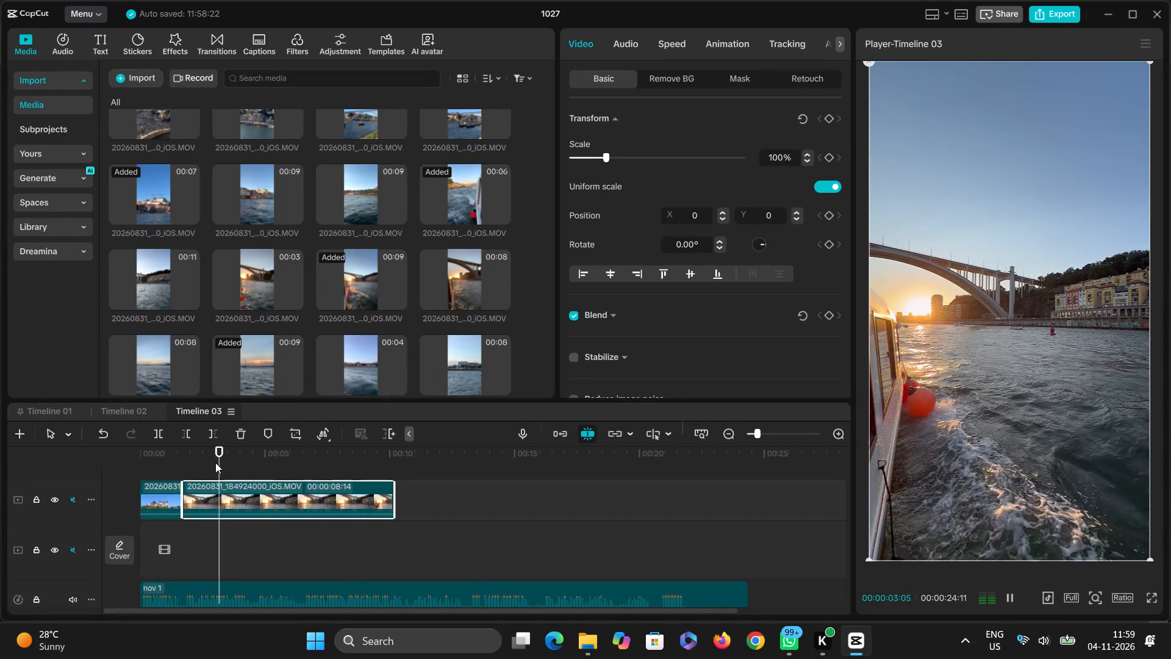
key("space")
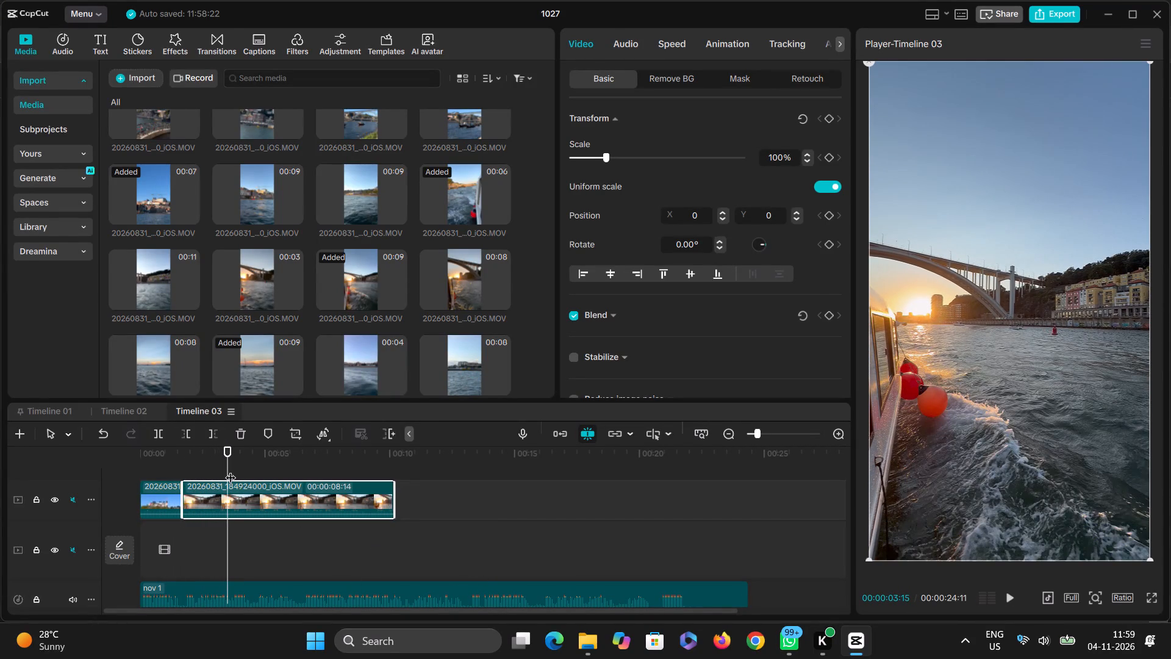
left_click(231, 470)
key("ctrl+b")
key("BackSpace")
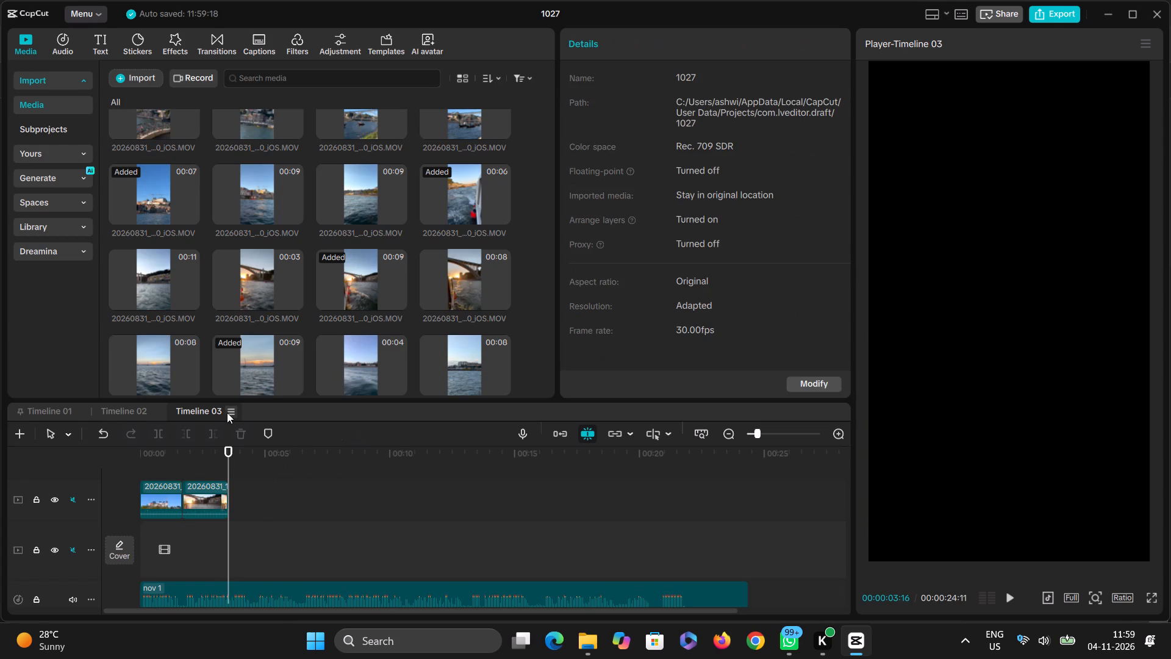
Switch to File Explorer and look through the church, valley and riverside clips in the __Lauterbrunen Videos folder for the third shot.
left_click(582, 637)
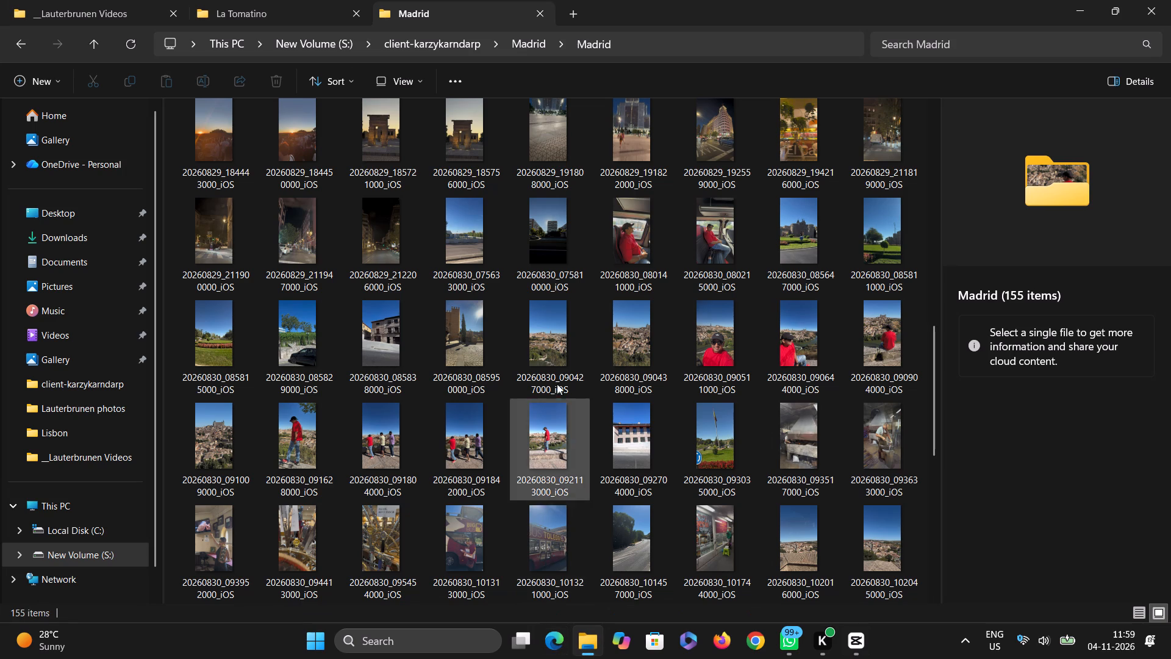
left_click(120, 12)
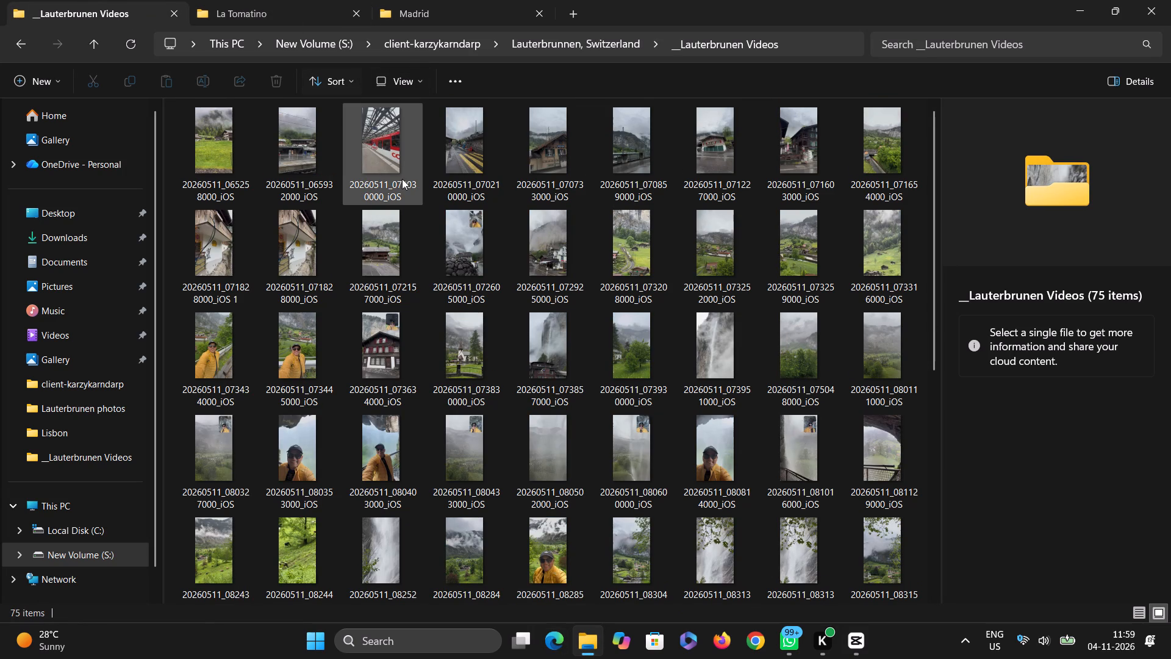
left_click(443, 325)
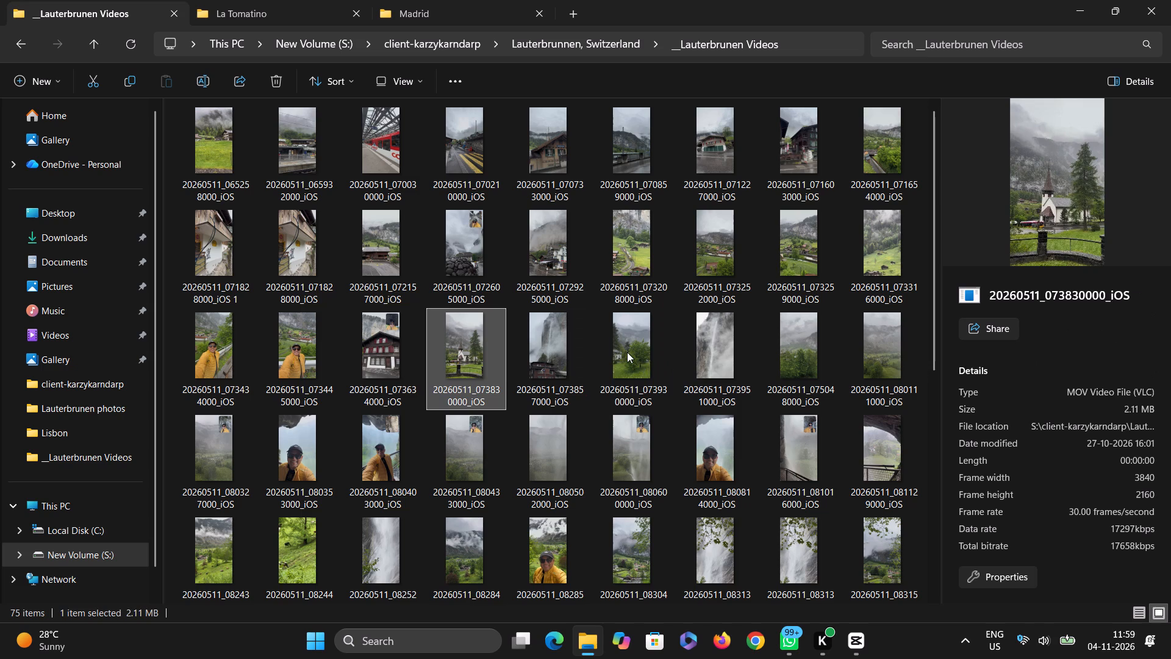
left_click(627, 352)
left_click(434, 367)
left_click(475, 361)
left_click(894, 572)
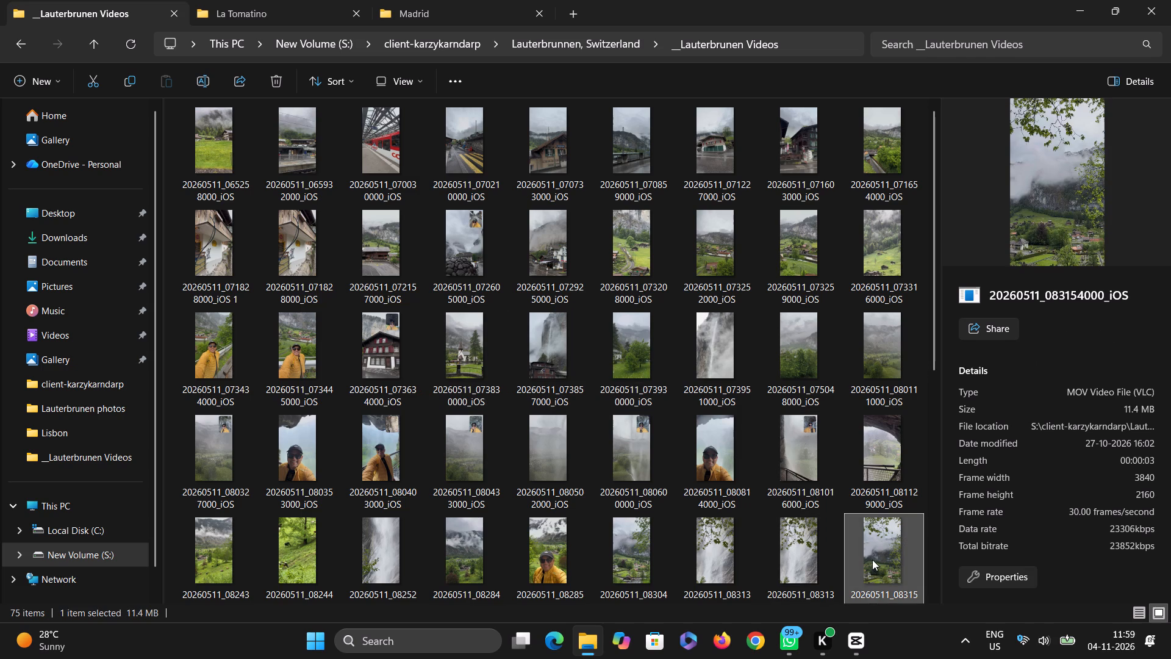
scroll(603, 564, "down", 5)
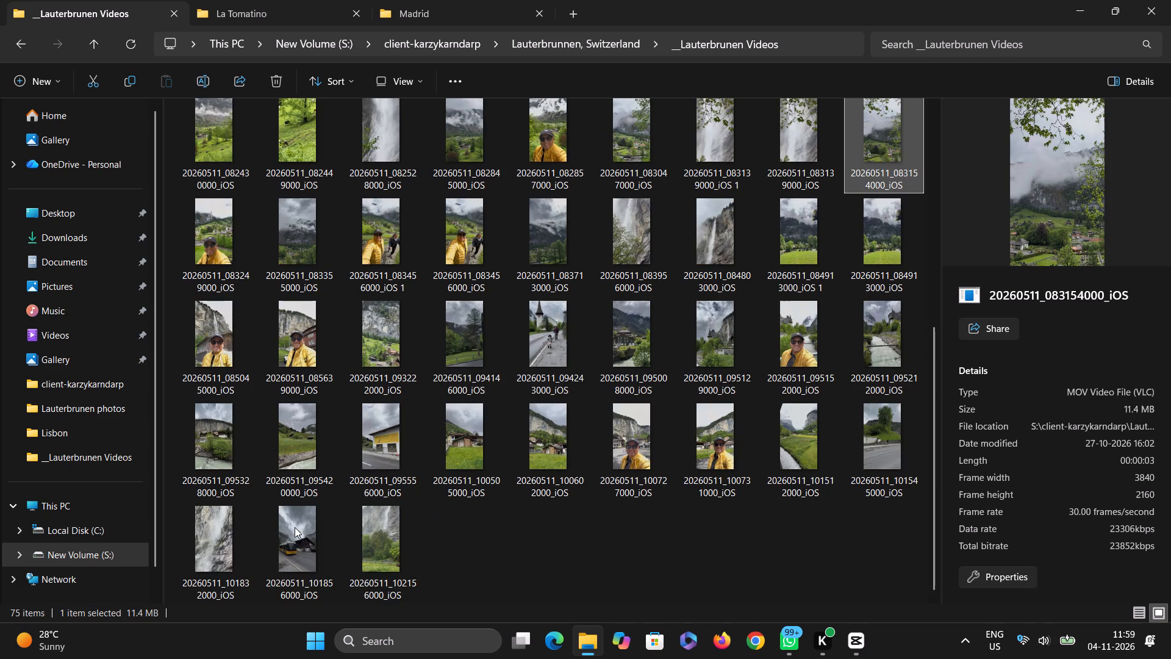
left_click(789, 409)
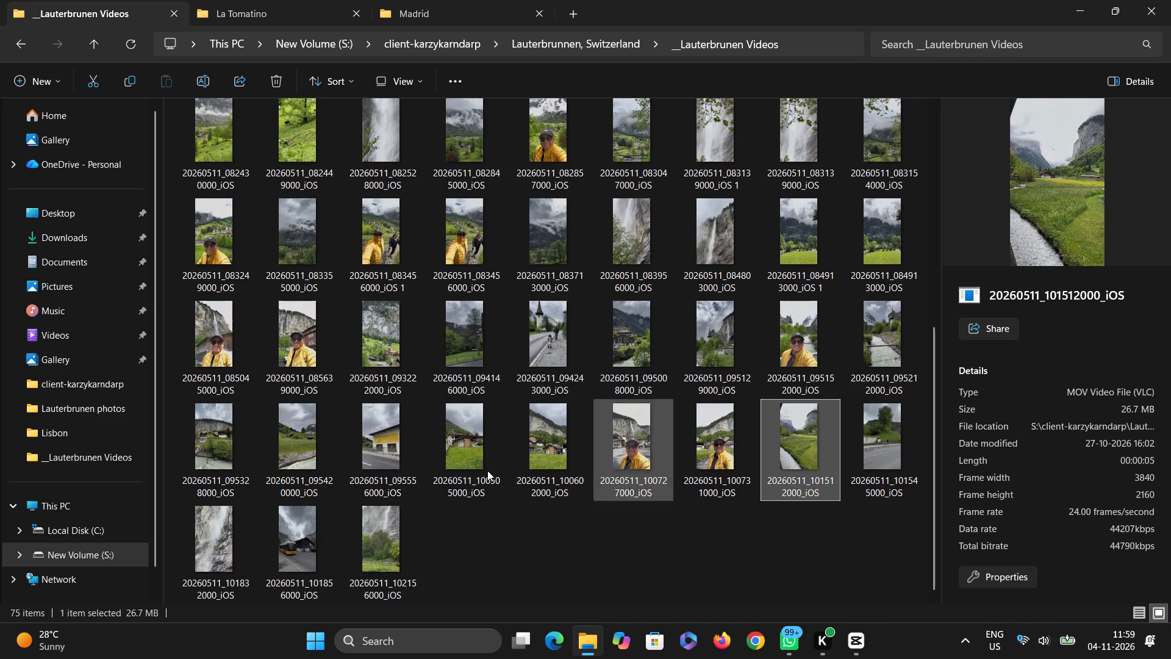
scroll(342, 483, "up", 3)
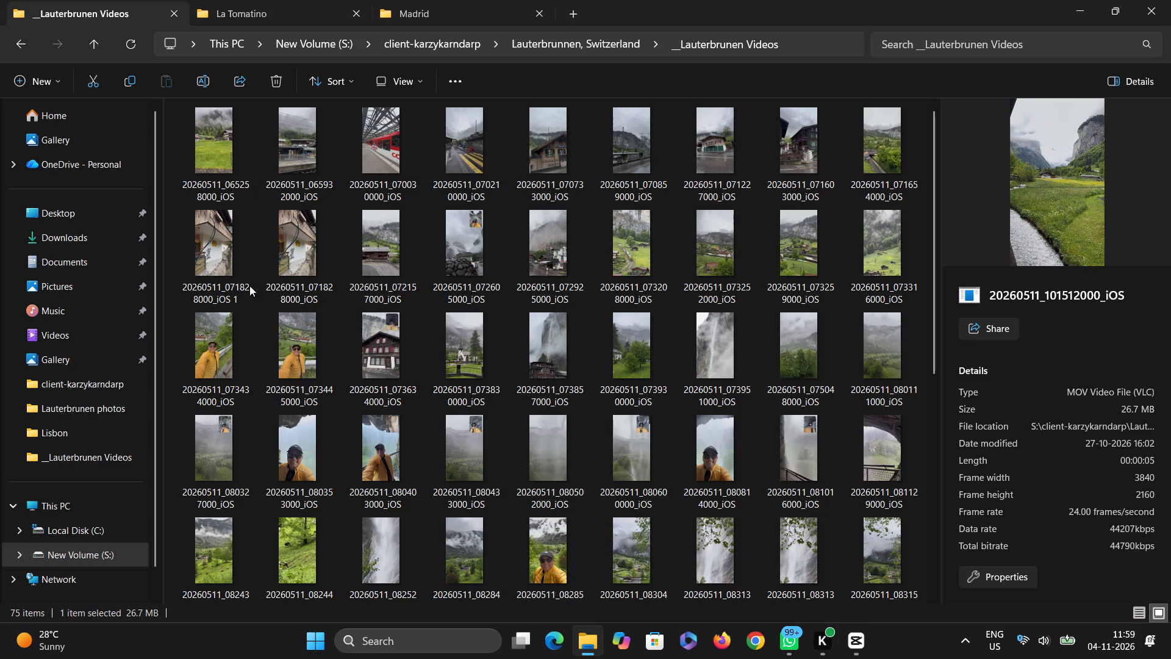
Compare the chalet, village and green valley clips at the start of the __Lauterbrunen Videos folder as third-shot candidates.
left_click(402, 278)
left_click(636, 229)
left_click(747, 267)
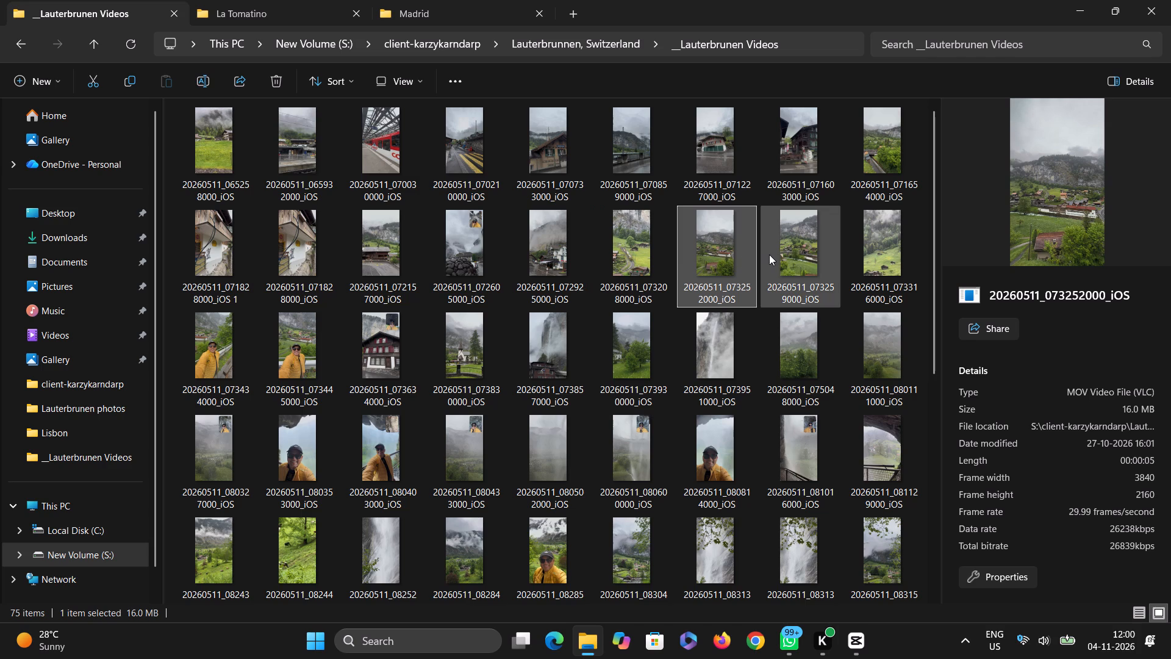
left_click(770, 254)
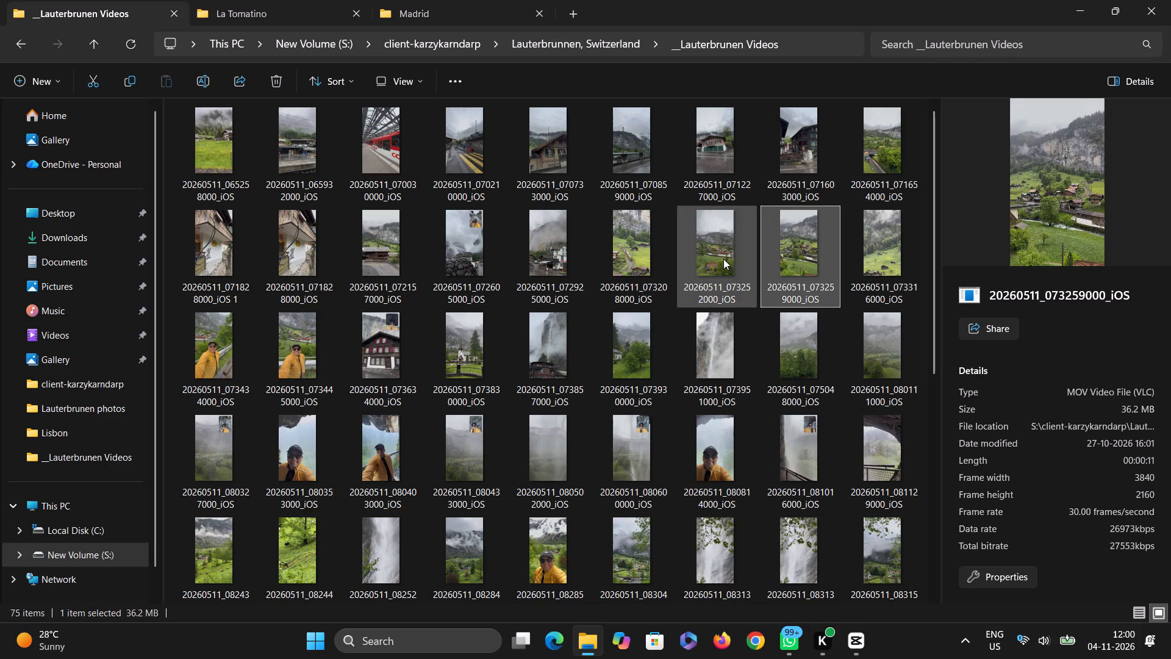
left_click(731, 251)
left_click(735, 129)
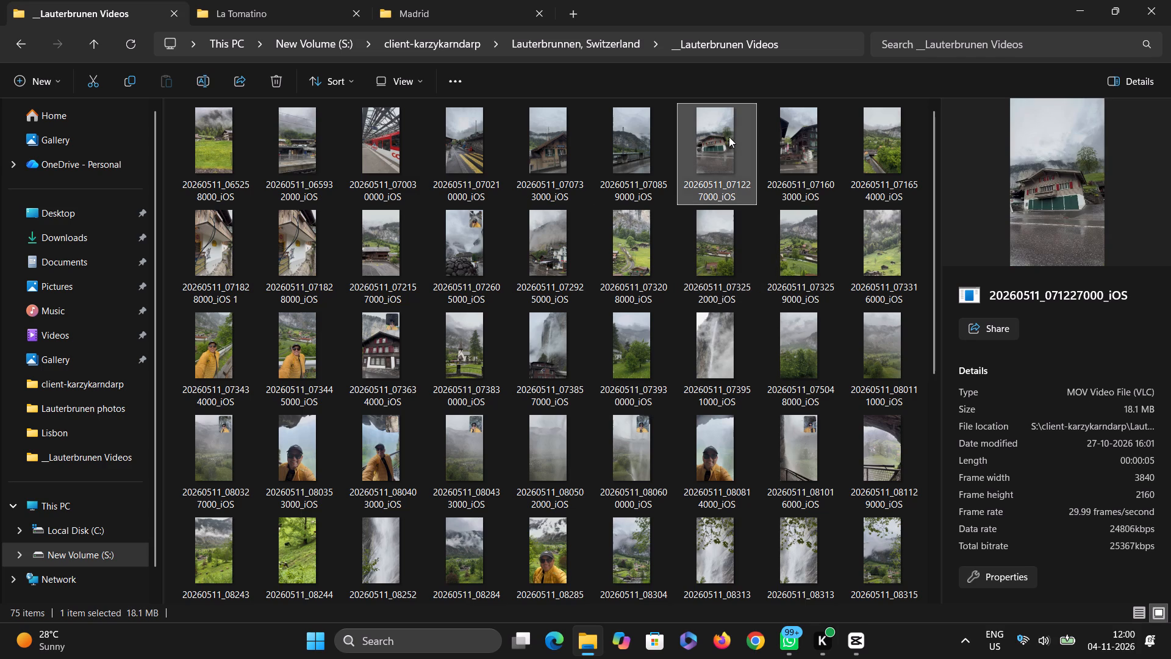
left_click(774, 138)
left_click(842, 150)
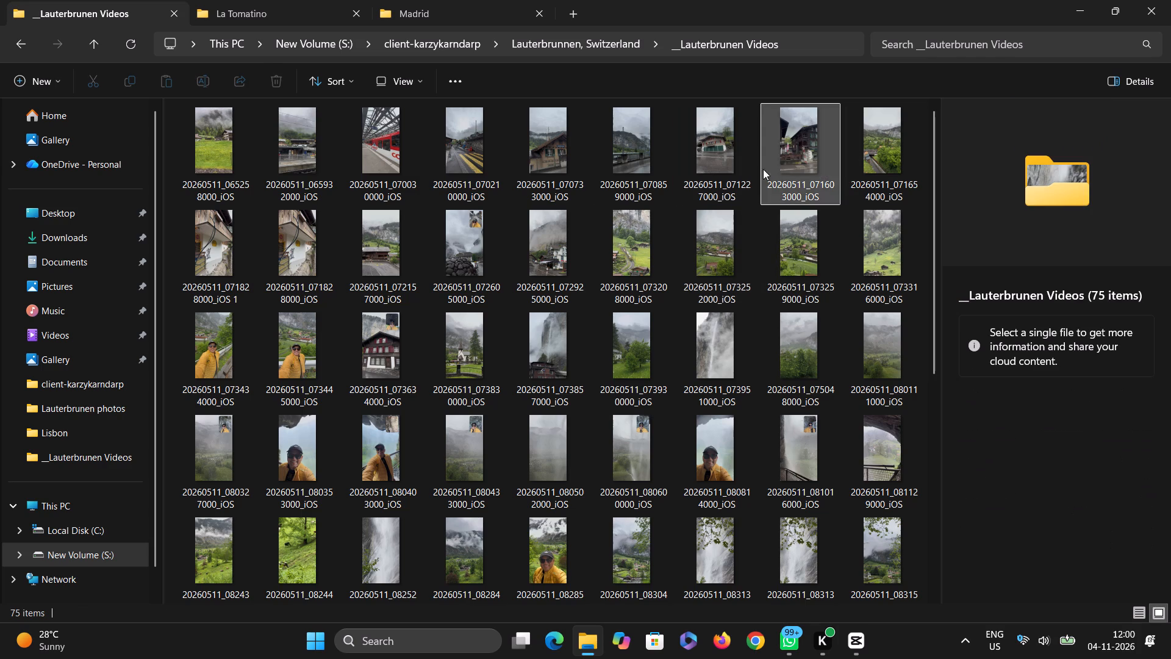
left_click(217, 105)
left_click(884, 176)
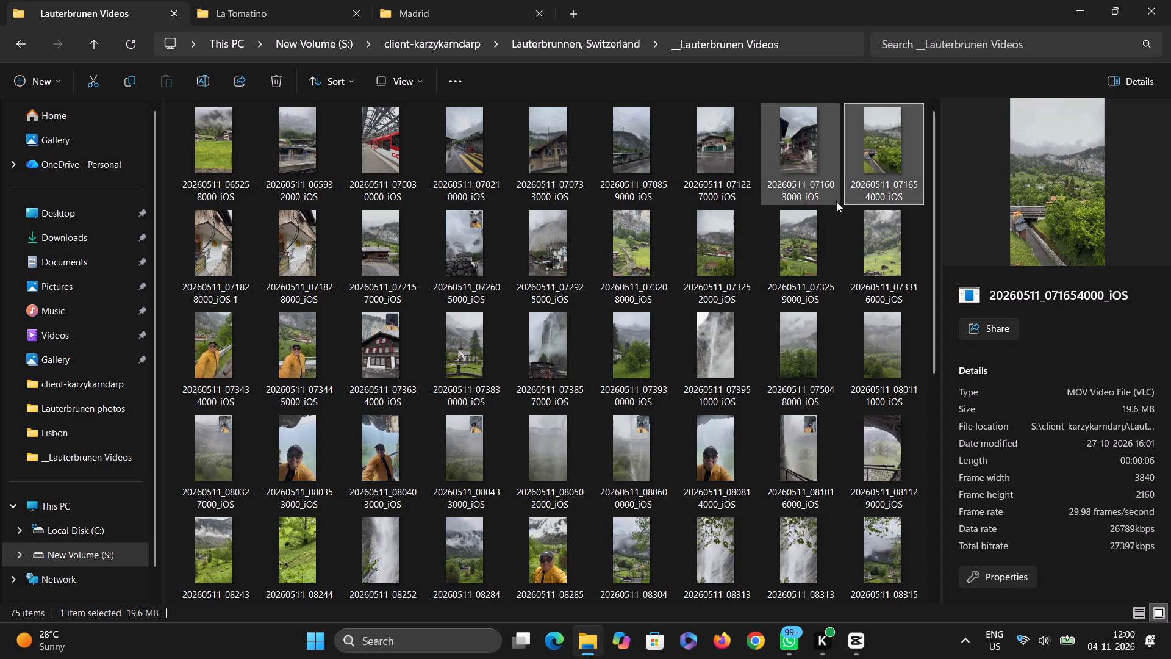
left_click(739, 236)
left_click(638, 236)
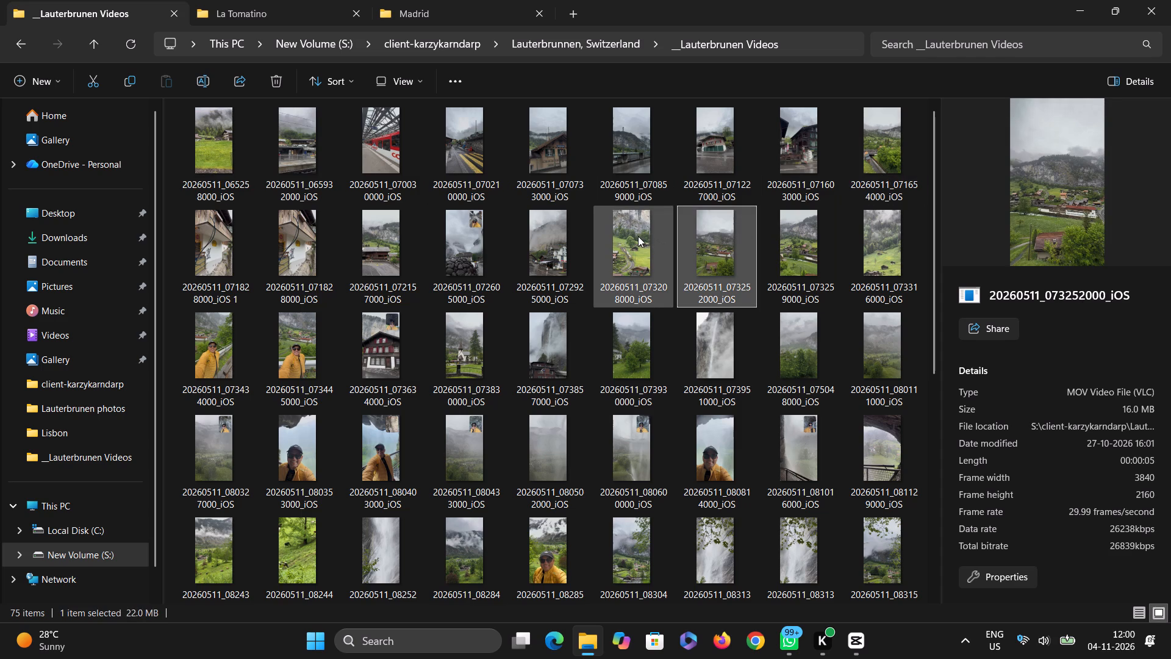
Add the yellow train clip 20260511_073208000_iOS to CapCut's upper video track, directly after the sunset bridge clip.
left_click_drag(632, 237, 761, 344)
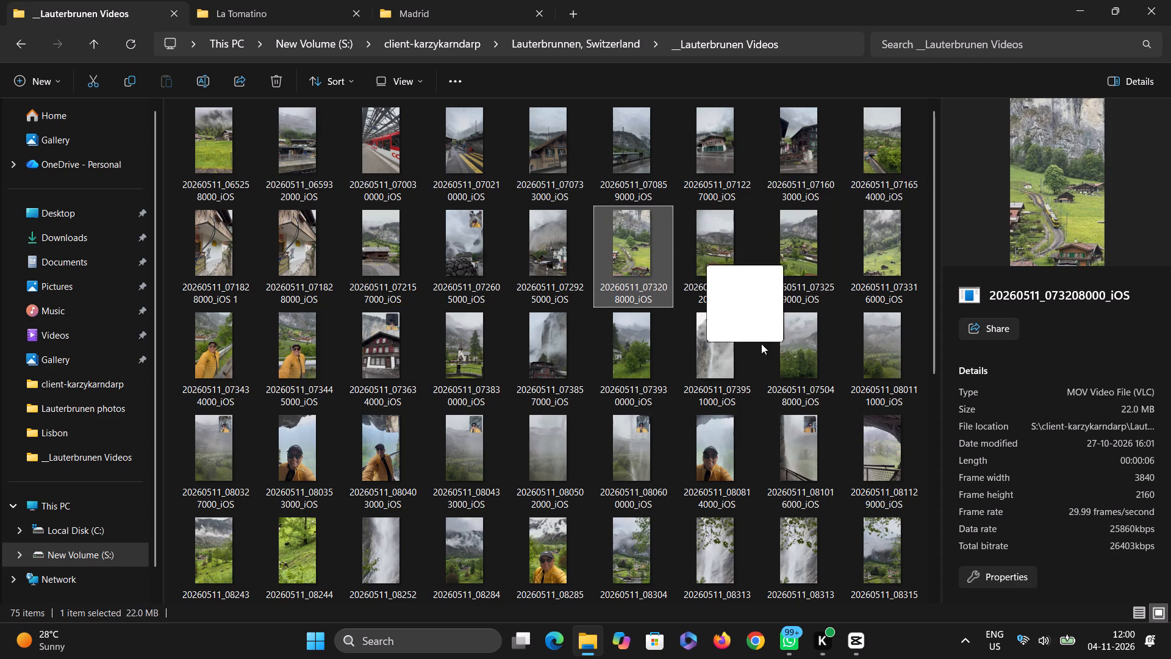
left_click_drag(761, 344, 276, 511)
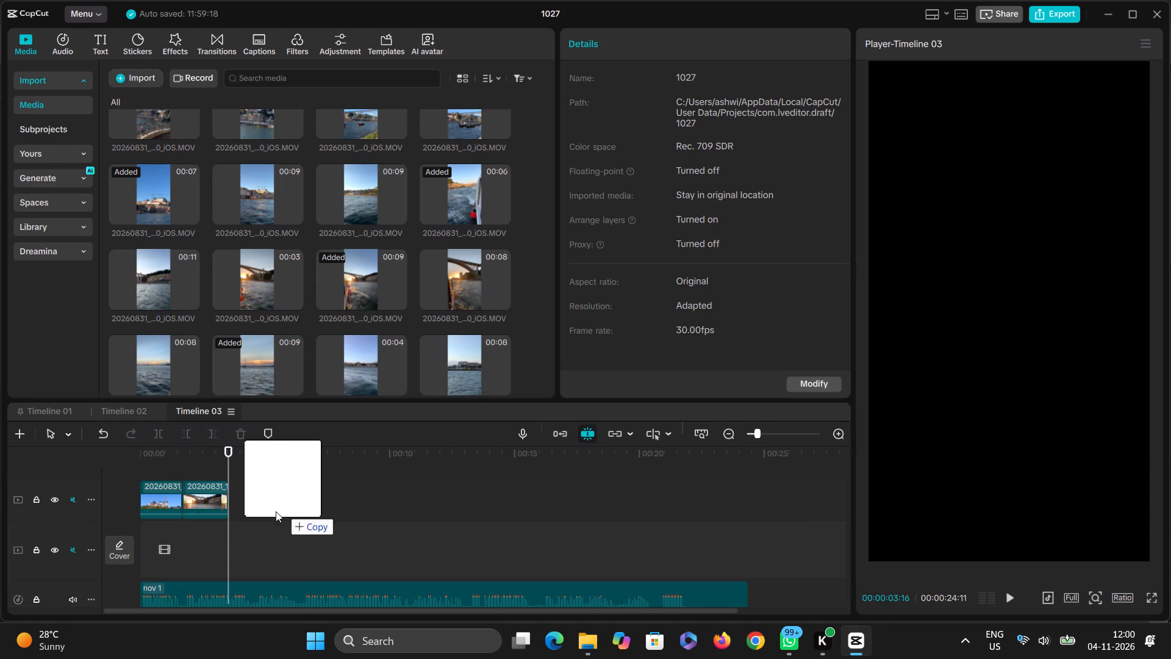
left_click_drag(276, 511, 267, 511)
left_click_drag(246, 542, 262, 502)
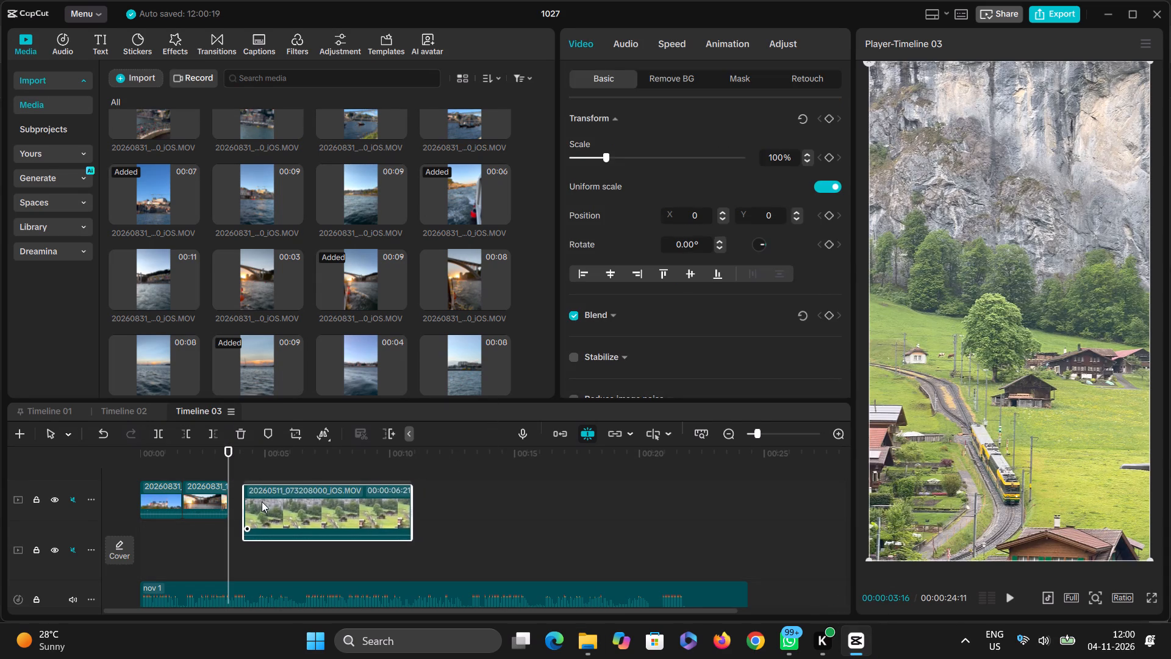
left_click_drag(262, 502, 262, 503)
left_click_drag(293, 522, 278, 525)
left_click_drag(289, 502, 271, 506)
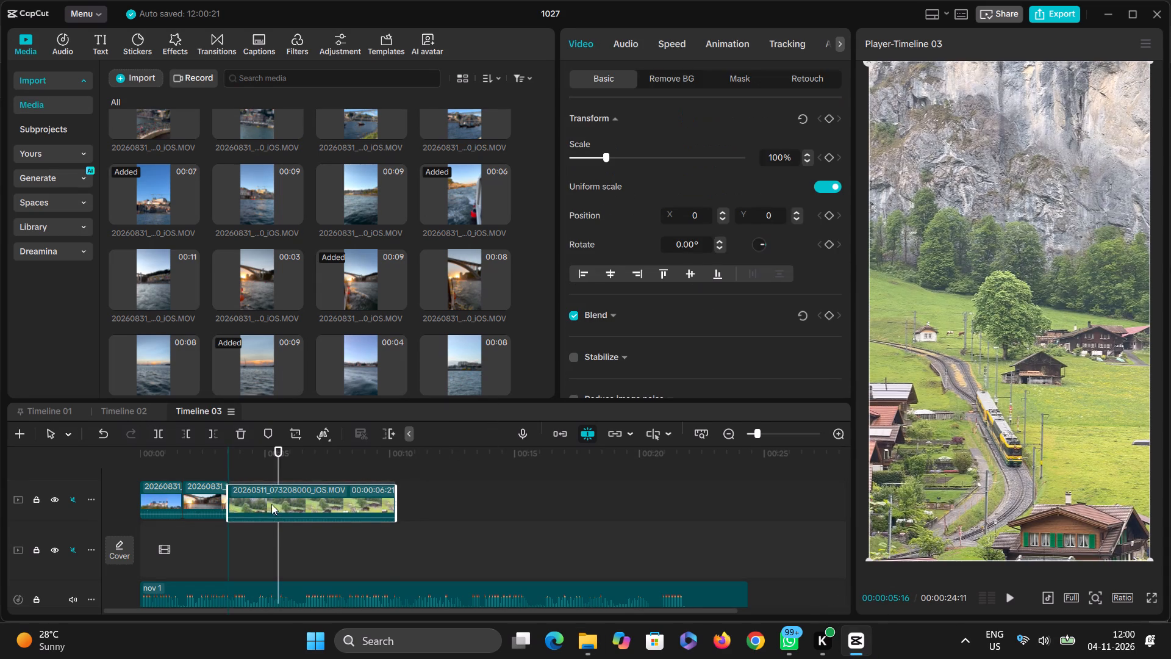
Play the new cut against the nov 1 audio and trim the train clip's end to just before the 5-second mark.
left_click(213, 453)
key("space")
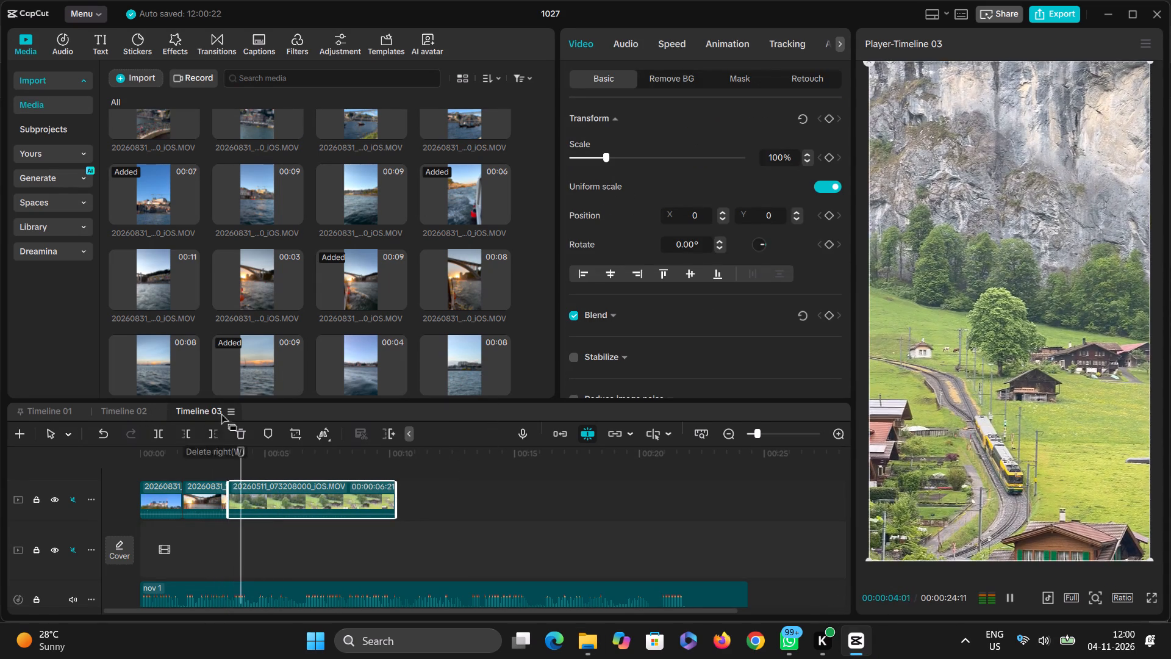
key("space")
left_click_drag(254, 458, 241, 462)
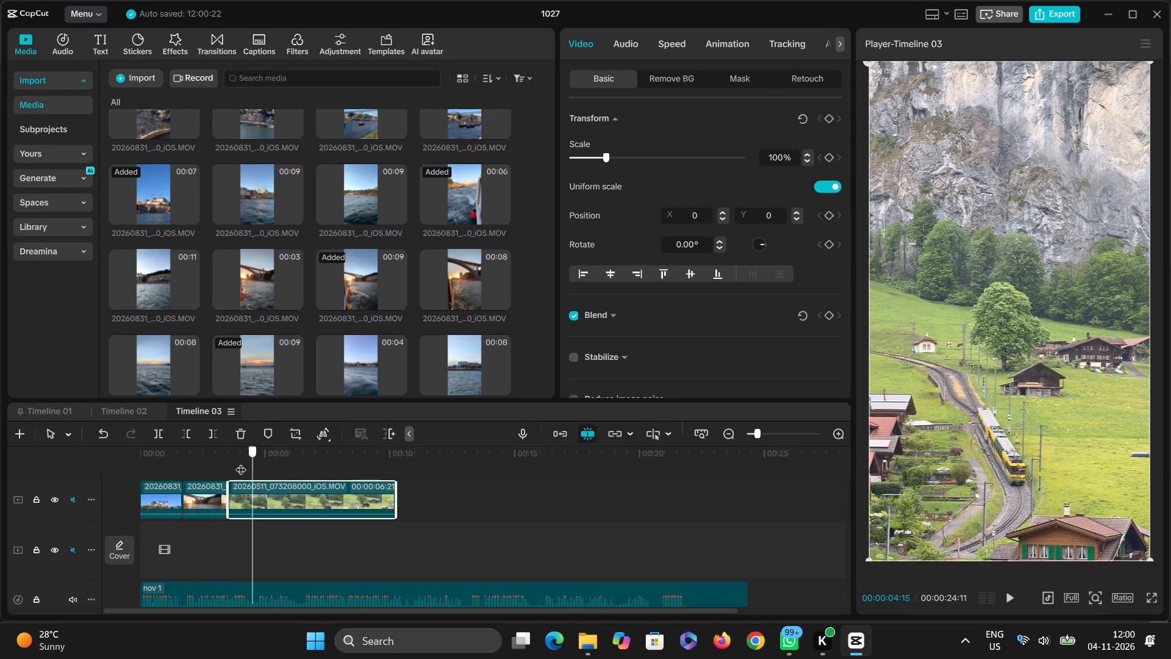
left_click_drag(241, 462, 166, 492)
key("space")
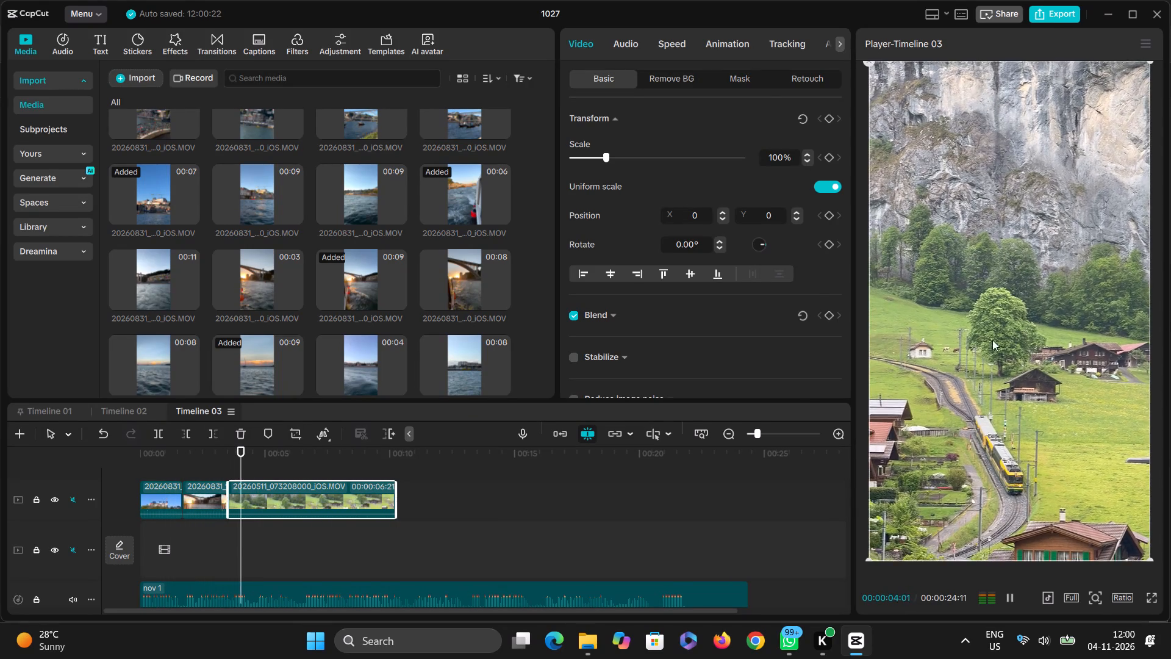
key("space")
key("space")
key("space")
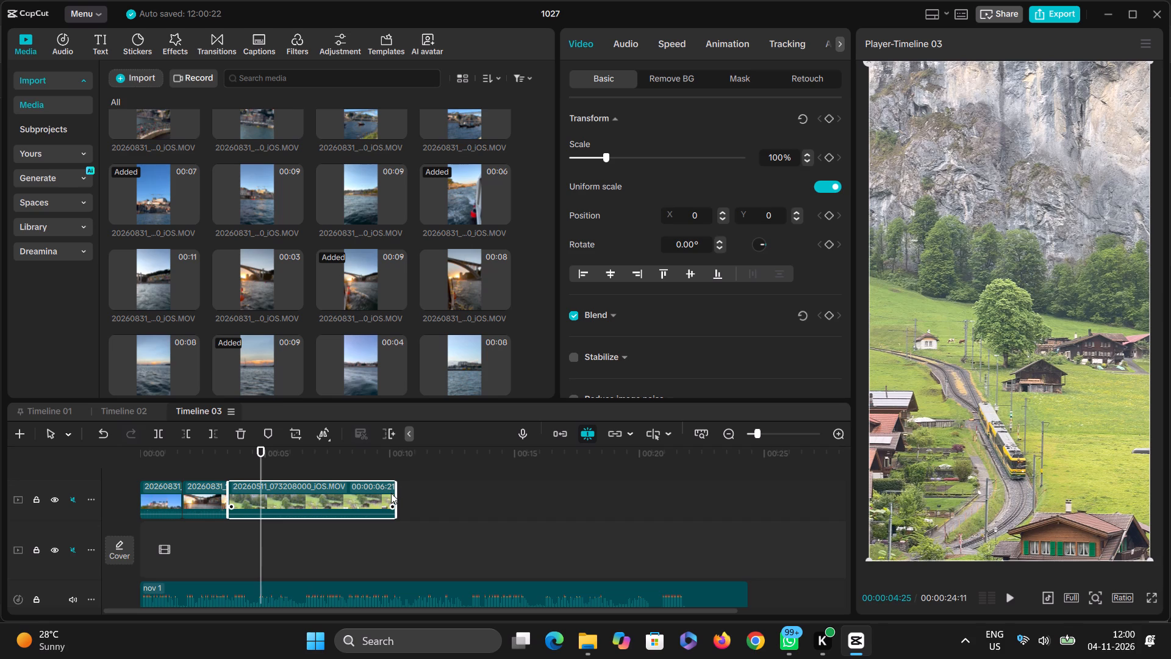
left_click_drag(397, 489, 260, 599)
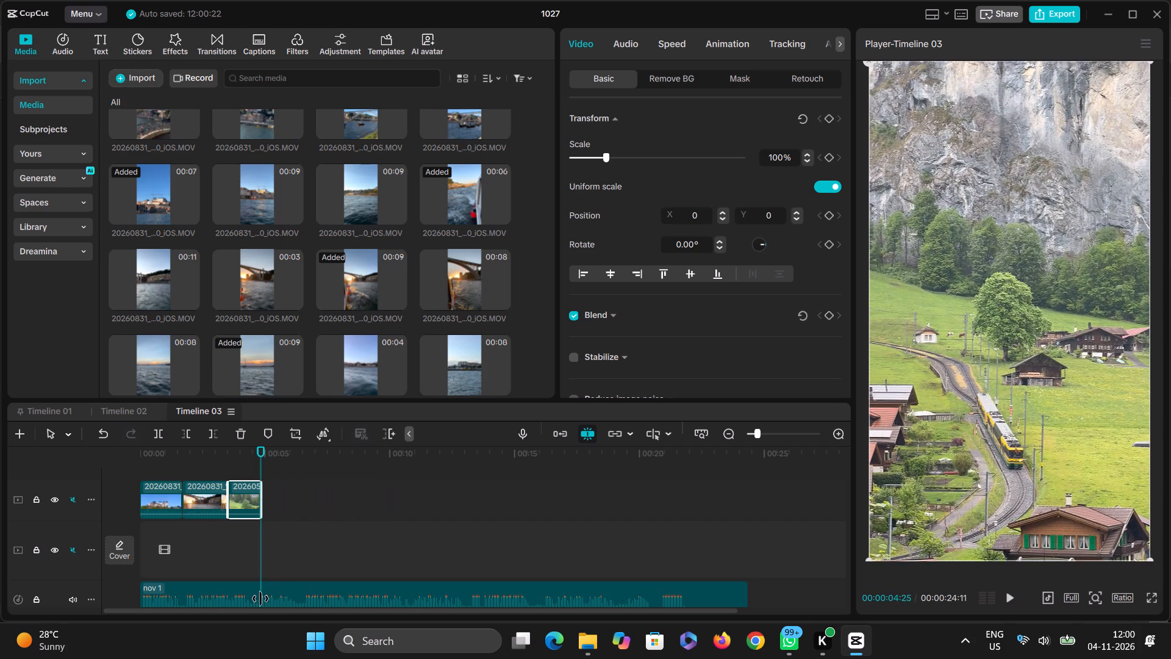
left_click_drag(260, 599, 267, 598)
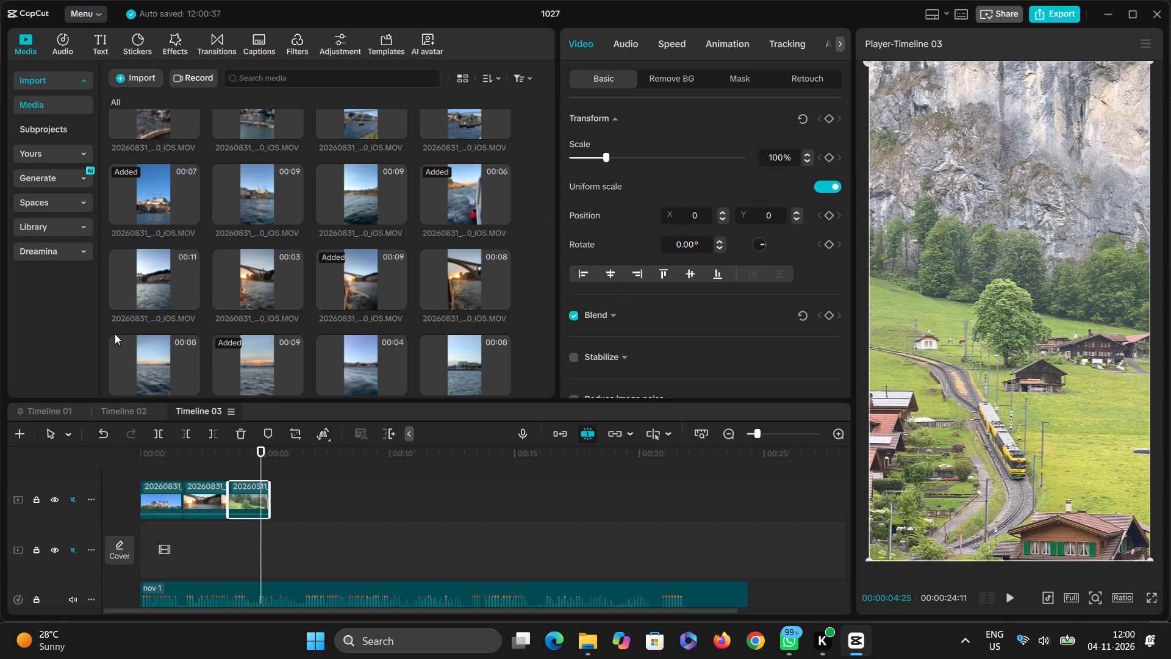
scroll(252, 625, "up", 4, "alt")
scroll(275, 536, "up", 4, "alt")
scroll(274, 536, "up", 4, "ctrl")
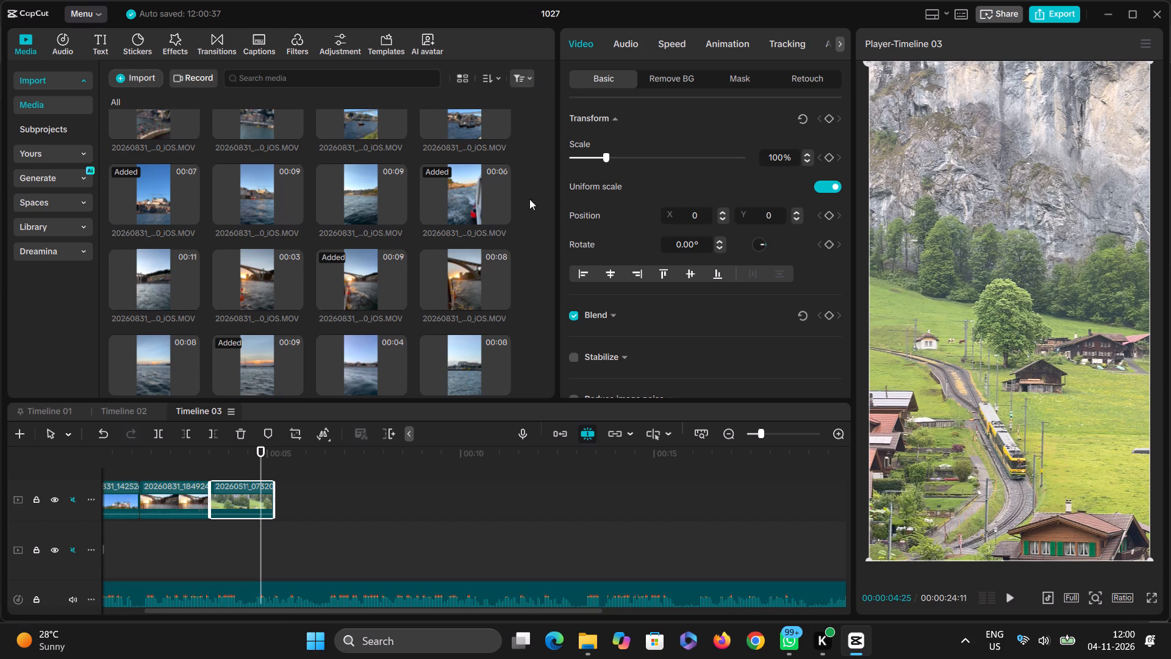
left_click_drag(276, 489, 252, 500)
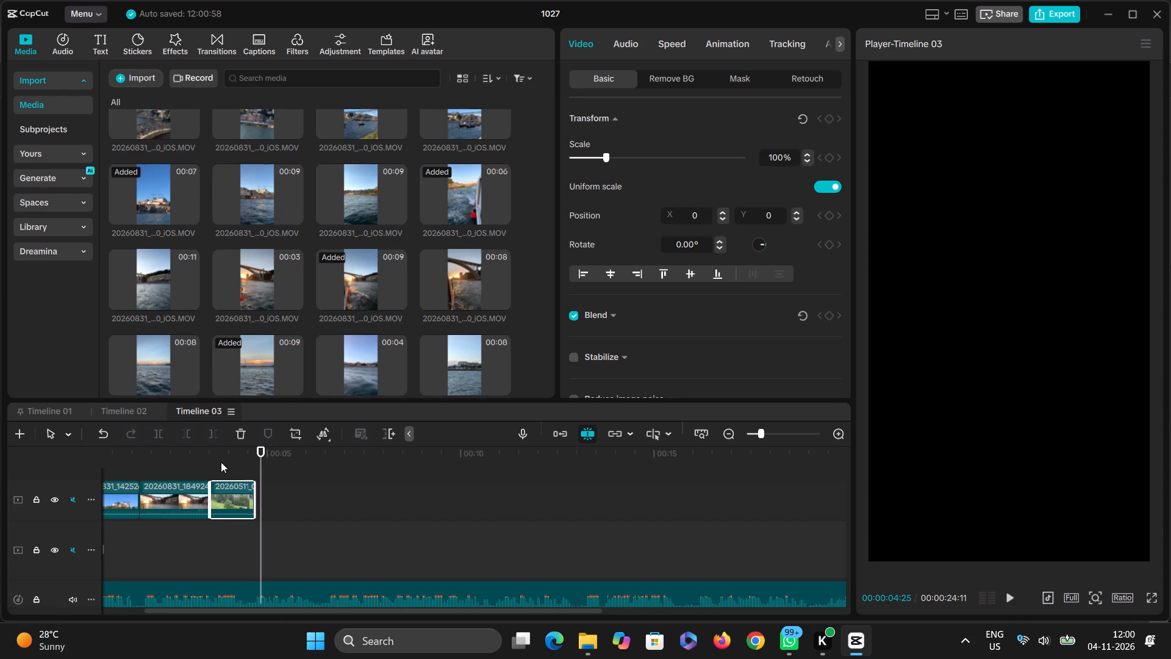
Replay the trimmed yellow train clip from its start against the audio to check the cut.
left_click_drag(220, 457, 204, 460)
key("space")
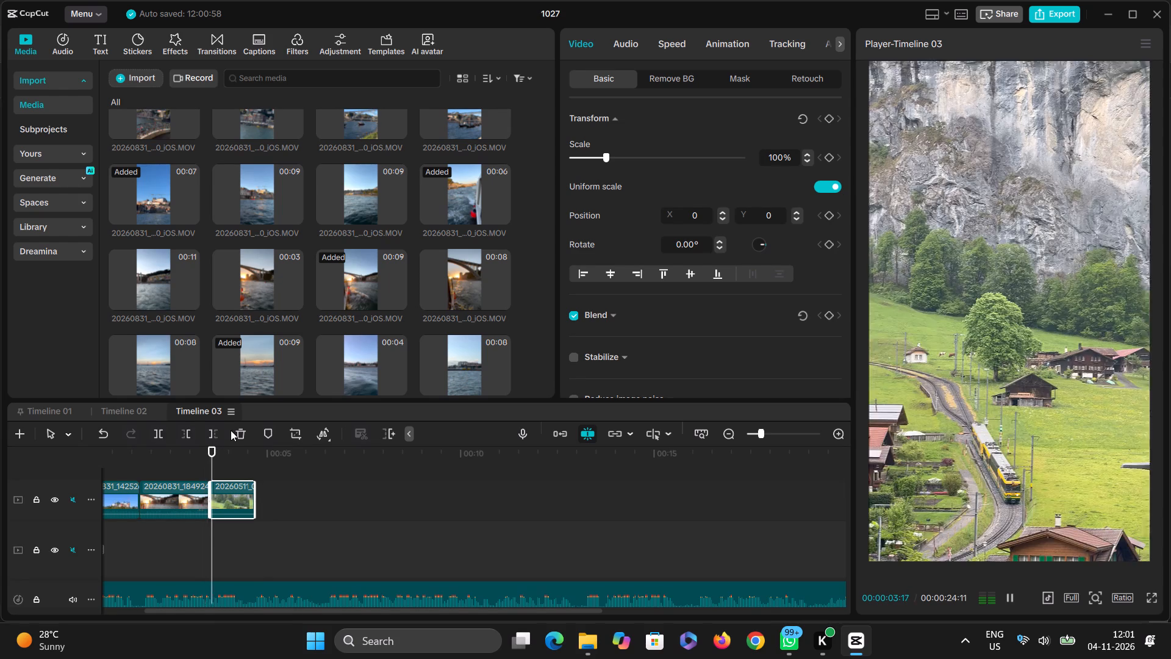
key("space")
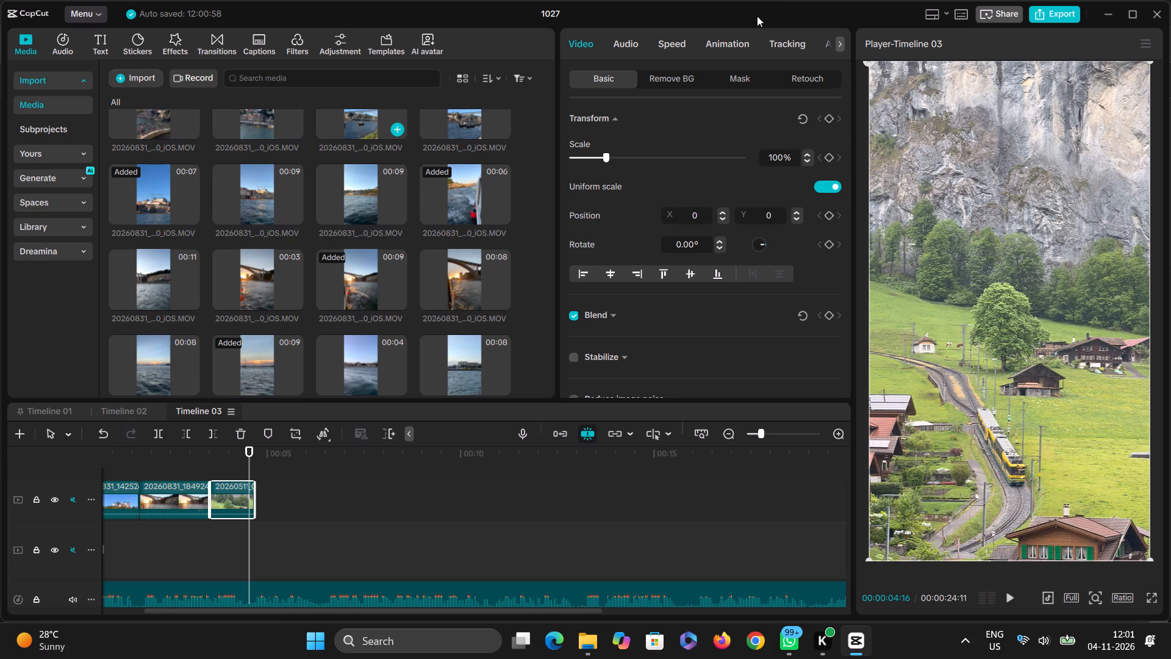
Open Task Manager.
key("ctrl+shift+Escape")
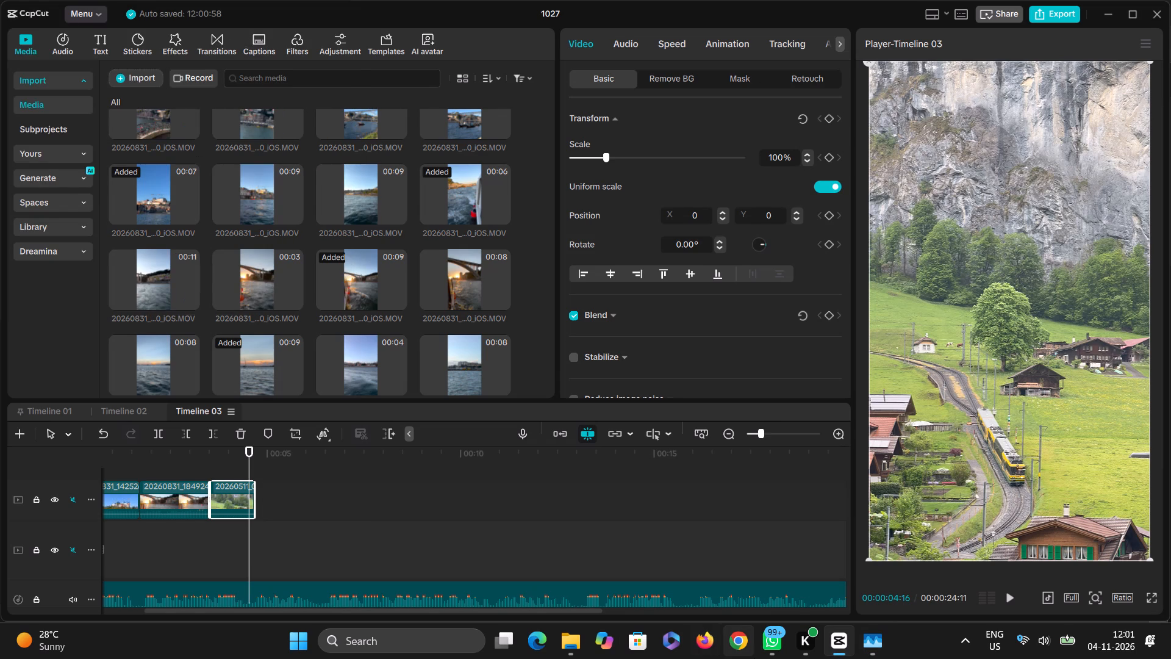
Switch to Task Manager and check the computer's CPU performance.
left_click(870, 649, "ctrl+shift")
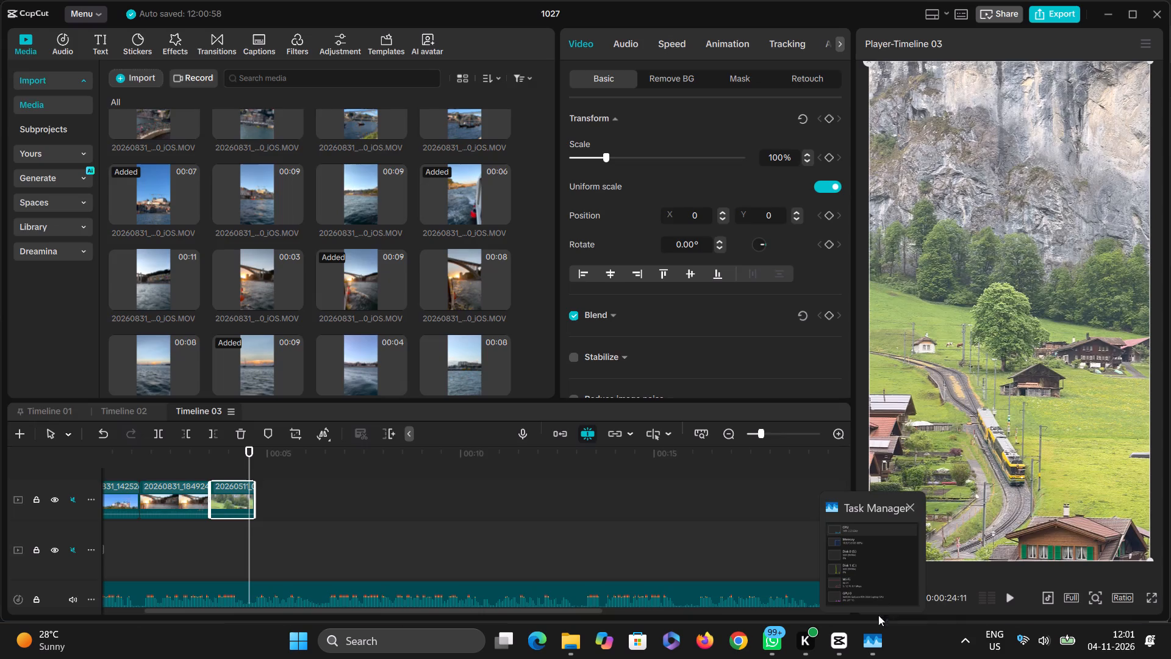
left_click(873, 633, "ctrl+shift")
left_click(872, 630, "ctrl+shift")
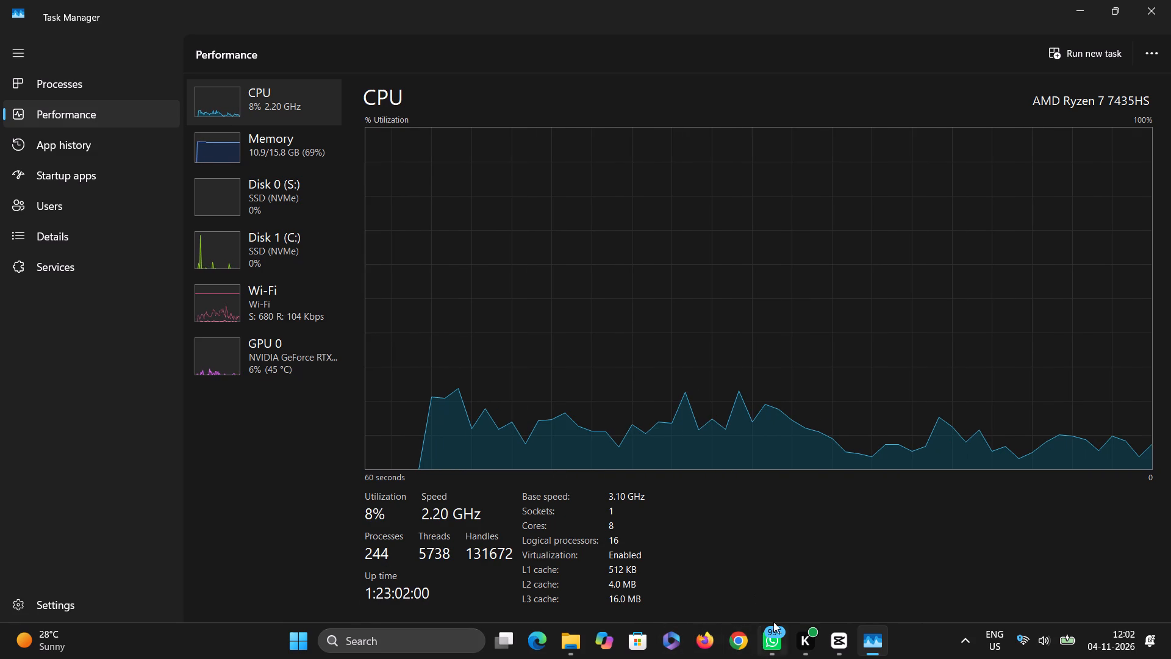
Switch back to CapCut and replay the cut from the sunset bridge clip into the train clip against the nov 1 audio.
left_click(845, 641, "ctrl+shift")
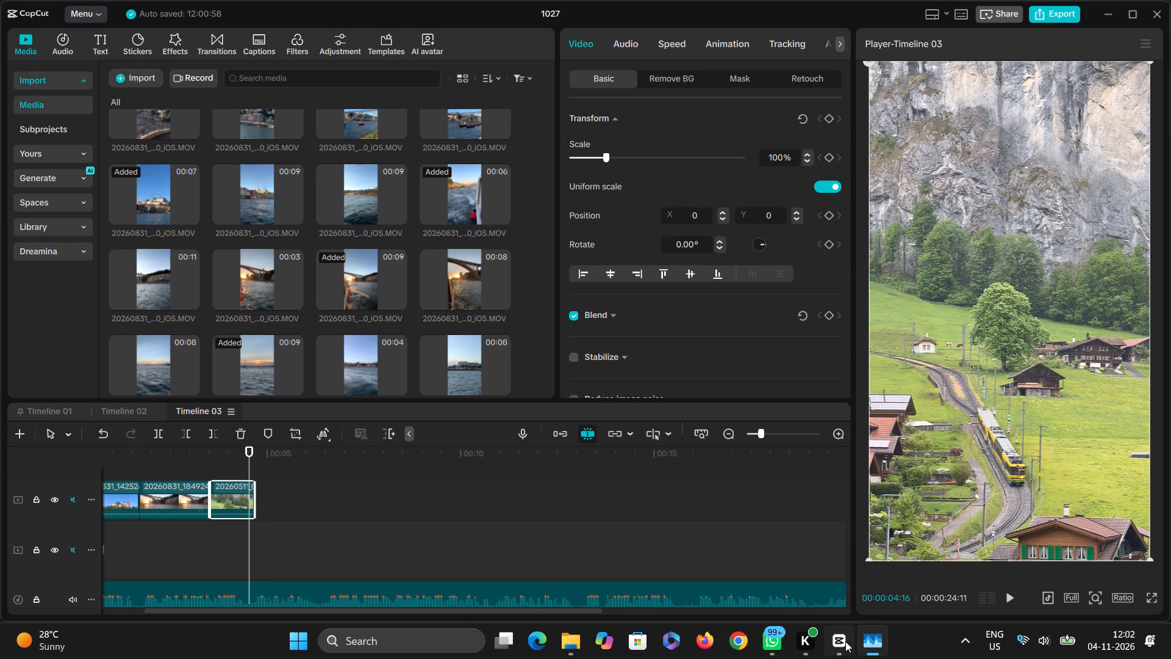
left_click(207, 447, "ctrl+shift")
key("ctrl+shift+space")
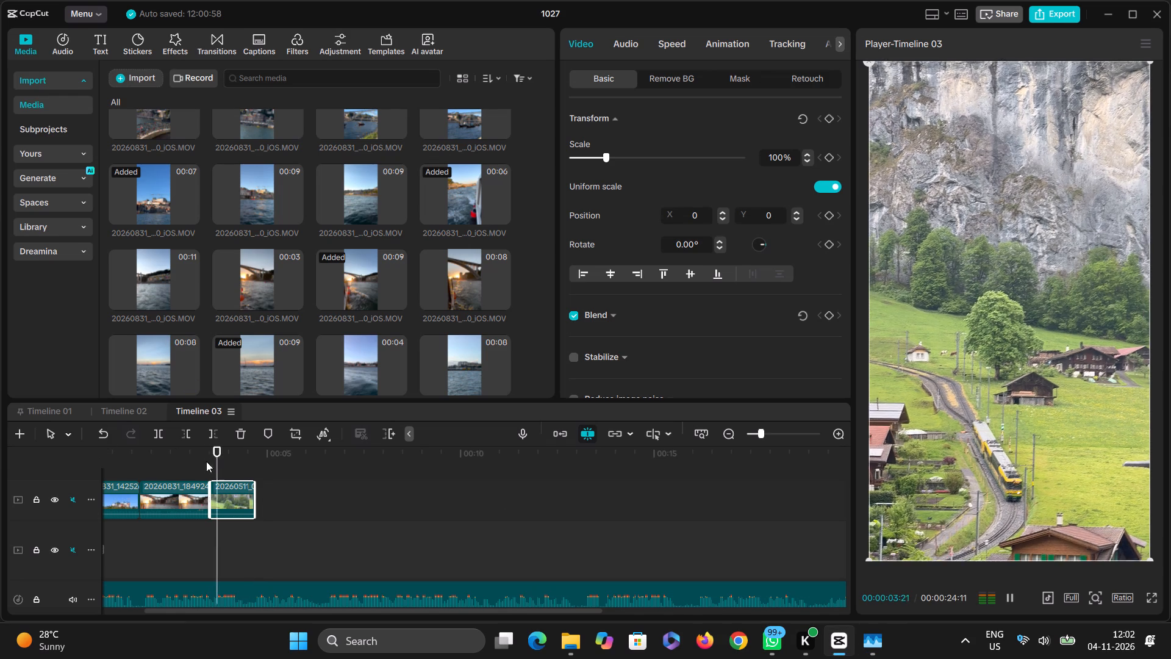
key("ctrl+shift+space")
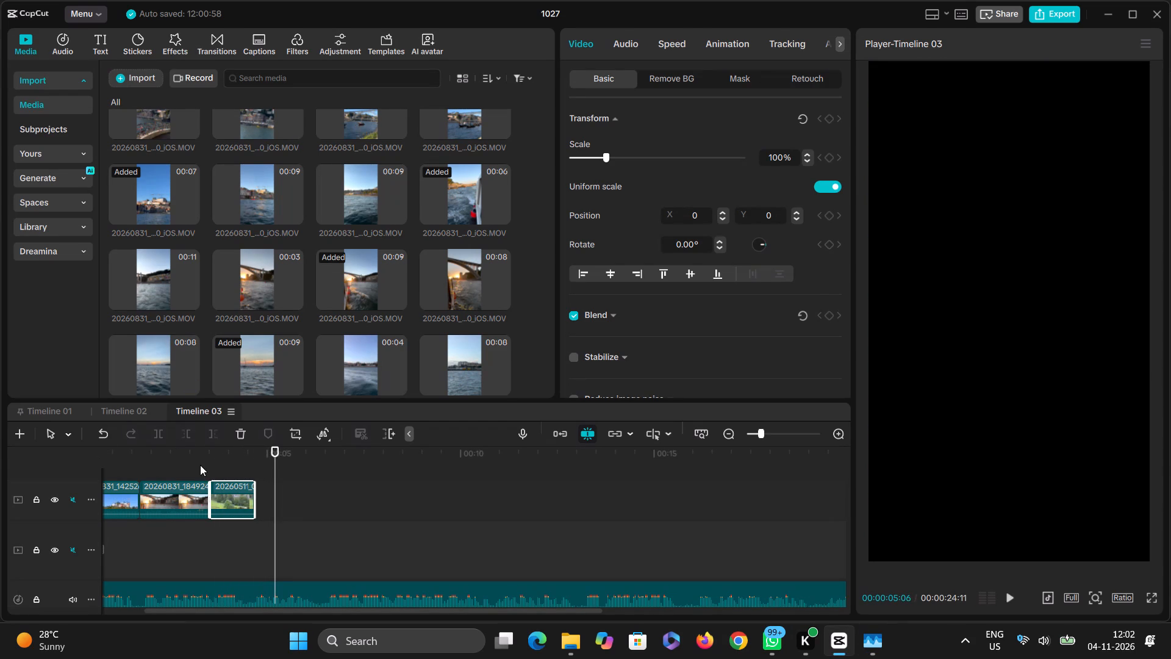
left_click(200, 455, "ctrl+shift")
key("ctrl+shift+space")
key("ctrl+shift+space")
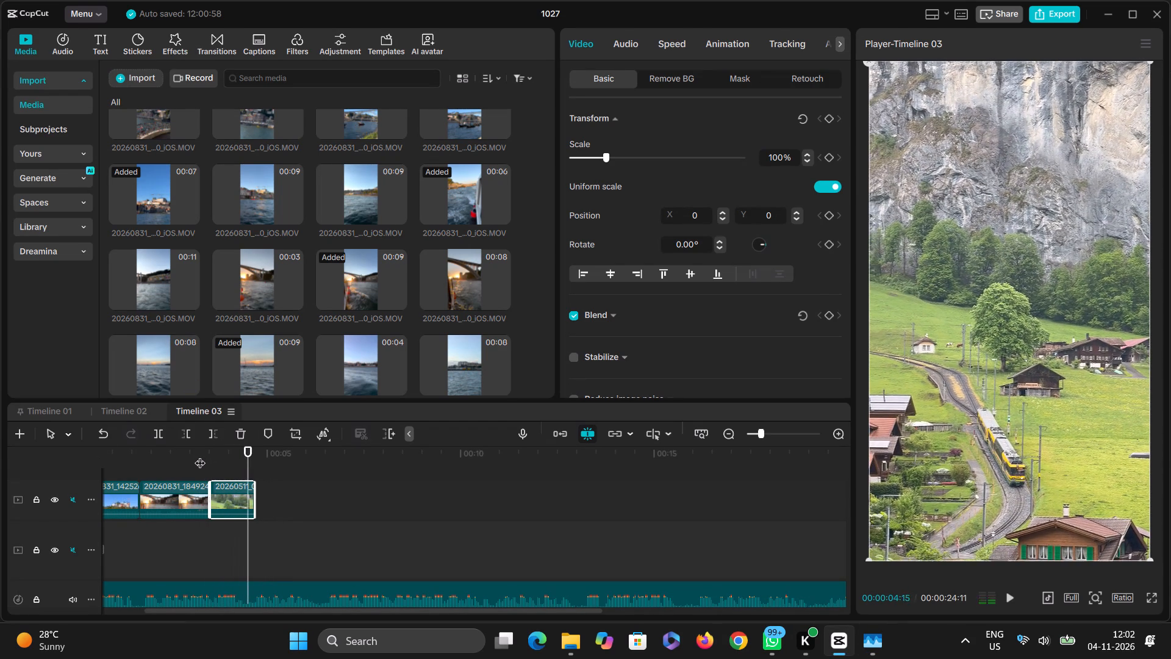
key("ctrl+shift+space")
key("ctrl+shift+space")
Play the three-clip sequence from the start of Timeline 03 to review its cuts against the nov 1 audio.
left_click_drag(205, 453, 140, 444, "ctrl+shift")
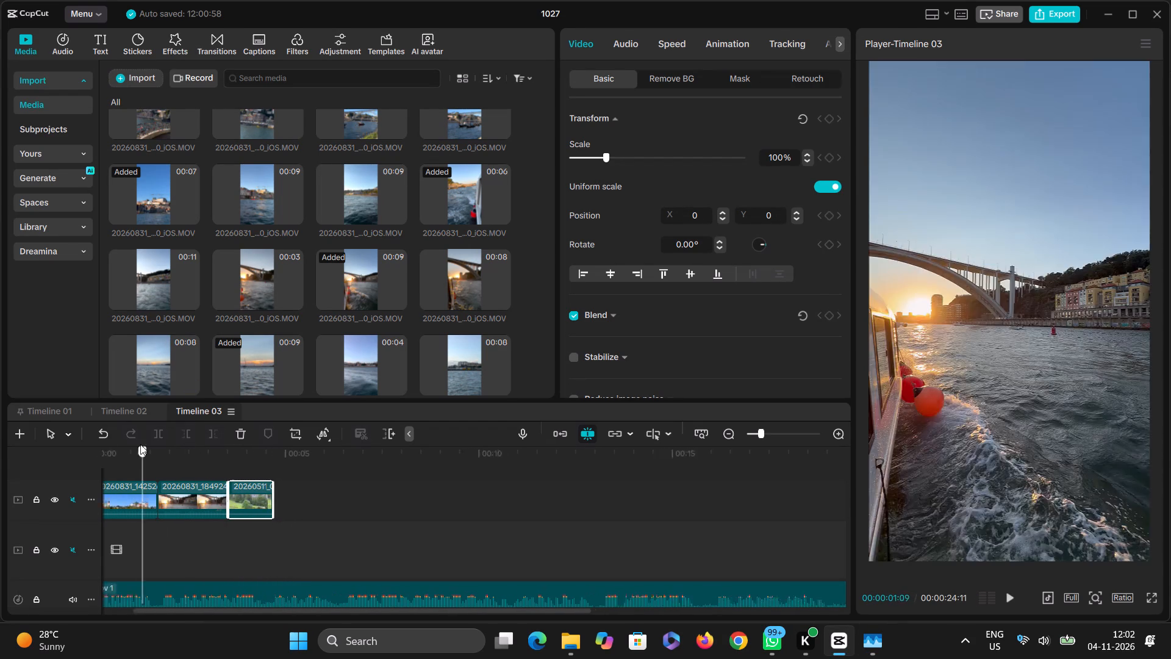
left_click_drag(140, 444, 132, 444, "ctrl+shift")
key("ctrl+shift+space")
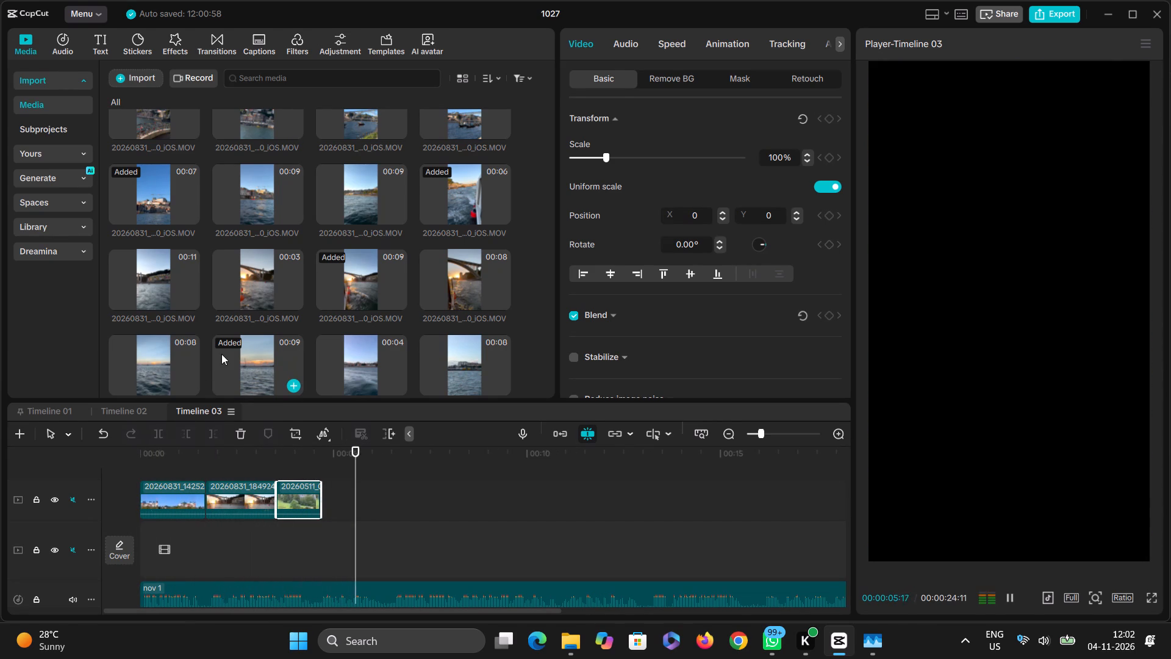
key("ctrl+shift+space")
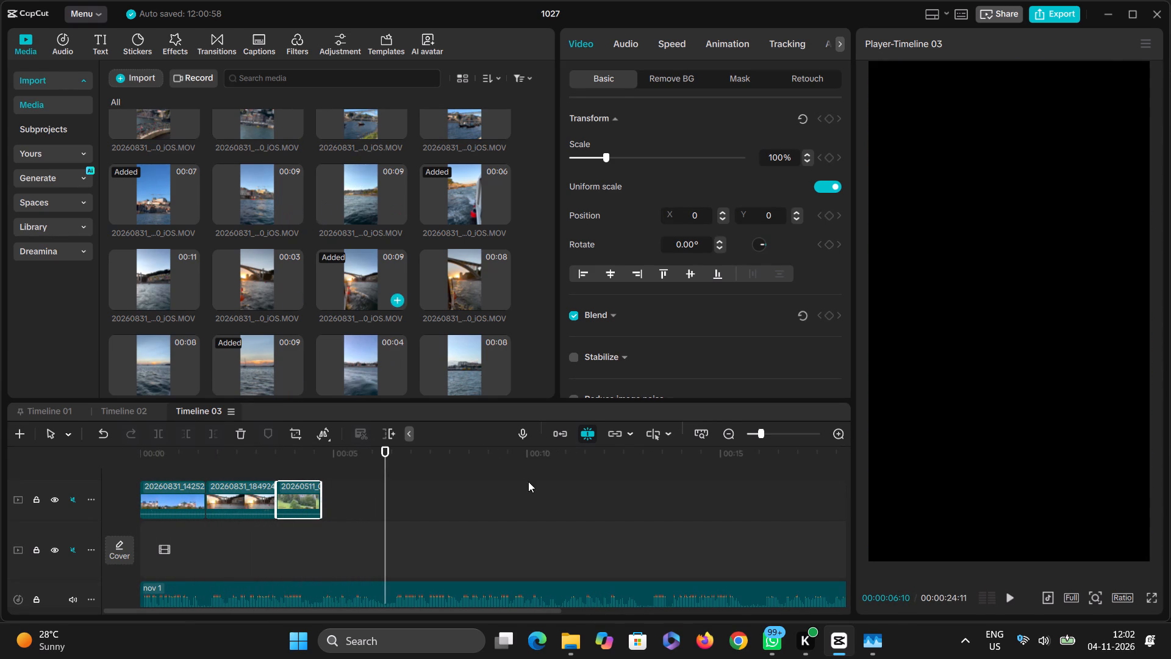
scroll(362, 278, "down", 2, "ctrl+shift")
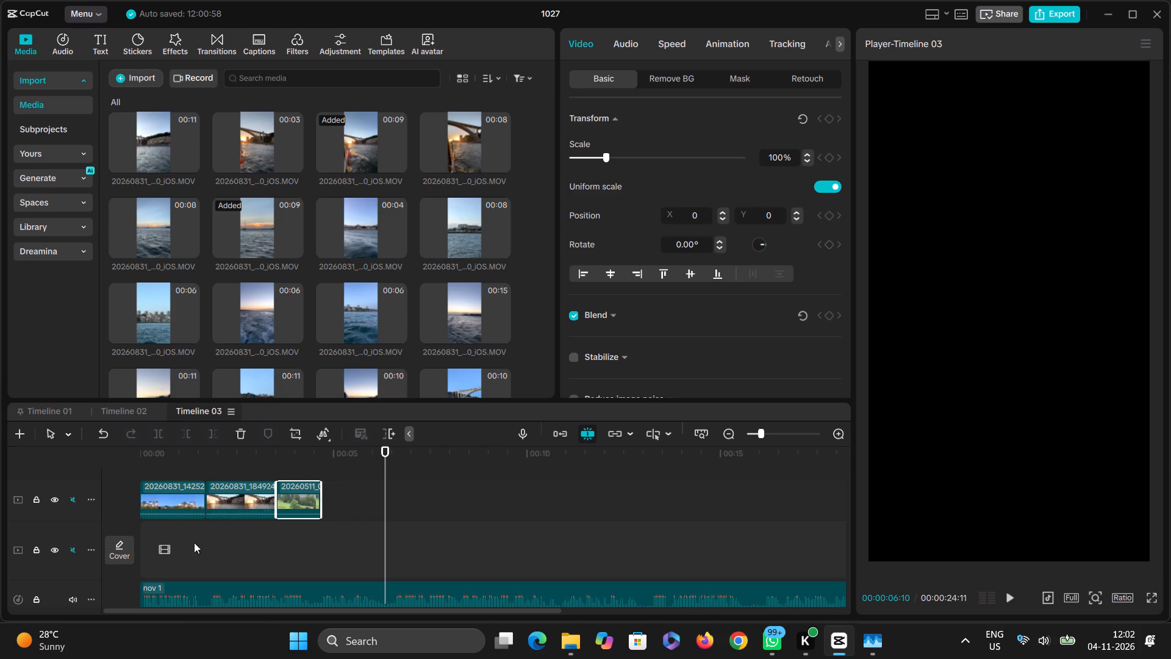
left_click_drag(172, 452, 41, 456, "ctrl+shift")
key("ctrl+shift+space")
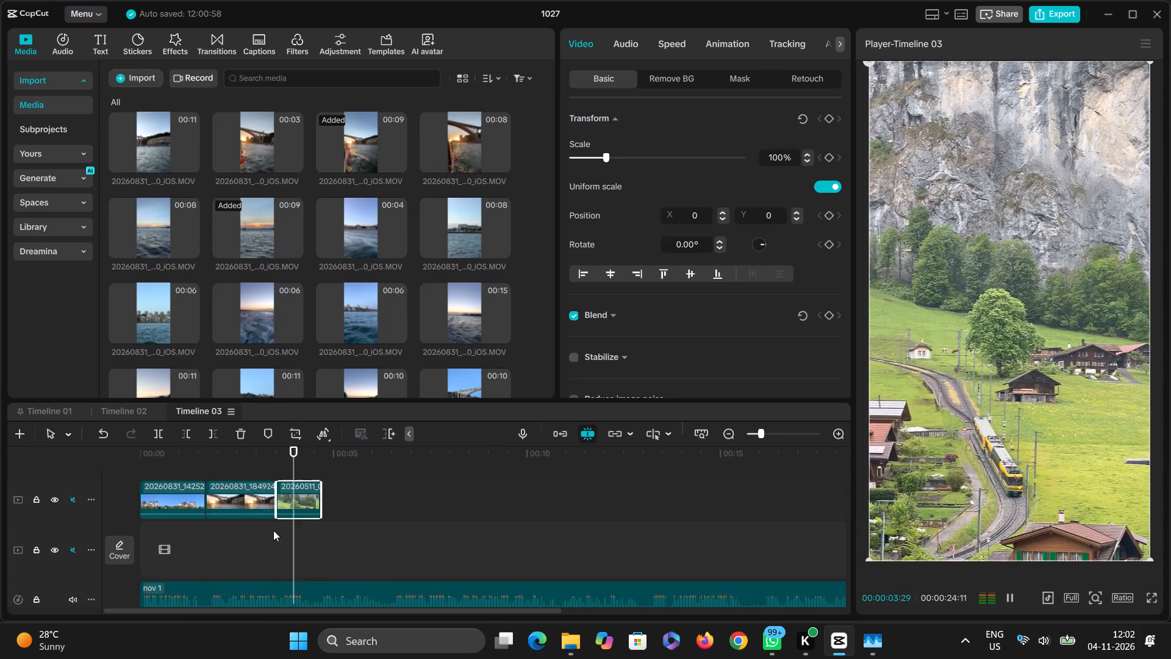
key("ctrl+shift+space")
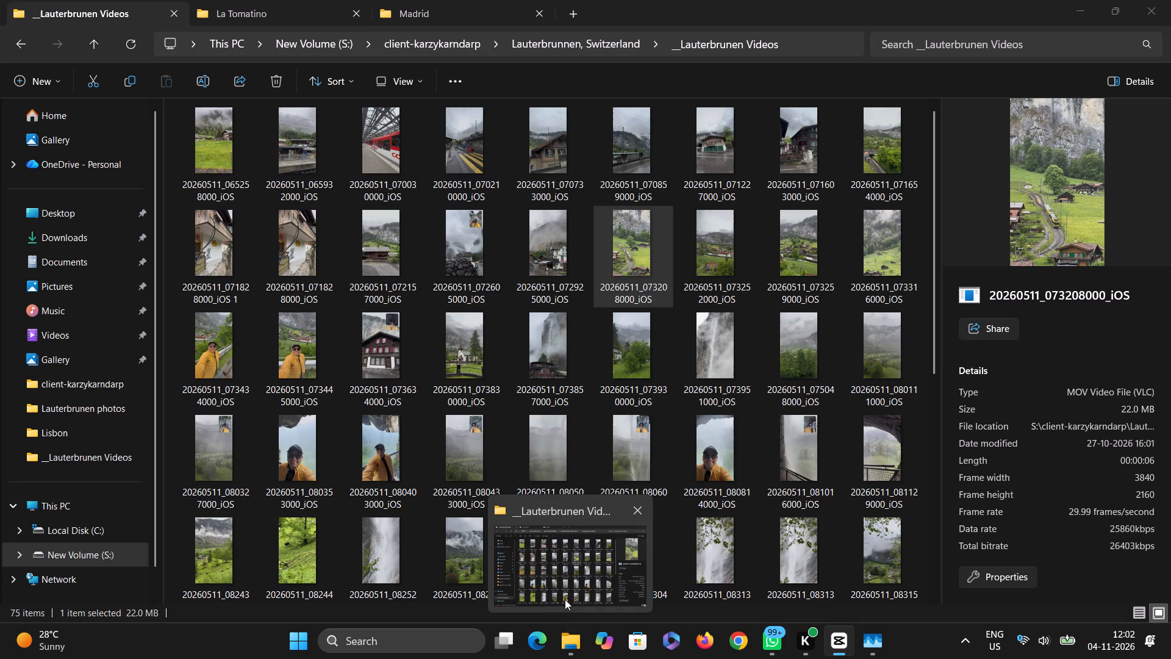
In File Explorer, look through the La Tomatino and Madrid folders and compare Madrid's castle, viewpoint, street and red bus clips as fourth-shot candidates.
left_click(565, 599, "ctrl+shift")
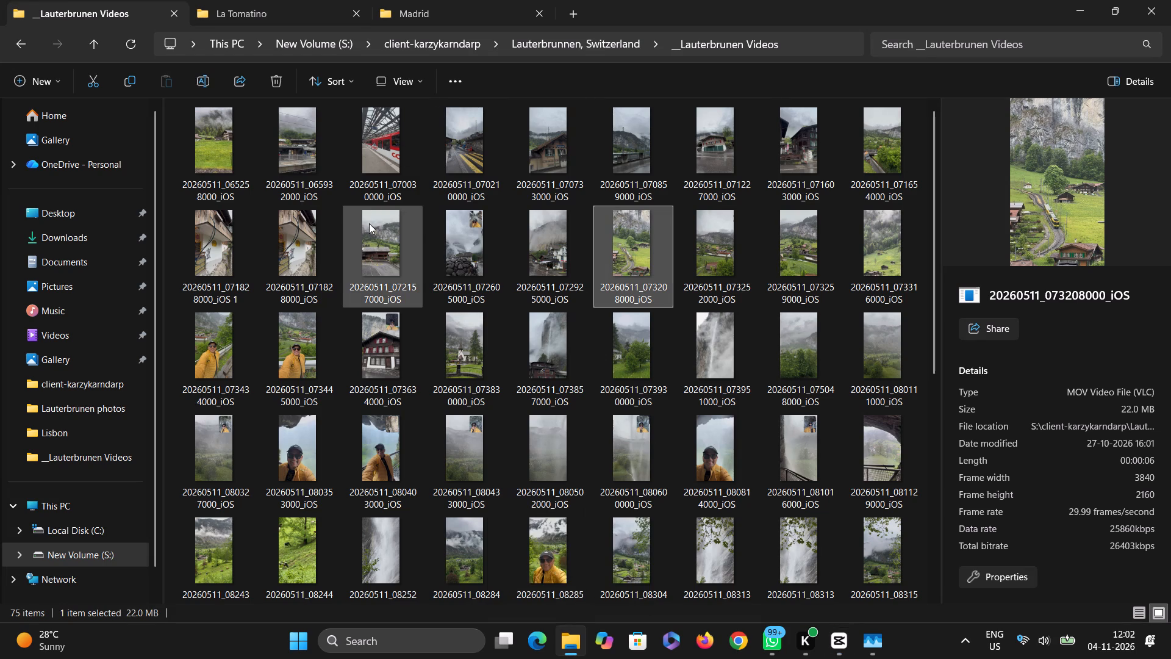
left_click(262, 0, "ctrl+shift")
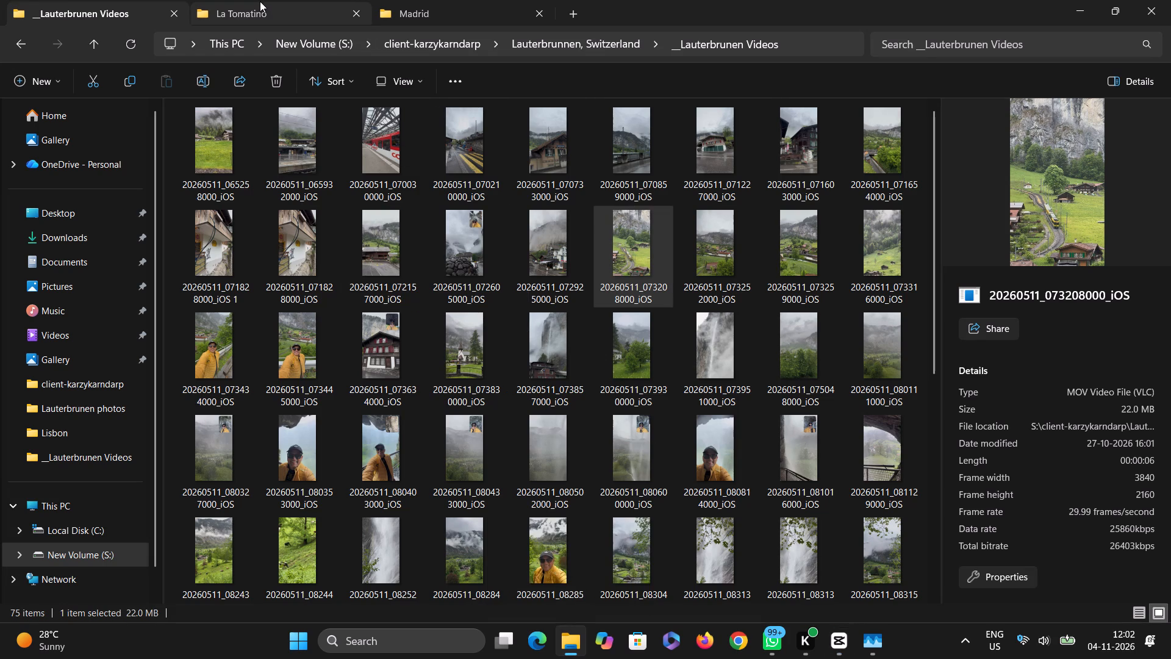
left_click(263, 13, "ctrl+shift")
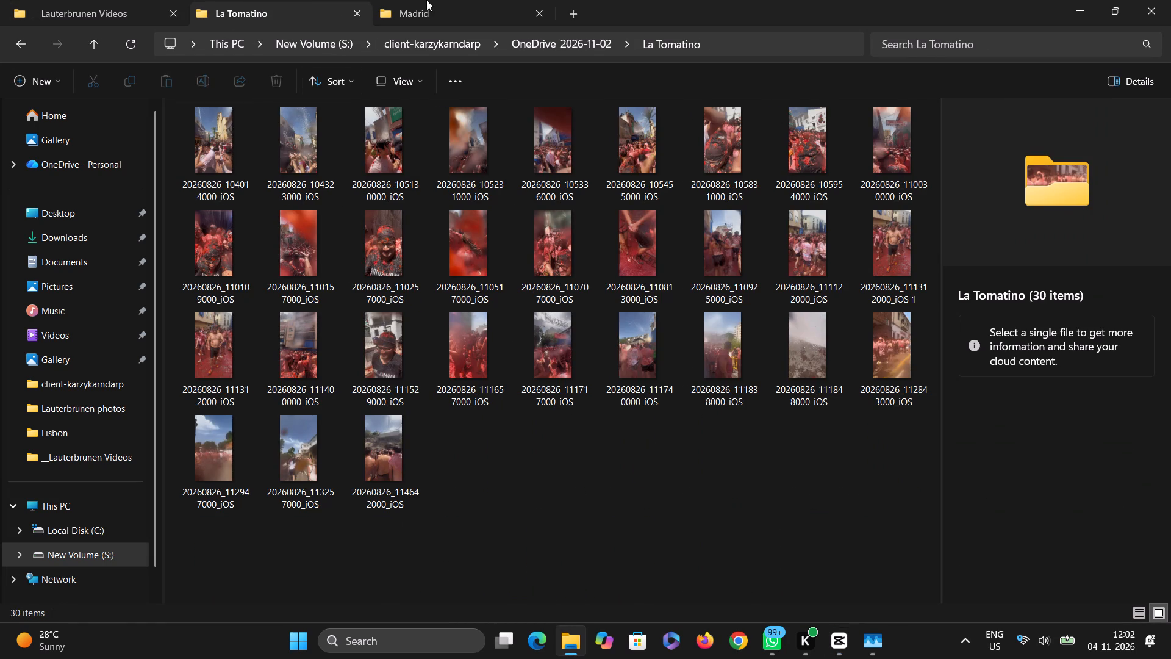
left_click(424, 10, "ctrl+shift")
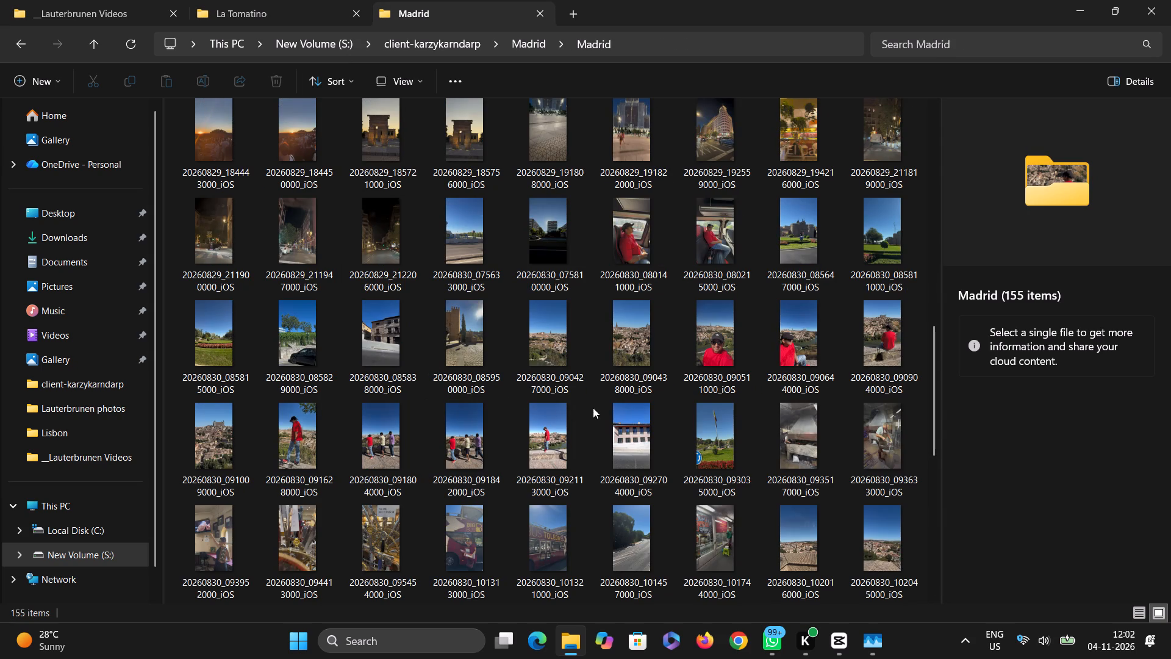
left_click(822, 226, "ctrl+shift")
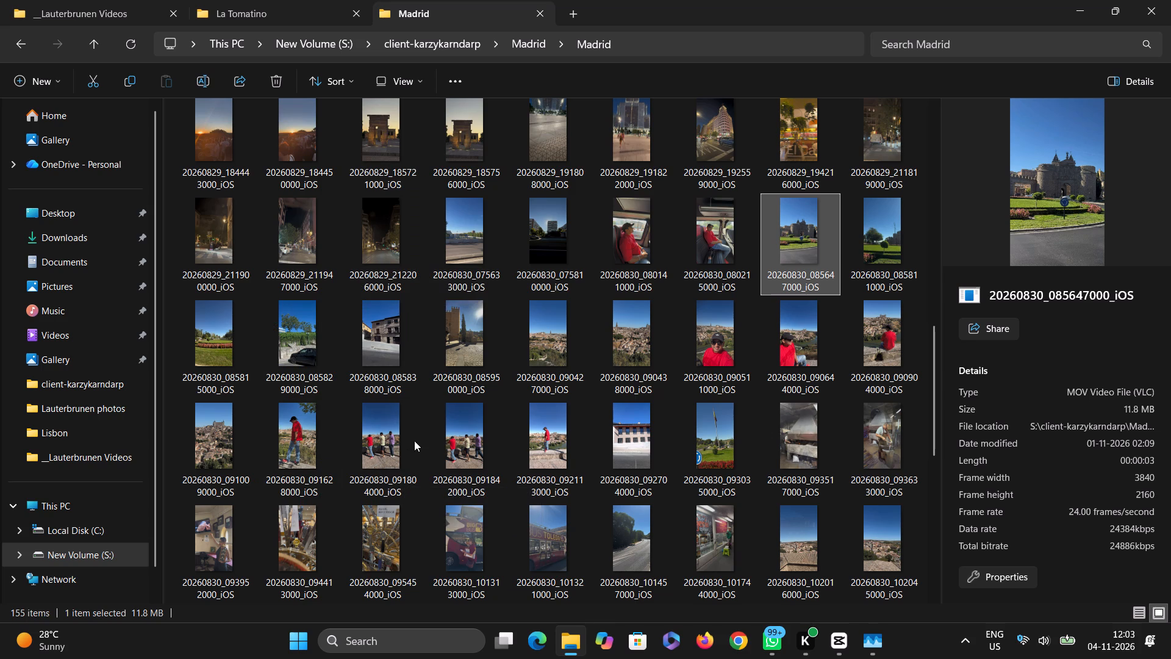
left_click(384, 442, "ctrl+shift")
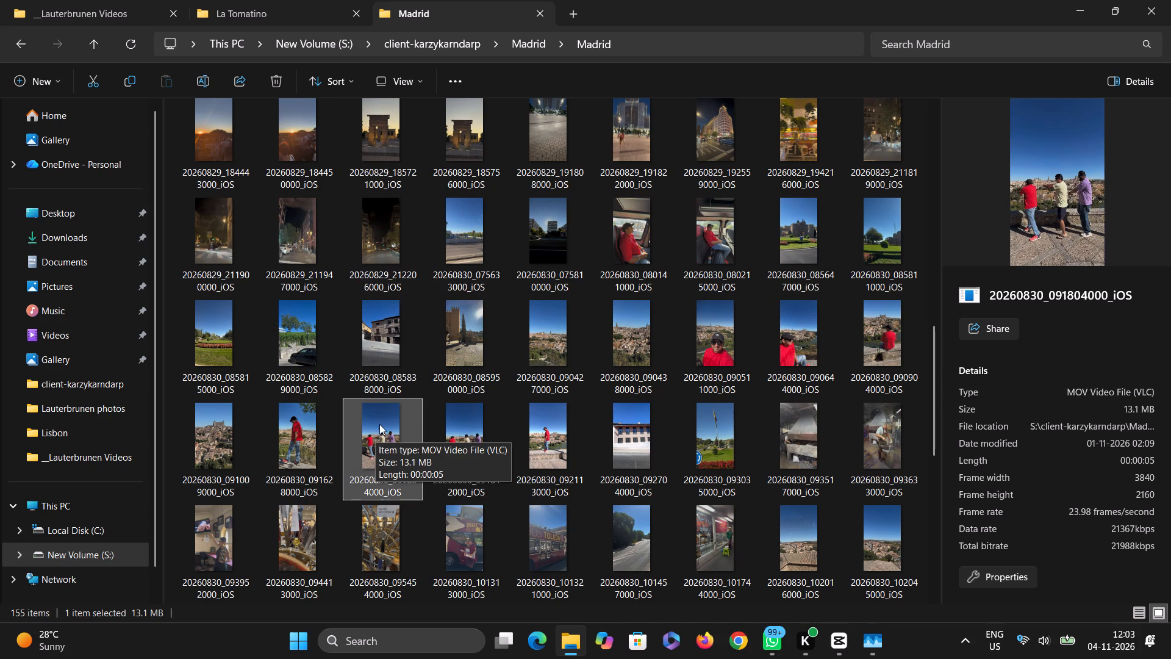
scroll(663, 486, "down", 2, "ctrl+shift")
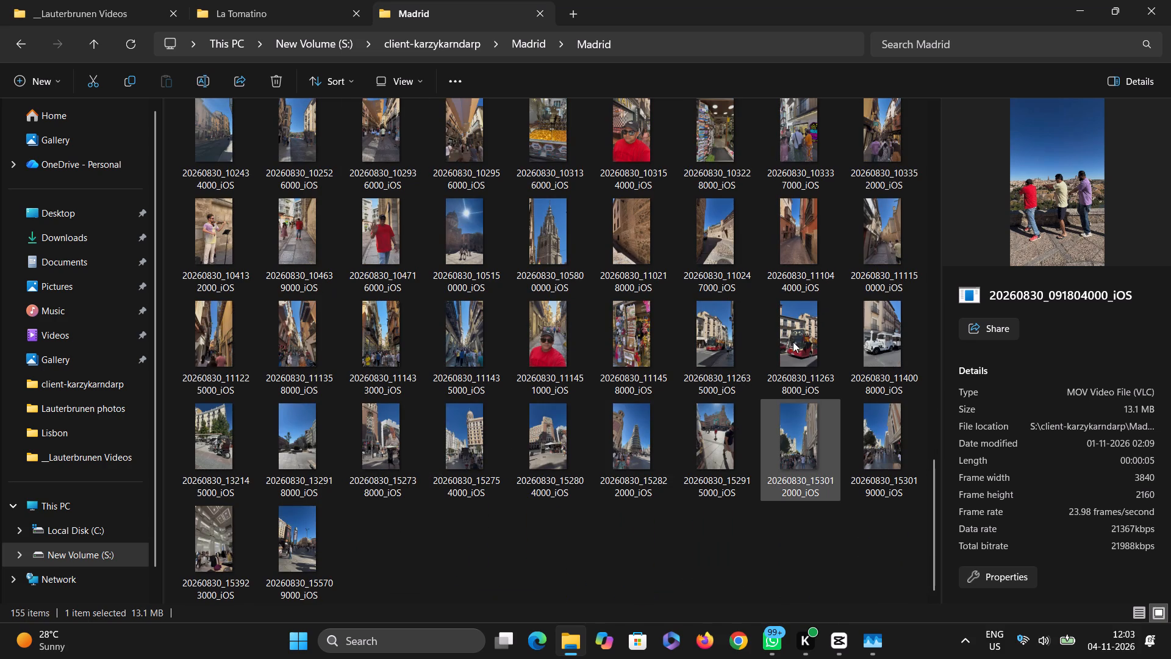
left_click(769, 345, "ctrl+shift")
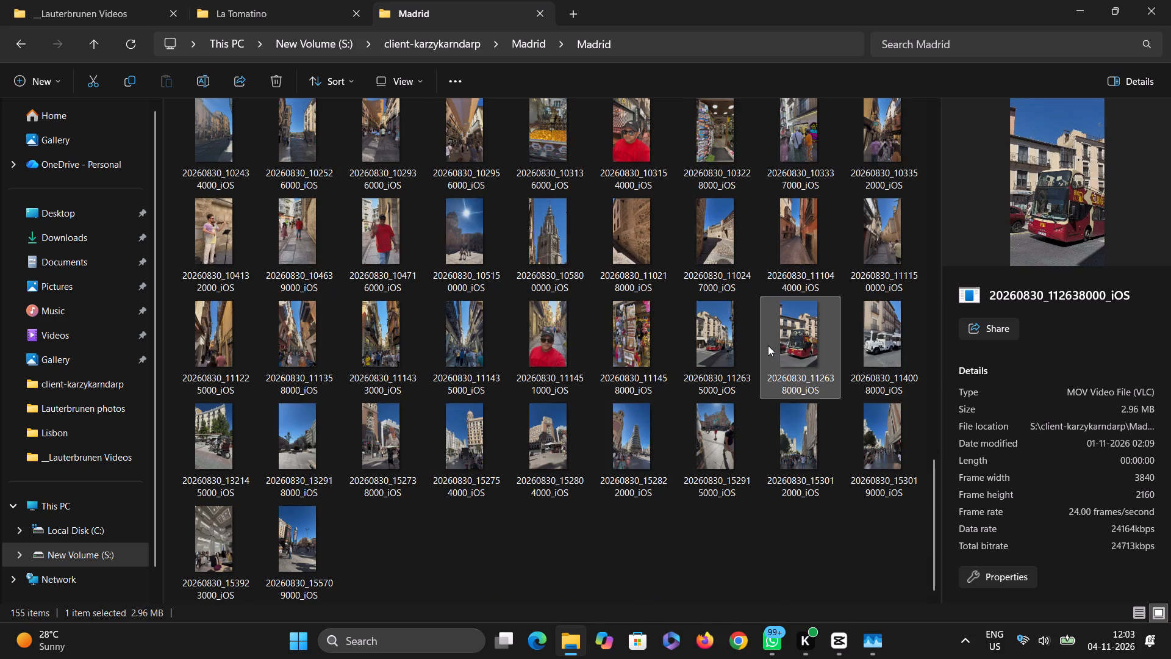
left_click(707, 341, "ctrl+shift")
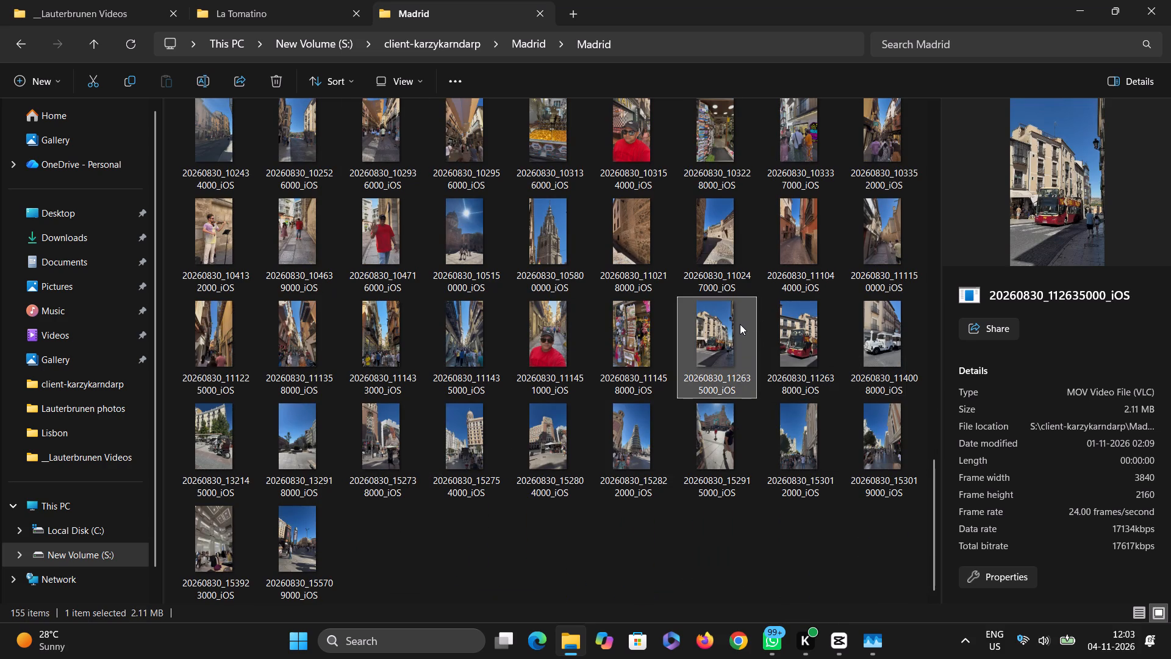
left_click(364, 433, "ctrl+shift")
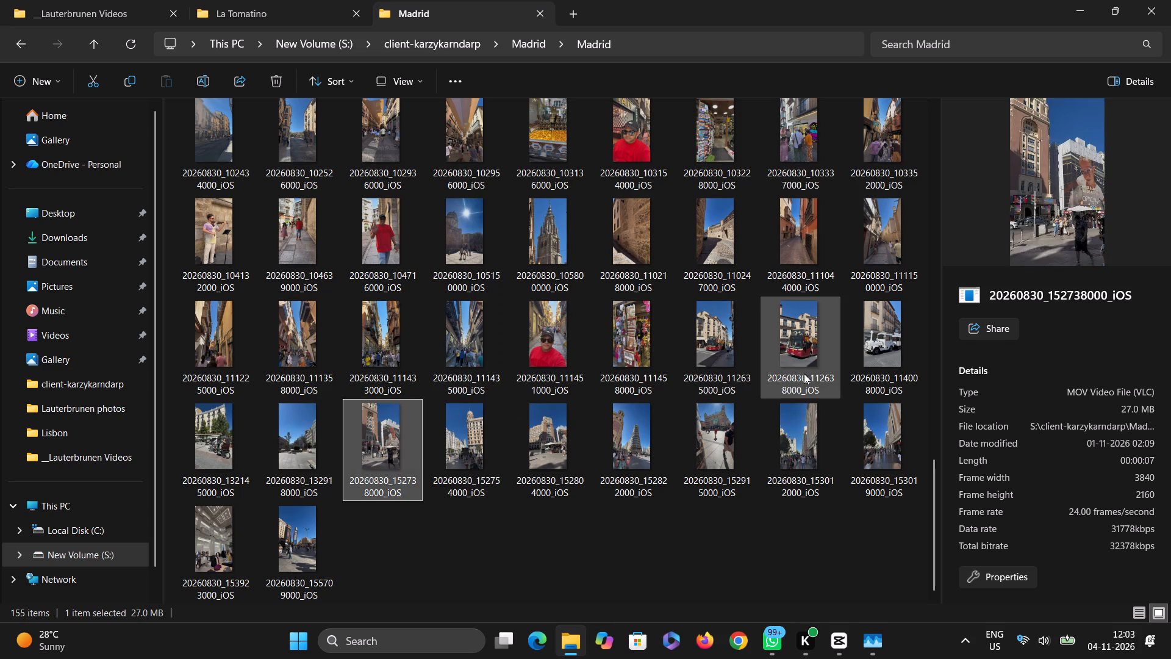
left_click(809, 369, "ctrl+shift")
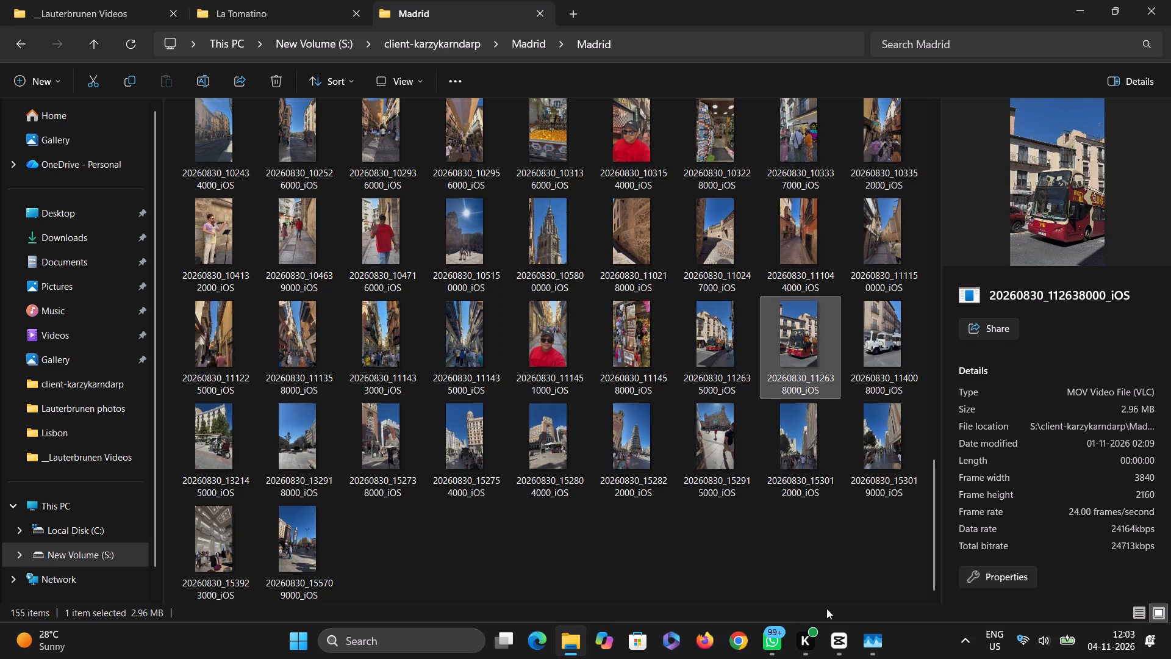
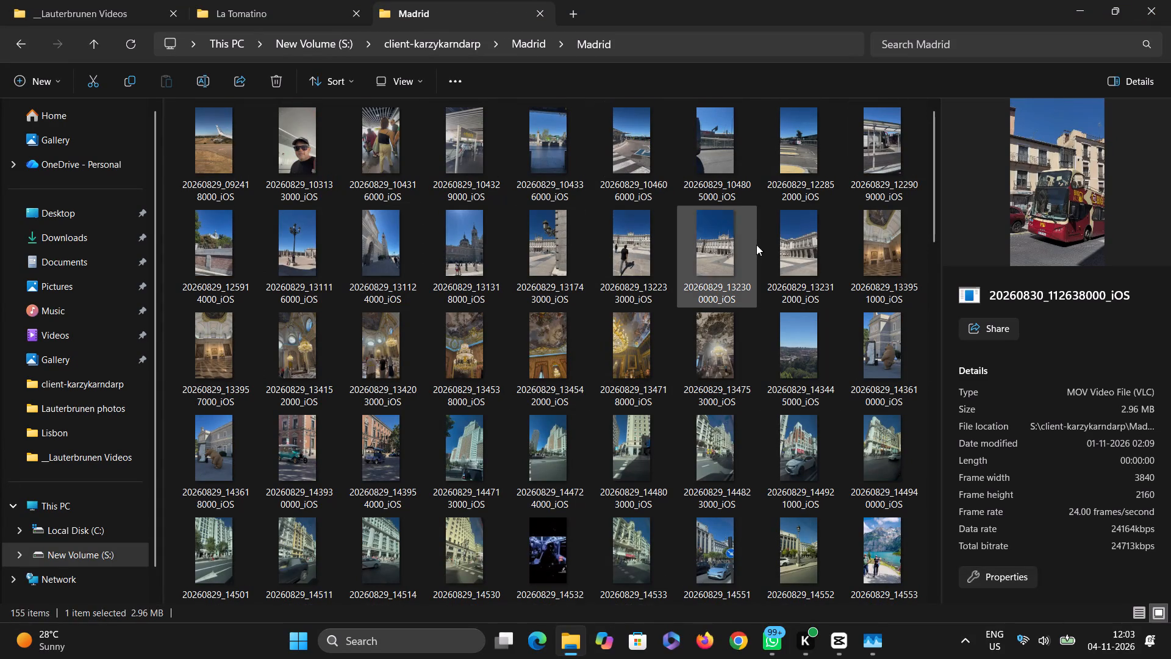
Look through Madrid's palace, road, castle and night street clips for a possible fourth shot.
left_click(694, 247, "ctrl+shift")
left_click(785, 231, "ctrl+shift")
left_click(777, 134, "ctrl+shift")
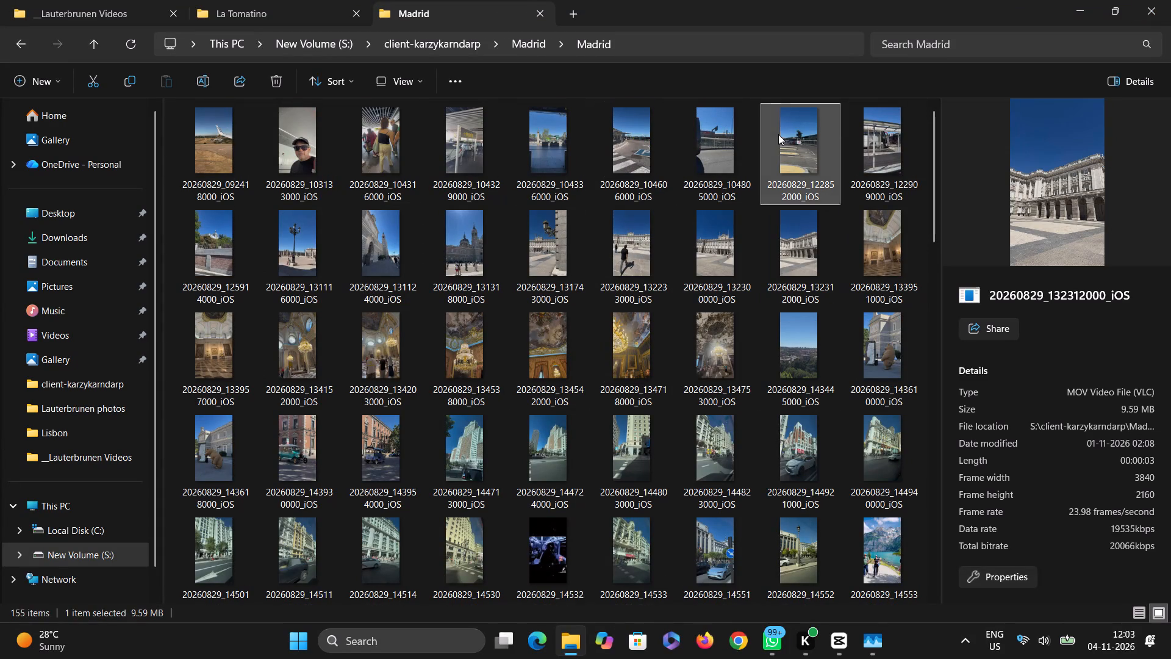
left_click(867, 135, "ctrl+shift")
scroll(737, 402, "down", 3, "ctrl+shift")
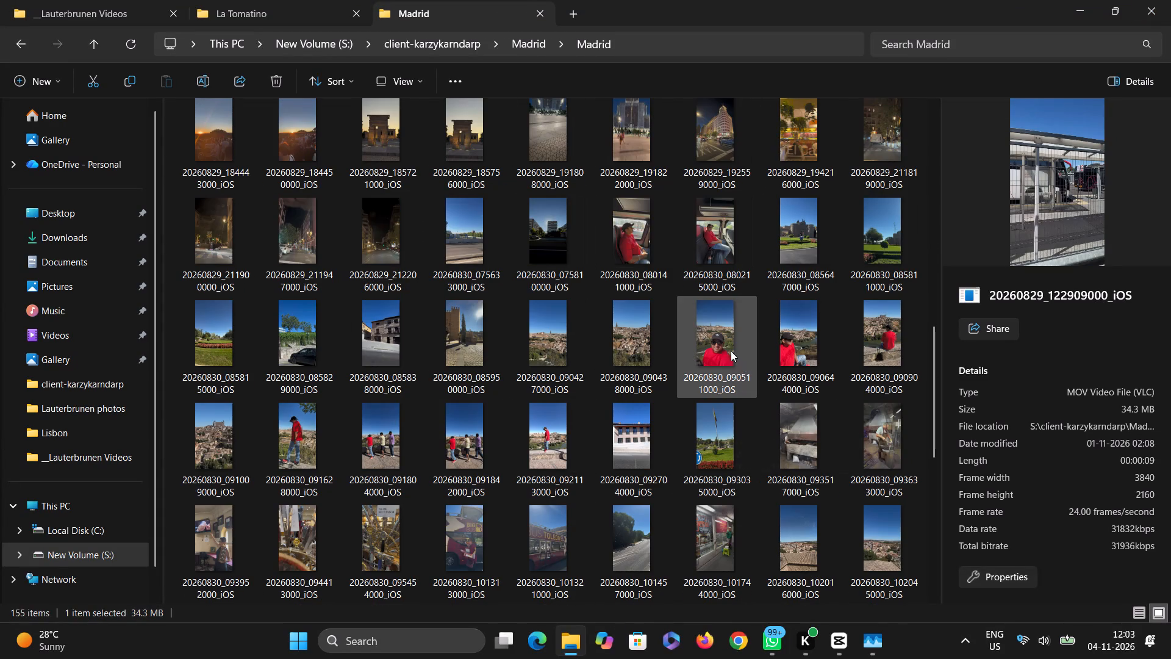
left_click(814, 221, "ctrl+shift")
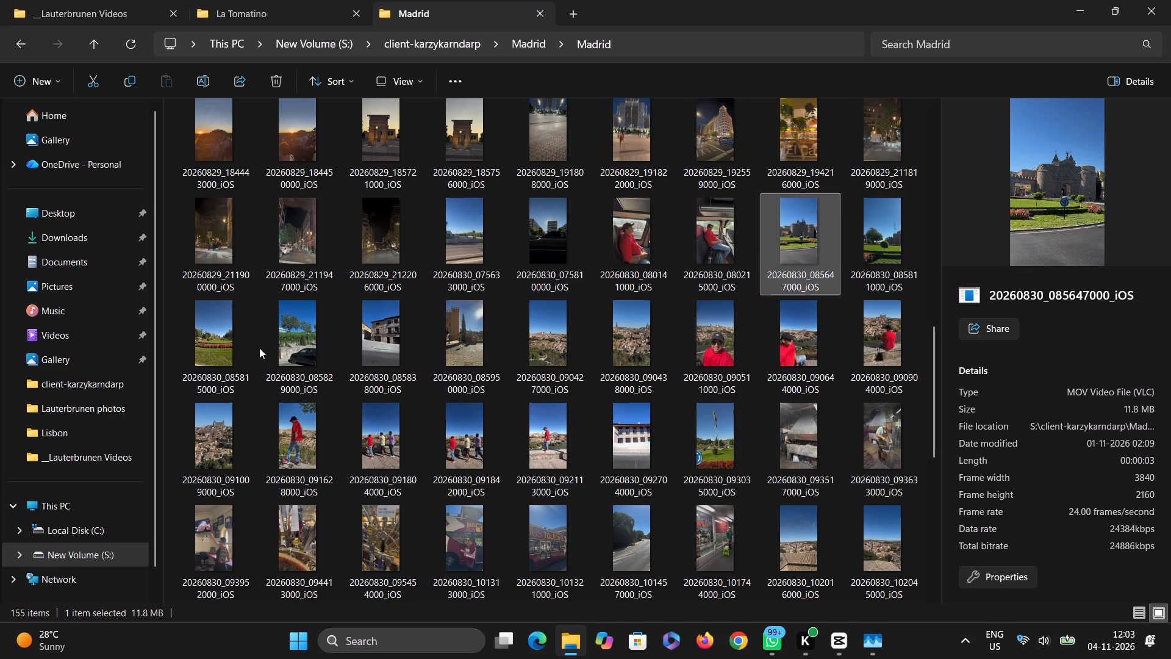
left_click(280, 243, "ctrl+shift")
scroll(651, 371, "down", 2, "ctrl+shift")
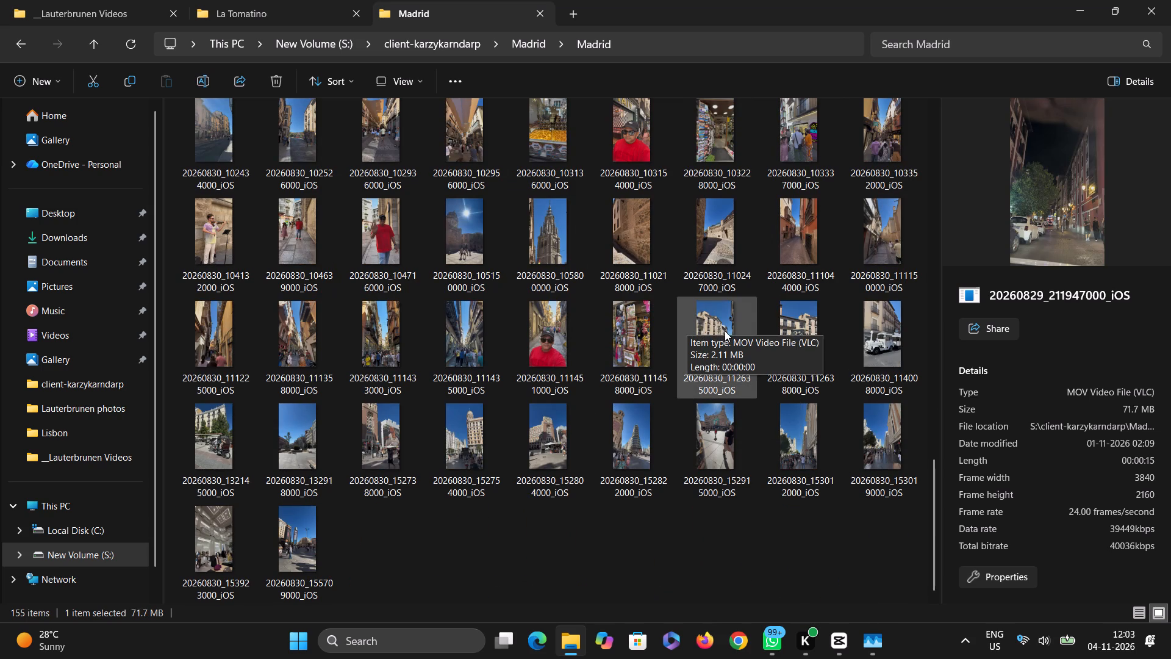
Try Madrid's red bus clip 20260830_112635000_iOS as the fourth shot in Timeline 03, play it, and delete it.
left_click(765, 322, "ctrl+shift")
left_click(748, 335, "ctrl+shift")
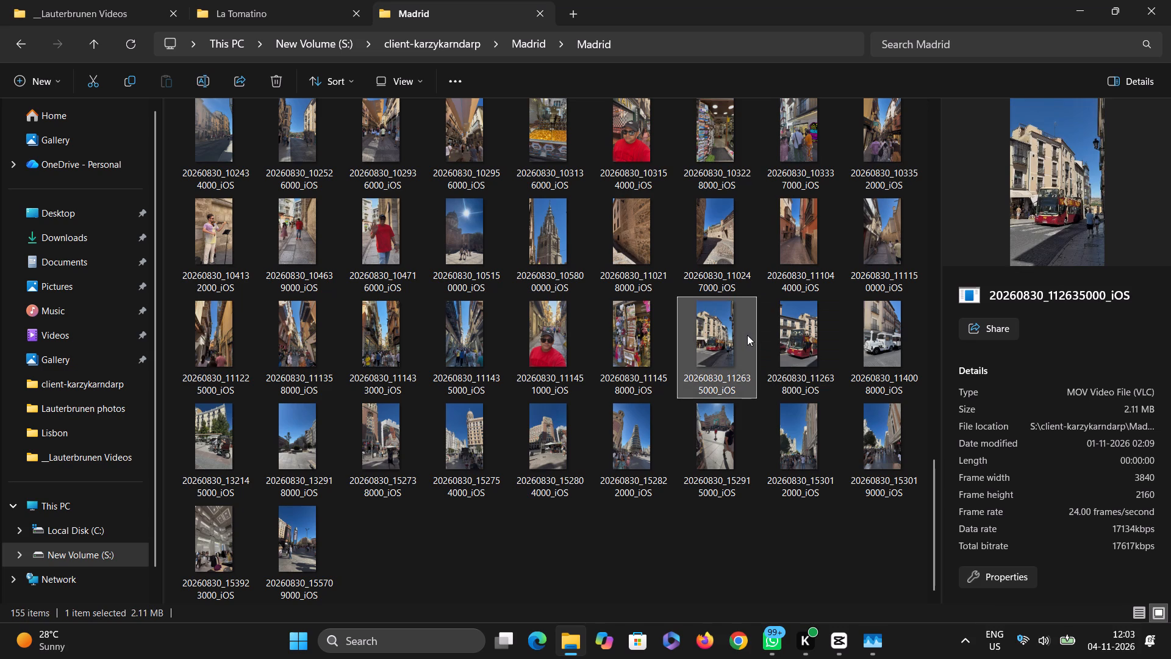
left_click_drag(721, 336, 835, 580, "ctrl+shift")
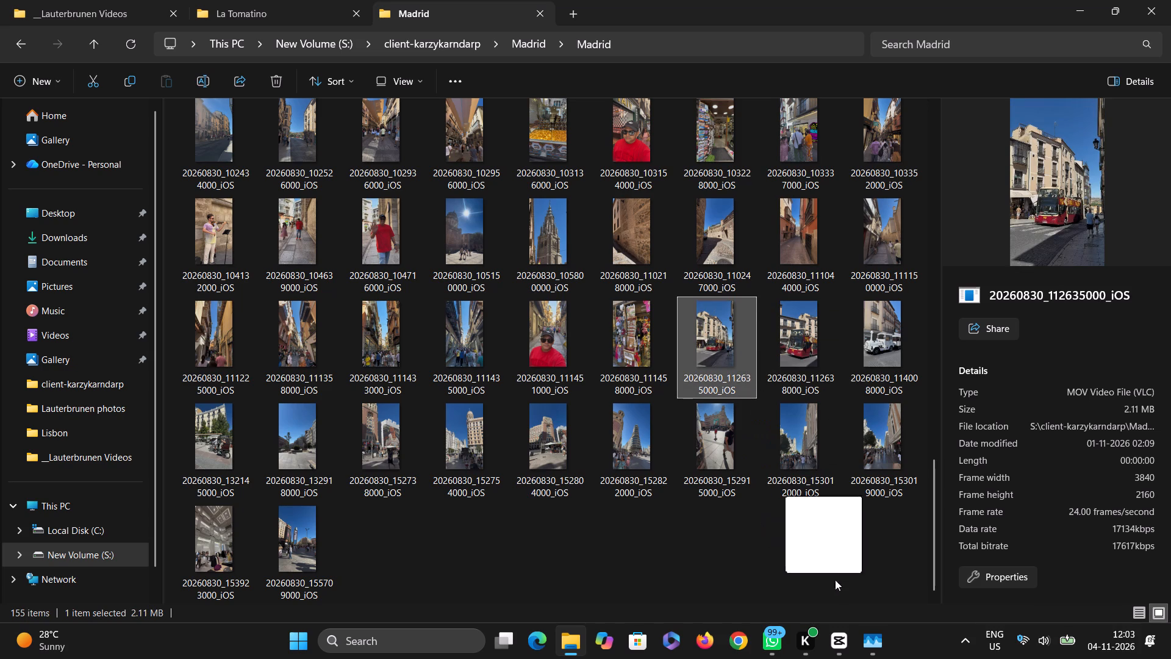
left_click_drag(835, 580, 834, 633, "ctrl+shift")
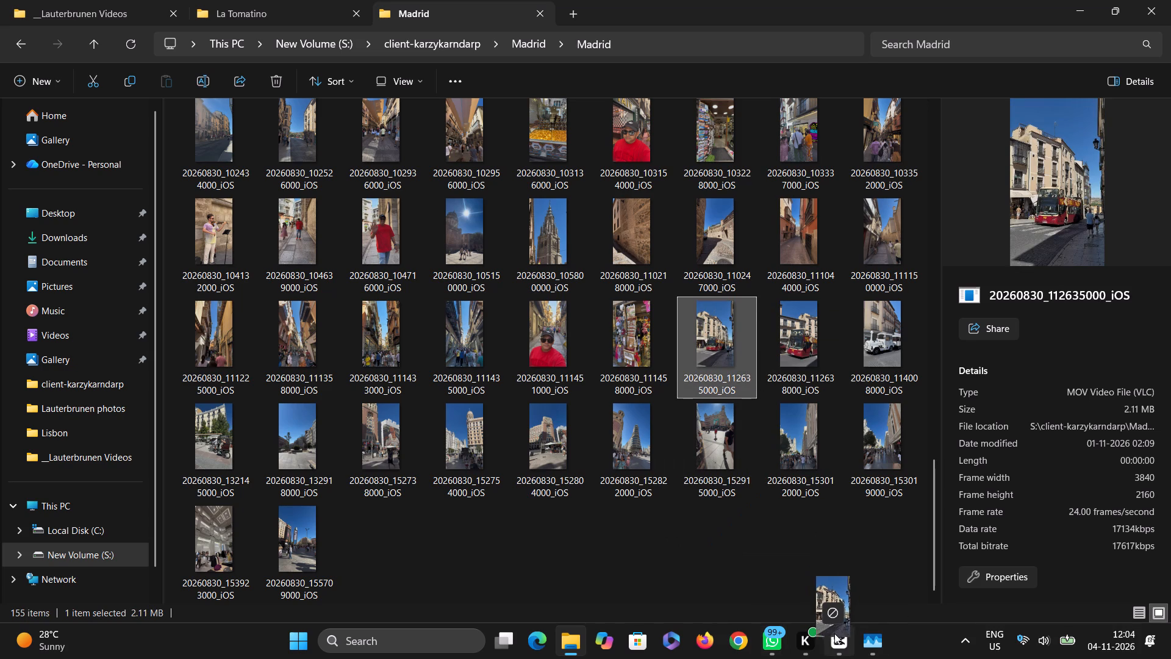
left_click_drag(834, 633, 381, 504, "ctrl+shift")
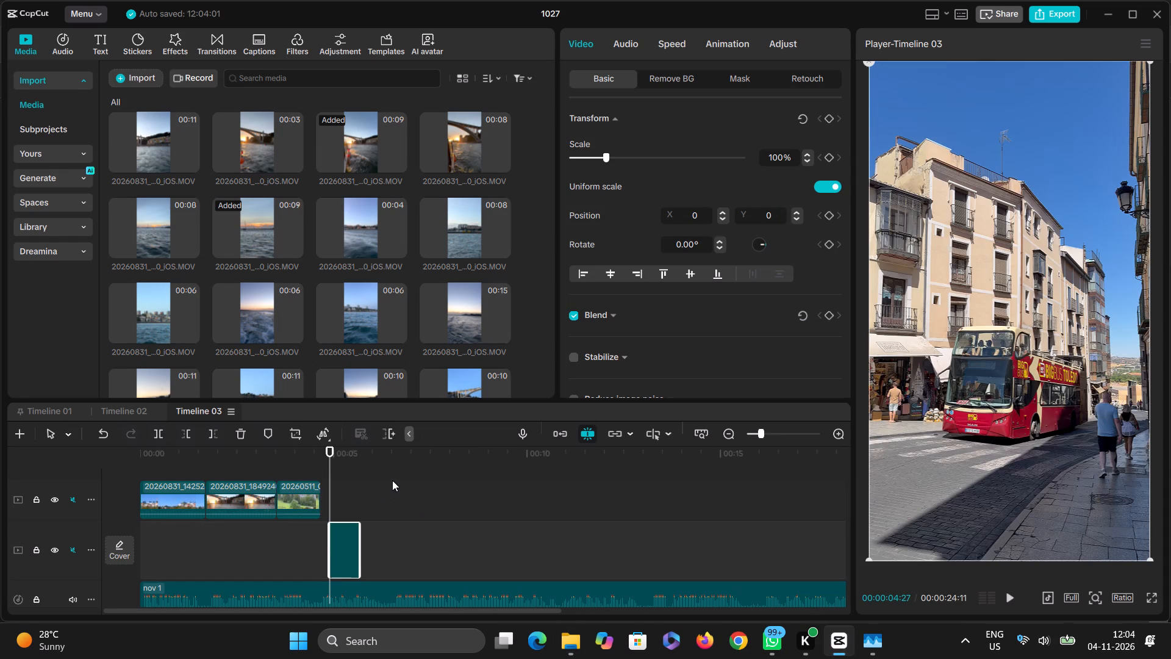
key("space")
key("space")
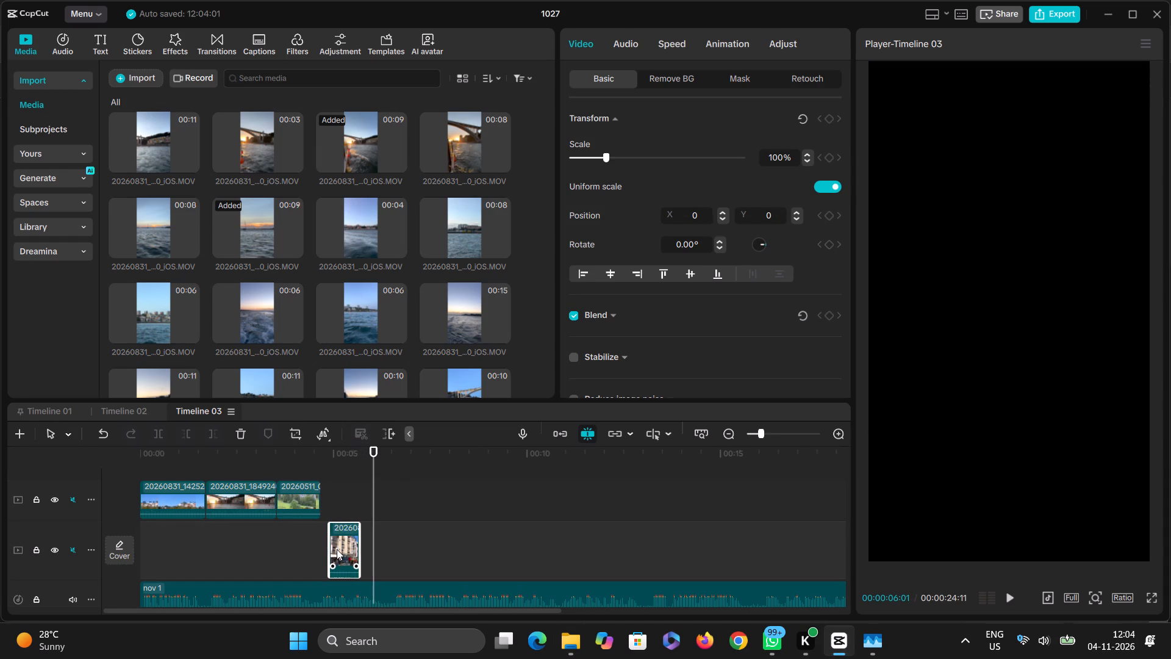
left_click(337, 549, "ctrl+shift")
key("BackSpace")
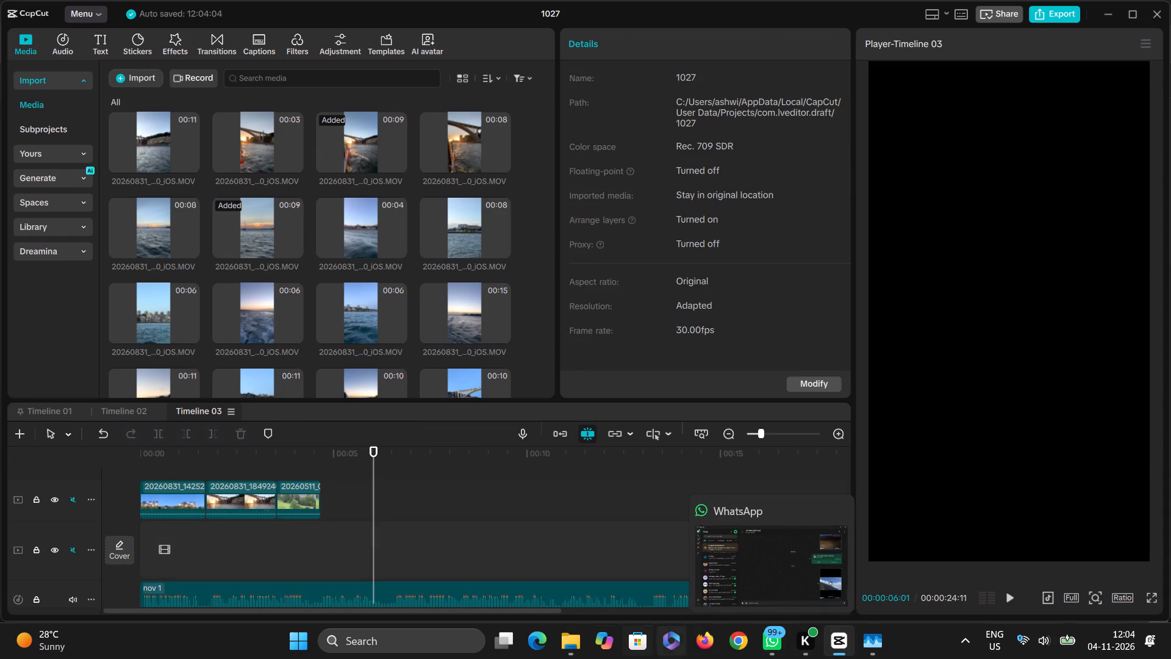
Return to File Explorer and compare Madrid's plaza, shopping street and alley clips as replacement fourth shots.
left_click(579, 647, "ctrl+shift")
left_click(296, 505, "ctrl+shift")
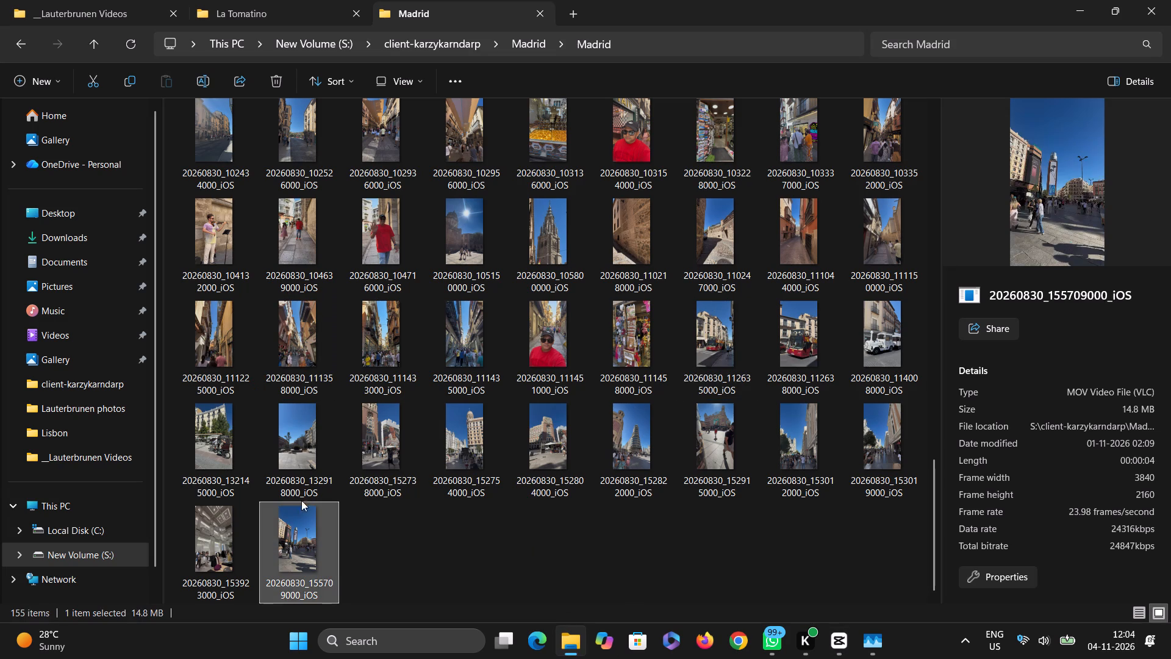
left_click(284, 455, "ctrl+shift")
left_click(356, 433, "ctrl+shift")
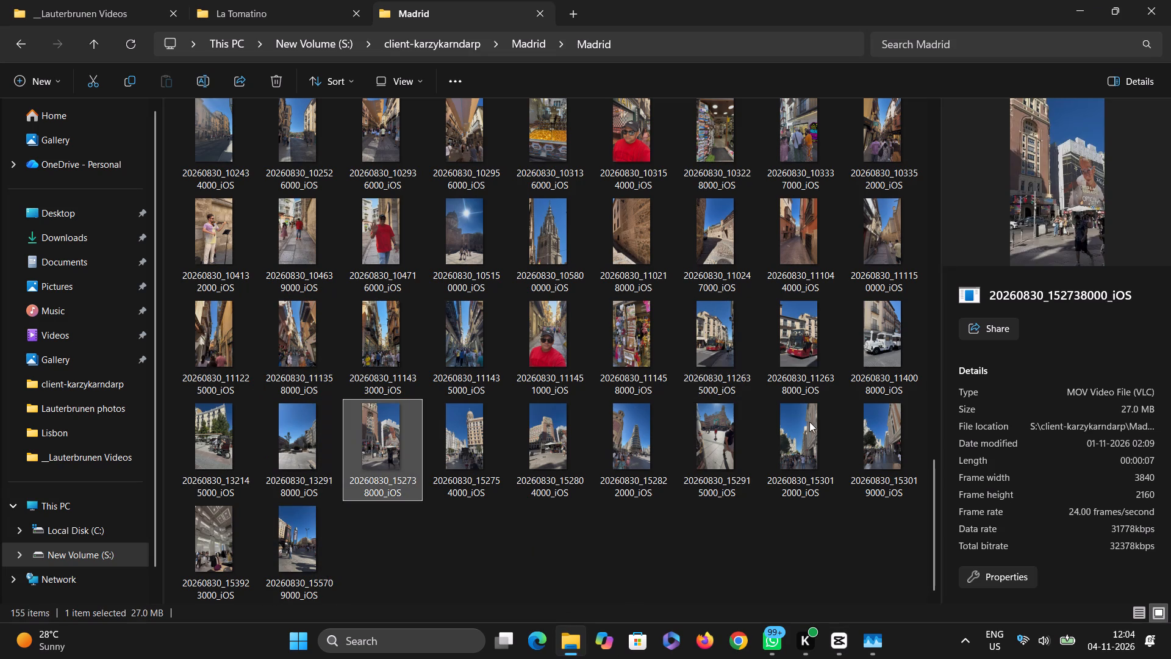
left_click(879, 422, "ctrl+shift")
left_click(833, 435, "ctrl+shift")
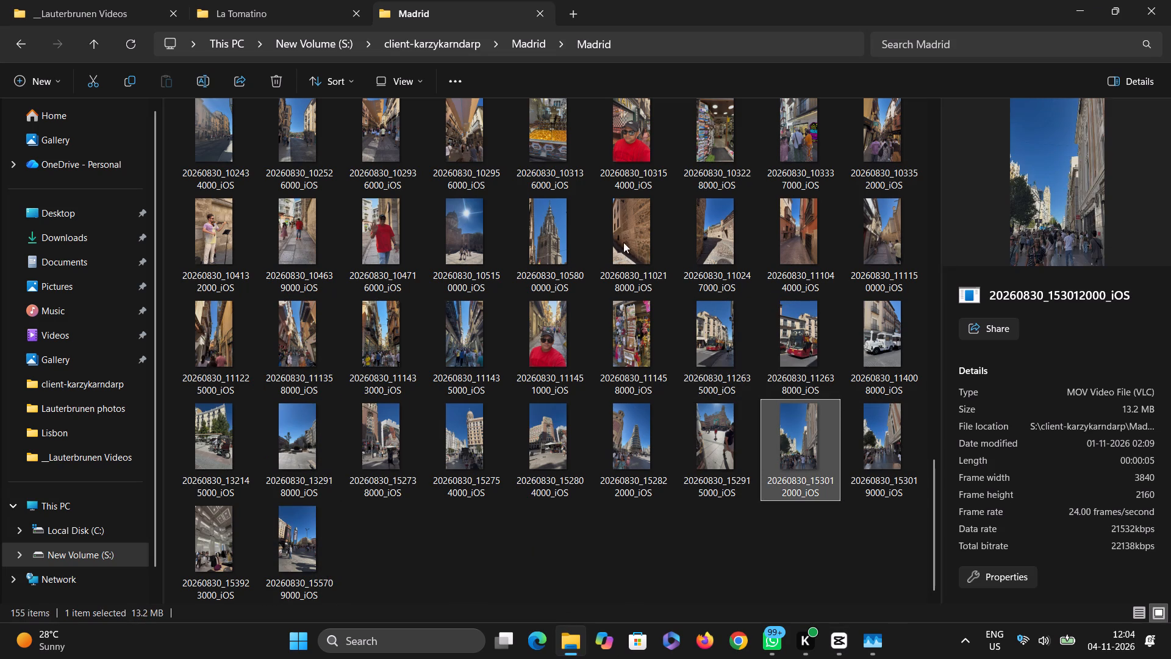
left_click(762, 223, "ctrl+shift")
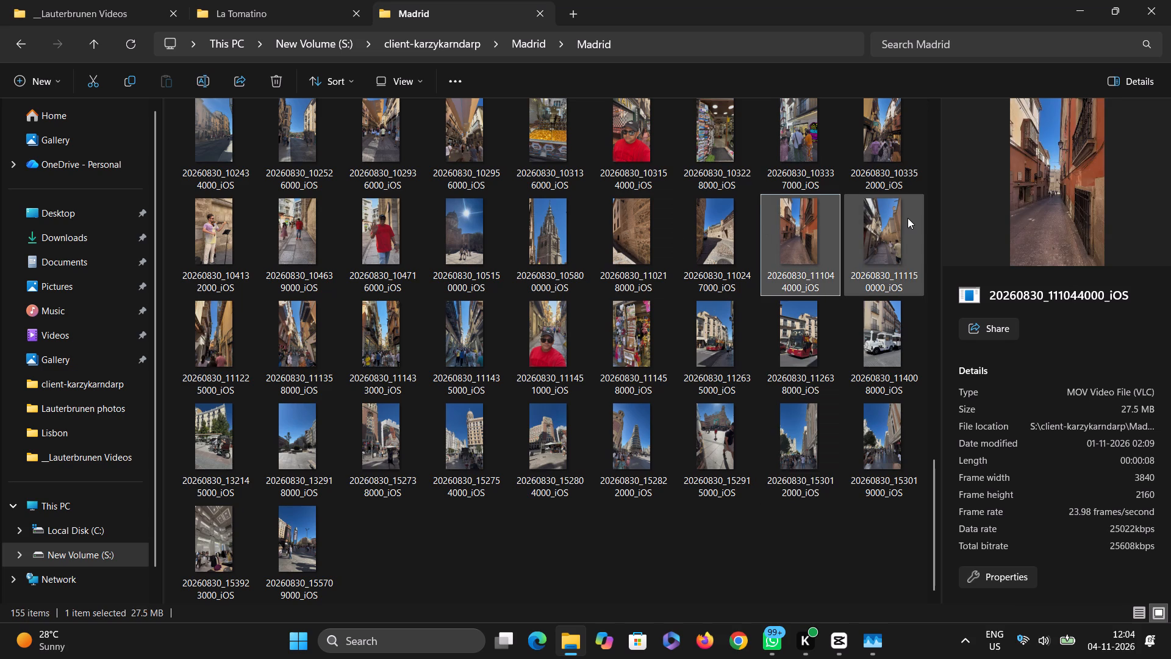
left_click(908, 218, "ctrl+shift")
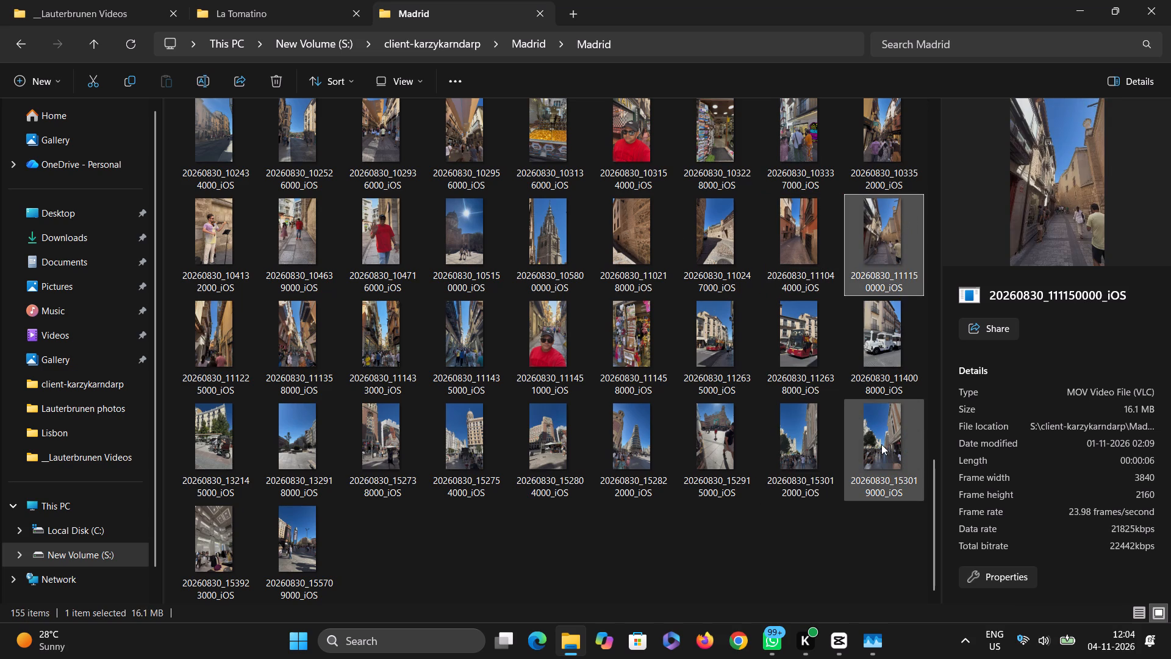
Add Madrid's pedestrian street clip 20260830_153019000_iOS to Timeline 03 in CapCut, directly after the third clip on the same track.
left_click(881, 444, "ctrl+shift")
left_click_drag(881, 445, 850, 619, "ctrl+shift")
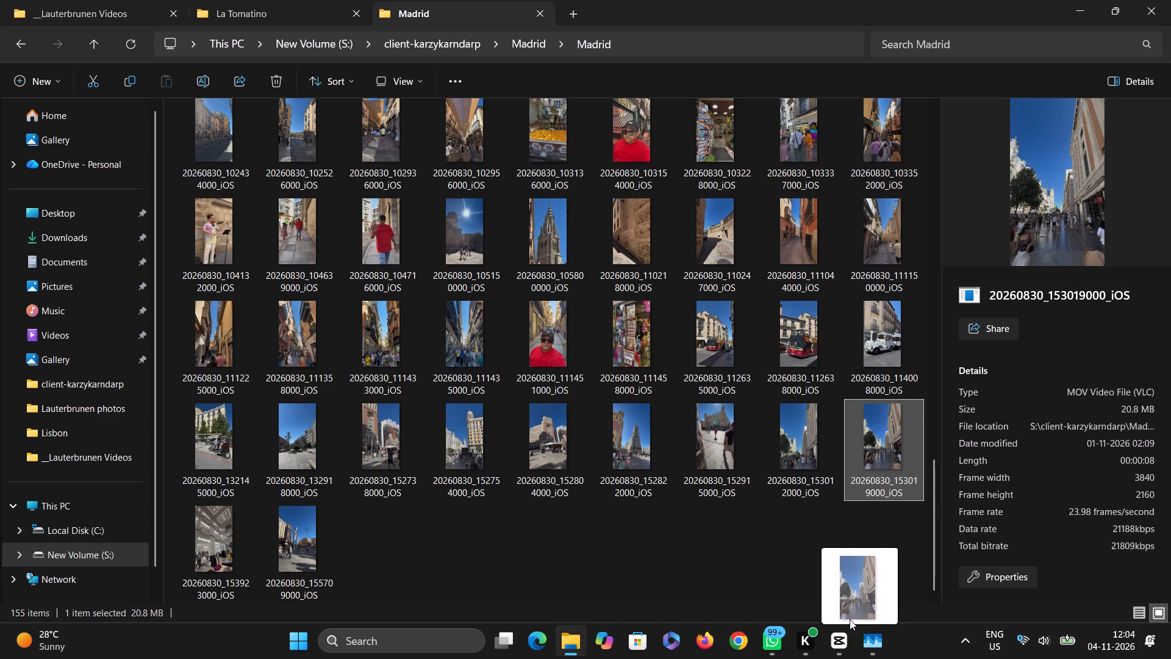
left_click_drag(850, 619, 392, 509, "ctrl+shift")
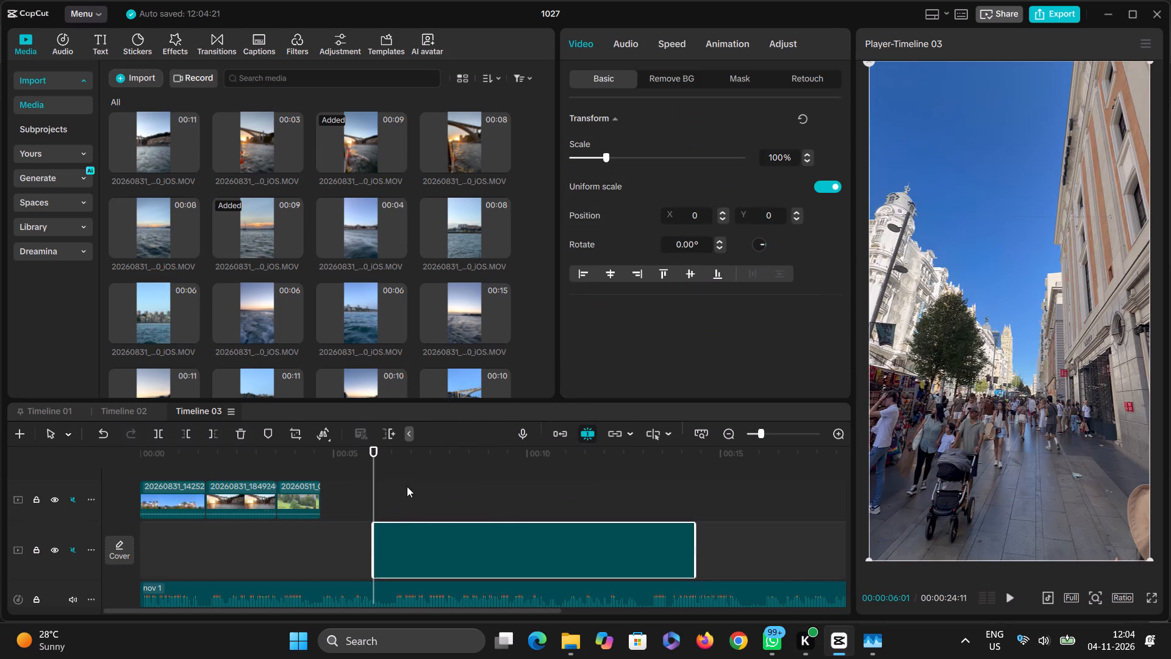
left_click_drag(414, 533, 376, 480, "ctrl+shift")
left_click_drag(390, 494, 370, 525, "ctrl+shift")
Play the street clip to find its cut against the nov 1 audio, split it at 00:00:06:14 and delete the remainder.
left_click(303, 457, "ctrl+shift")
key("space")
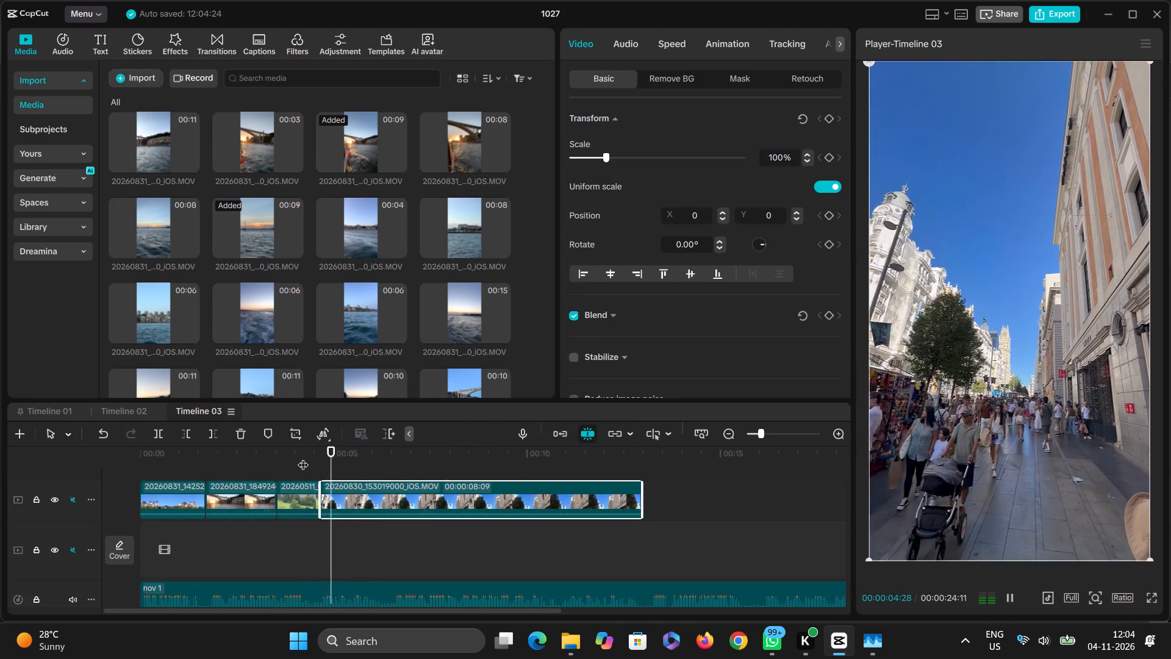
key("space")
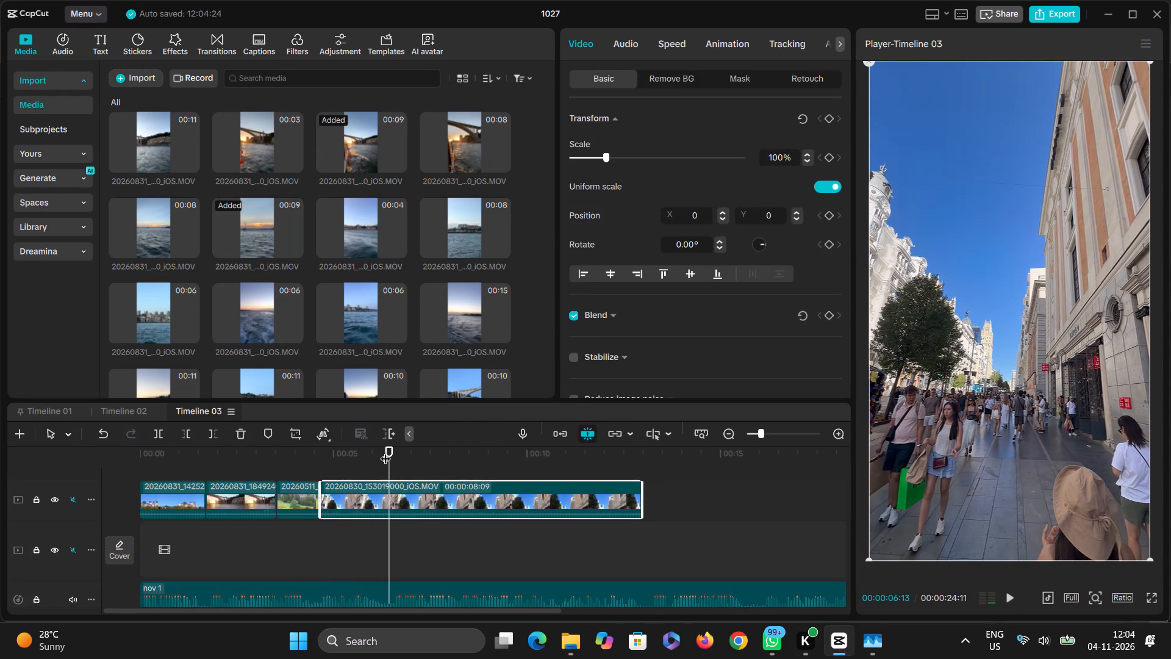
key("space")
key("space")
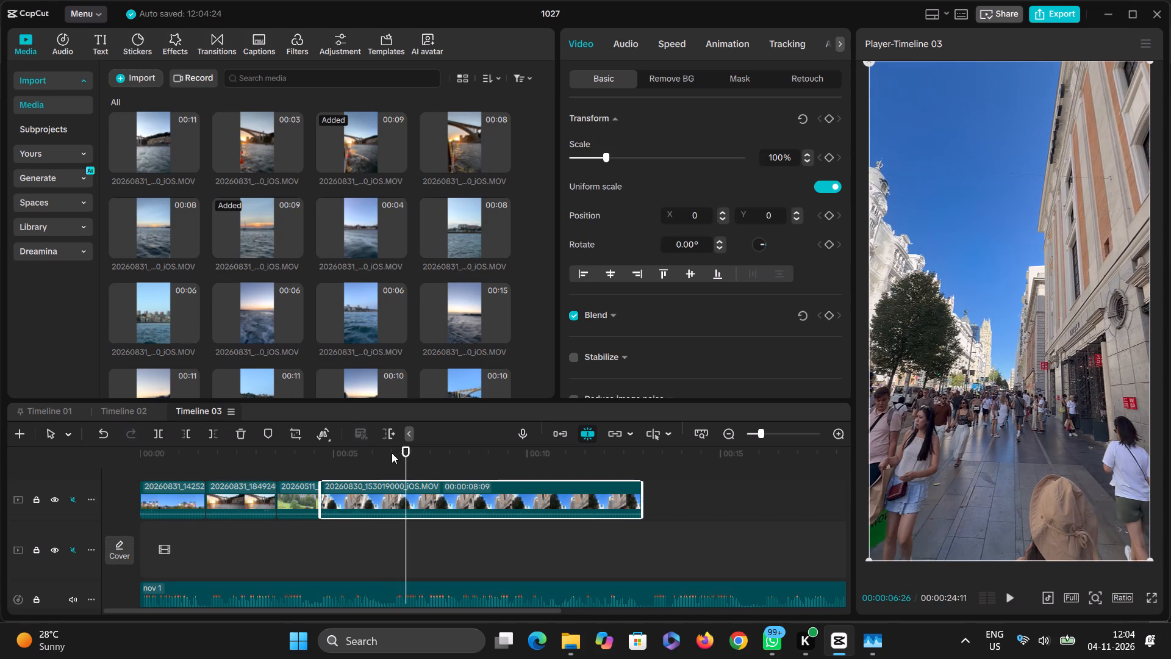
left_click_drag(400, 455, 390, 478, "ctrl+shift")
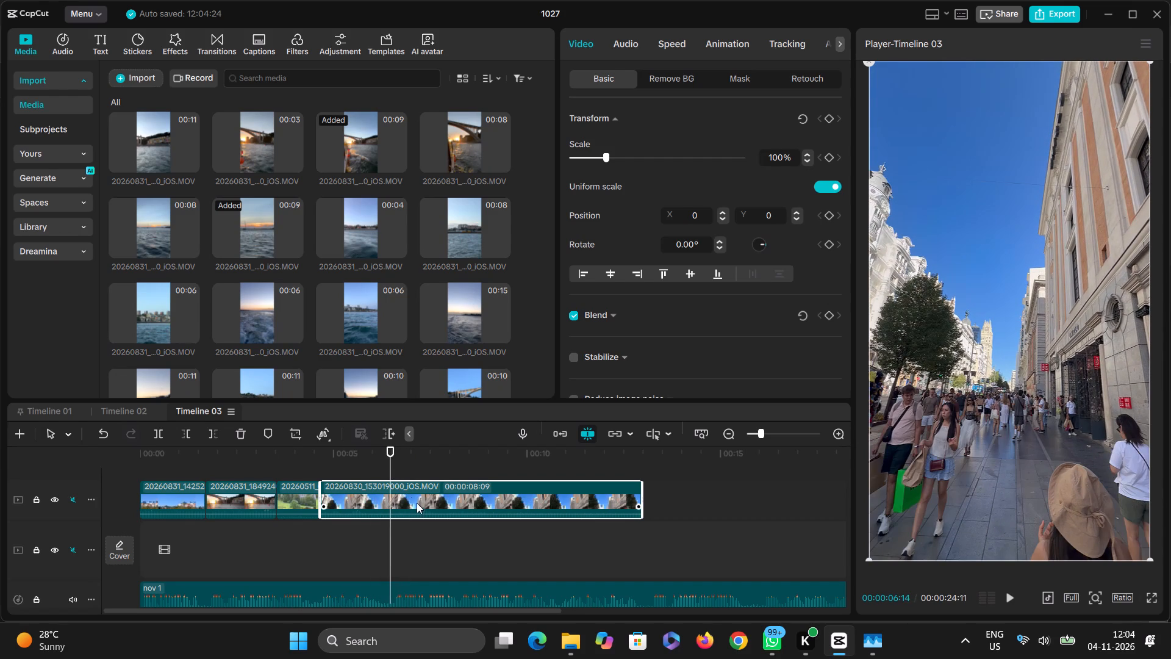
key("ctrl+b")
key("BackSpace")
Play the four-clip sequence from the start of Timeline 03 and replay the street clip's cut against the nov 1 audio.
left_click_drag(309, 461, 253, 461)
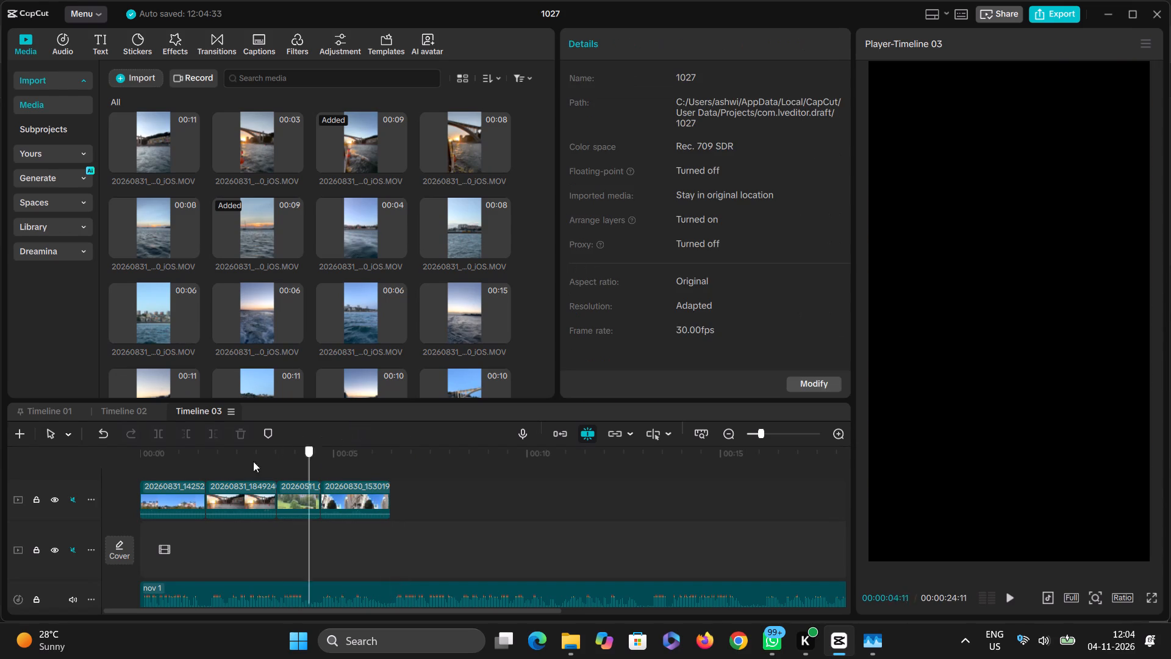
left_click_drag(253, 461, 0, 461)
key("space")
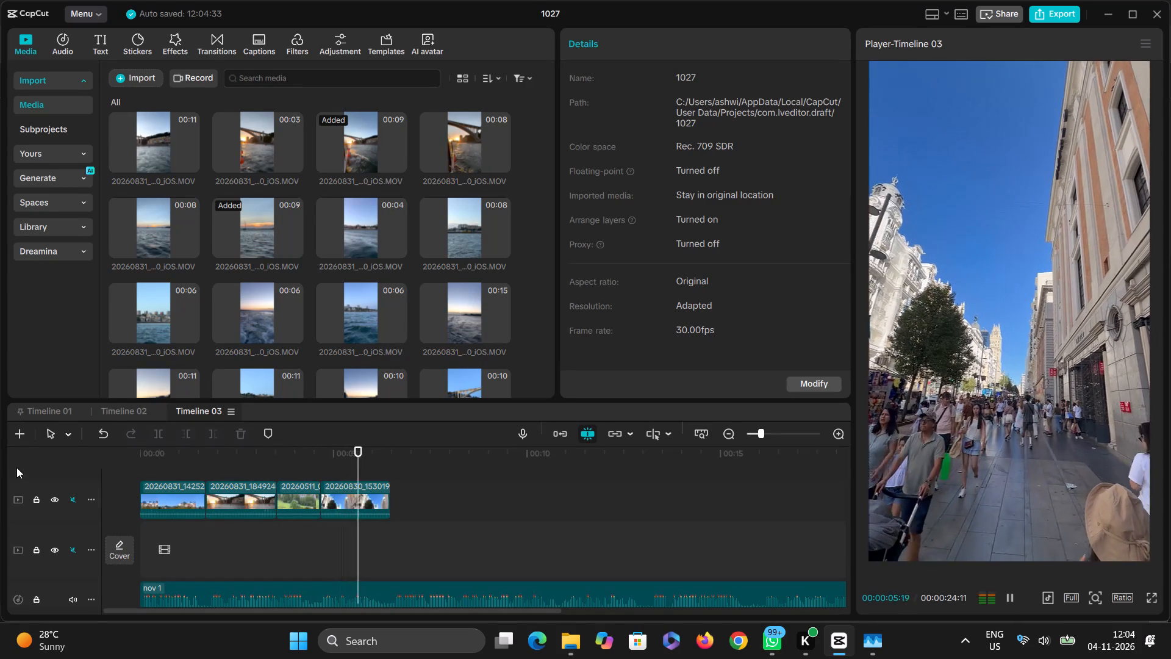
key("space")
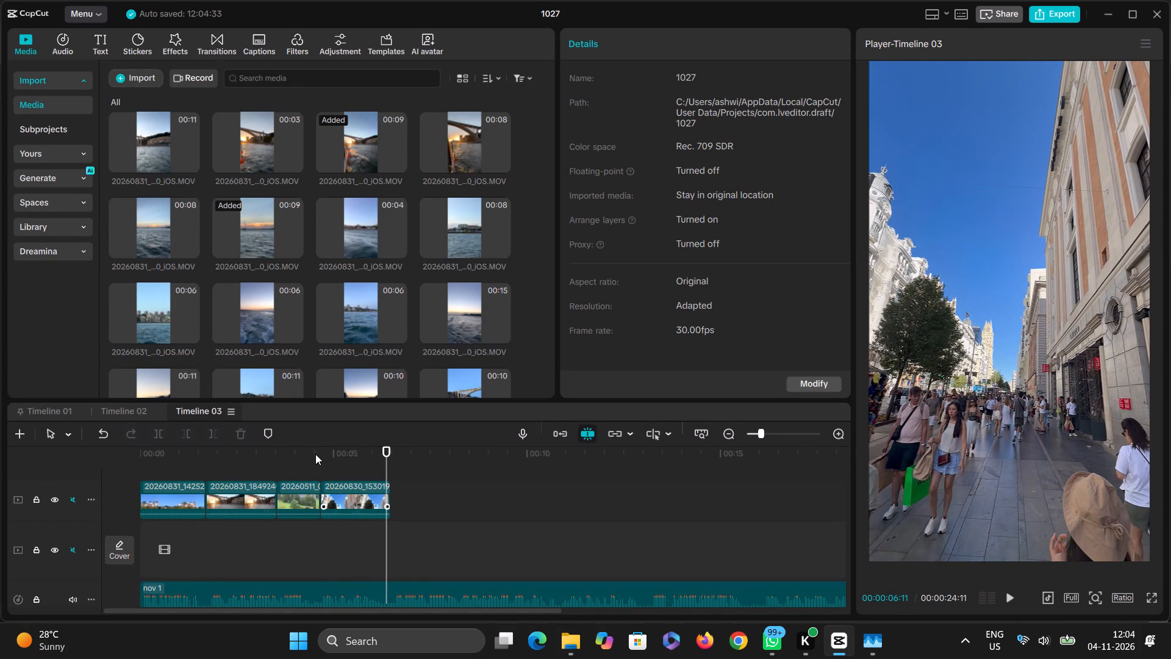
left_click(315, 454)
key("space")
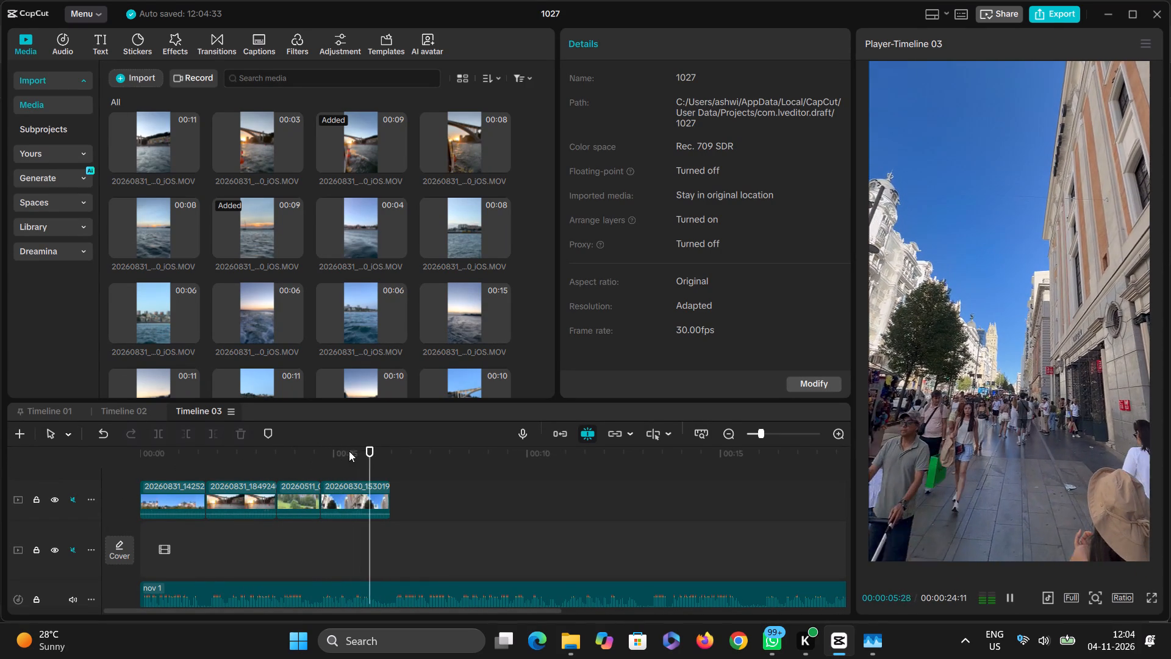
key("space")
key("space")
key("space")
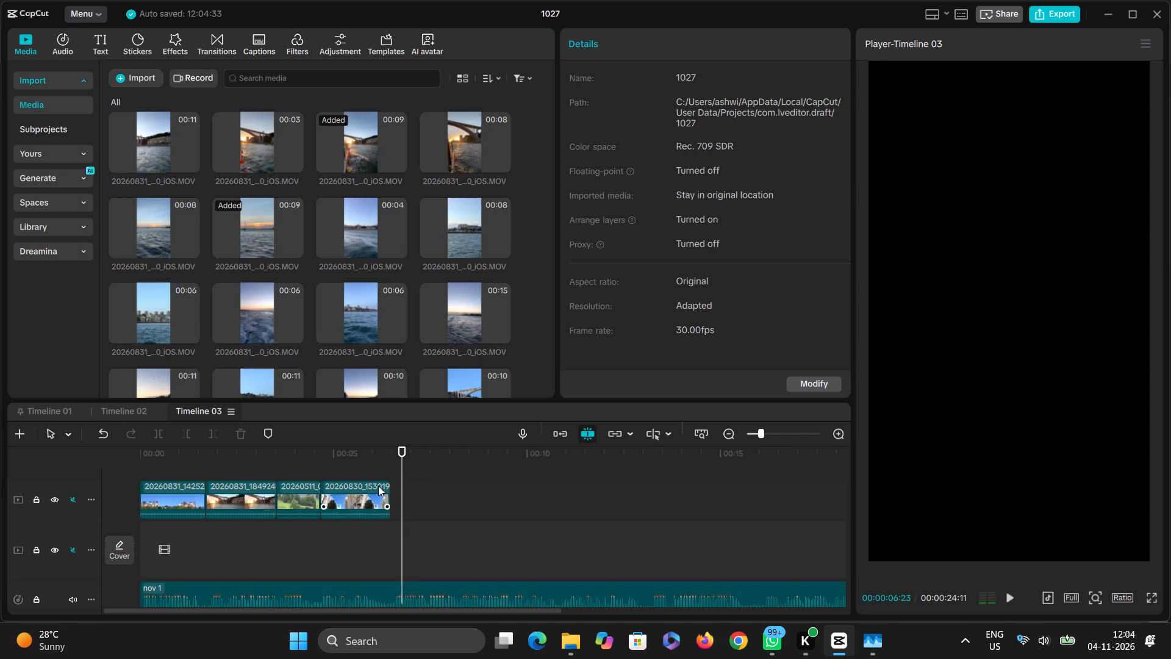
key("space")
key("space")
Give the street clip a custom speed curve, lowering its first inner point below 0.75x and shifting it closer to the clip's start.
left_click(389, 493)
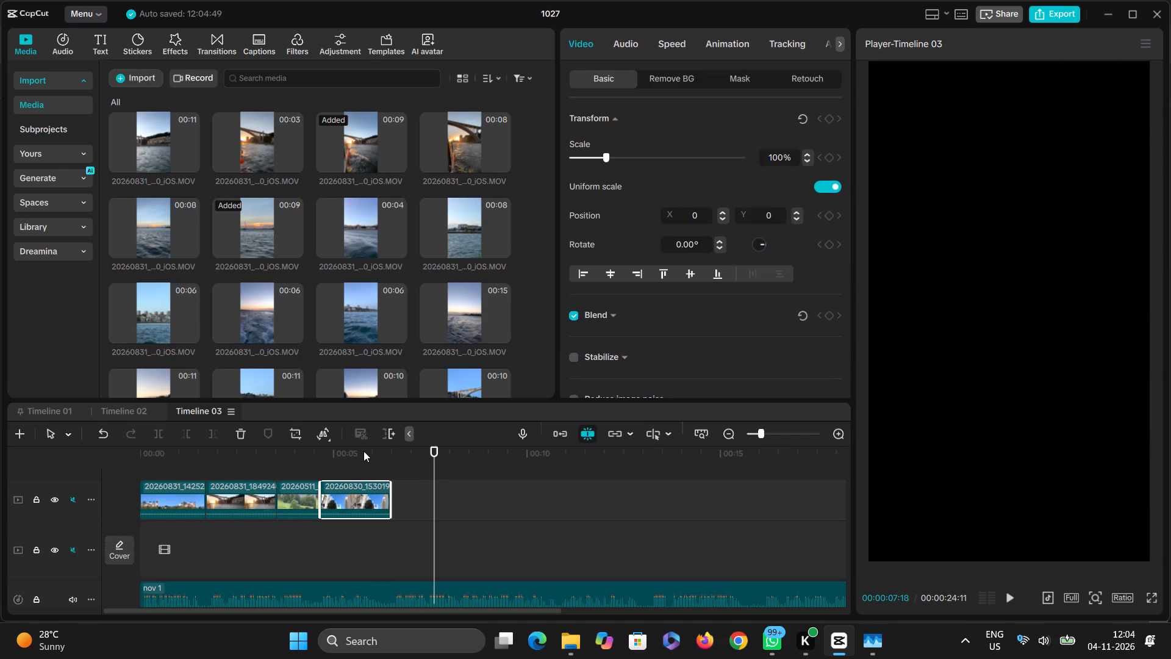
left_click_drag(363, 451, 324, 484)
key("space")
key("space")
left_click(350, 492)
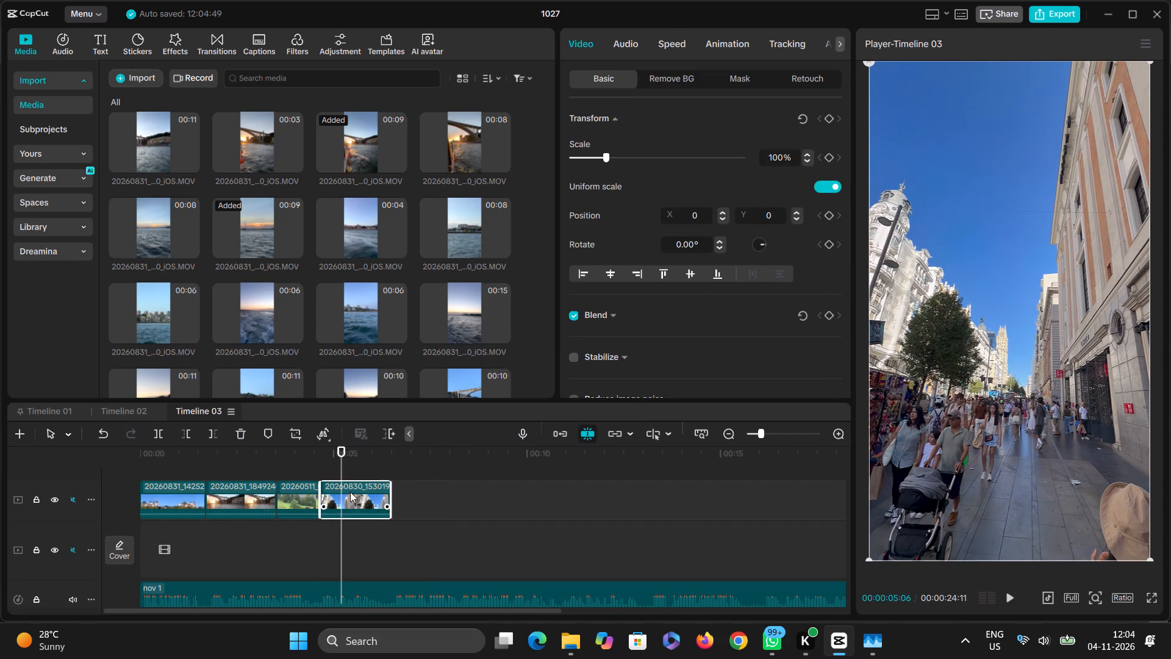
left_click(668, 35)
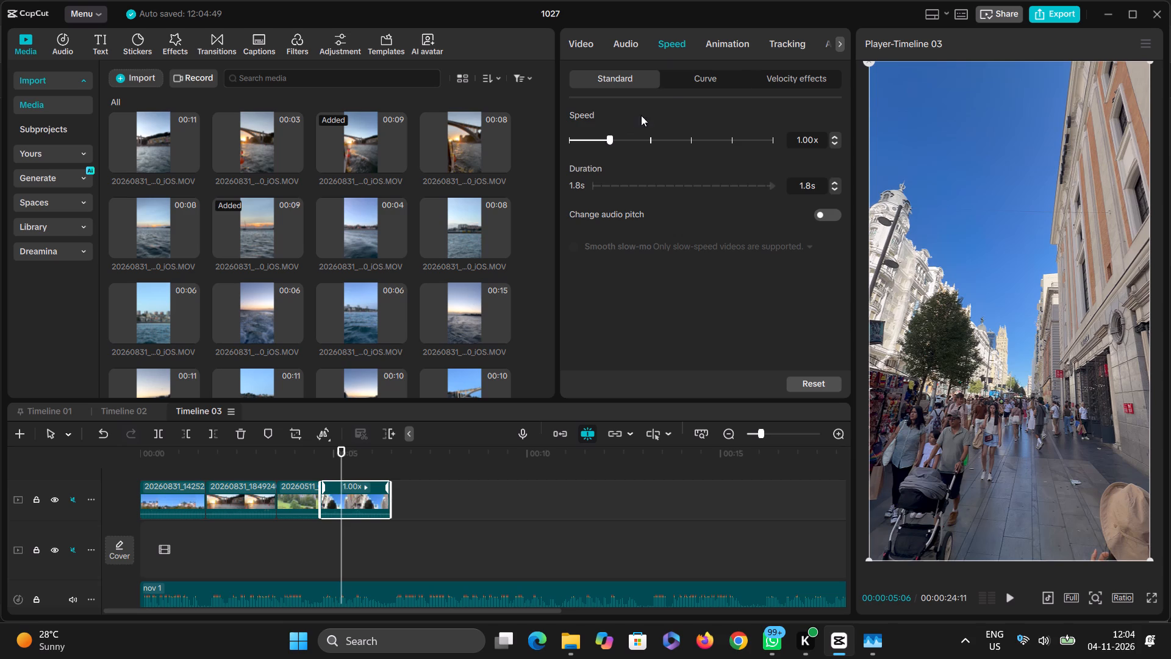
left_click(680, 77)
scroll(673, 168, "down", 2)
left_click(666, 130)
scroll(659, 240, "down", 2)
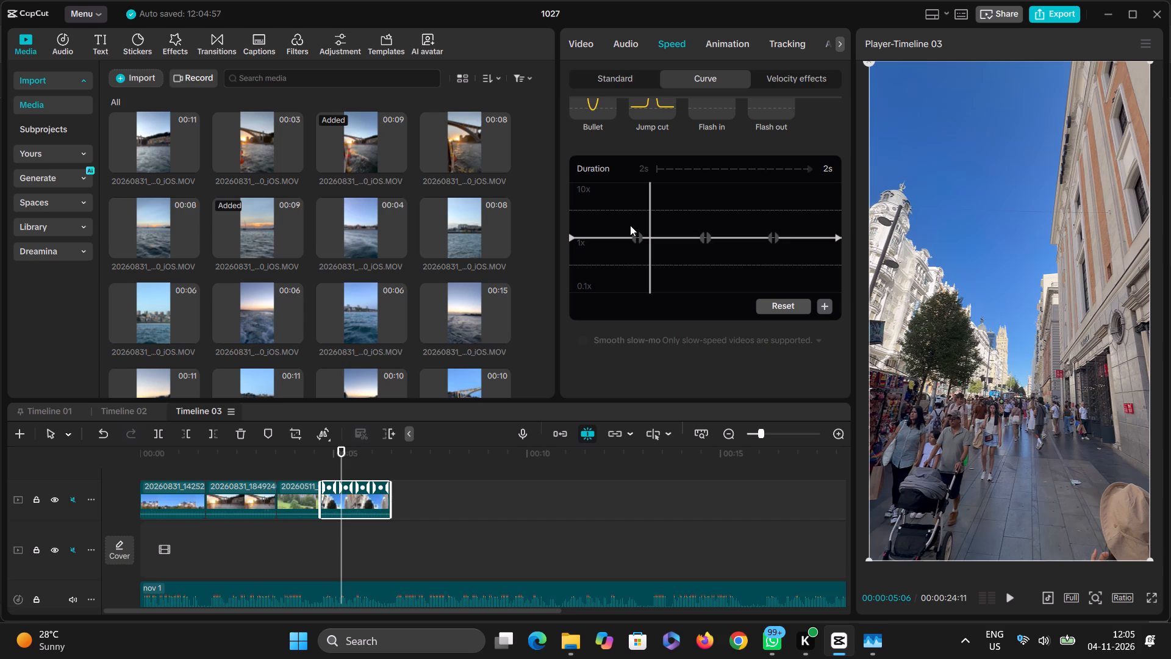
left_click(634, 236)
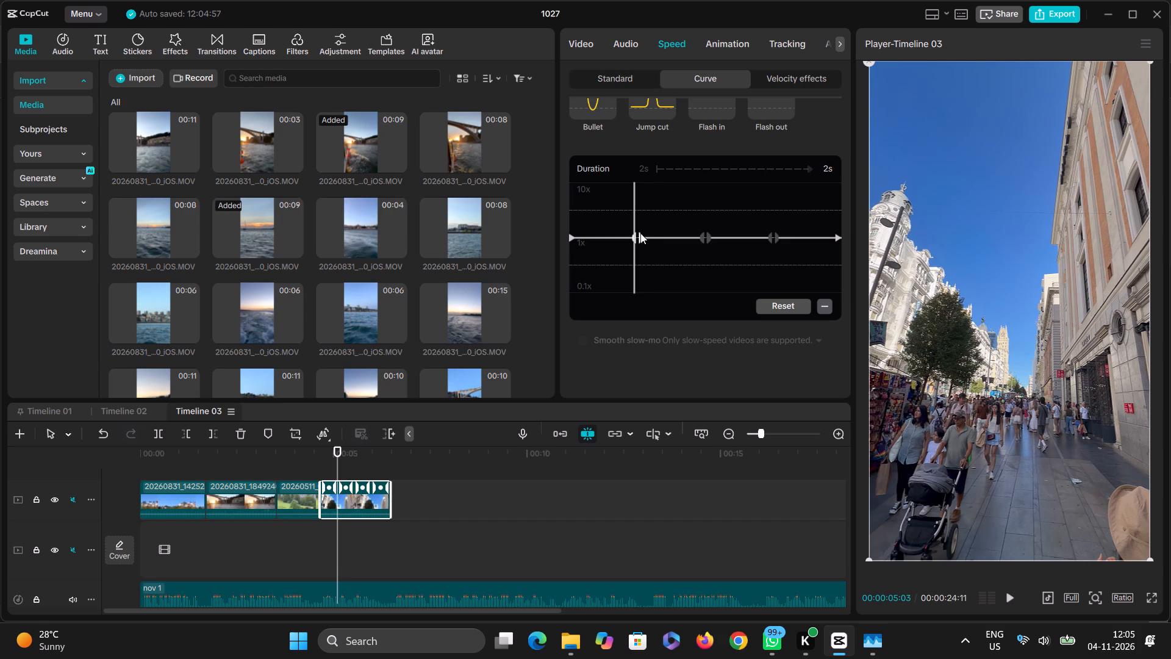
left_click(641, 233)
left_click_drag(638, 236, 635, 253)
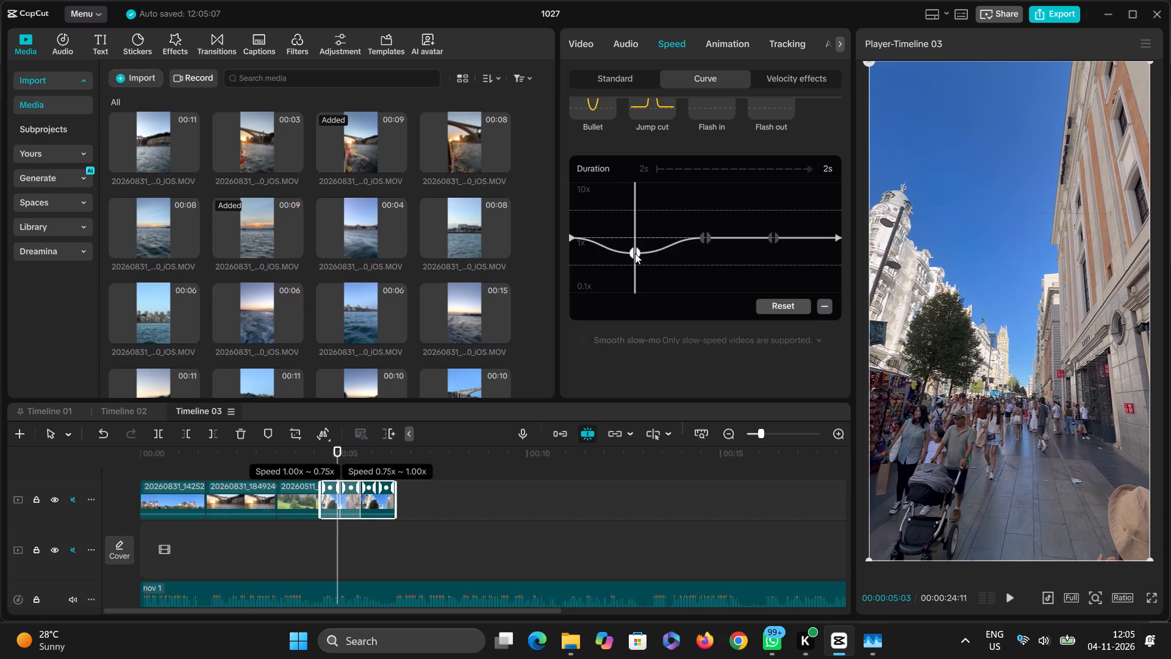
left_click_drag(635, 253, 614, 263)
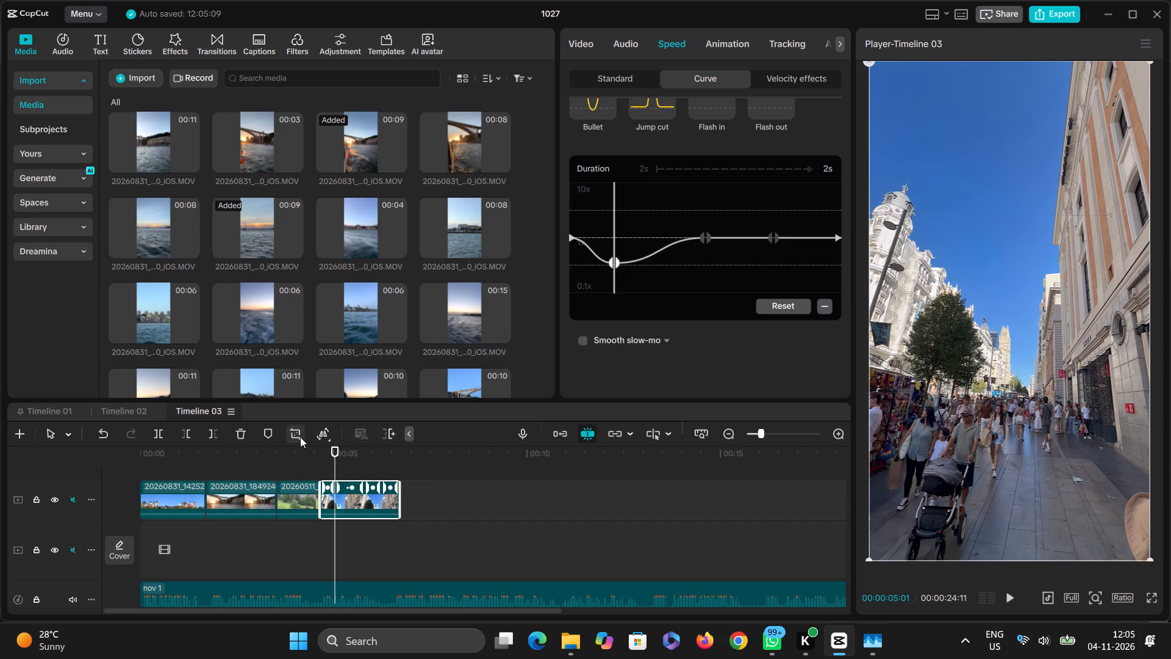
Replay the transition into the slowed street clip and check its end against the nov 1 audio.
left_click(306, 450)
key("space")
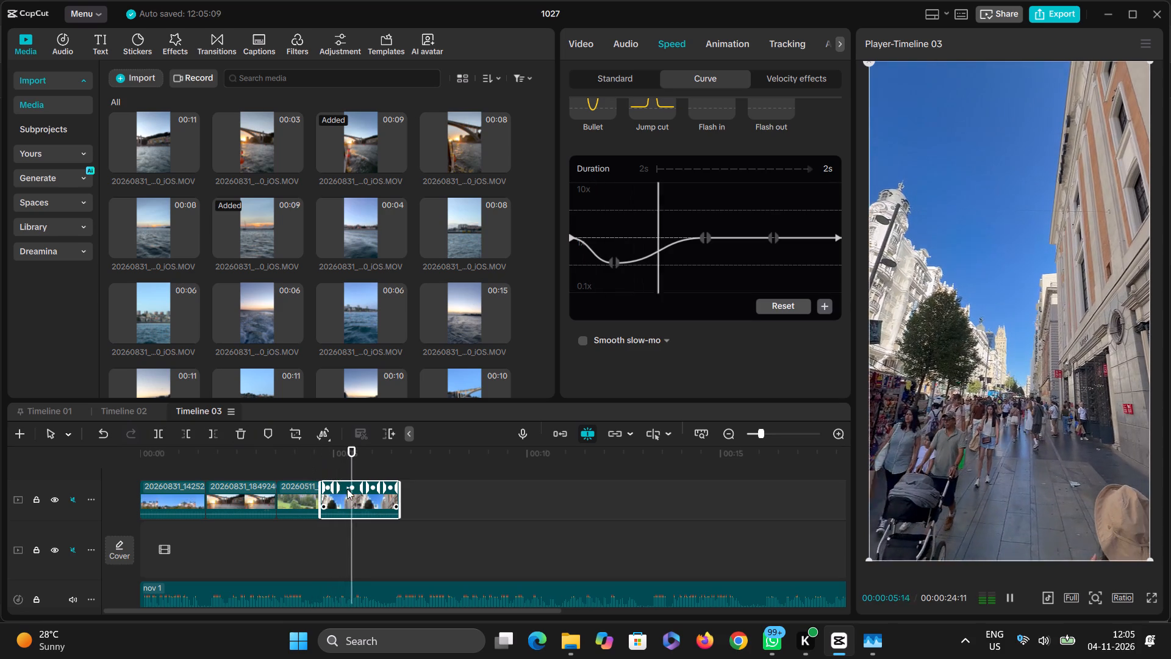
key("space")
key("space")
key("space")
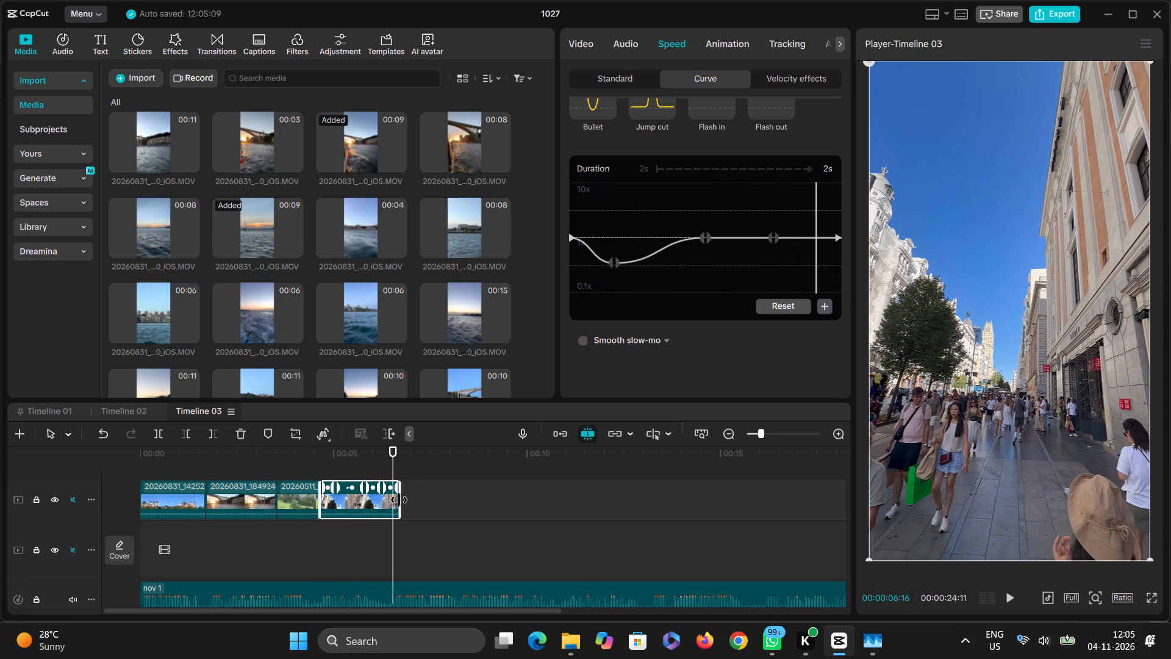
Trim the end of the slowed street clip back to the playhead at 00:00:06:16.
left_click_drag(399, 500, 391, 510)
Replay the trimmed end of the street clip and the passage just after it against the nov 1 audio.
key("space")
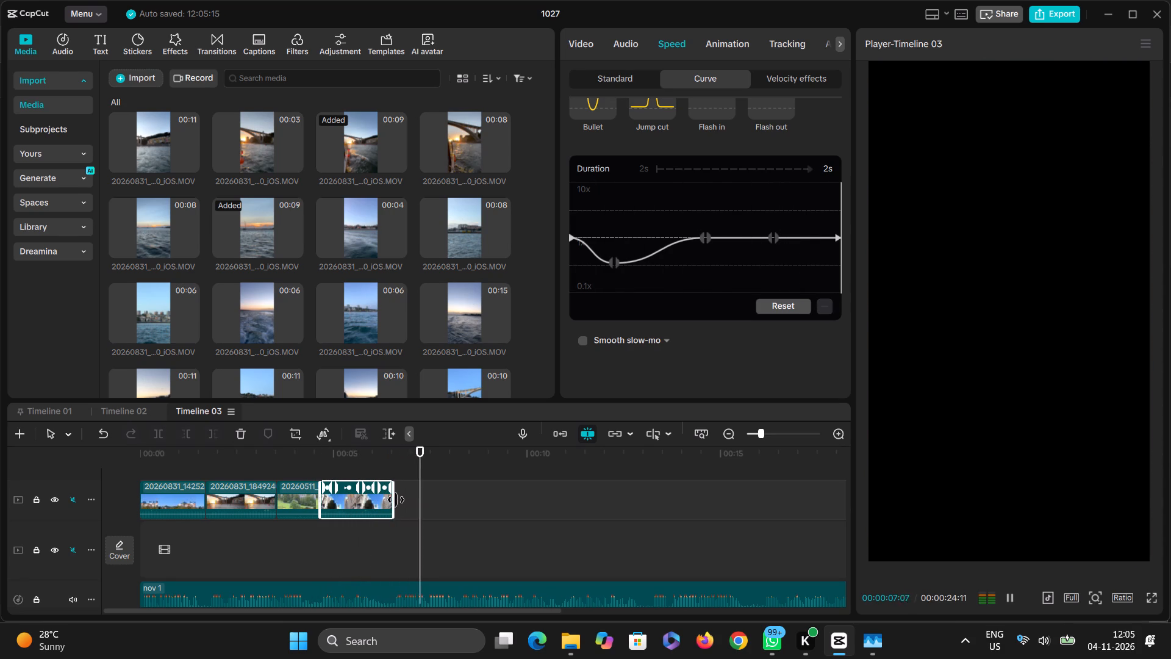
key("space")
left_click(395, 459)
key("space")
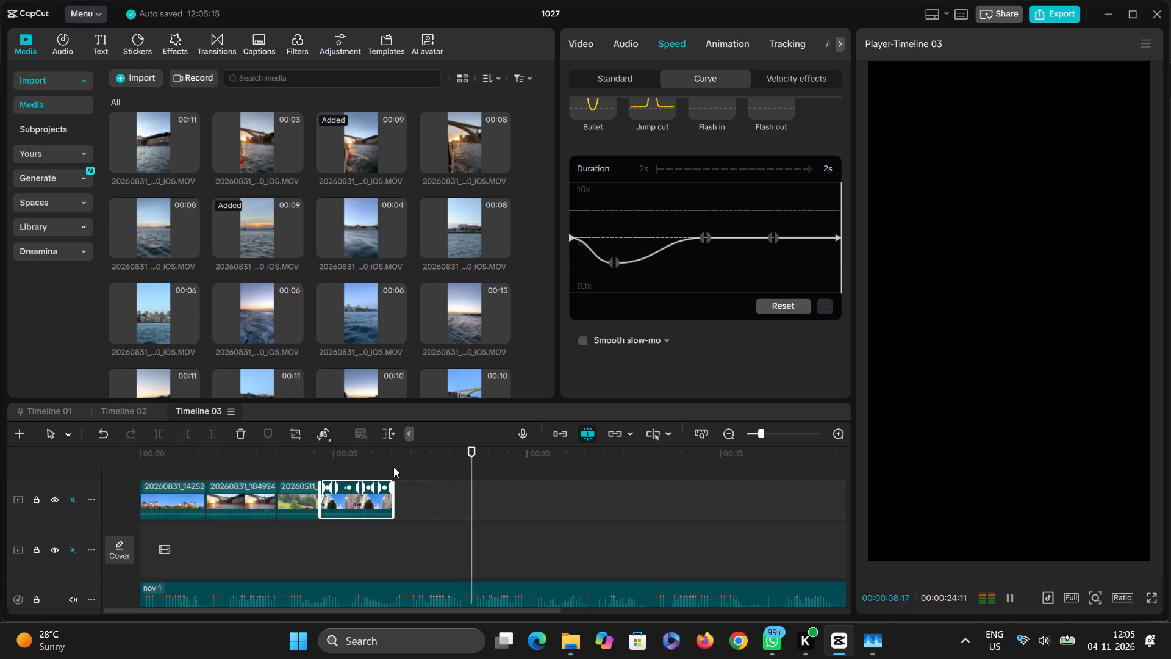
left_click(393, 467)
key("space")
key("space")
key("space")
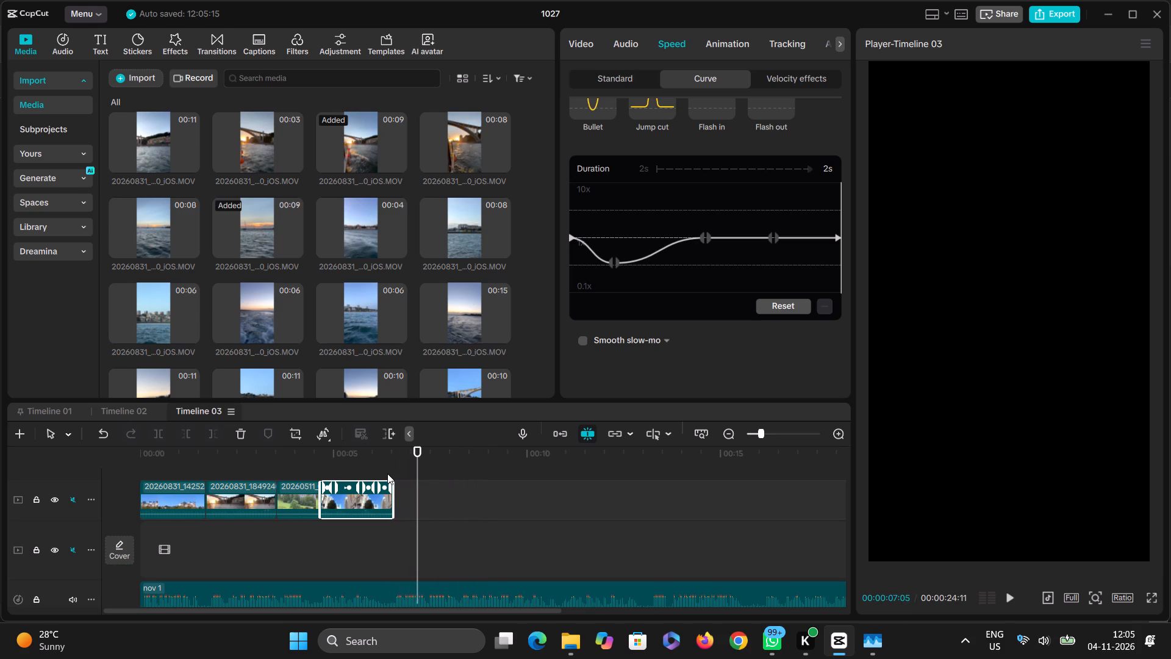
left_click(387, 474)
key("space")
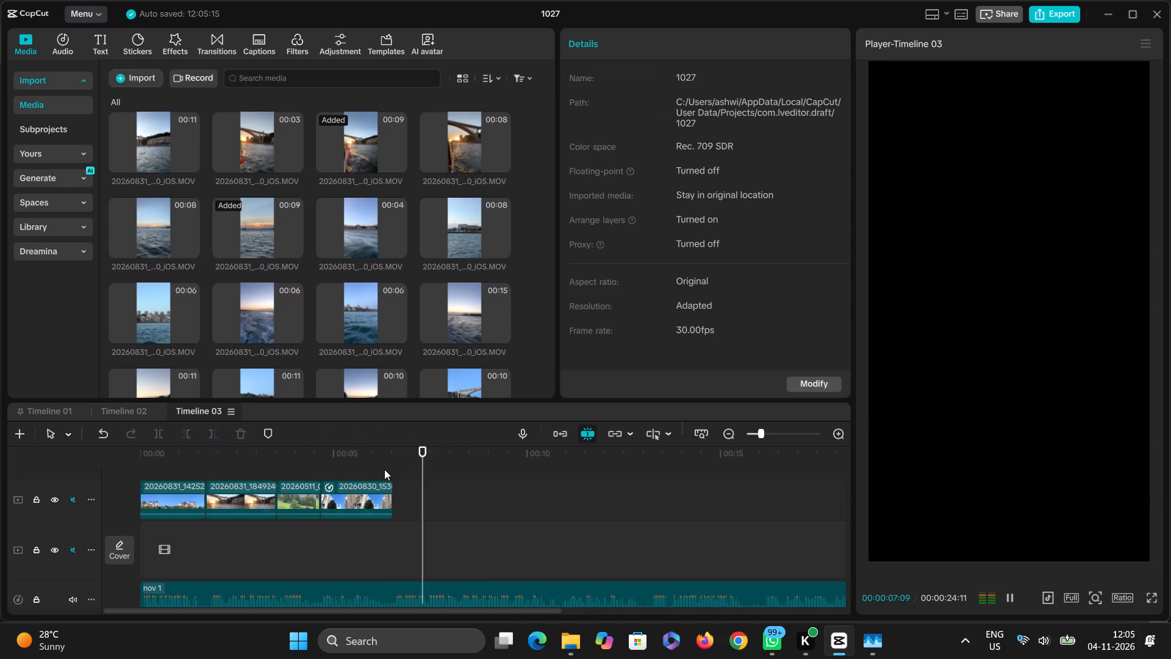
key("space")
key("space")
key("space")
Play the nov 1 audio from 00:00:06:07 to about 00:00:10:20, pausing repeatedly to check the beats after the street clip.
left_click(381, 464)
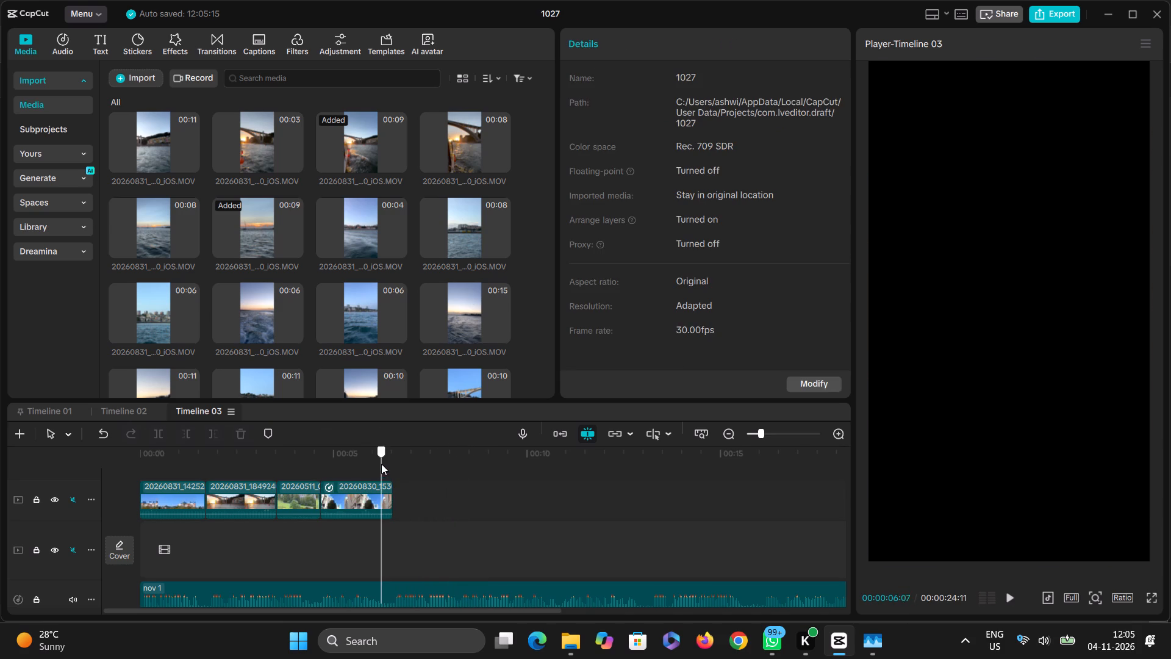
key("space")
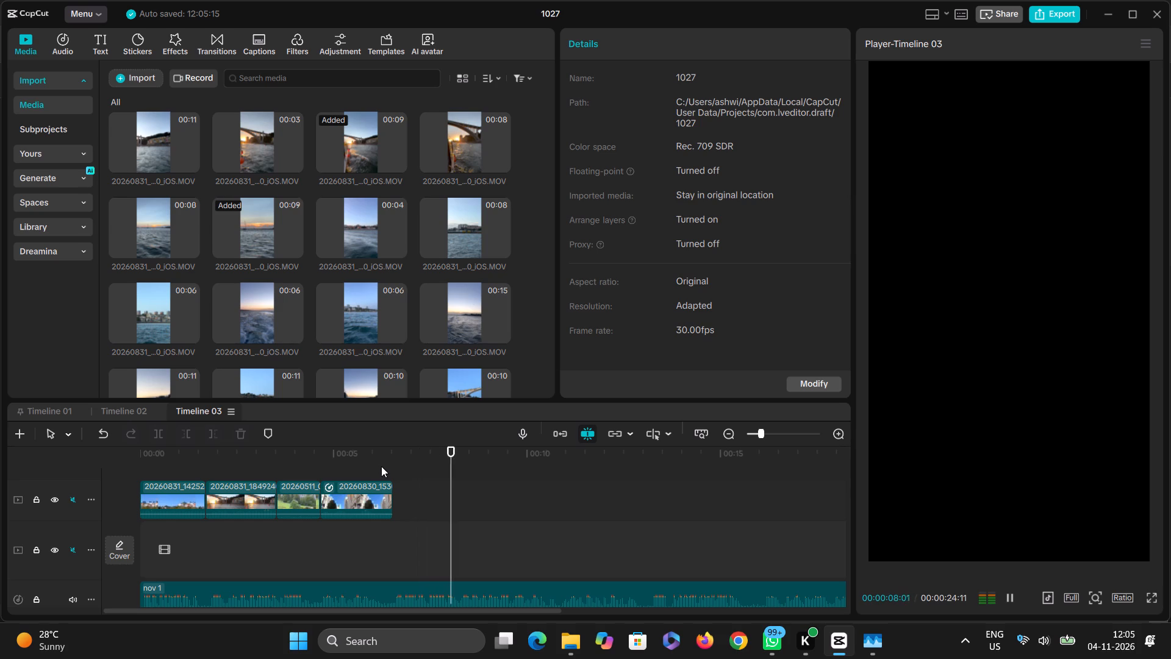
key("space")
key("space")
key("space")
key("space")
key("space")
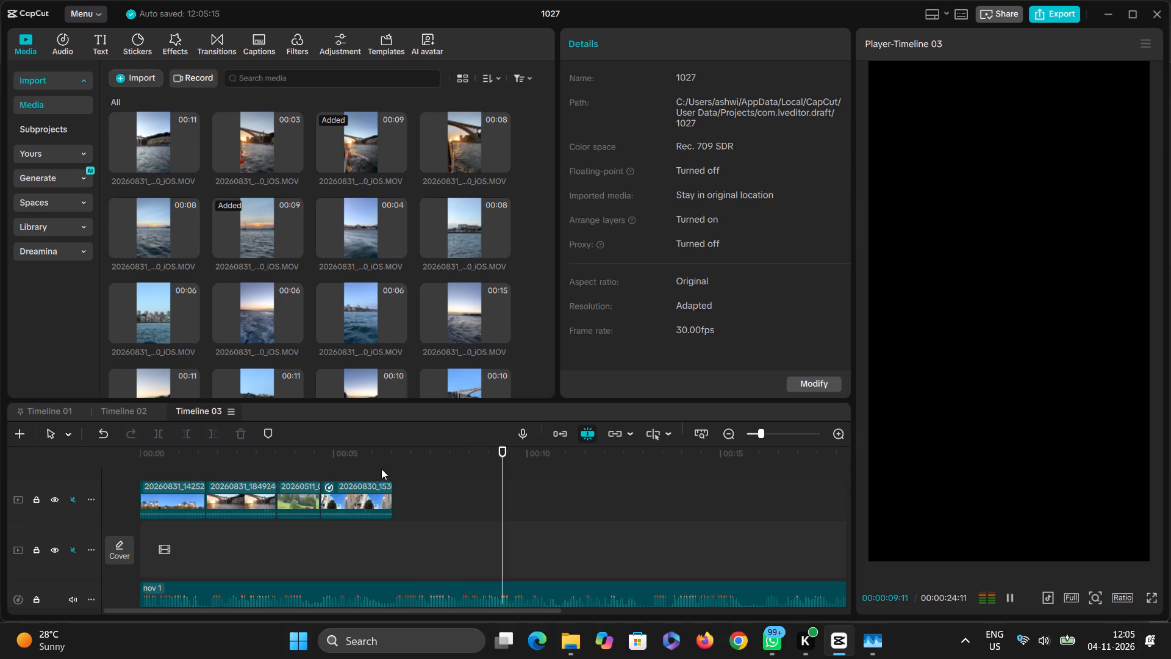
key("space")
key("space")
key("space")
key("space")
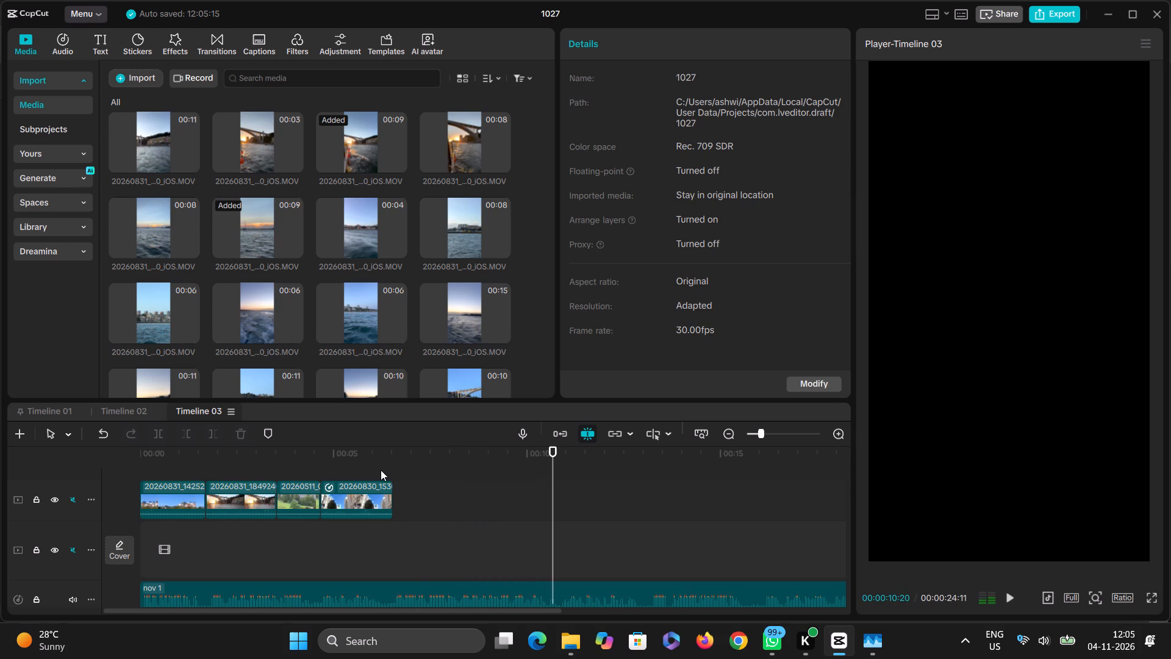
Replay the nov 1 audio from the street clip's end to about 00:00:07:20 to judge where the next clip should cut.
left_click(388, 467)
key("space")
key("space")
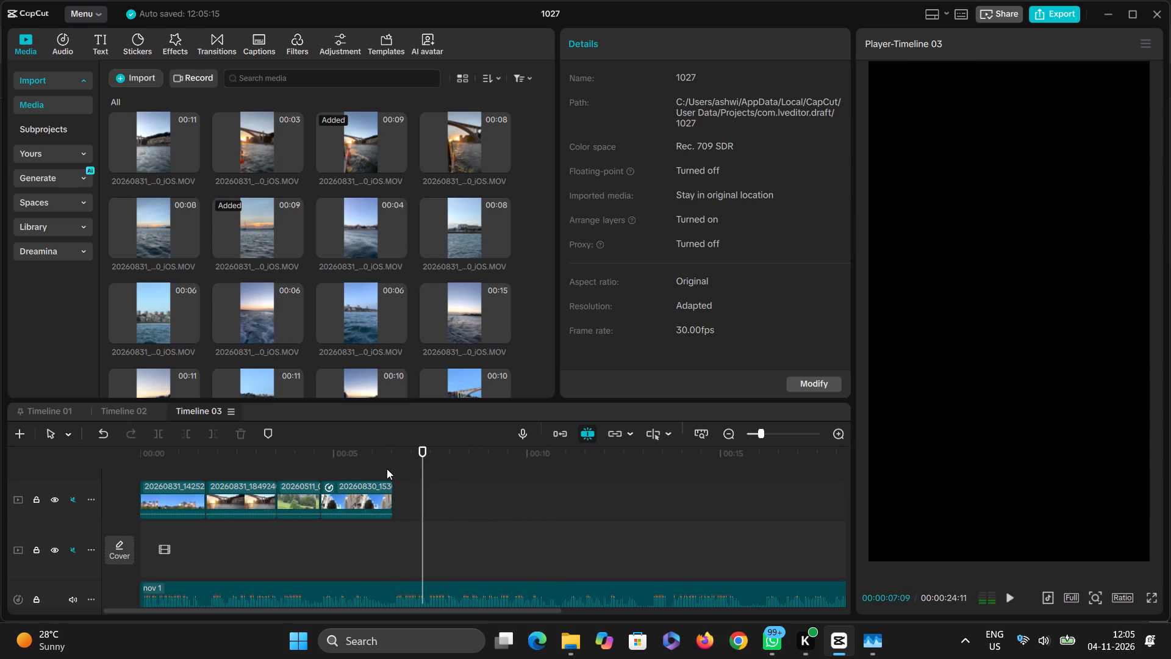
left_click(387, 469)
key("space")
key("space")
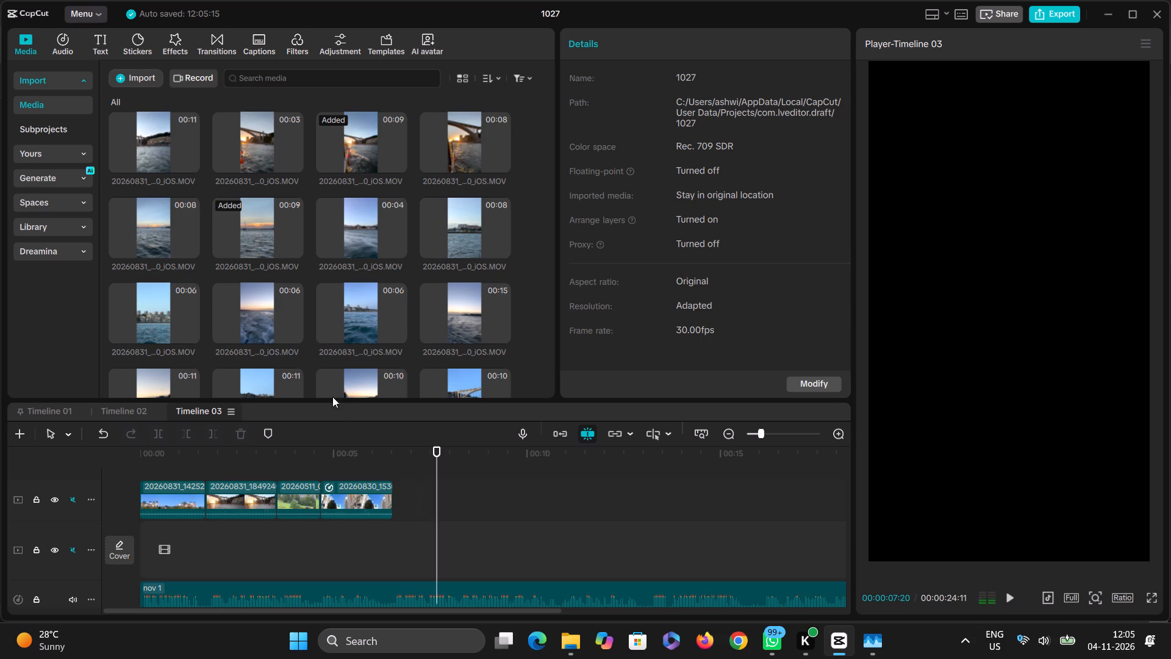
Preview the 20260901 market hall, rooftop, river view and bridge walkway clips as candidates for the fifth shot.
scroll(321, 322, "down", 12)
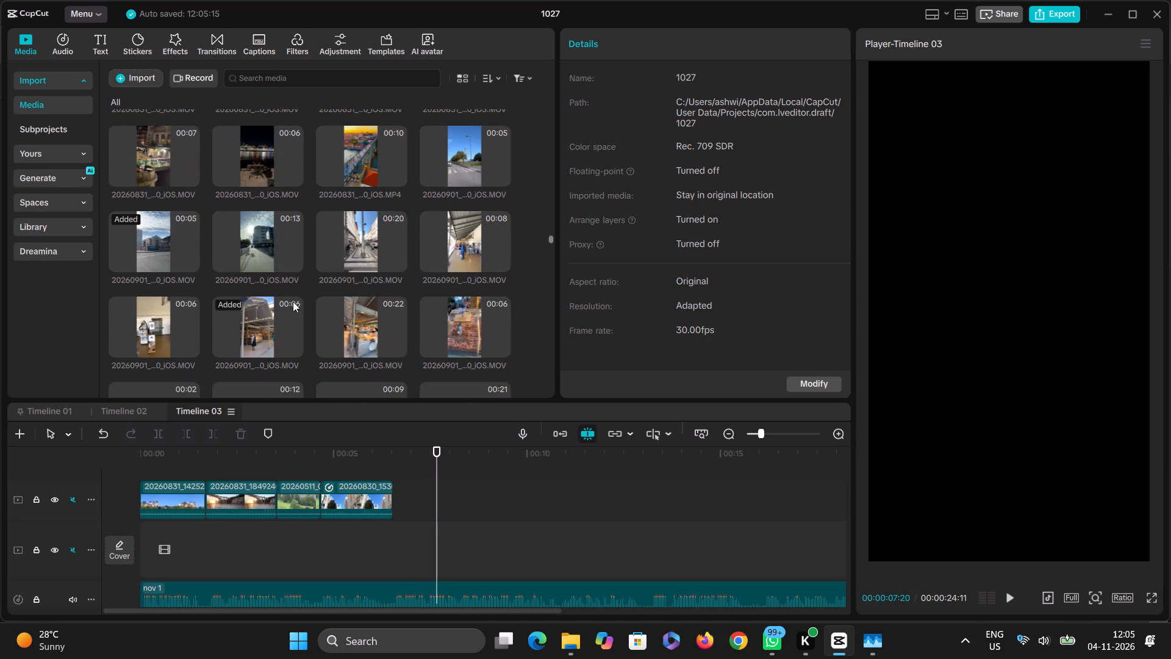
left_click(343, 256)
scroll(334, 339, "down", 4)
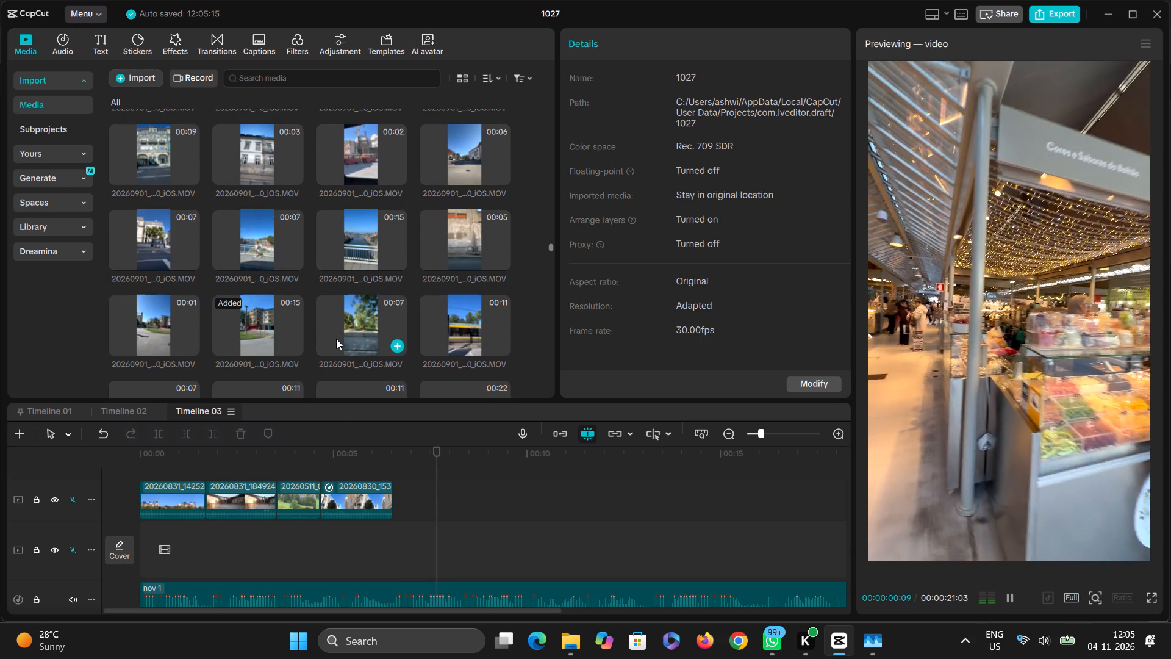
scroll(353, 322, "down", 4)
left_click(466, 314)
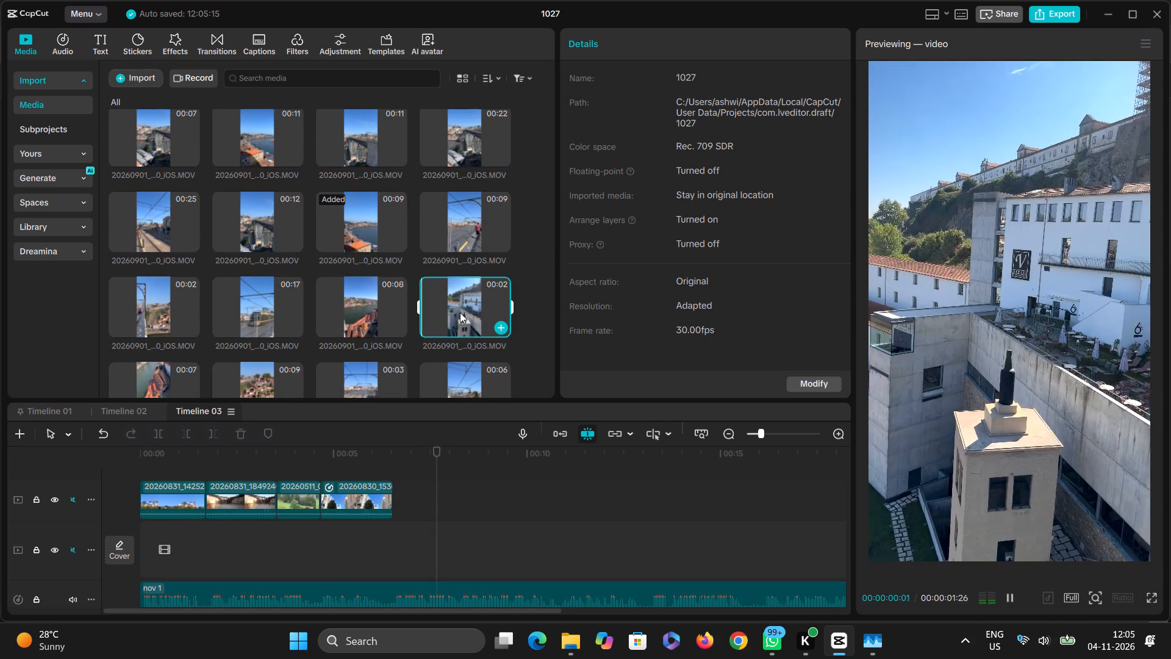
left_click(390, 314)
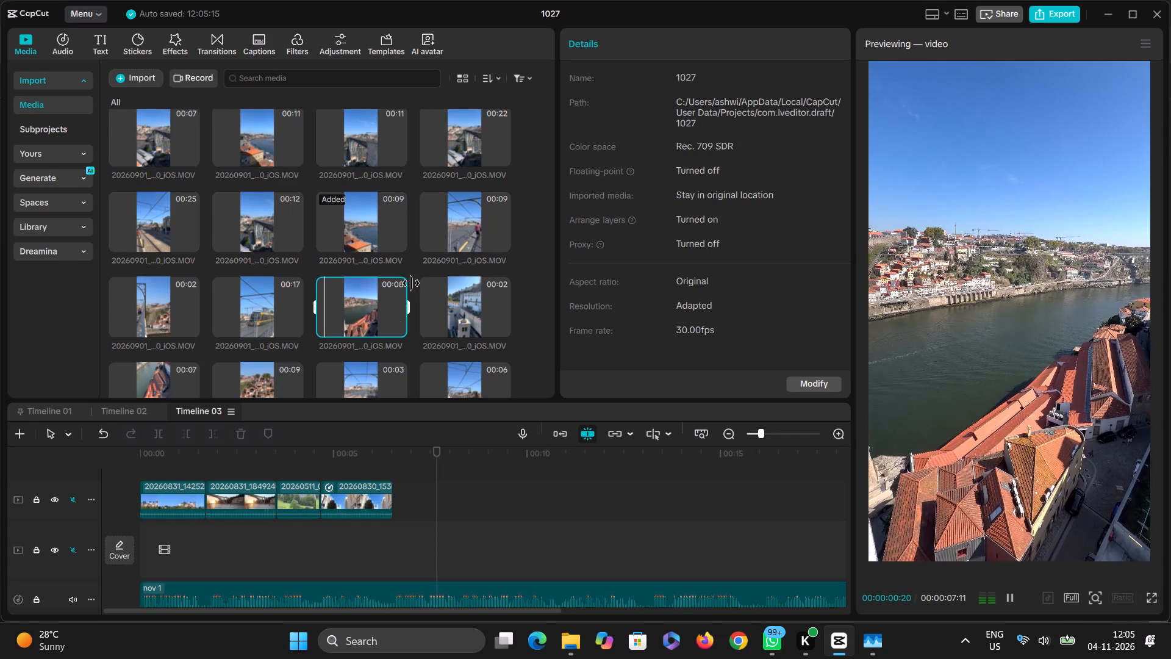
left_click(448, 226)
scroll(407, 260, "down", 11)
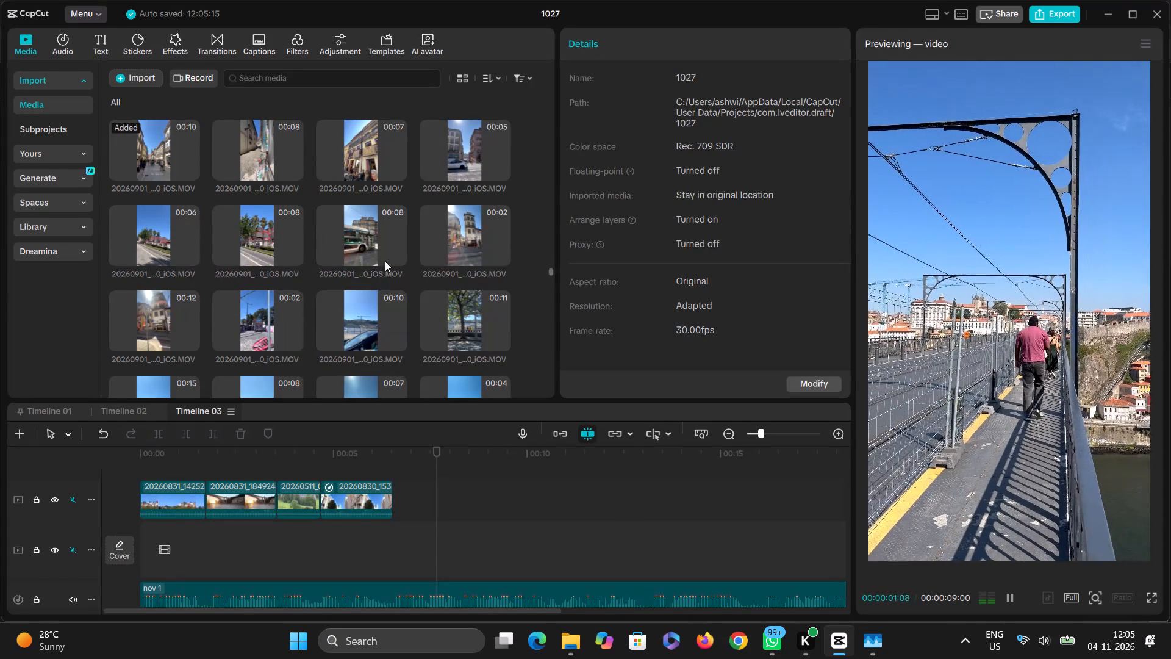
Preview the bus street, pink facade, riverside stall, airplane window, train station and motorbike clips as candidates for the fifth shot.
left_click(264, 311)
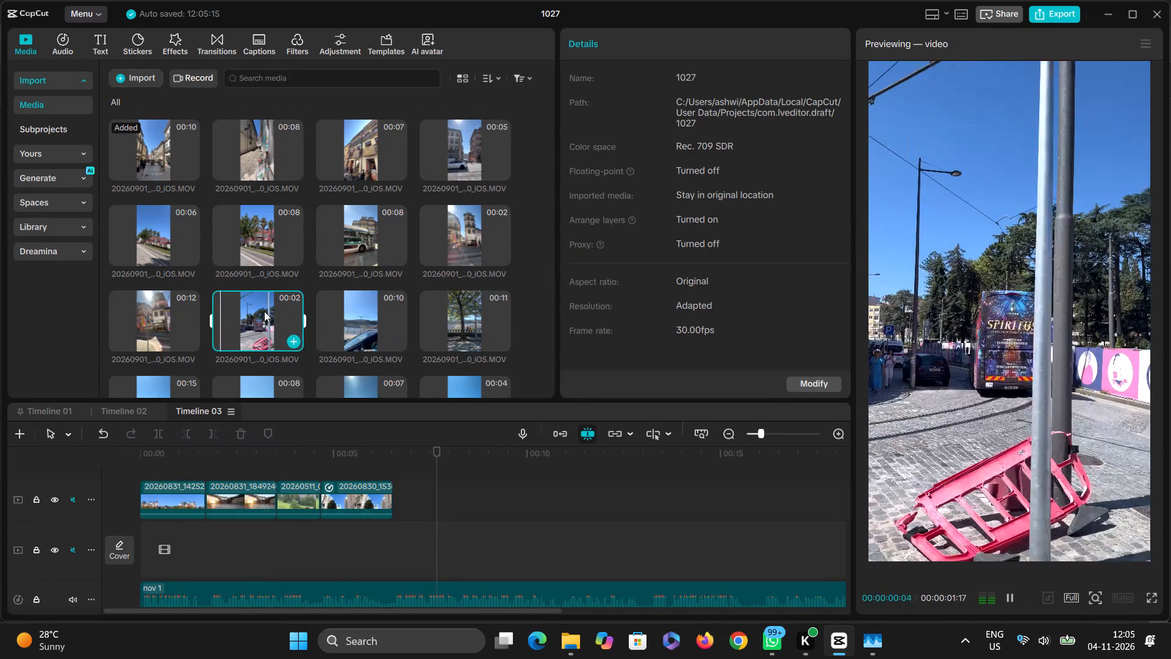
scroll(279, 306, "down", 7)
left_click(352, 342)
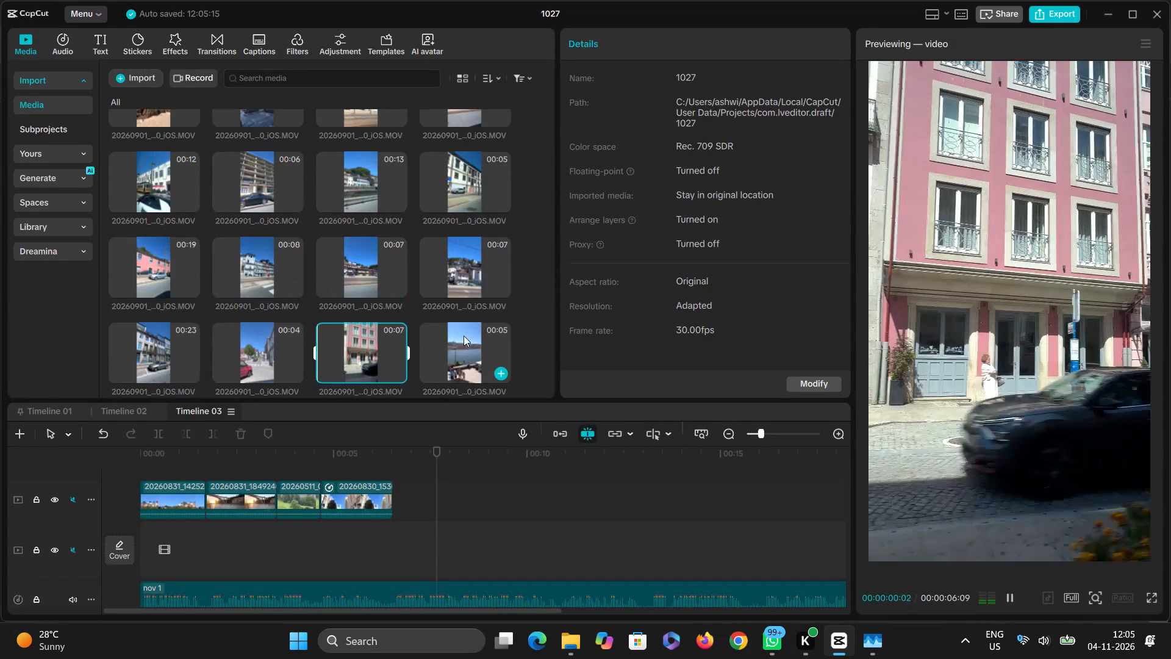
left_click(490, 351)
scroll(437, 272, "down", 7)
scroll(362, 327, "down", 3)
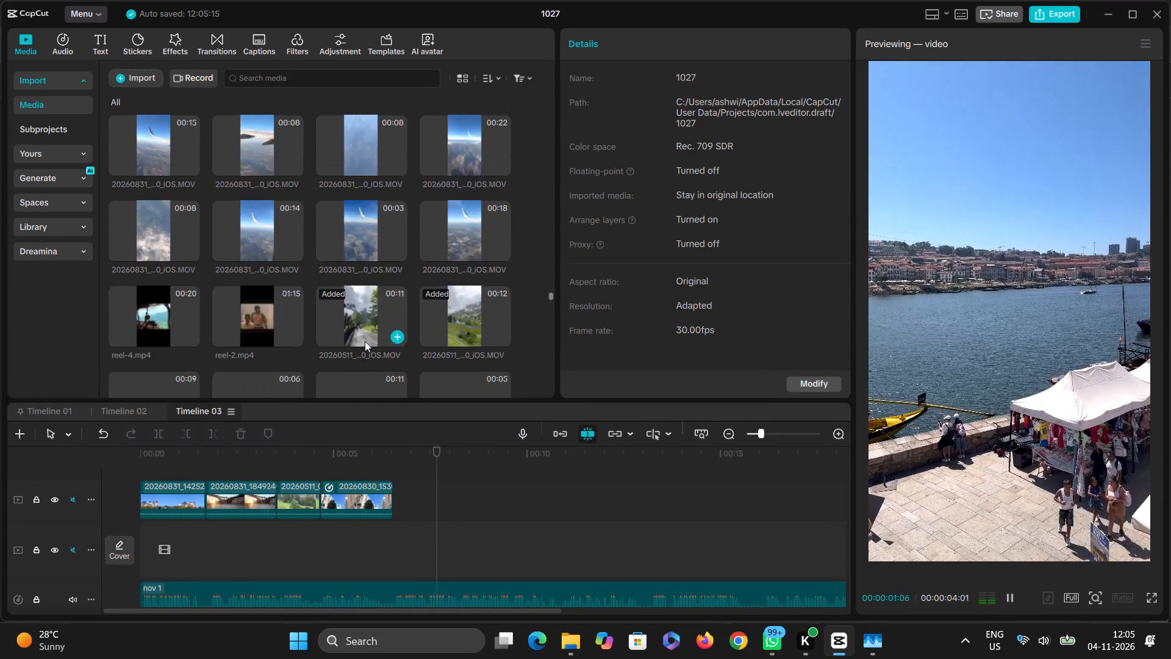
left_click(369, 267)
left_click(459, 259)
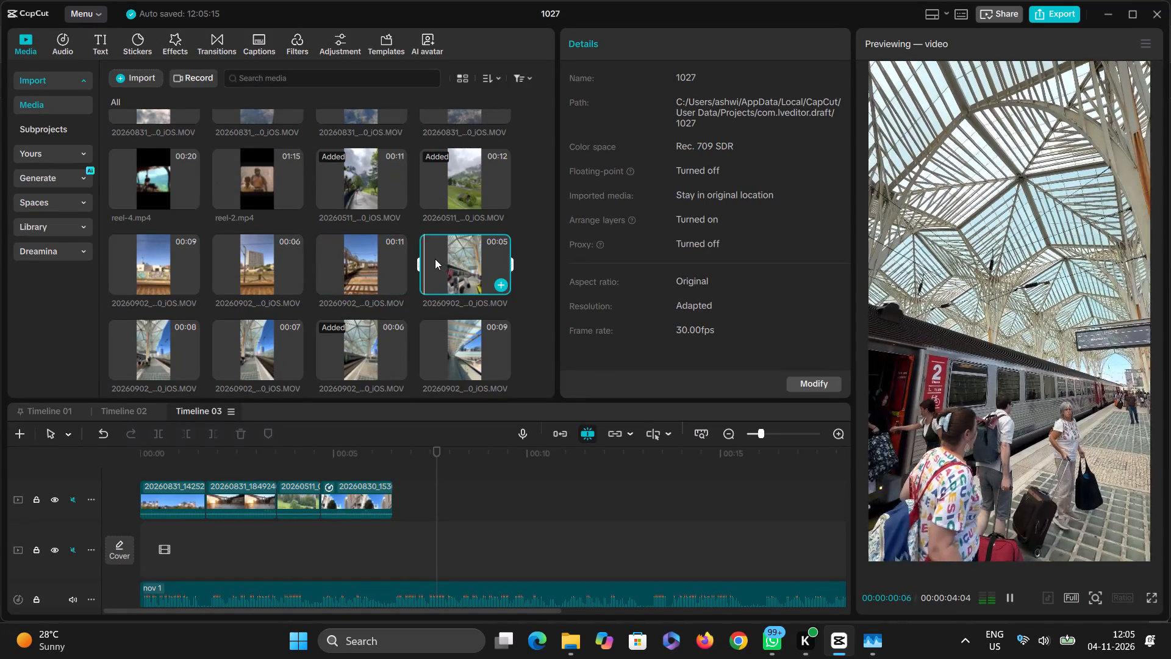
scroll(430, 262, "down", 6)
left_click(368, 344)
scroll(389, 298, "down", 4)
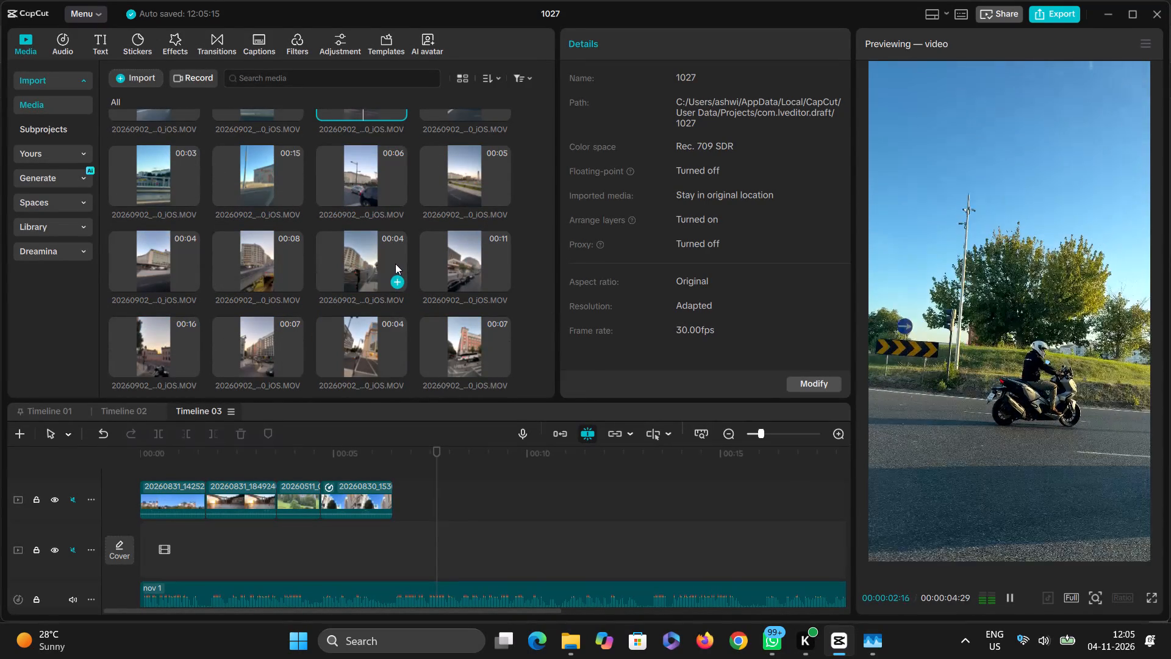
Preview the 20260902 daytime road, parked car and city avenue clips as candidates for the fifth shot.
scroll(395, 264, "up", 1)
left_click(453, 163)
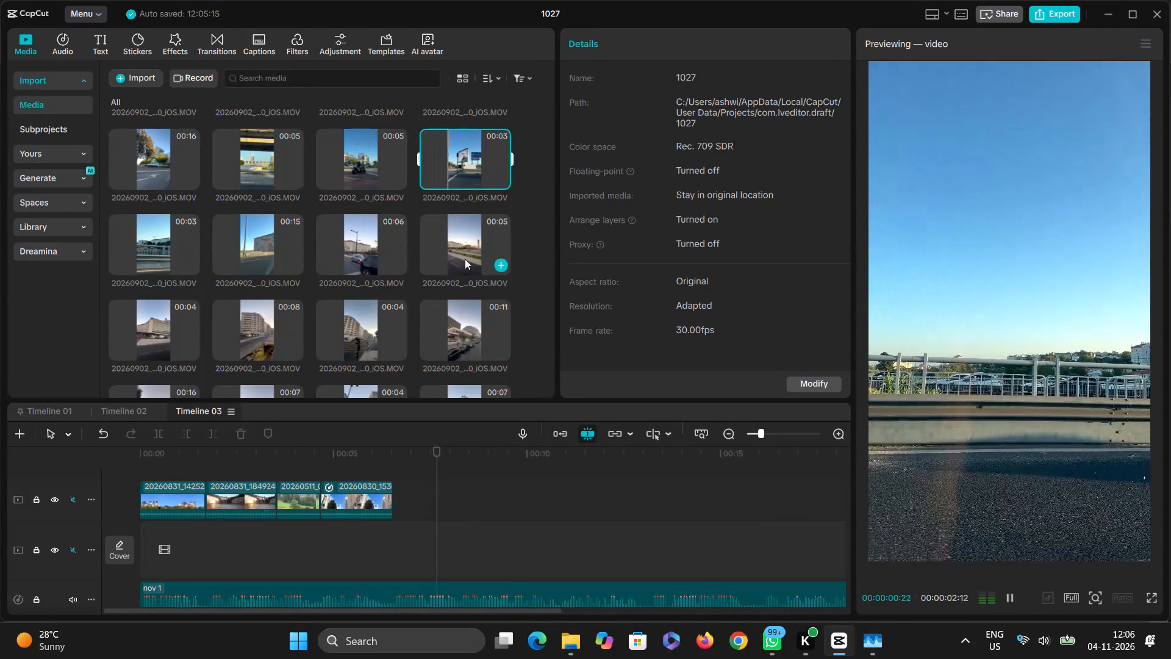
left_click(467, 261)
left_click(382, 237)
left_click(450, 253)
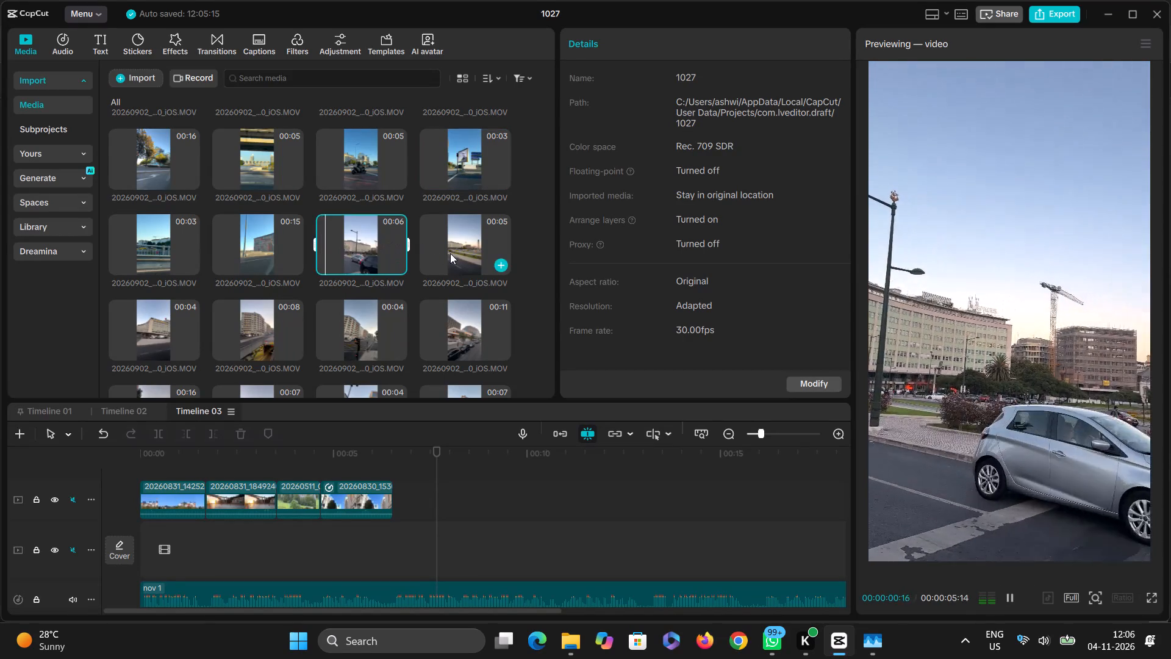
left_click(377, 300)
left_click(476, 334)
left_click(247, 335)
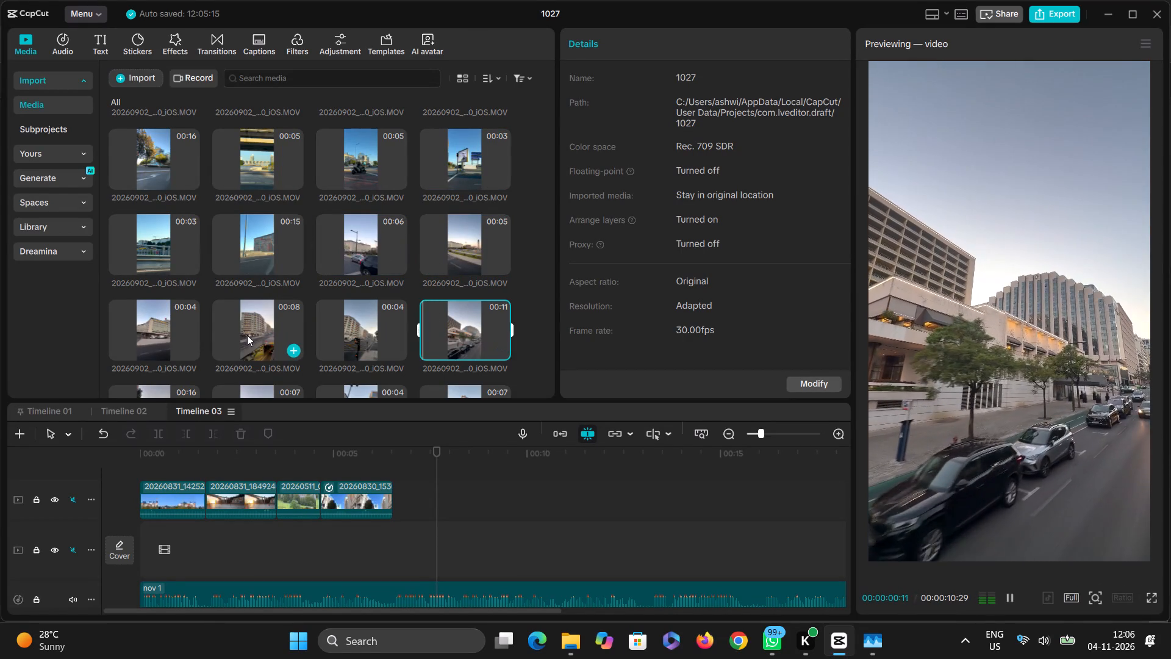
Preview the 20260902 dusk crossing, lamp-lit tram street and night traffic clips as candidates for the fifth shot.
scroll(262, 300, "down", 4)
left_click(265, 248)
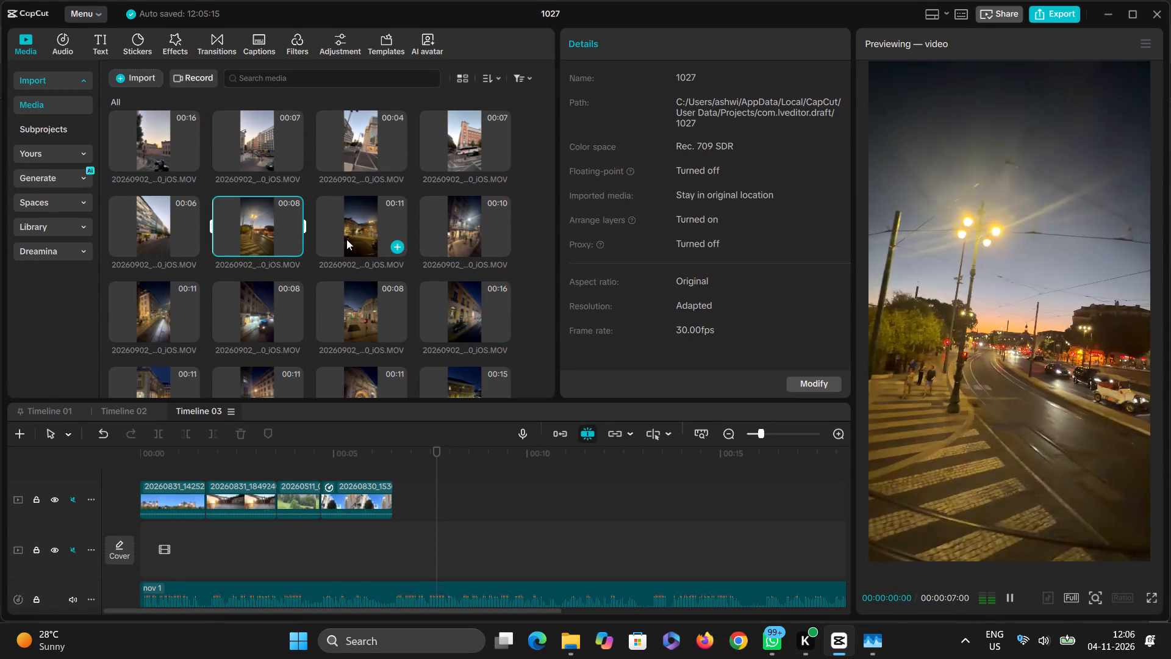
left_click(358, 233)
scroll(407, 269, "down", 4)
left_click(386, 301)
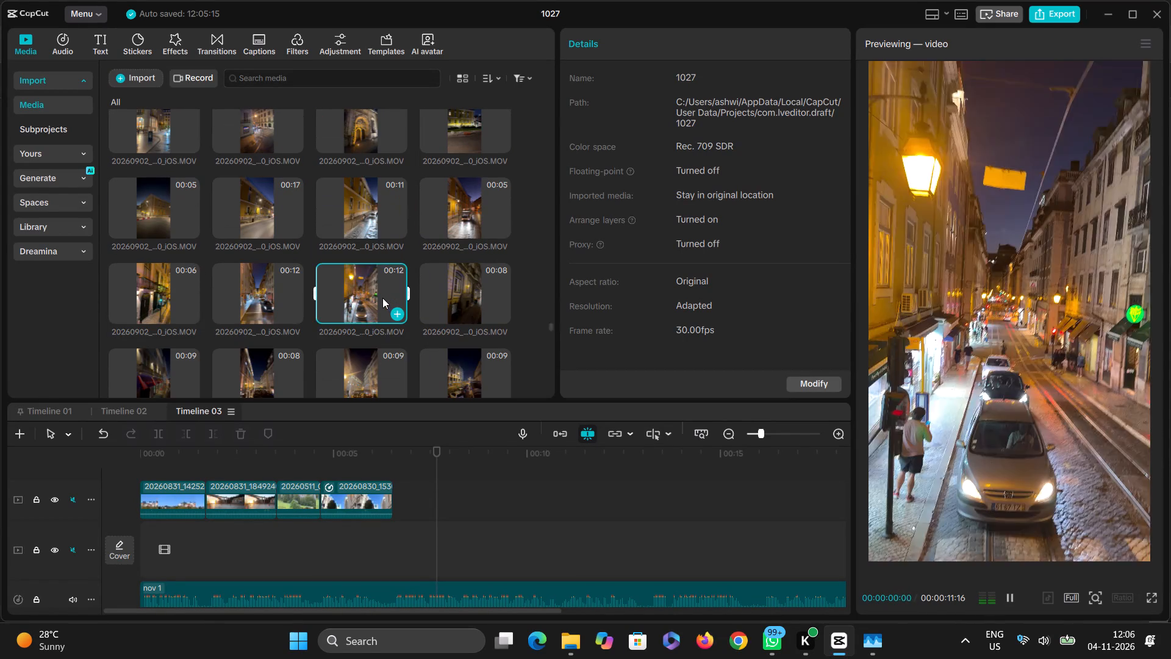
scroll(403, 278, "down", 7)
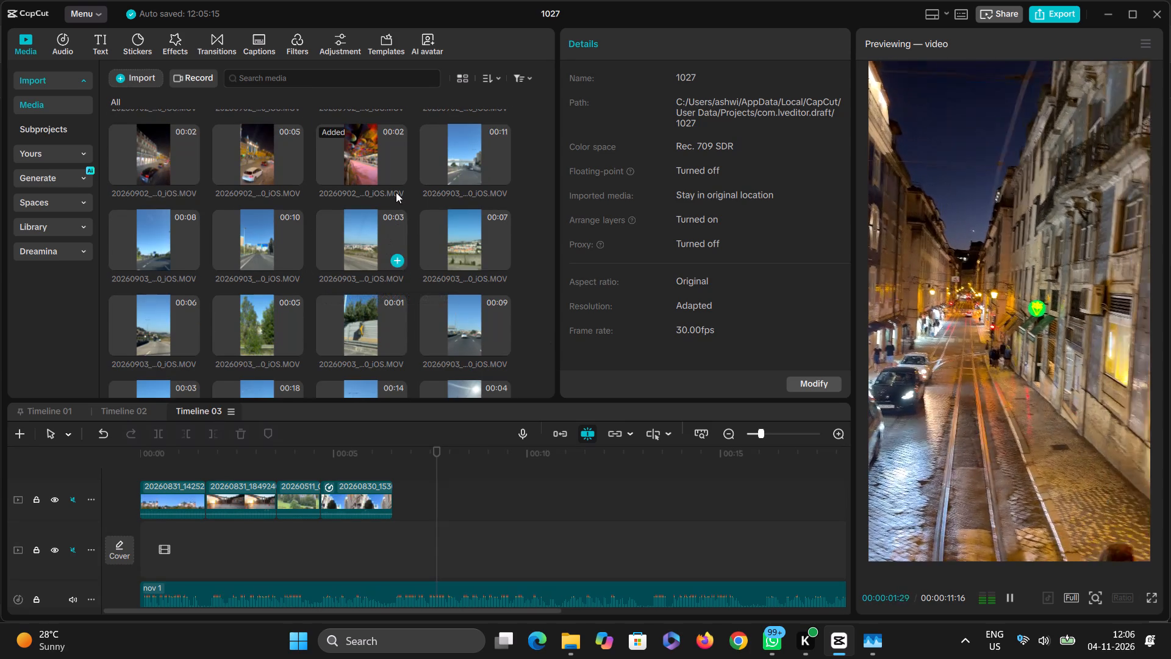
left_click(253, 164)
scroll(342, 214, "up", 1)
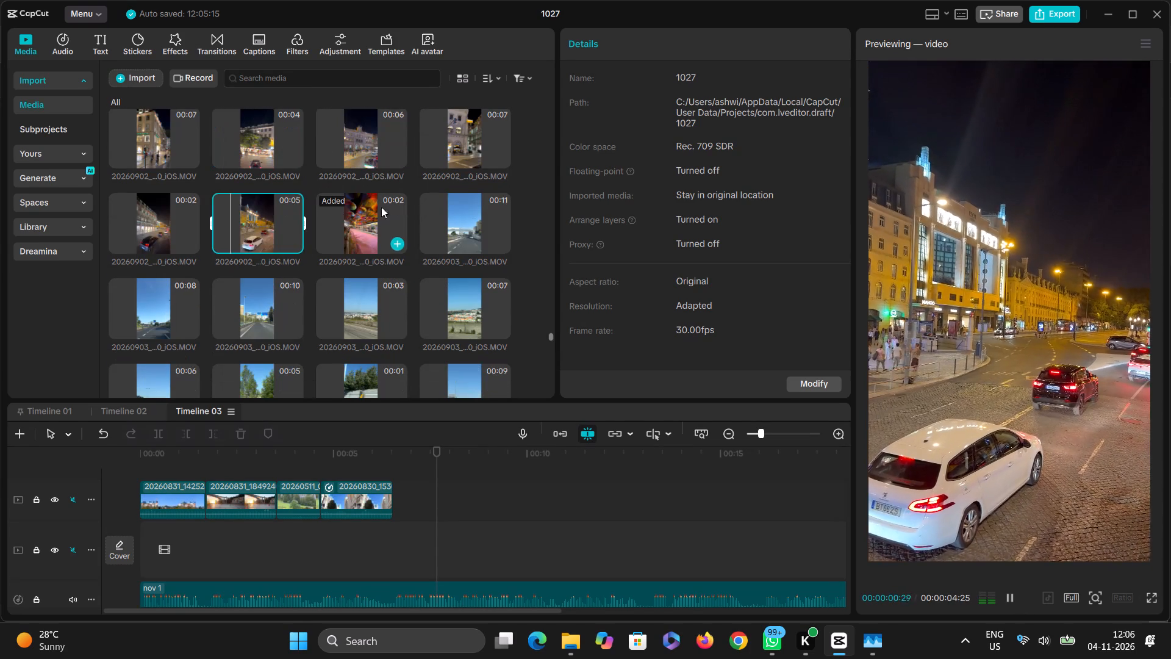
Preview the 20260903 hillside city view and old street clips as candidates for the fifth shot.
left_click(466, 273)
left_click(470, 326)
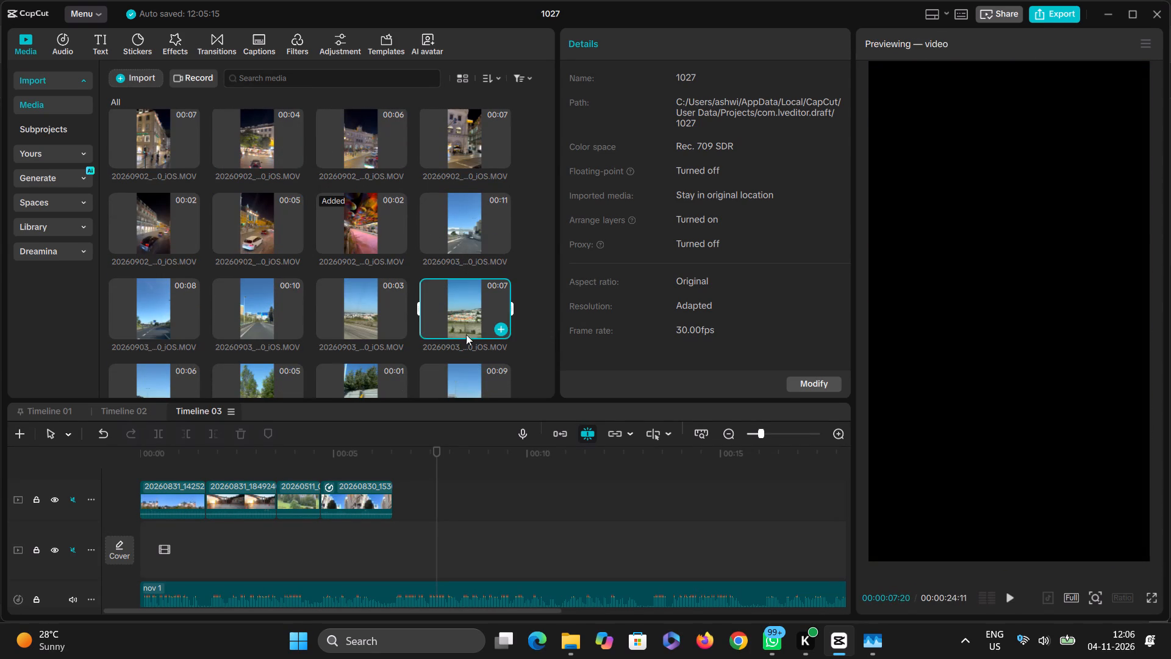
scroll(331, 297, "down", 4)
left_click_drag(285, 272, 282, 260)
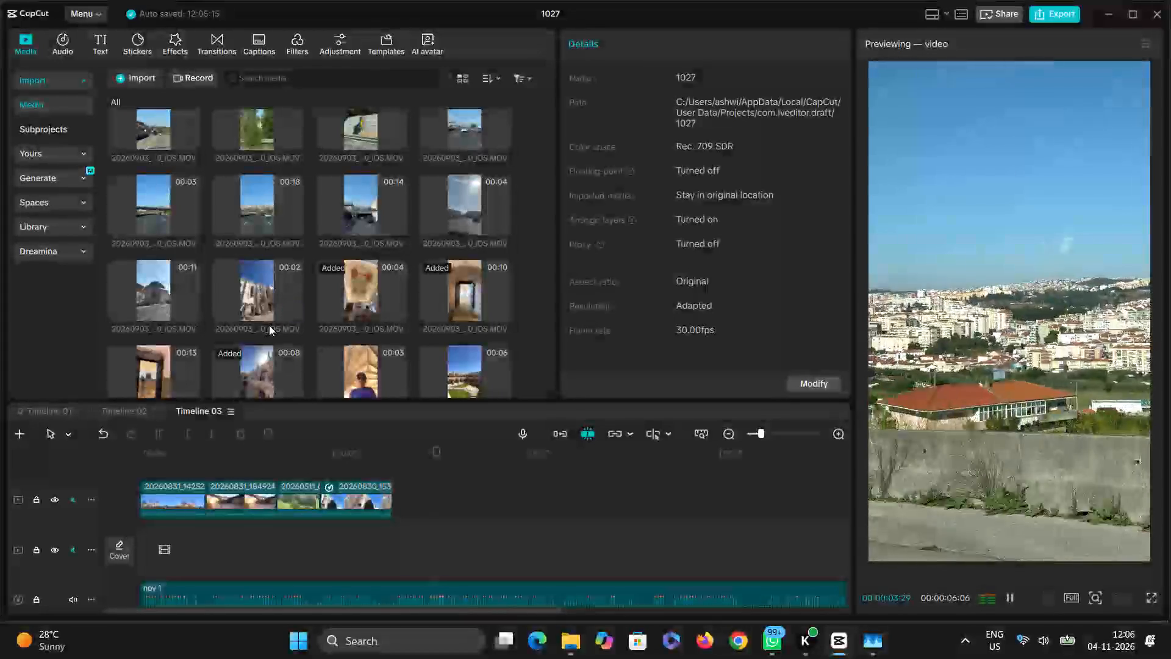
left_click_drag(242, 312, 243, 307)
Preview the 20260903 vaulted cloister, tiled hall, roadside park, selfie and stone doorway clips as candidates for the fifth shot.
scroll(281, 306, "down", 3)
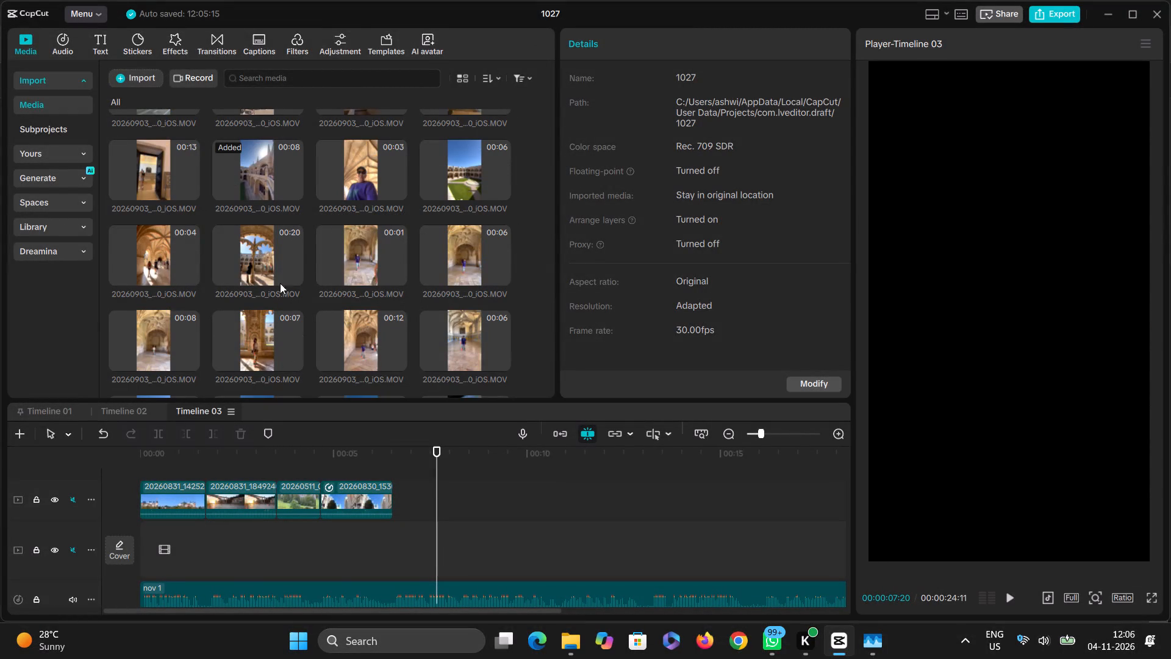
scroll(280, 291, "down", 4)
scroll(307, 254, "up", 3)
left_click(259, 287)
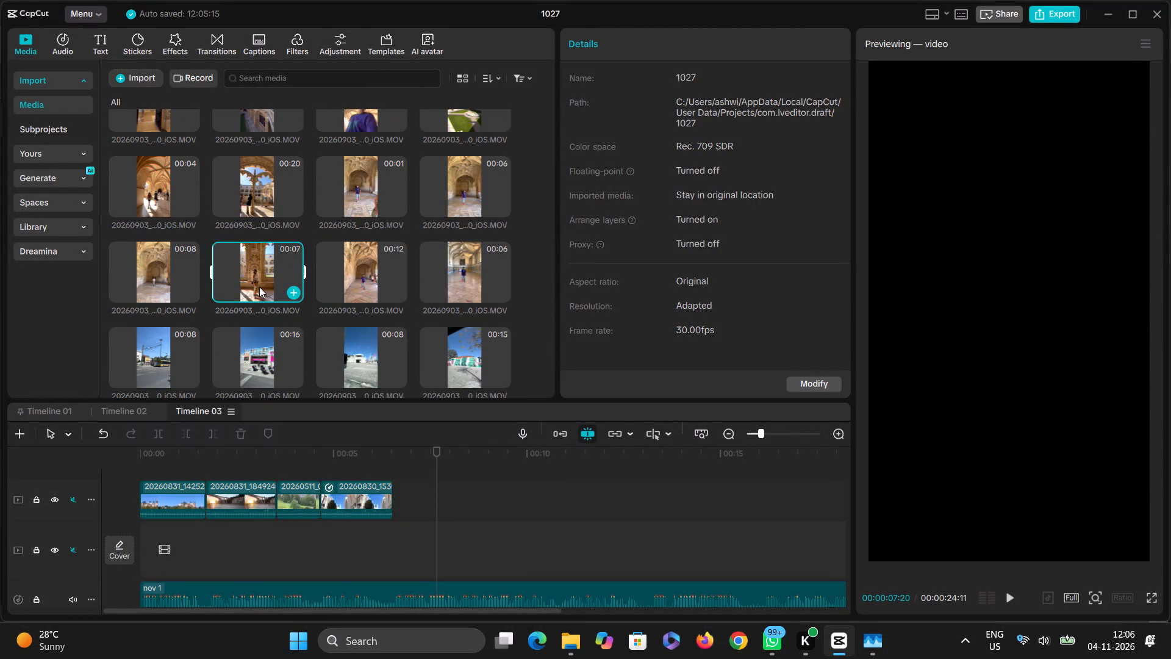
left_click(359, 281)
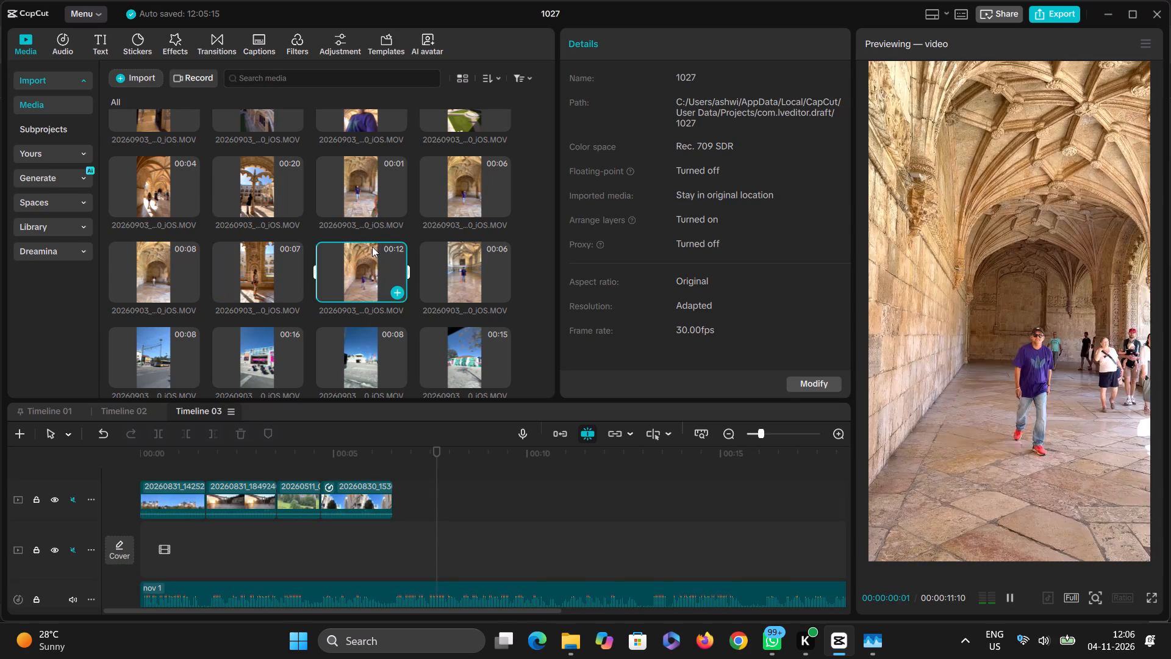
left_click(470, 273)
scroll(371, 289, "down", 3)
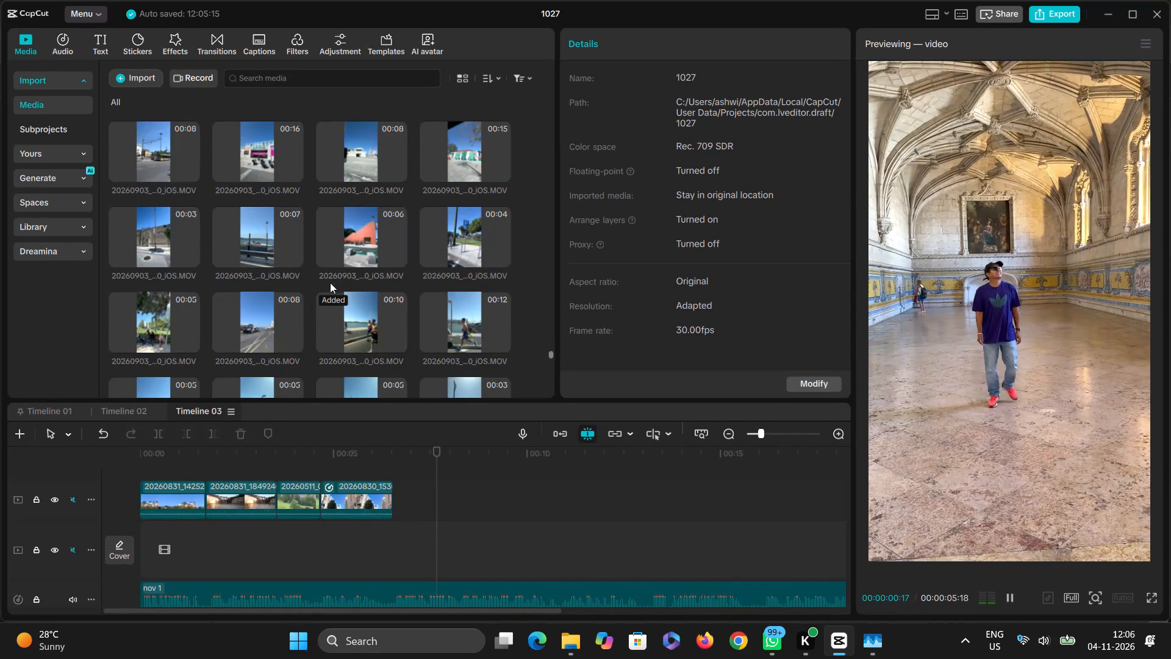
left_click(365, 253)
left_click(467, 245)
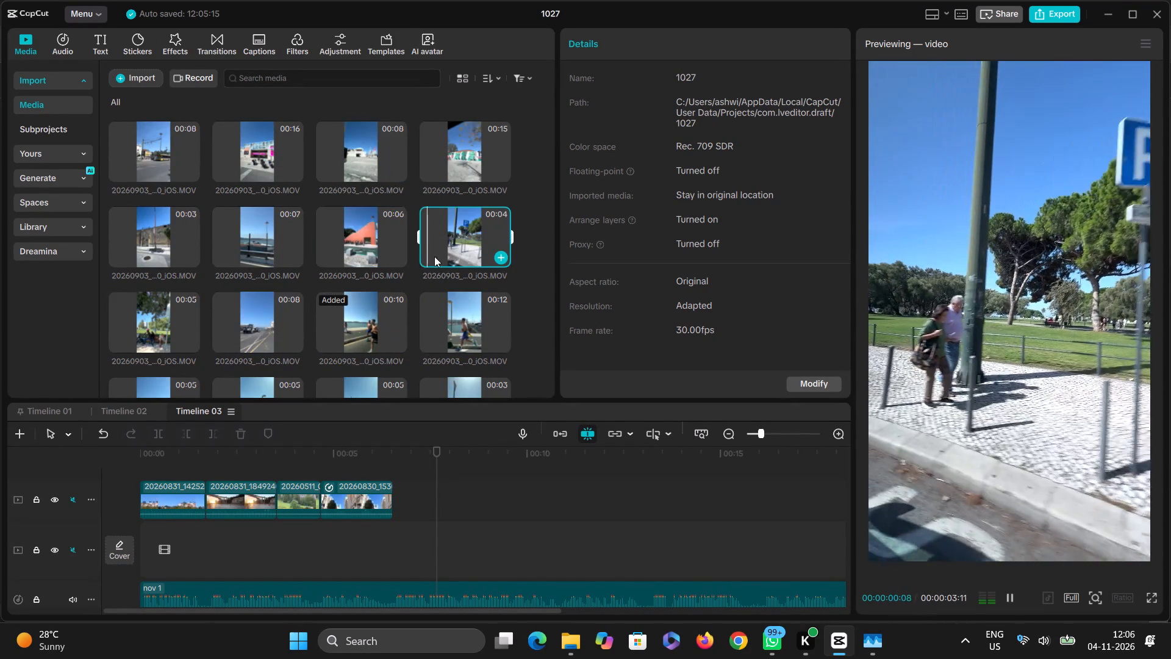
scroll(254, 261, "up", 3)
scroll(204, 163, "up", 2)
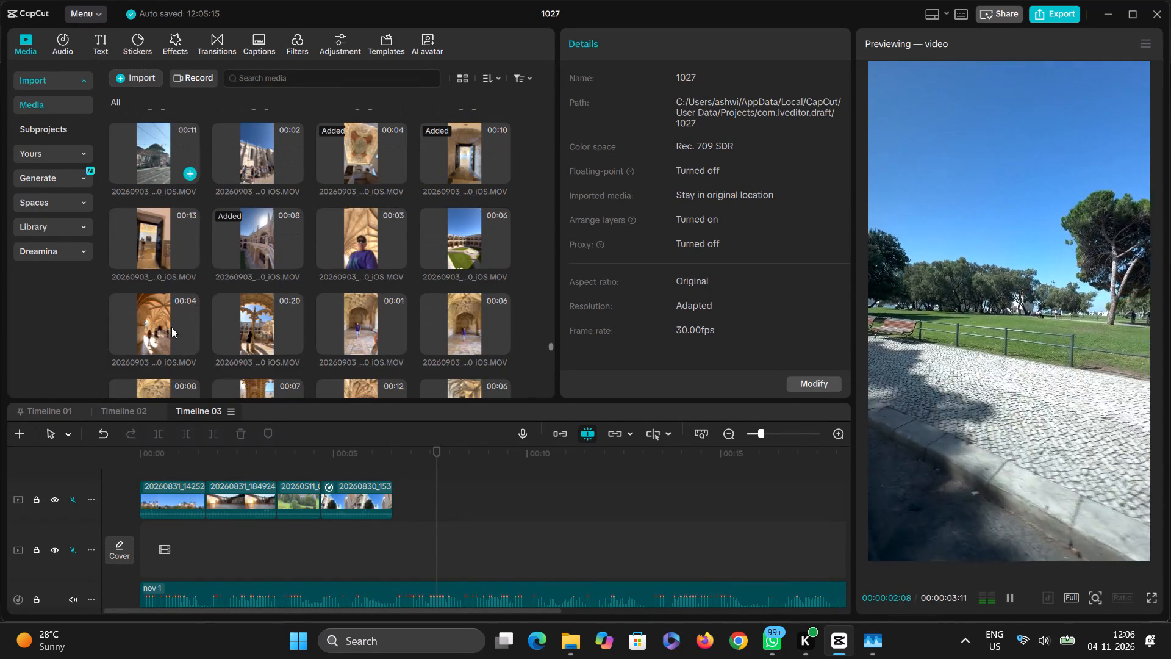
left_click(170, 331)
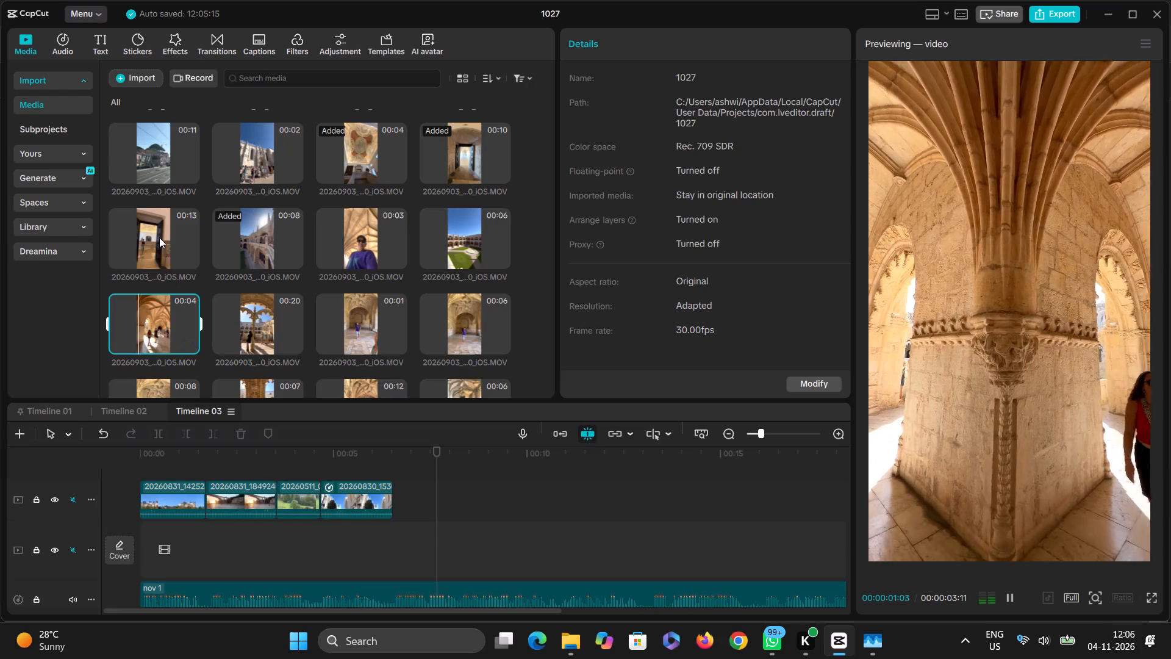
left_click(159, 237)
left_click(385, 250)
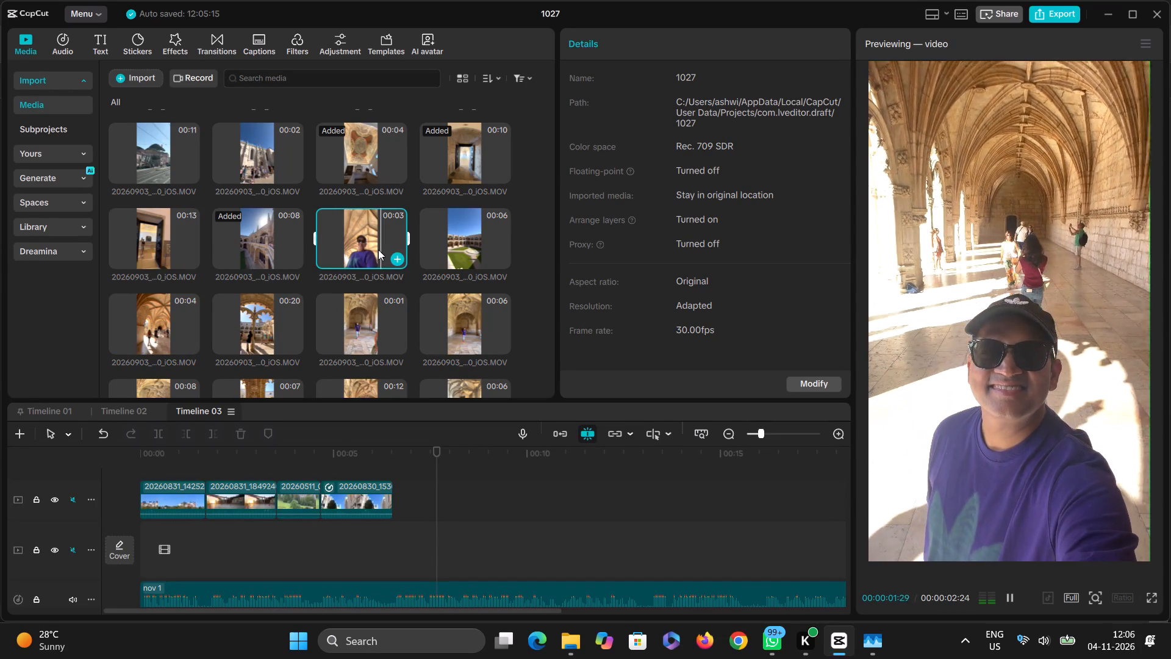
left_click(464, 173)
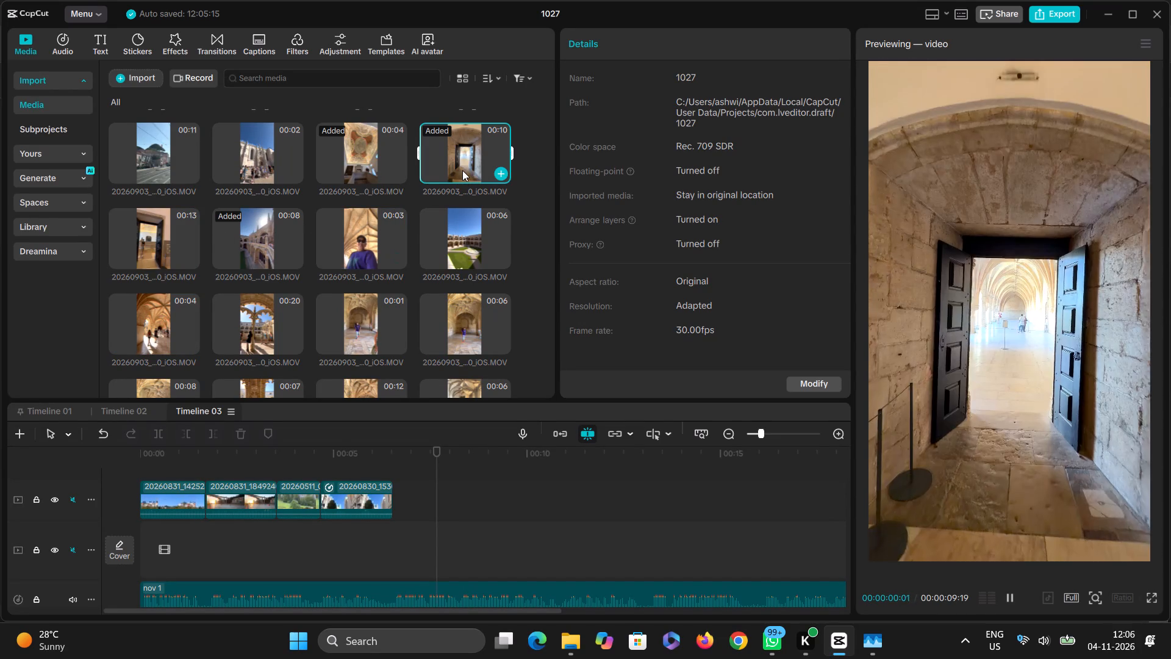
Preview the 20260903 stone monument, tram-line street corner and city square traffic clips as candidates for the fifth shot.
scroll(324, 219, "down", 4)
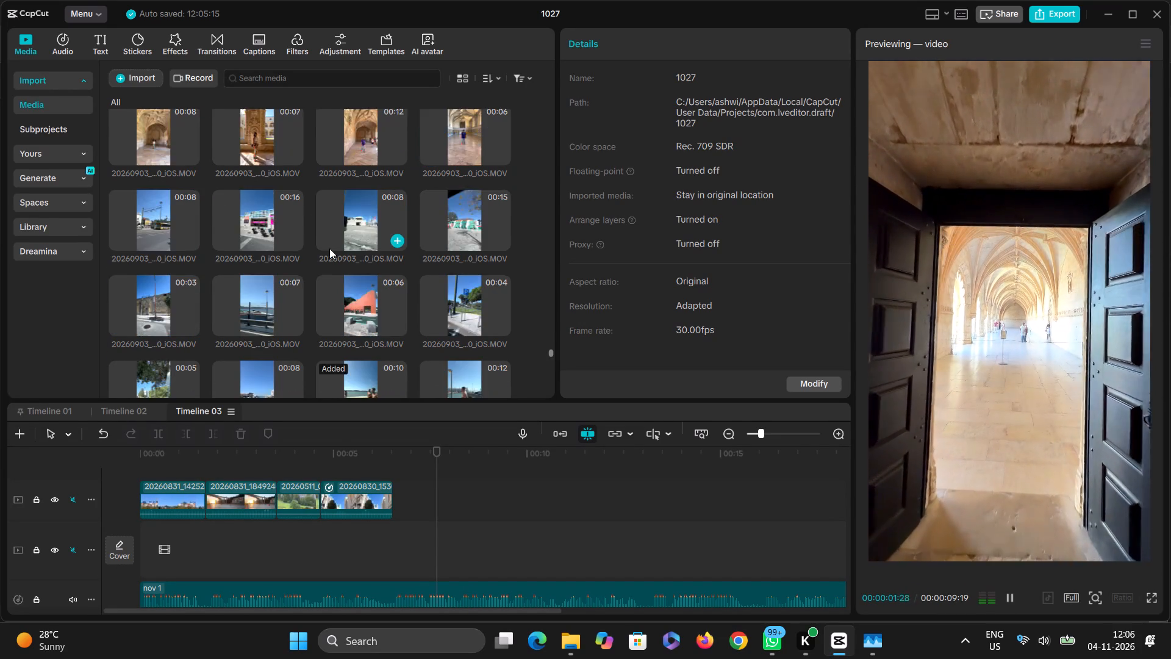
scroll(327, 252, "down", 6)
left_click(354, 240)
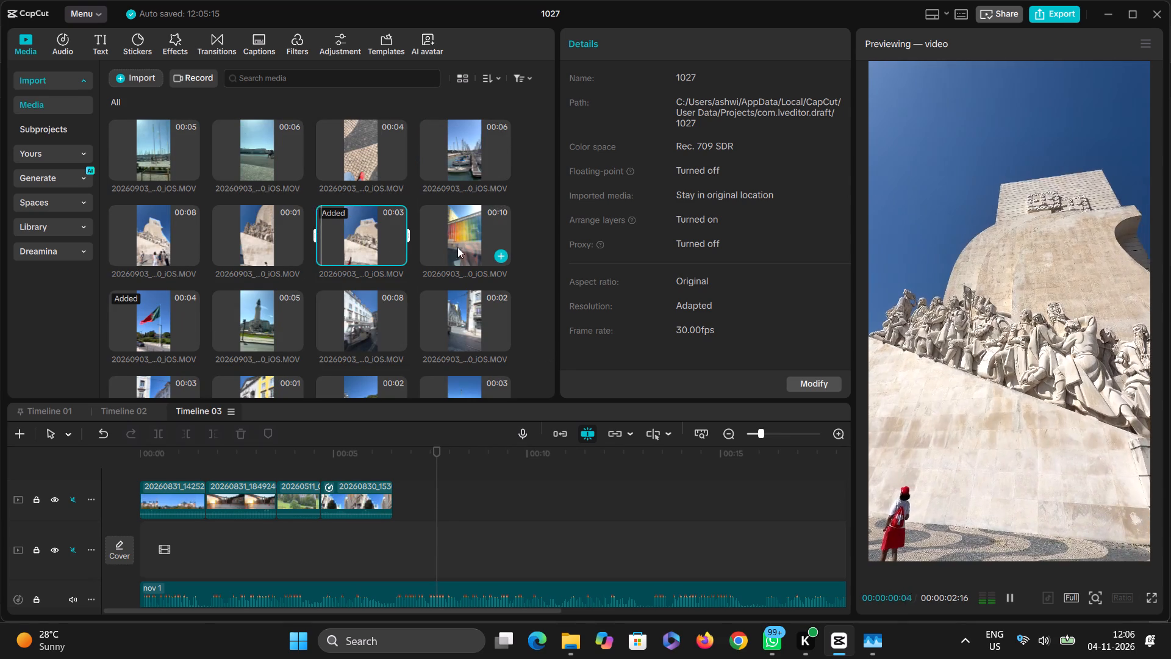
left_click(477, 248)
left_click(479, 301)
scroll(374, 285, "down", 3)
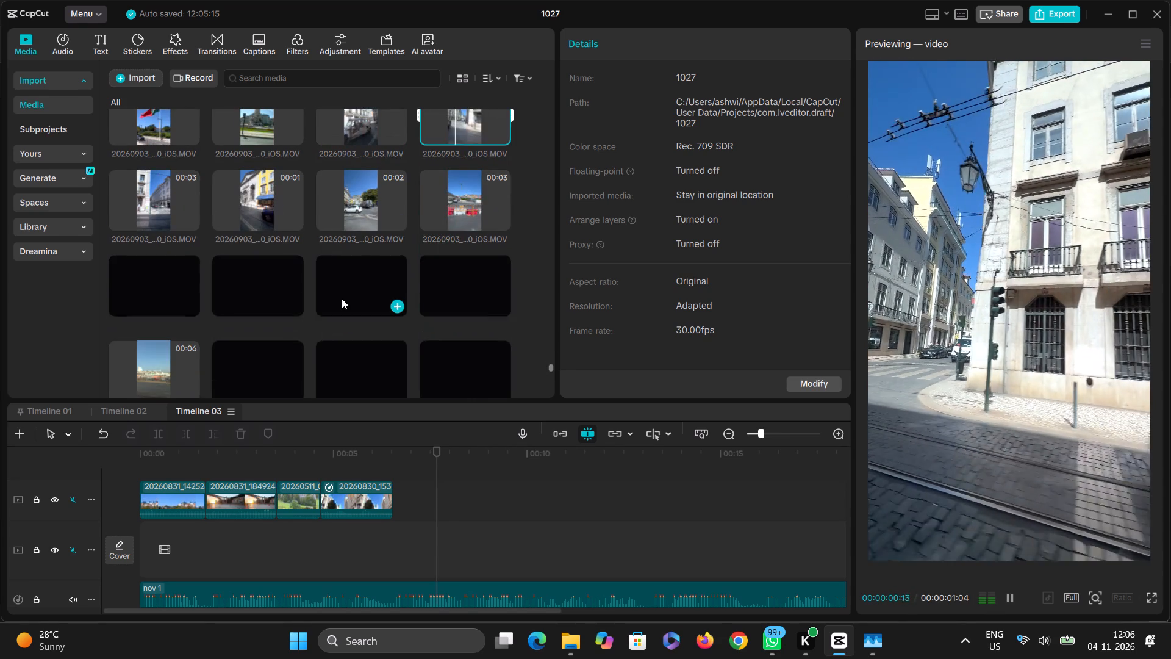
left_click(453, 212)
left_click(349, 212)
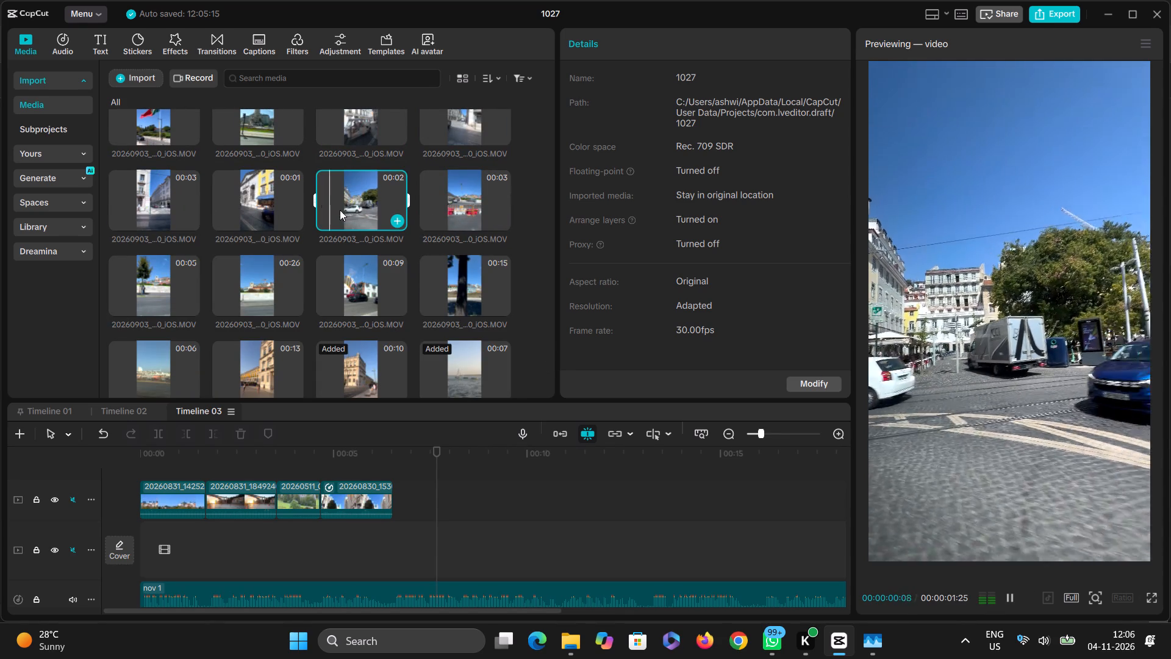
left_click_drag(358, 292, 367, 288)
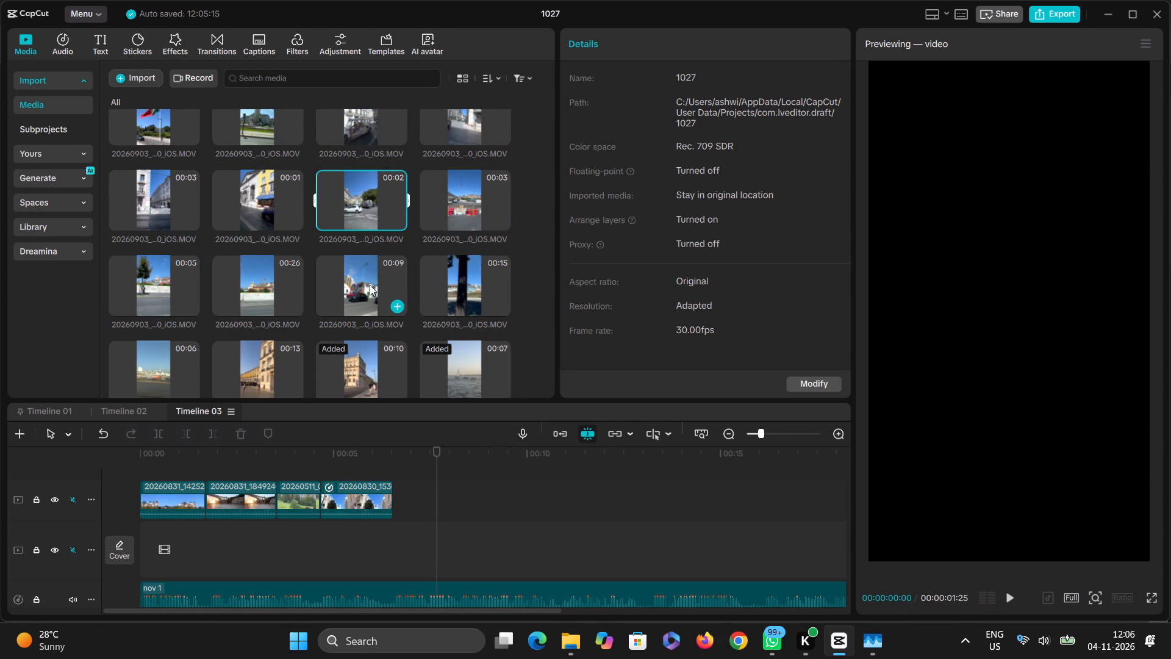
Preview the 20260903 mural street, yellow arcade plaza, Lisboa sign, yellow tram and sailboat clips as candidates for the fifth shot.
scroll(360, 297, "down", 1)
left_click(367, 226)
left_click(372, 279)
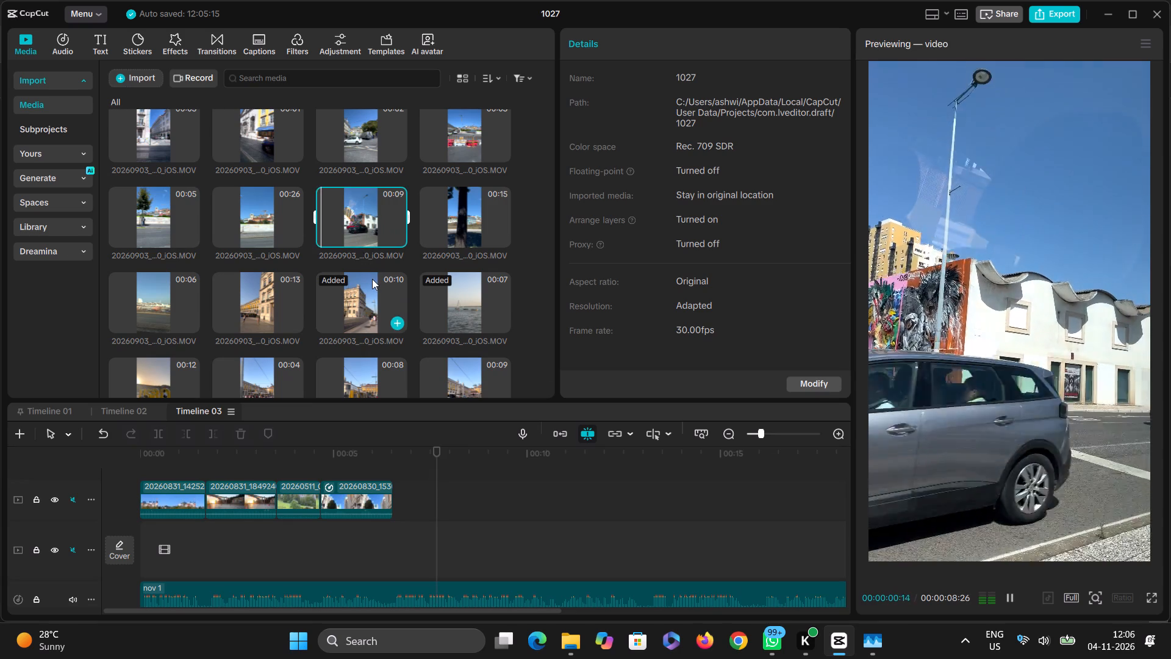
left_click(271, 304)
scroll(300, 305, "down", 3)
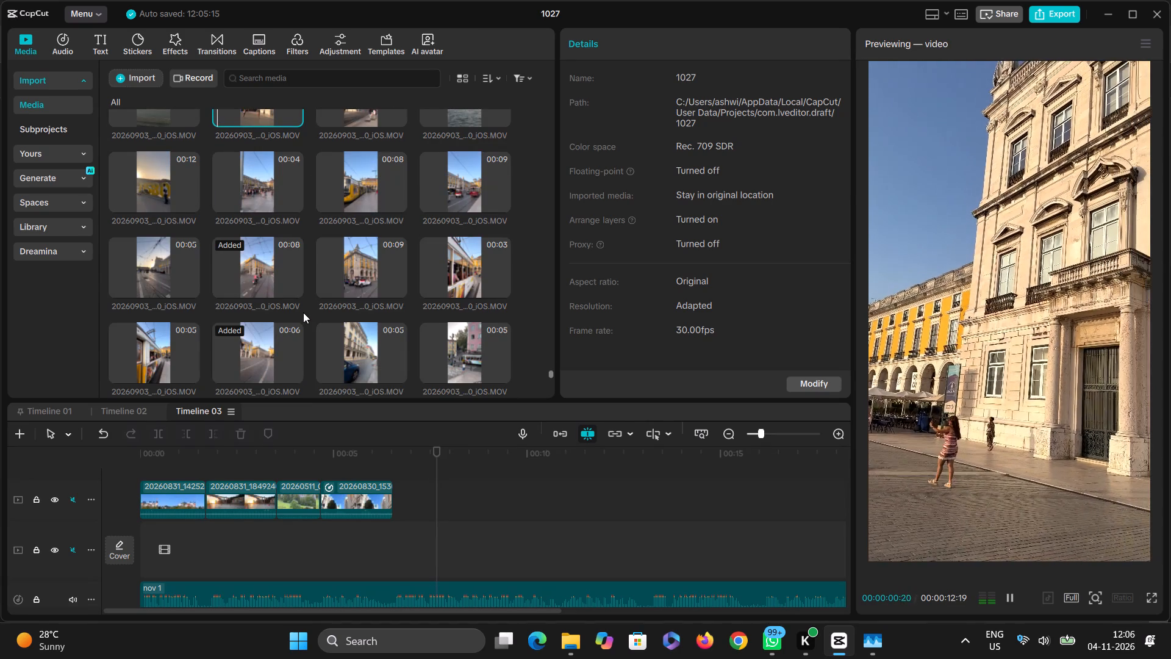
left_click(171, 195)
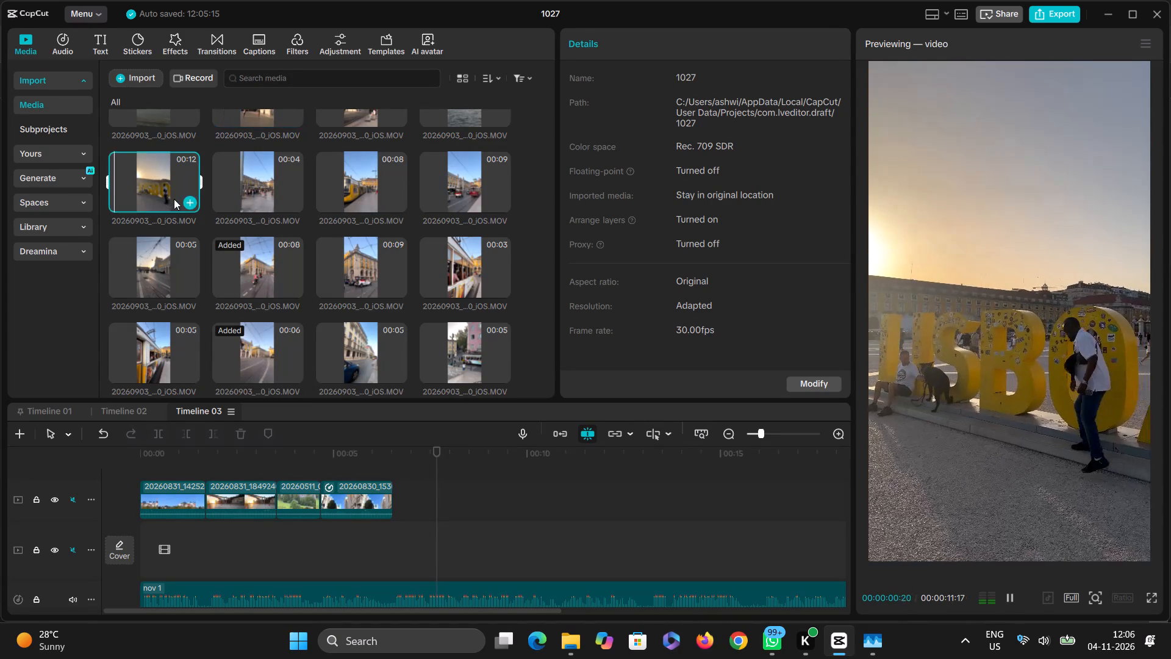
left_click(395, 187)
scroll(402, 219, "up", 2)
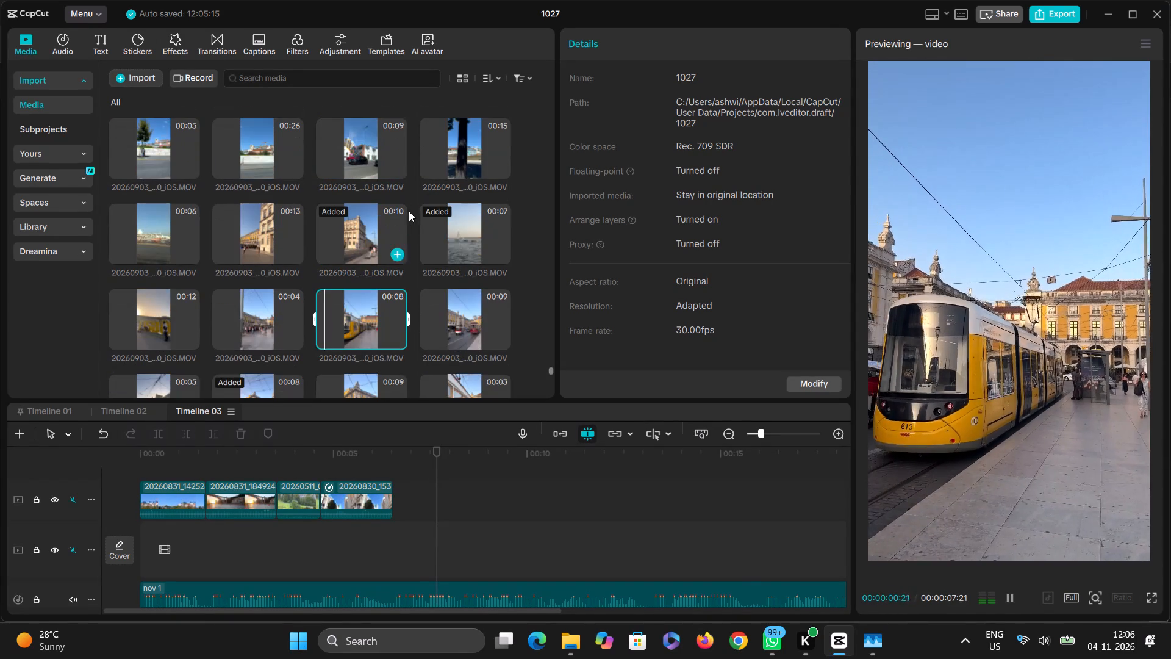
left_click(455, 240)
left_click(360, 240)
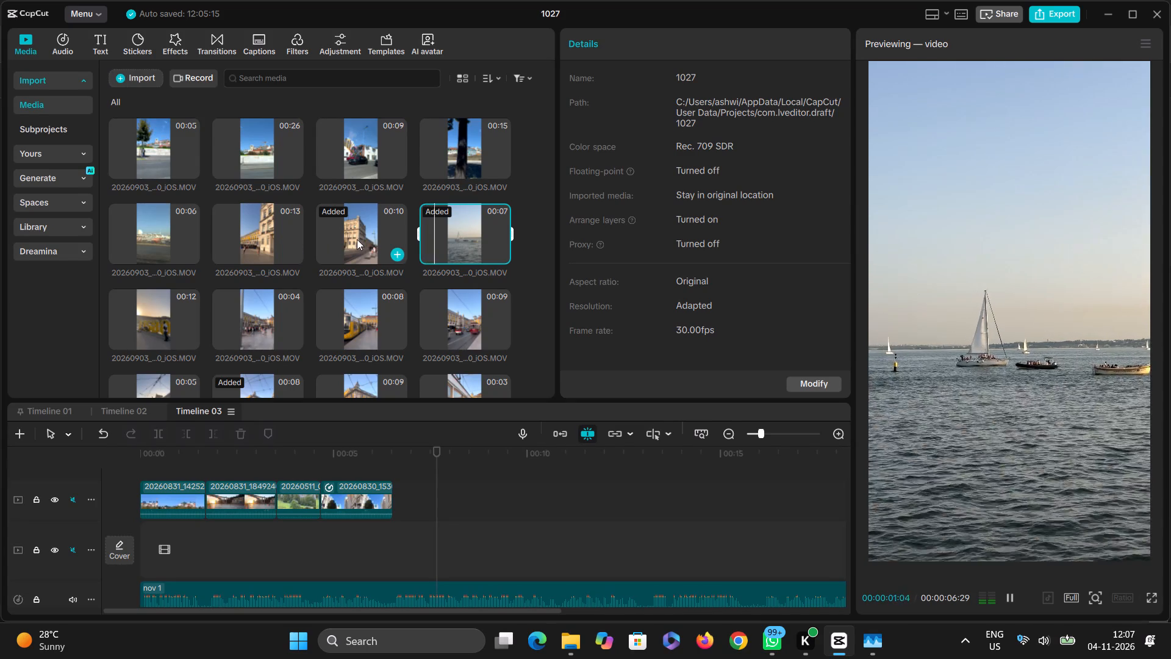
left_click(278, 239)
left_click(147, 223)
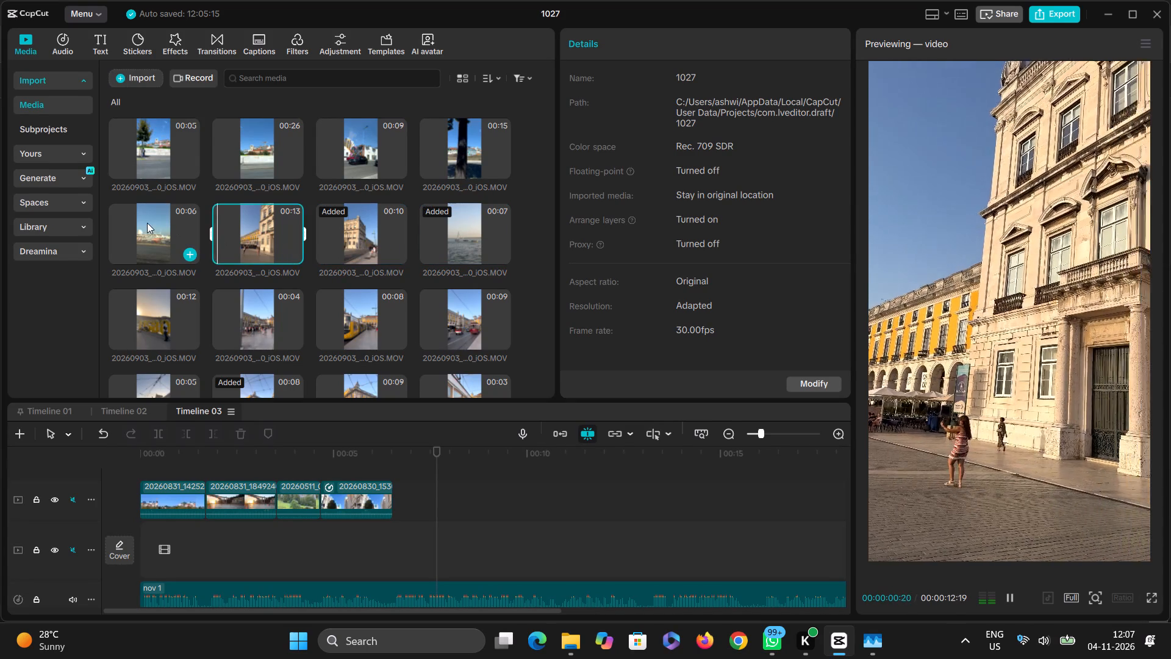
Preview the 20260903 blue car street, pink-building tram, domed church, red-walled street and dusk park clips as candidates for the fifth shot.
scroll(321, 329, "down", 2)
left_click(357, 340)
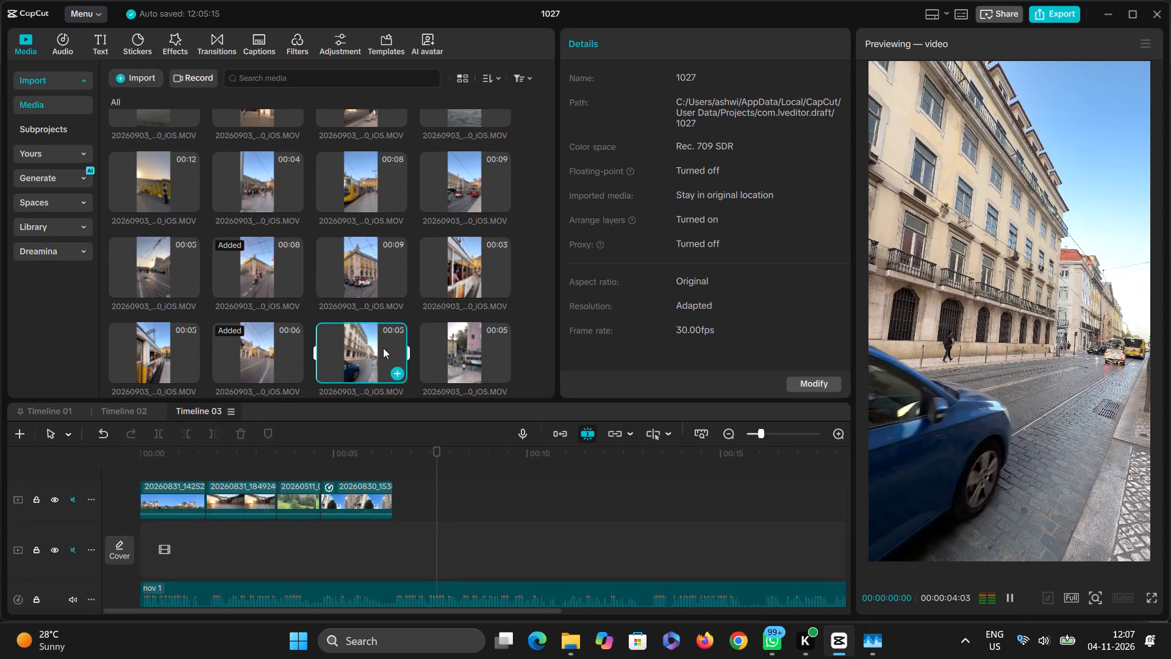
scroll(409, 348, "down", 2)
left_click(465, 236)
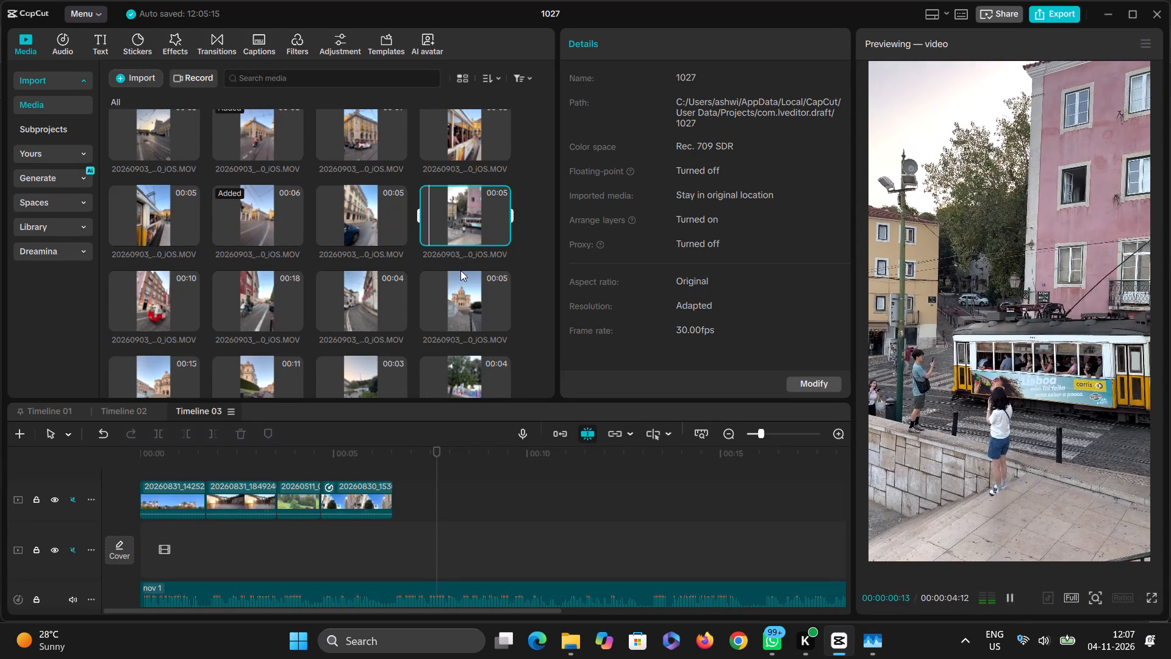
left_click(462, 276)
left_click(380, 301)
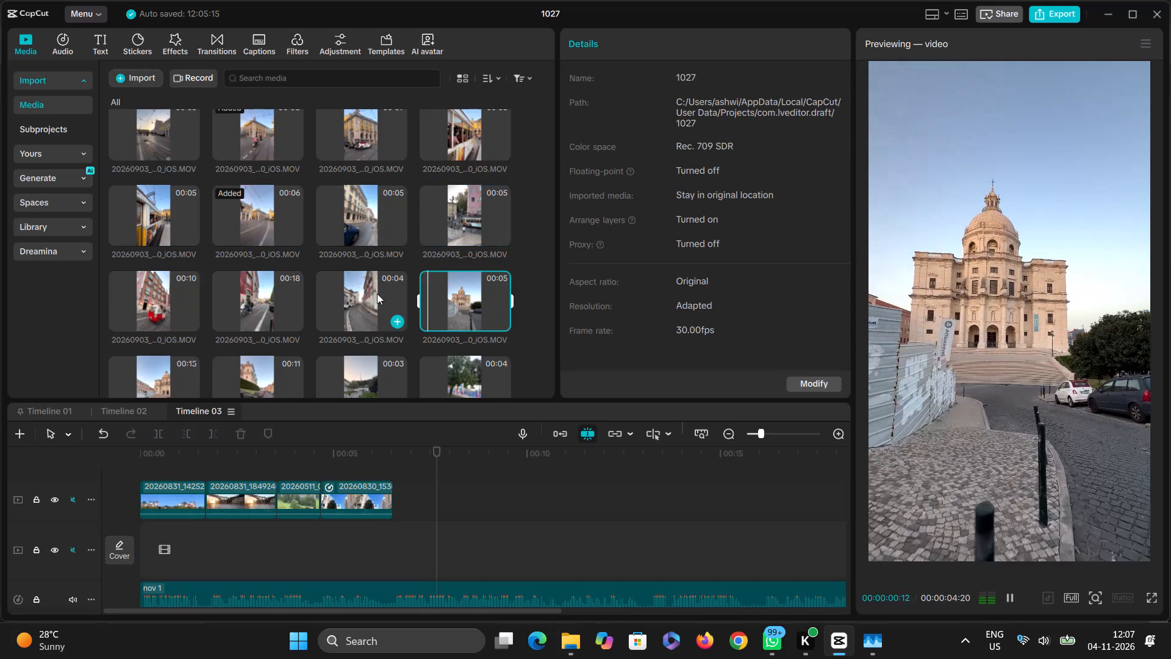
left_click(281, 288)
left_click(177, 289)
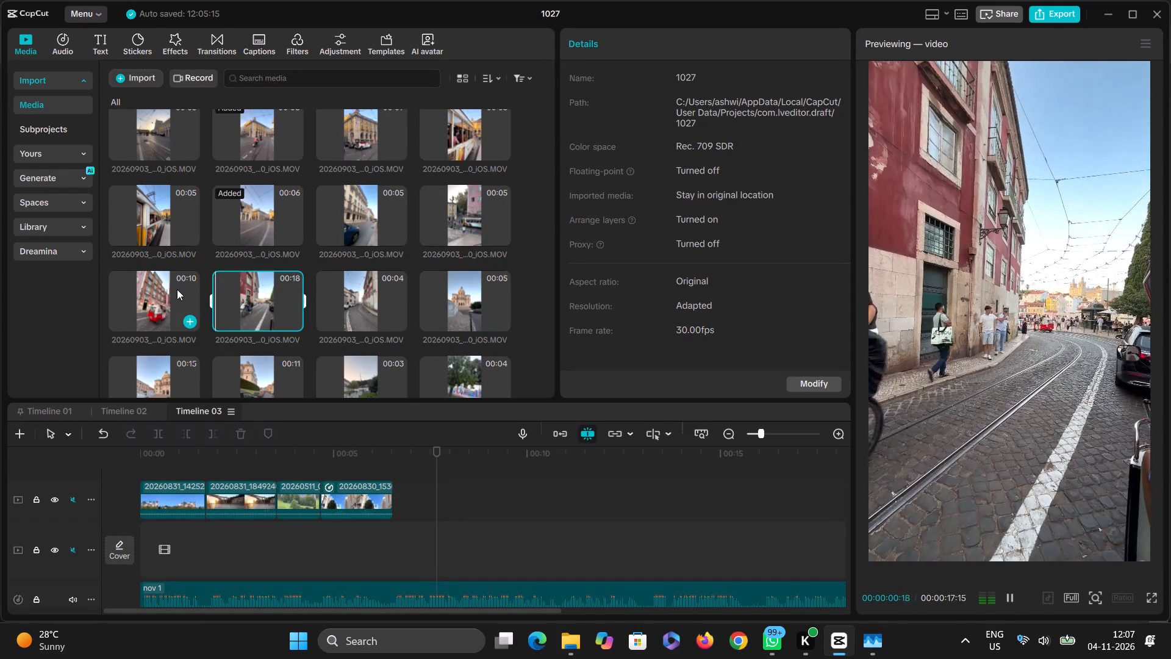
left_click(167, 371)
left_click(276, 369)
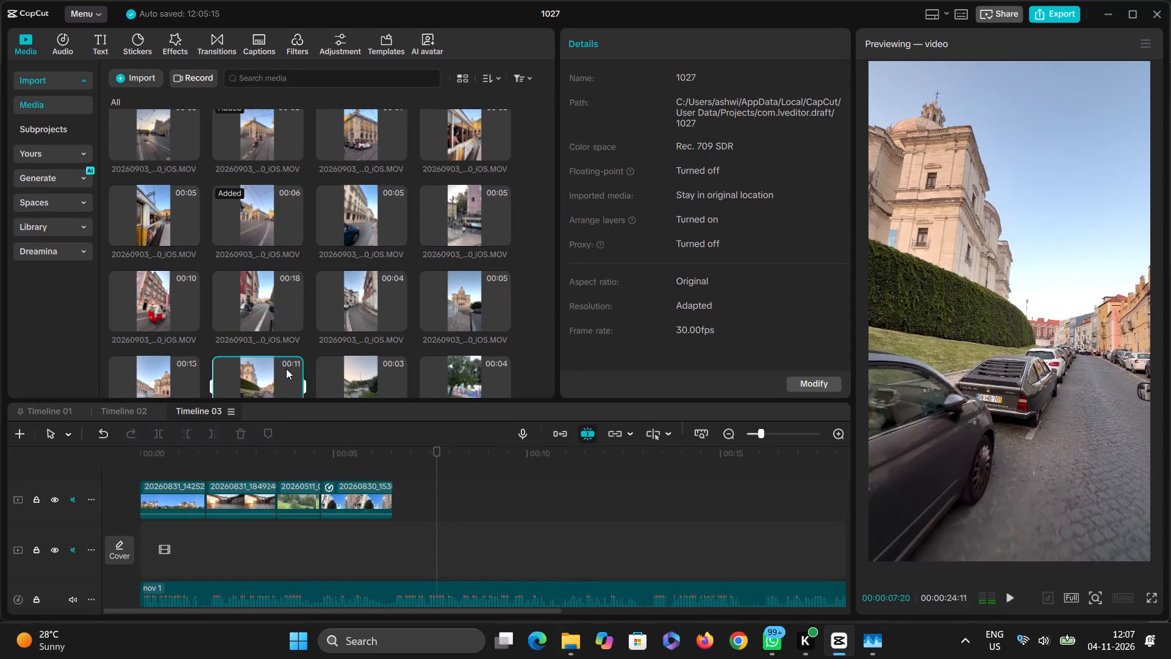
scroll(313, 370, "down", 2)
left_click(317, 247)
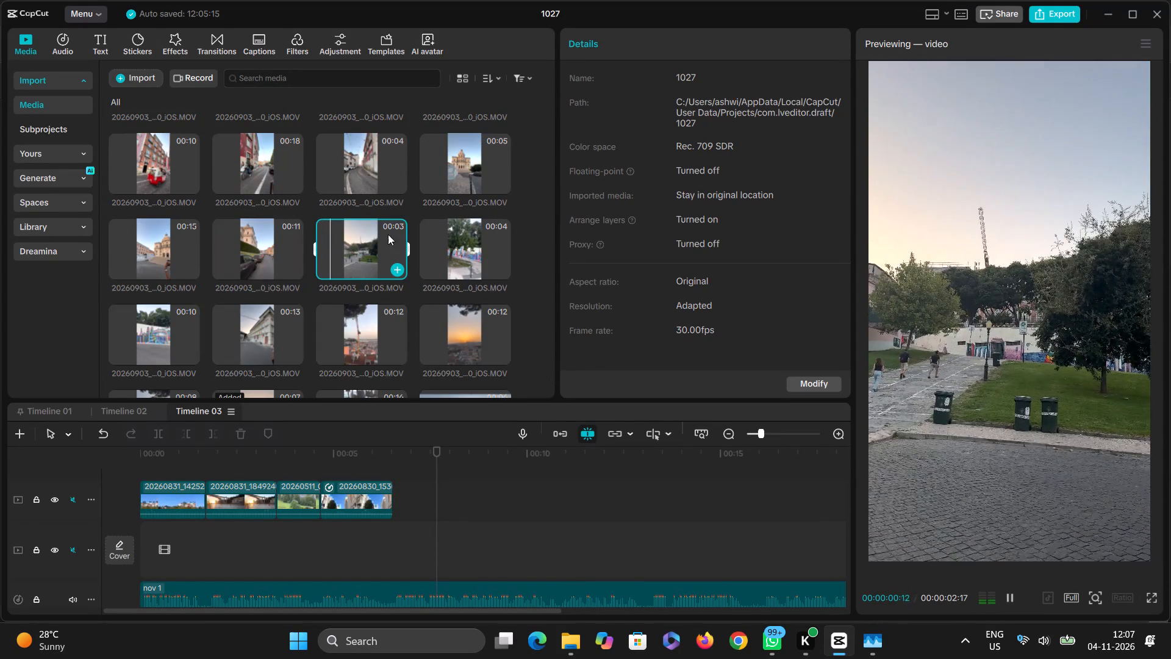
left_click(257, 253)
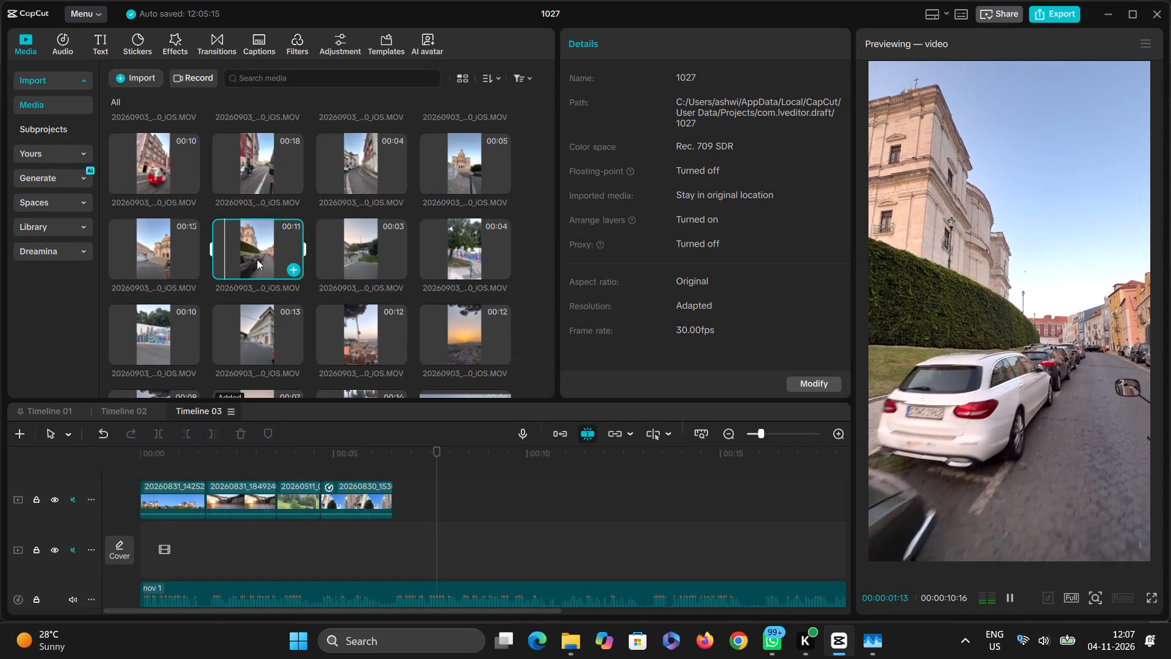
left_click(288, 338)
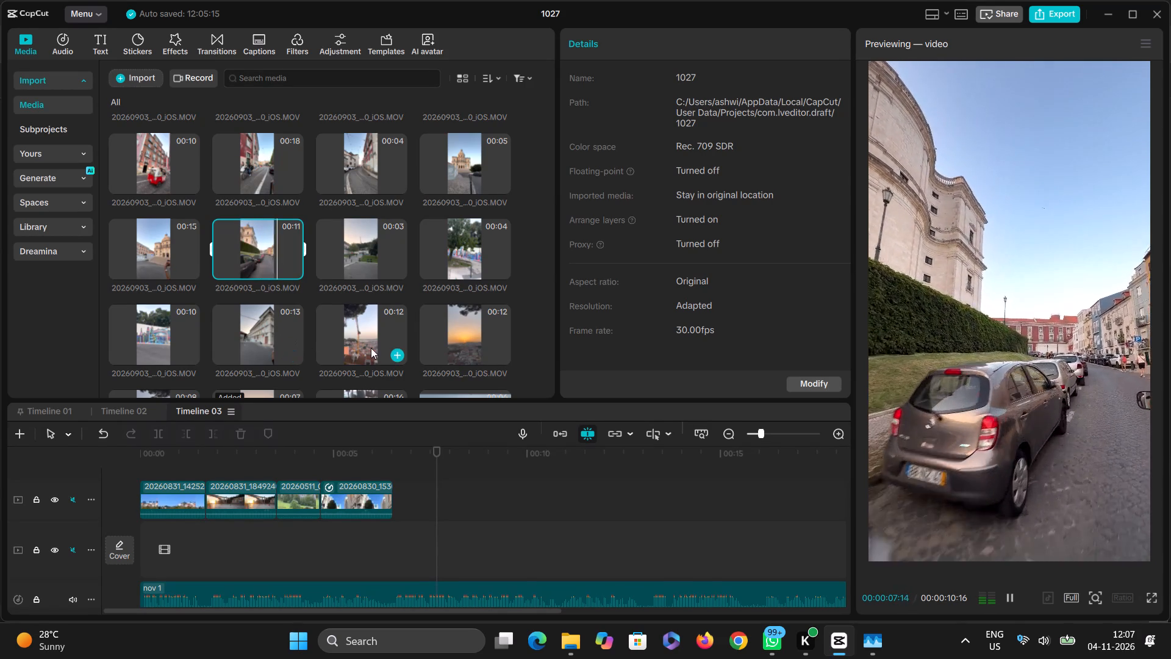
Preview the city sunset, café musicians, red Toledo bus and railway brick building clips, plus reel-3.mp4, as candidates for the fifth shot.
left_click(371, 347)
left_click(479, 339)
scroll(424, 345, "down", 2)
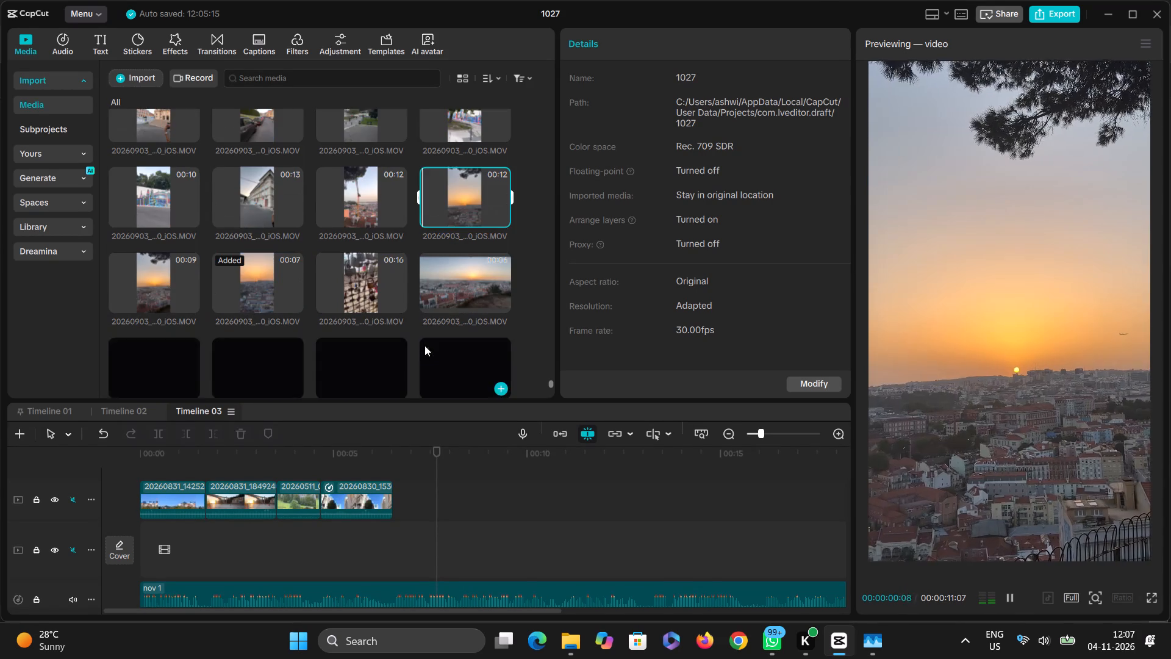
left_click(456, 281)
scroll(374, 358, "down", 4)
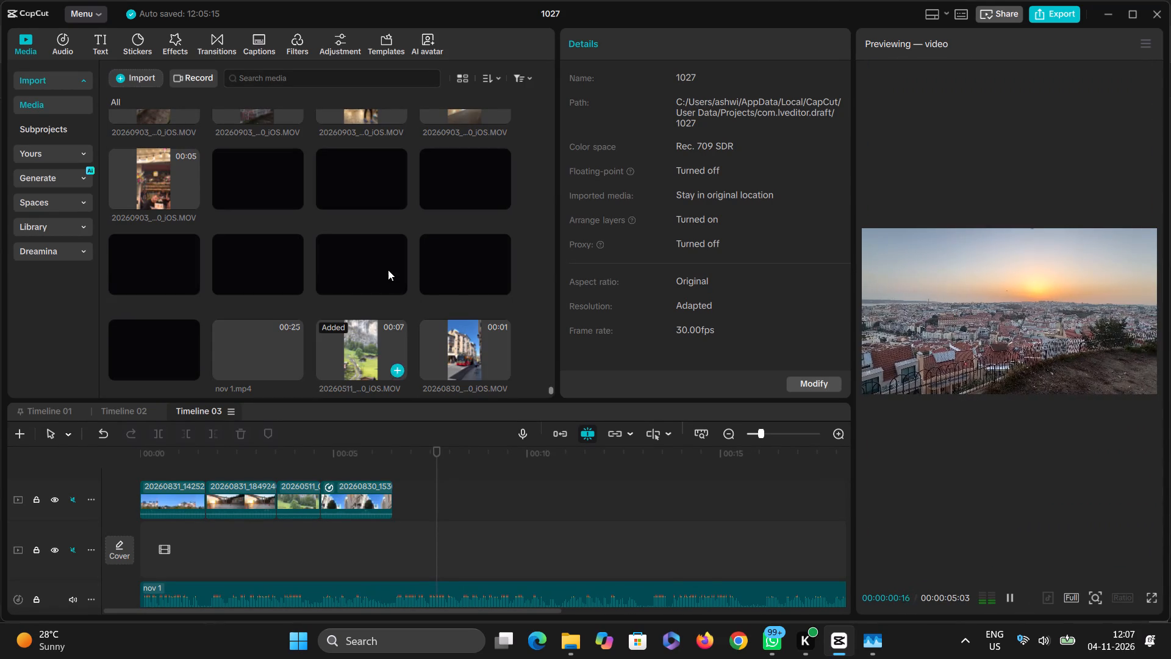
left_click(387, 263)
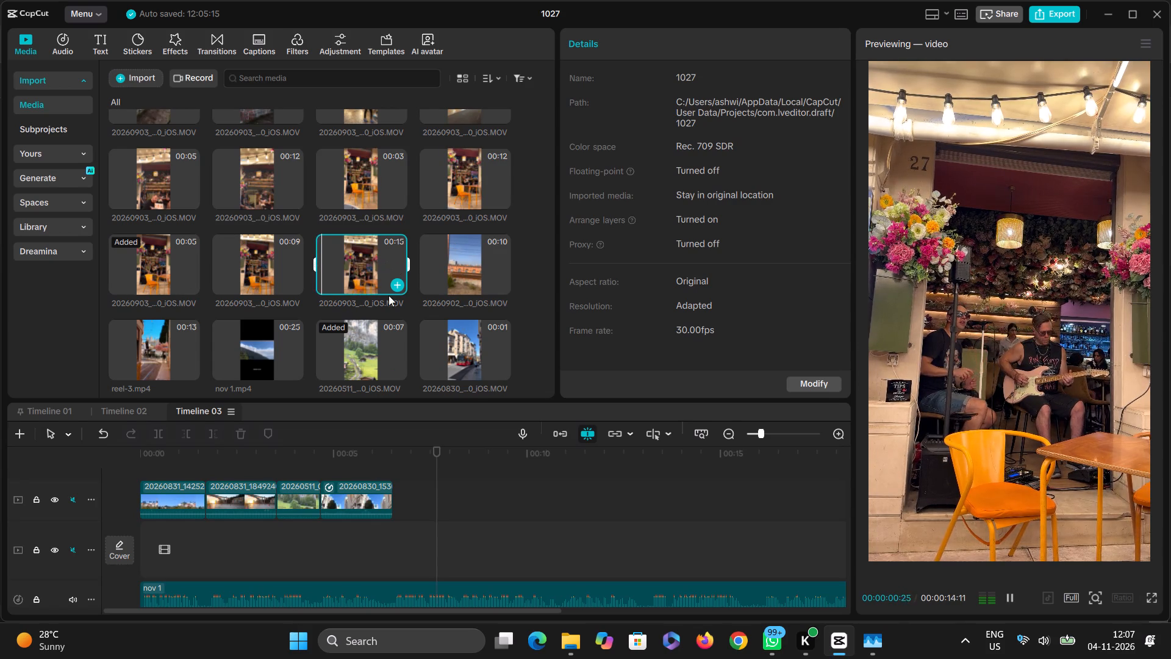
left_click(462, 364)
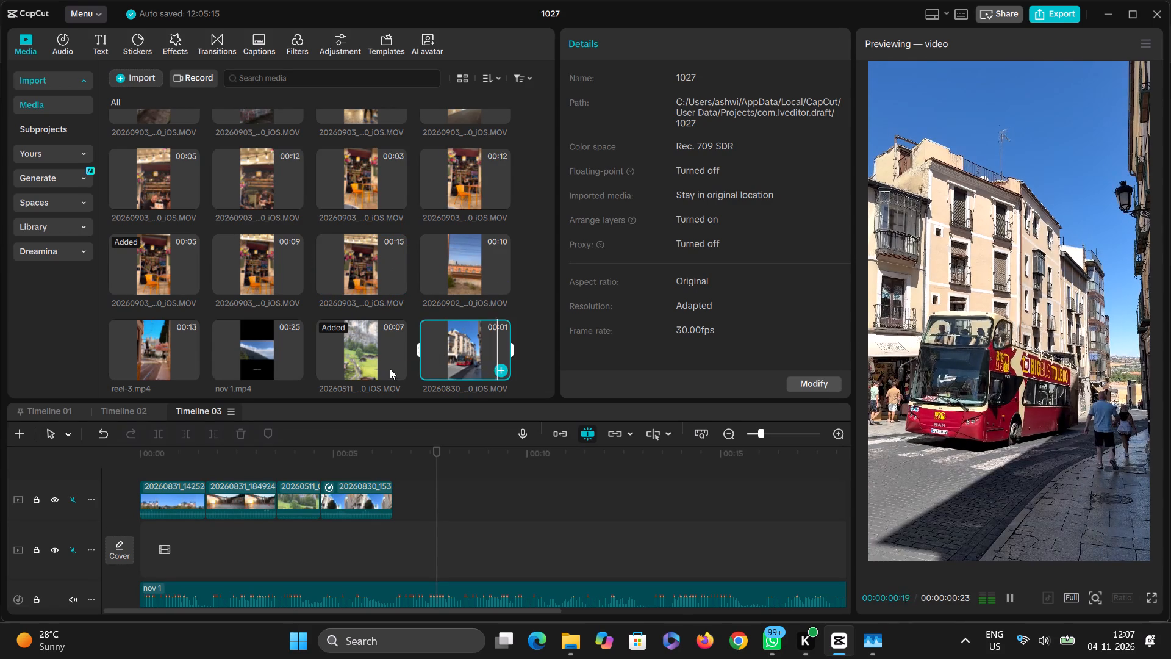
left_click(454, 243)
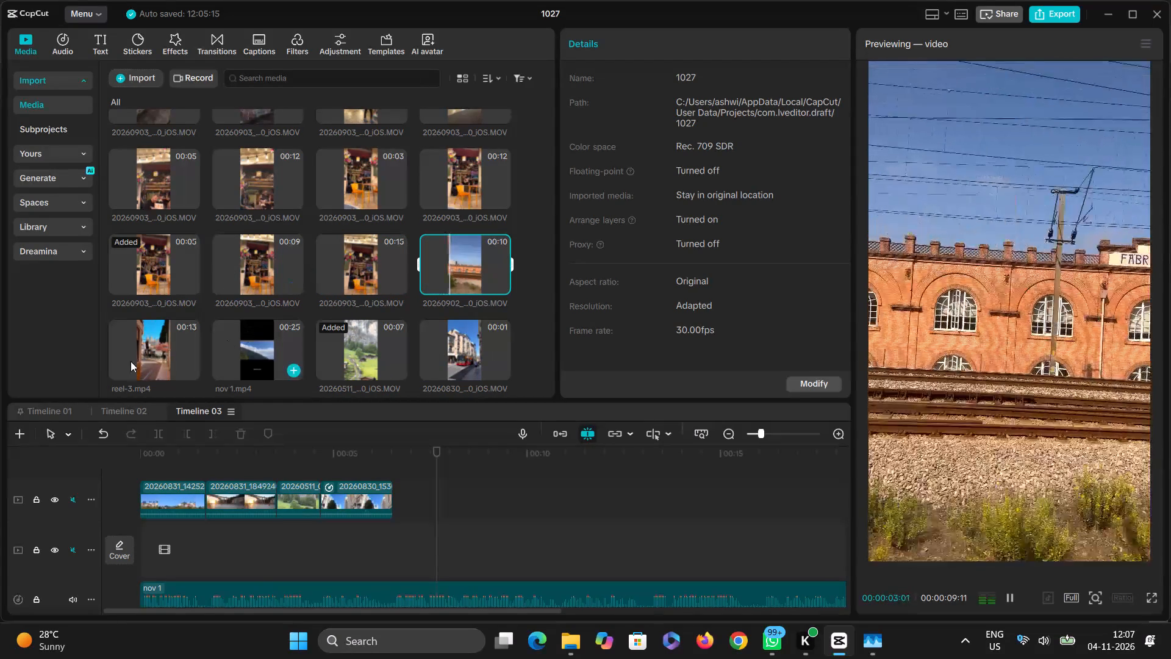
left_click(148, 360)
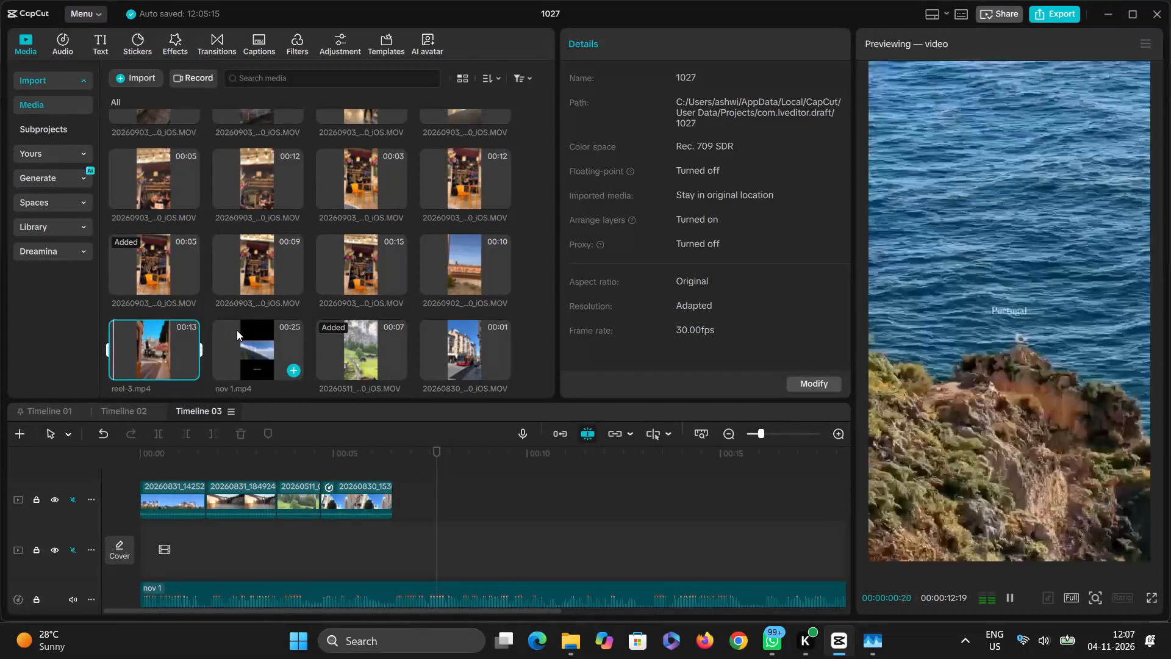
scroll(251, 333, "down", 2)
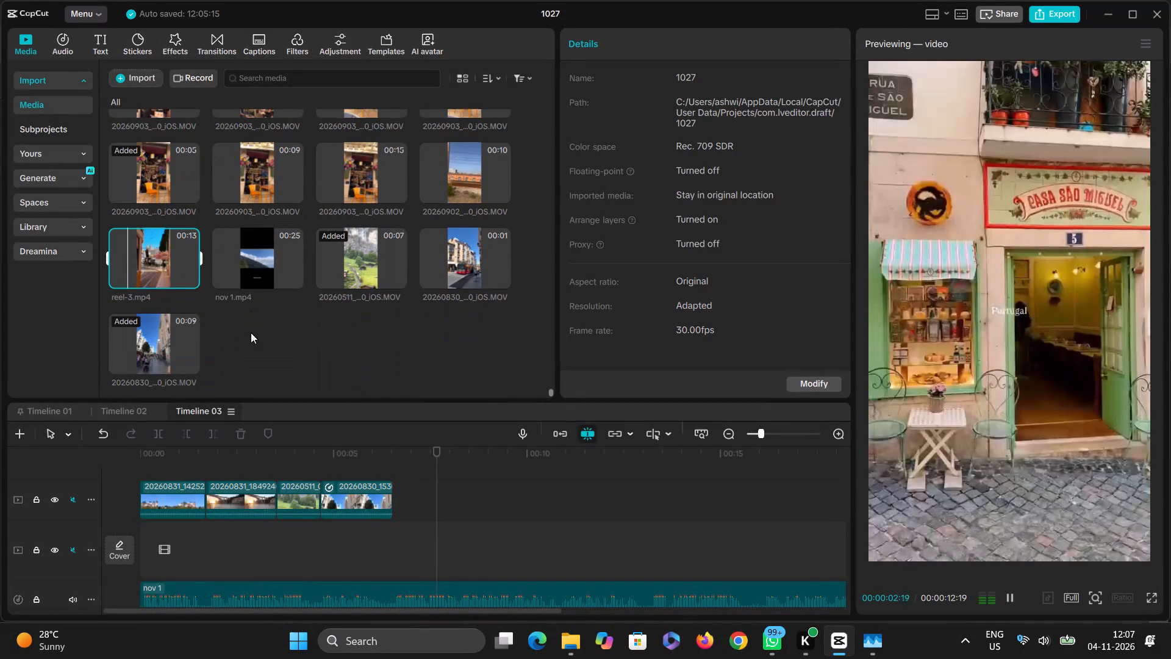
Preview the 20260511 mountain train clip and the 20260903 old facade, church road and red-walled tram street clips as candidates for the fifth shot.
left_click(343, 263)
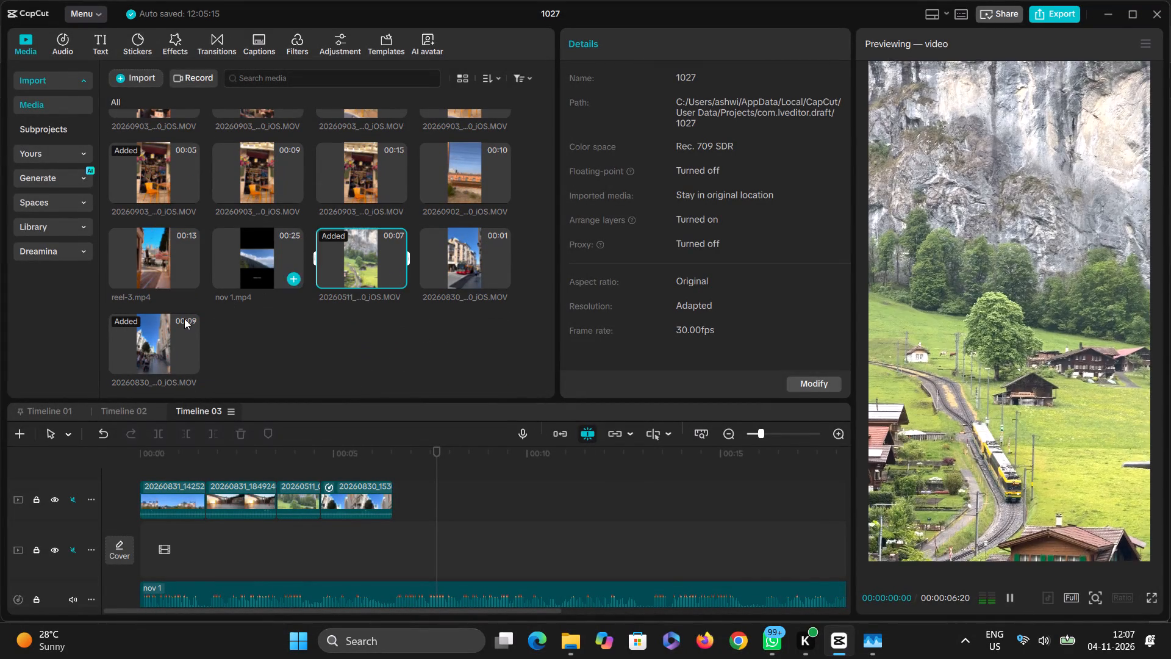
scroll(197, 289, "up", 3)
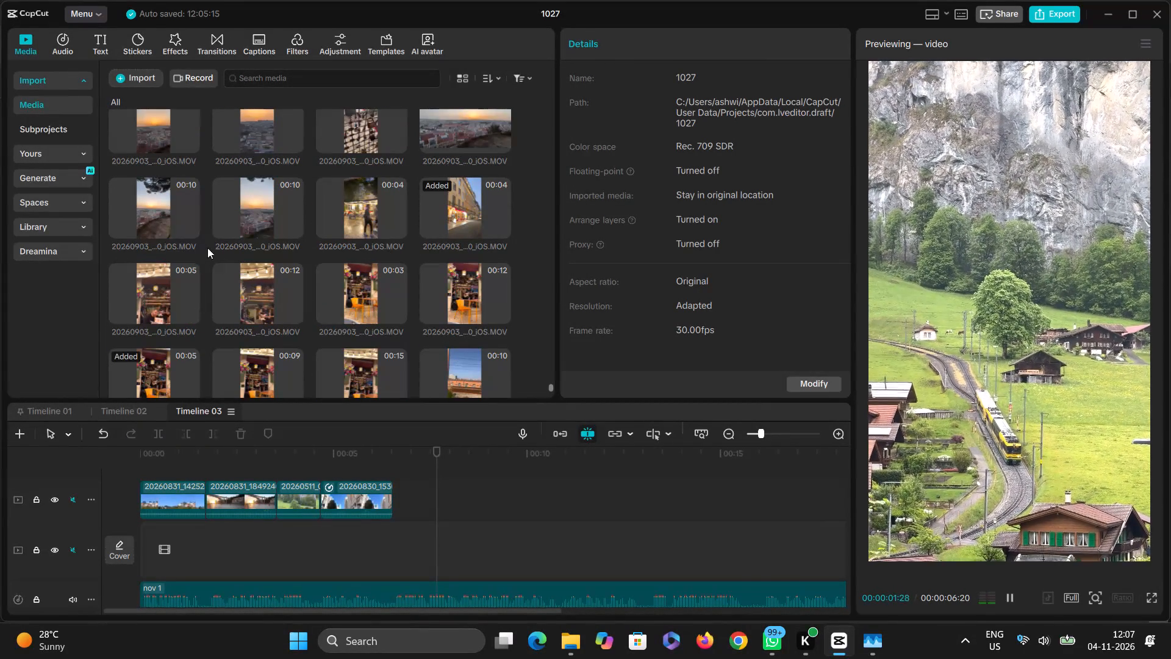
left_click(229, 230)
scroll(231, 221, "up", 3)
left_click(231, 217)
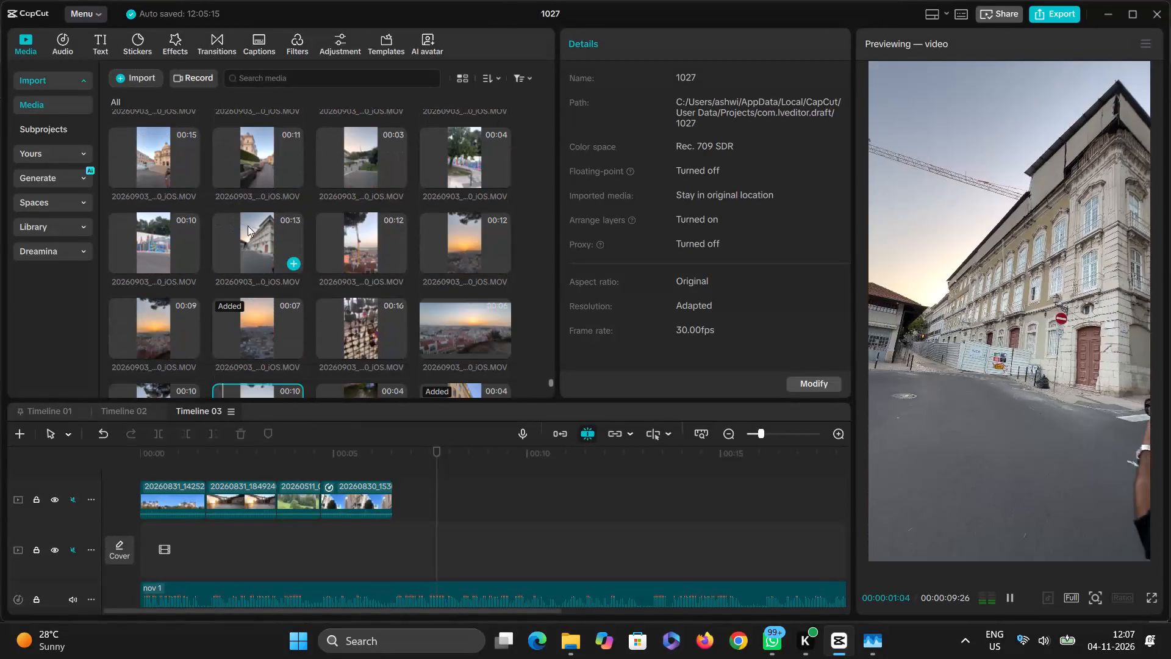
left_click(268, 176)
scroll(284, 188, "up", 3)
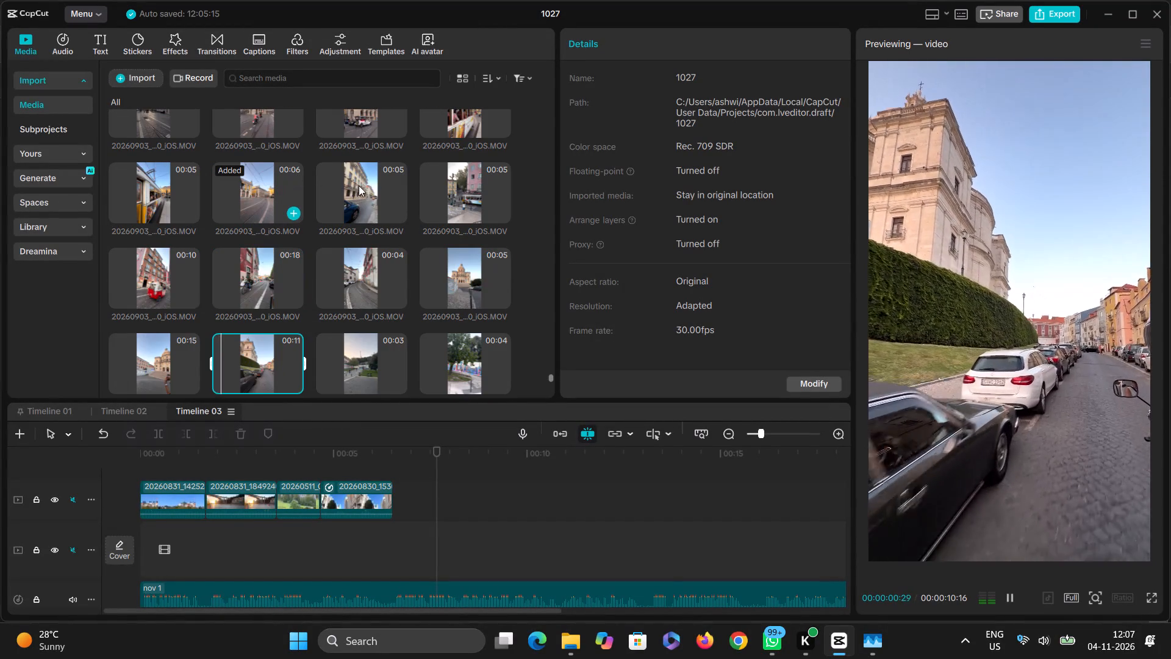
left_click(353, 283)
left_click(278, 283)
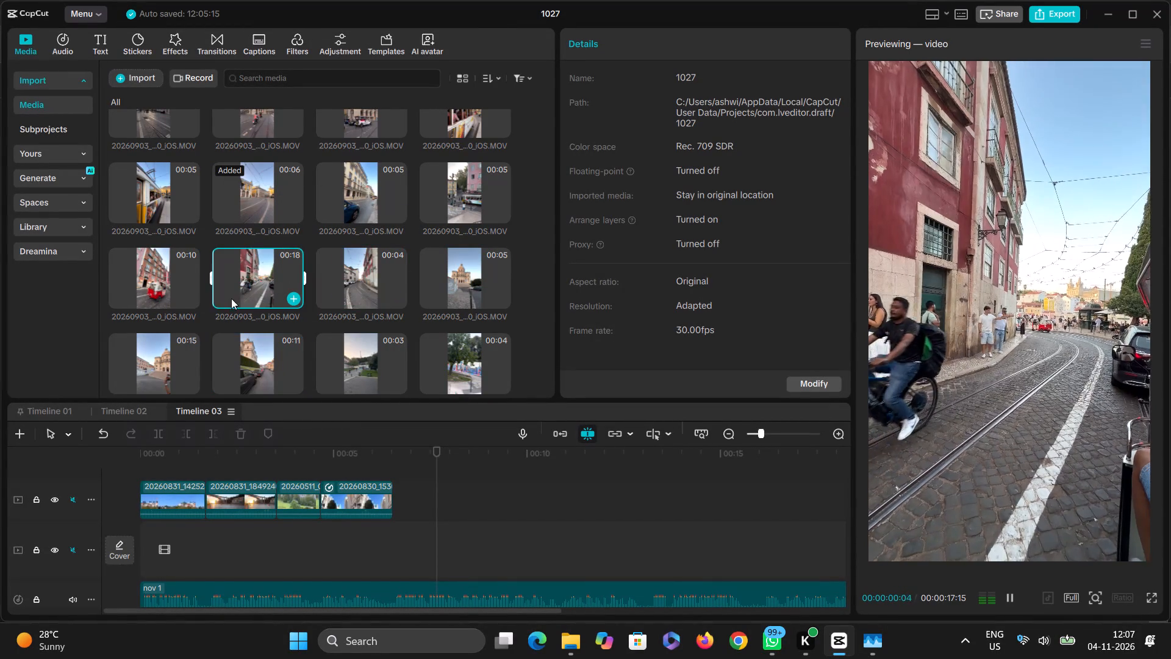
Preview the 20260903 yellow arcade plaza, stone corner building, yellow building street, marina and pink-bannered museum clips as candidates for the fifth shot.
scroll(252, 298, "up", 5)
left_click(274, 265)
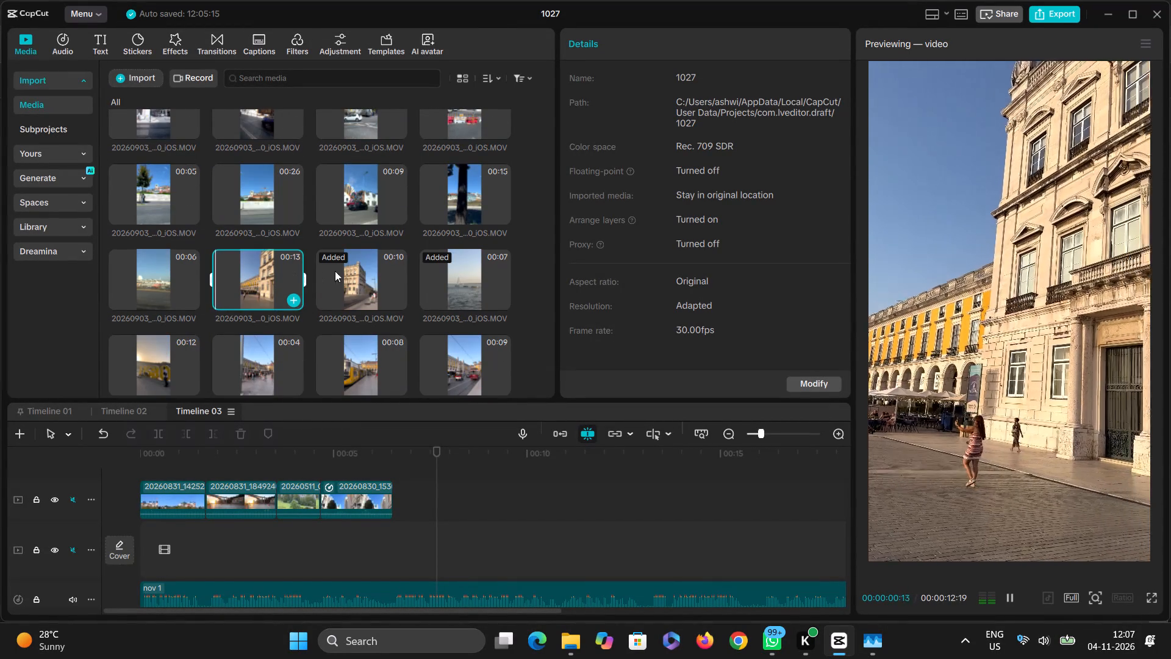
left_click(376, 284)
scroll(343, 292, "up", 2)
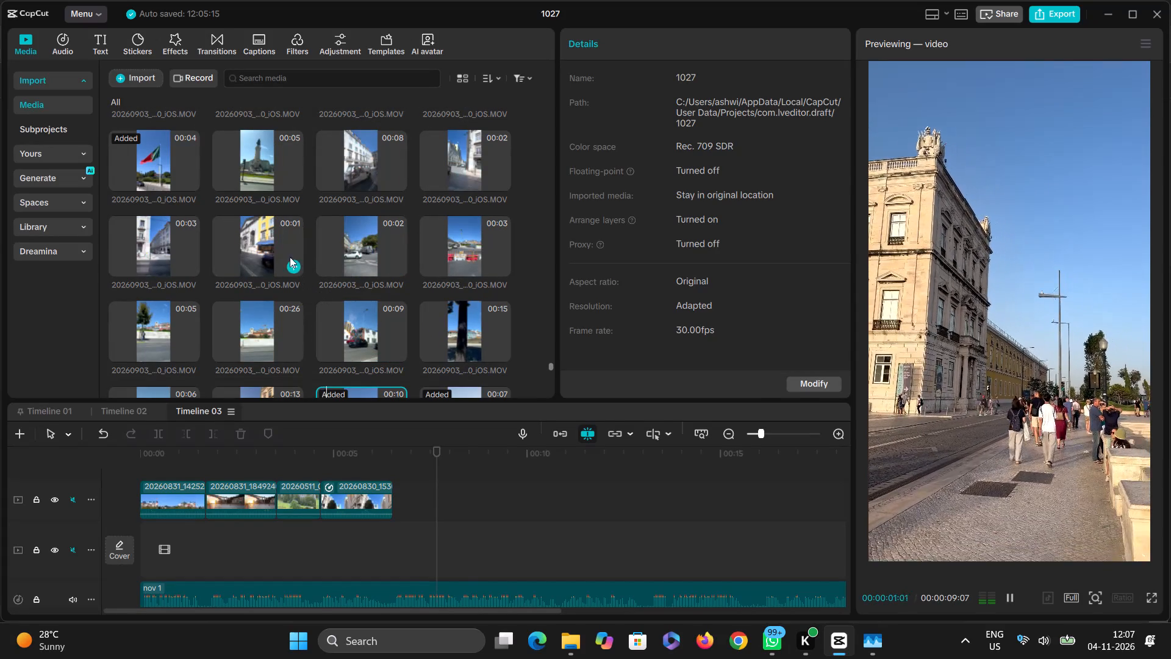
left_click(271, 242)
scroll(237, 259, "up", 4)
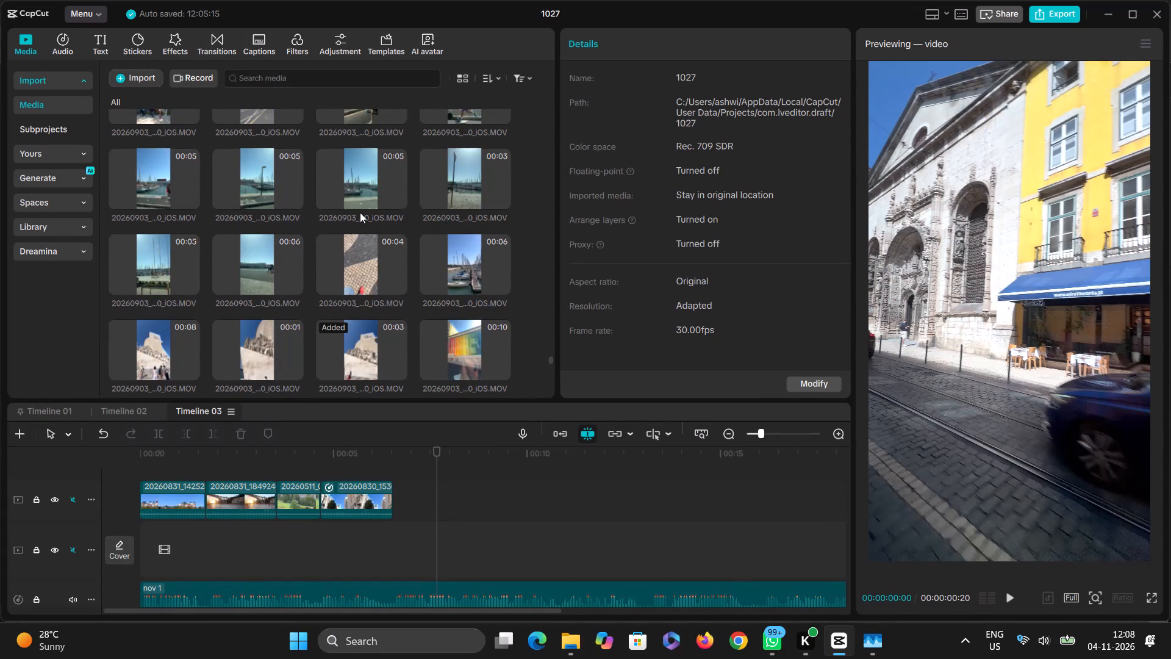
left_click(360, 209)
scroll(344, 221, "up", 4)
left_click(341, 205)
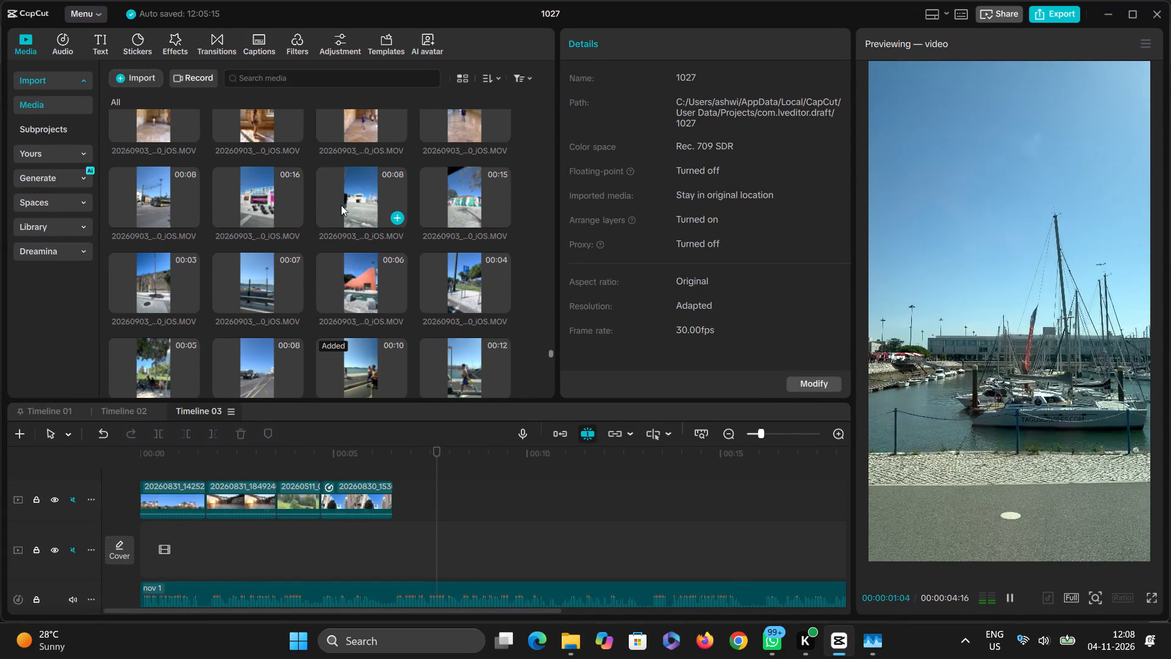
left_click(265, 222)
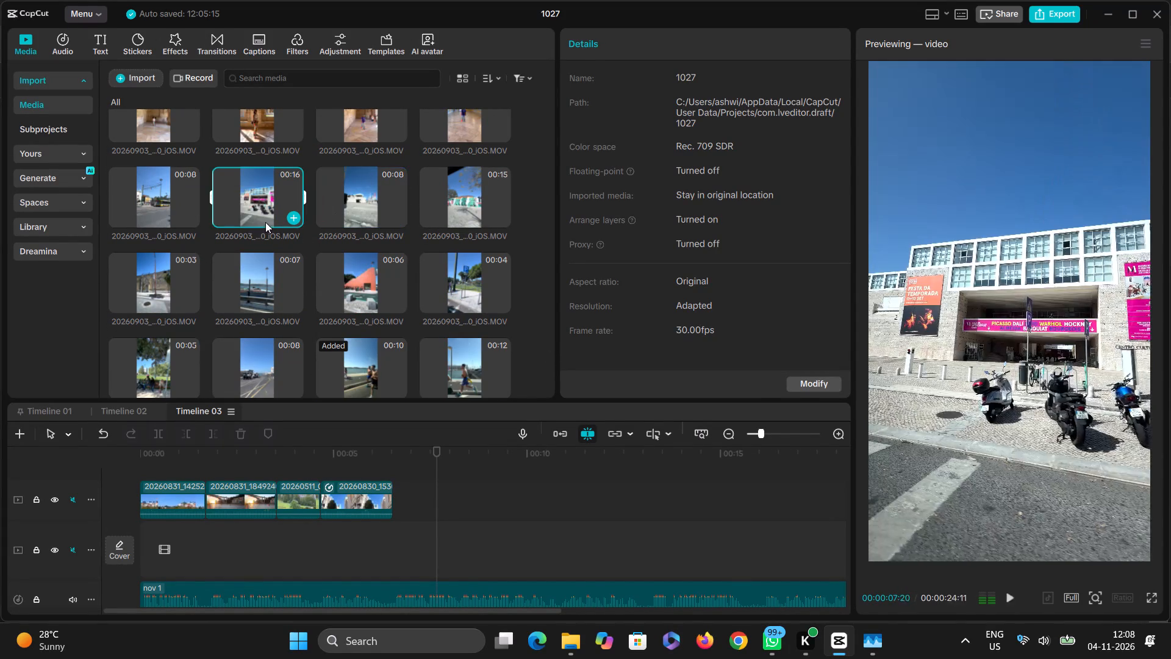
Preview the 20260903 monastery clips, including the 20-second cloister arch clip from its midpoint, as candidates for the fifth shot.
scroll(266, 222, "up", 5)
left_click(353, 369)
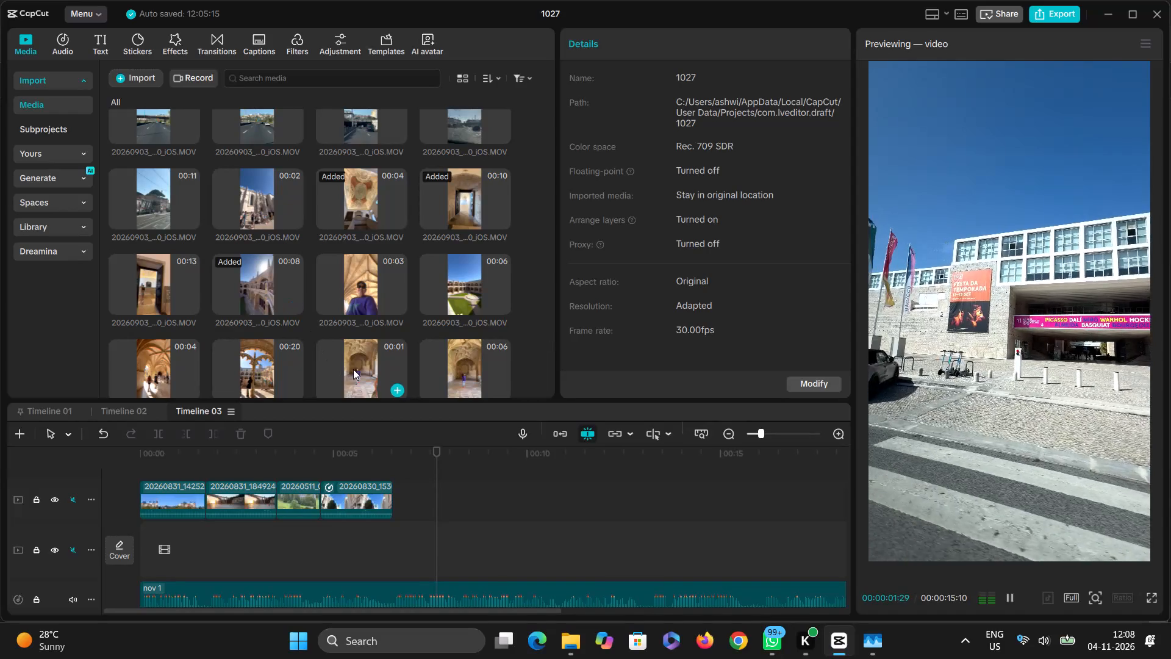
left_click(282, 362)
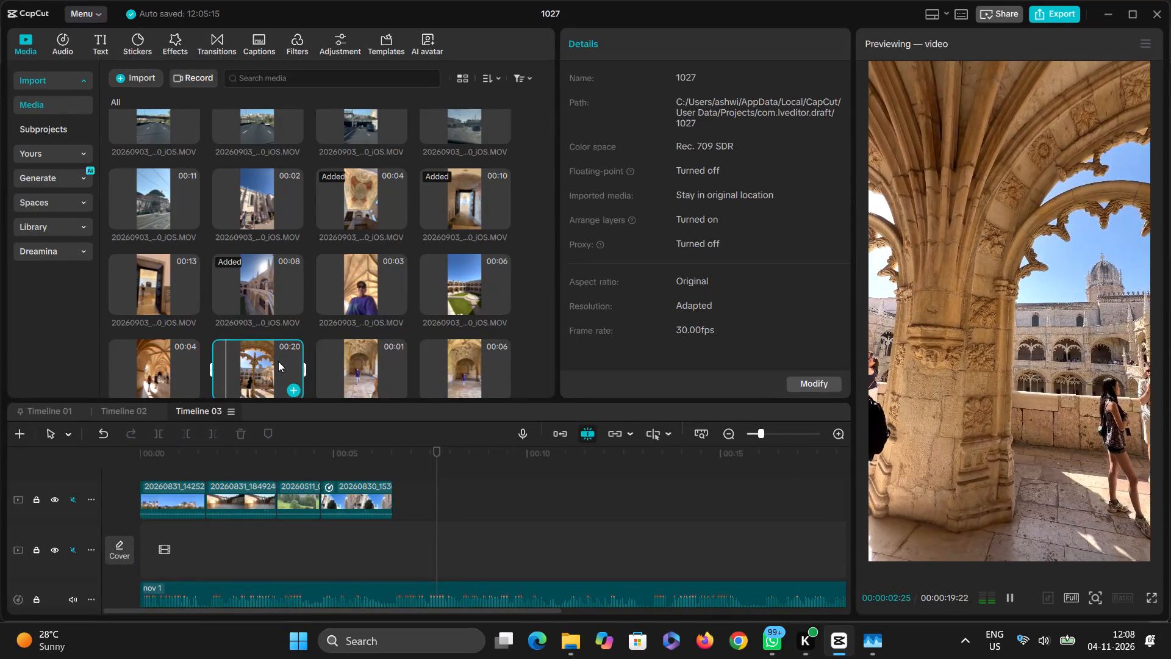
left_click(263, 363)
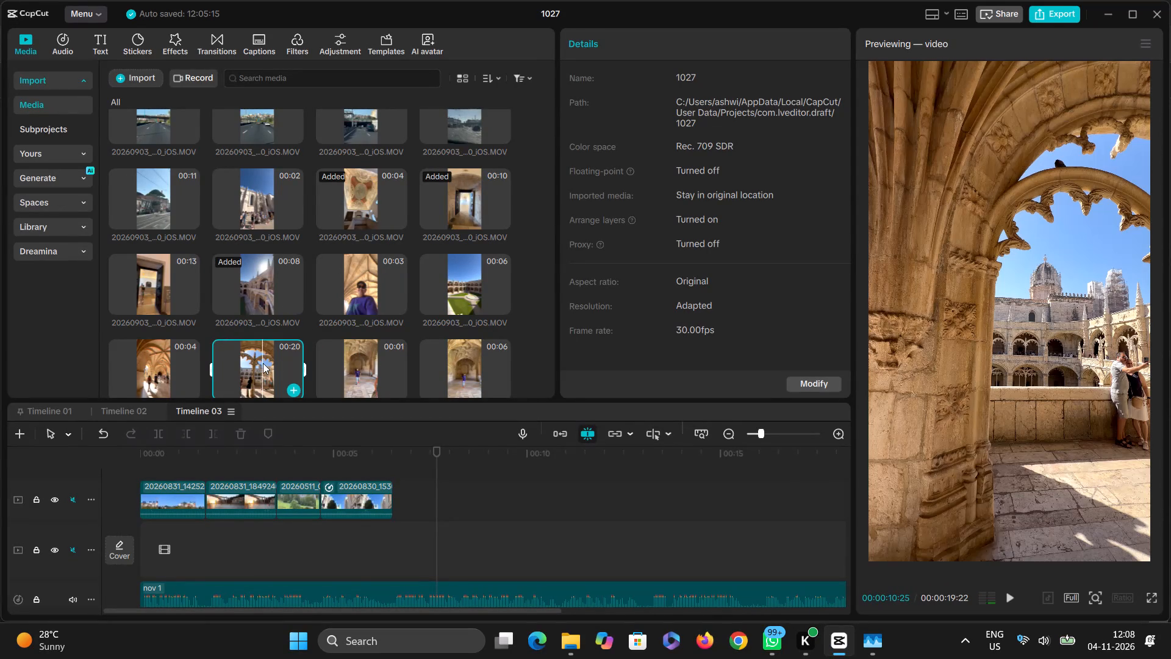
key("space")
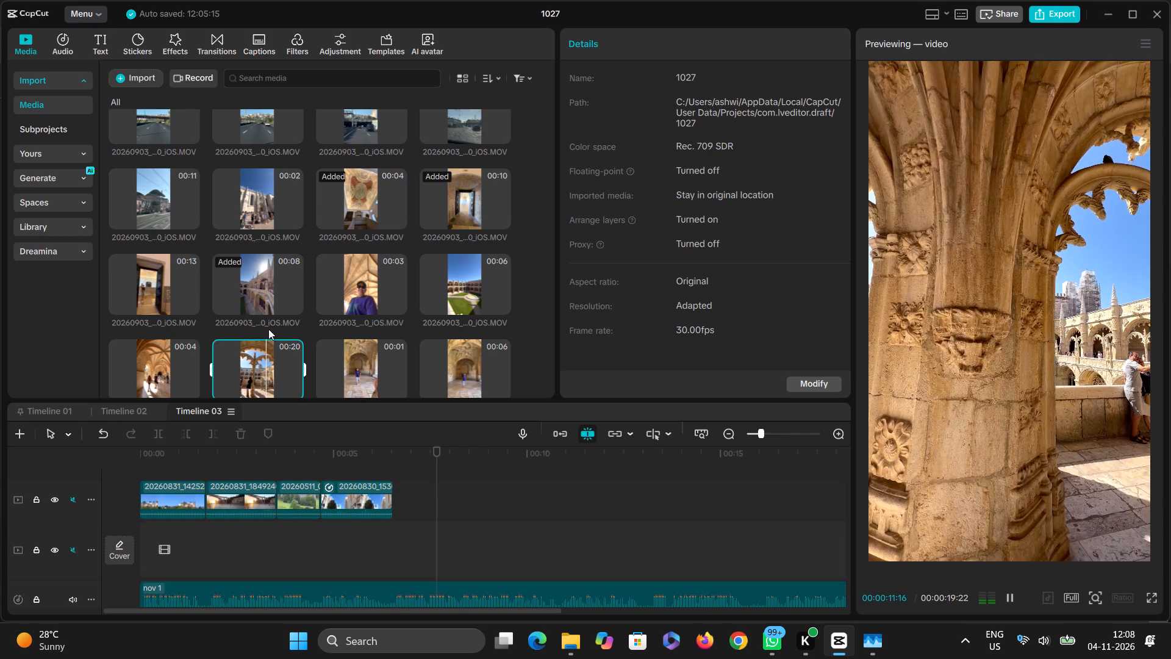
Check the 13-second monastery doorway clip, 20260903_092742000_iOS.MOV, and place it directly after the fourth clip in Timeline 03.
left_click(160, 275)
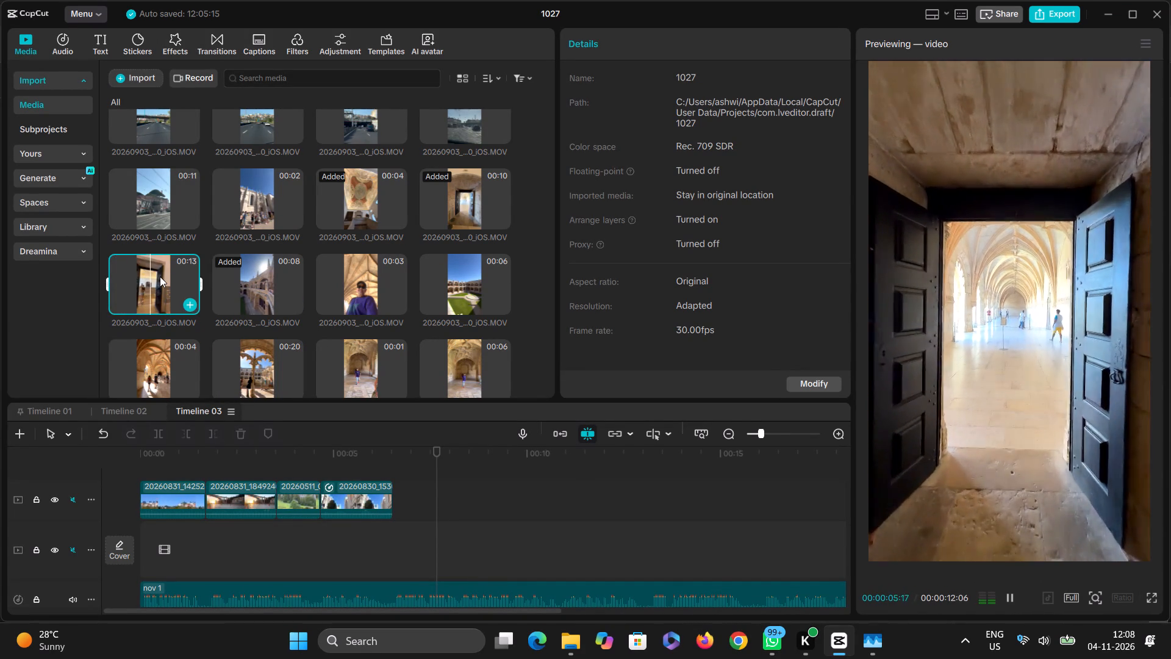
key("space")
left_click_drag(160, 277, 442, 446)
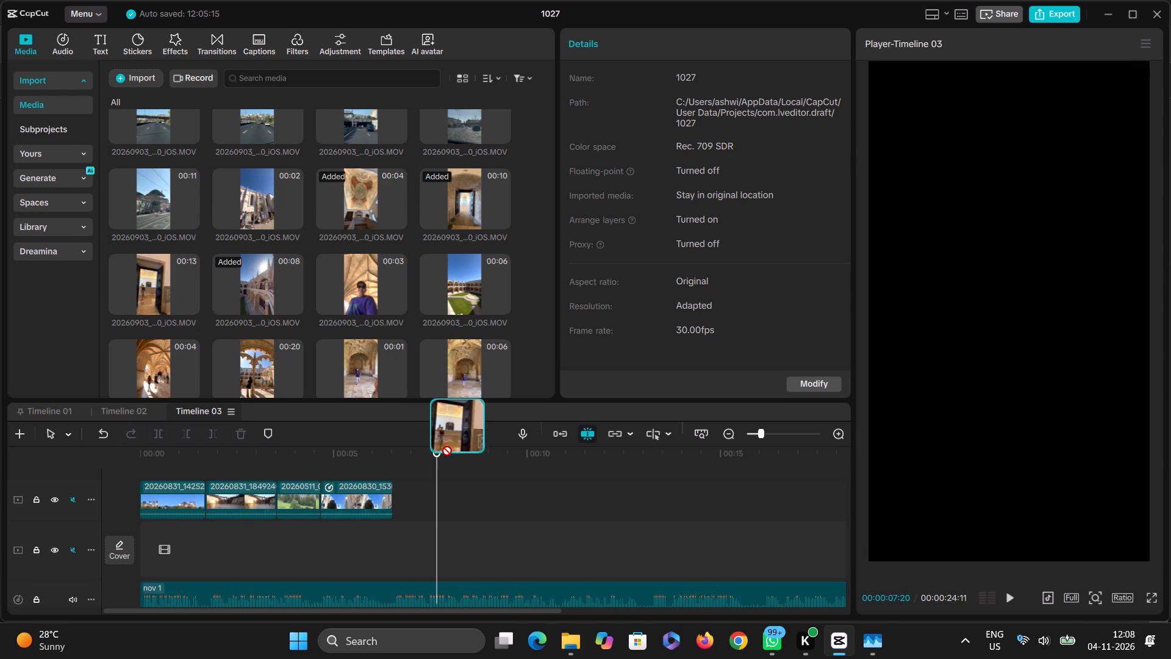
left_click_drag(442, 446, 389, 505)
Split the doorway clip at 00:00:12:14, discard its opening part, and move the remainder against the end of the fourth clip.
left_click_drag(437, 457, 486, 456)
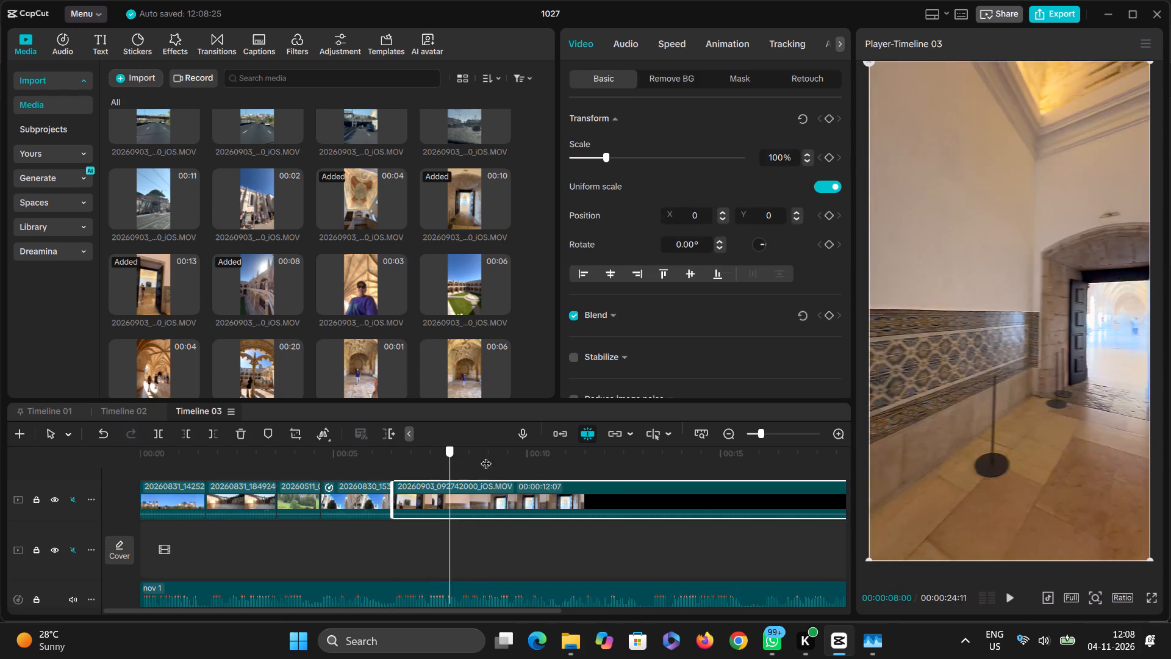
left_click_drag(486, 456, 622, 476)
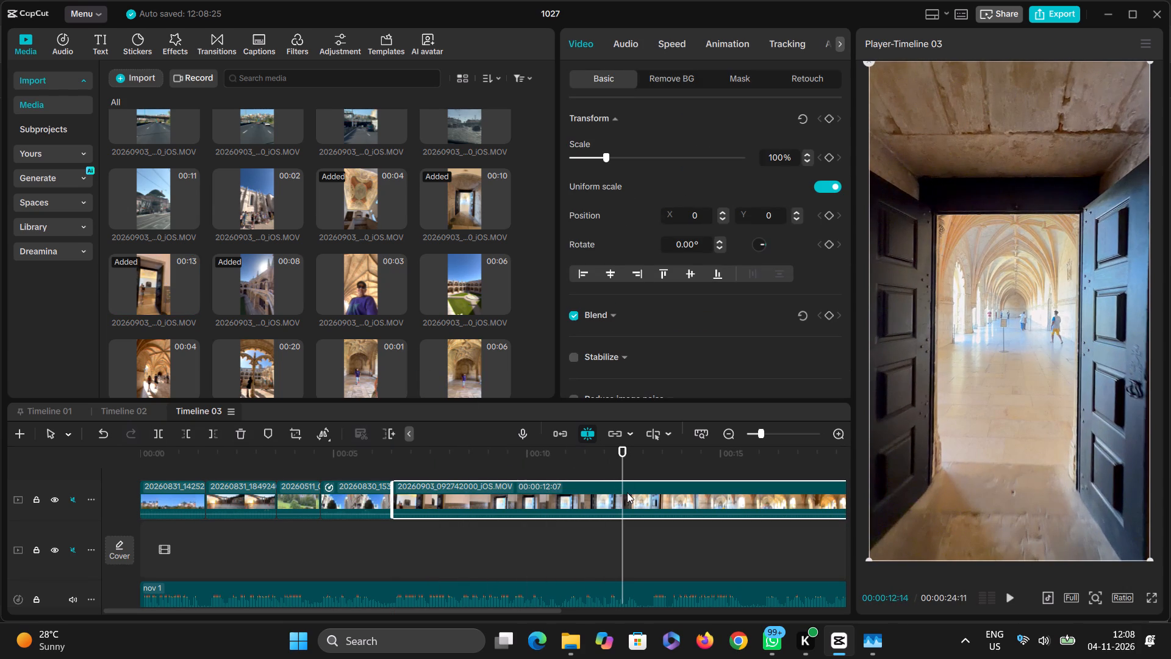
key("ctrl+b")
left_click(570, 476)
left_click(581, 502)
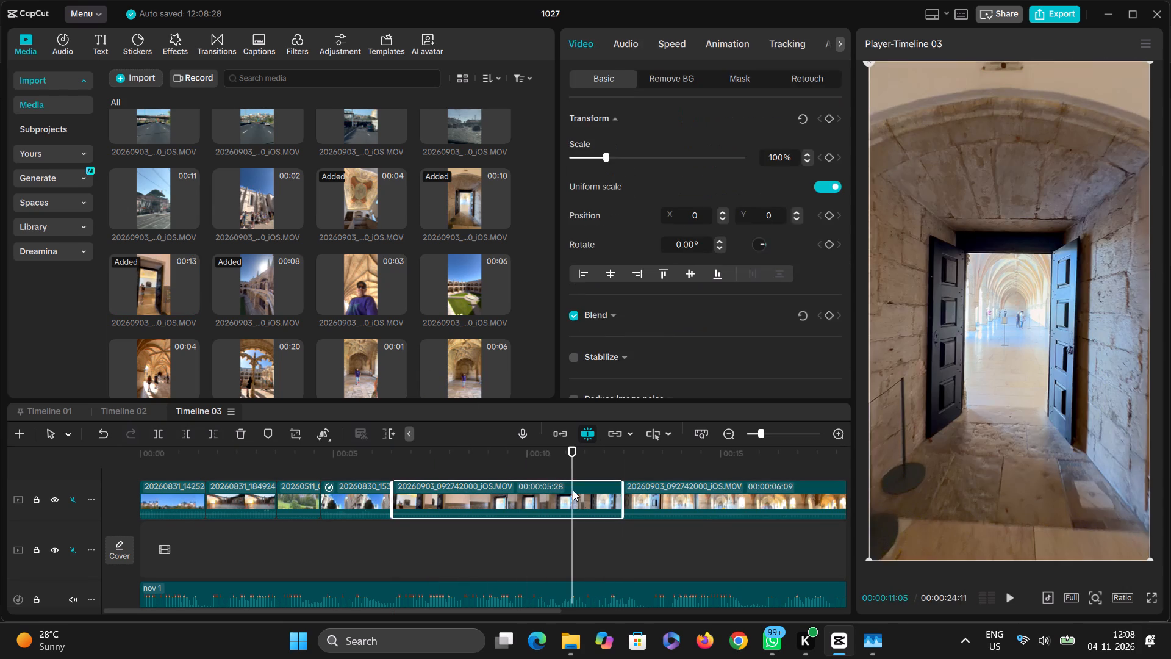
key("BackSpace")
left_click_drag(690, 522, 568, 531)
left_click_drag(650, 499, 426, 497)
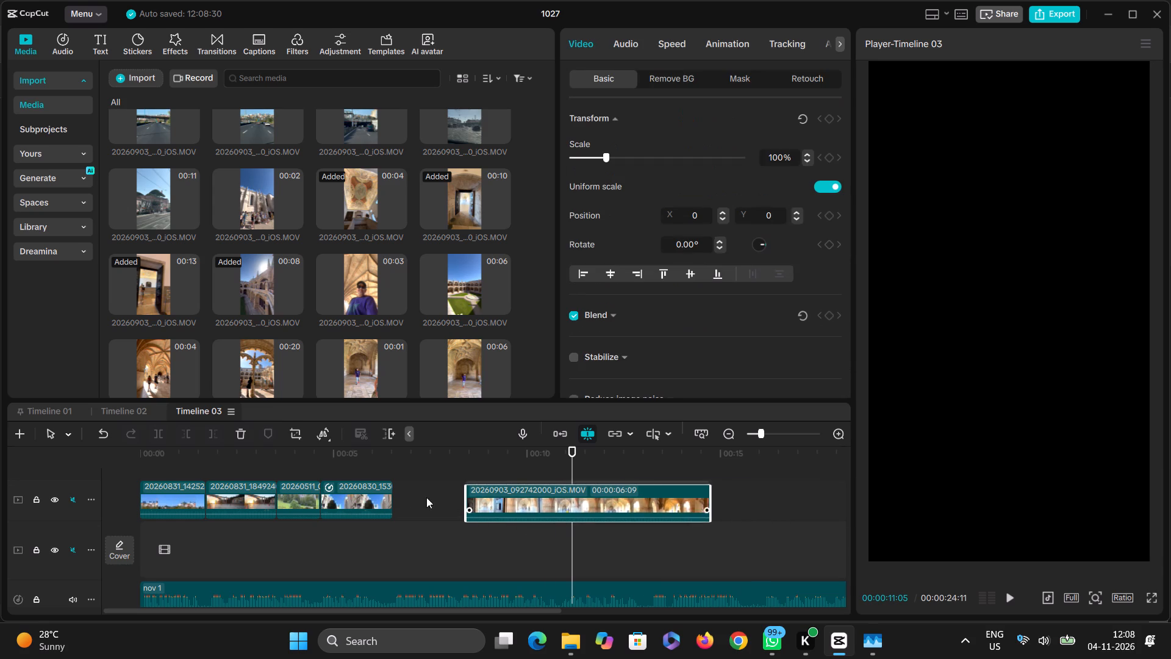
left_click_drag(426, 497, 421, 502)
Play back the transition from the crowded street clip into the doorway clip to judge where the shot should start.
left_click(390, 455)
key("space")
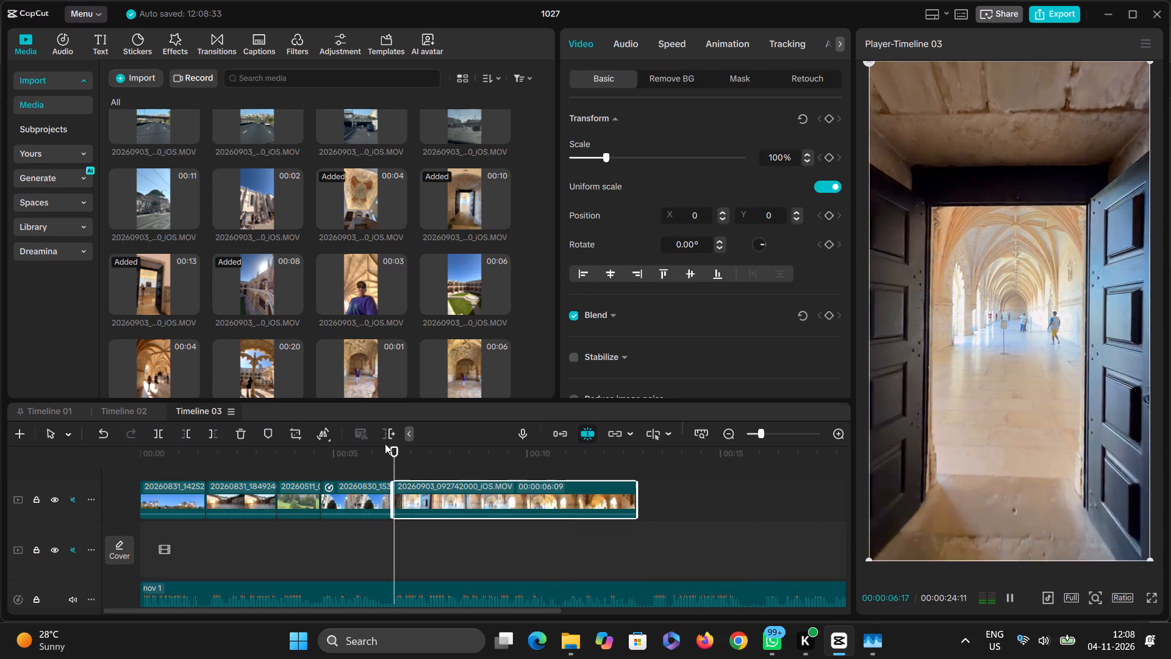
key("space")
key("space")
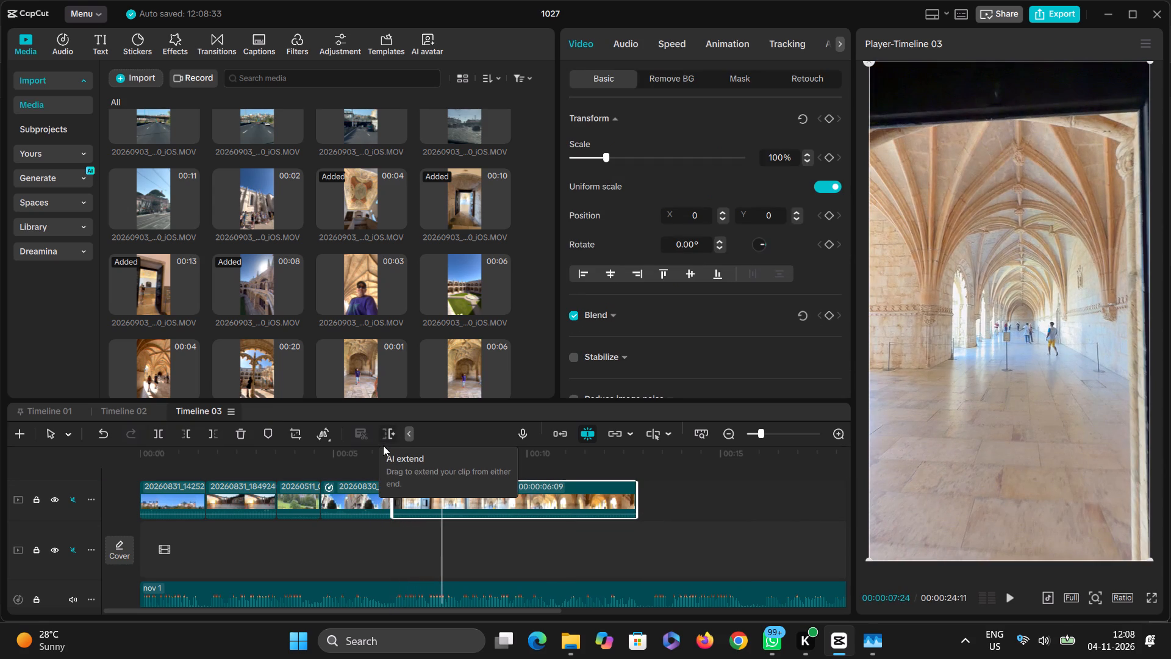
left_click(383, 445)
key("space")
key("space")
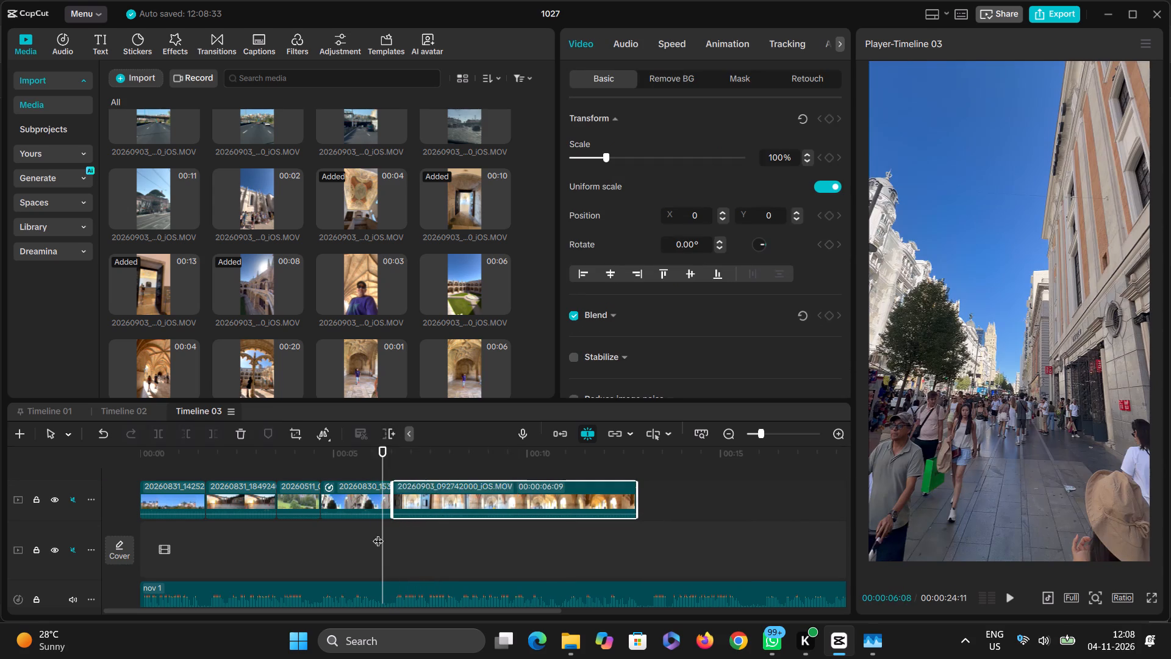
left_click(378, 535)
left_click(384, 459)
key("space")
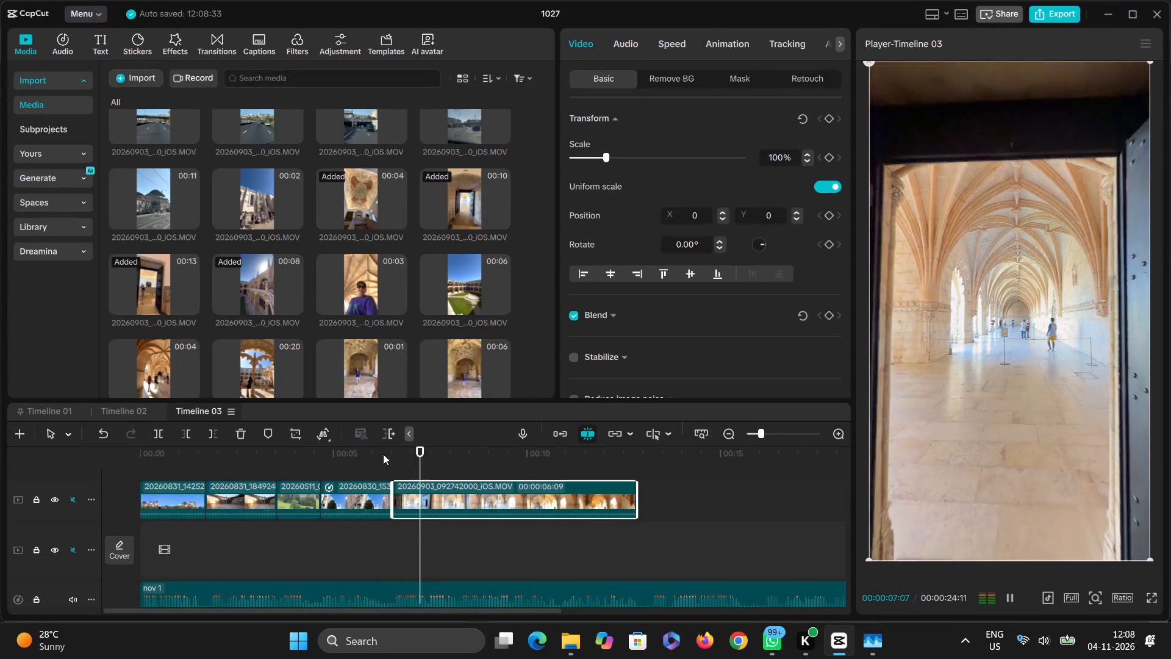
key("space")
Trim the doorway clip's start to 00:00:07:06 and move the clip back against the end of the fourth clip.
left_click(403, 453)
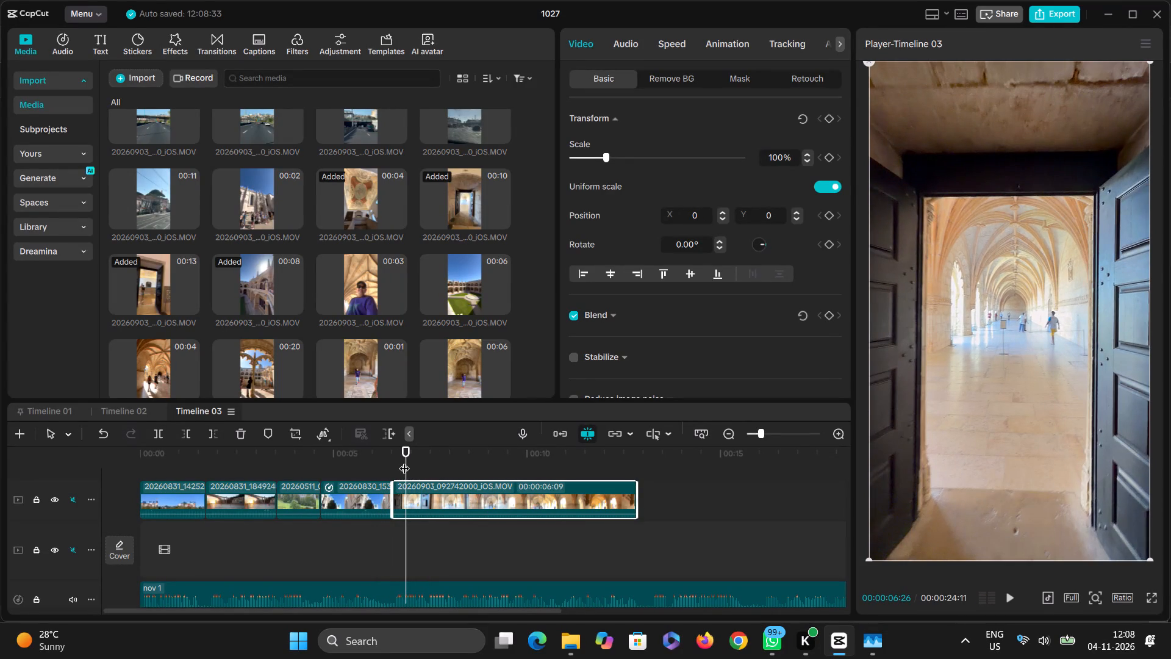
left_click_drag(403, 459, 419, 455)
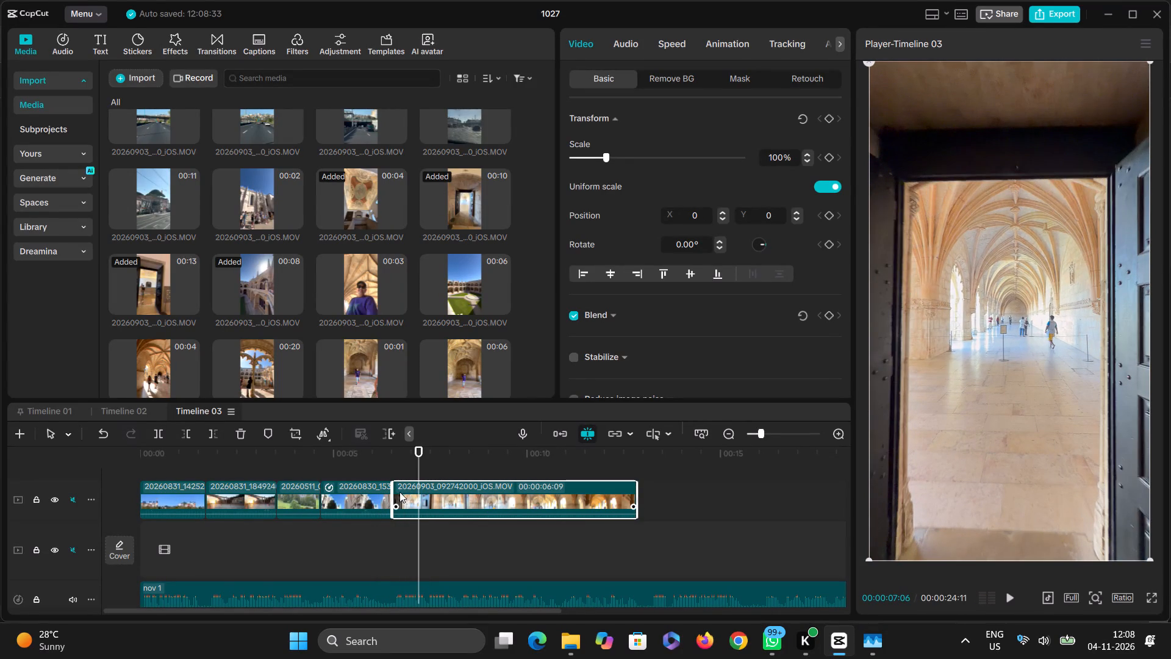
left_click_drag(395, 494, 420, 492)
left_click_drag(458, 488, 444, 484)
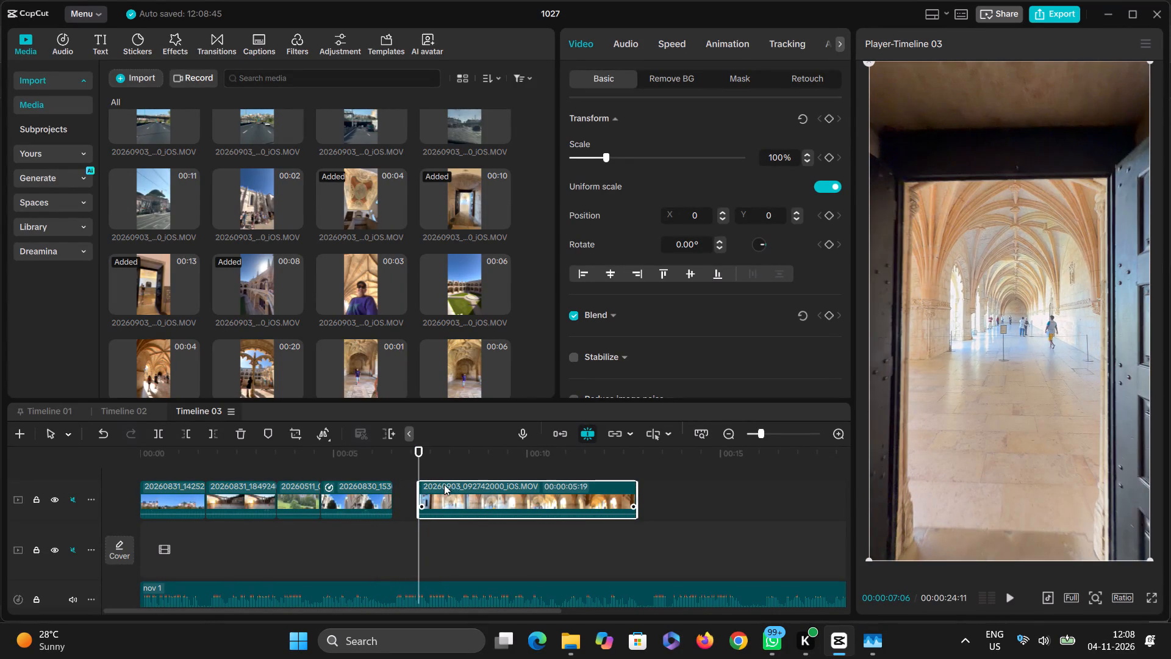
left_click_drag(444, 484, 434, 487)
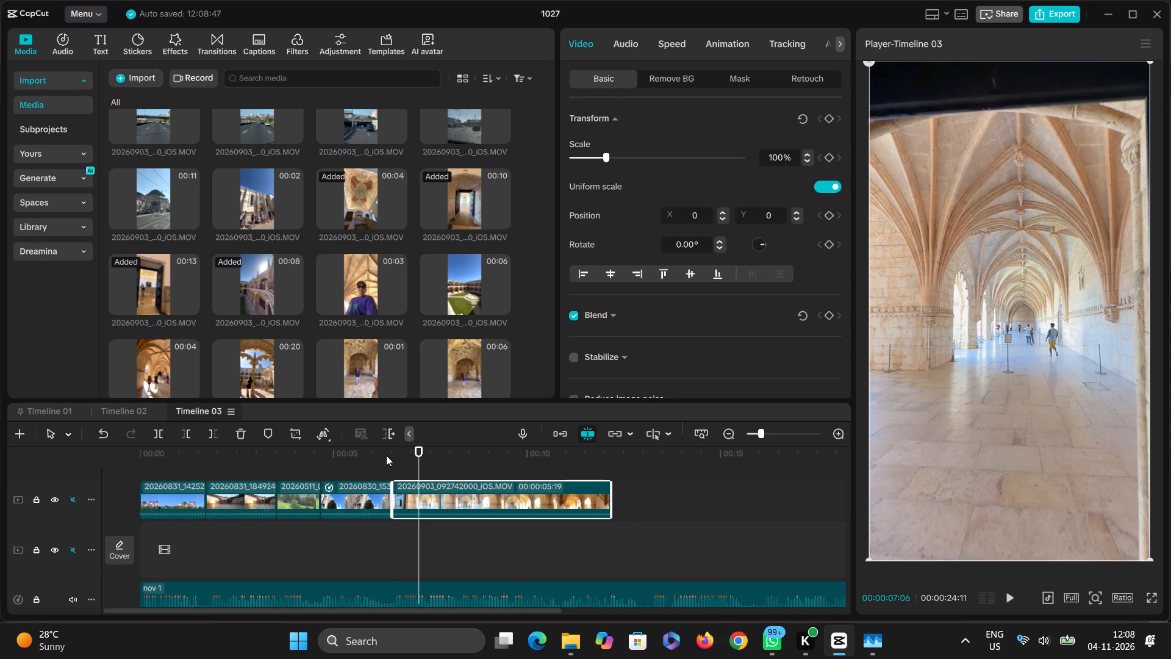
Play back the transition into the doorway clip and split the clip at 00:00:07:26.
left_click(374, 460)
key("space")
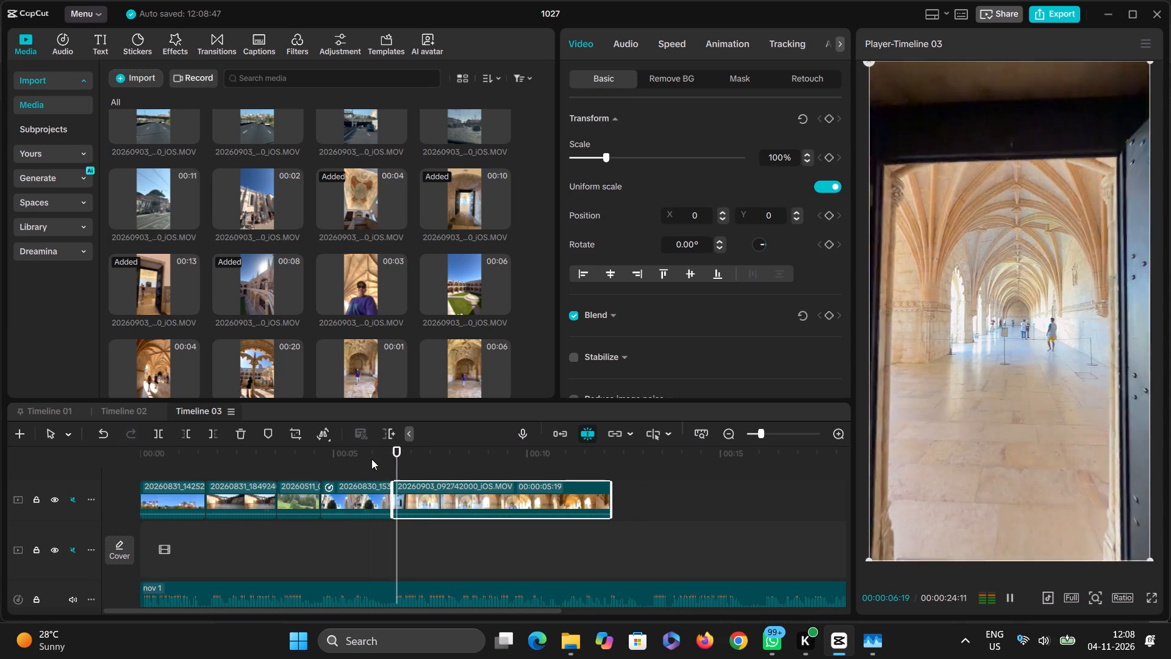
key("space")
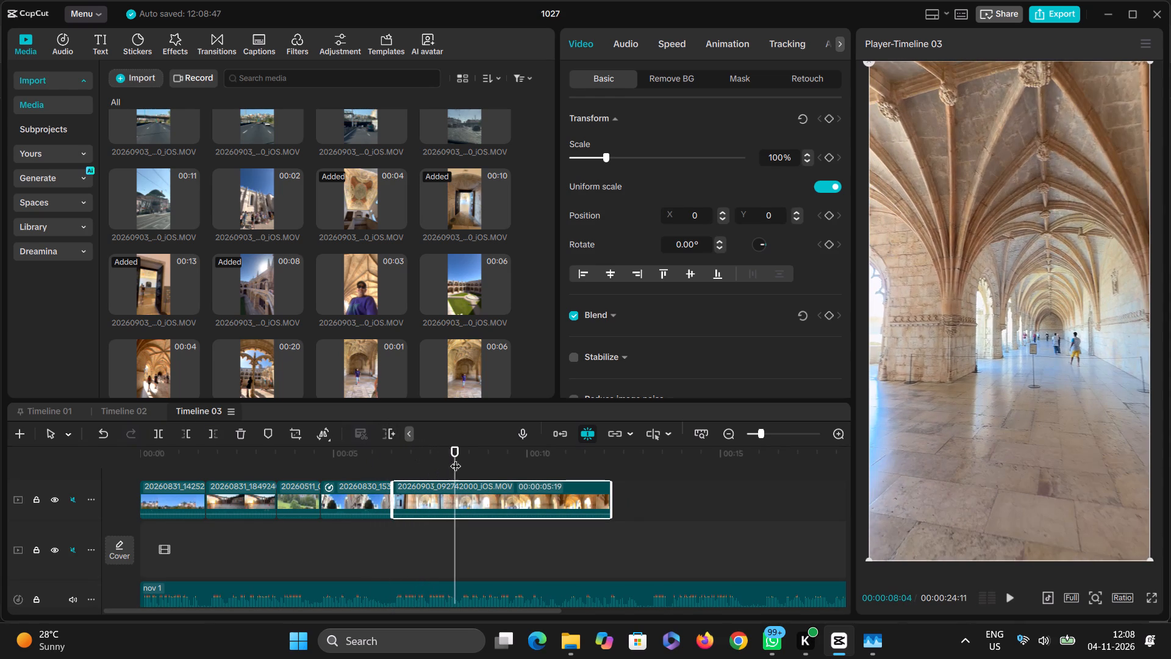
left_click_drag(456, 458, 434, 474)
left_click_drag(435, 472, 445, 472)
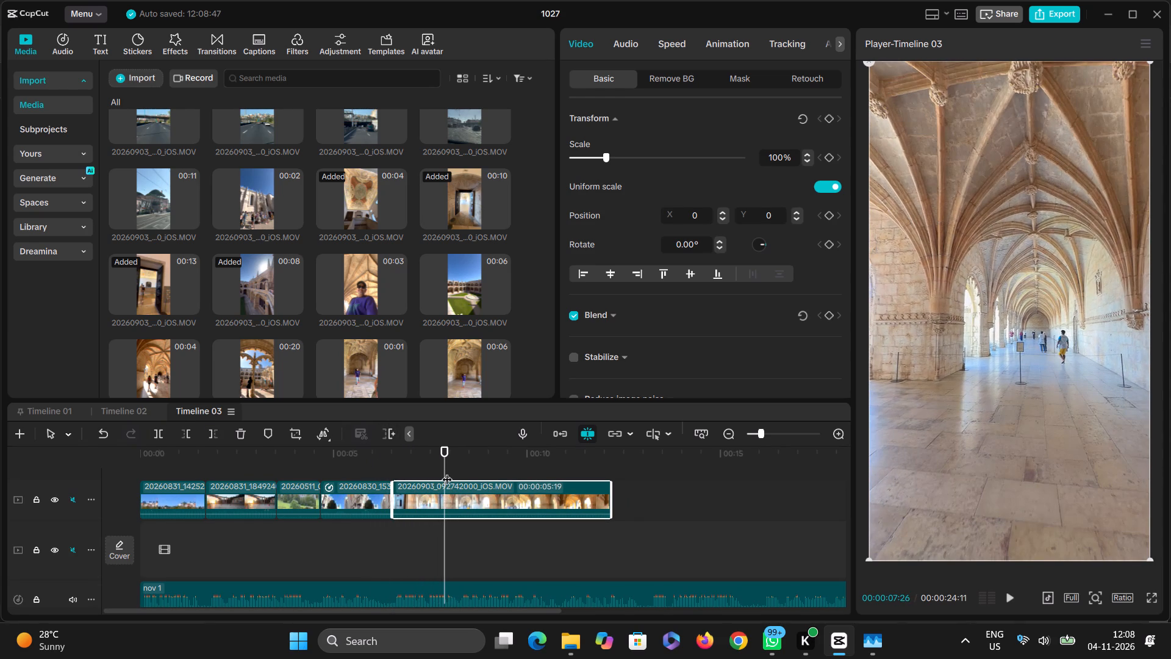
key("ctrl+b")
Apply a Custom speed curve to the doorway clip's first part, lowering the second point below 1x and shifting the middle point later.
left_click(417, 495)
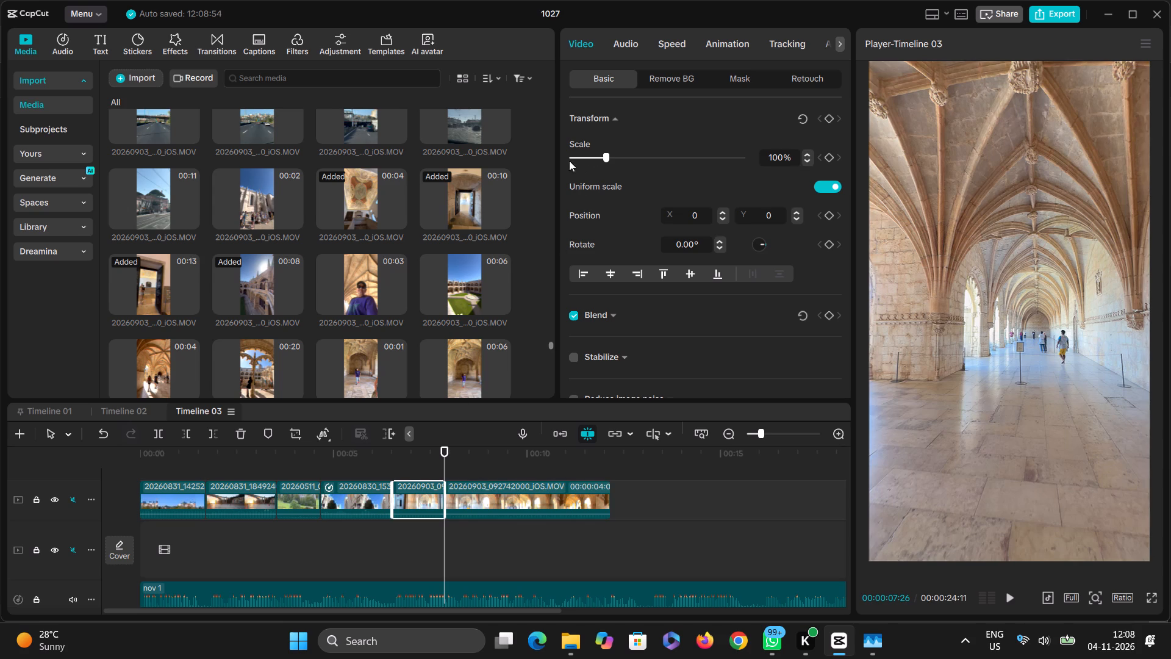
left_click(435, 450)
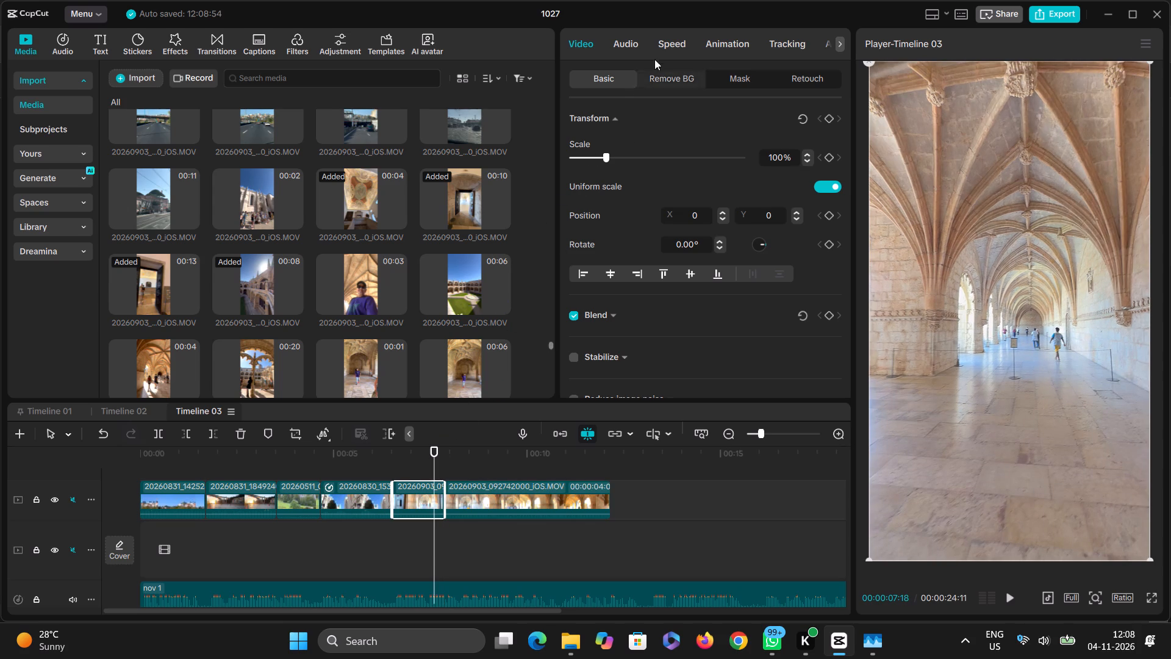
left_click(664, 45)
left_click(643, 121)
scroll(612, 253, "down", 3)
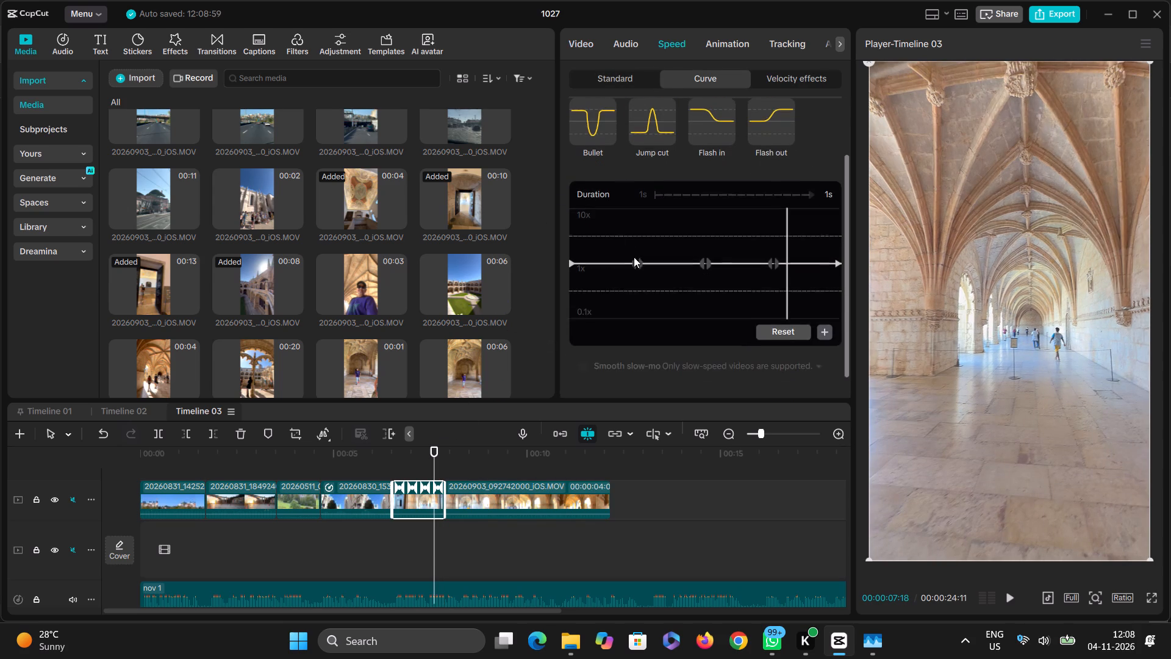
left_click(639, 253)
left_click(636, 251)
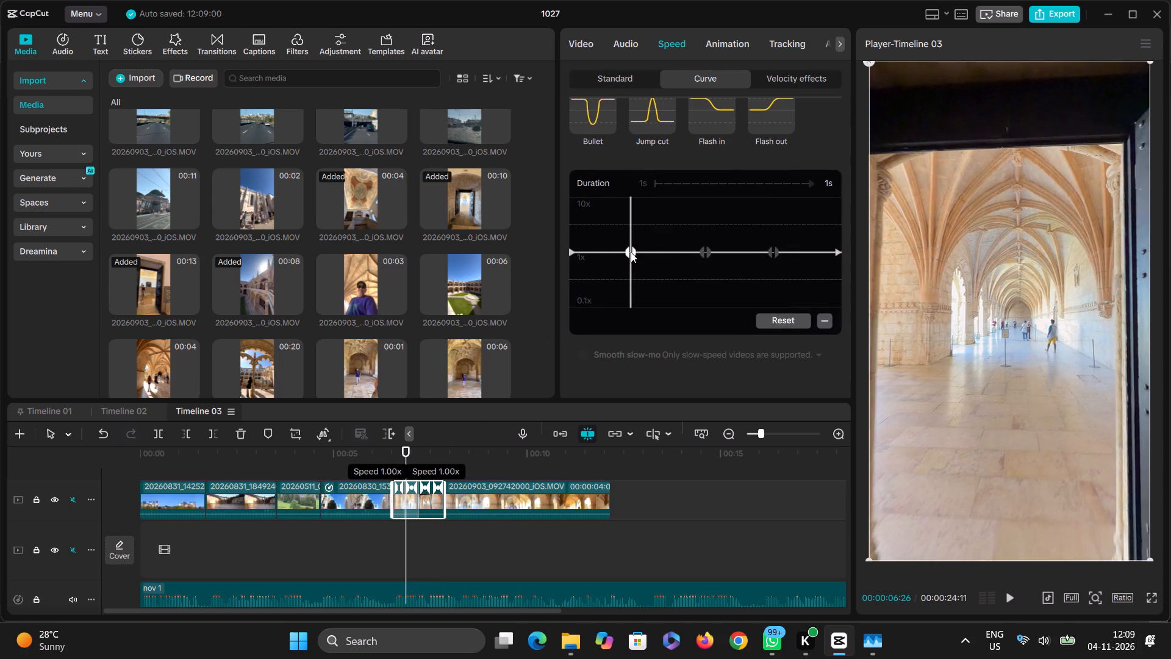
left_click_drag(631, 251, 624, 280)
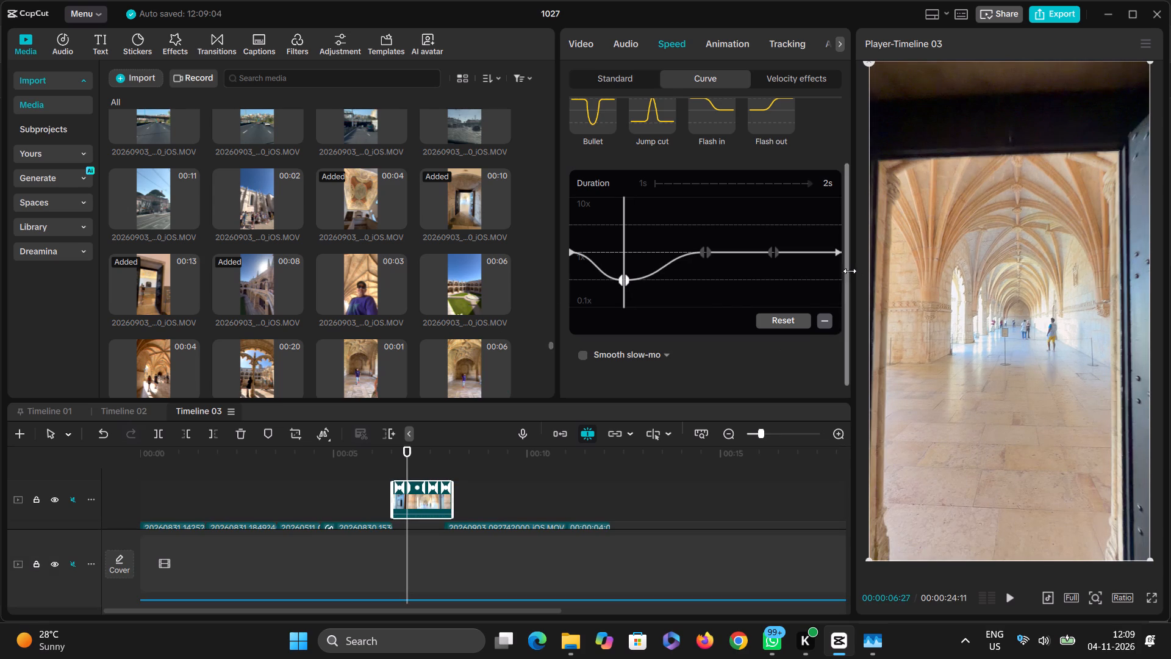
left_click_drag(708, 248, 745, 250)
Shift the leftover doorway part further along and place the speed-ramped part back on the clip track against the fourth clip's end.
scroll(511, 438, "down", 5)
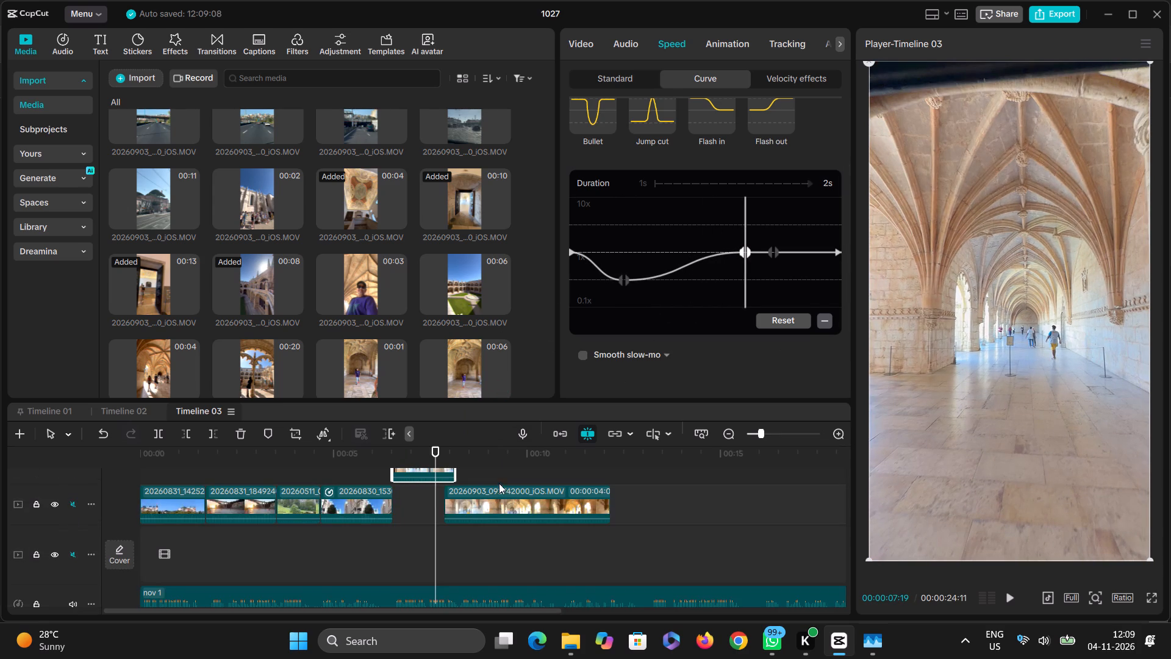
left_click_drag(490, 496, 558, 495)
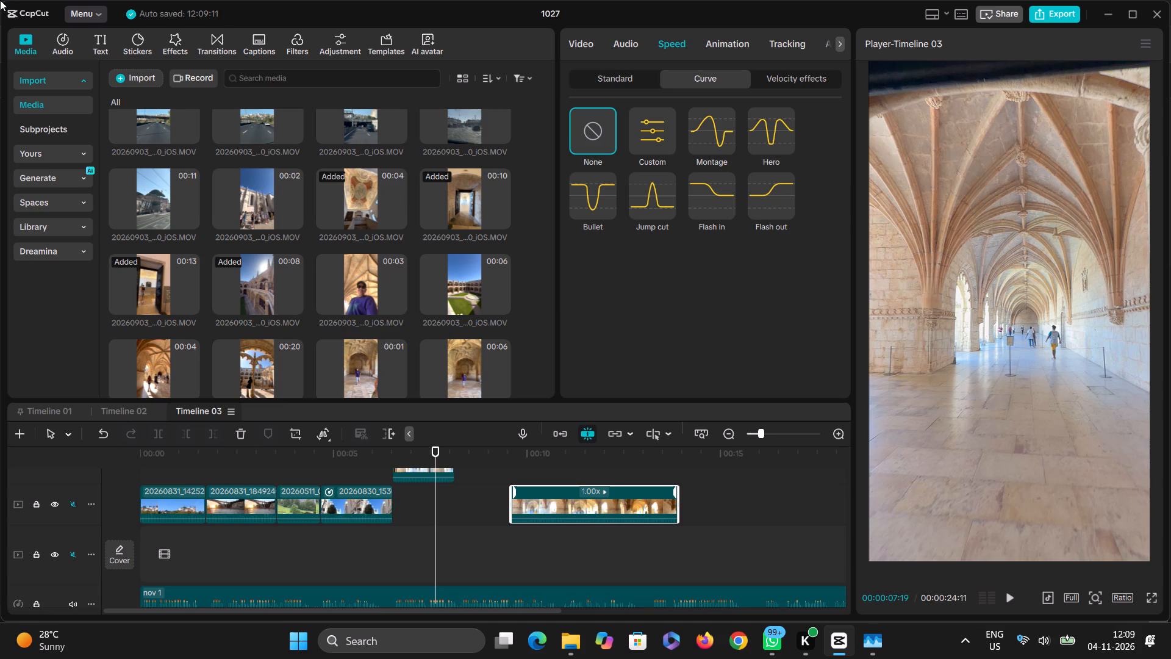
left_click_drag(414, 473, 416, 508)
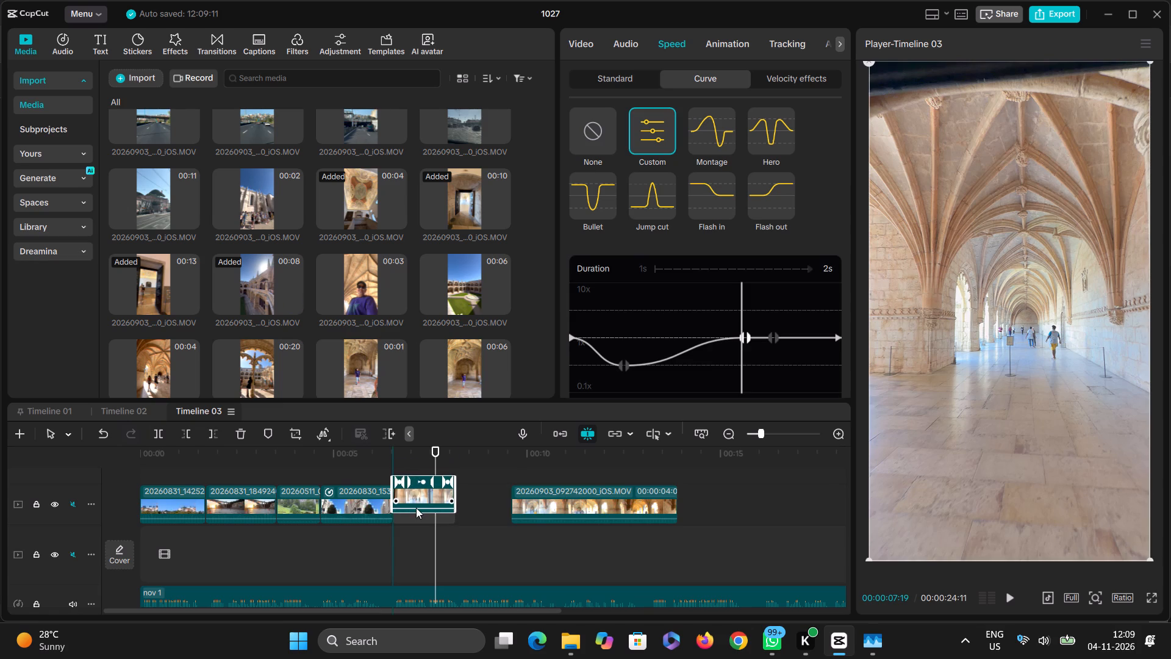
left_click_drag(416, 508, 417, 517)
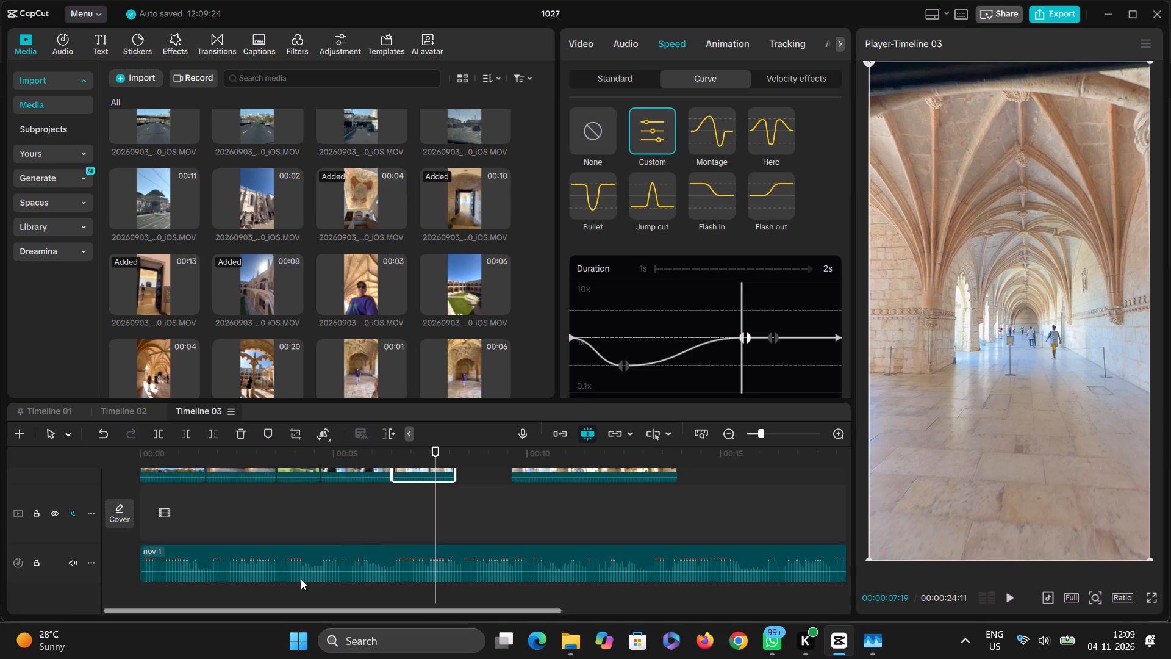
Play back the transition from the crowded street clip into the speed-ramped doorway clip to judge its pace against the audio.
scroll(404, 489, "up", 1)
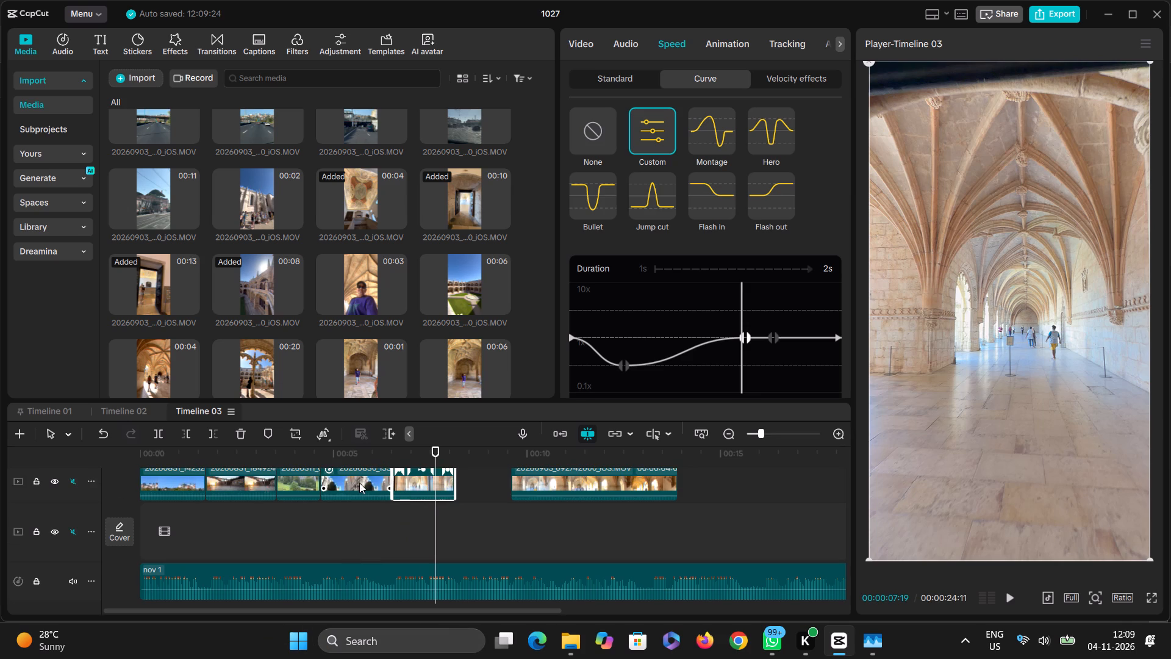
left_click(360, 450)
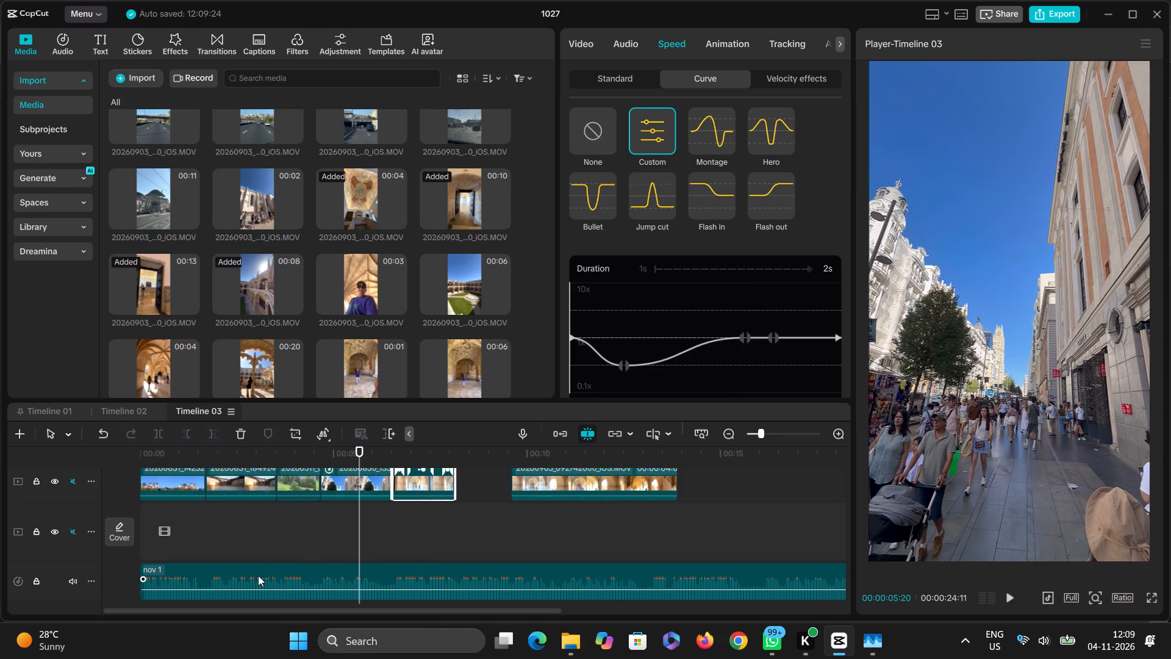
key("space")
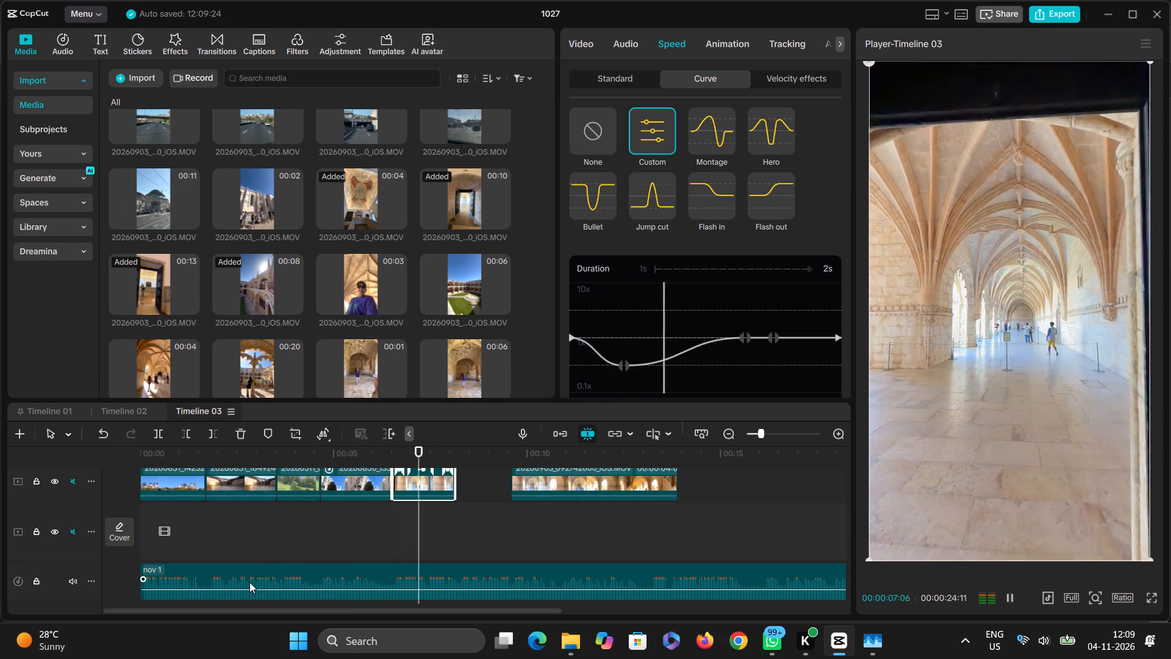
key("space")
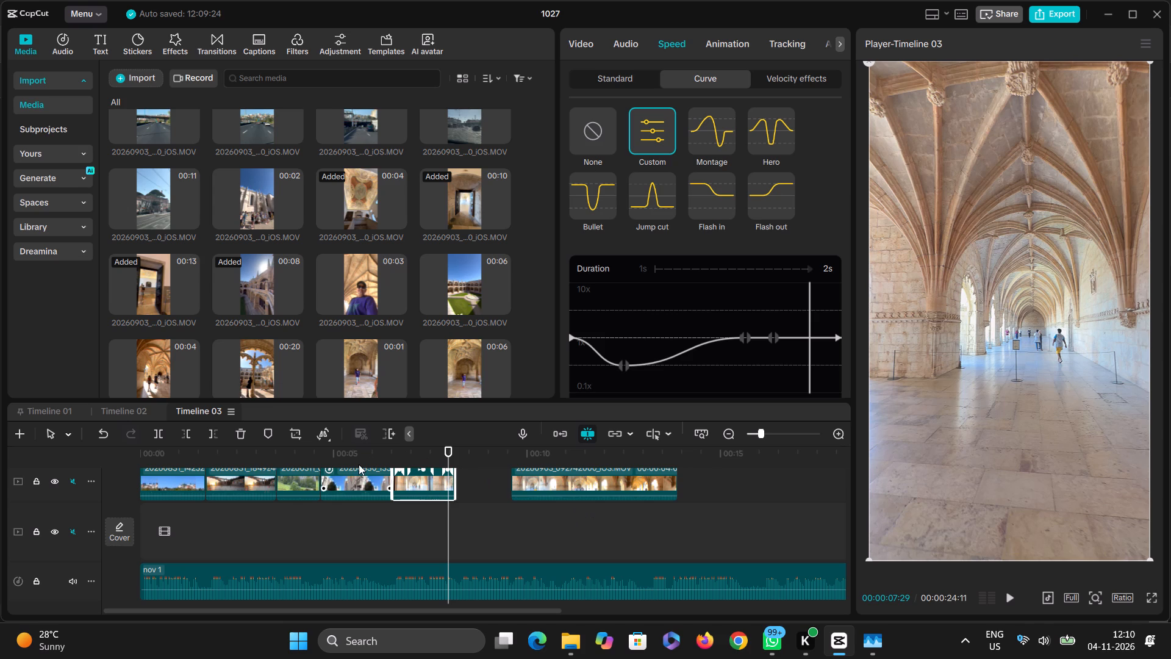
scroll(379, 509, "up", 2)
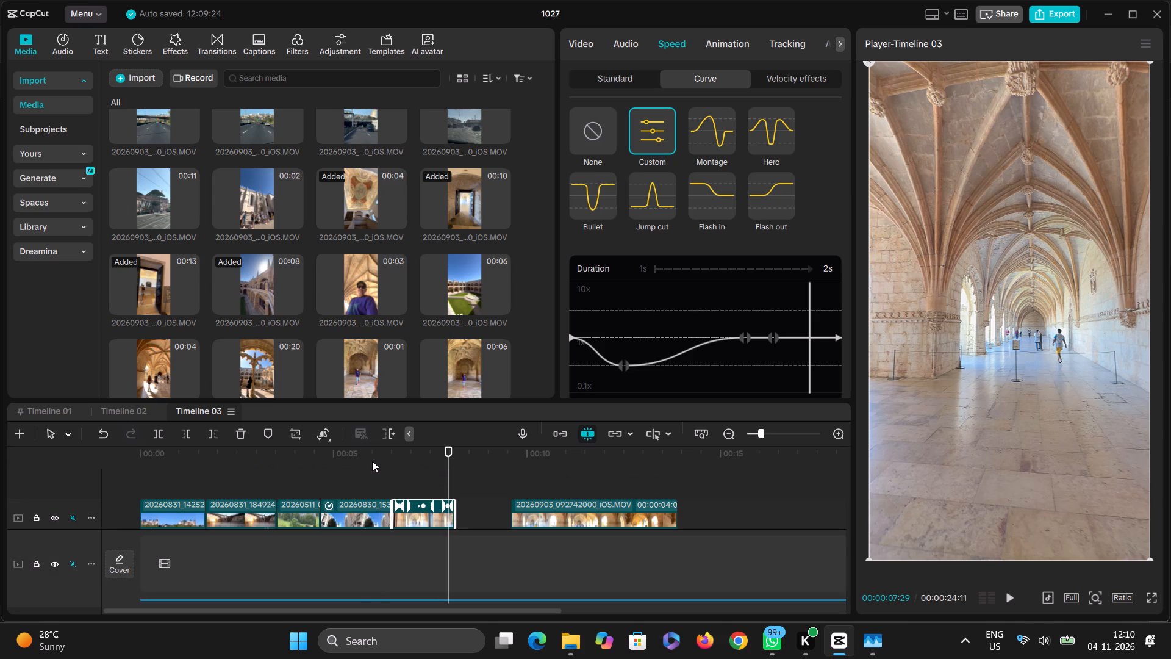
left_click(372, 461)
key("space")
key("space")
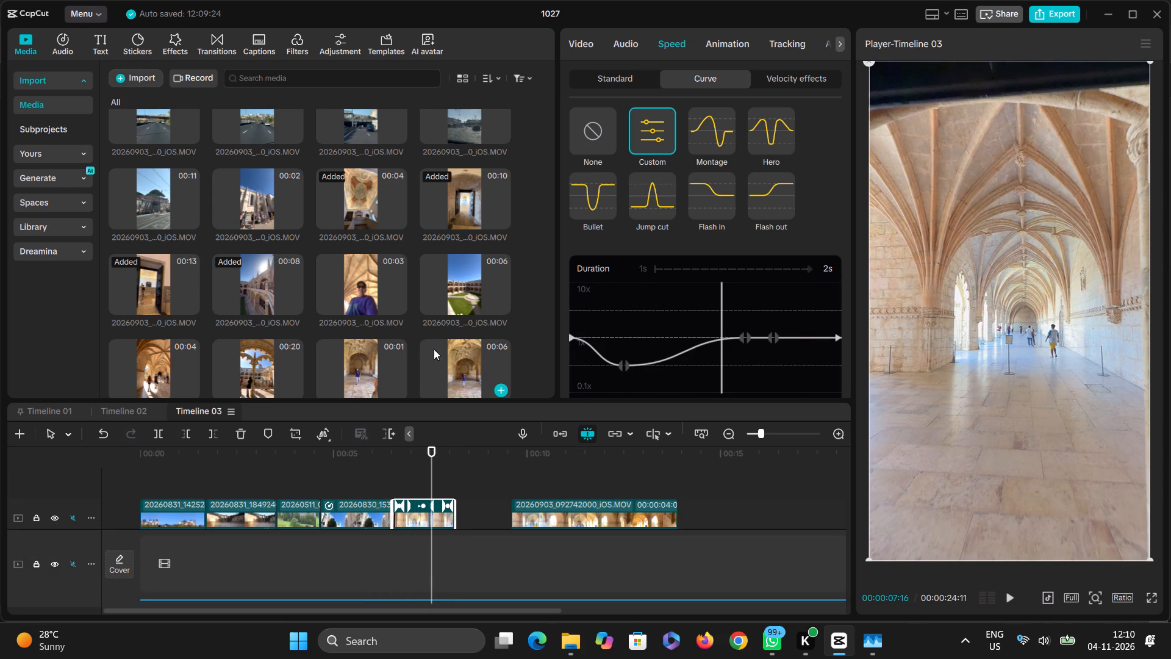
left_click(333, 454)
key("space")
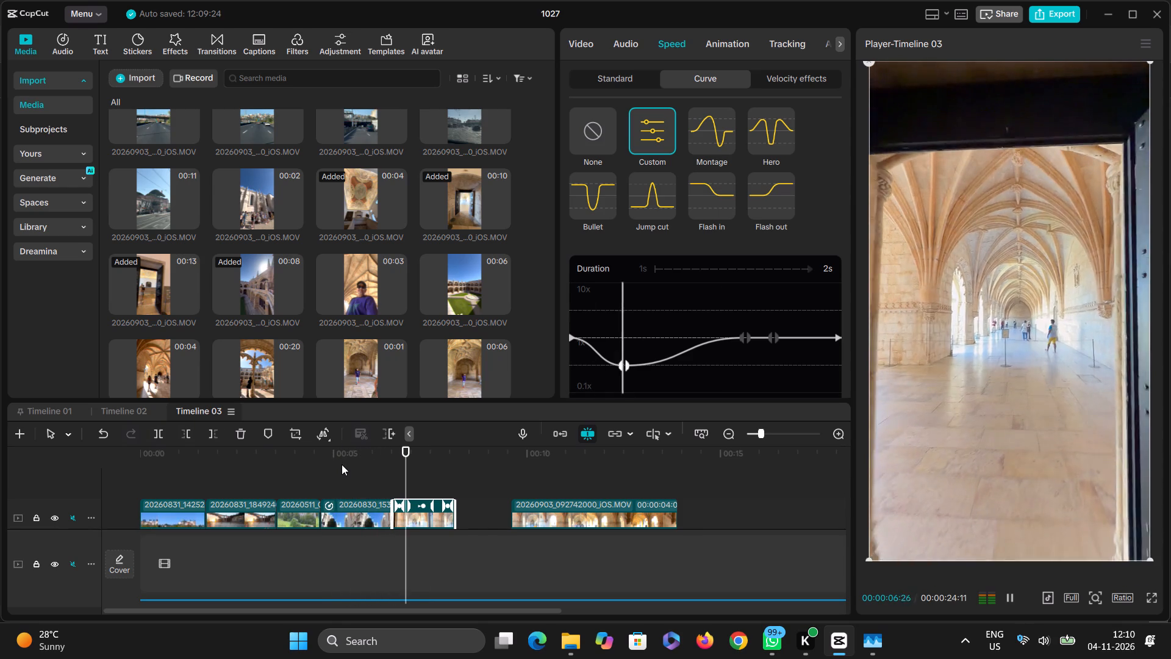
key("space")
Delete the leftover second part of the doorway clip.
left_click(601, 522)
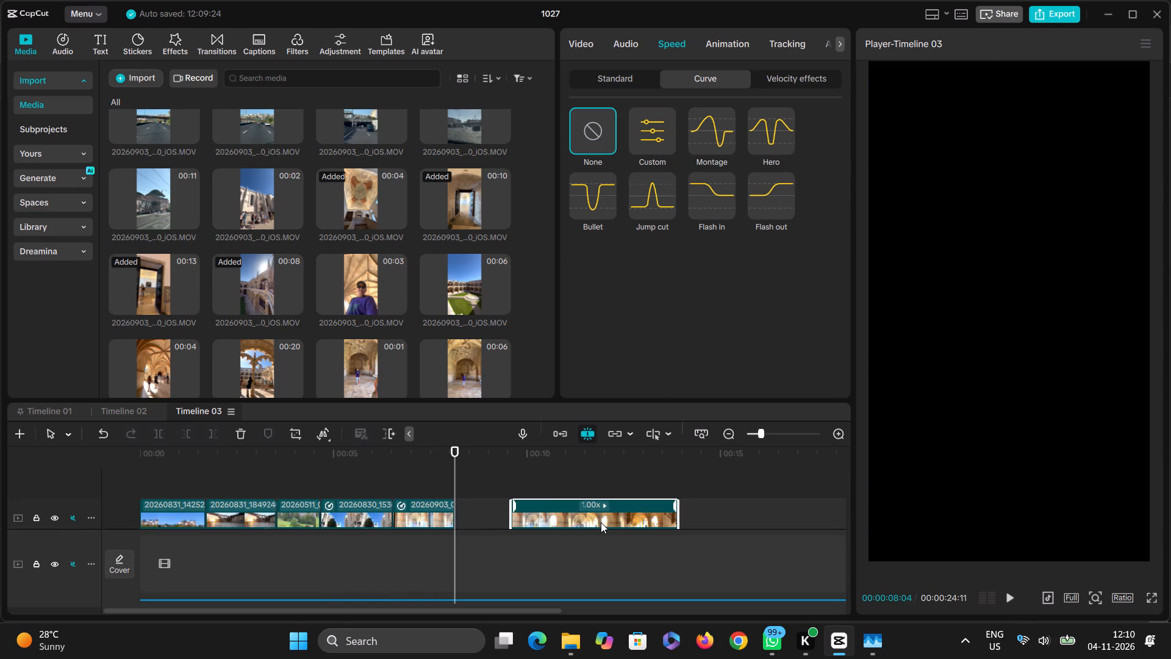
key("BackSpace")
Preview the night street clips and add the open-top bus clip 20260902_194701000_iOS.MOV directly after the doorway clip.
scroll(404, 209, "up", 2)
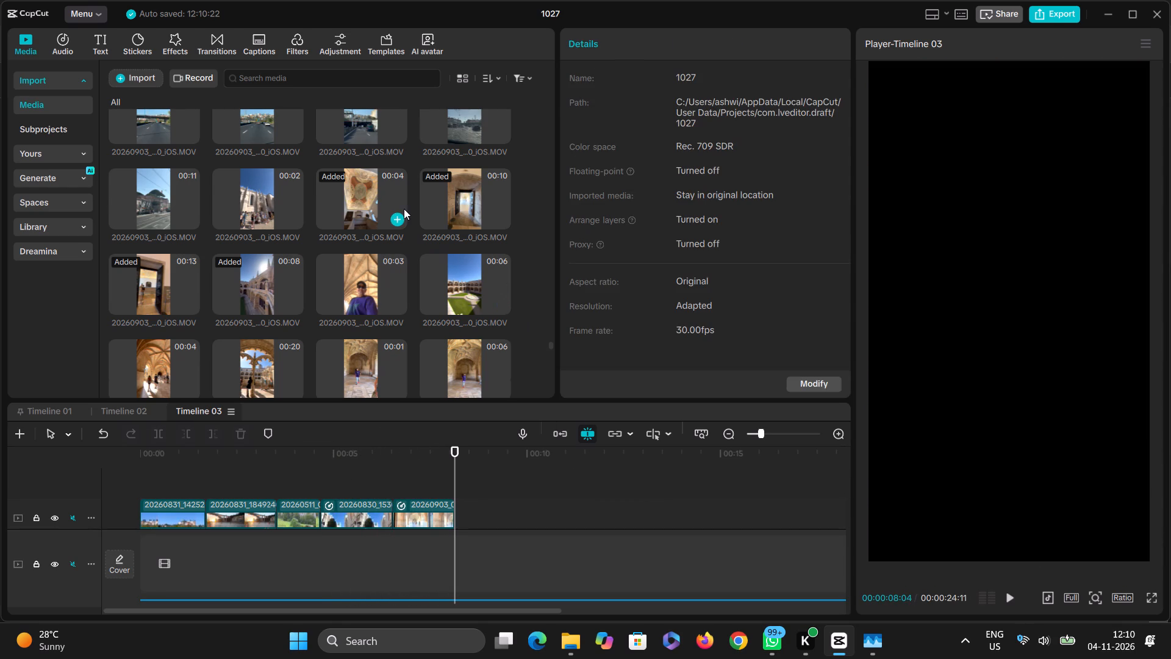
scroll(404, 209, "up", 1)
scroll(407, 319, "up", 1)
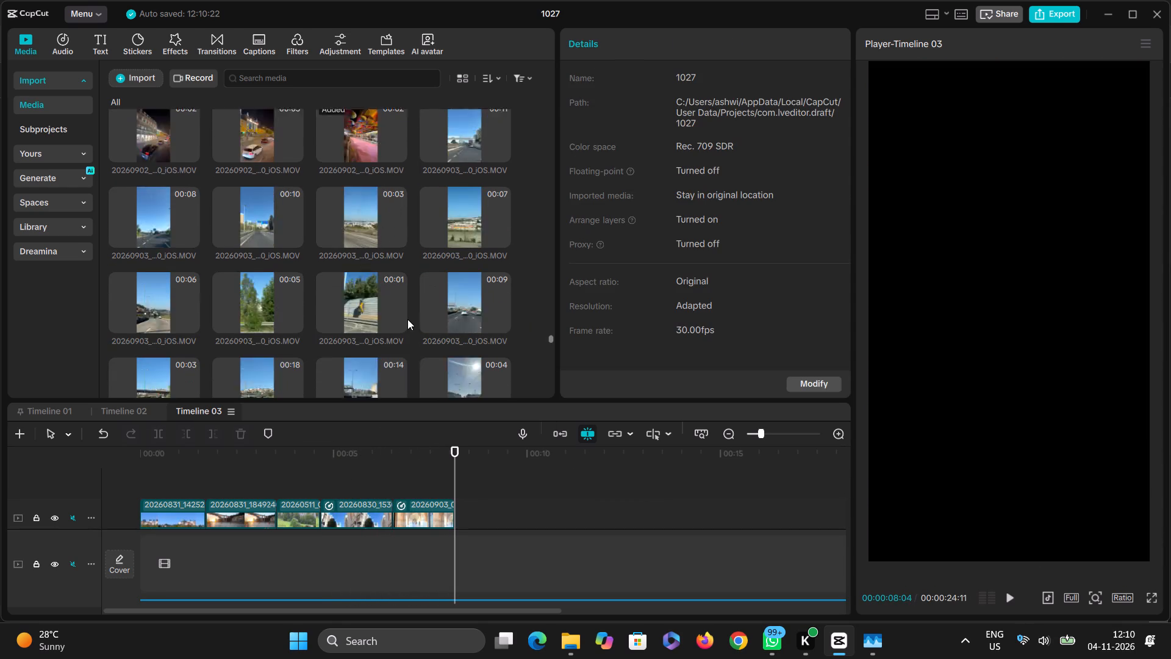
scroll(407, 319, "up", 4)
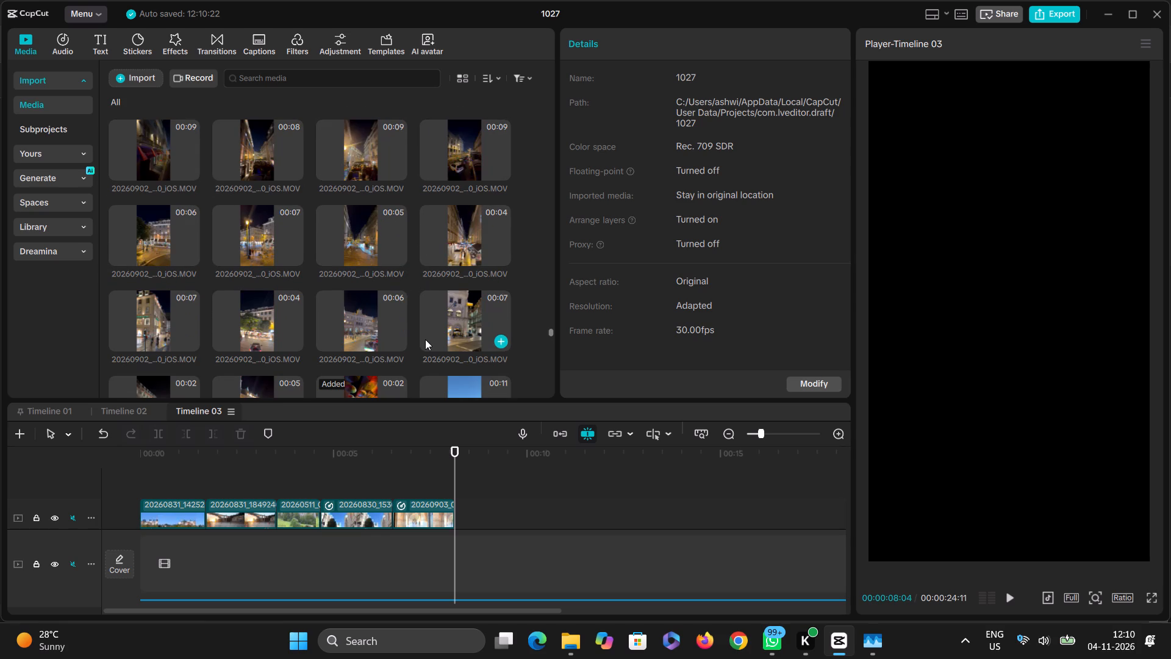
left_click(206, 221)
left_click(231, 229)
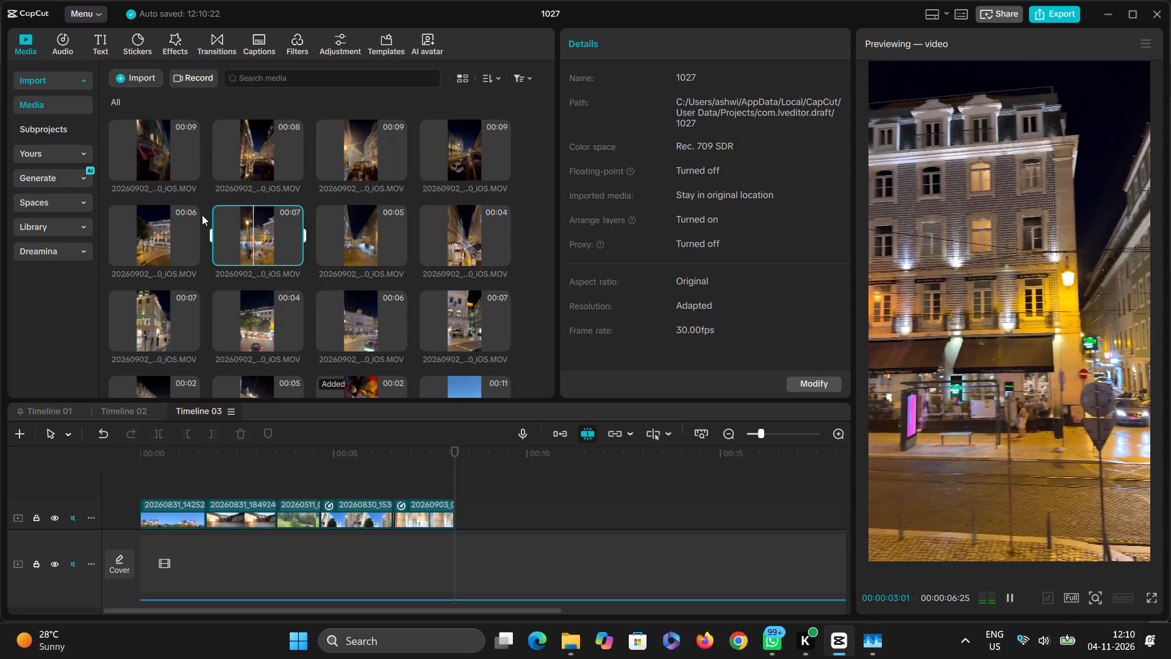
left_click(369, 135)
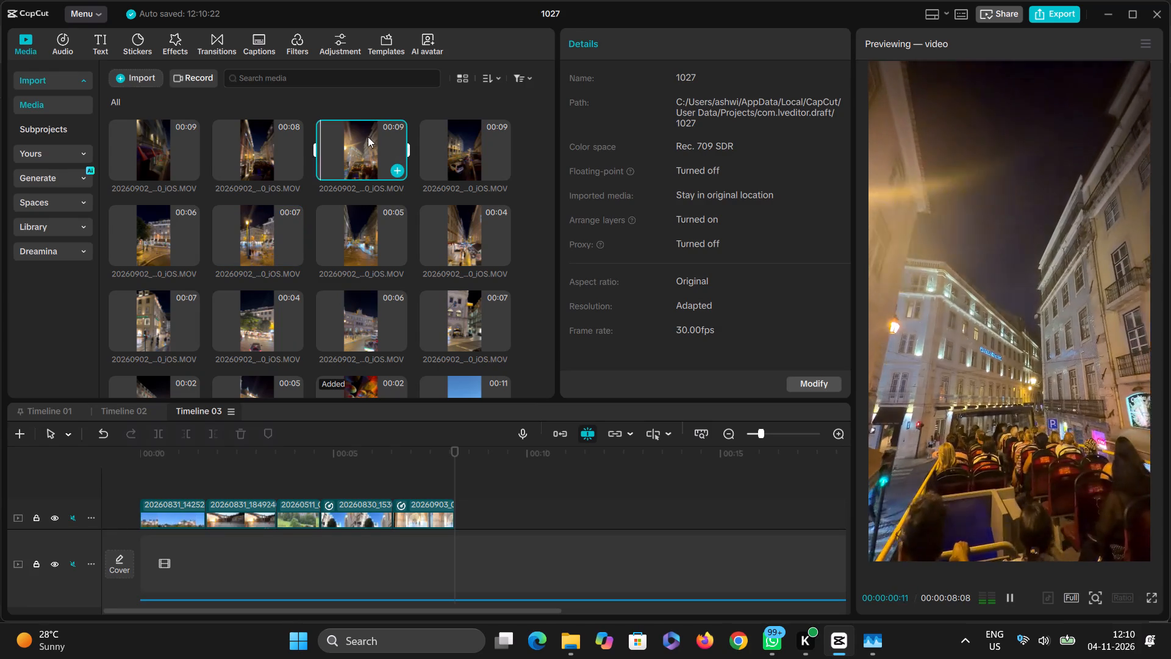
left_click_drag(371, 151, 475, 516)
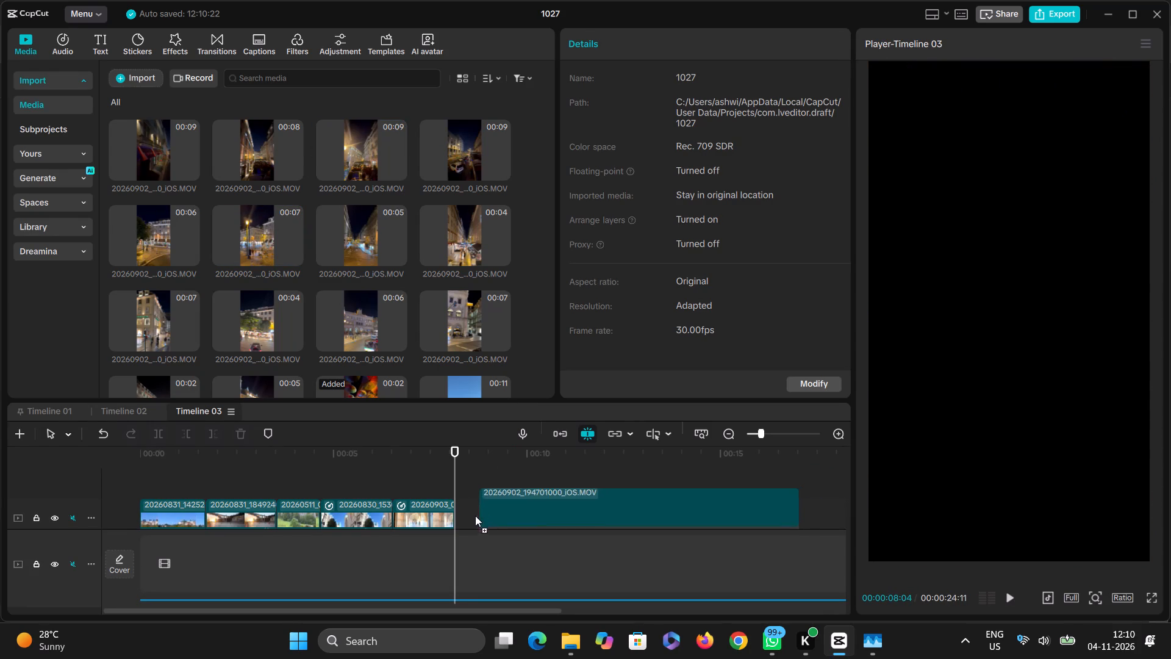
left_click_drag(475, 516, 451, 513)
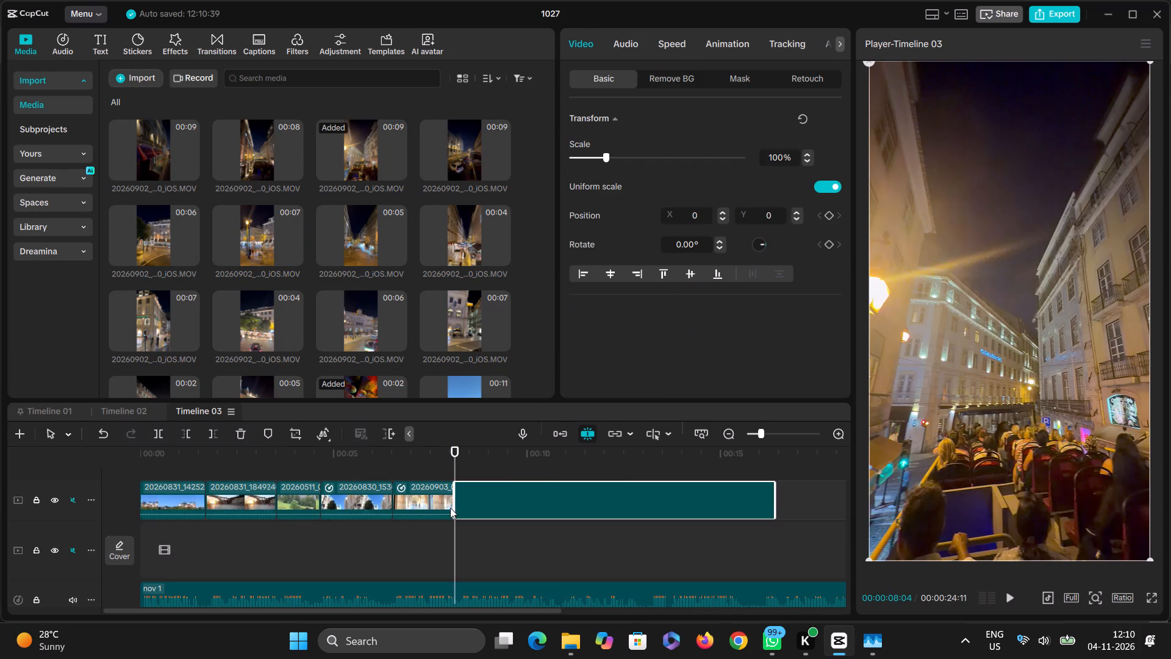
Split the night bus clip at 00:00:09:08, discard its opening part, and move the remainder against the end of the doorway clip.
left_click(447, 455)
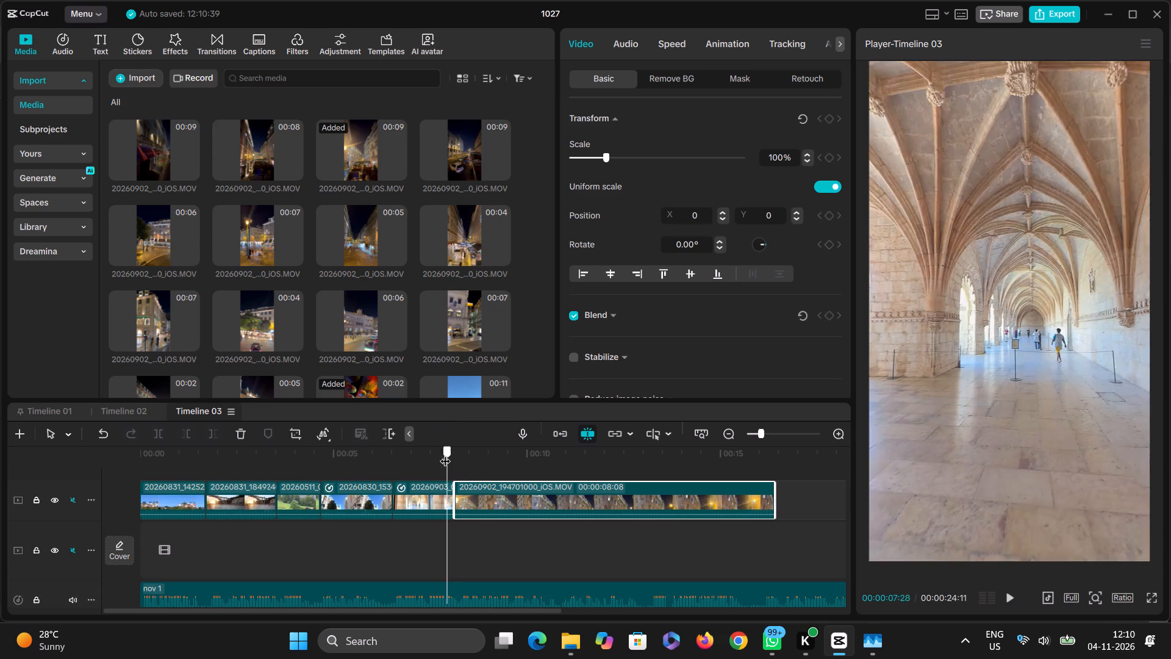
key("space")
key("space")
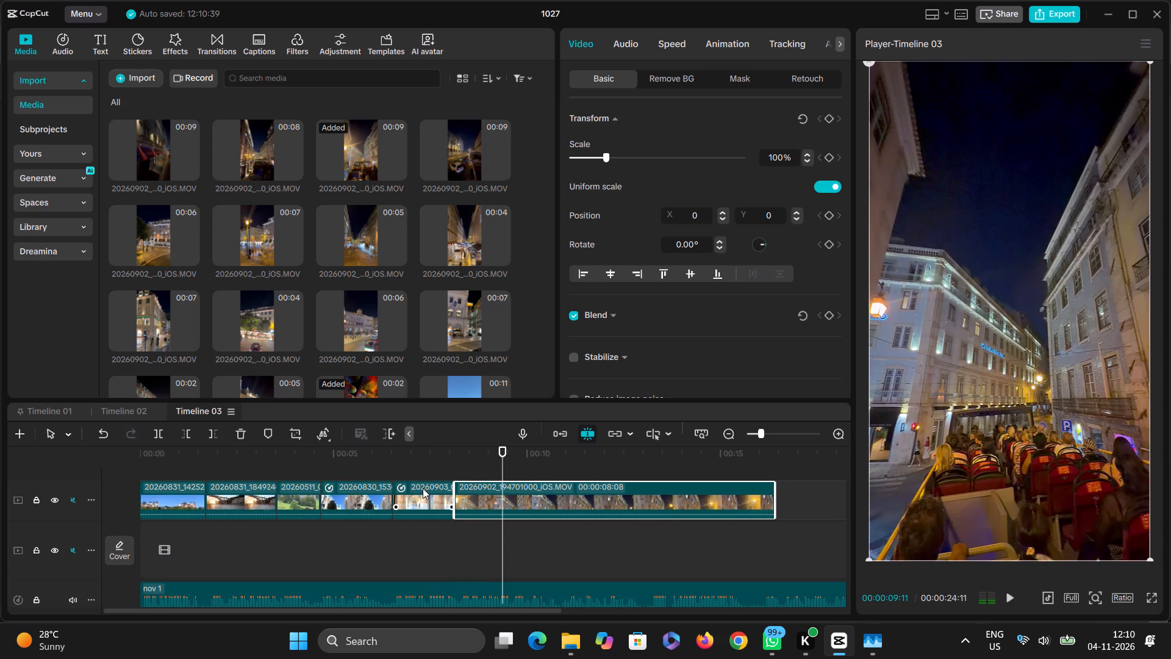
left_click_drag(487, 463, 446, 467)
key("space")
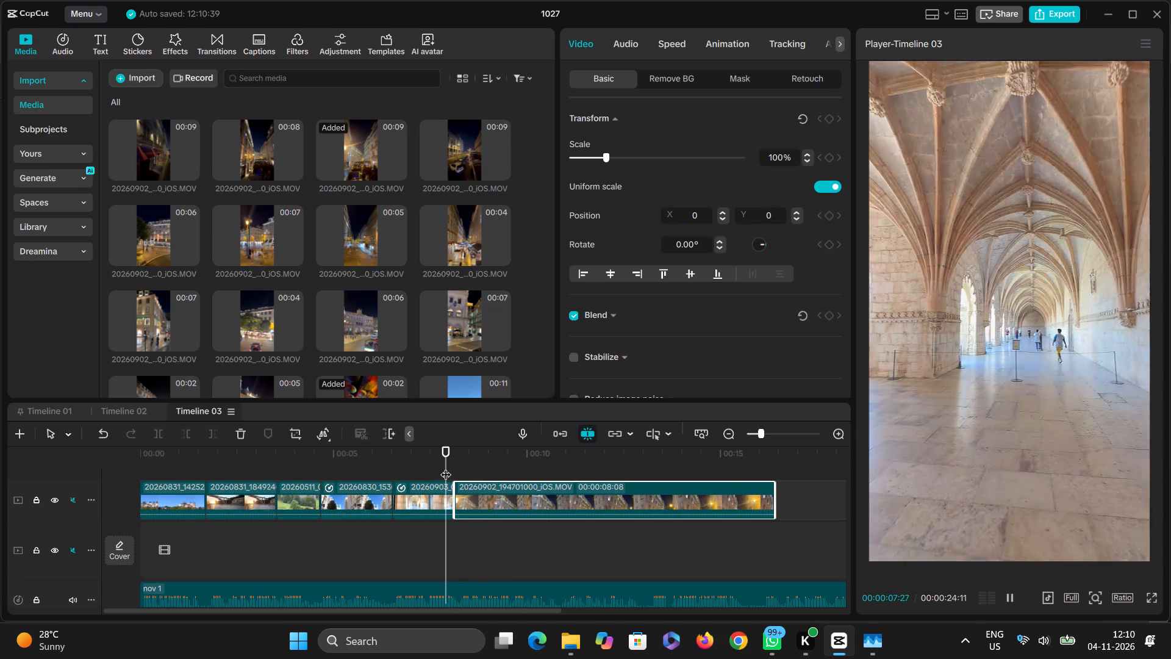
key("space")
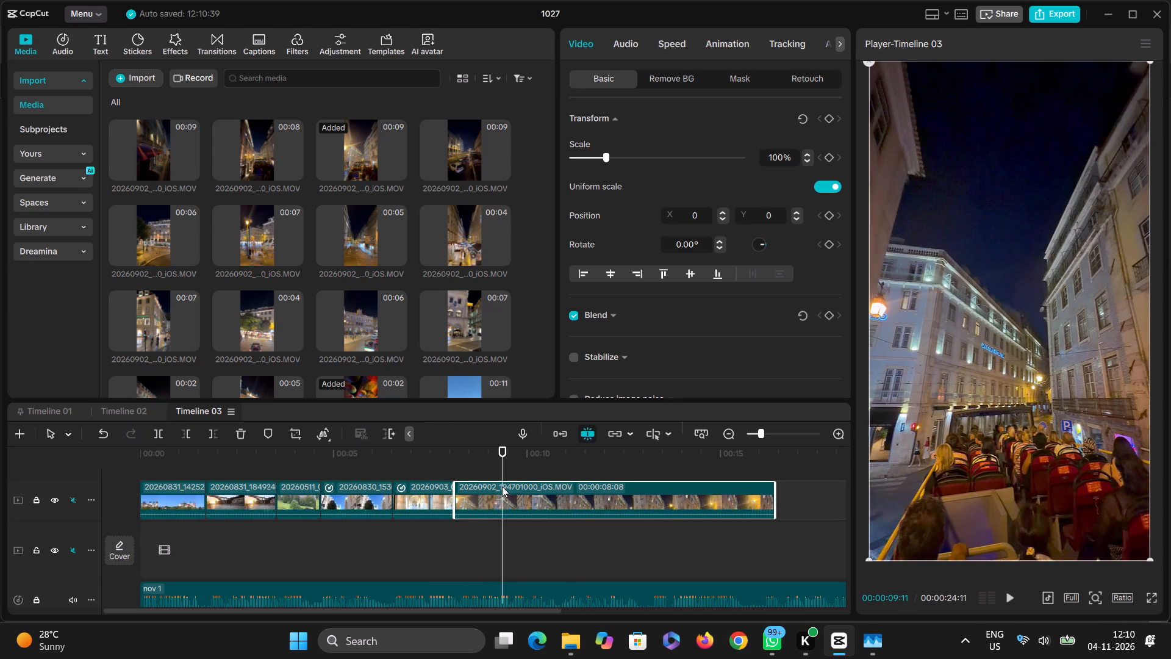
left_click_drag(498, 467, 504, 469)
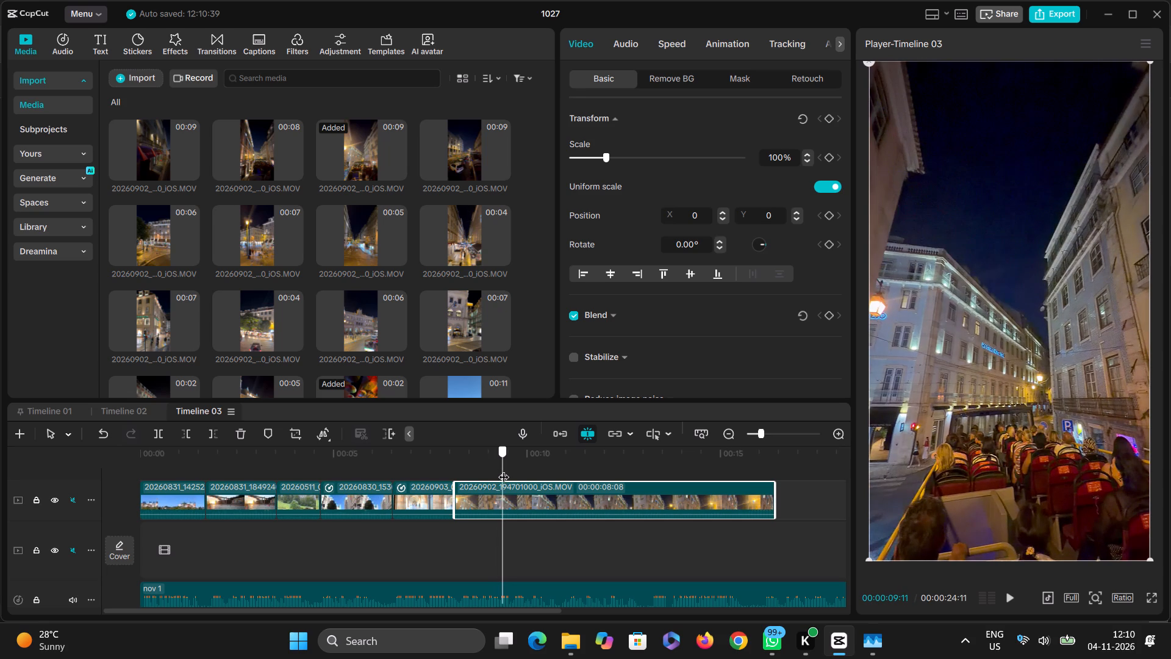
left_click_drag(504, 469, 499, 486)
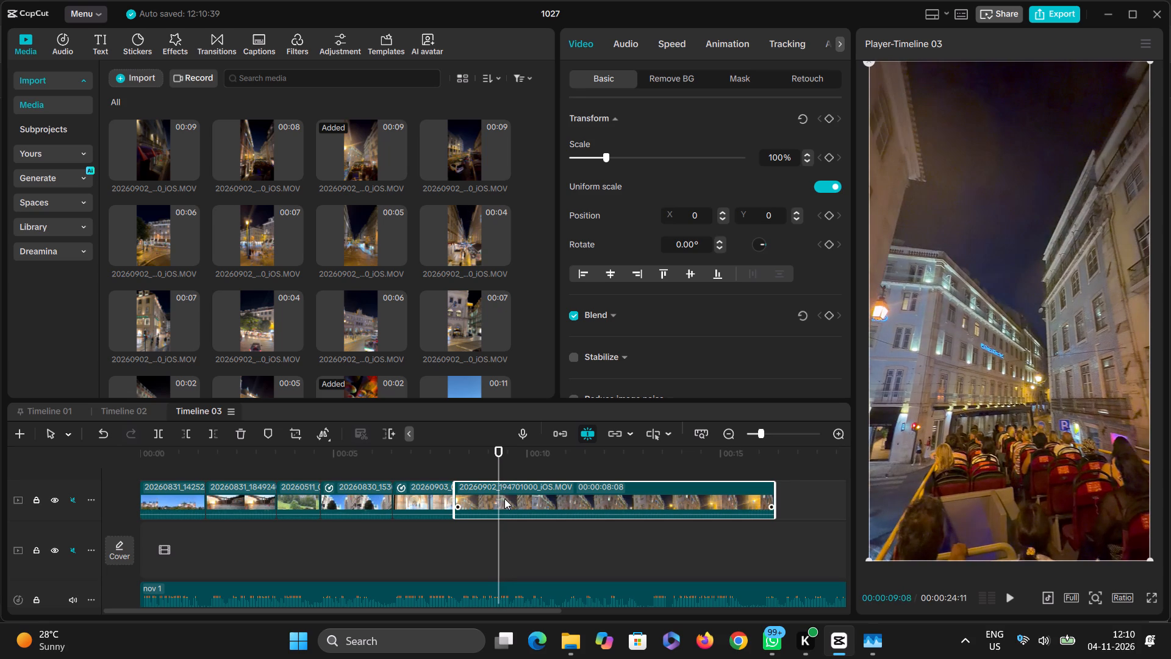
key("ctrl+b")
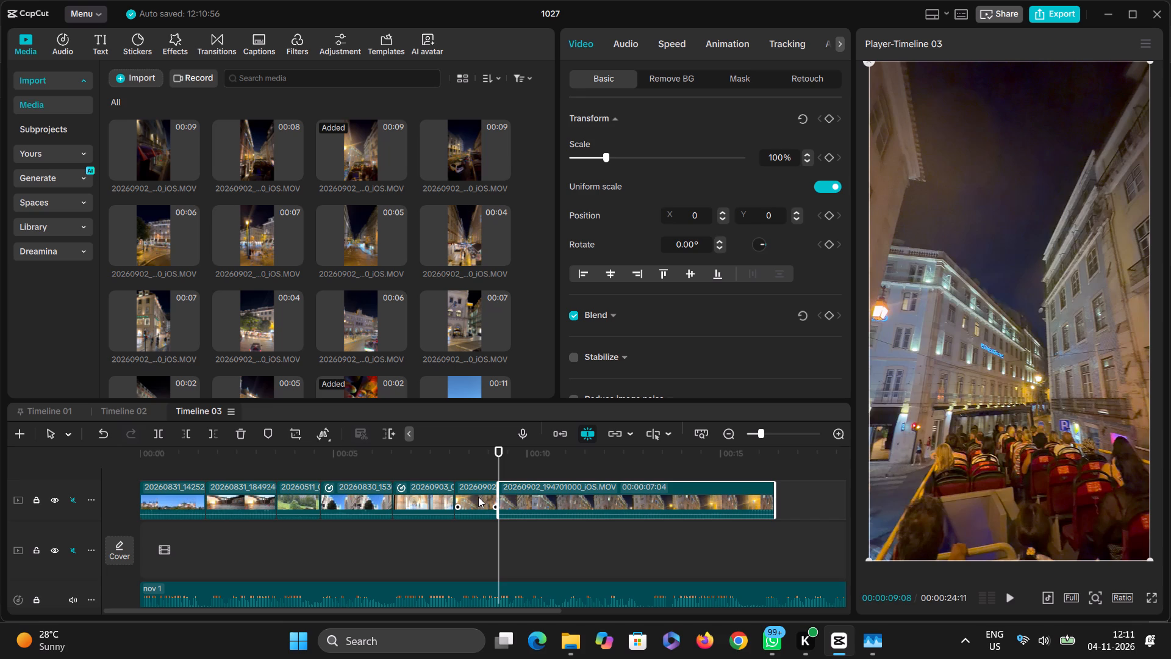
left_click(478, 497)
key("BackSpace")
left_click_drag(581, 480, 576, 488)
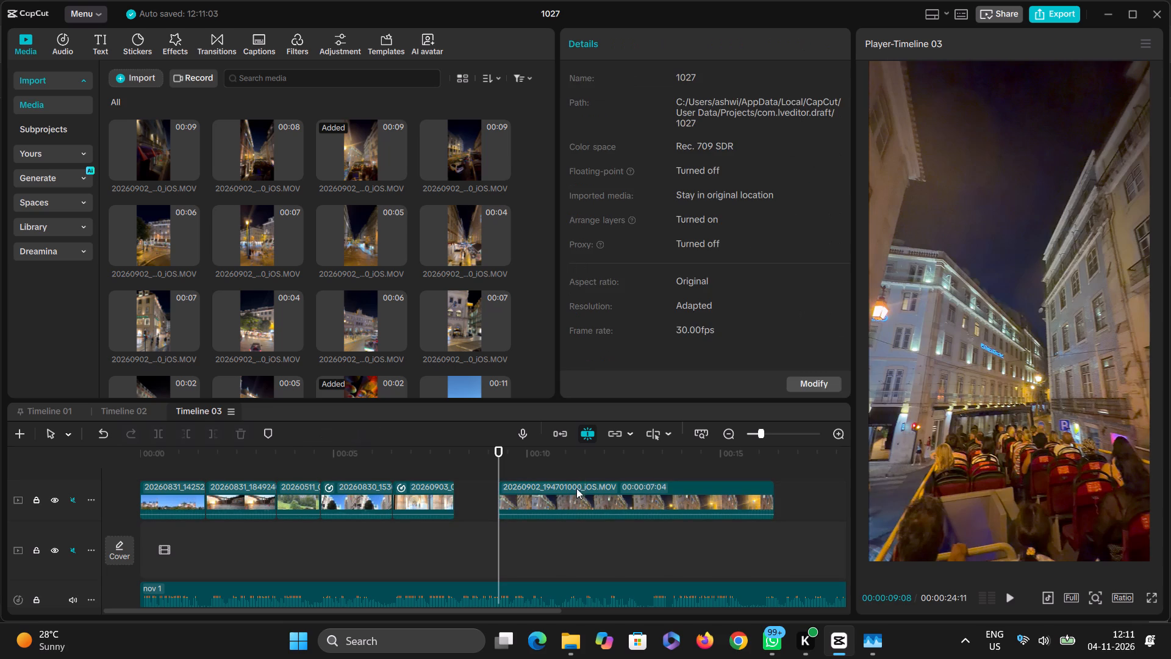
left_click_drag(576, 488, 507, 490)
left_click_drag(527, 497, 504, 499)
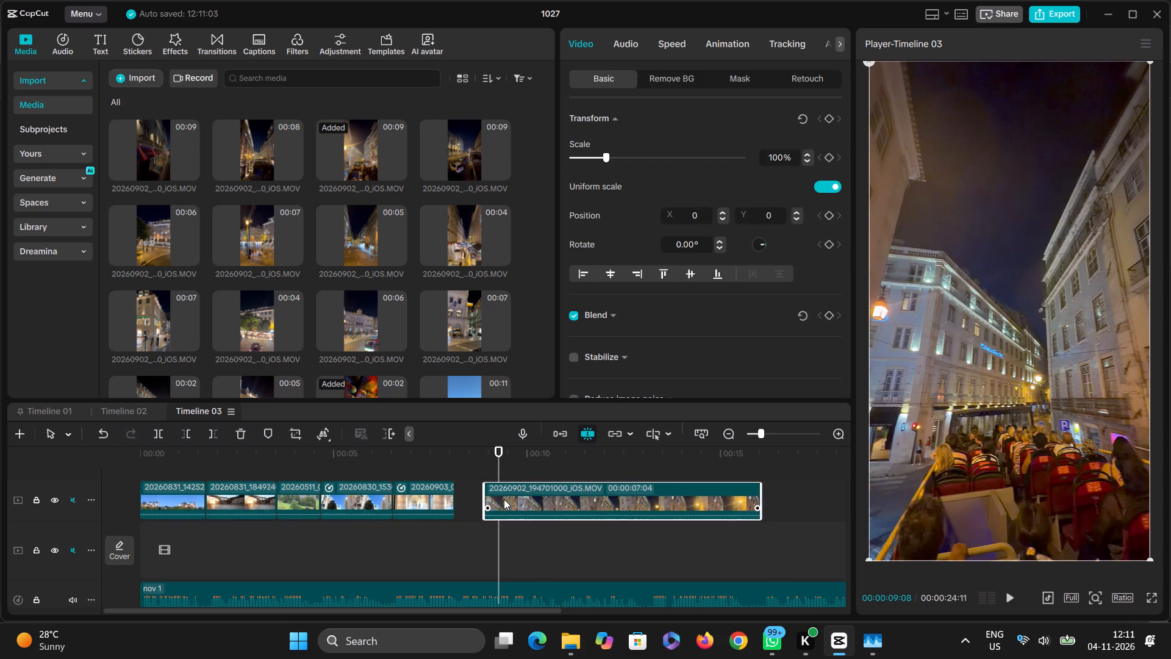
left_click_drag(504, 499, 484, 499)
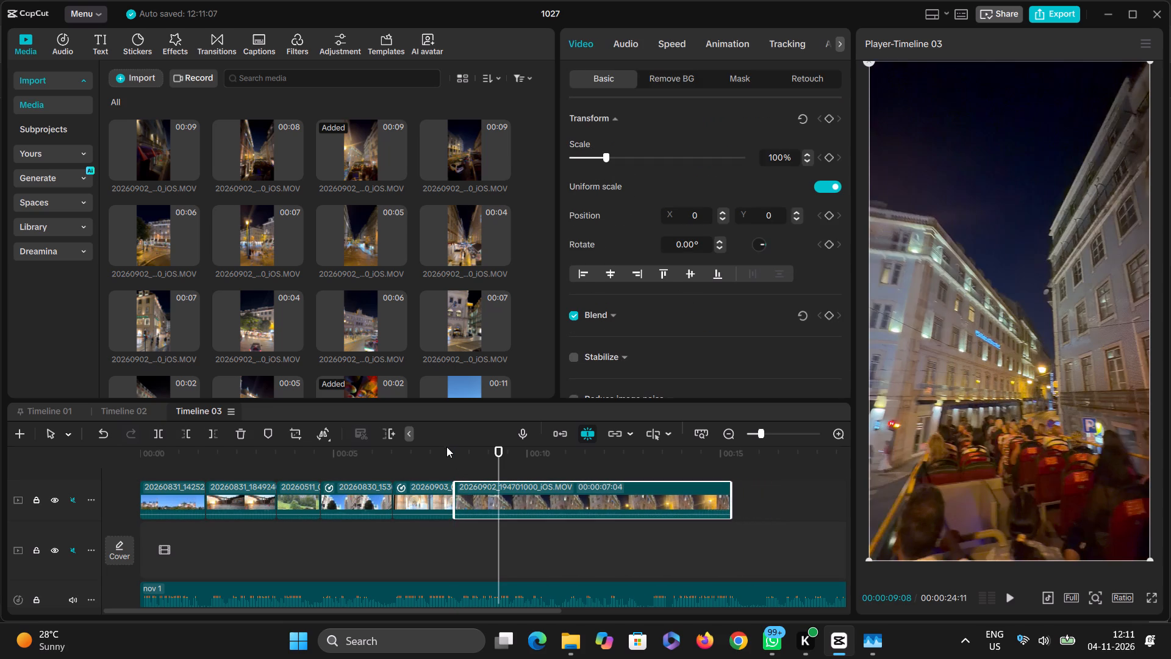
Play the night bus clip against the audio, split it at 00:00:09:08 and delete the part after the cut.
left_click(443, 444)
key("space")
left_click(443, 450)
key("space")
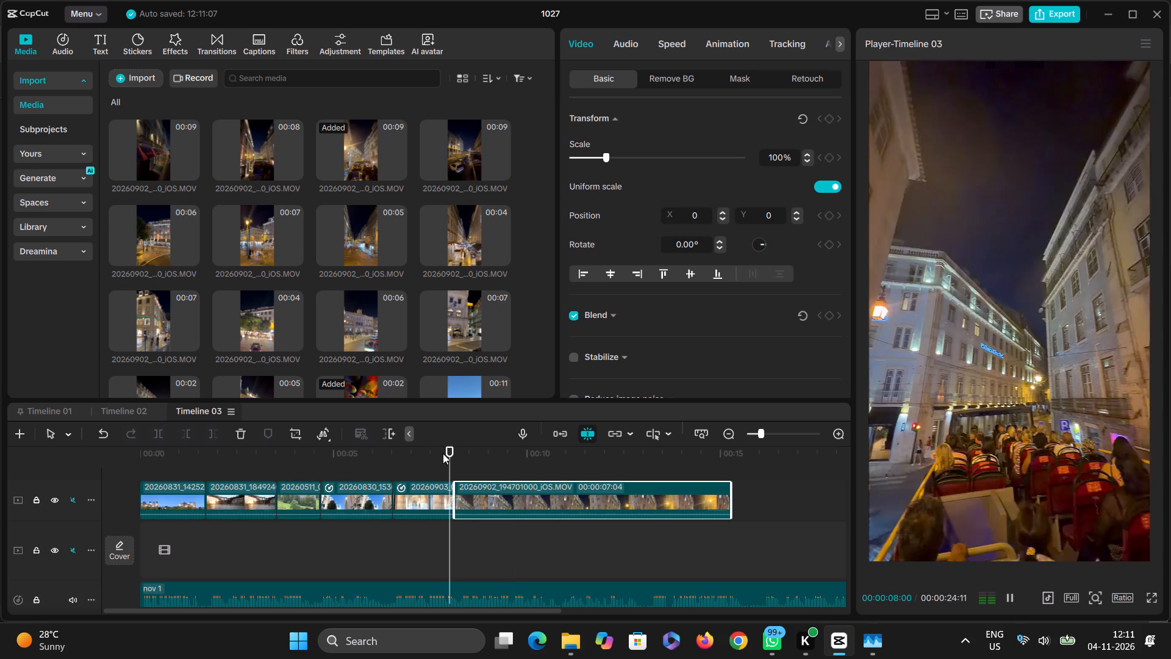
key("space")
key("space")
key("space")
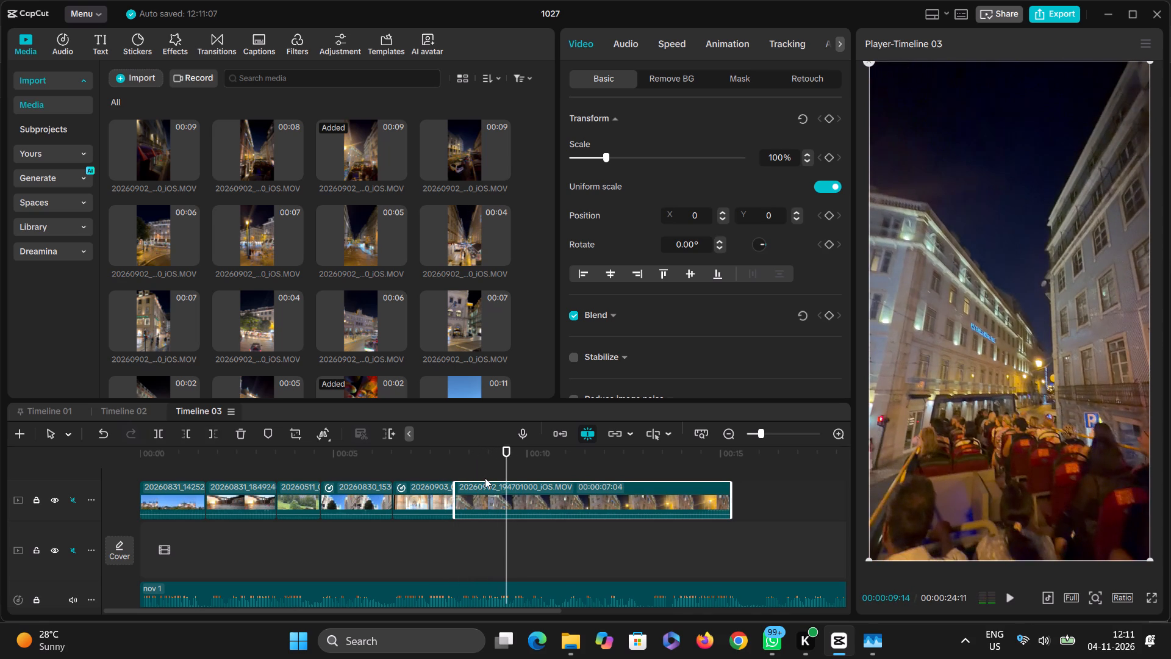
left_click_drag(504, 466, 501, 479)
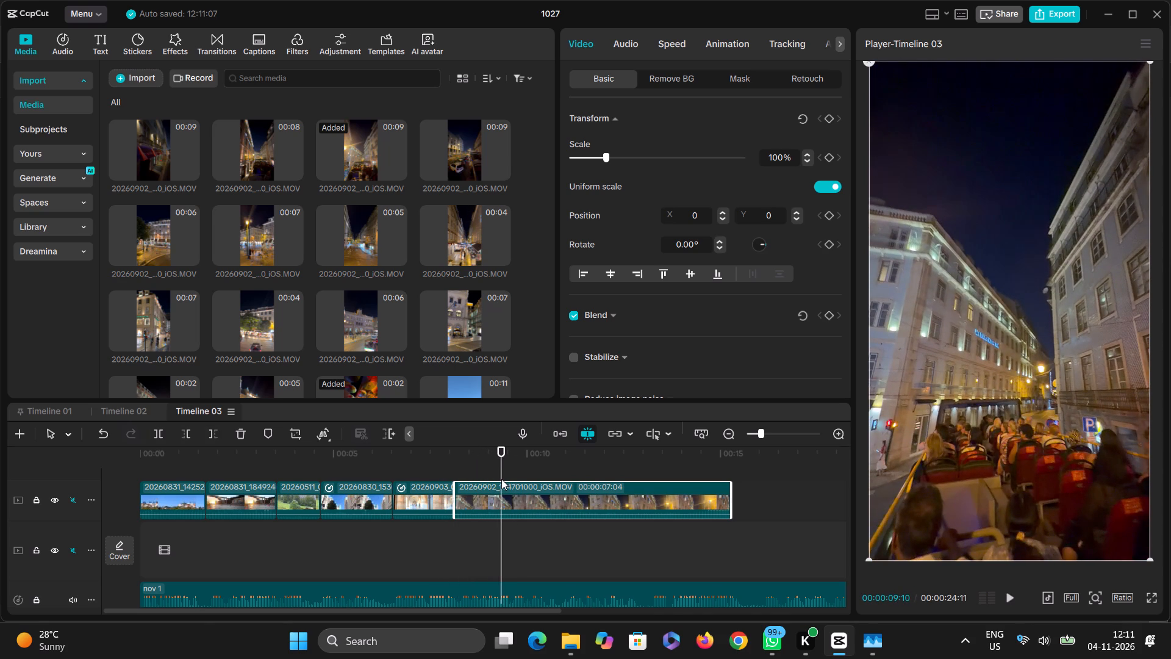
left_click_drag(501, 479, 496, 492, "ctrl")
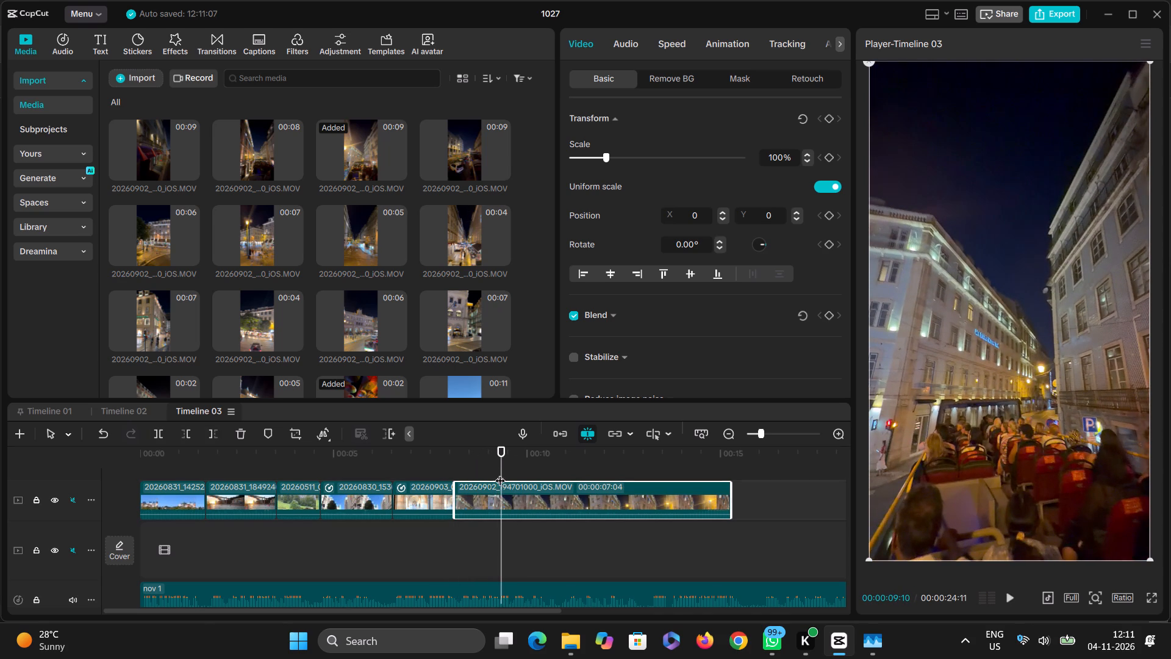
left_click(499, 461)
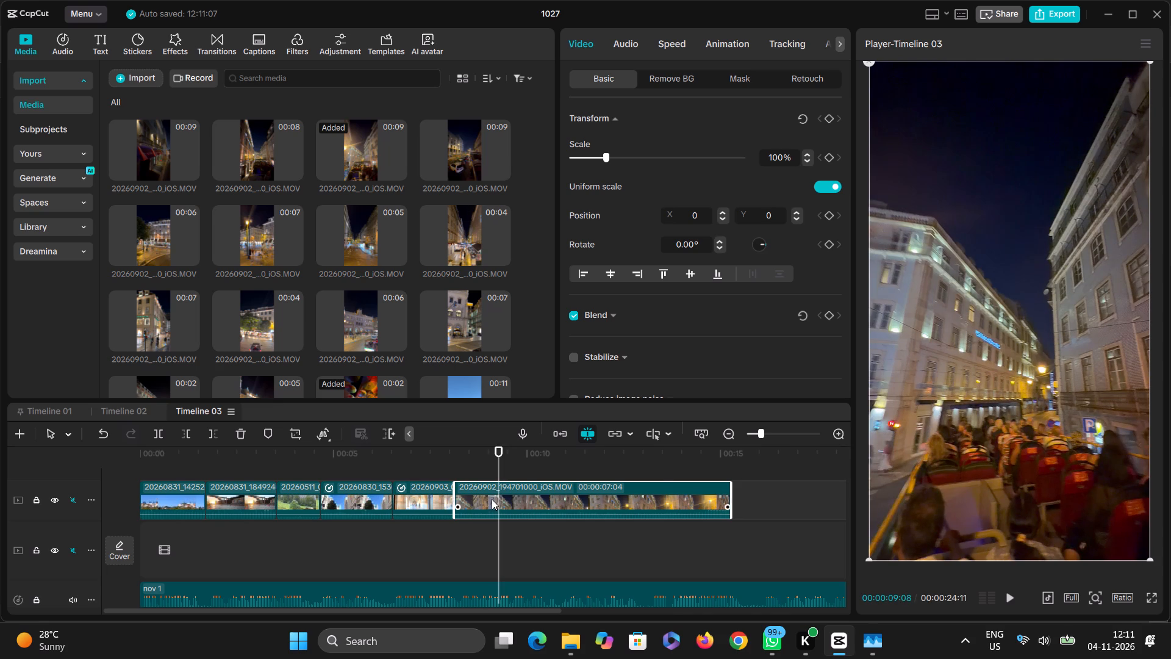
key("ctrl+b")
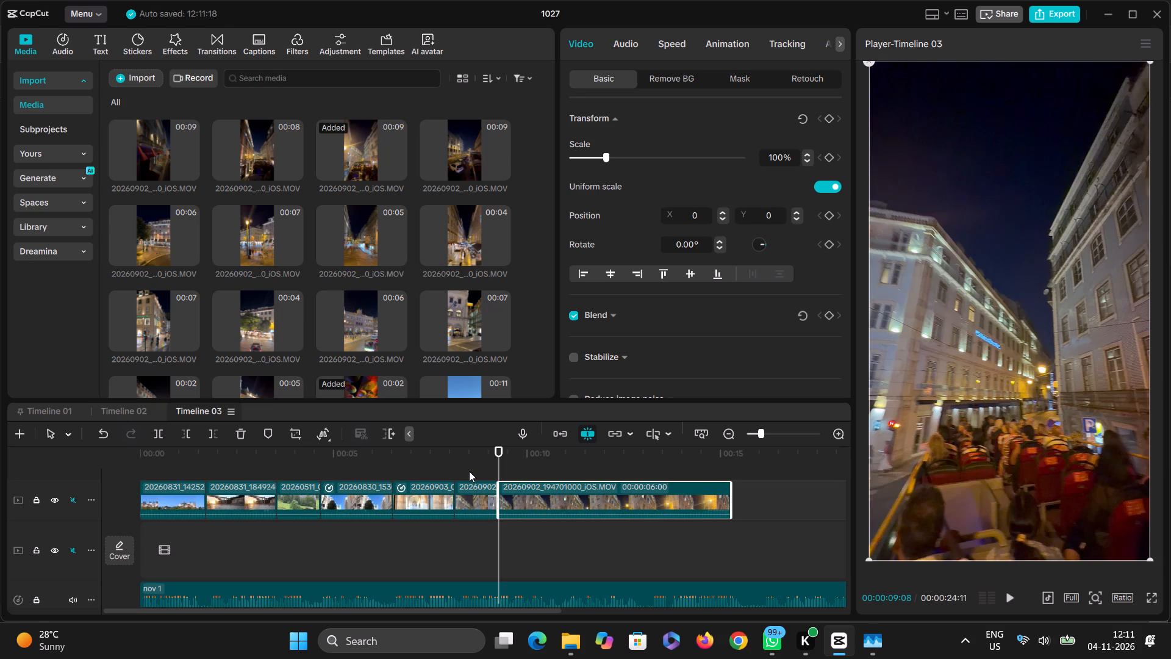
key("BackSpace")
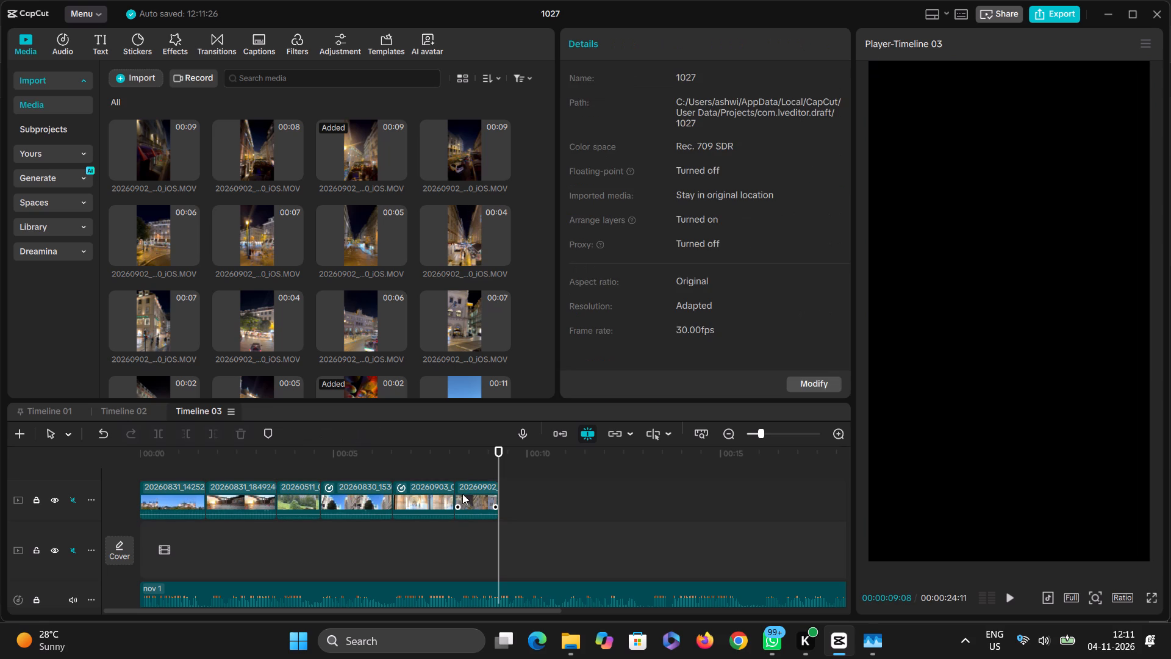
Play back the transition from the doorway clip into the trimmed night bus clip.
left_click(428, 452)
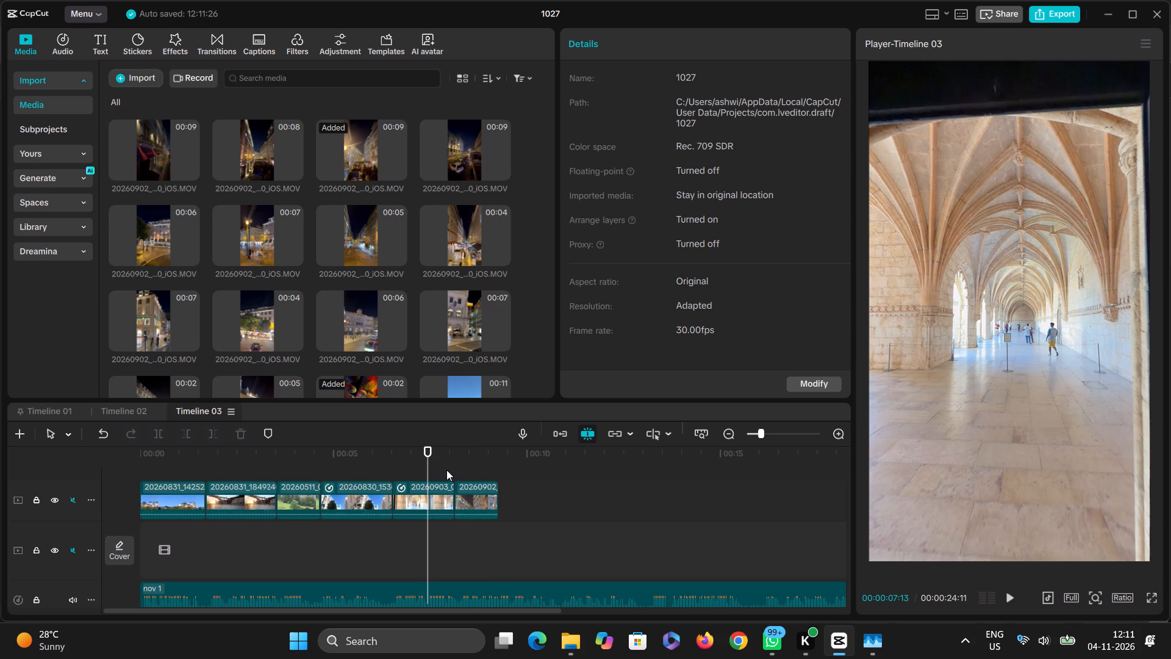
key("space")
key("space")
key("space")
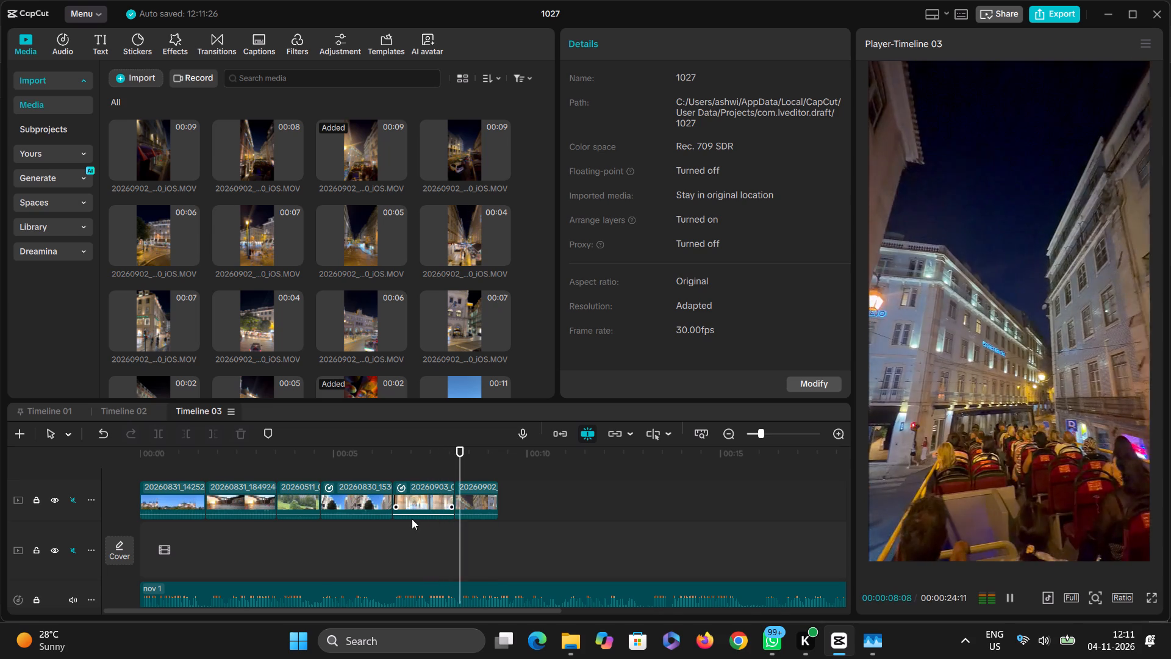
key("space")
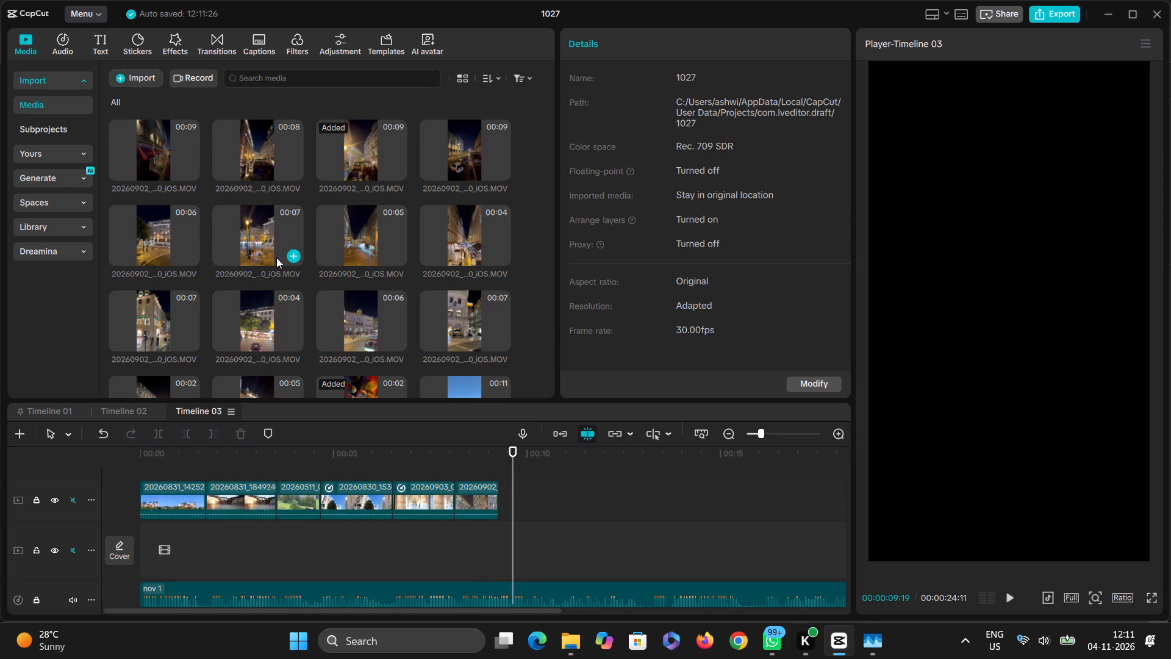
Look for the next shot among the imported night street clips and in the La Tomatino and __Lauterbrunen Videos folders in File Explorer.
scroll(276, 257, "up", 2)
left_click(259, 192)
left_click(265, 135)
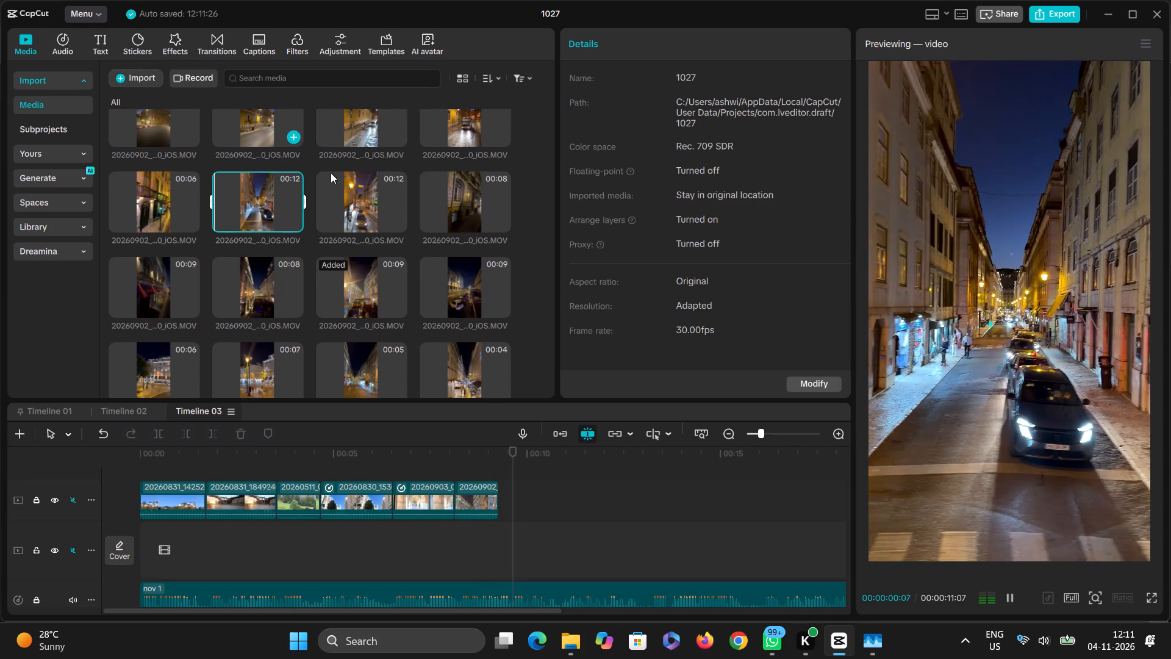
scroll(405, 230, "up", 4)
key("space")
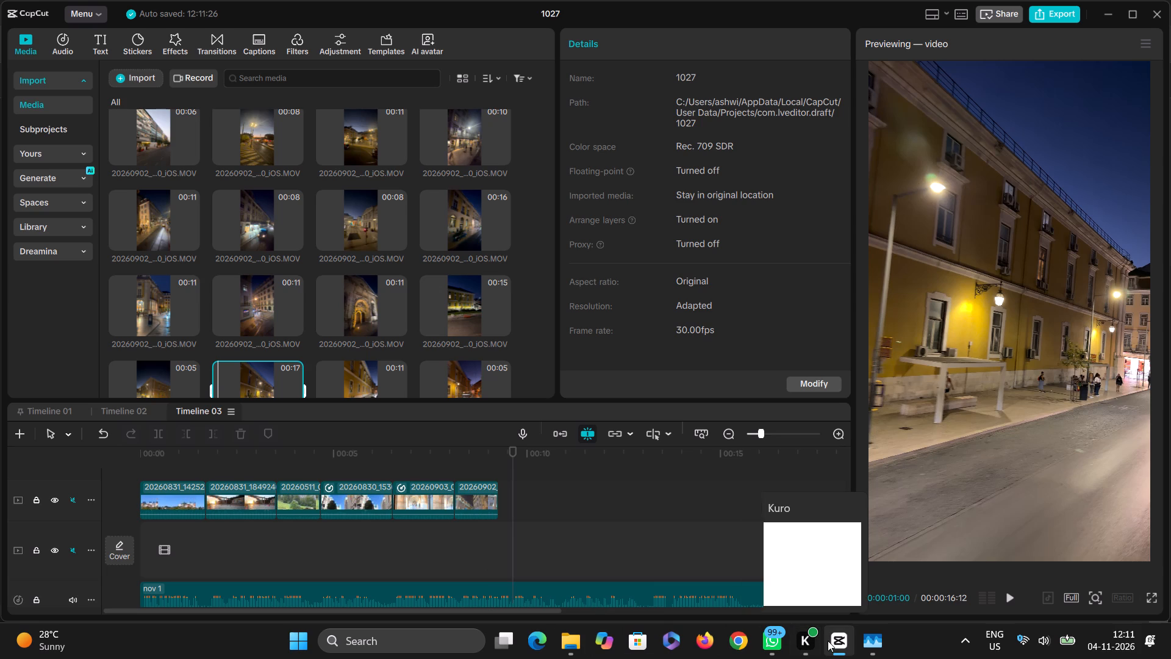
left_click(581, 647)
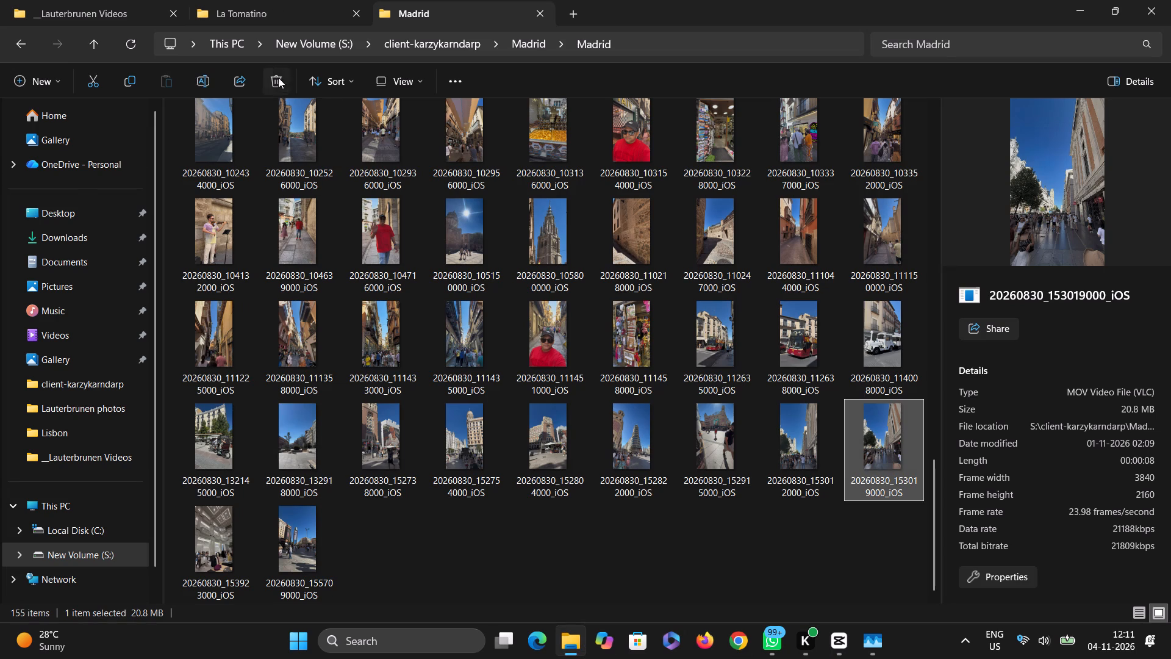
left_click(258, 0)
left_click(255, 12)
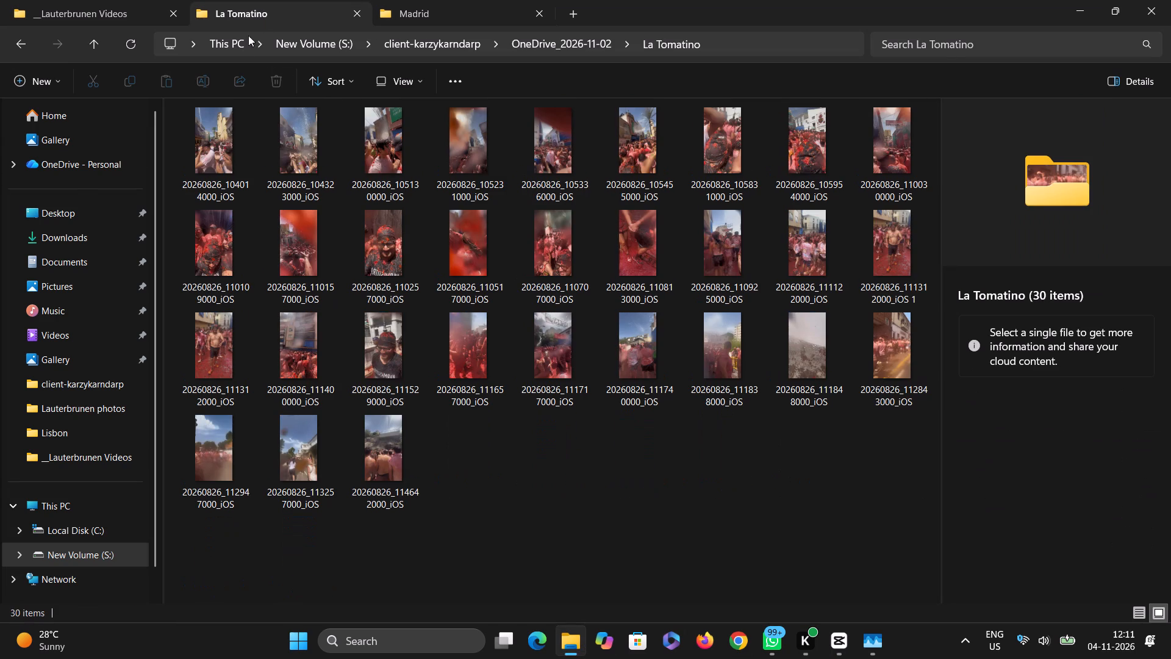
left_click(63, 9)
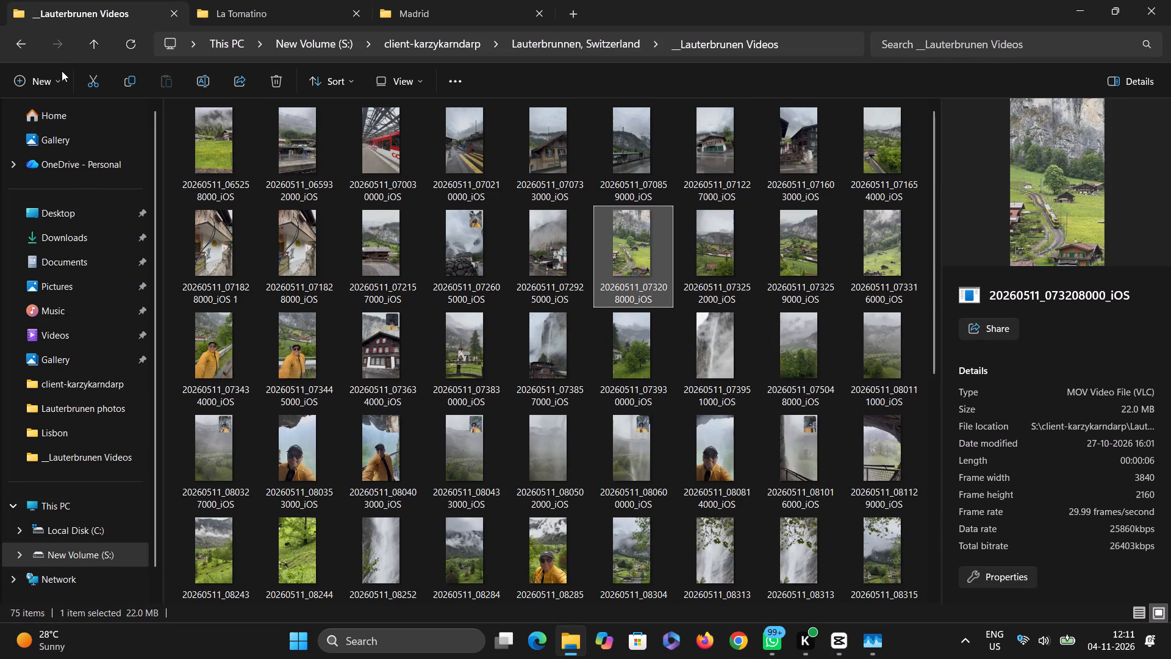
scroll(488, 396, "down", 3)
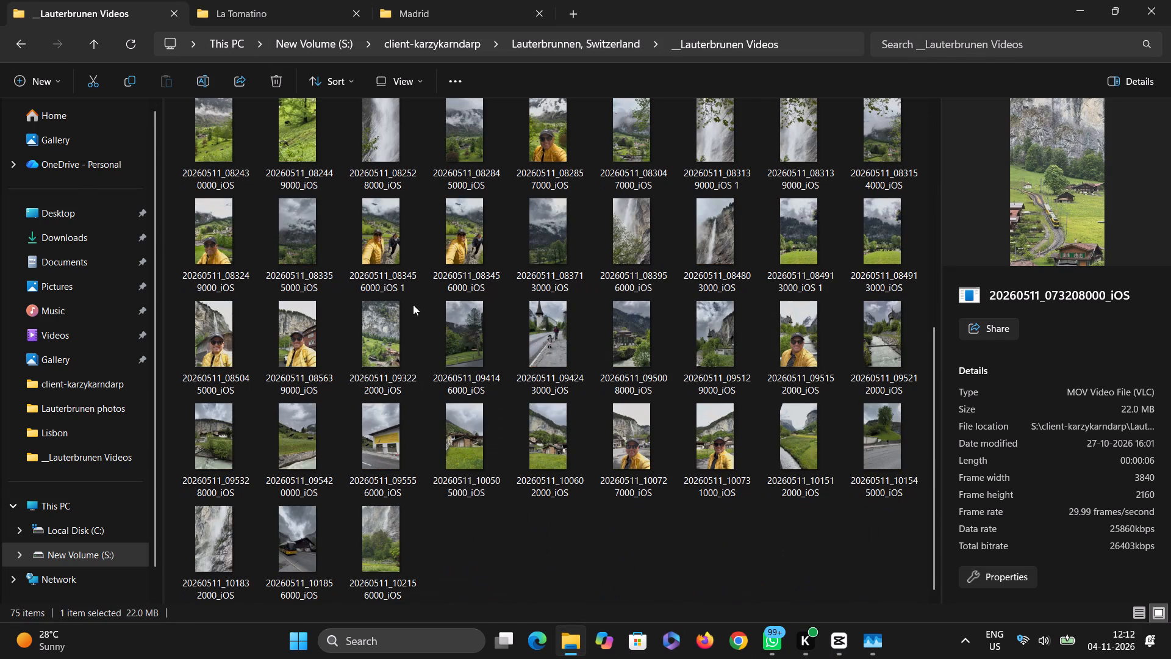
scroll(413, 304, "up", 2)
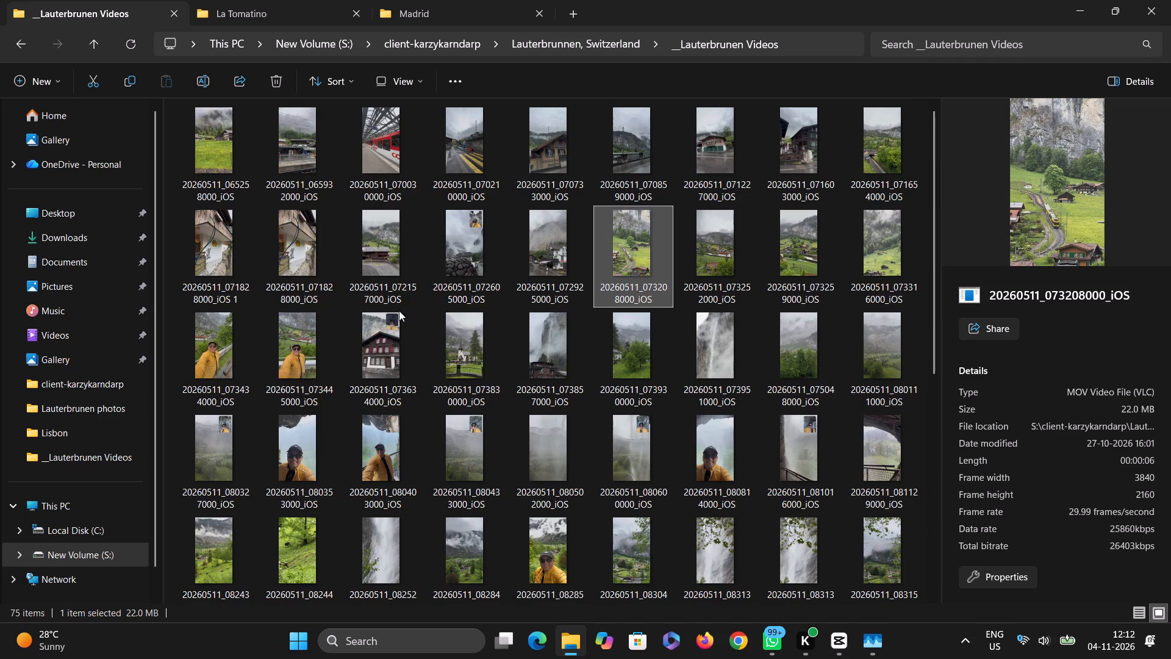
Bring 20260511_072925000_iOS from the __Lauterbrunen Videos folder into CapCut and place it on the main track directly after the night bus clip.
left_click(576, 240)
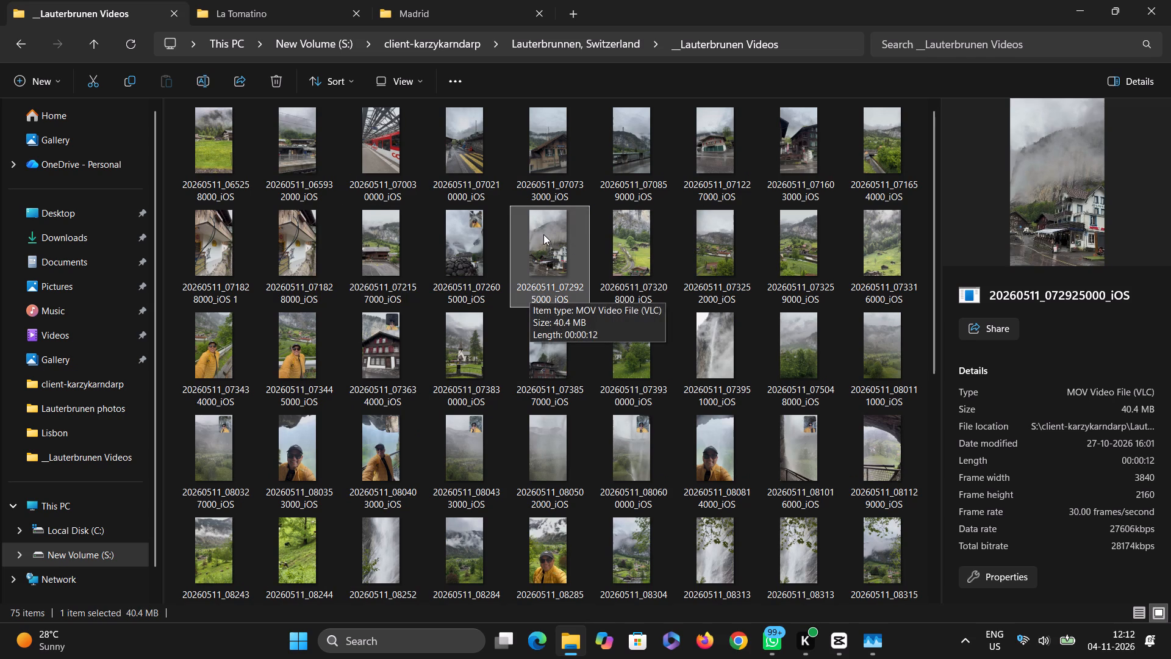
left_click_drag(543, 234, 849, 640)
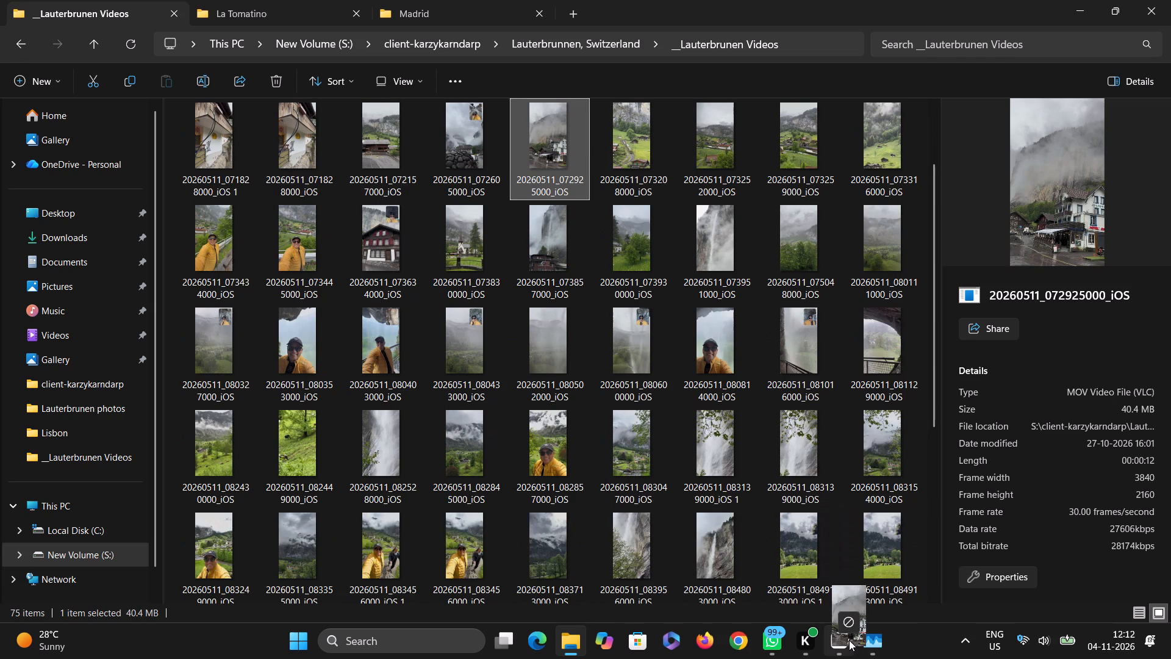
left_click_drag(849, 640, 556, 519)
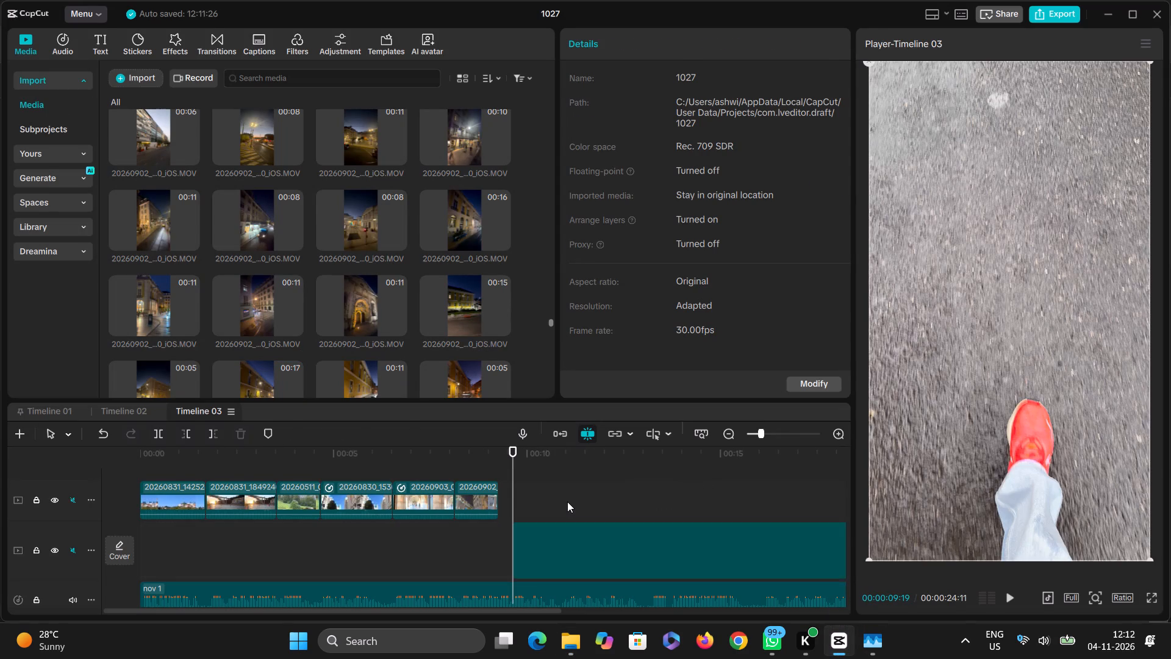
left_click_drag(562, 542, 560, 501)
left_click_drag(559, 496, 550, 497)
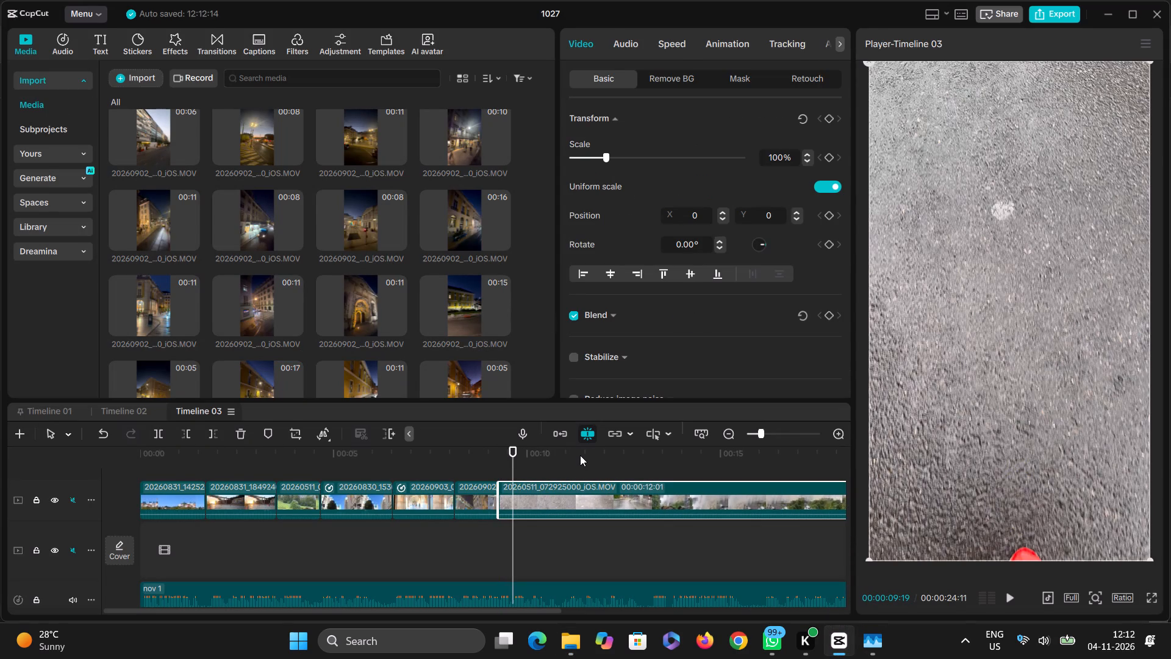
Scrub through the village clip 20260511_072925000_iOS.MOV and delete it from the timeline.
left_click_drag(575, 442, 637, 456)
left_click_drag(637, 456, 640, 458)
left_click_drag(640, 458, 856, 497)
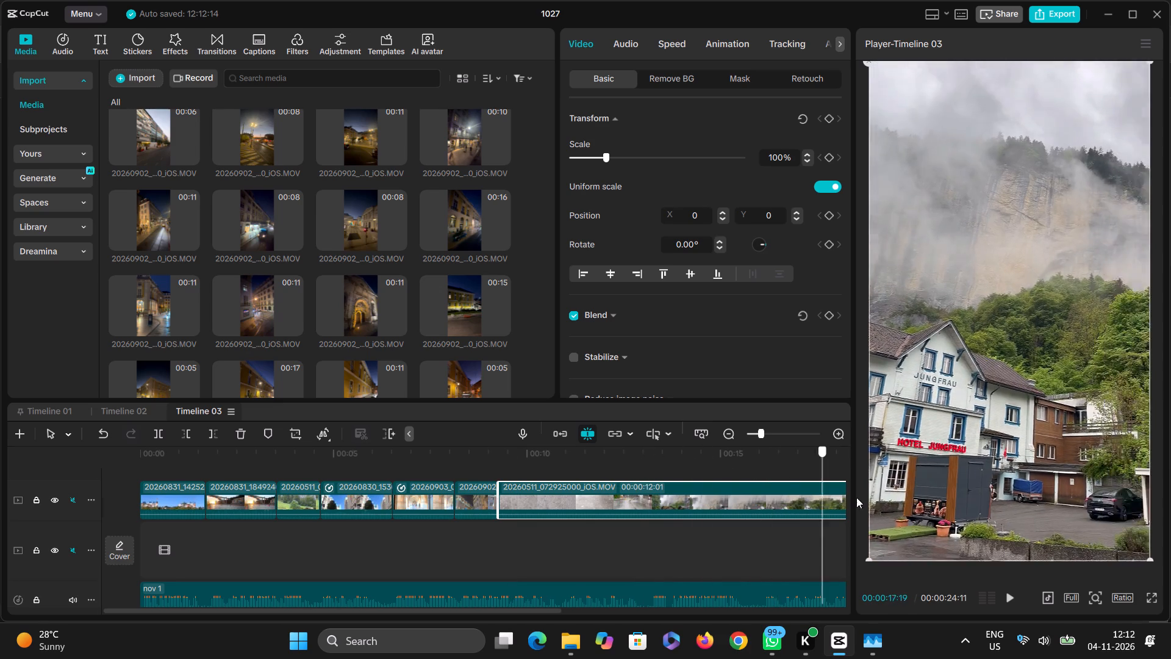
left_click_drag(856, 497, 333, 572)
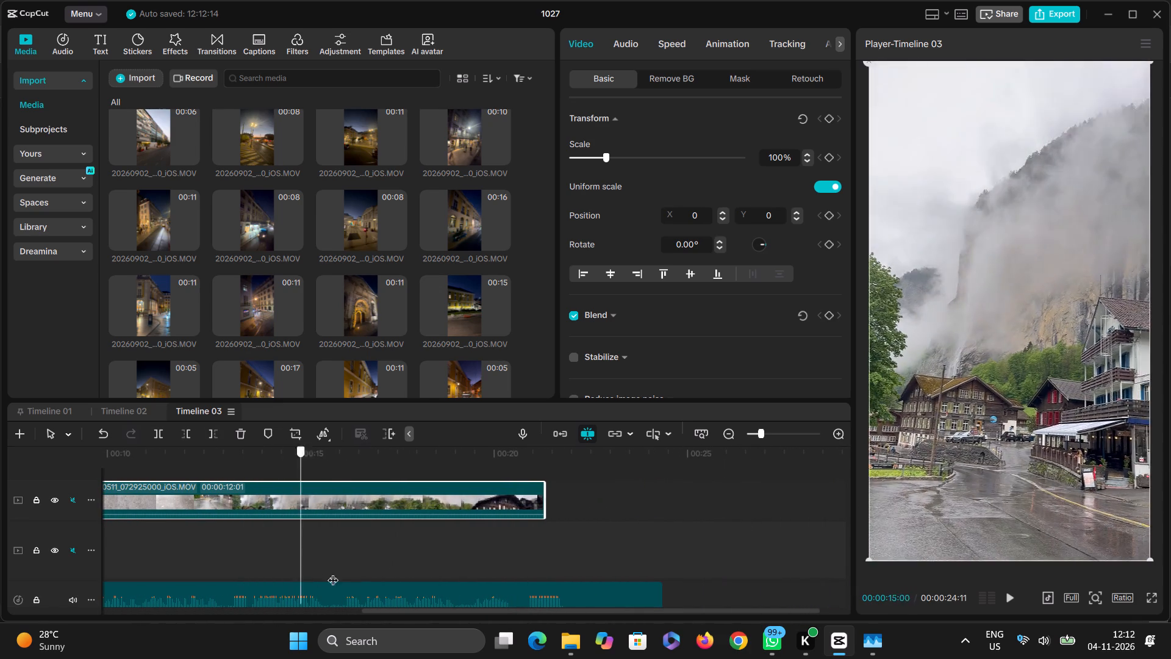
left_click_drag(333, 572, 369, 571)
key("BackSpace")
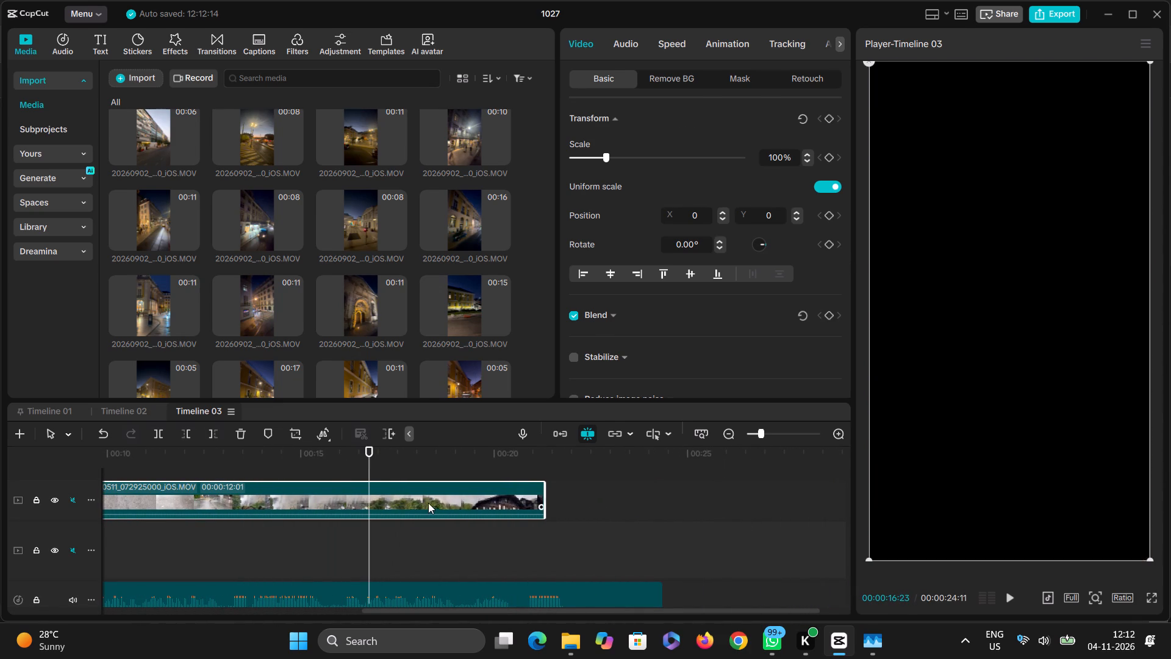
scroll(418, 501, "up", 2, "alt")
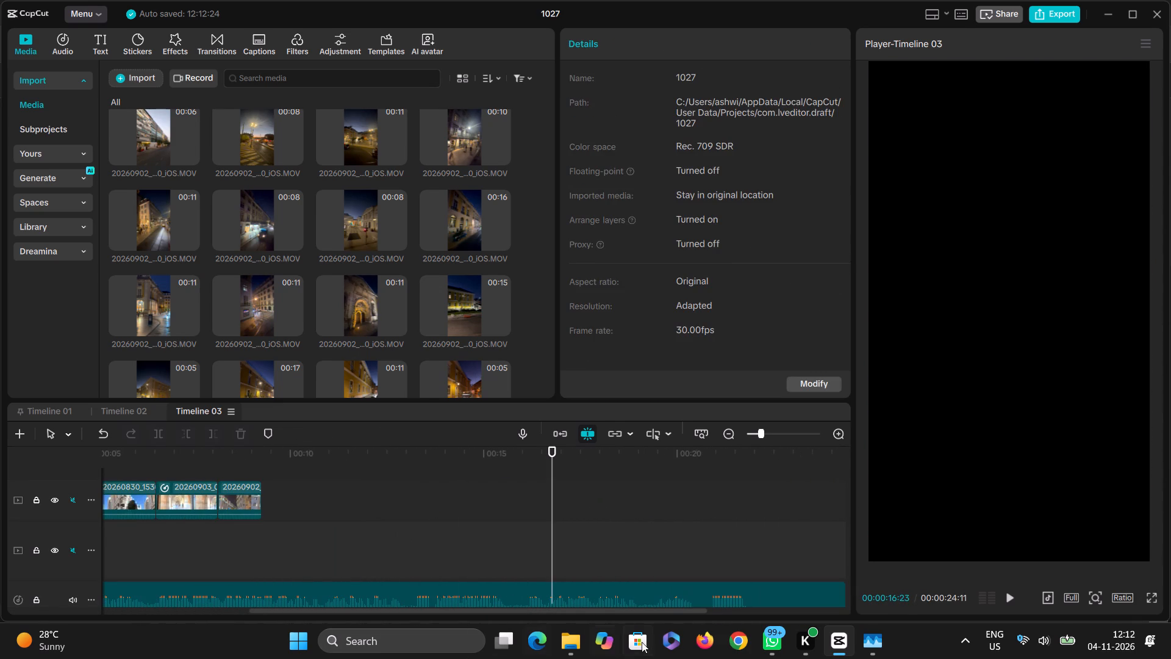
Look through the village, valley and waterfall clips in the __Lauterbrunen Videos folder in File Explorer for the next shot.
left_click(582, 641)
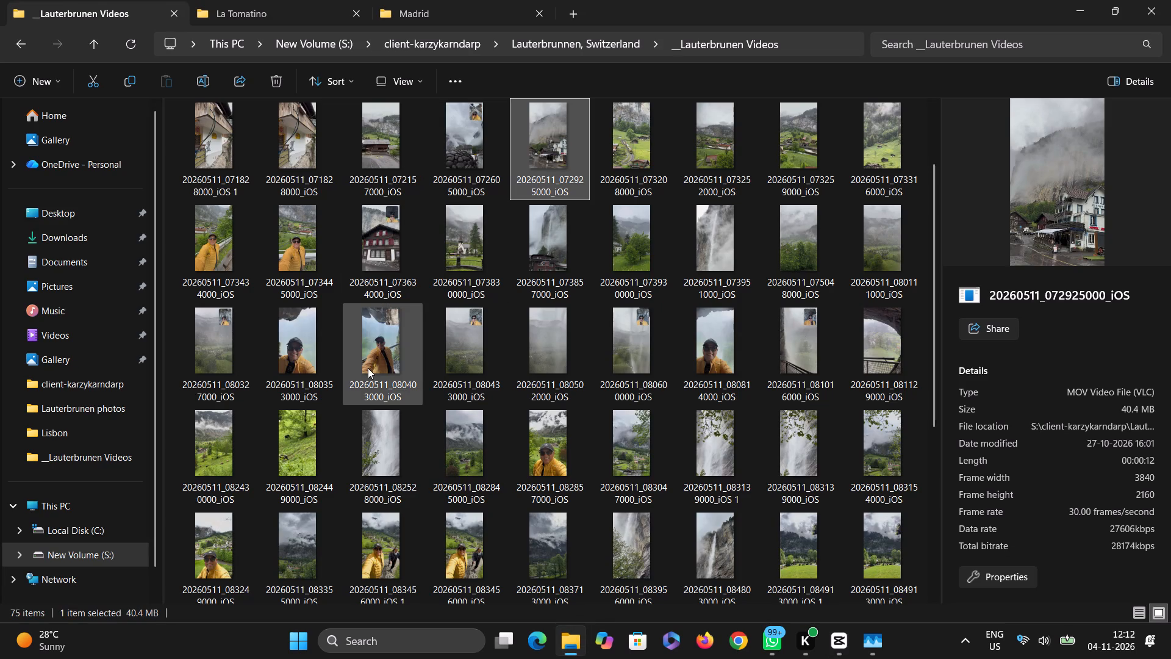
scroll(662, 432, "down", 3)
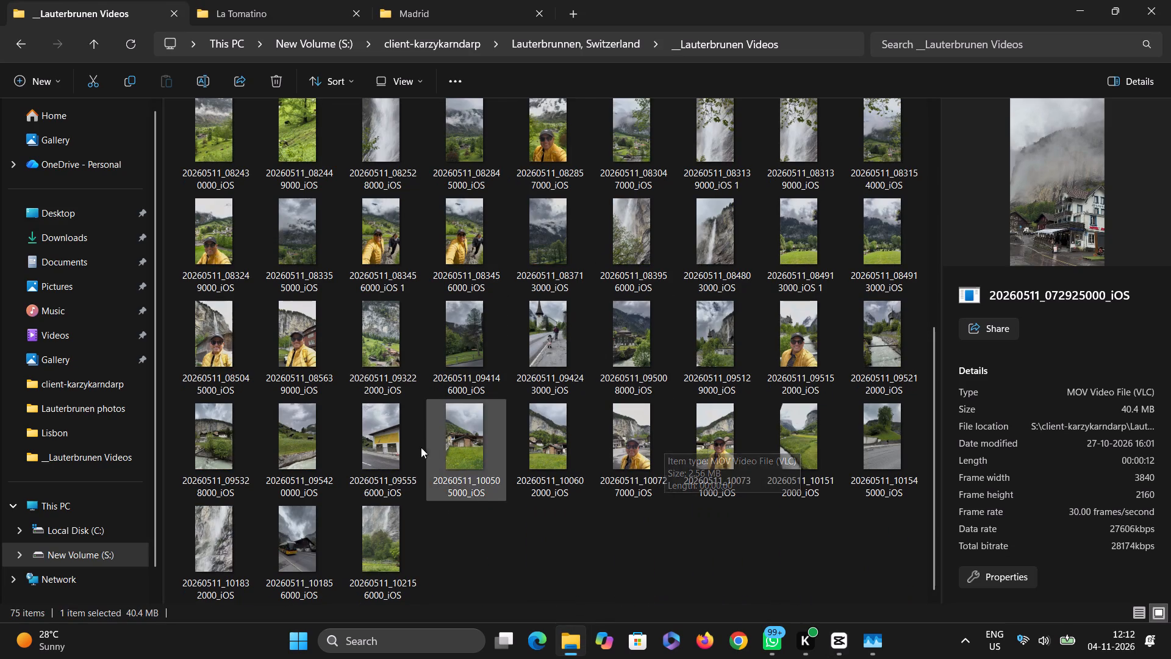
left_click(397, 453)
left_click(303, 420)
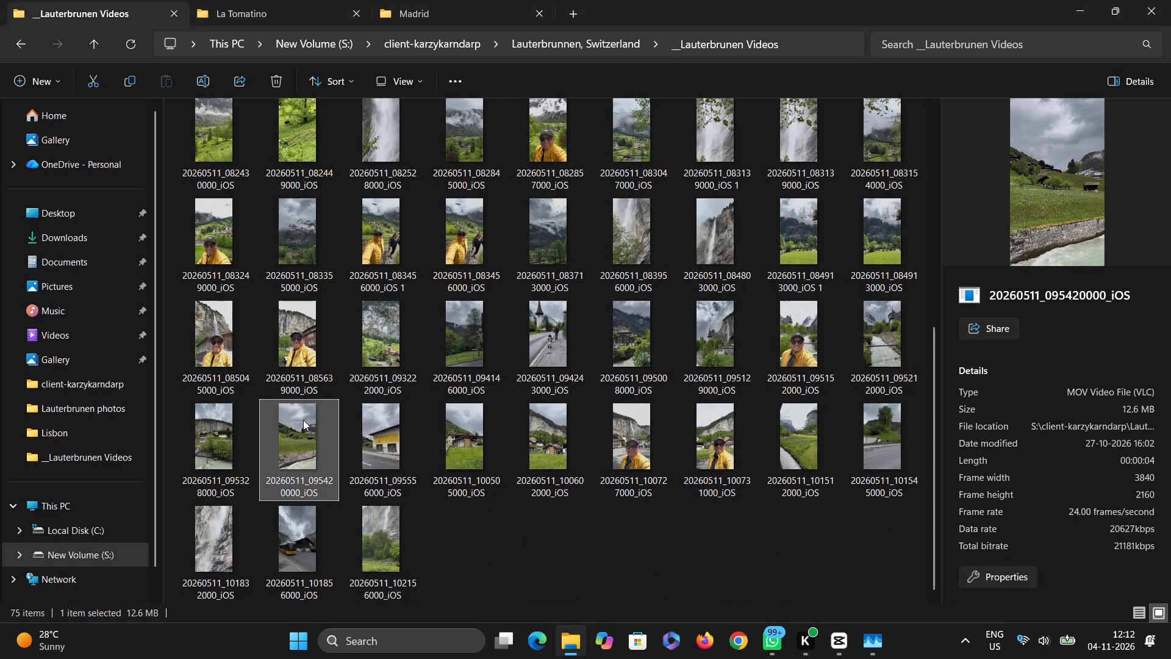
left_click(214, 423)
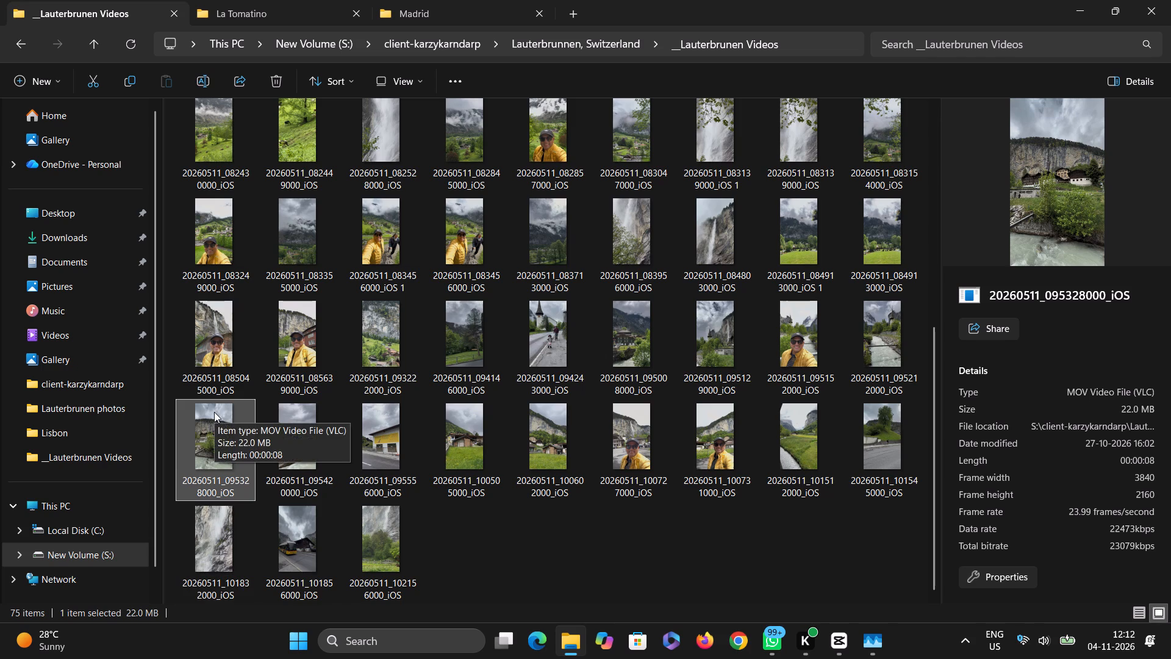
left_click_drag(875, 364, 866, 366)
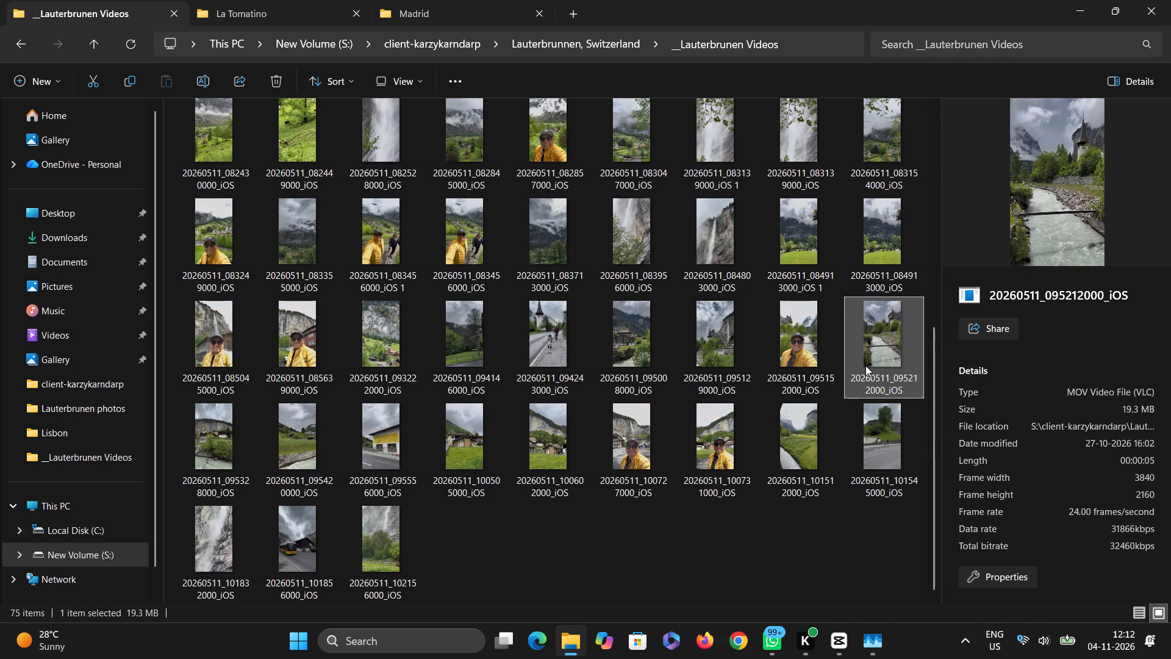
left_click(886, 210)
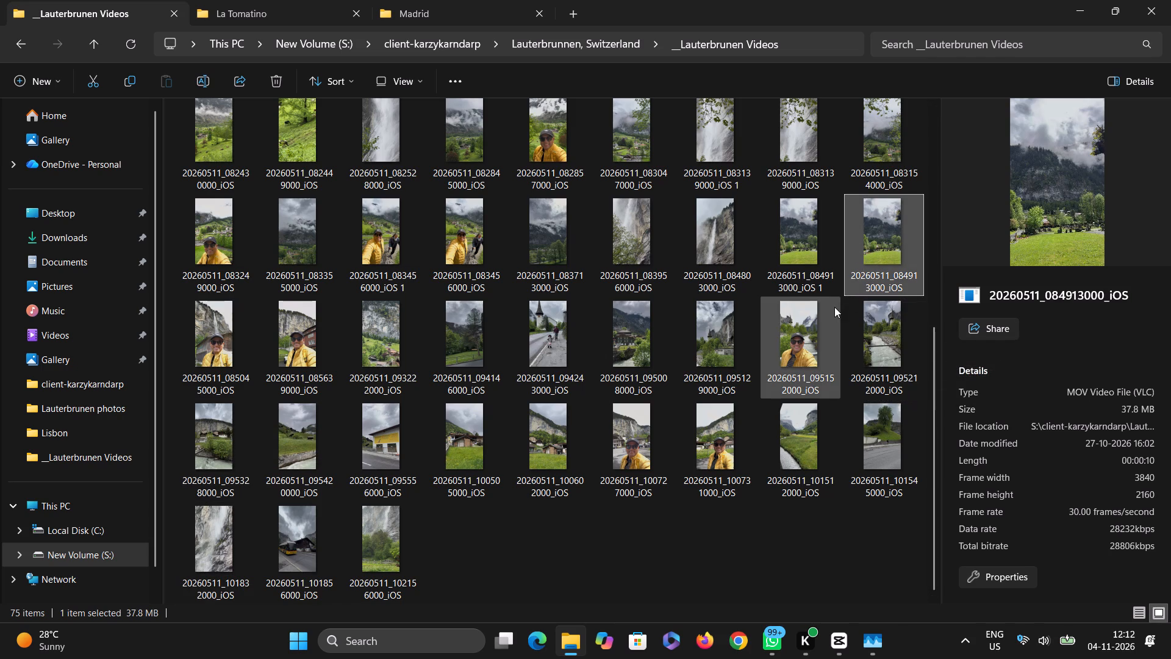
left_click(831, 251)
scroll(833, 273, "up", 3)
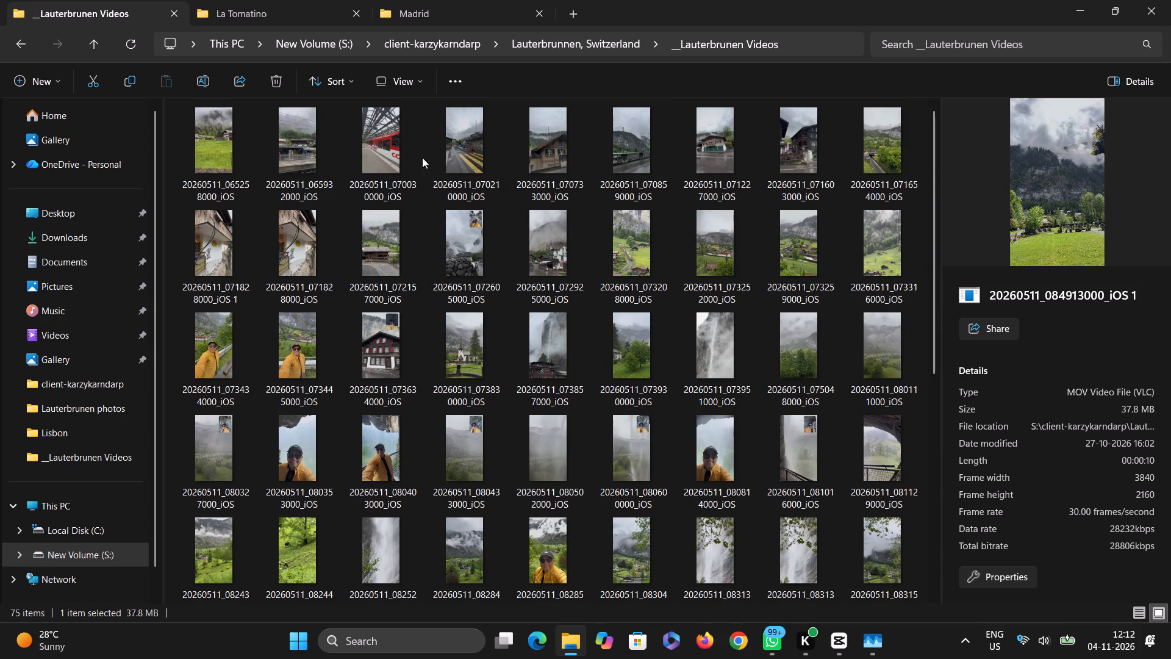
left_click(235, 147)
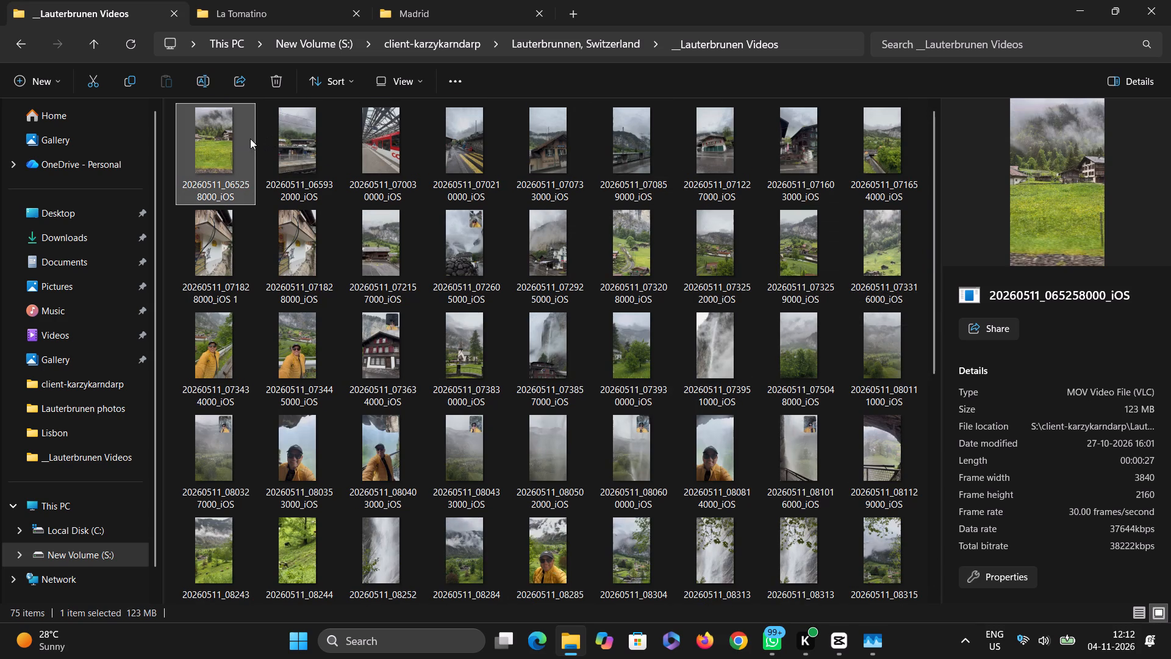
left_click(250, 139)
left_click(293, 136)
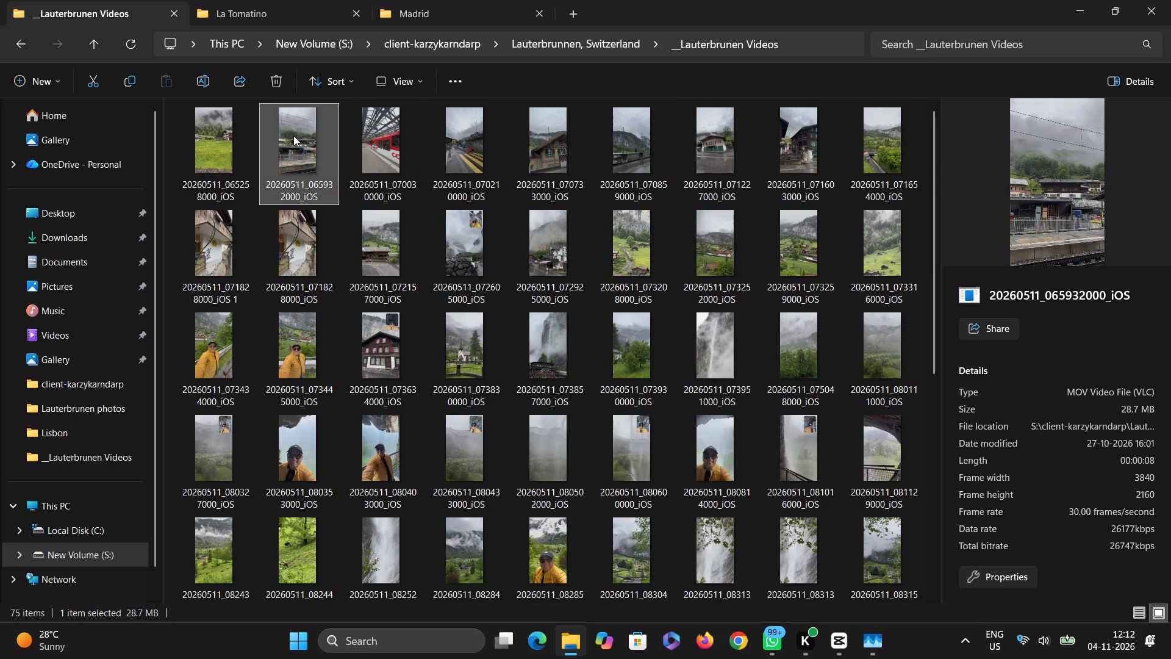
left_click(393, 108)
left_click(387, 279)
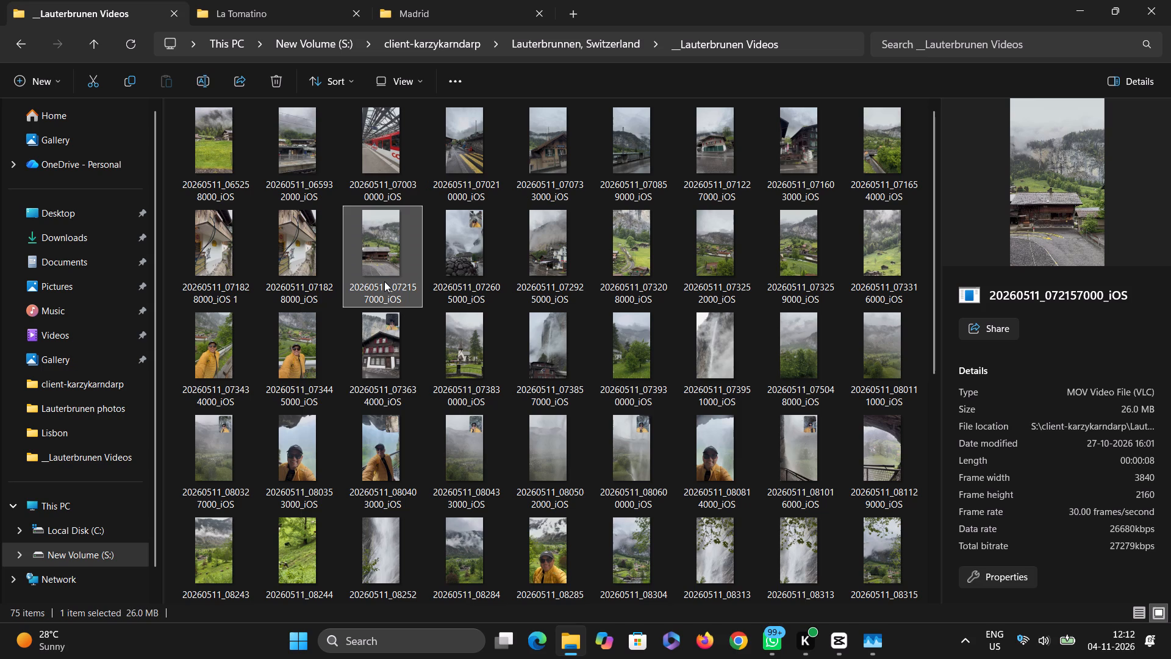
left_click(394, 346)
left_click(381, 267)
left_click(903, 450)
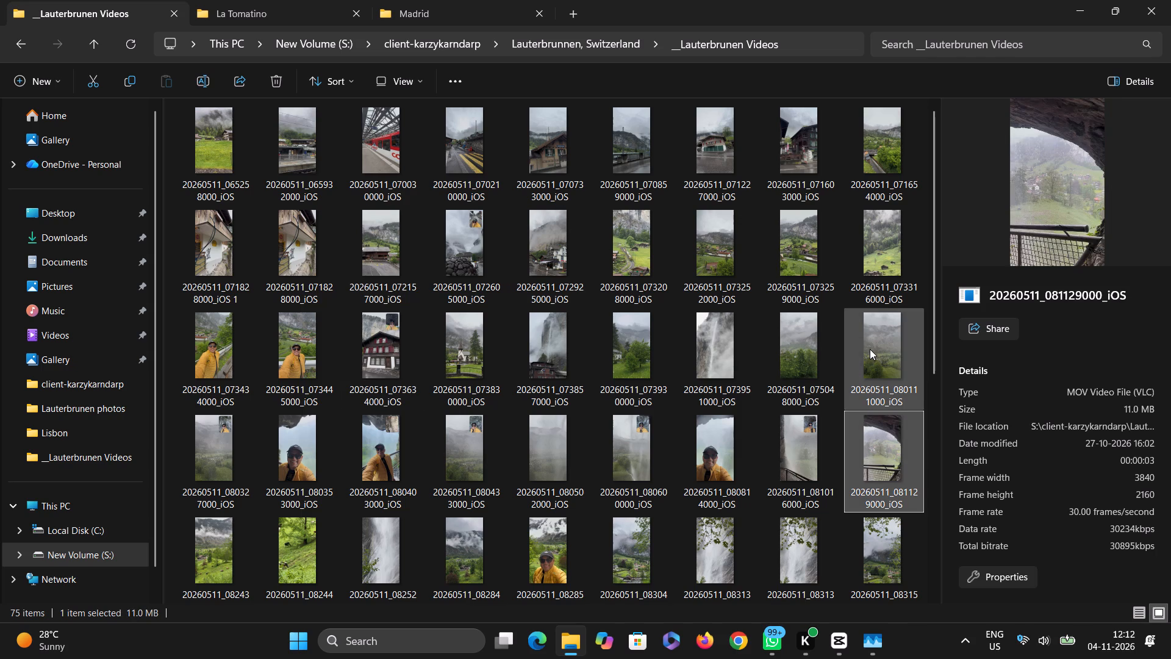
left_click(870, 349)
left_click(827, 271)
left_click(885, 257)
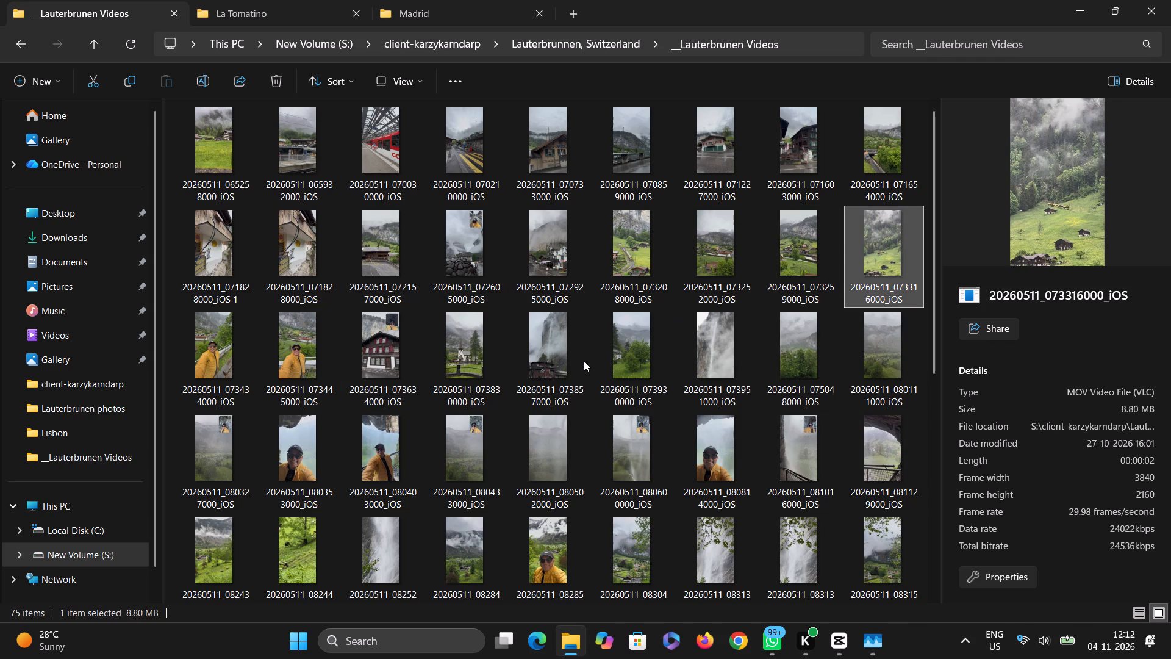
left_click(476, 347)
scroll(685, 387, "down", 3)
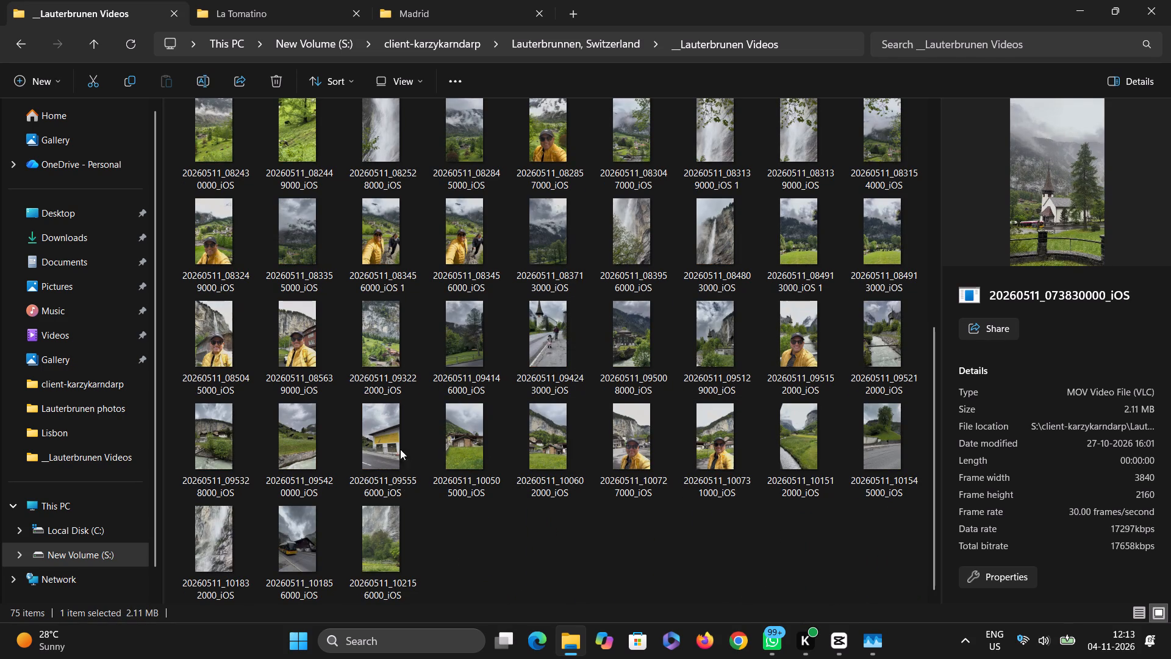
left_click(472, 348)
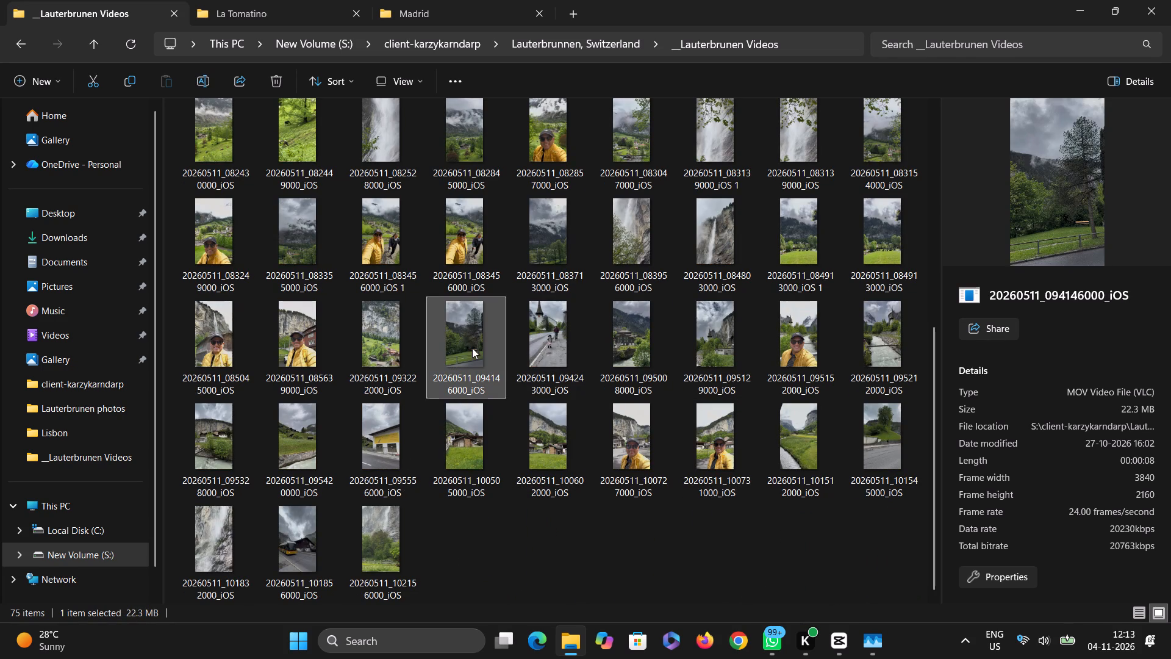
left_click(394, 344)
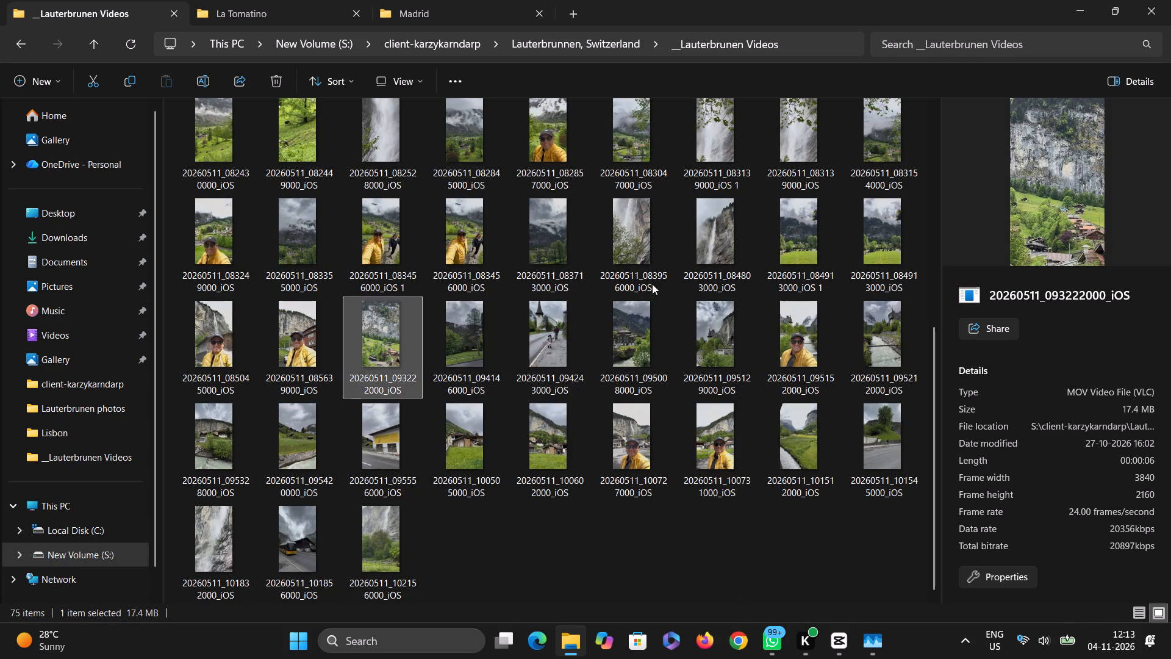
left_click(723, 242)
left_click(612, 241)
left_click(569, 242)
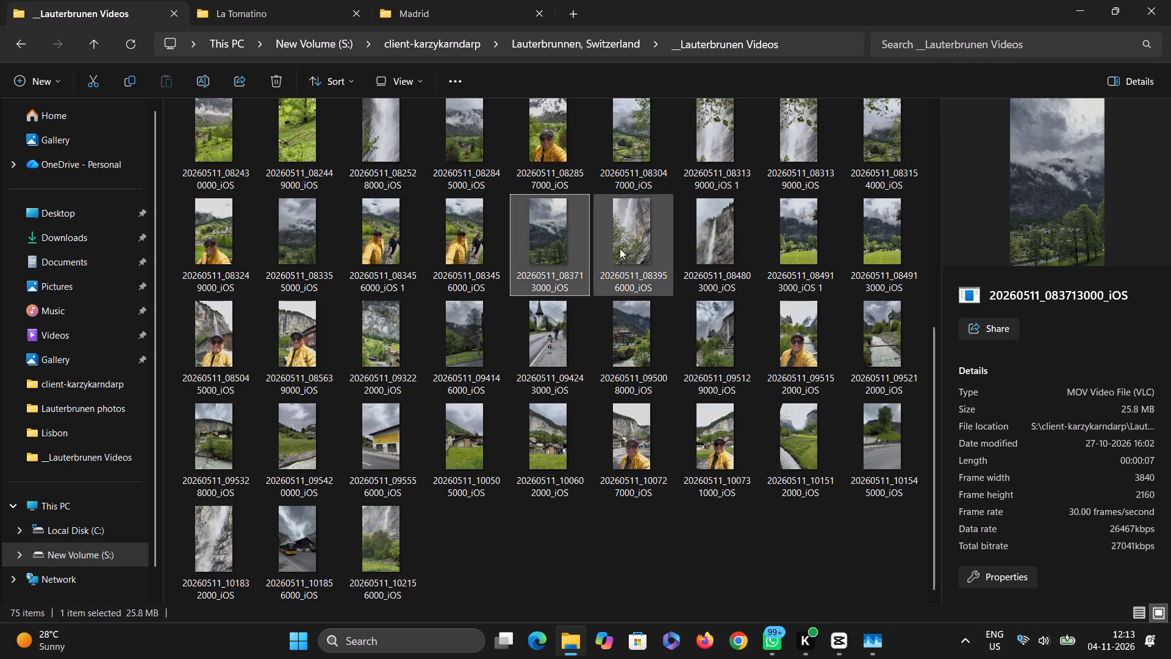
scroll(673, 257, "up", 1)
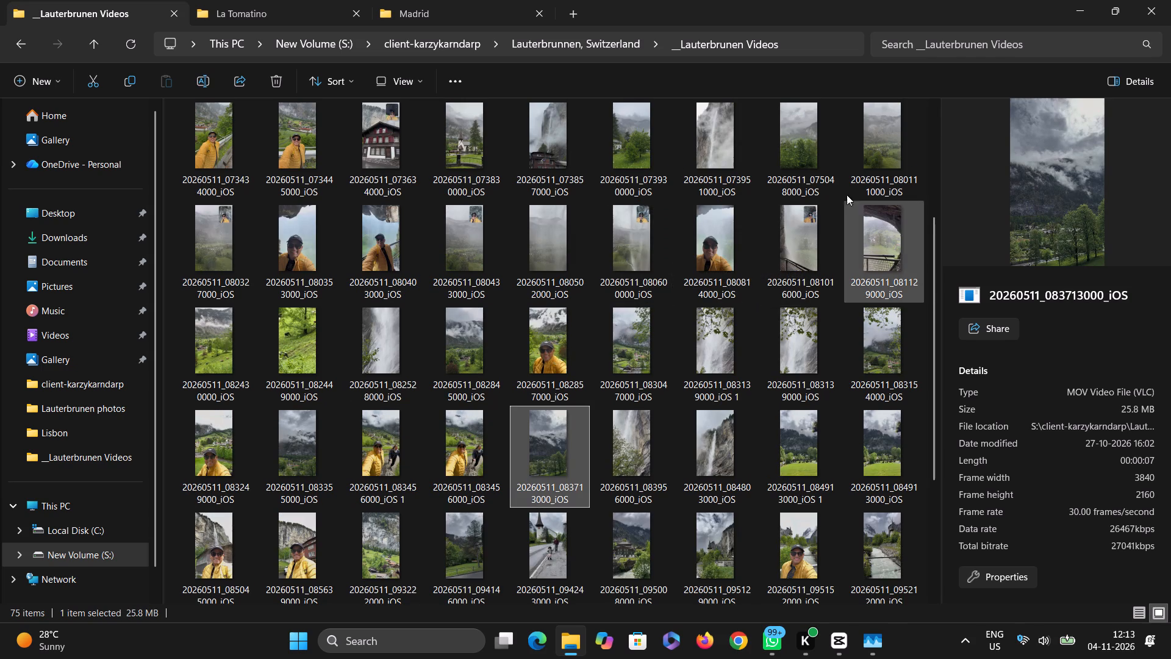
left_click(854, 145)
left_click(826, 139)
left_click(742, 128)
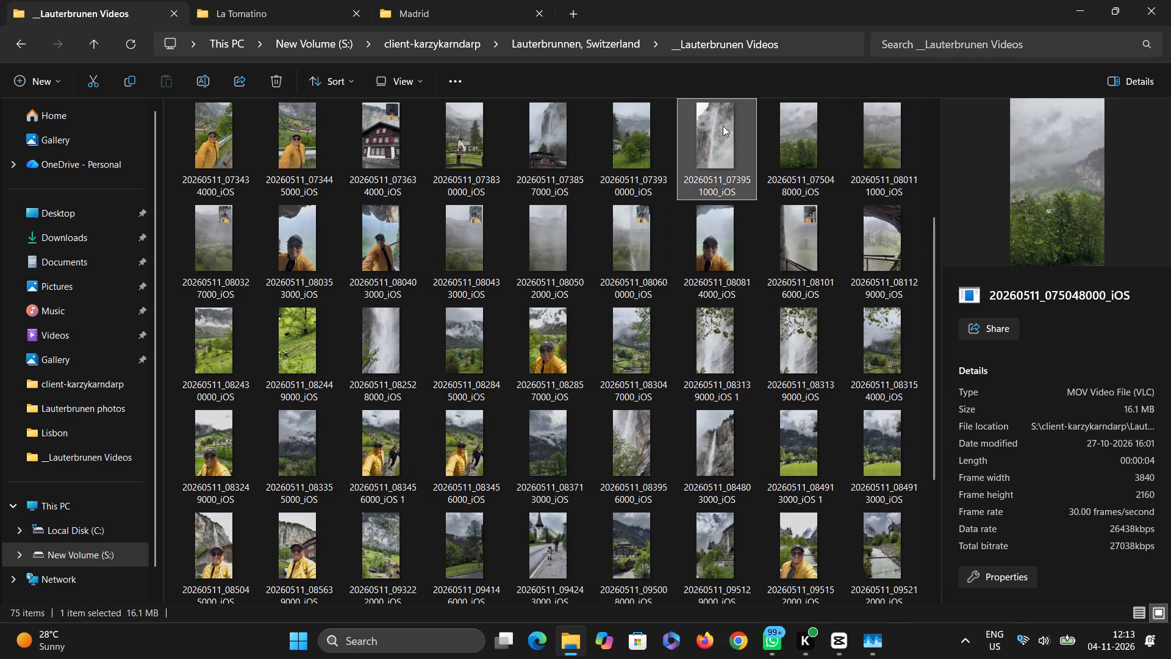
left_click(592, 135)
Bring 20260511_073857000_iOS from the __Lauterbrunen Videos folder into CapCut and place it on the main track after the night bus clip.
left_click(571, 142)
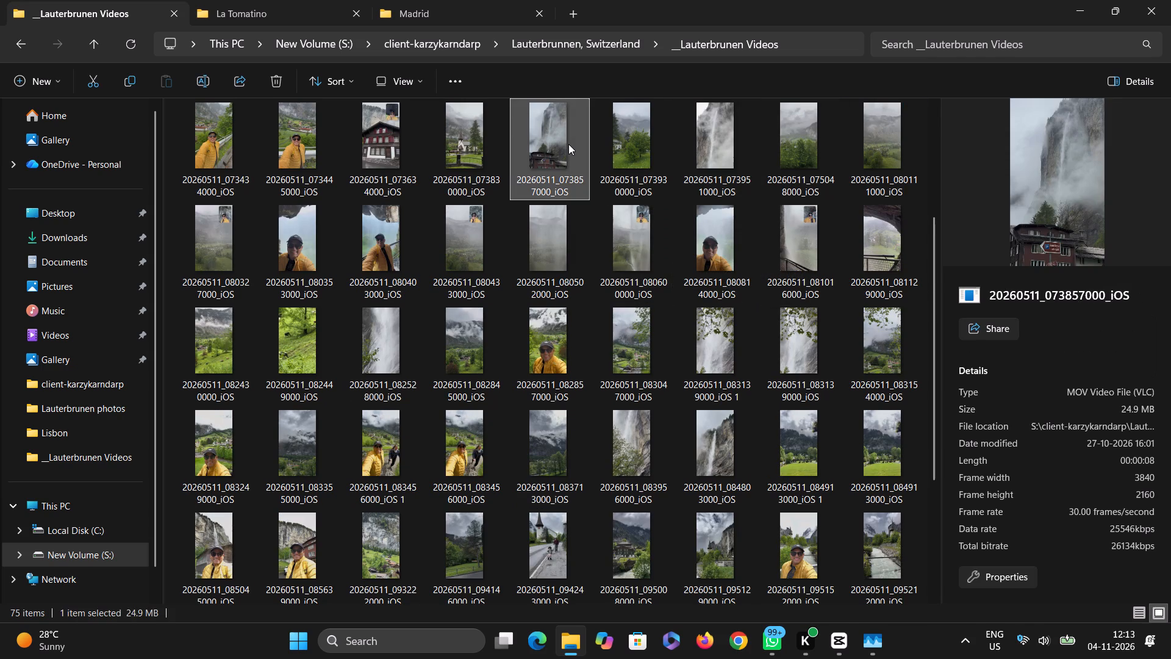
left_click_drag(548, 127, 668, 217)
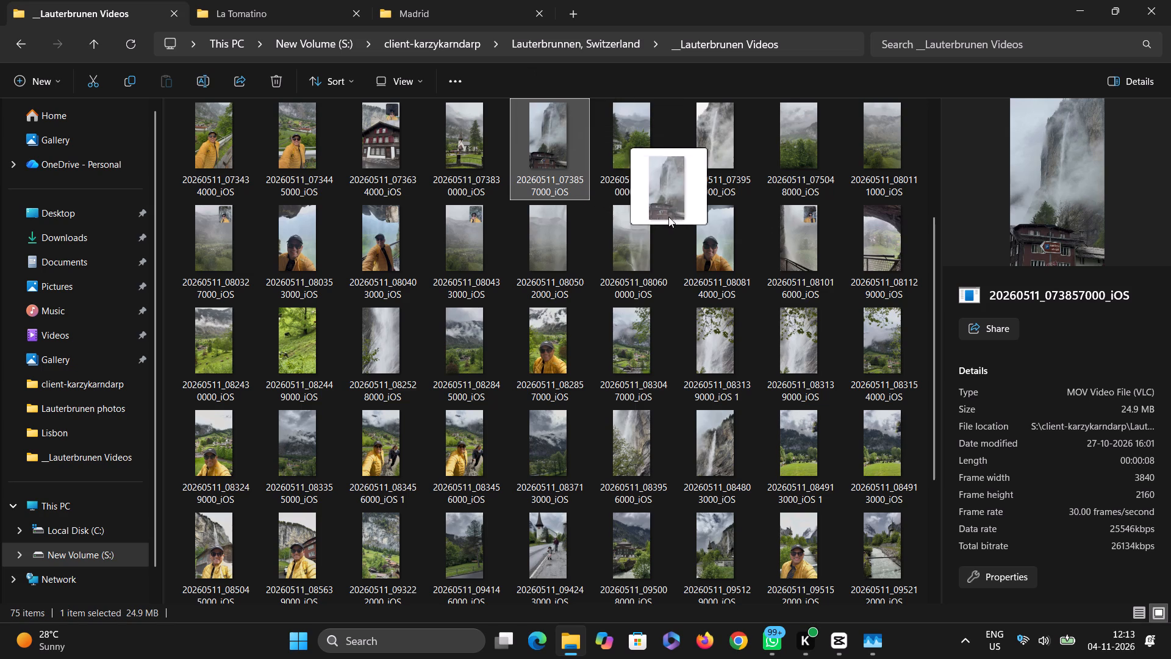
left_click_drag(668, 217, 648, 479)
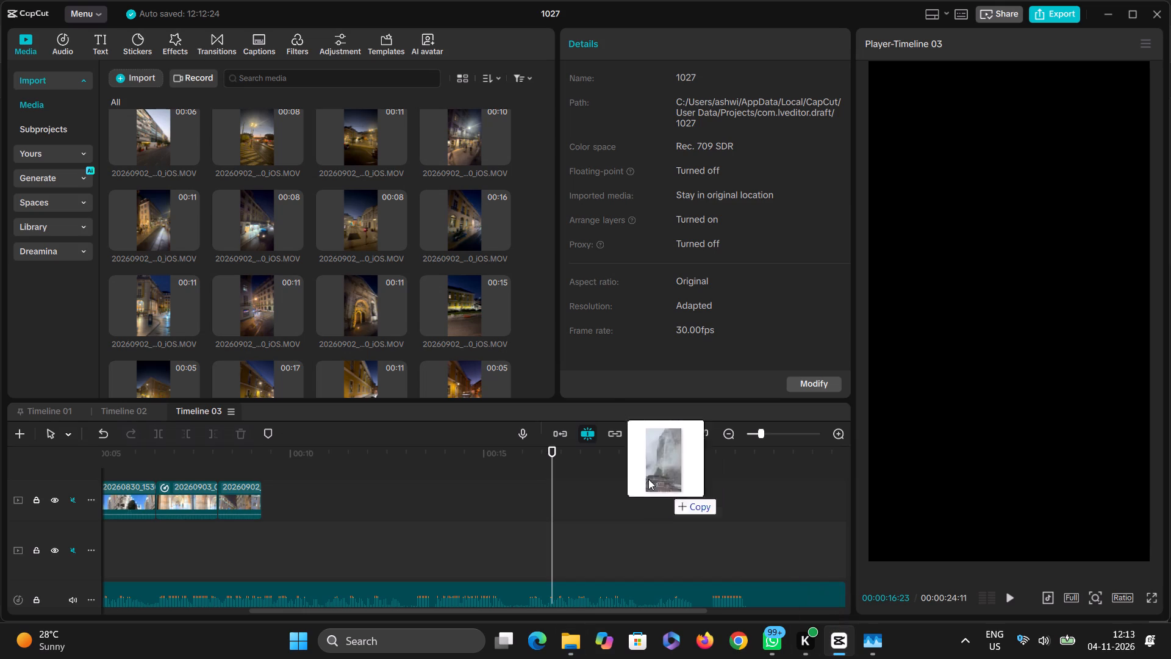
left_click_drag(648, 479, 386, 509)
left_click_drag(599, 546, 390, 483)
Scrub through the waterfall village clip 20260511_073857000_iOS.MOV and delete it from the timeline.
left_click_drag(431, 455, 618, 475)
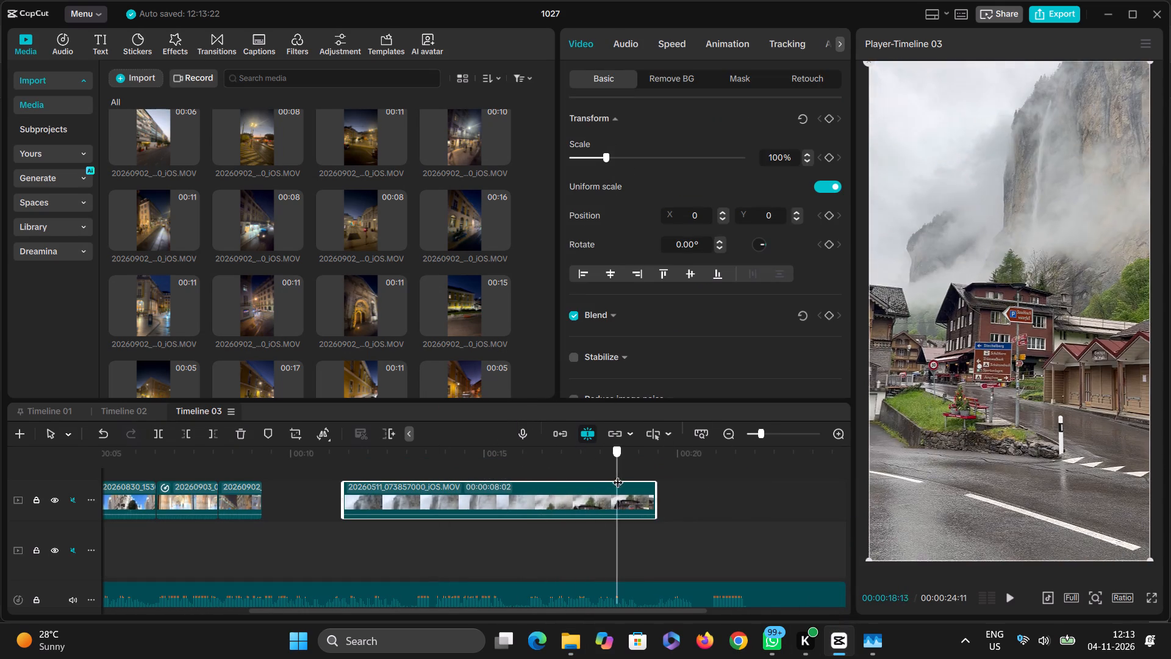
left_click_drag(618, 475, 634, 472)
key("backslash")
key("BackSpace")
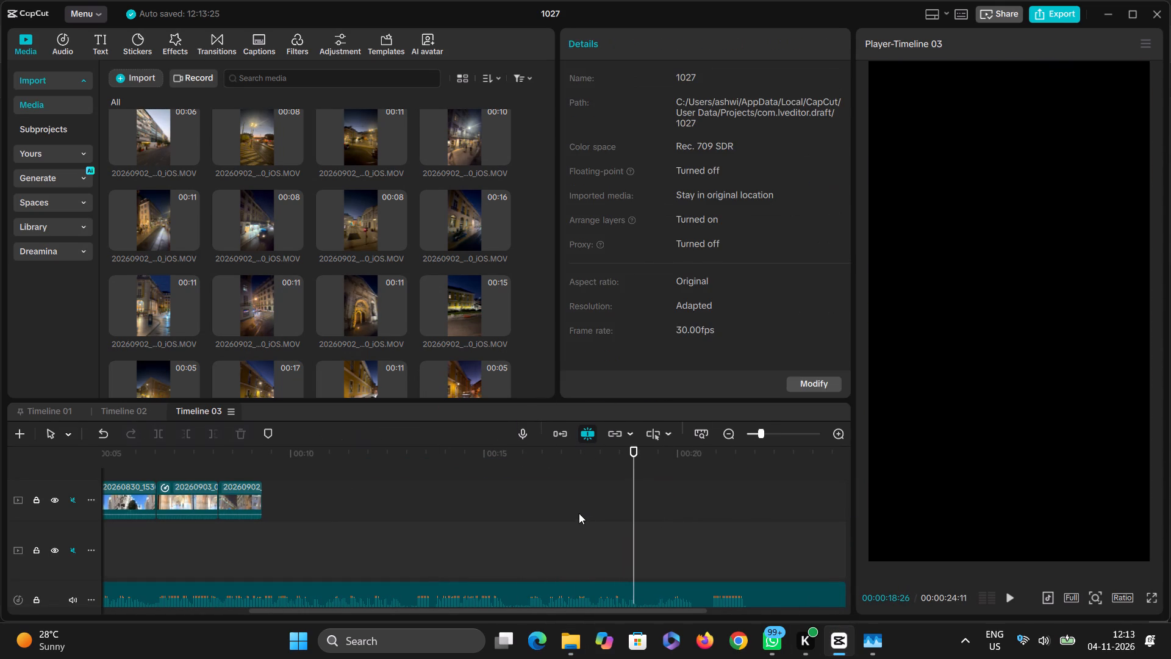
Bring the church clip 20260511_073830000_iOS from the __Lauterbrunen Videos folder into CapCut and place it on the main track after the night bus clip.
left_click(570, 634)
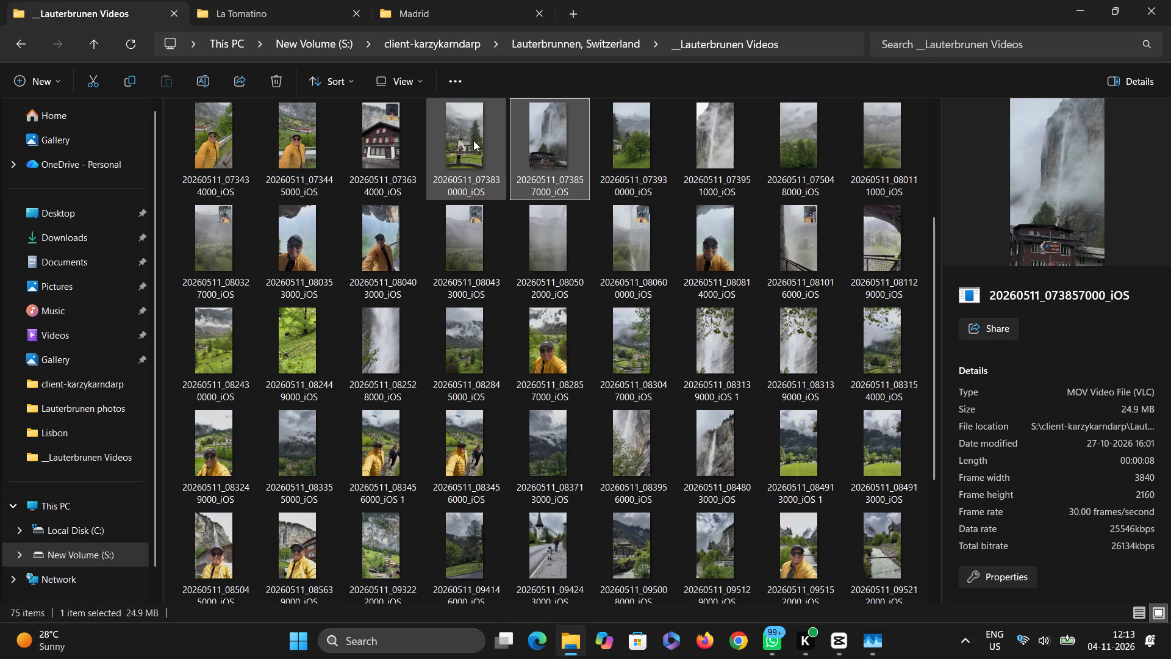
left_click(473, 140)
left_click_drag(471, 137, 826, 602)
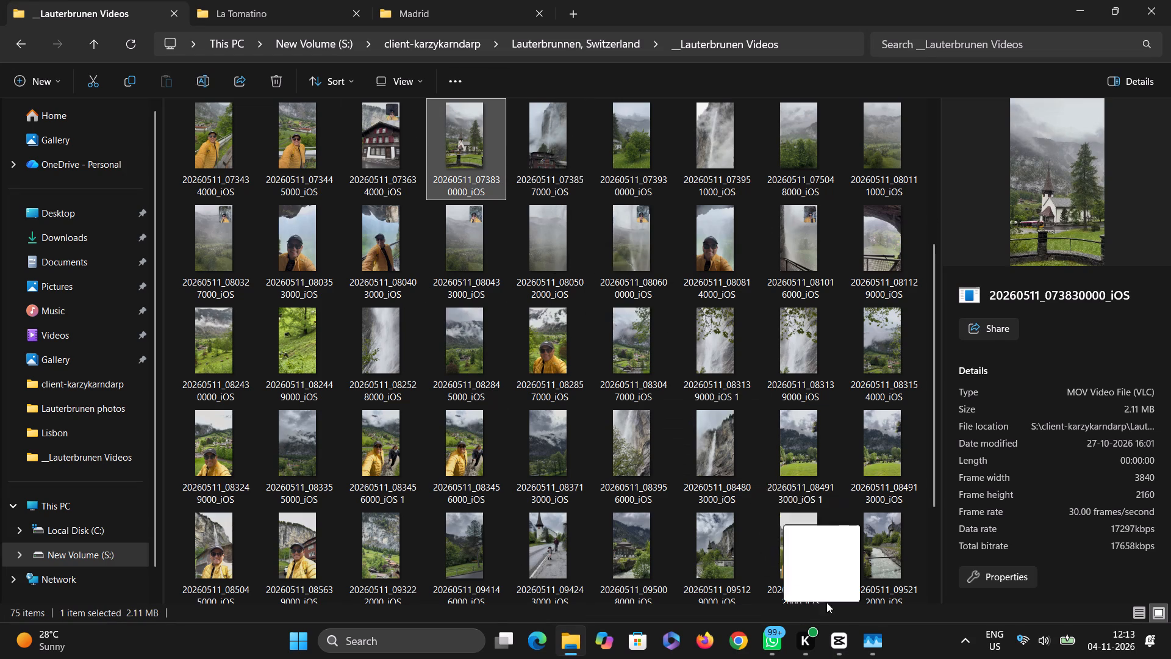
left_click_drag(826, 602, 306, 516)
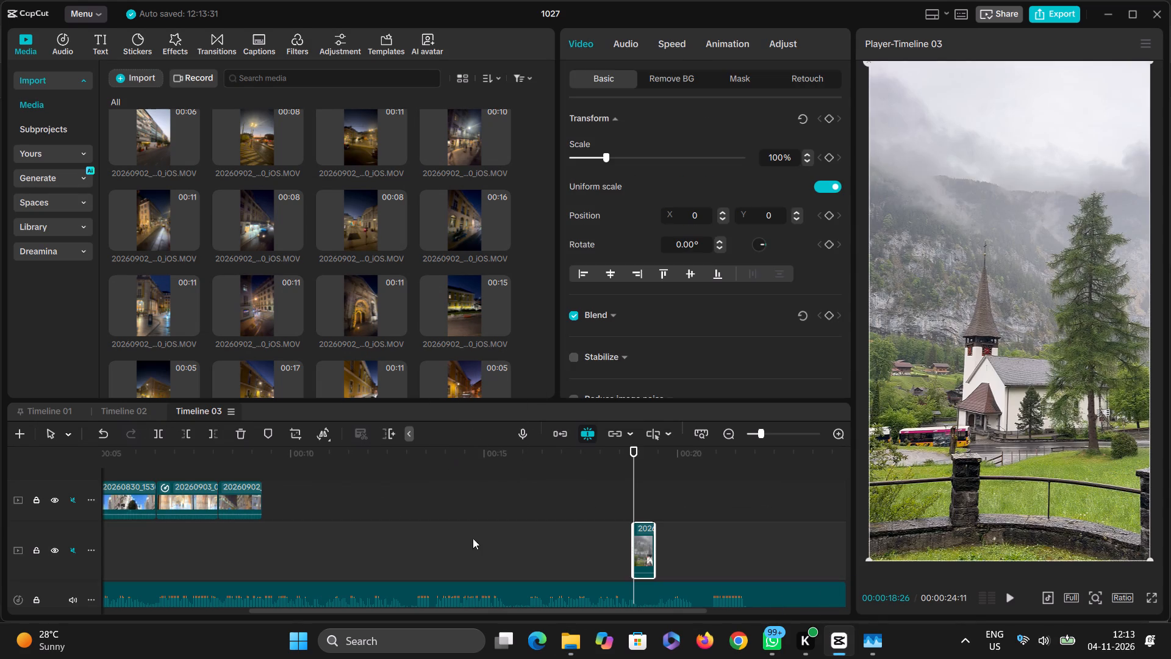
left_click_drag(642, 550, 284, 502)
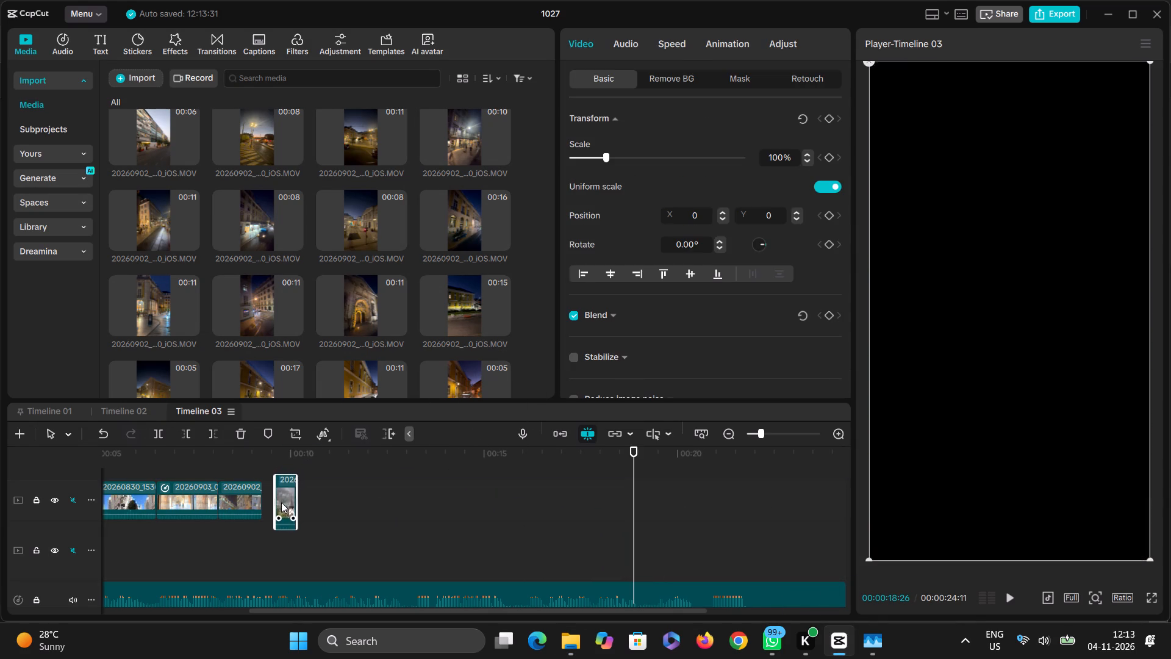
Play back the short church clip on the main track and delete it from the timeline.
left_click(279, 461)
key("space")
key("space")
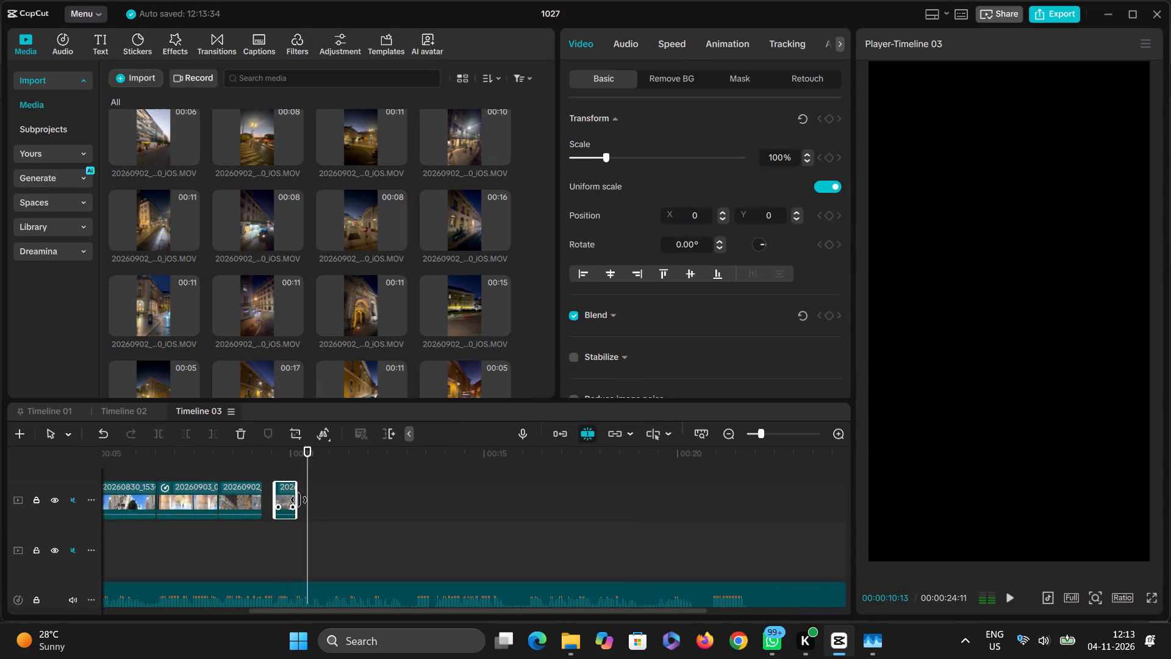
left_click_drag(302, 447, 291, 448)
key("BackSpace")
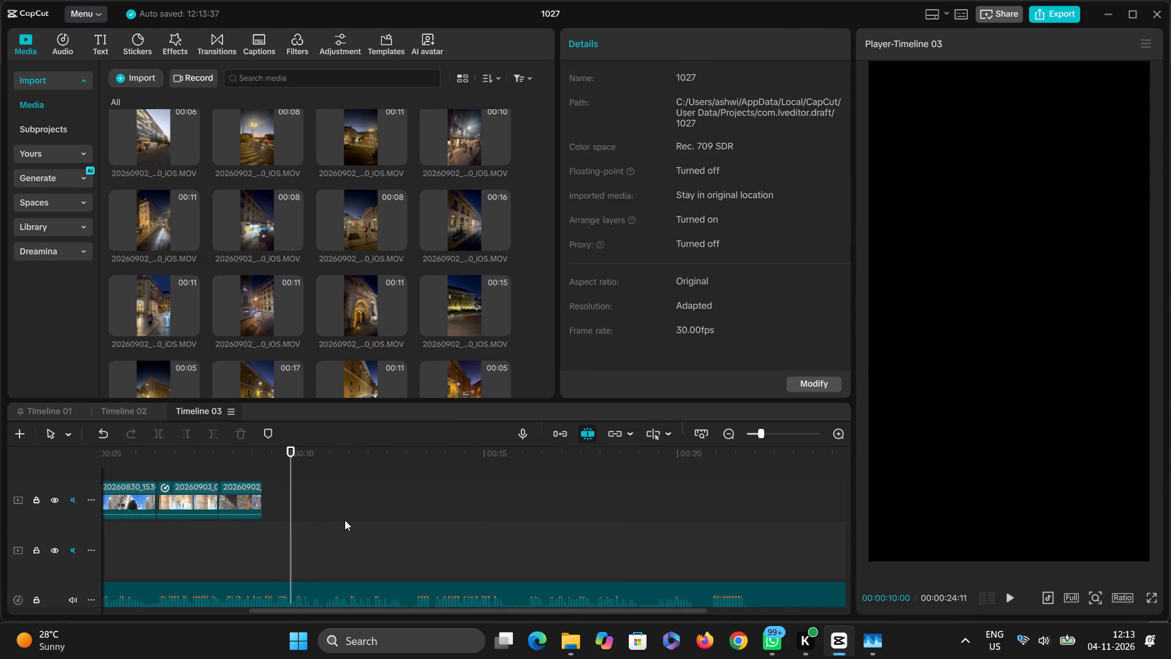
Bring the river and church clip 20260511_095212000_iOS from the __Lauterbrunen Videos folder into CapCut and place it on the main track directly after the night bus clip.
left_click(570, 635)
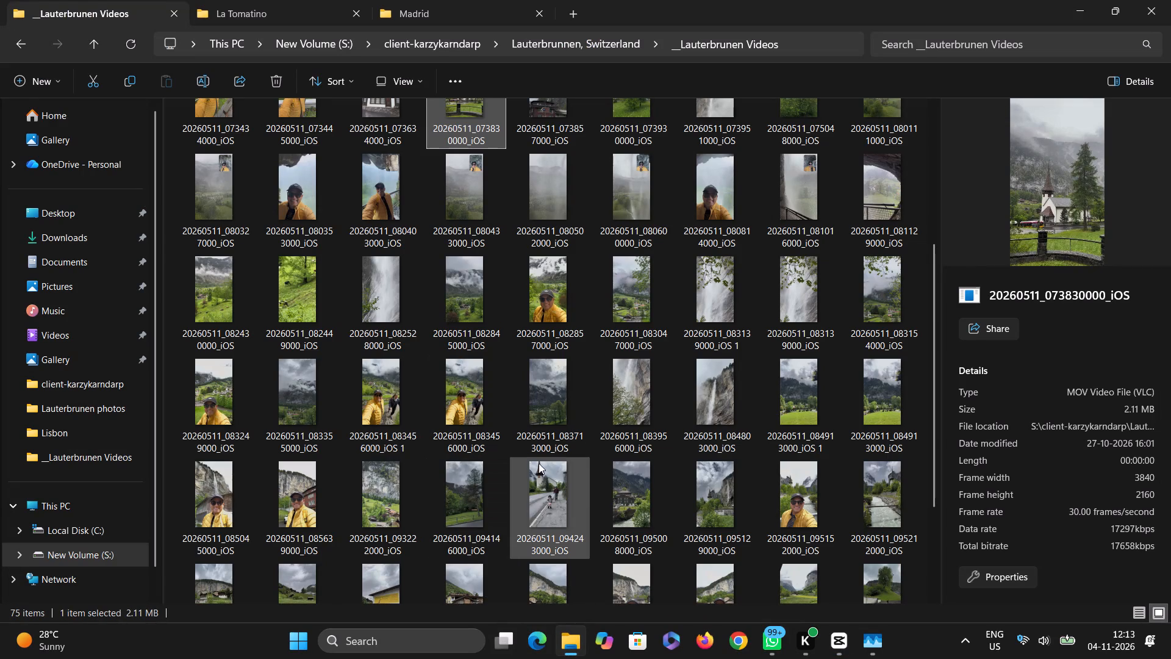
left_click(550, 471)
left_click(481, 492)
left_click(368, 499)
scroll(398, 514, "up", 2)
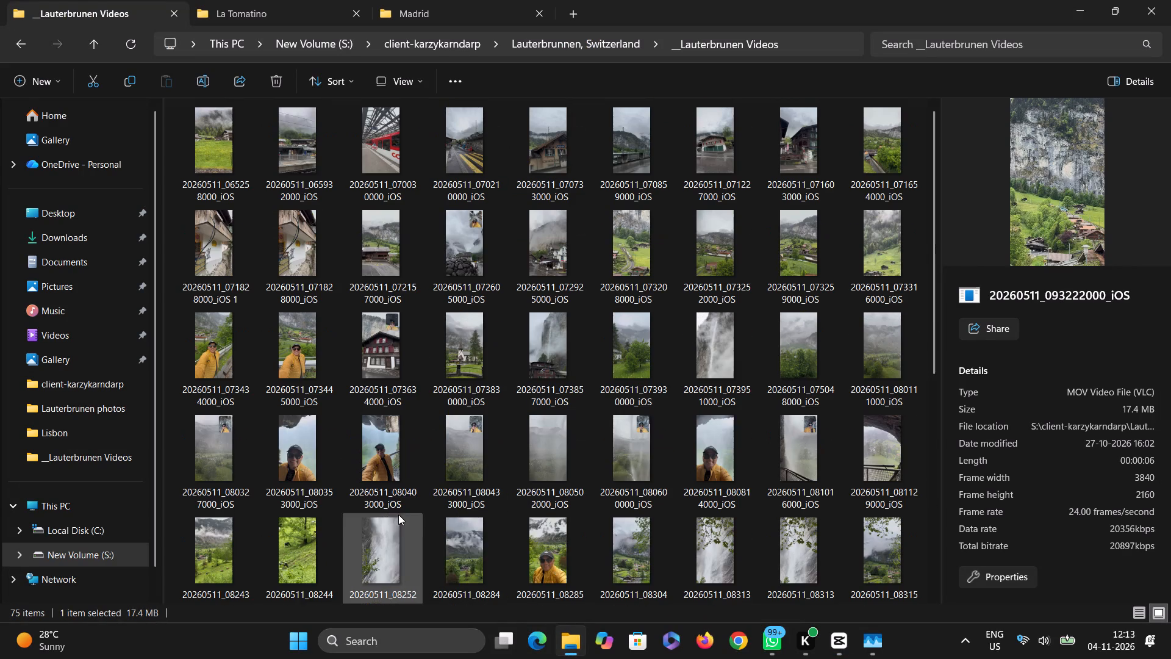
left_click(312, 525)
scroll(576, 552, "up", 3)
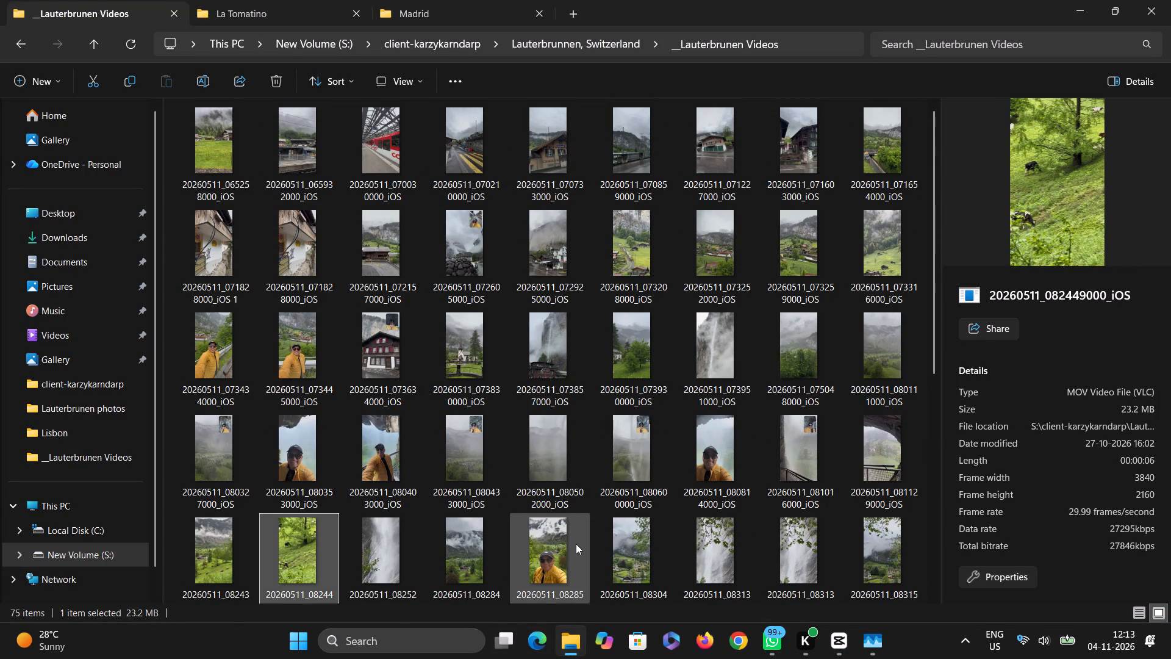
scroll(576, 544, "down", 4)
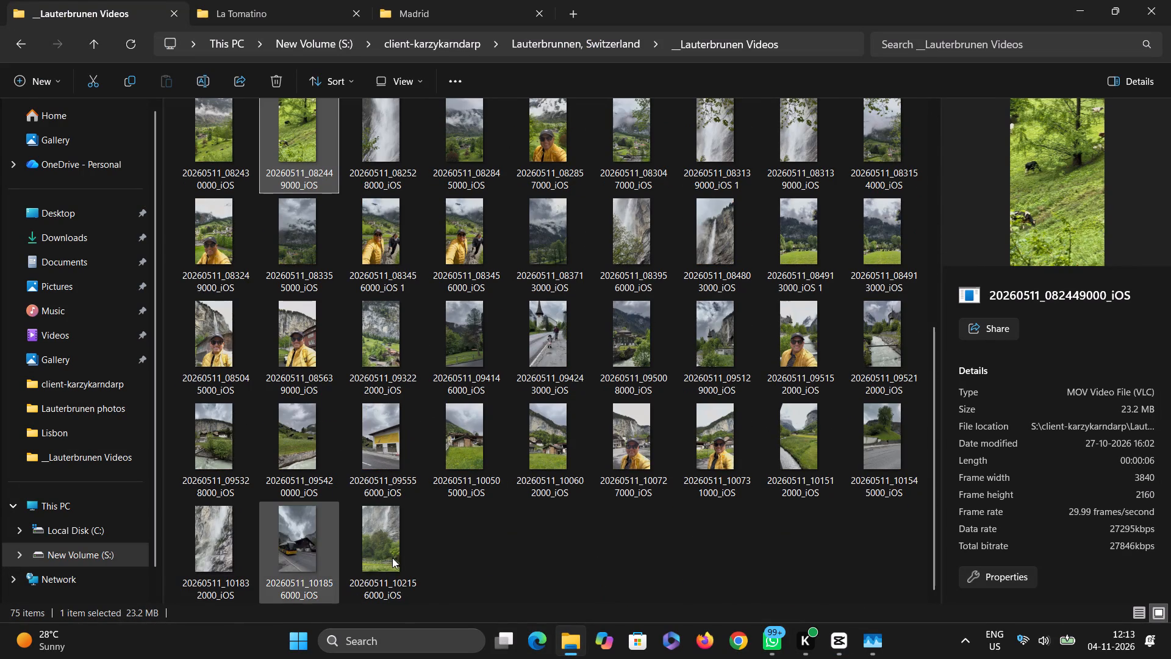
left_click(390, 558)
left_click(893, 428)
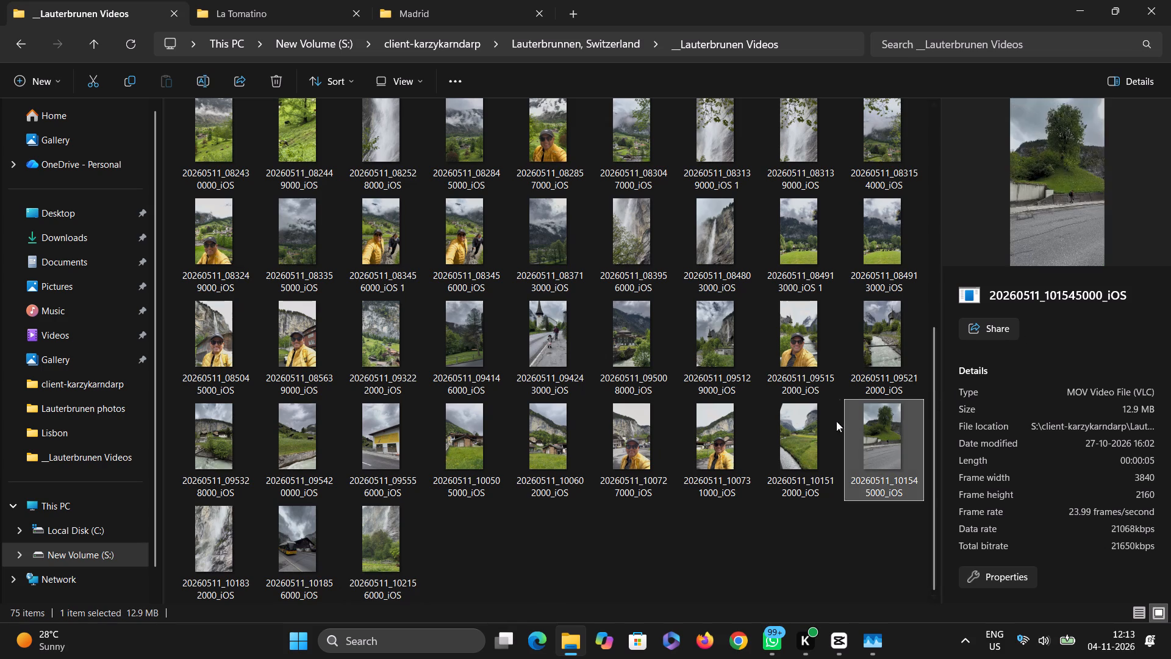
left_click(821, 430)
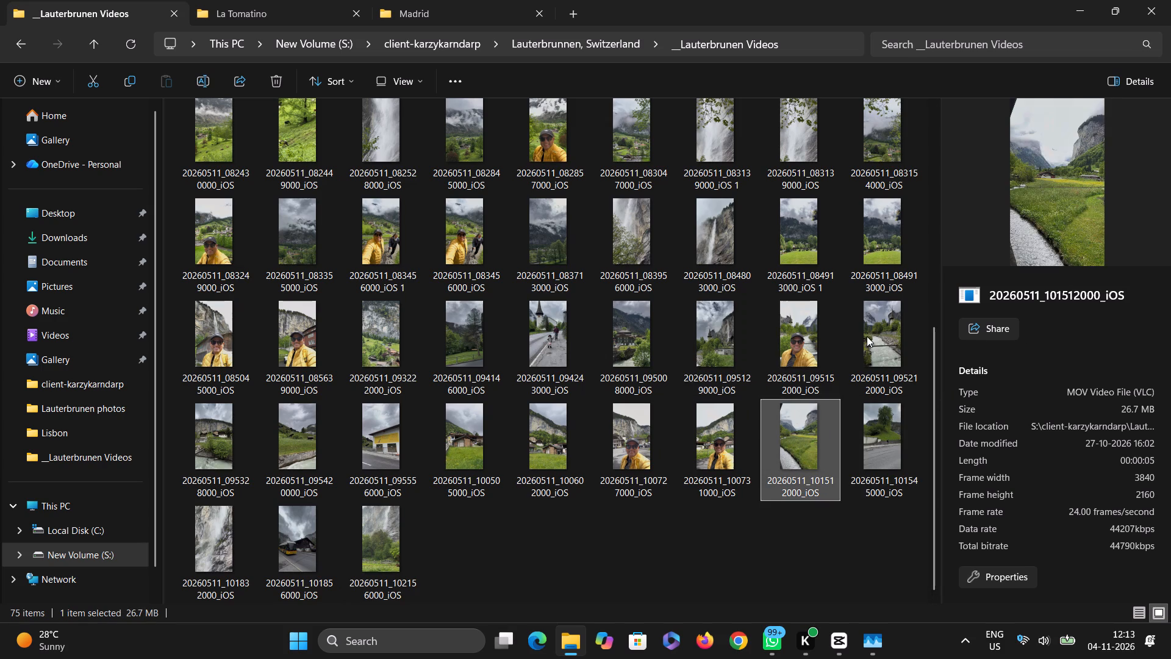
left_click(867, 336)
left_click_drag(879, 341, 848, 628)
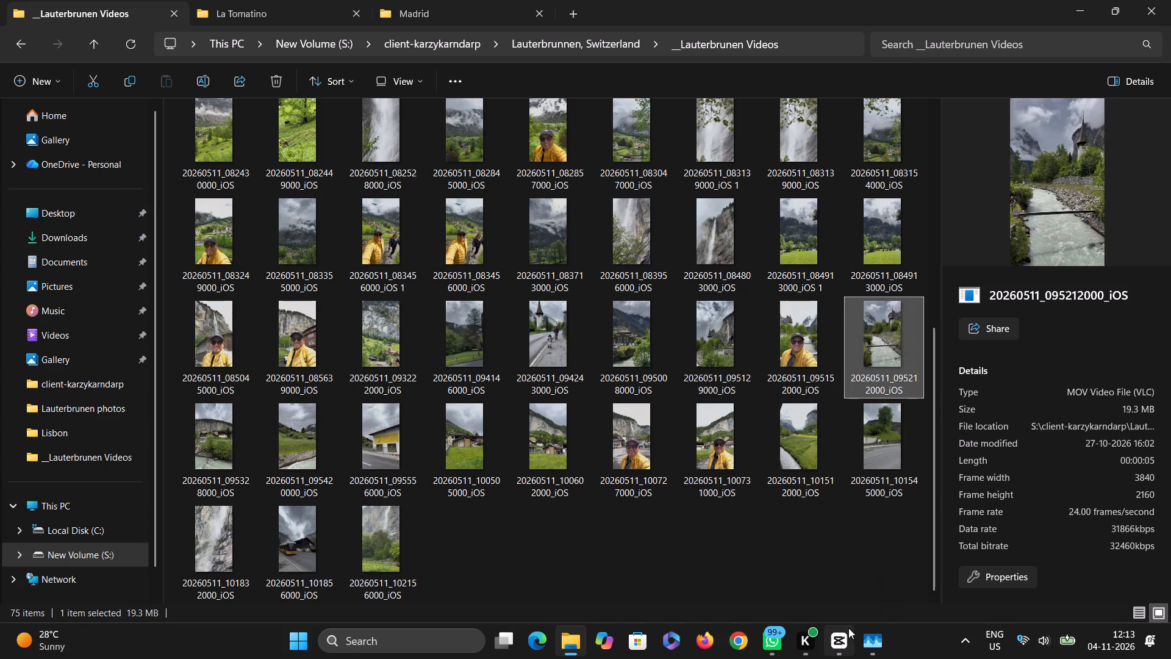
left_click_drag(848, 628, 317, 511)
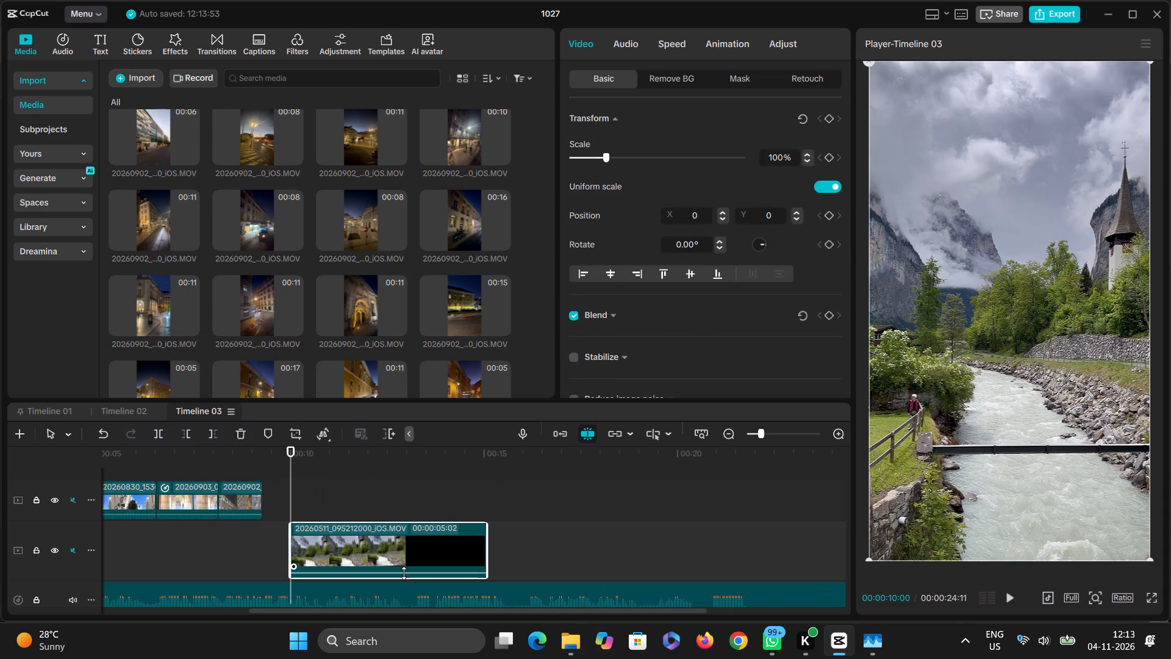
left_click_drag(389, 542, 373, 506)
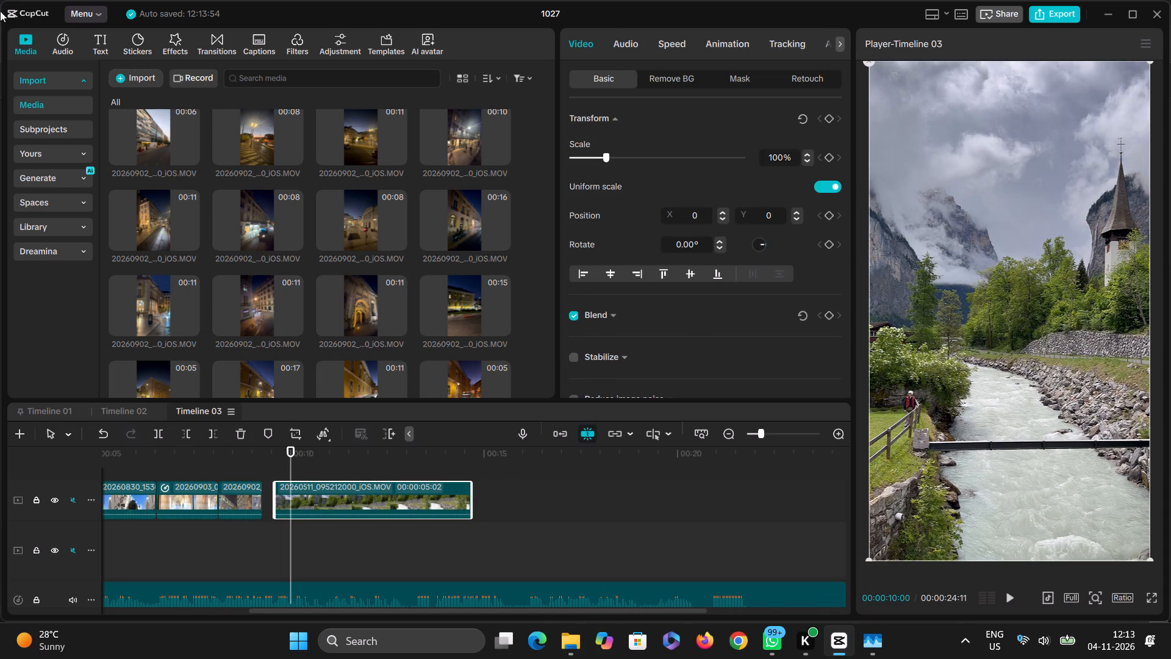
left_click_drag(301, 508, 289, 509)
Play back the transition from the night bus clip into the river clip to judge its cut point against the audio.
left_click(251, 459)
key("space")
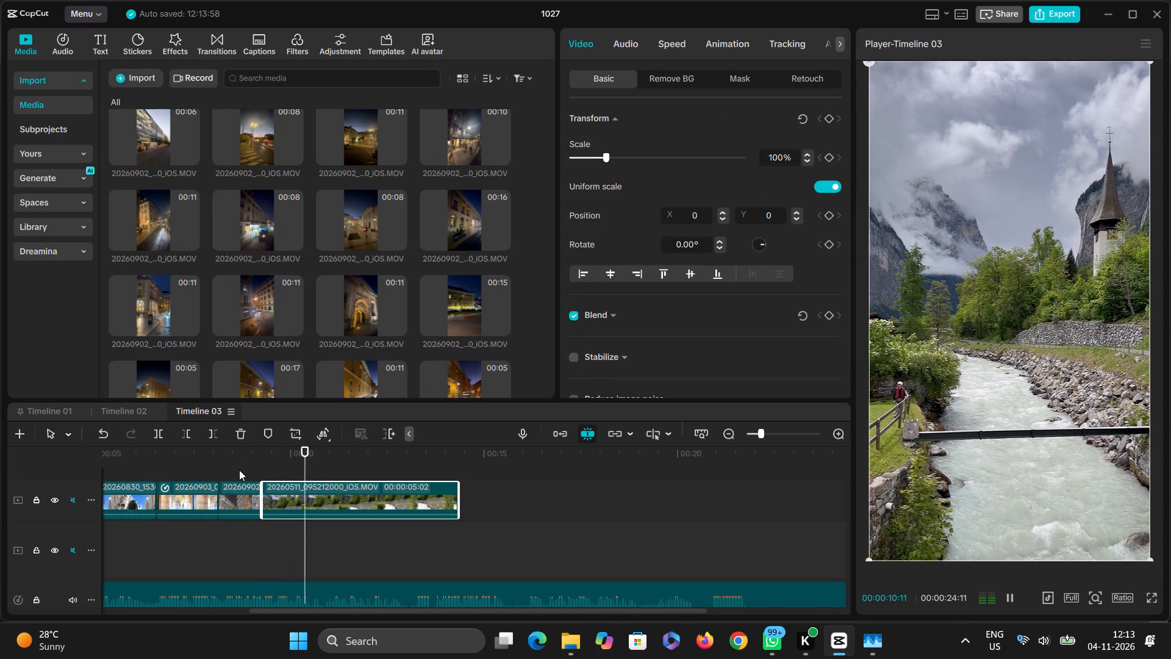
key("space")
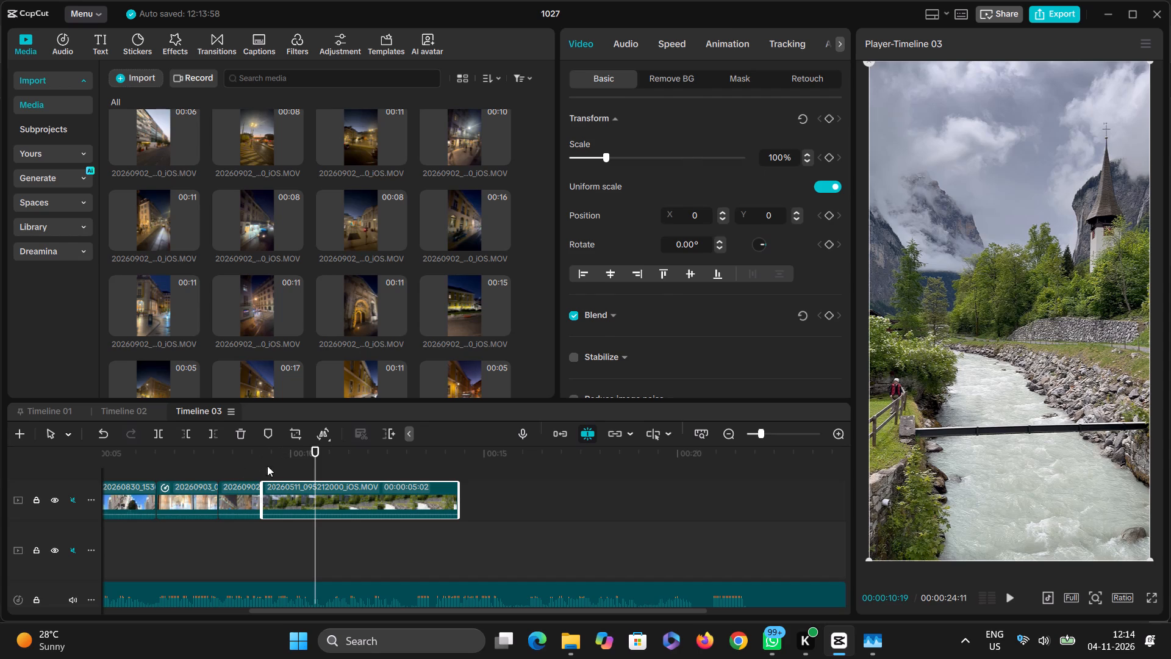
left_click_drag(241, 474, 225, 481)
left_click(232, 477)
left_click(234, 464)
key("space")
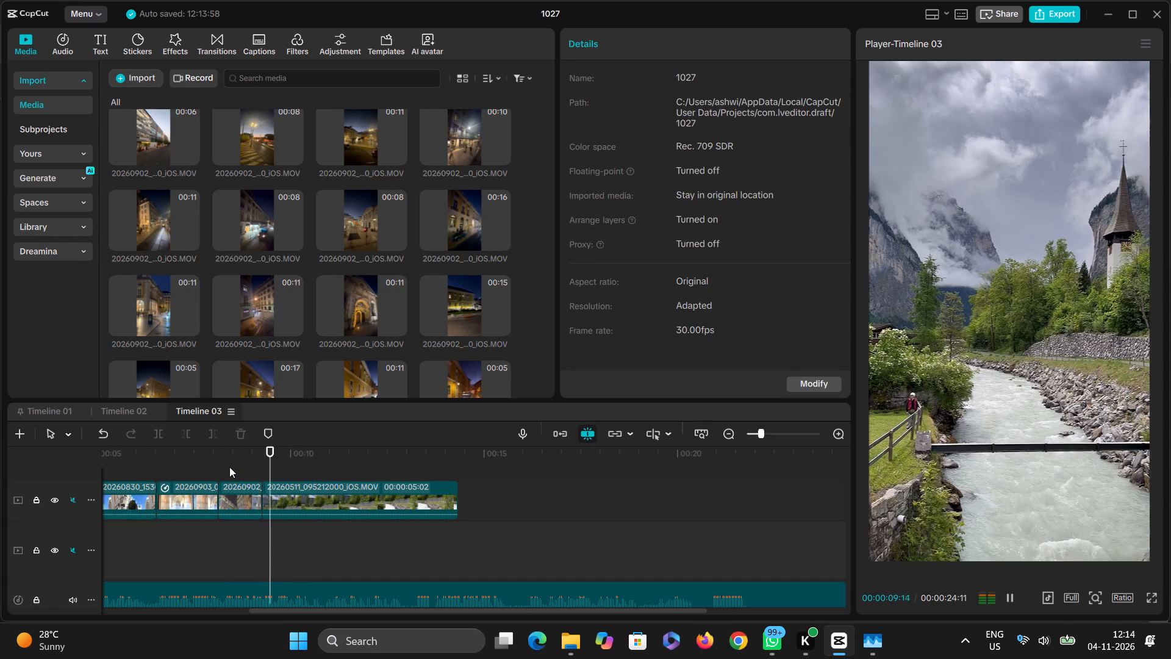
key("space")
key("space")
key("space")
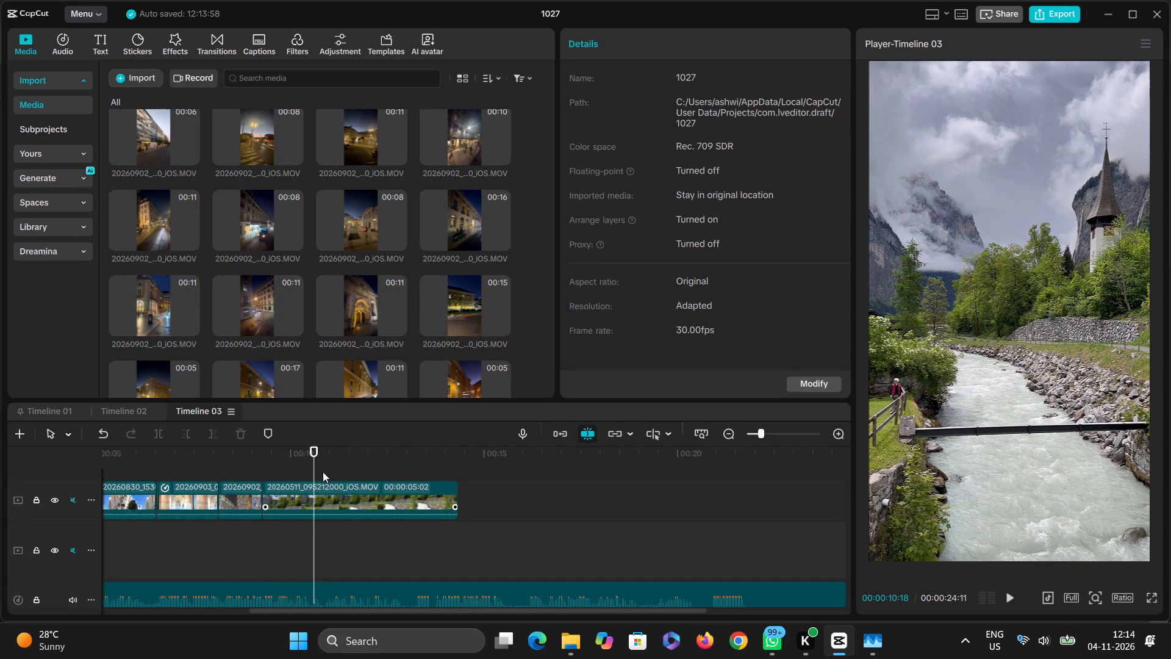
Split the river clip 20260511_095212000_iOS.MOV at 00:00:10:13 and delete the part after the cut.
left_click_drag(314, 461, 308, 471)
key("ctrl+b")
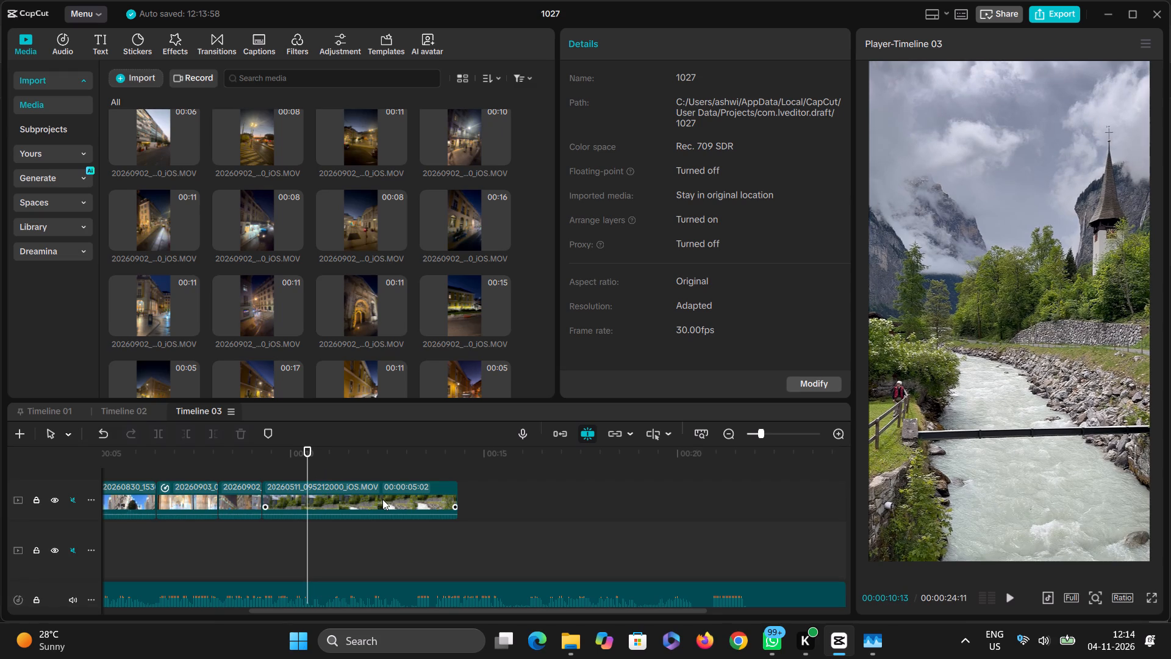
key("space")
key("space")
left_click(298, 460)
key("space")
key("space")
left_click(343, 492)
key("ctrl+b")
left_click(330, 519, "ctrl")
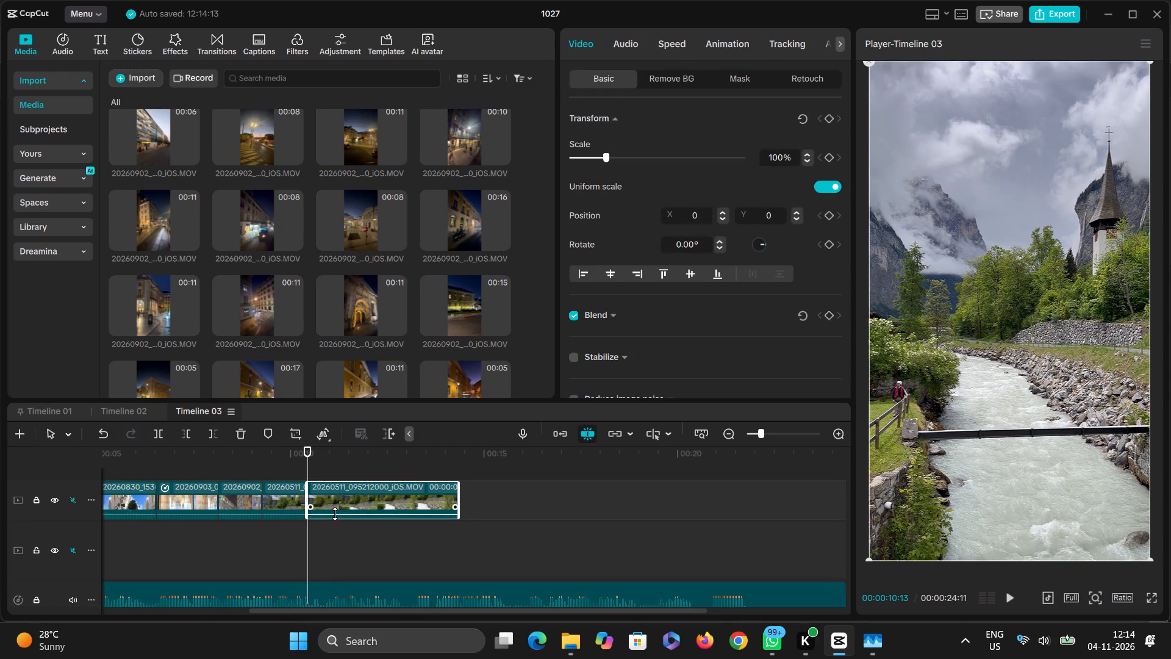
key("BackSpace")
Play the audio around the river clip's end and extend the clip's end slightly, to a duration of about 1.3 s.
key("space")
key("space")
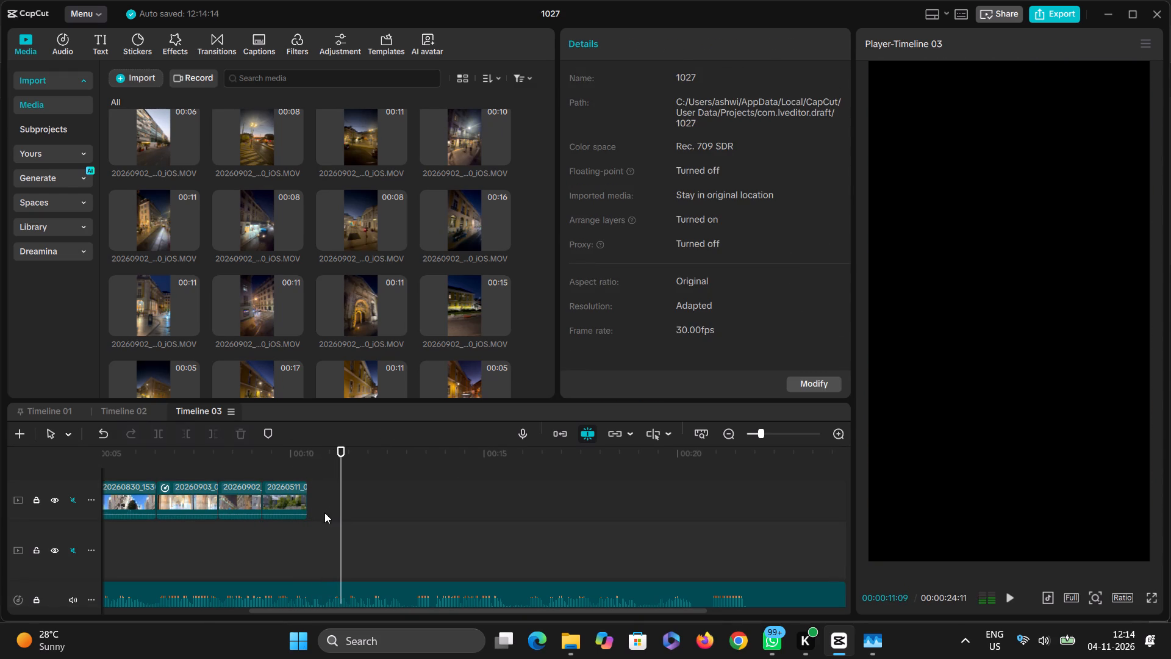
left_click(306, 472)
key("space")
key("space")
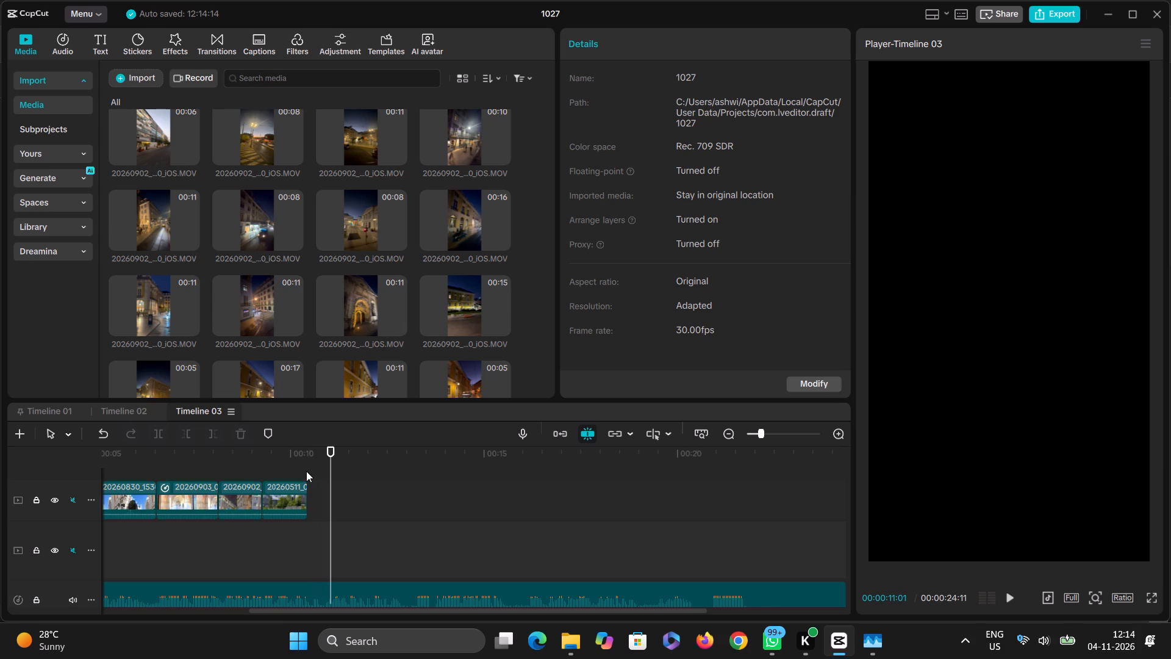
key("space")
key("space")
left_click_drag(306, 500, 313, 500)
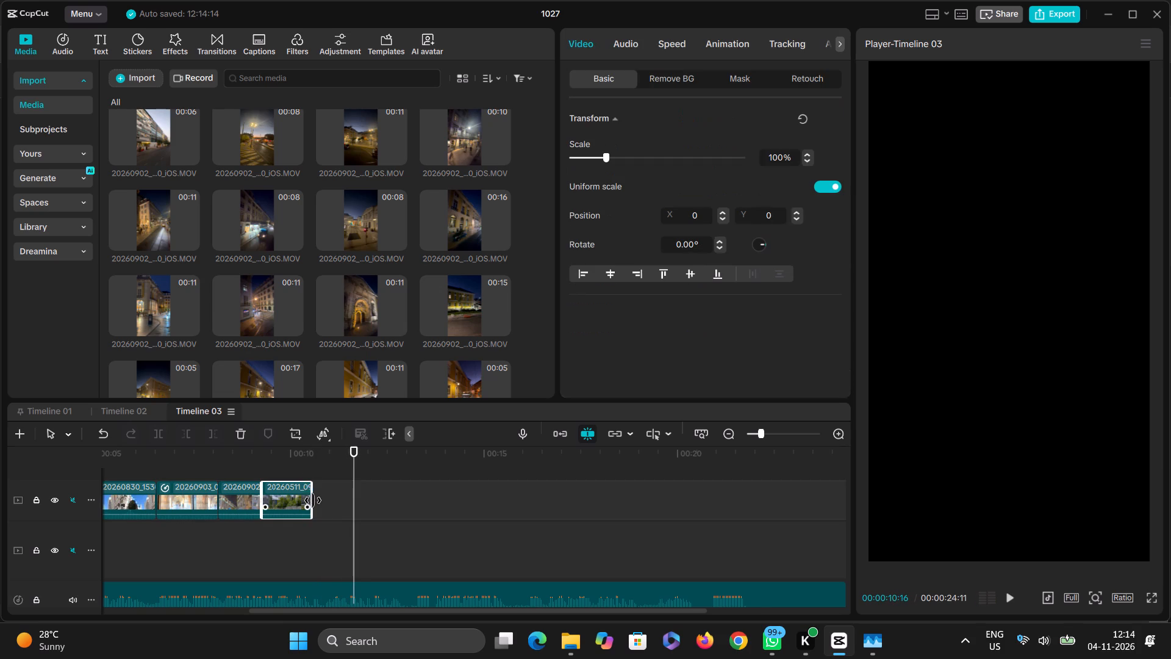
left_click_drag(313, 500, 313, 500)
left_click(293, 459)
key("space")
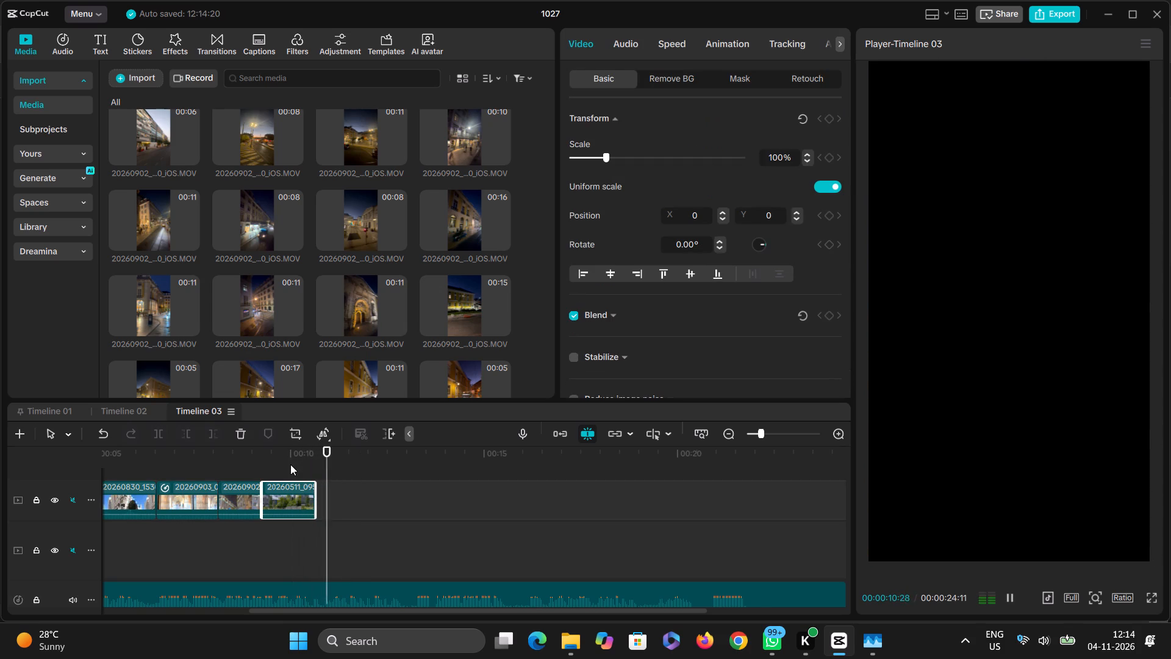
key("space")
left_click_drag(290, 466, 286, 475)
left_click_drag(313, 492, 309, 502)
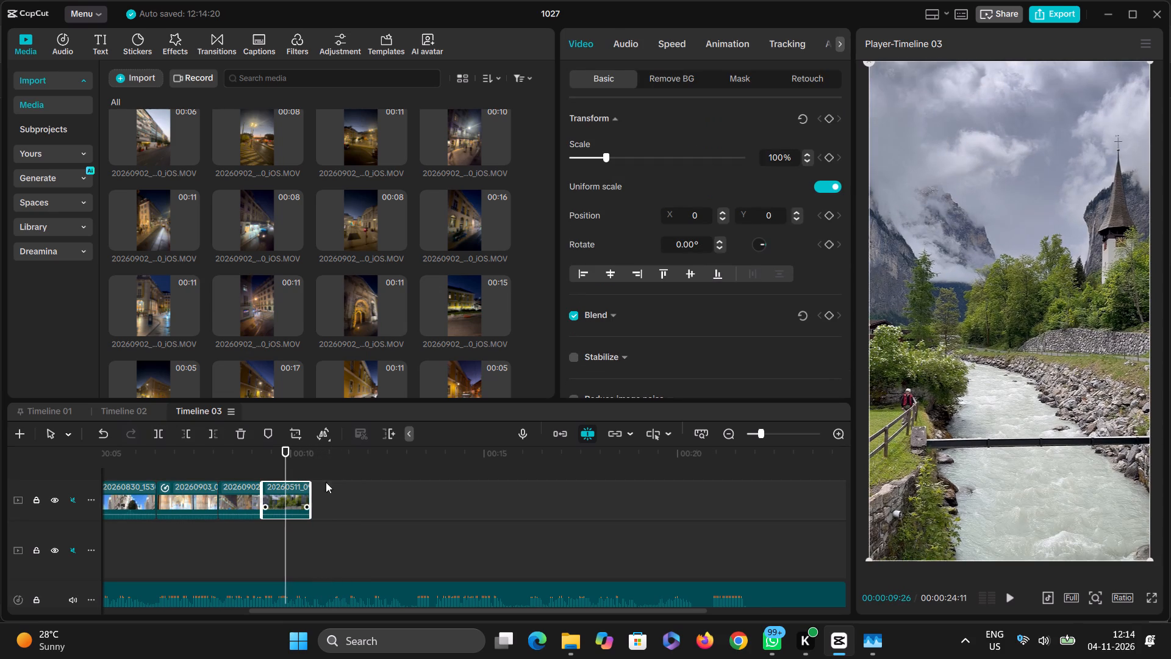
Slow the river clip's standard speed to 0.80x.
left_click(659, 38)
left_click(606, 79)
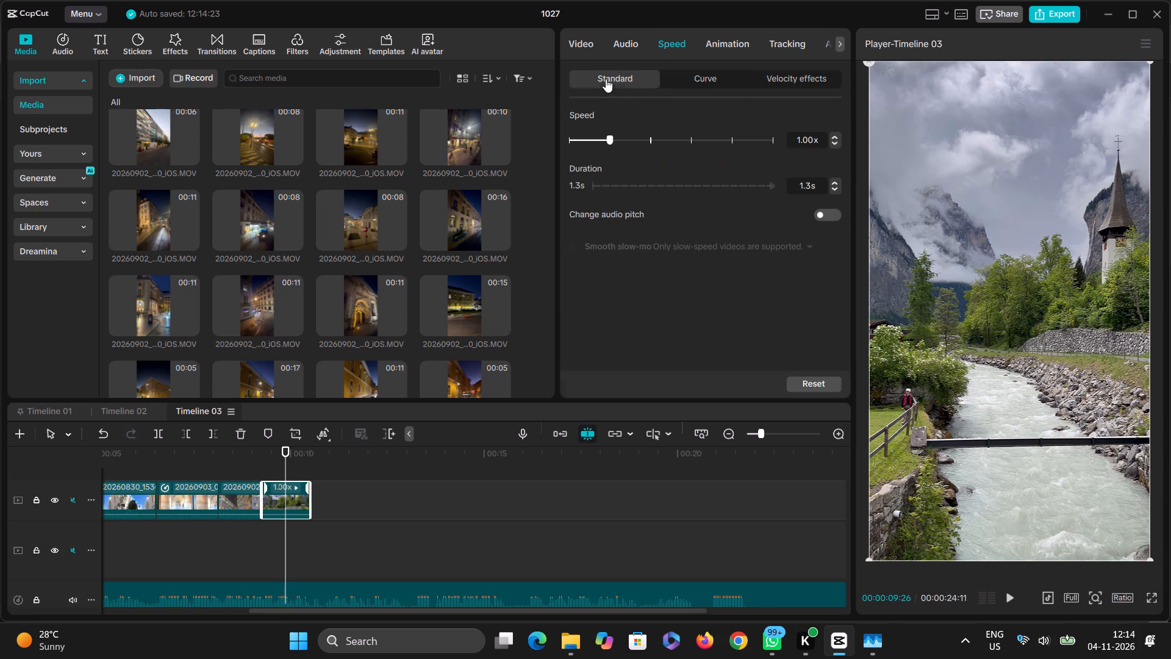
double_click(834, 140)
Play back the slowed river clip and the audio just past its end to check the timing of the next cut.
left_click(248, 457)
key("space")
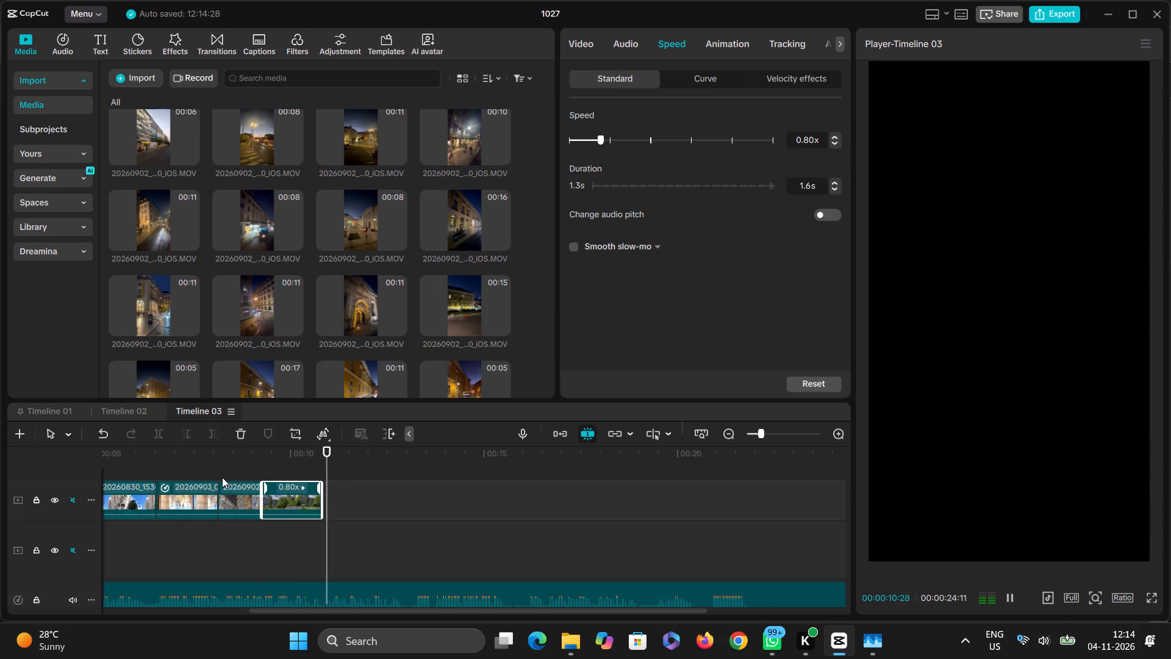
key("space")
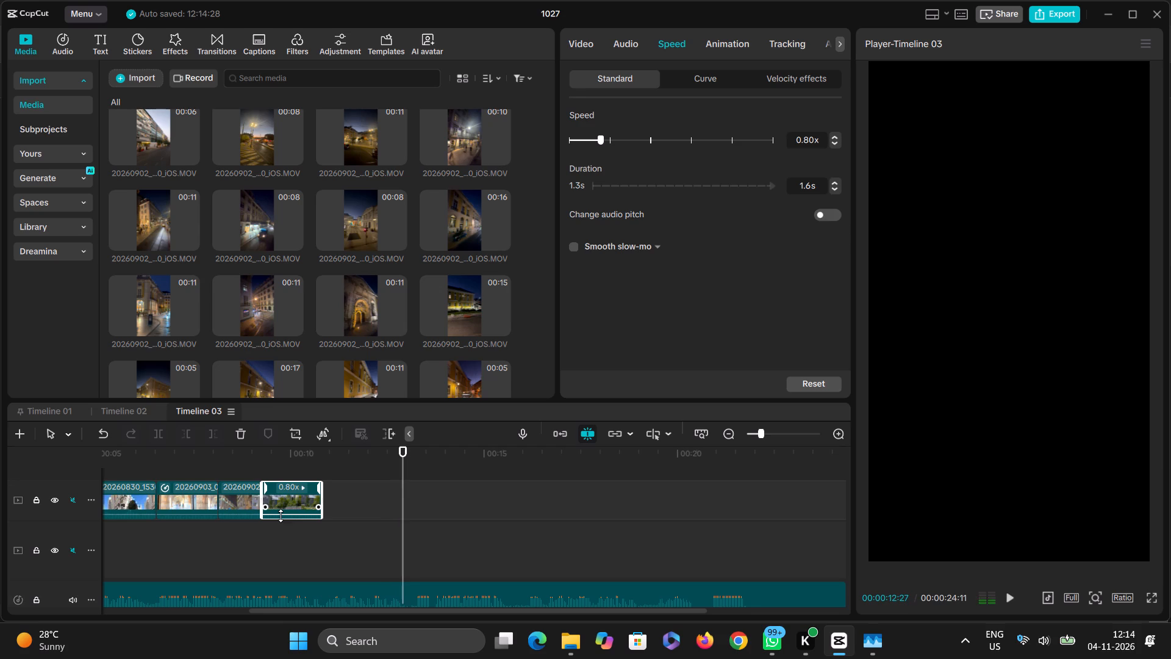
left_click(292, 469)
key("space")
key("space")
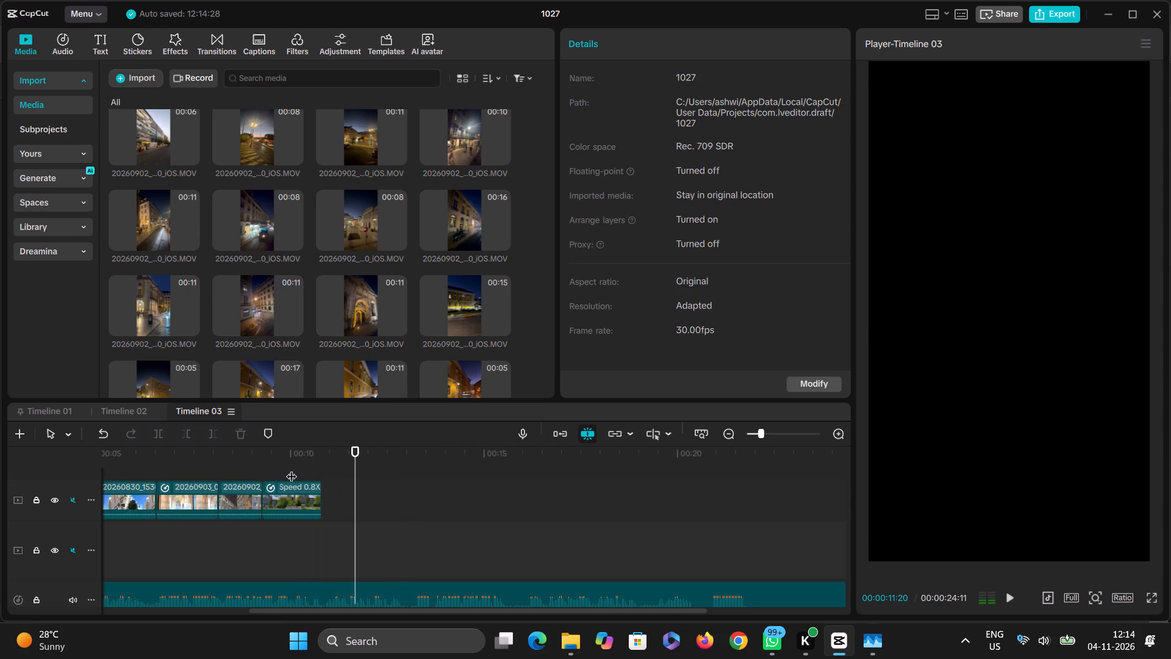
left_click(303, 456)
key("space")
key("space")
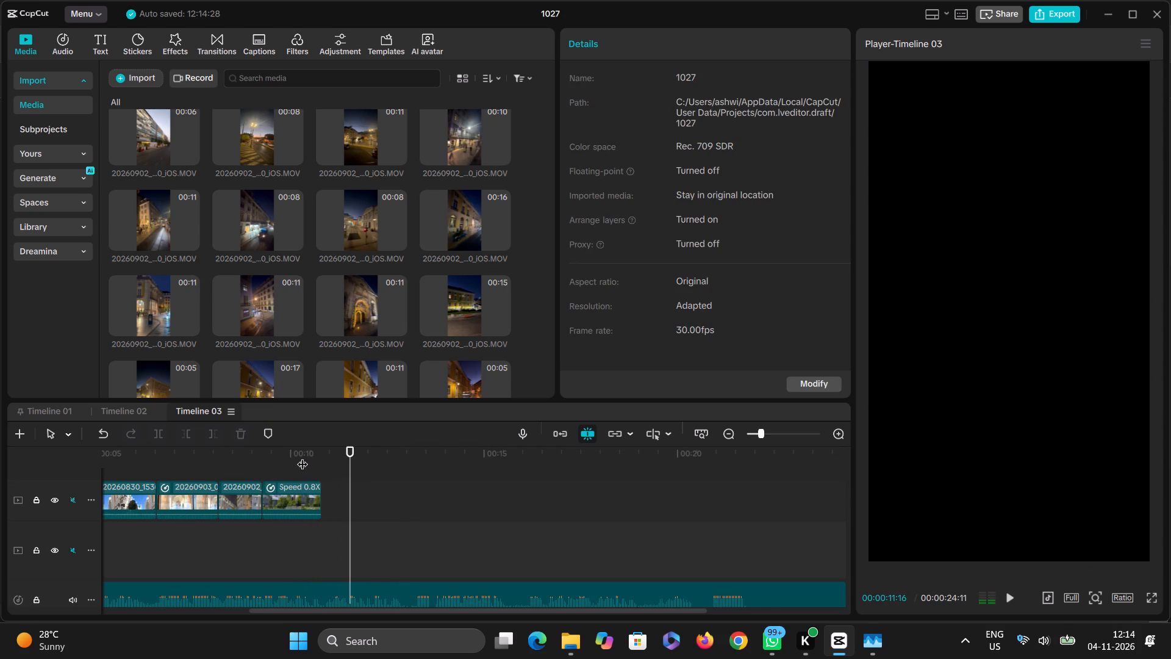
key("space")
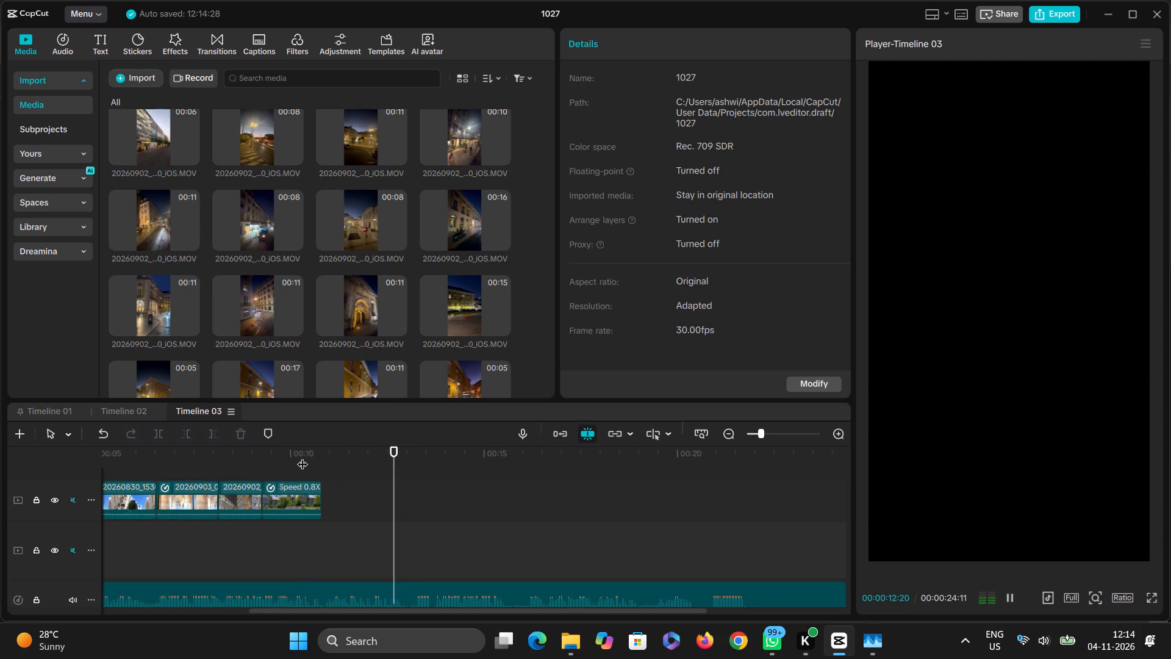
left_click(303, 456)
key("space")
key("space")
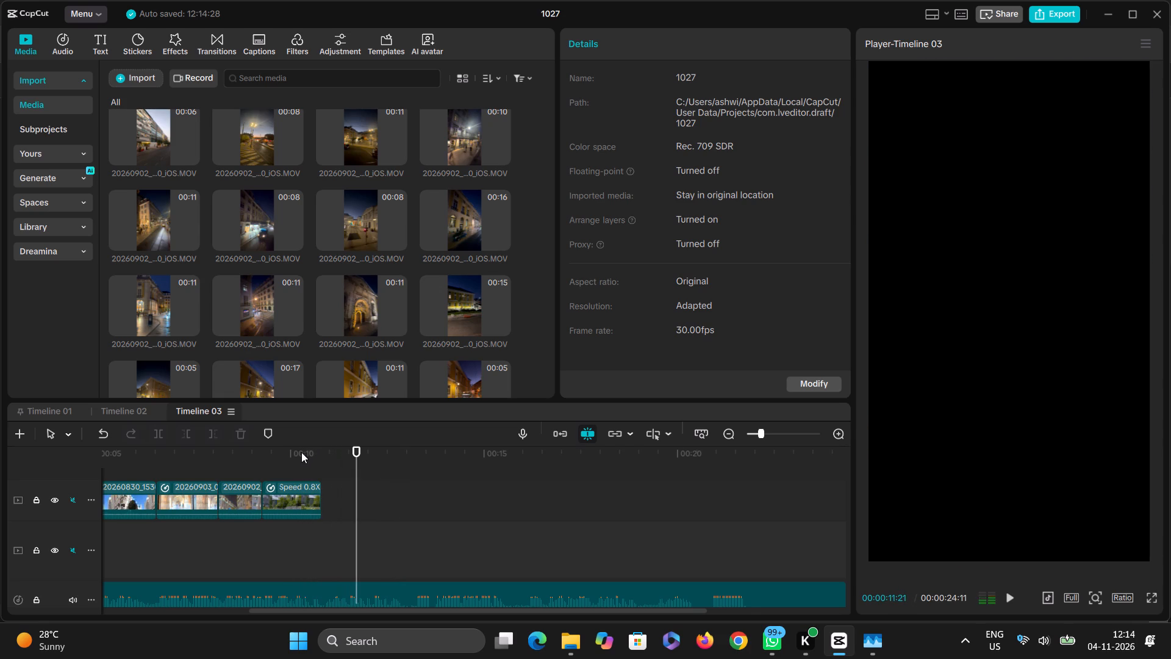
left_click(320, 467)
key("space")
key("space")
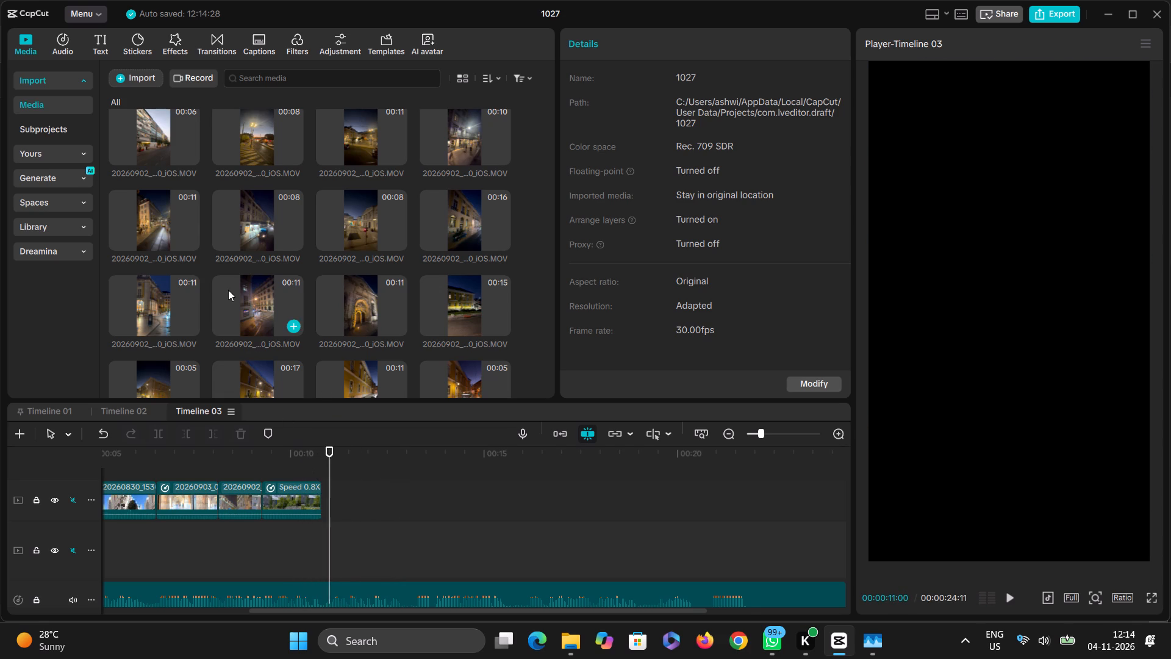
Browse the project's media and preview the hotel, city view, train, night street and restaurant clips as candidates for the next shot.
scroll(249, 303, "up", 10)
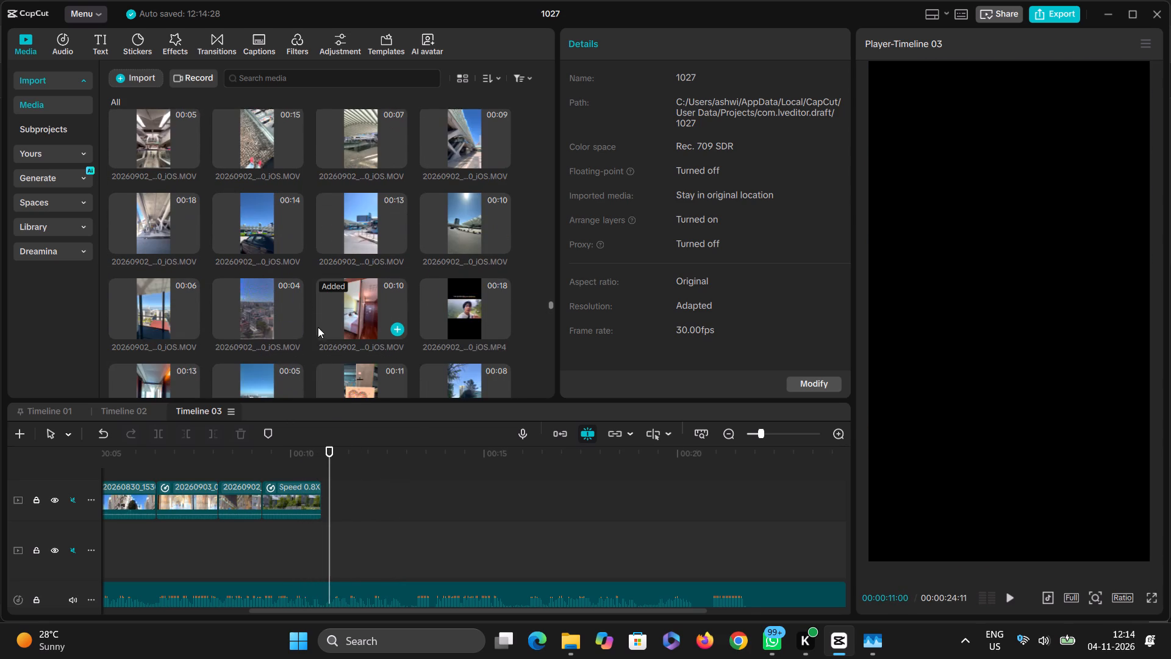
scroll(320, 329, "down", 1)
left_click(360, 300)
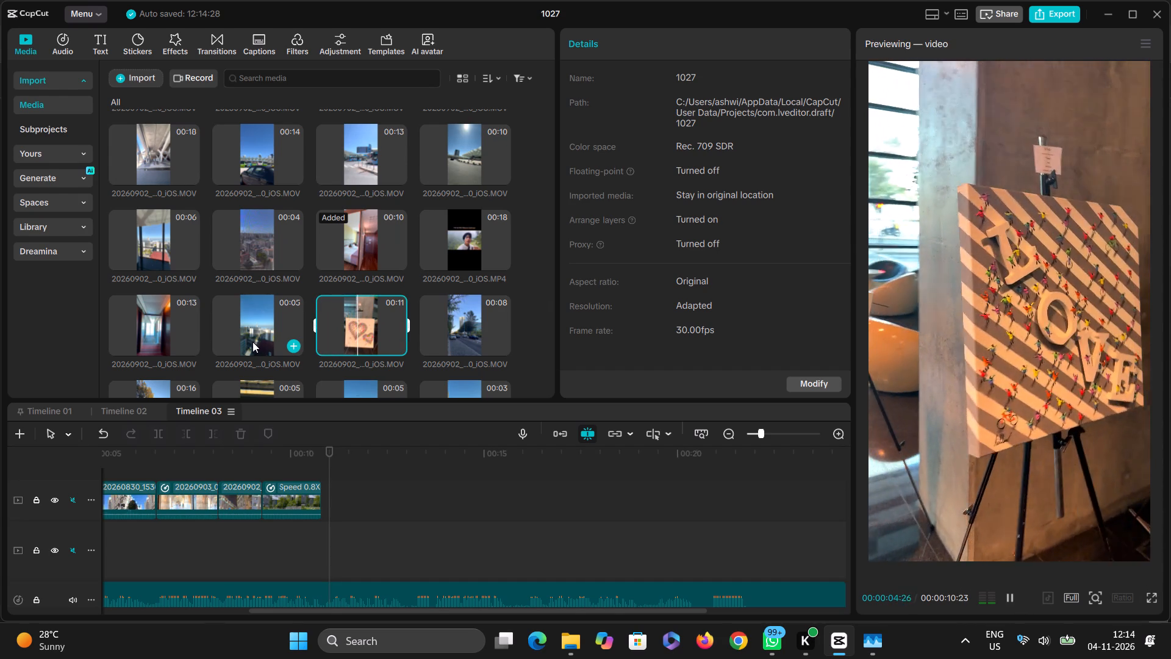
left_click(252, 342)
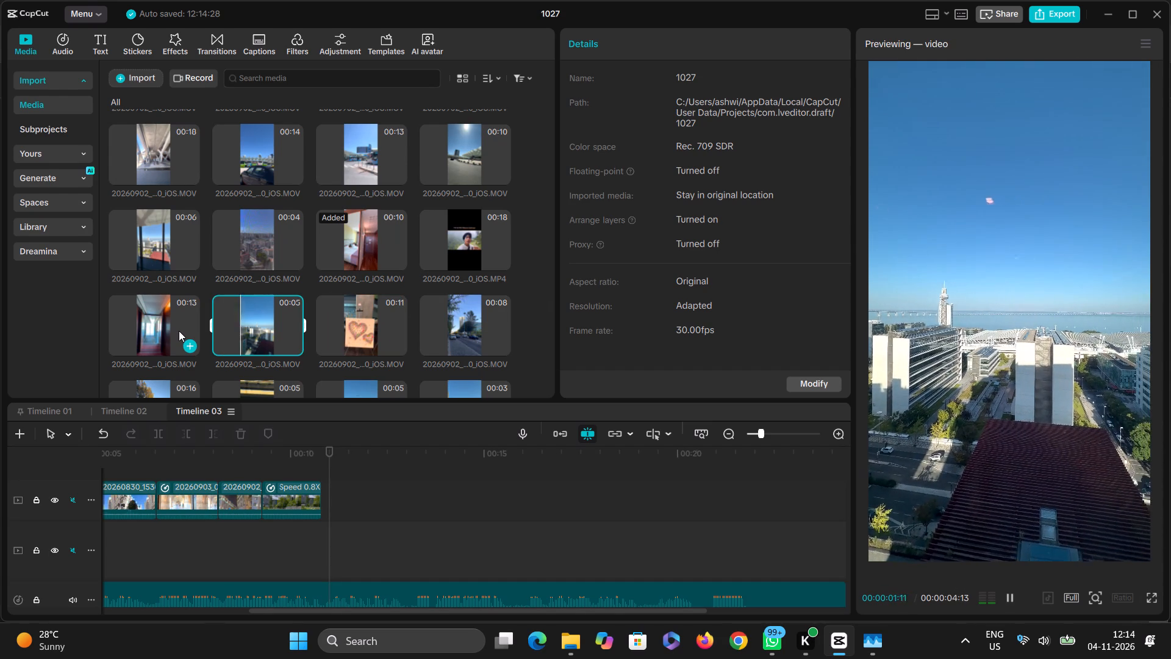
left_click(172, 249)
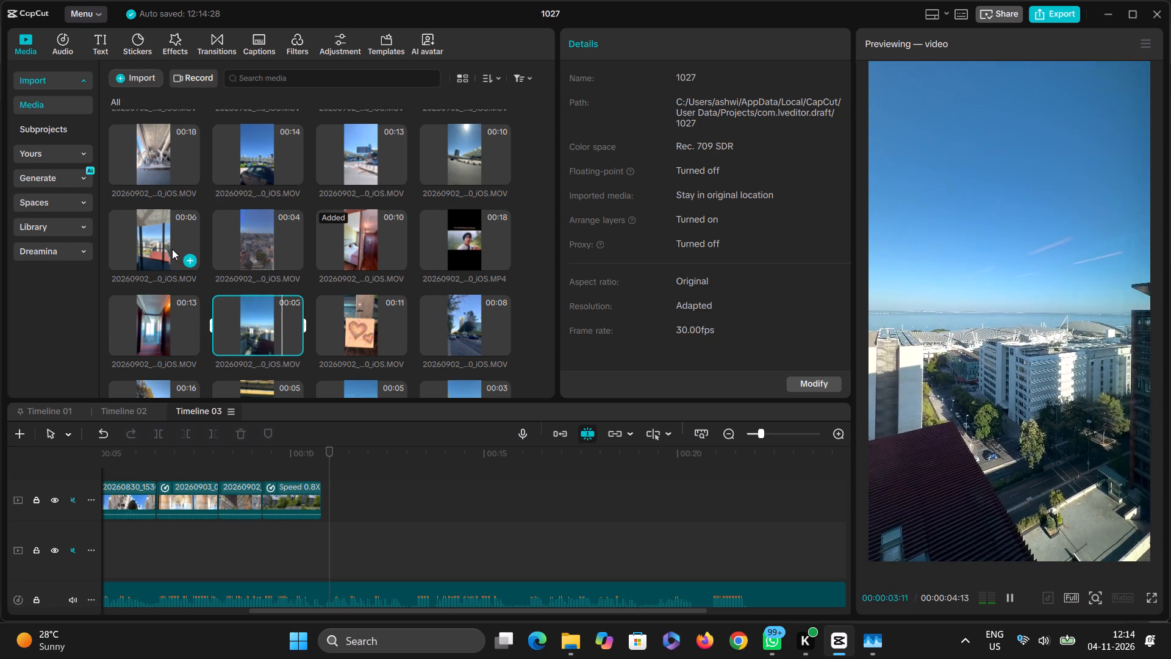
scroll(309, 279, "up", 1)
left_click(170, 225)
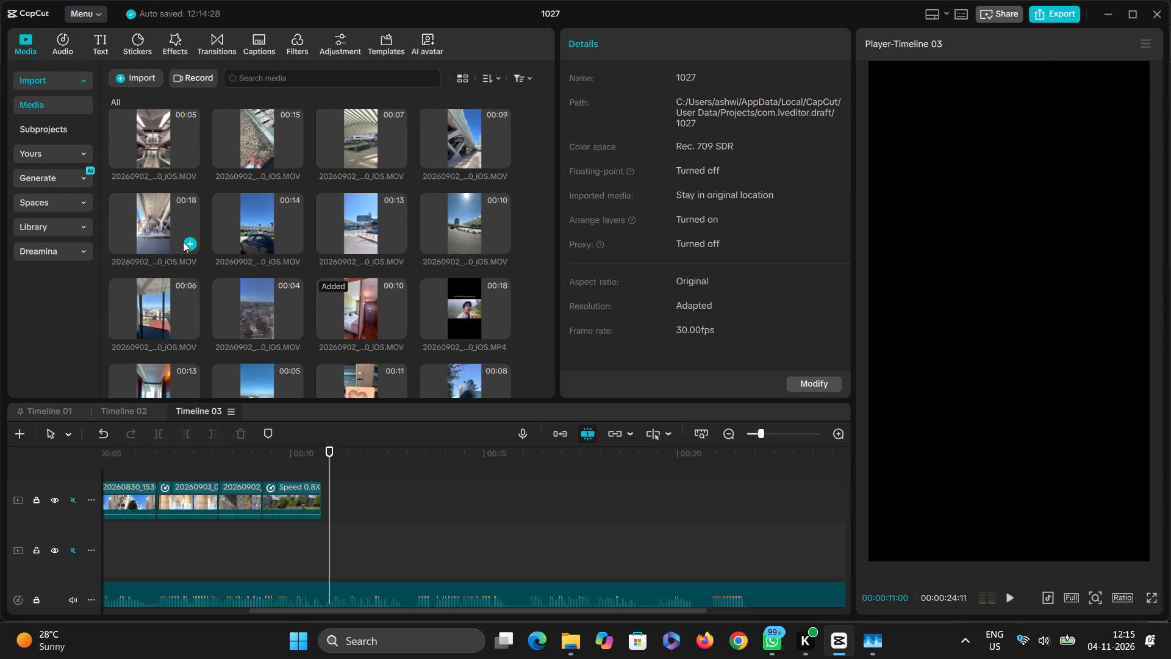
scroll(223, 286, "up", 3)
left_click(237, 178)
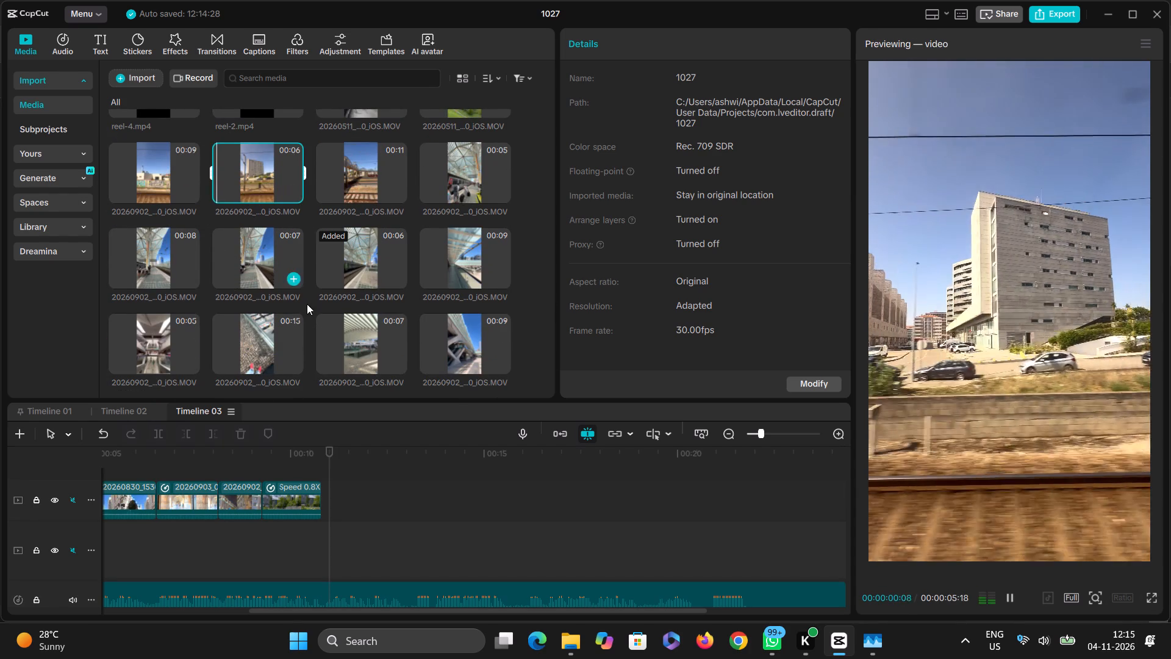
scroll(309, 308, "up", 4)
scroll(304, 257, "up", 2)
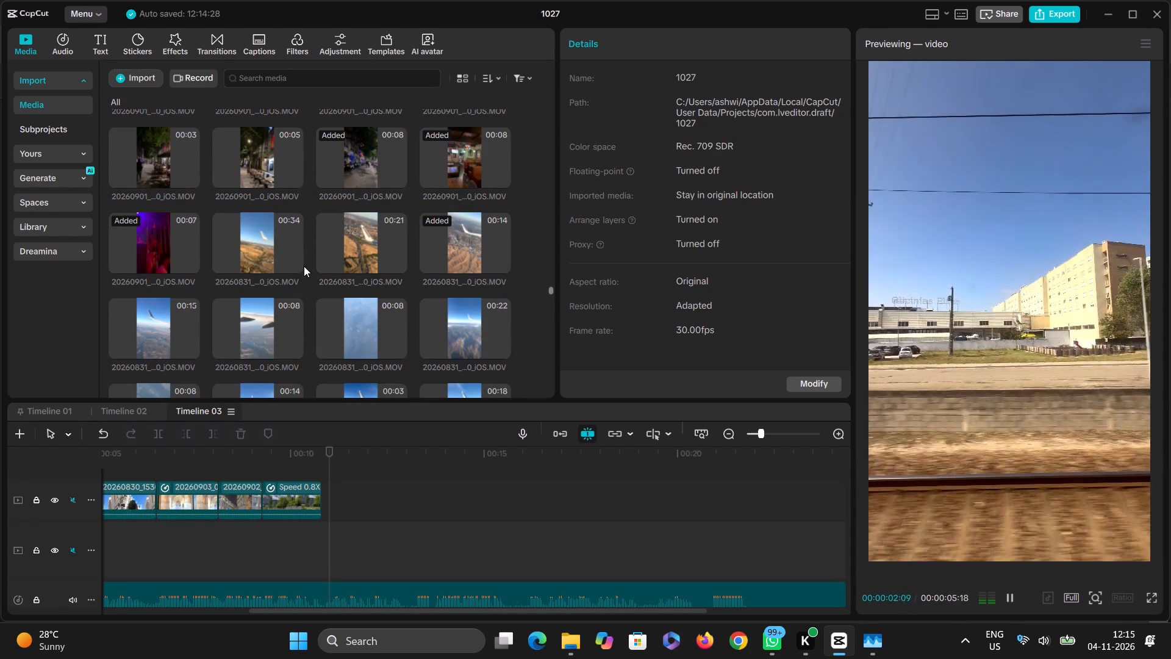
left_click(277, 155)
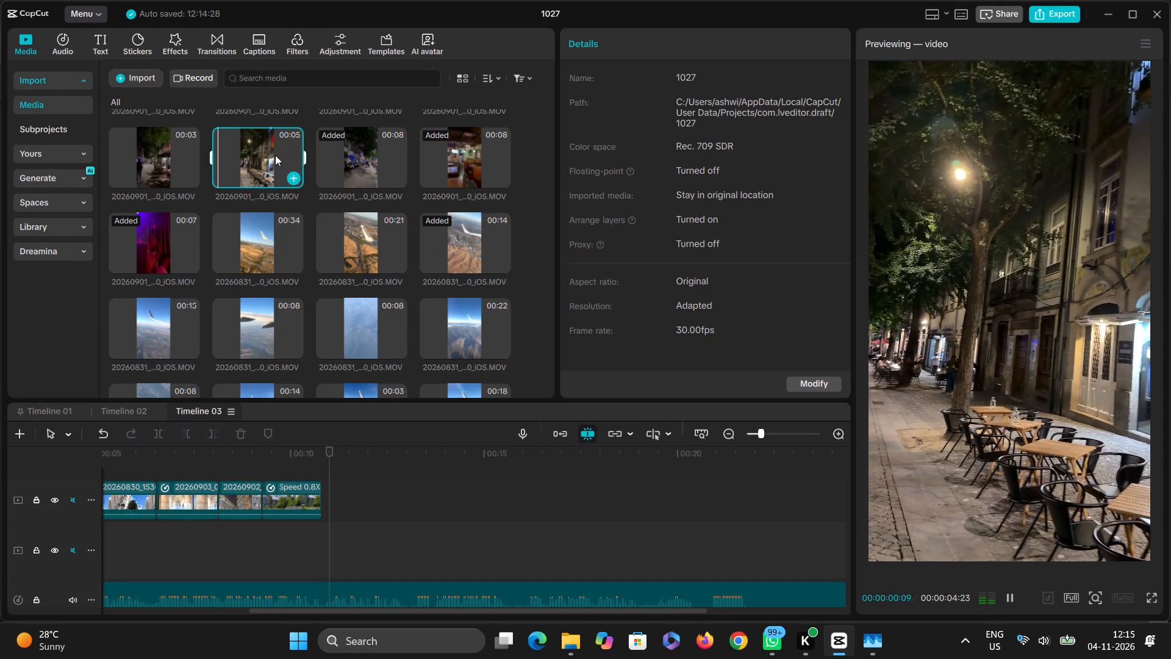
left_click(366, 149)
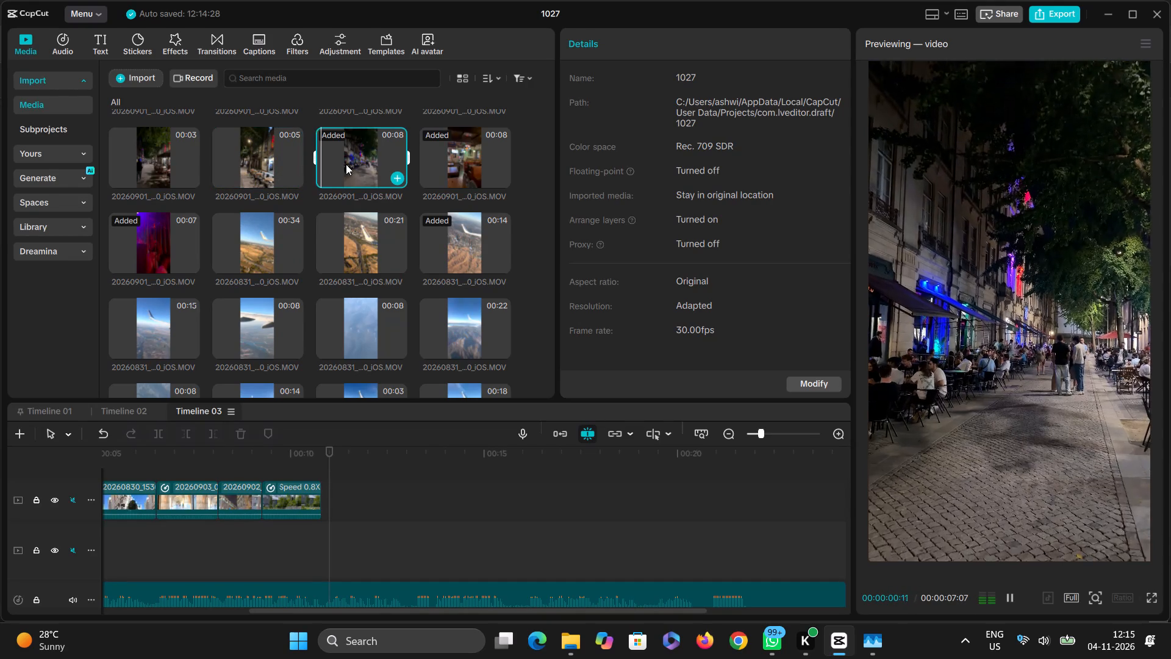
left_click(465, 169)
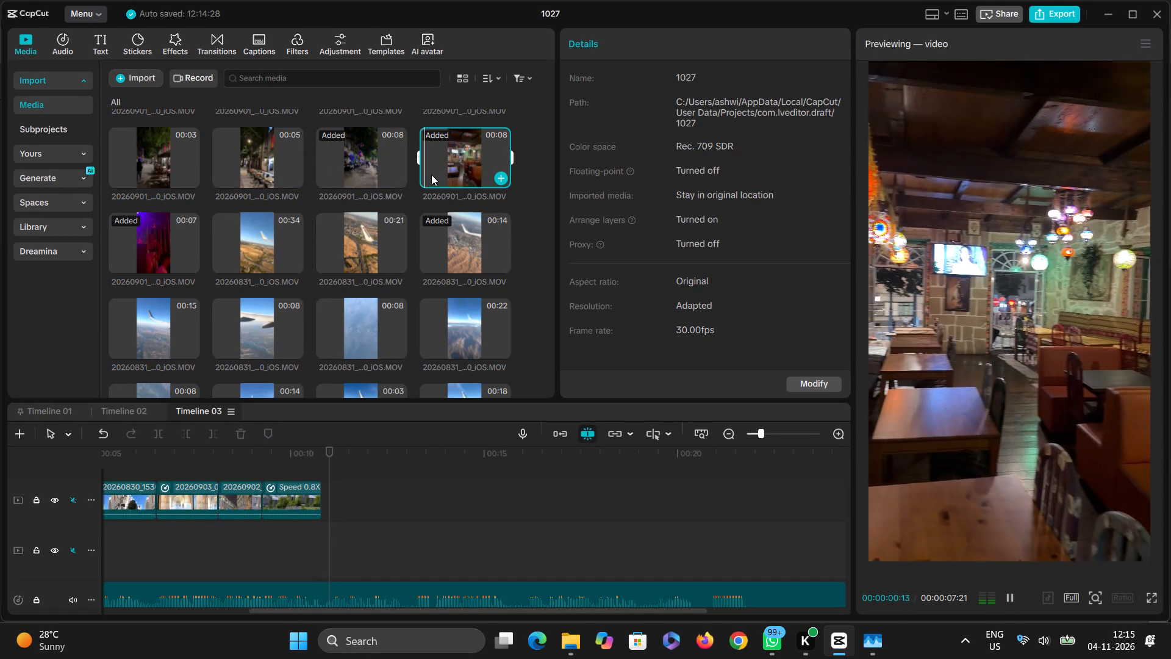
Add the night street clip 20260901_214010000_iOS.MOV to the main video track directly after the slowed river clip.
left_click(390, 175)
left_click_drag(369, 164, 414, 262)
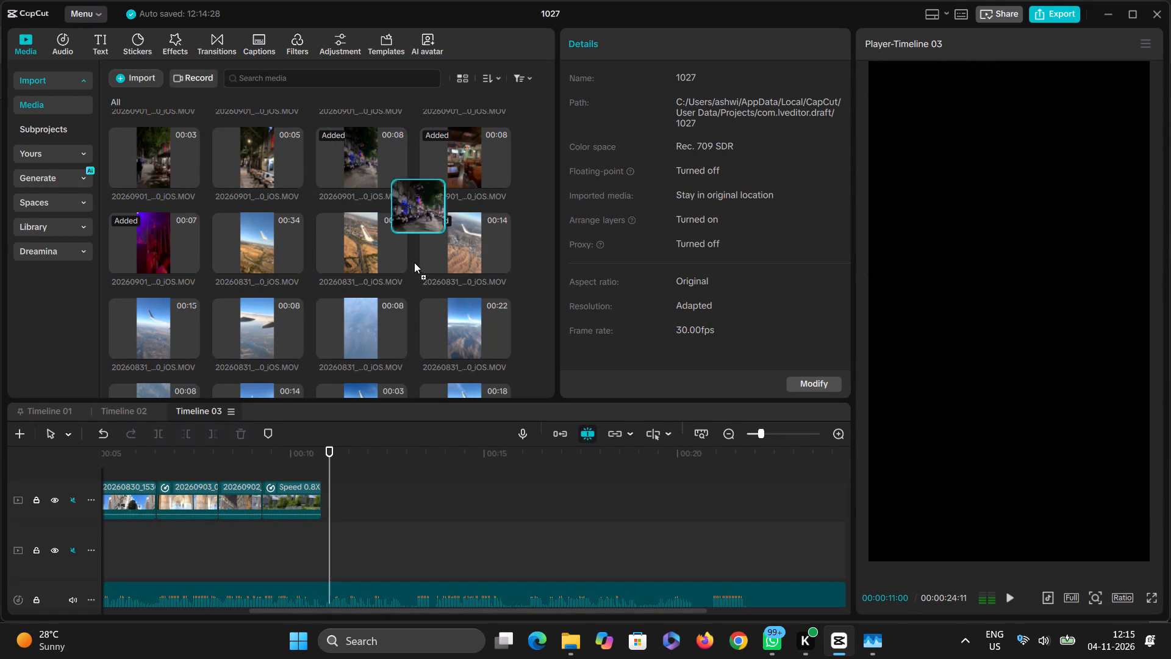
left_click_drag(414, 262, 323, 500)
Play the night street clip against the audio, split it at 00:00:11:14 and delete the part after the cut.
left_click(322, 458)
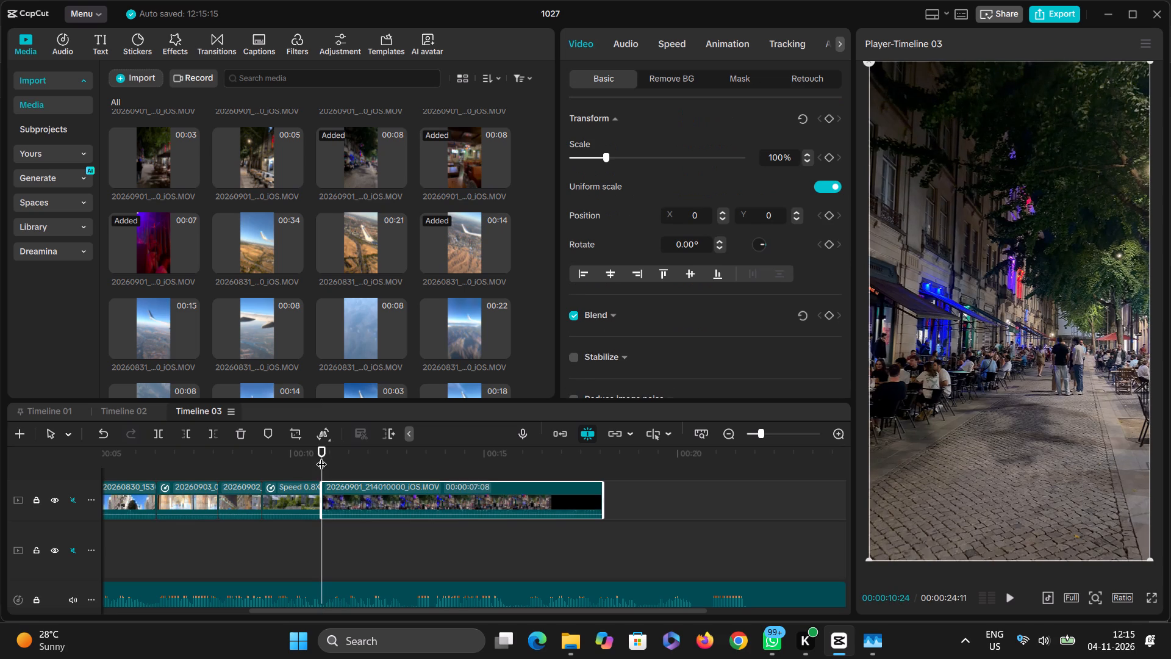
key("space")
key("space")
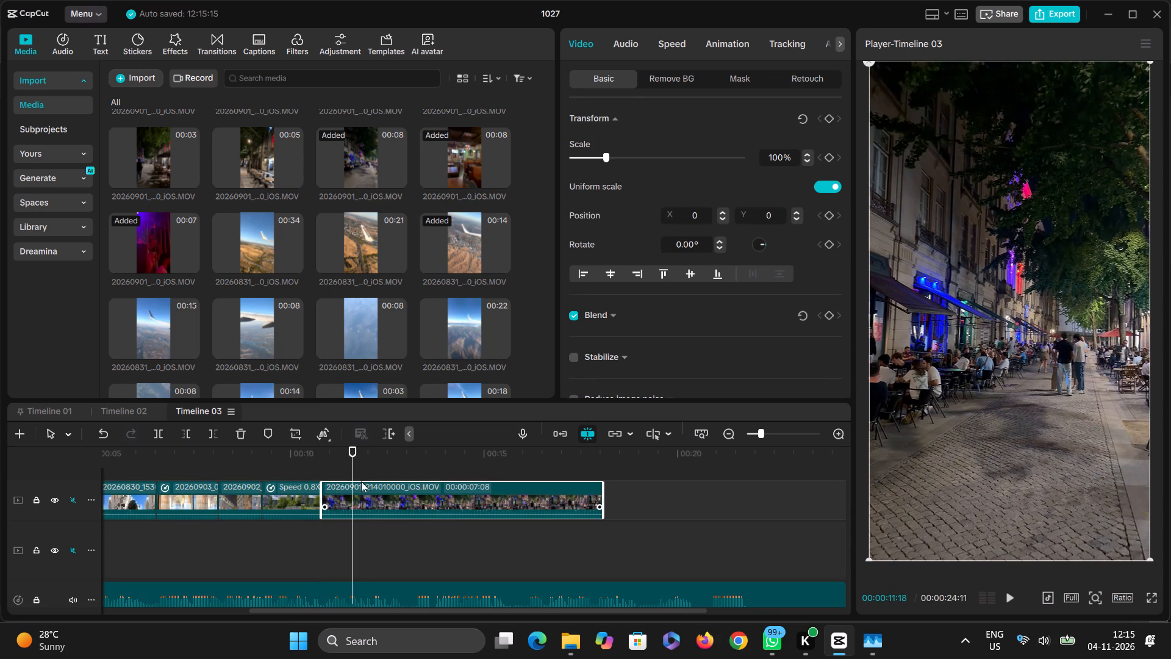
left_click_drag(356, 472, 321, 488)
key("space")
key("space")
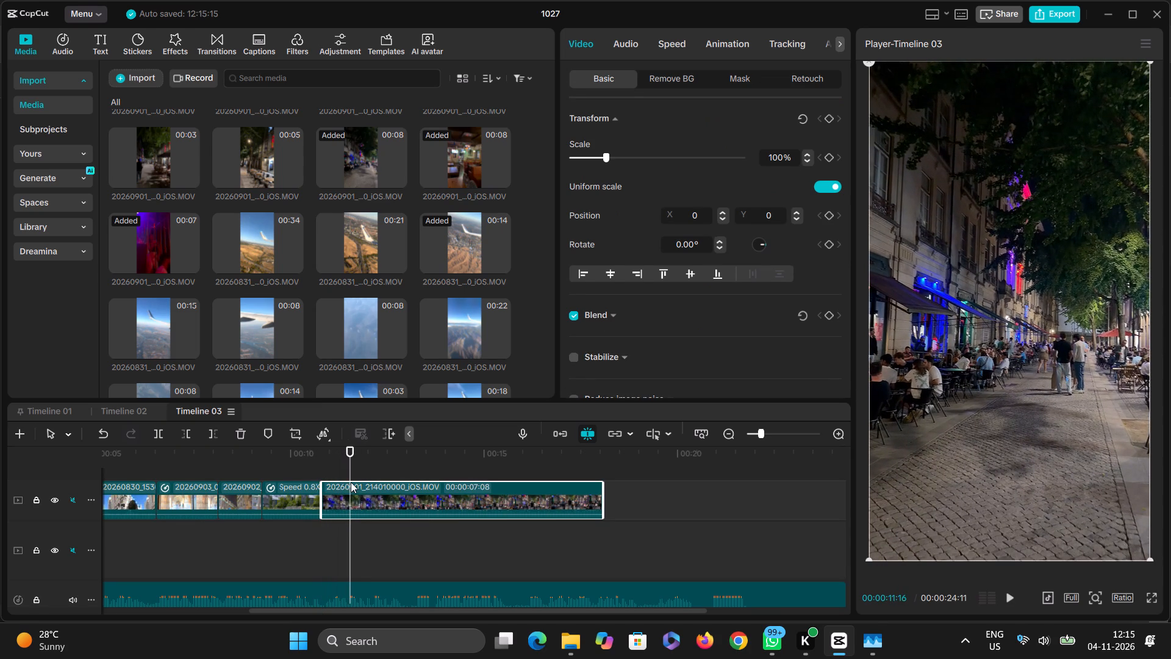
left_click_drag(352, 475, 347, 483)
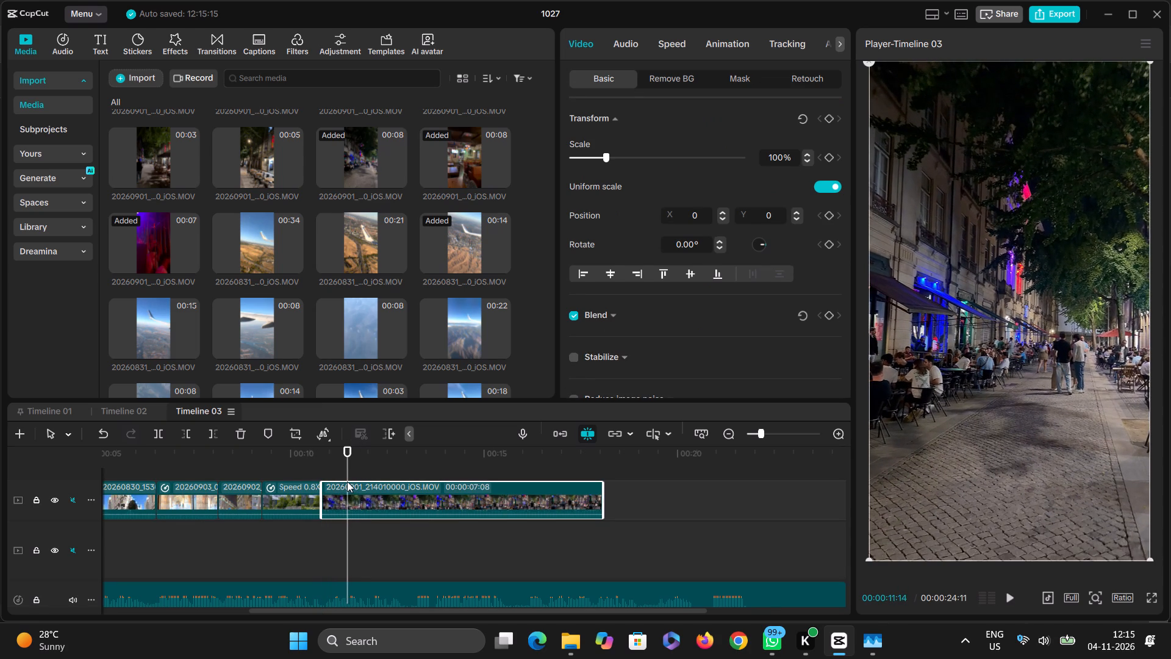
key("ctrl+b")
left_click_drag(354, 481, 372, 487, "ctrl")
key("BackSpace")
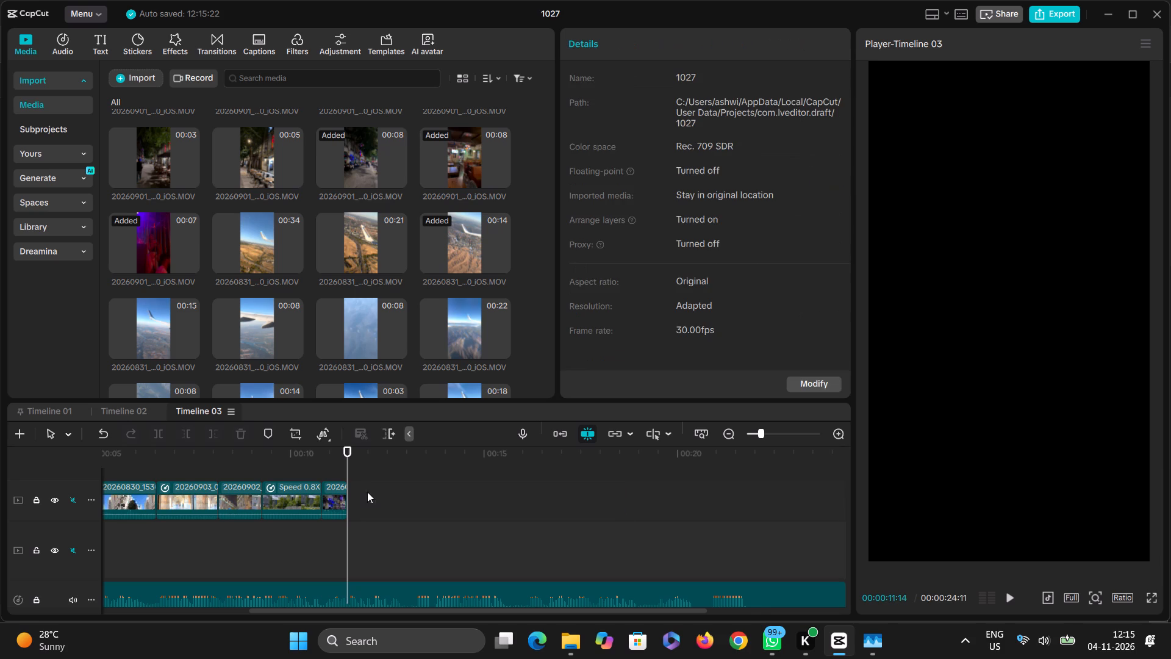
Play back the trimmed night street clip and the audio past its end to find the next cut timings.
left_click(332, 470)
key("space")
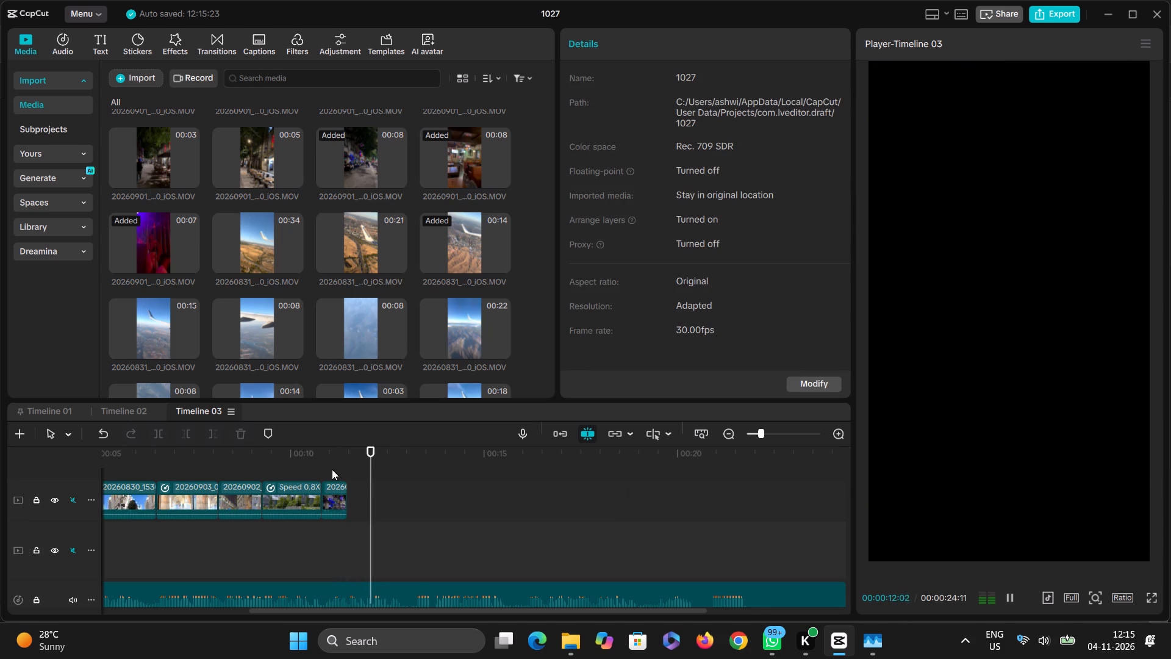
key("space")
left_click(331, 470)
key("space")
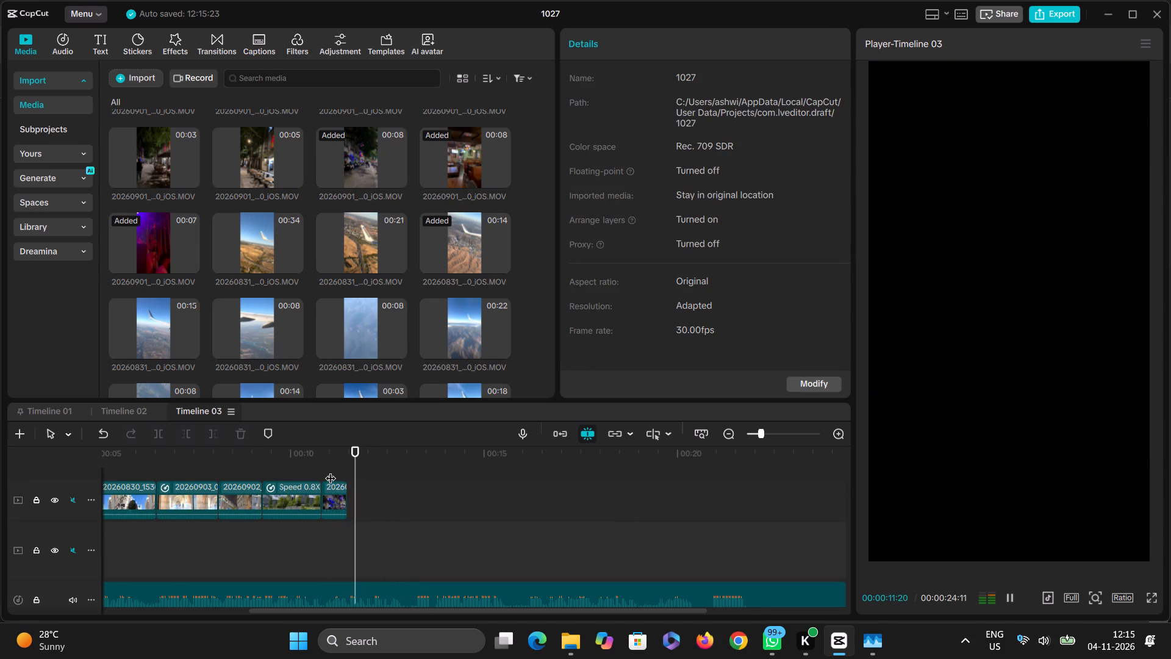
key("space")
key("space")
key("space")
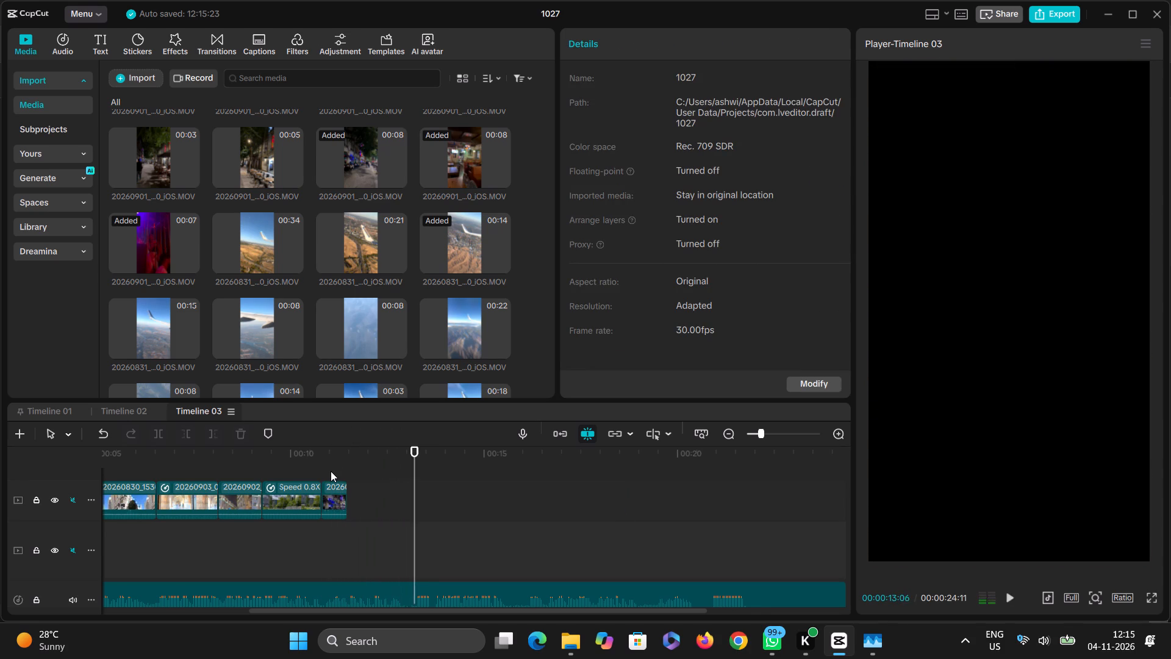
key("space")
key("space")
key("space")
key("space")
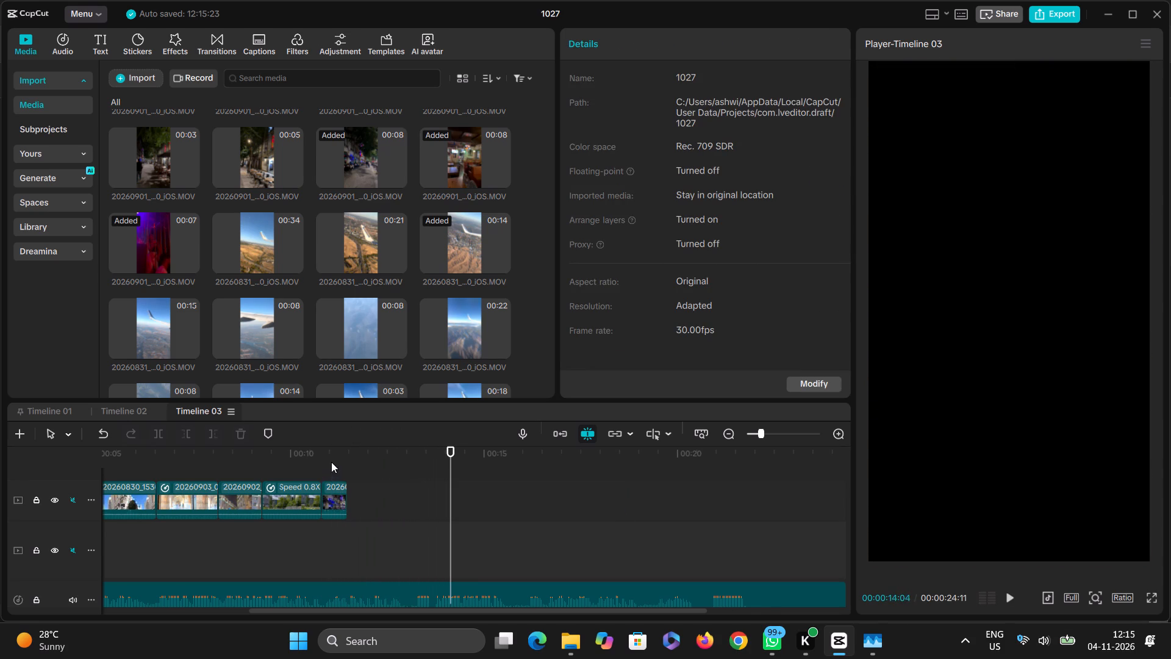
Browse the earlier 20260901 clips in the project's media and preview the building and beach shots for the next cut.
scroll(227, 271, "up", 3)
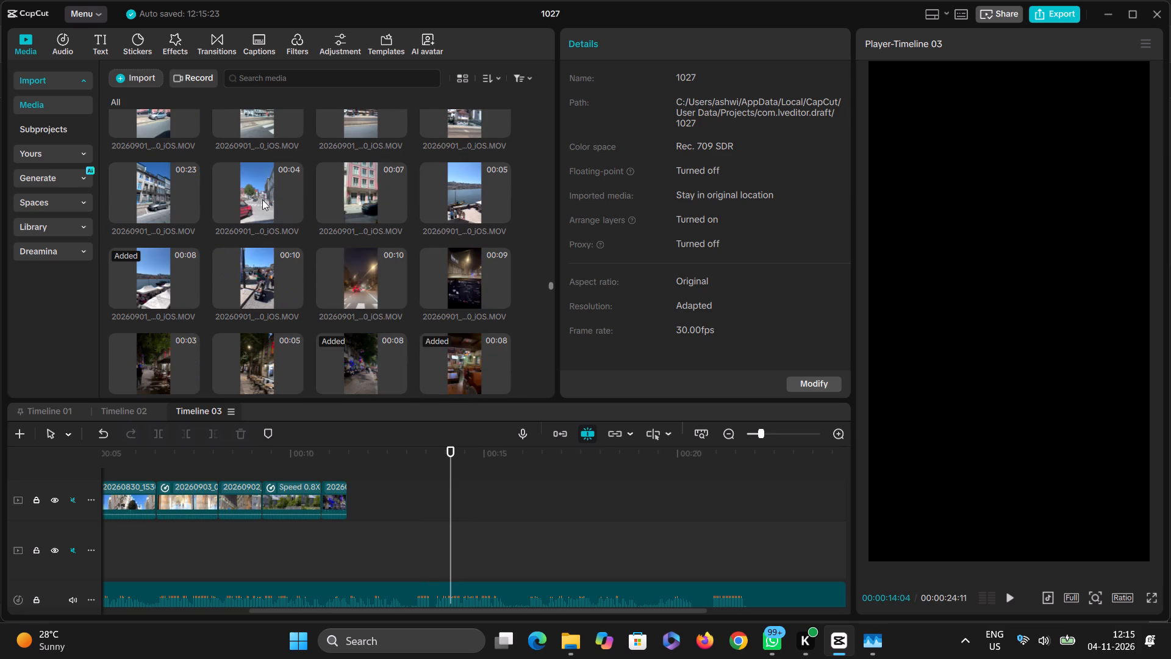
scroll(235, 250, "up", 3)
left_click(251, 225)
scroll(332, 309, "up", 2)
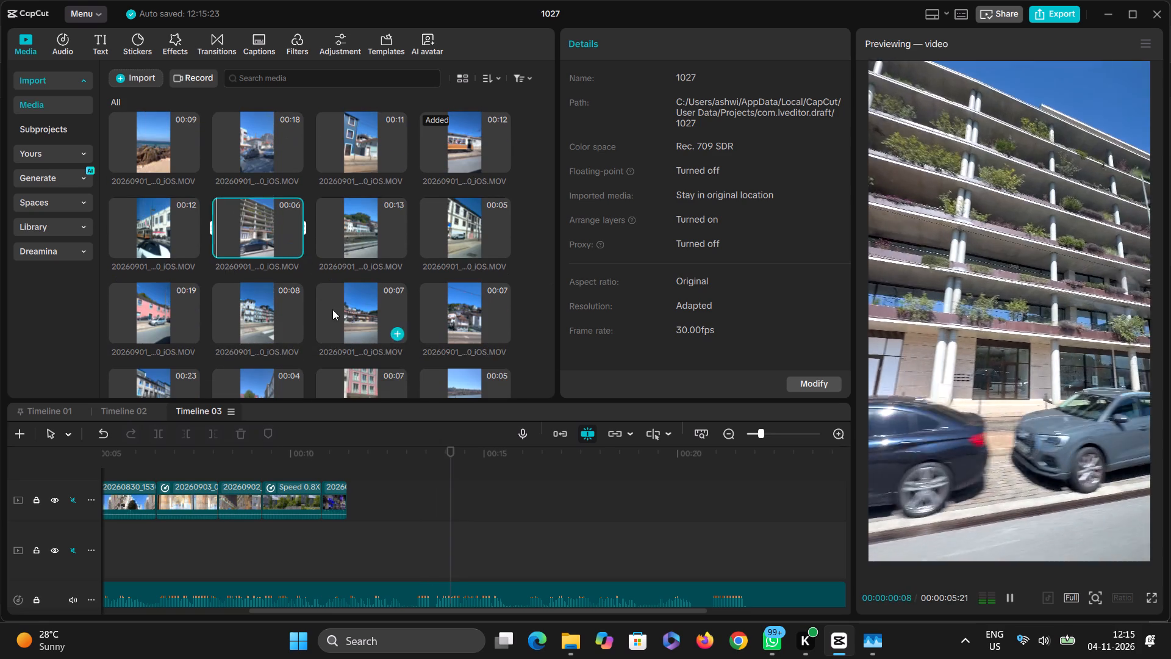
scroll(332, 309, "up", 1)
left_click(368, 263)
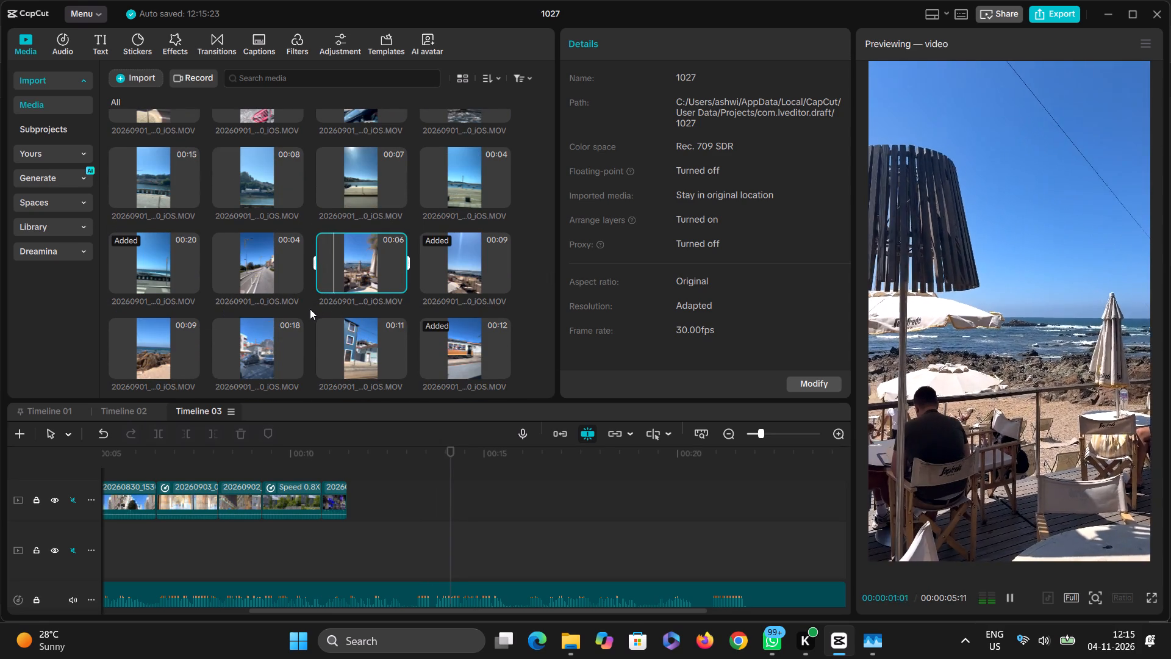
left_click(447, 246)
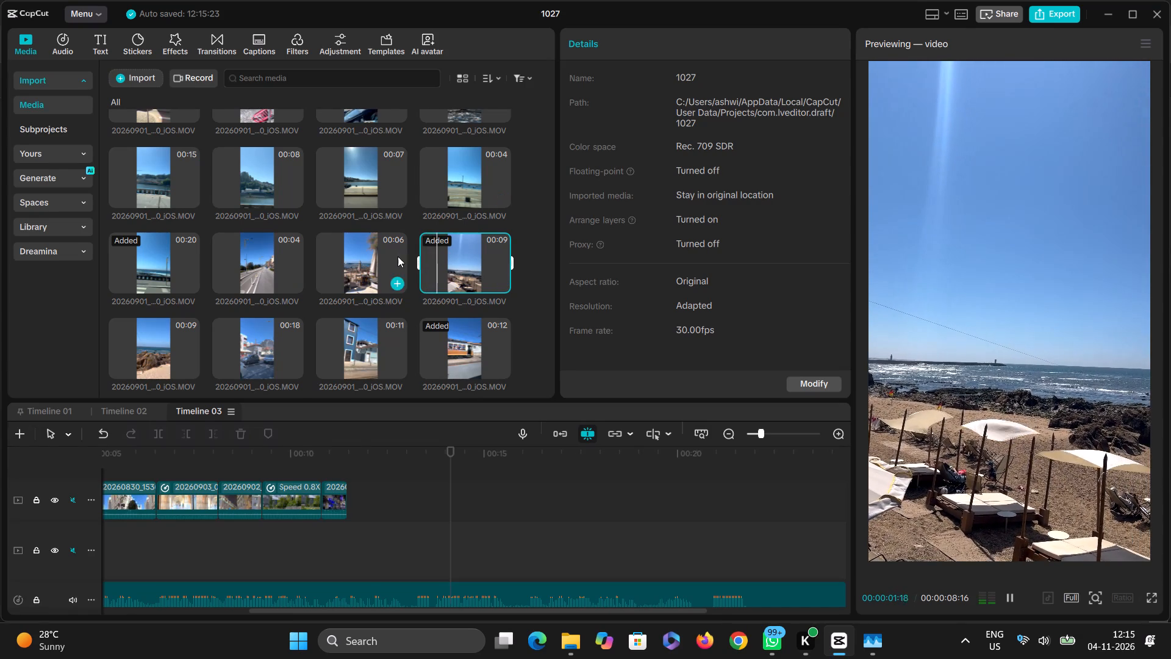
key("space")
scroll(396, 259, "up", 3)
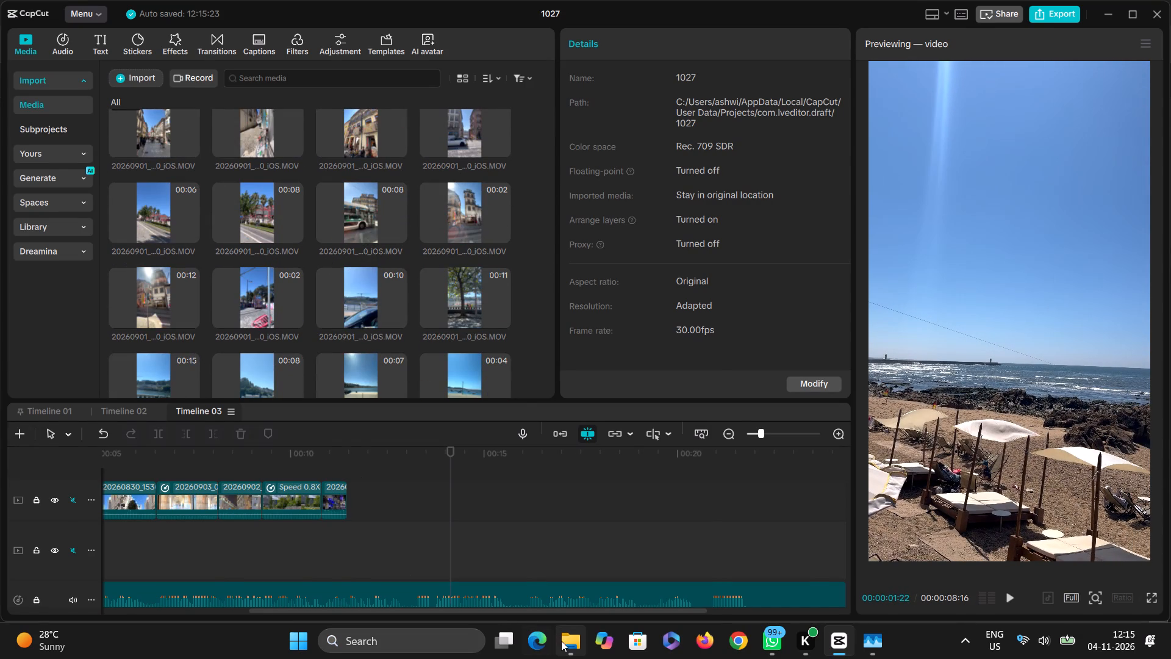
Switch to File Explorer and examine the street clips in the Madrid folder as candidates for the next shot.
left_click(565, 641)
left_click(255, 21)
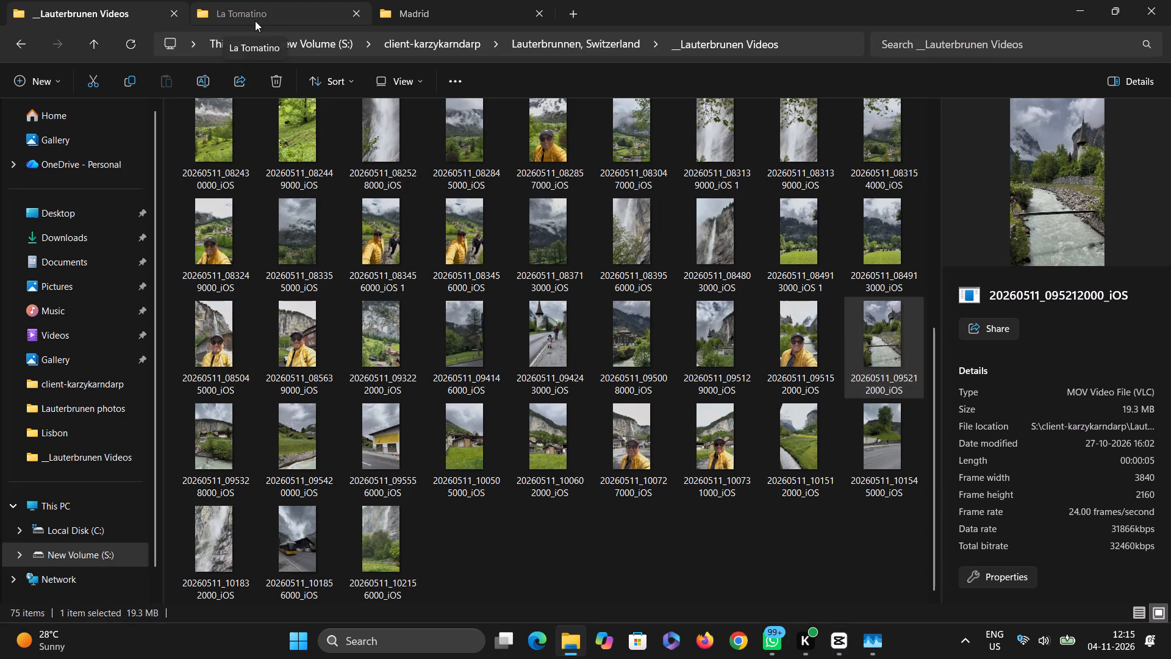
left_click(441, 16)
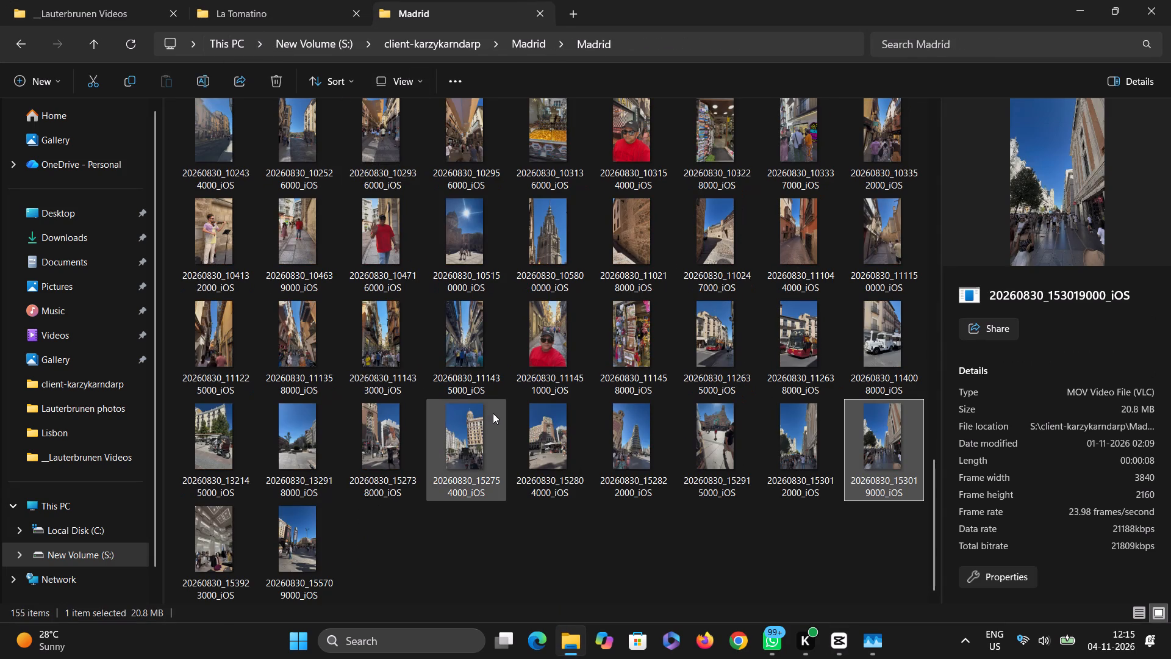
left_click(628, 337)
left_click(486, 334)
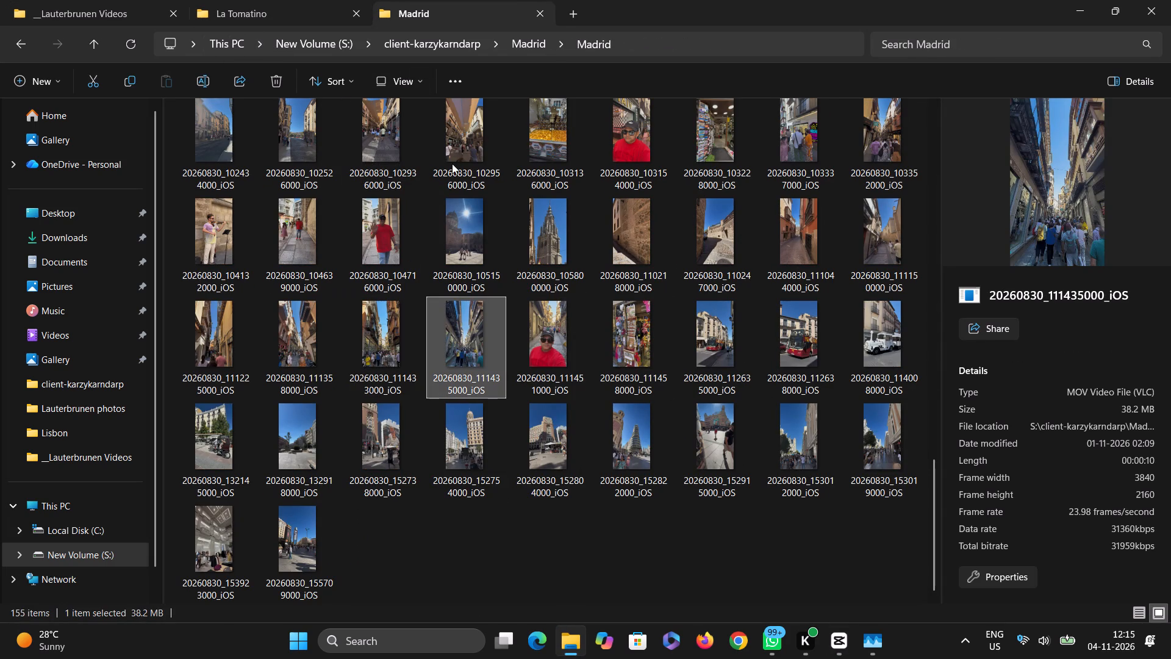
left_click(459, 148)
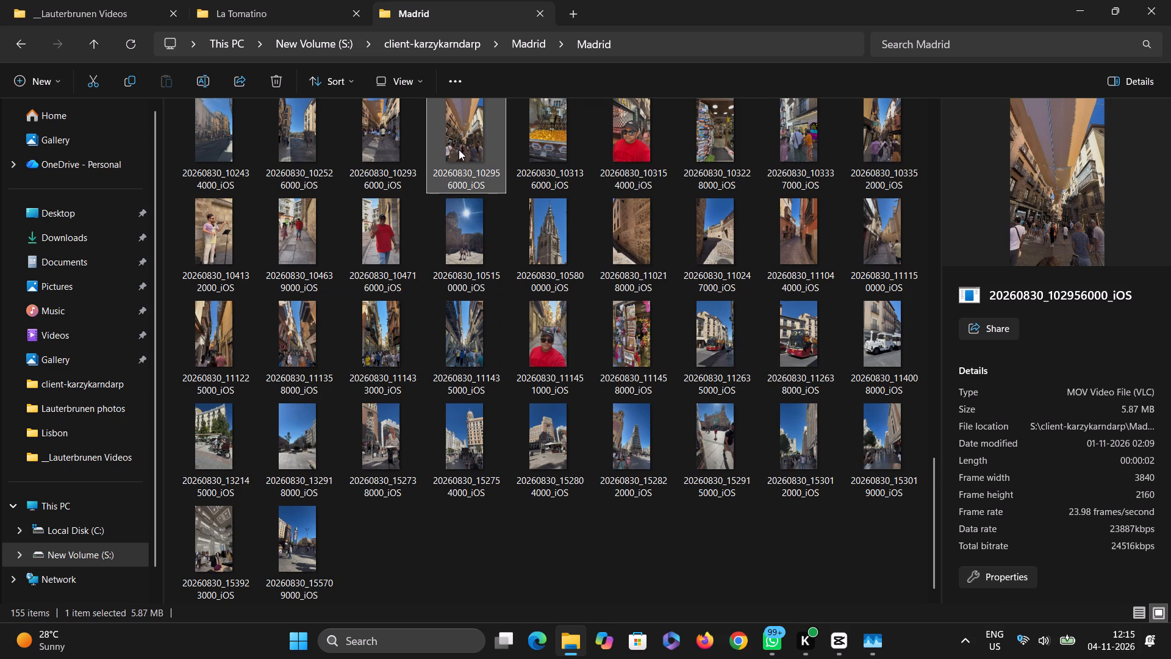
left_click_drag(459, 148, 467, 163)
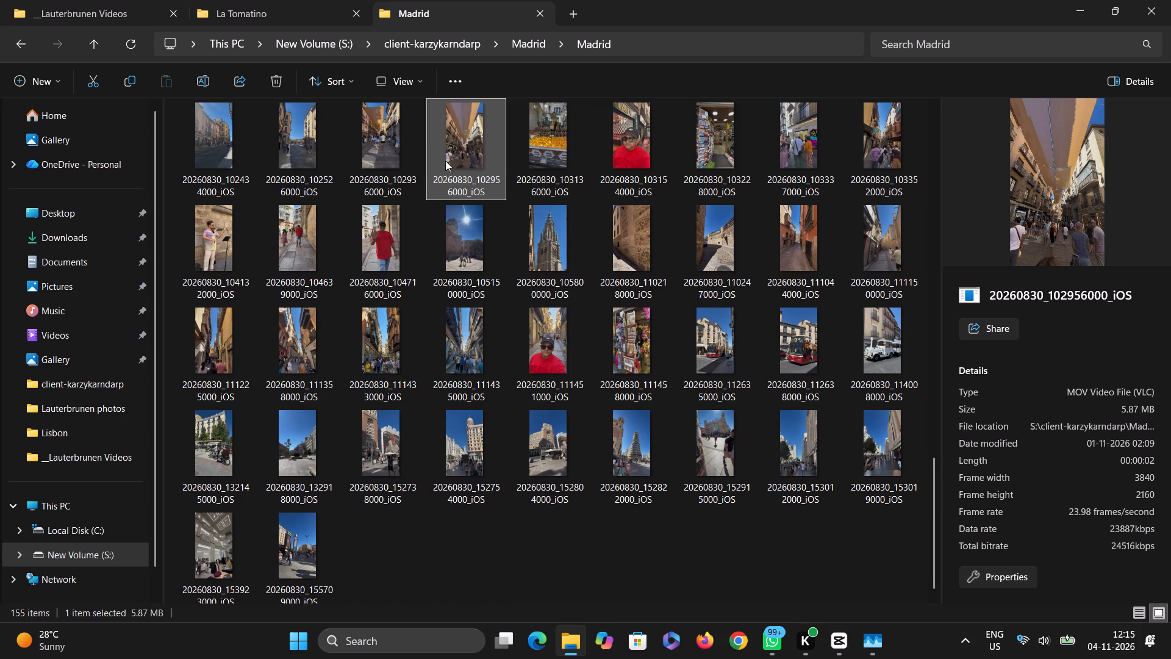
left_click(351, 137)
left_click(377, 131)
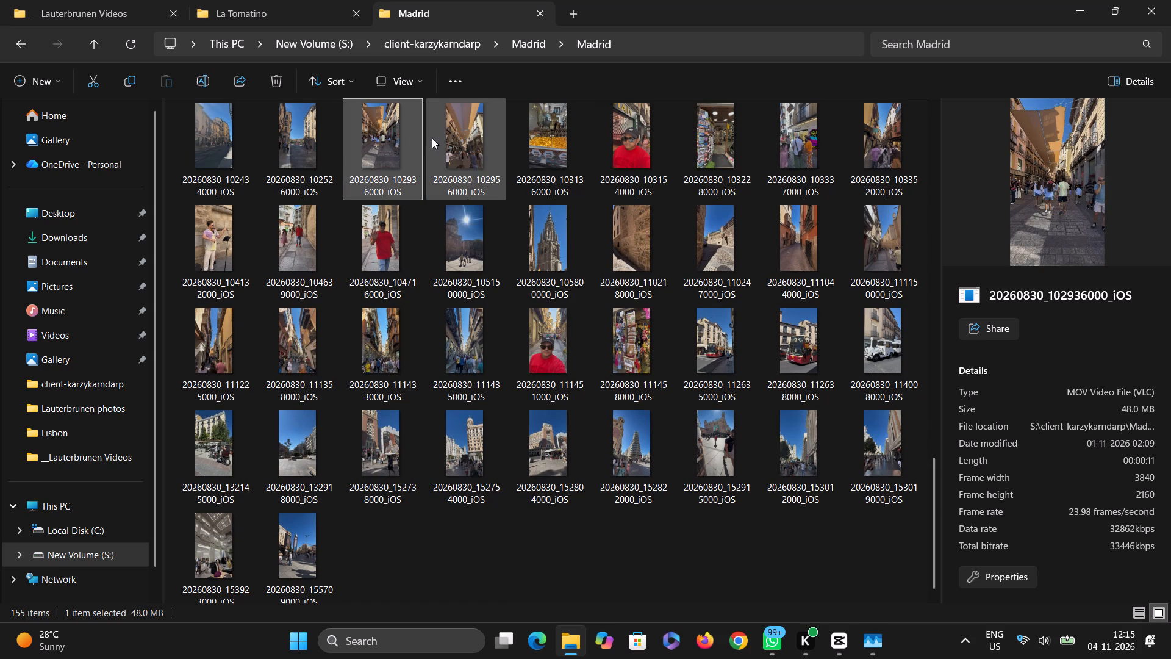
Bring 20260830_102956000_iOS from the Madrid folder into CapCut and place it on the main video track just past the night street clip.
left_click(445, 143)
left_click_drag(447, 143, 837, 658)
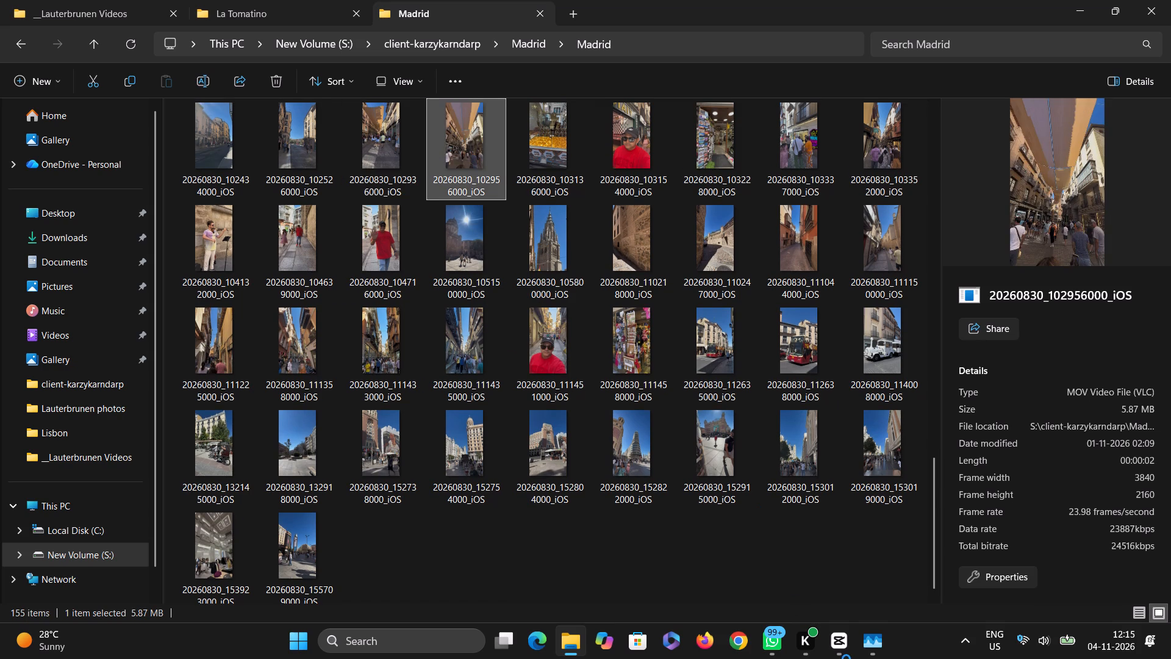
left_click_drag(837, 658, 832, 602)
left_click(824, 610)
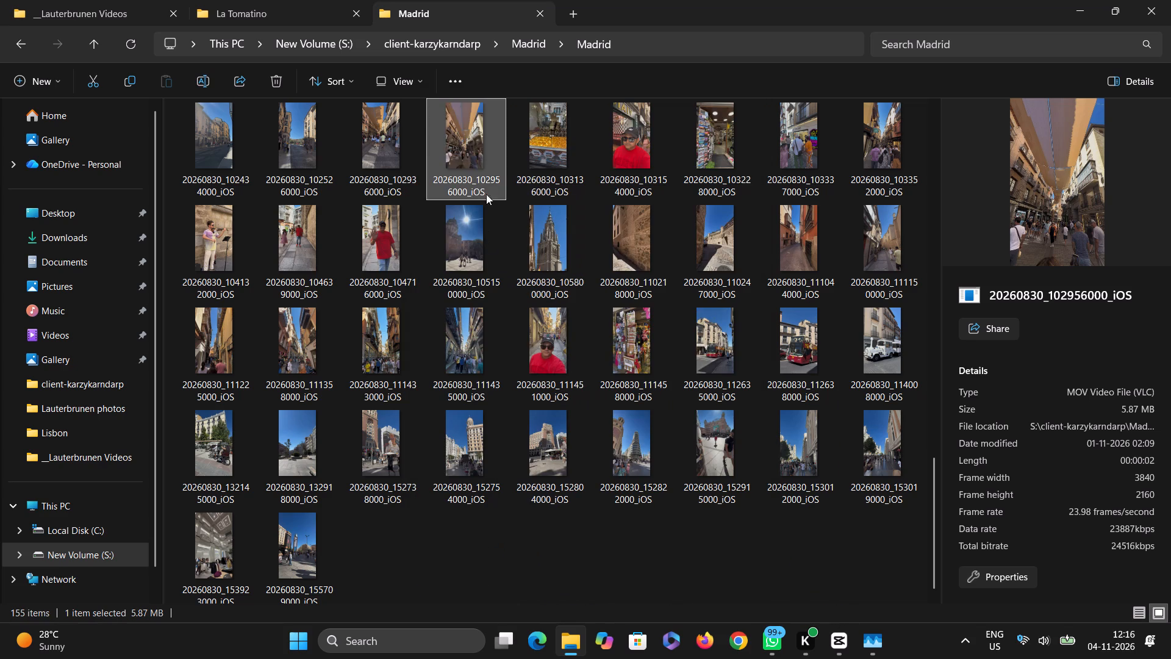
left_click_drag(456, 138, 321, 544)
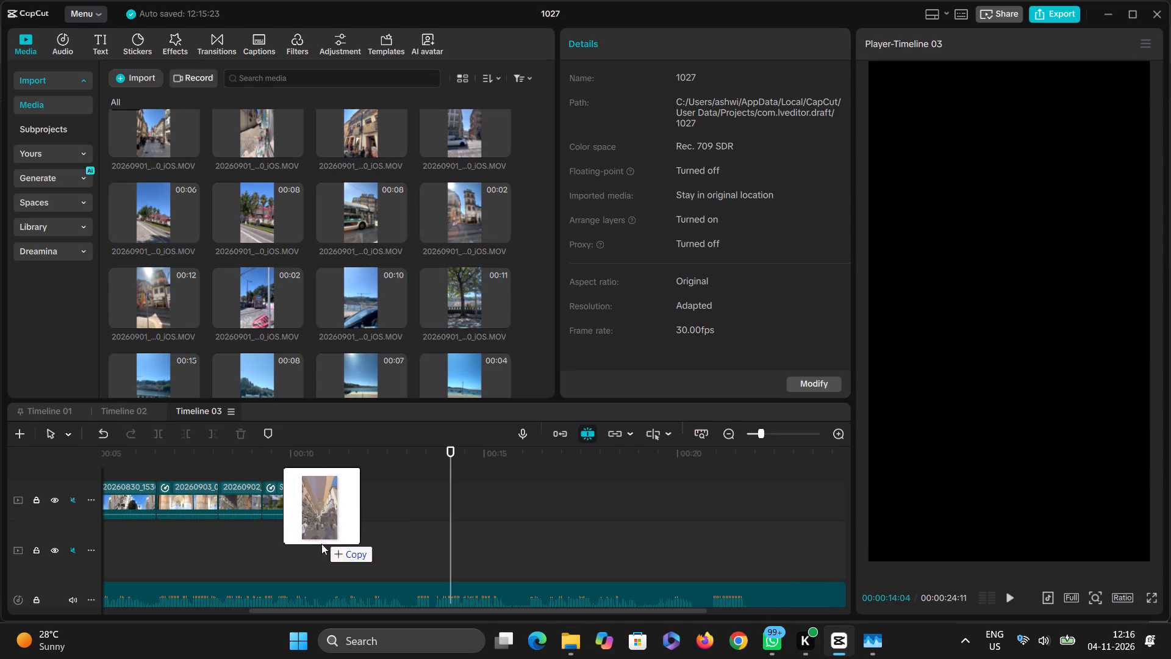
left_click_drag(321, 544, 360, 513)
left_click_drag(489, 544, 397, 491)
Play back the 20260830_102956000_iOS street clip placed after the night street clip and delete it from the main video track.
left_click_drag(391, 461, 351, 465)
key("space")
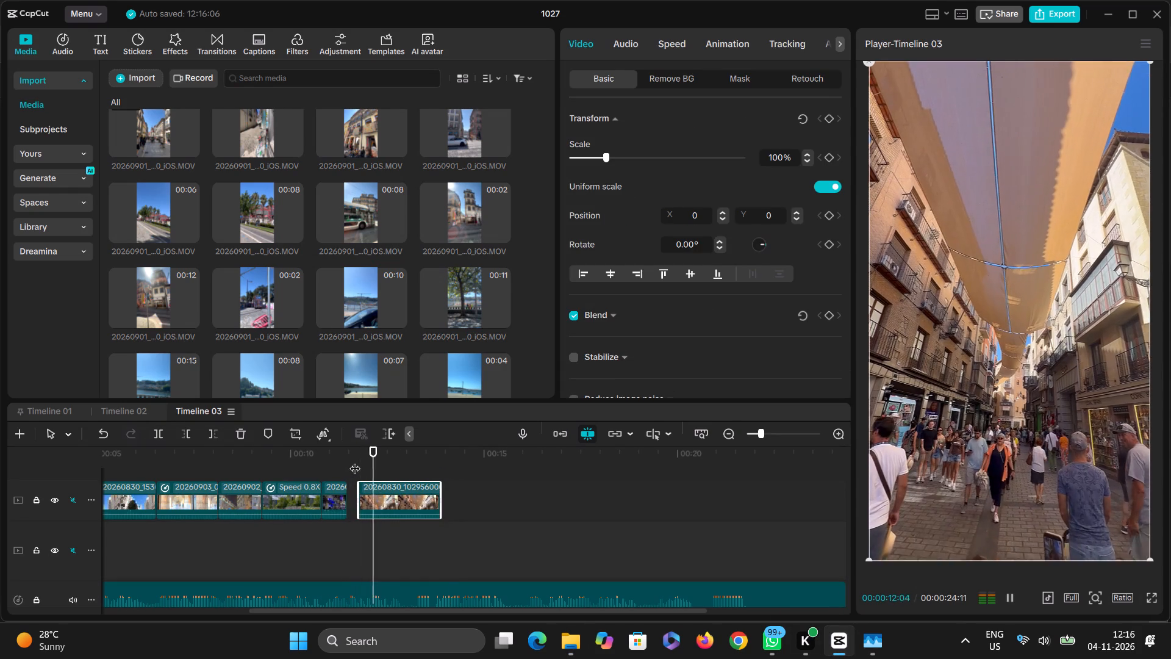
key("space")
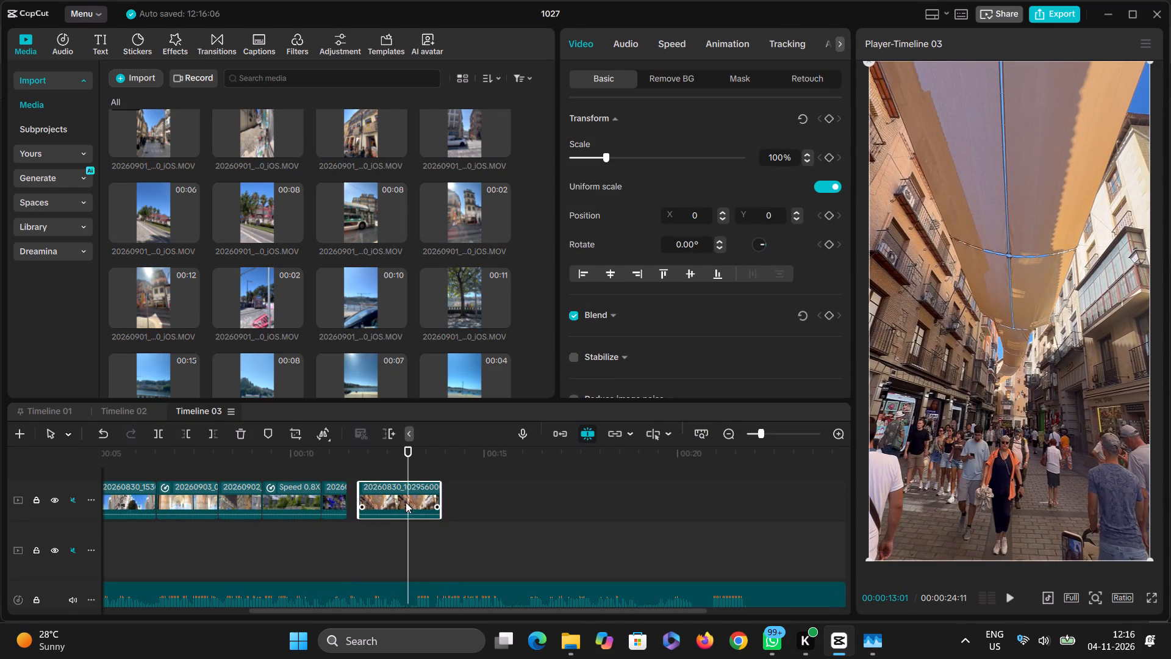
key("BackSpace")
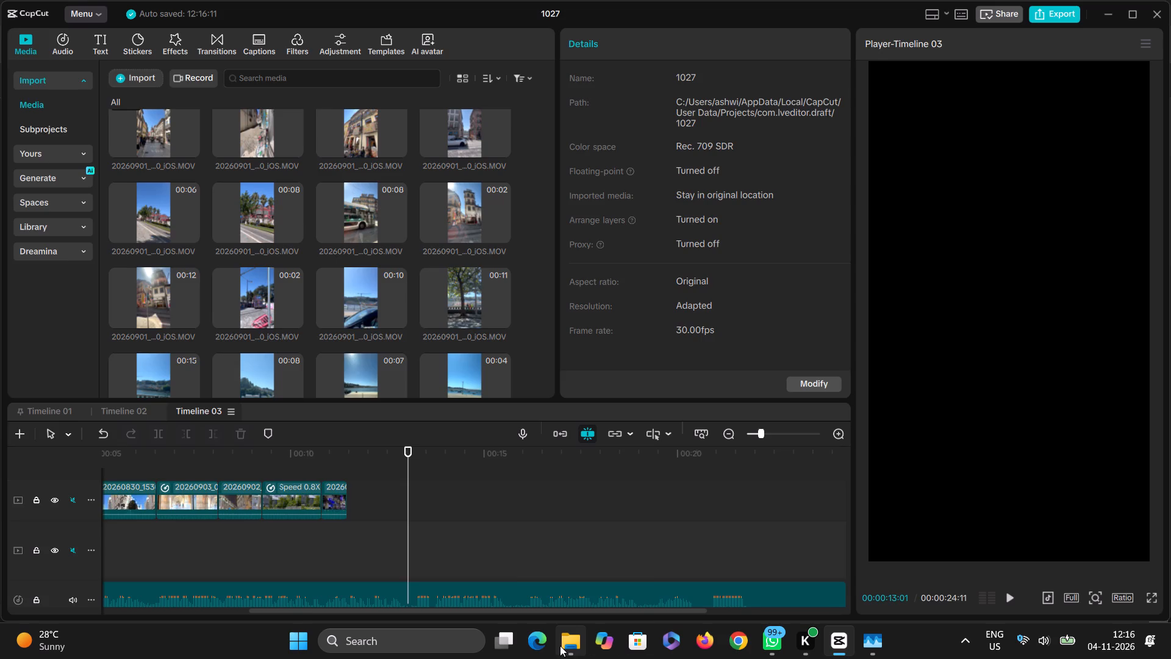
Switch to File Explorer and examine the 20260830 street, bus and plaza clips in the Madrid folder as replacement candidates.
left_click(560, 646)
left_click(381, 131)
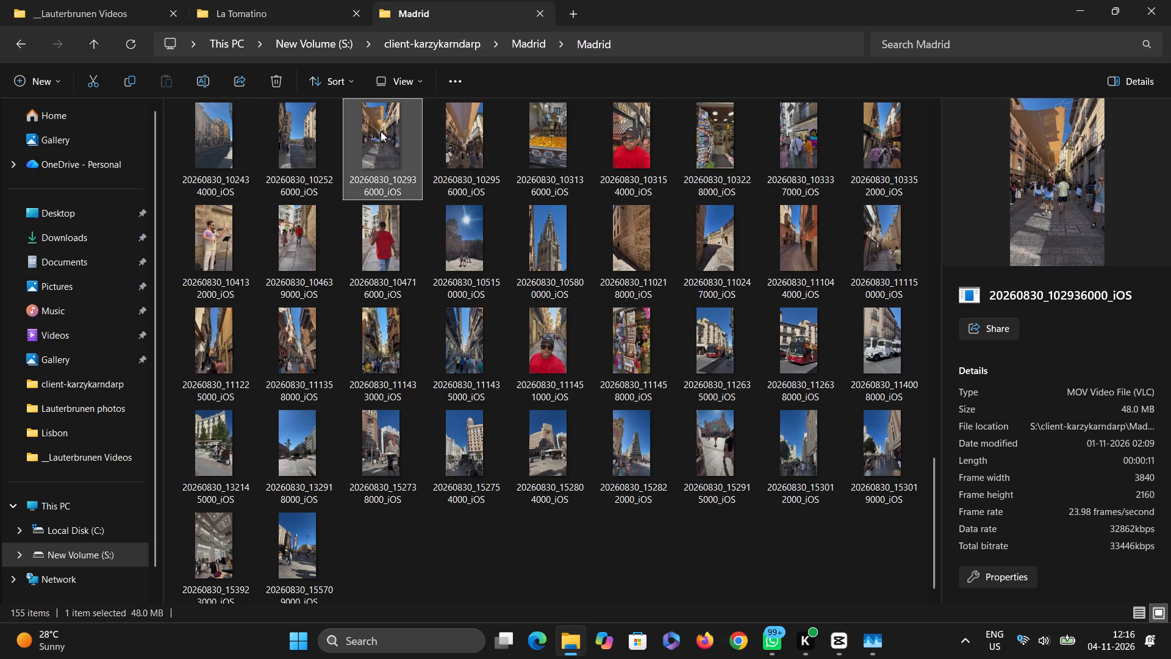
left_click(327, 129)
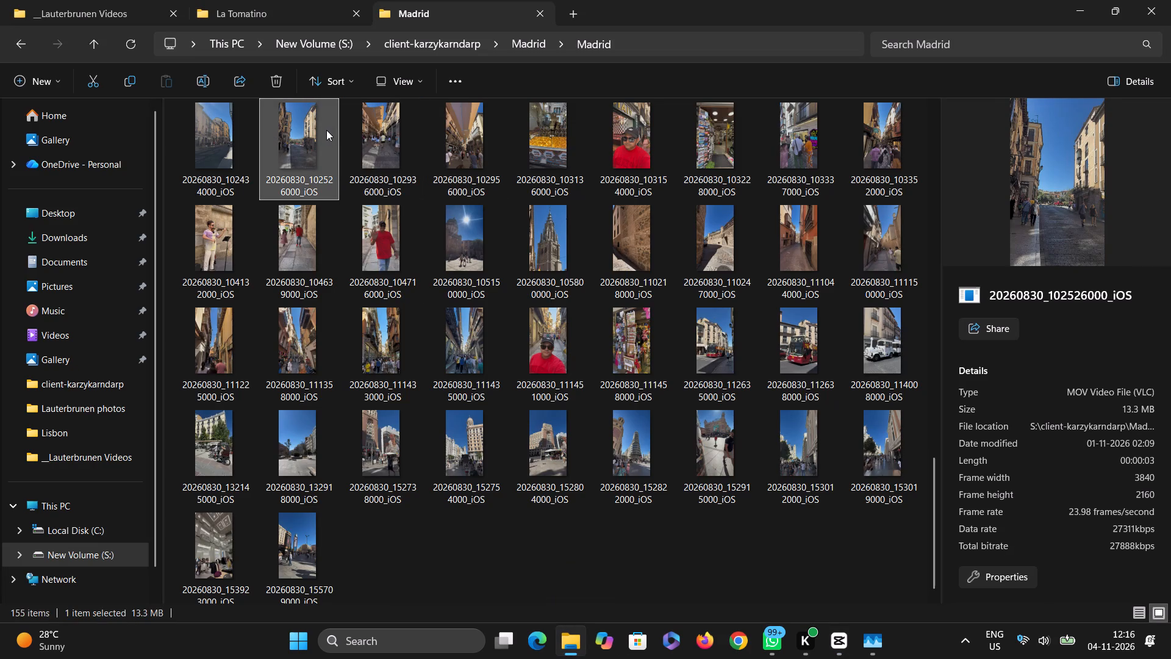
left_click(328, 221)
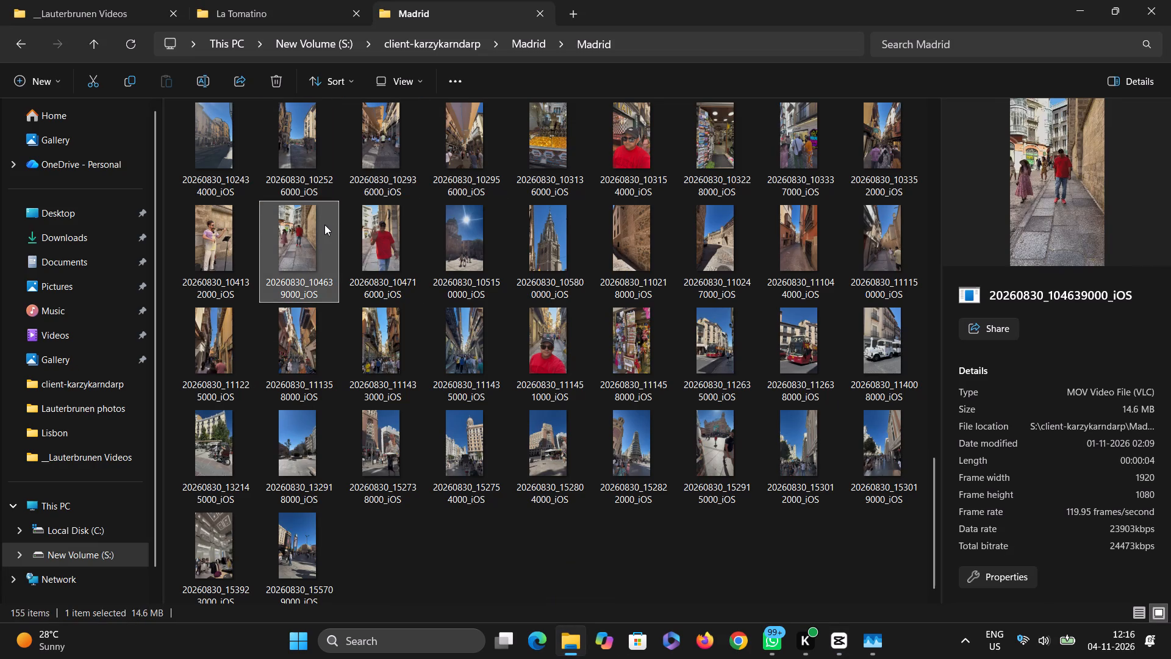
left_click(223, 327)
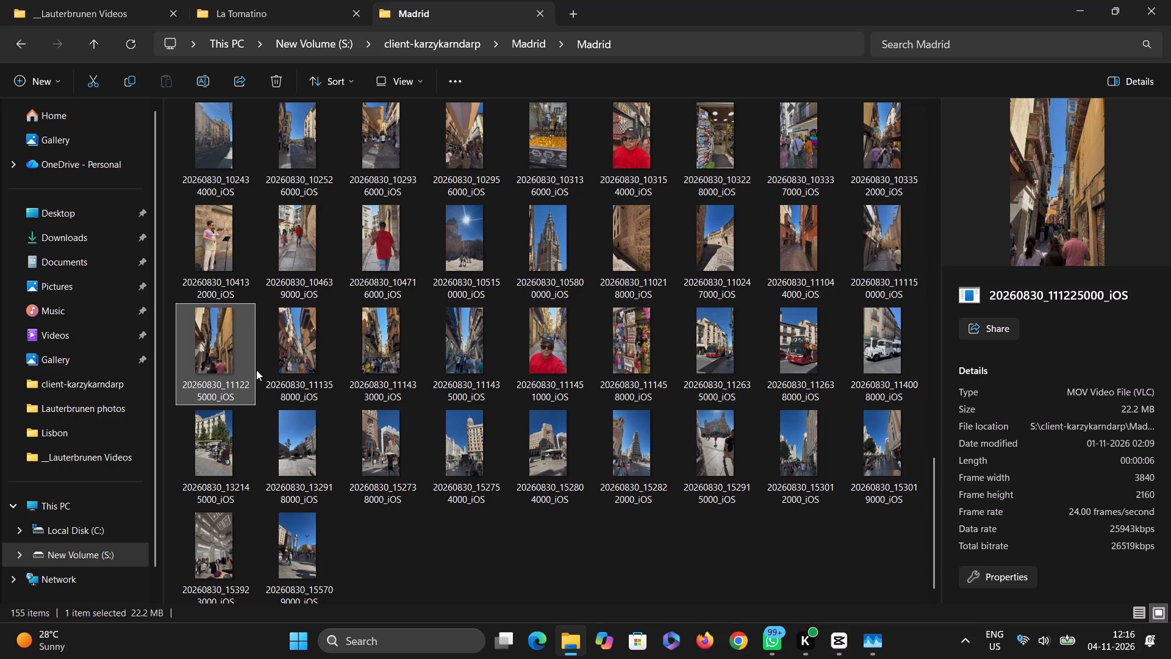
left_click(290, 361)
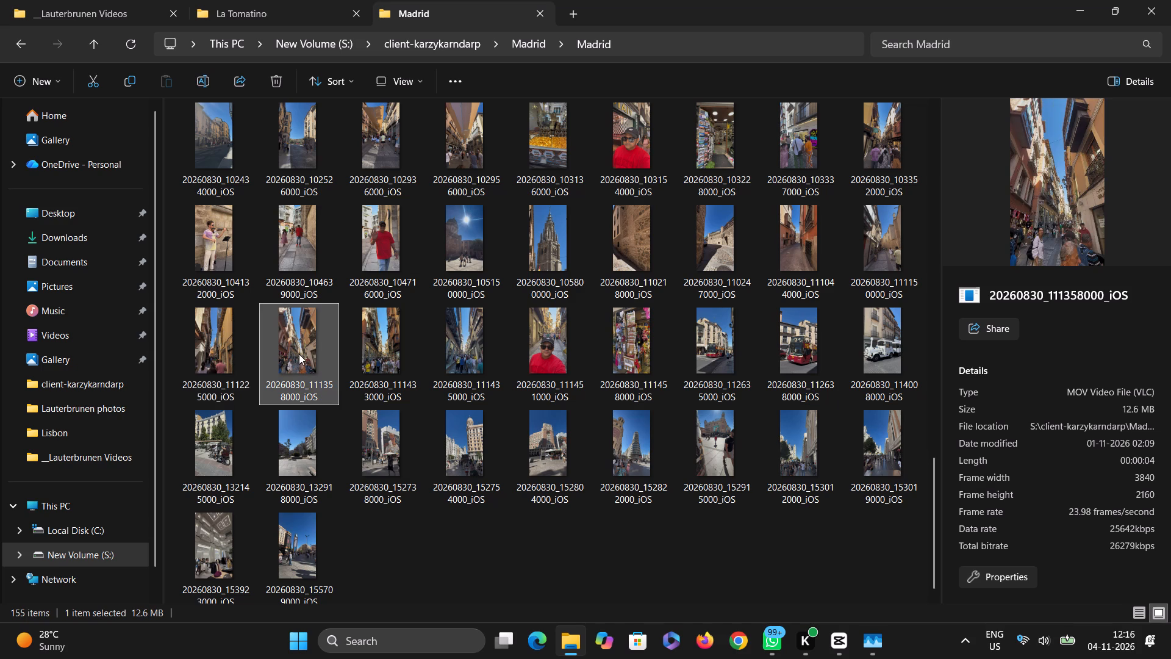
left_click(353, 335)
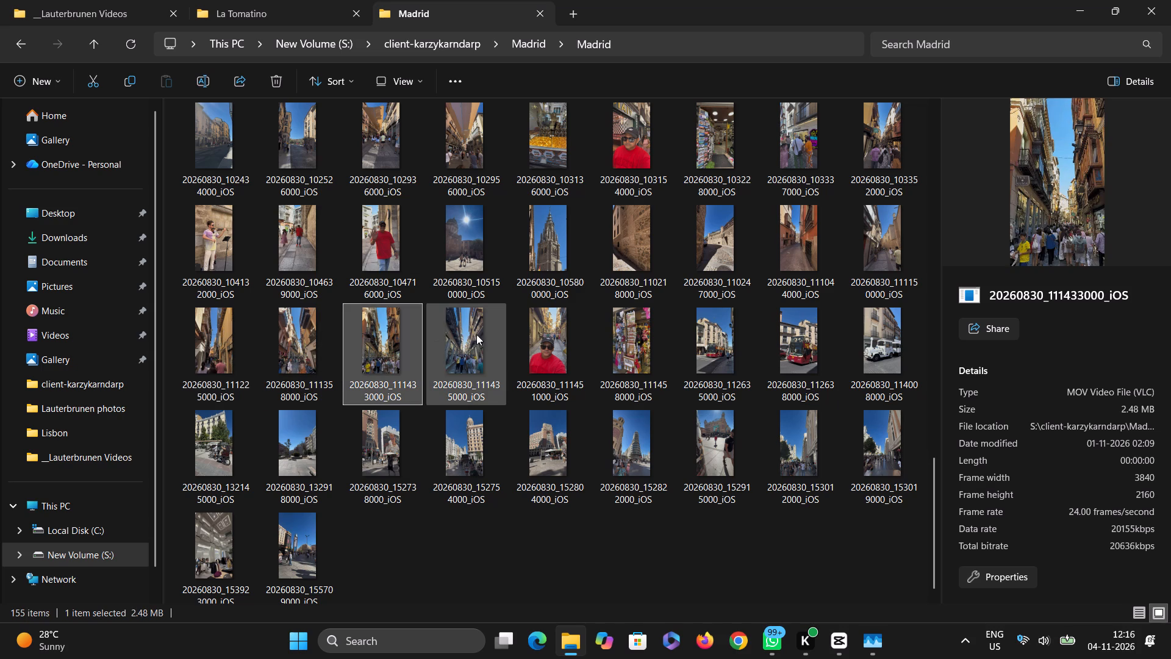
left_click(617, 336)
left_click(686, 344)
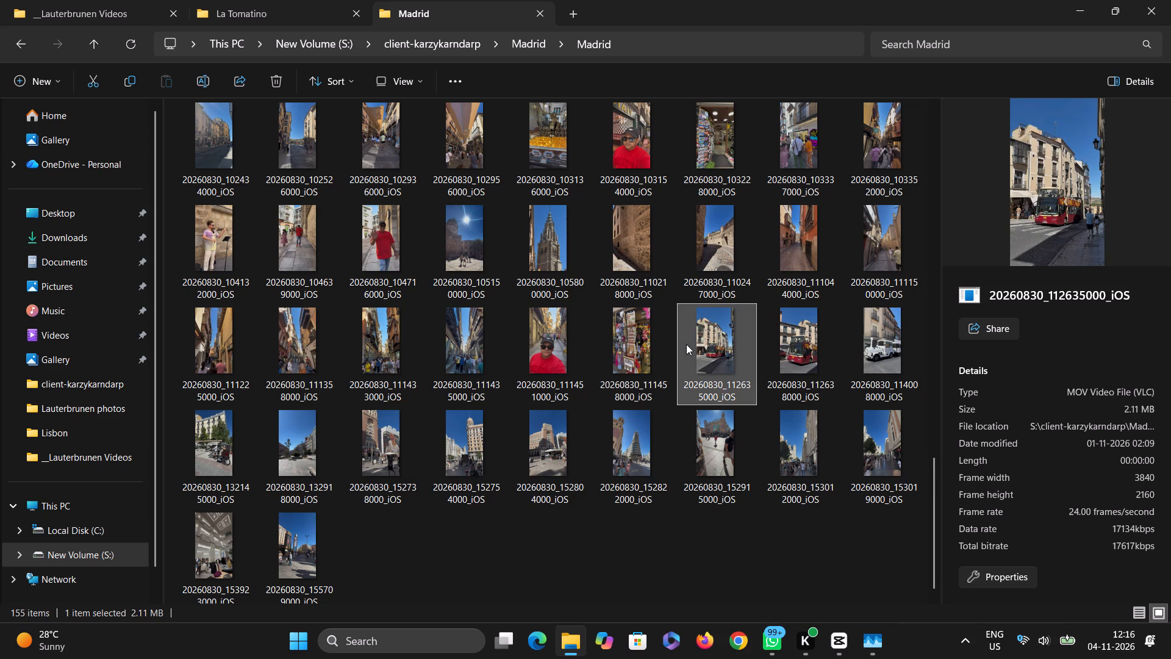
left_click(775, 339)
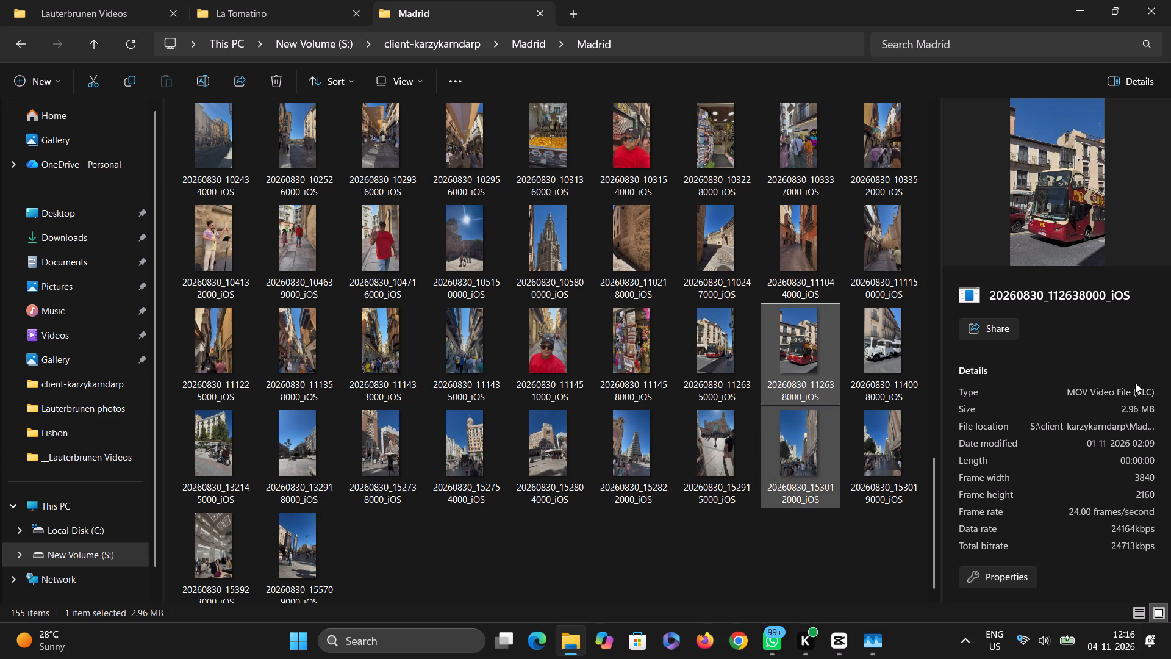
left_click(837, 338)
left_click(928, 350)
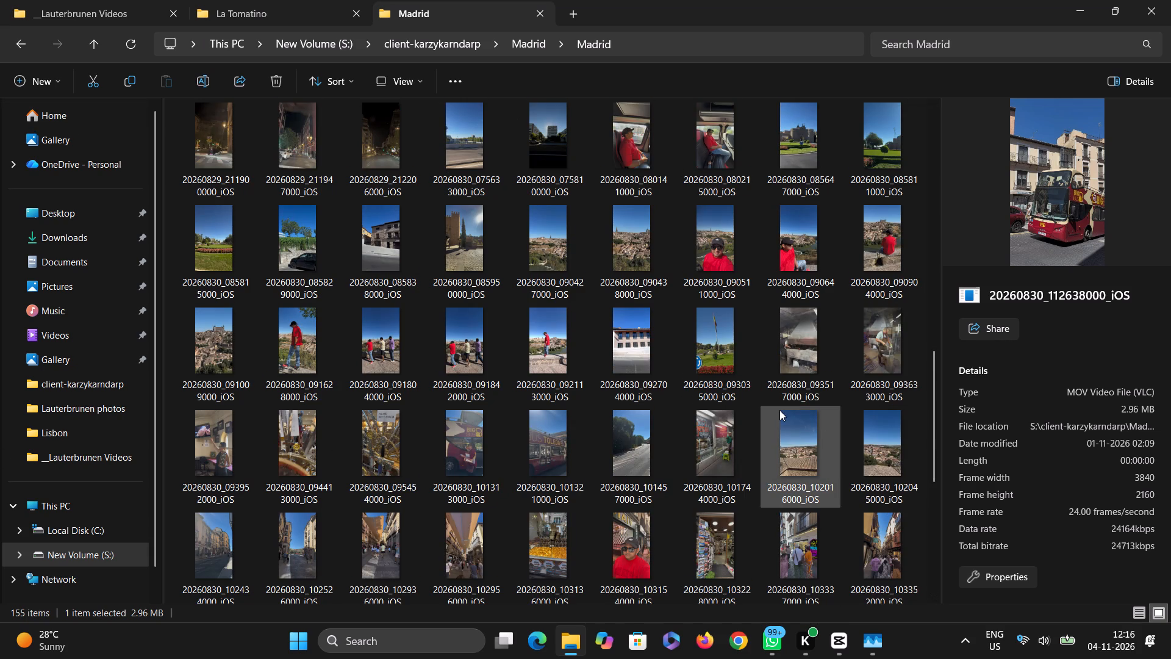
scroll(770, 408, "down", 5)
left_click(899, 442)
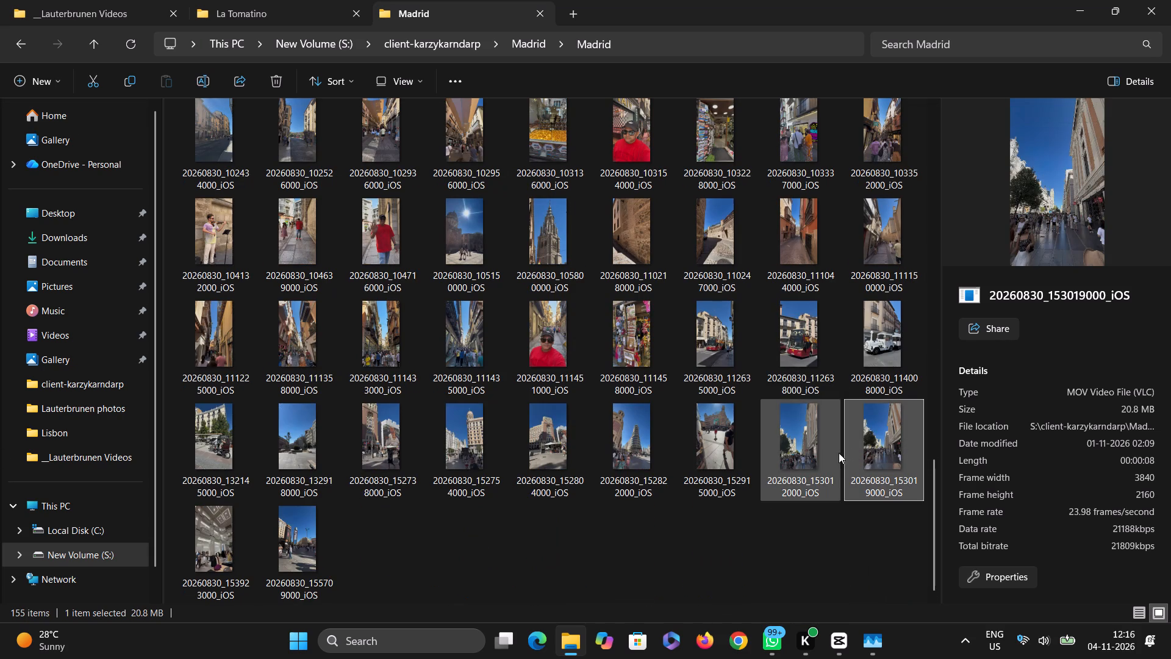
left_click(820, 458)
left_click(719, 441)
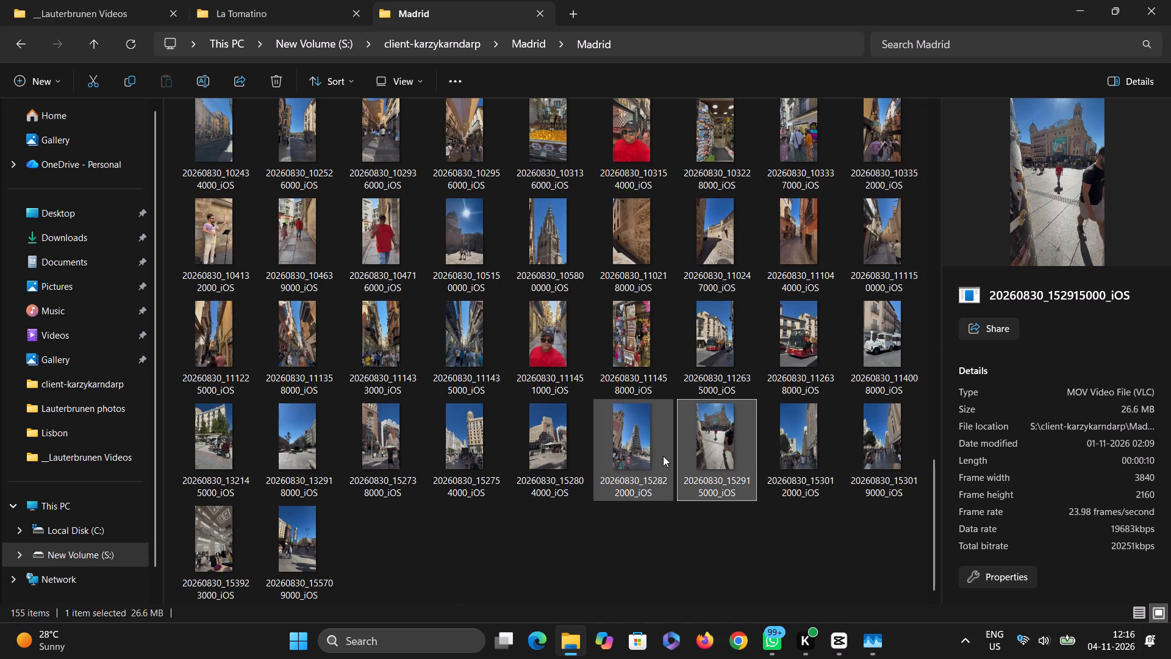
left_click(620, 458)
left_click(561, 444)
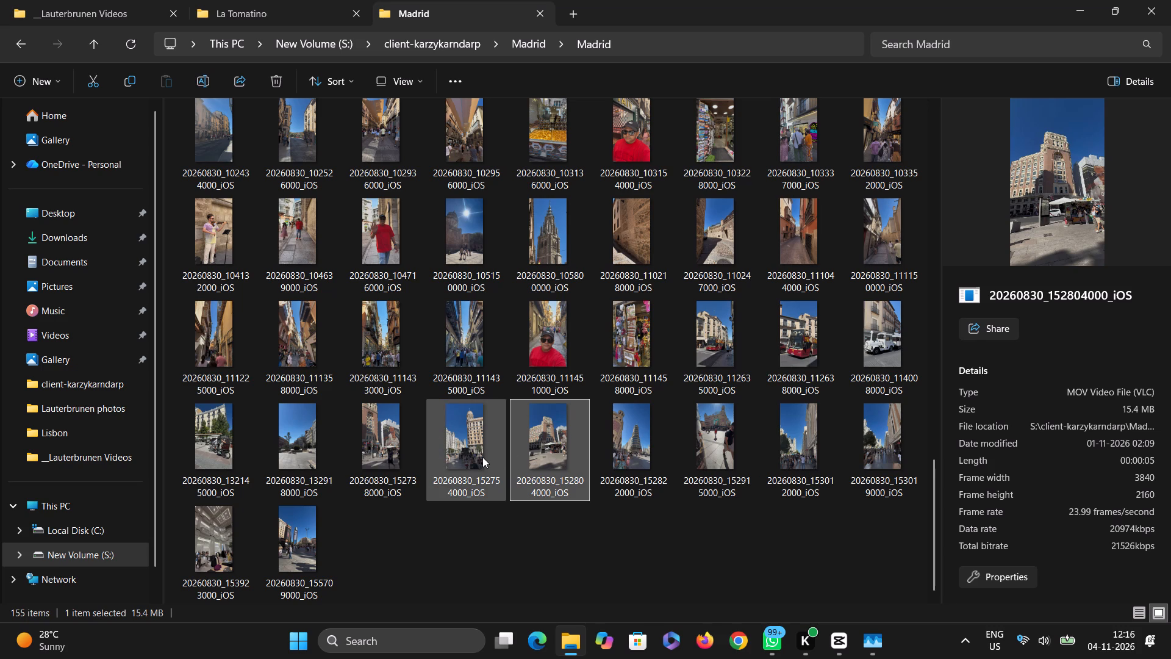
left_click(481, 457)
left_click(309, 548)
Examine the earlier 20260829 building, street and sunset skyline clips in the Madrid folder as replacement candidates.
scroll(435, 384, "up", 4)
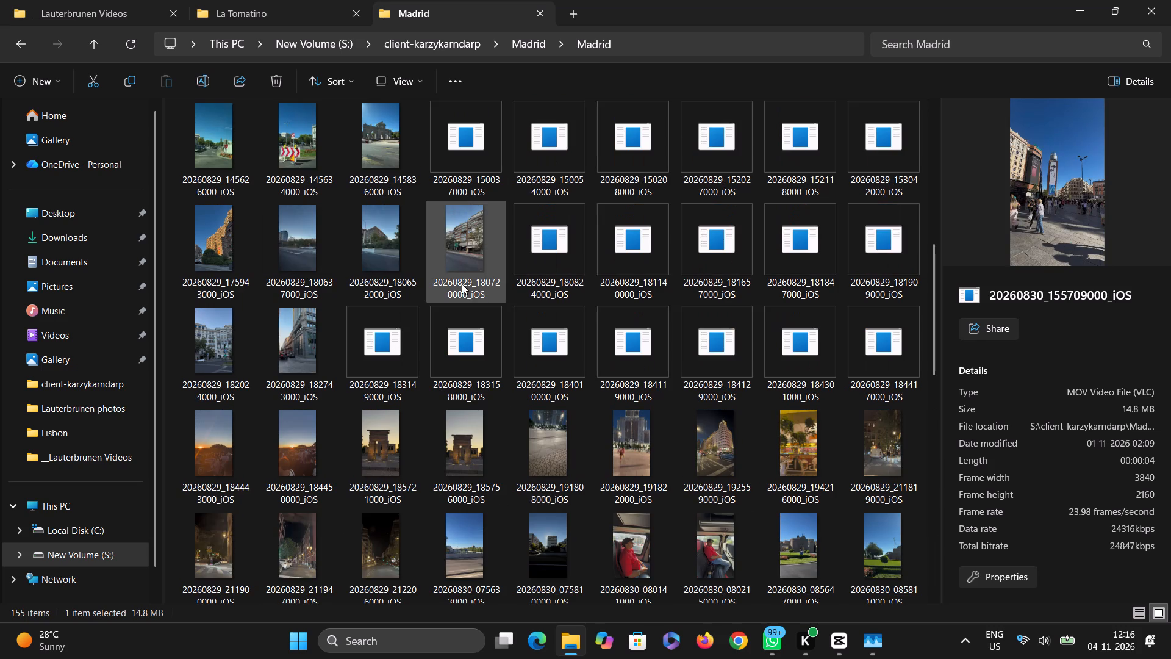
left_click(459, 272)
left_click(359, 243)
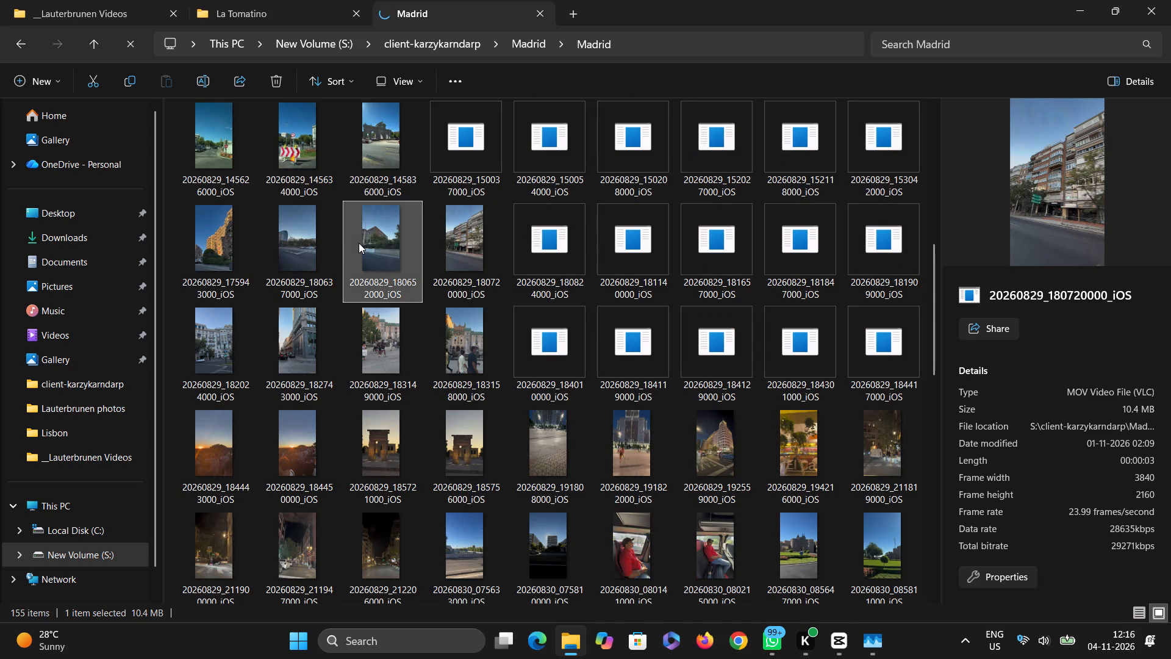
left_click(338, 243)
left_click(245, 254)
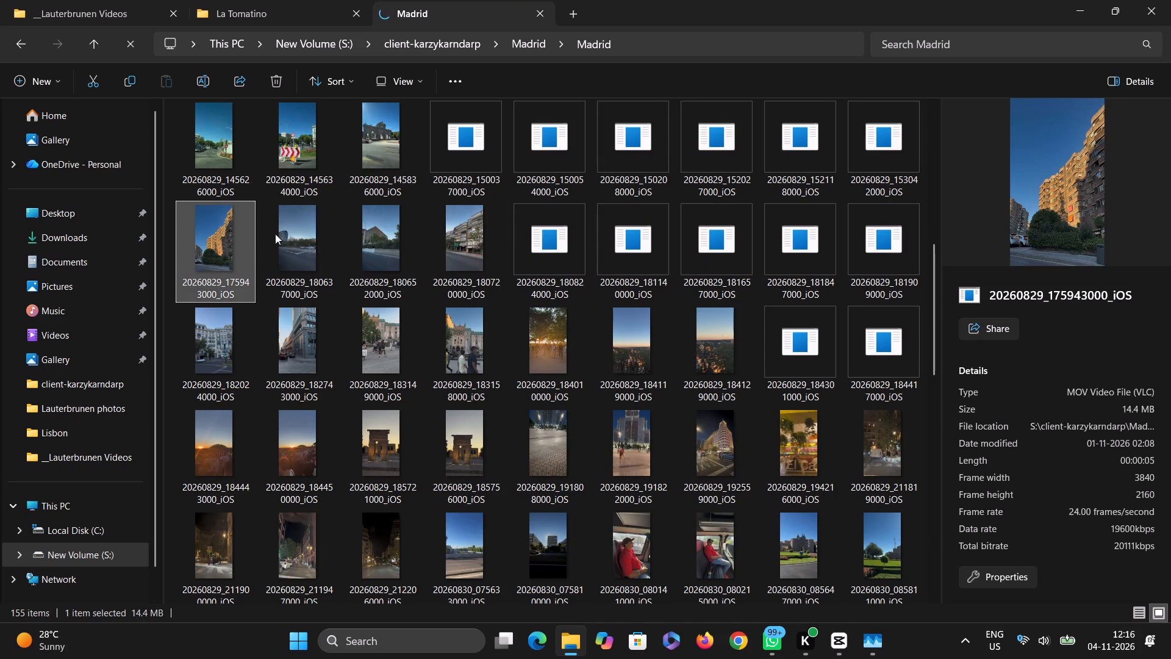
left_click(659, 234)
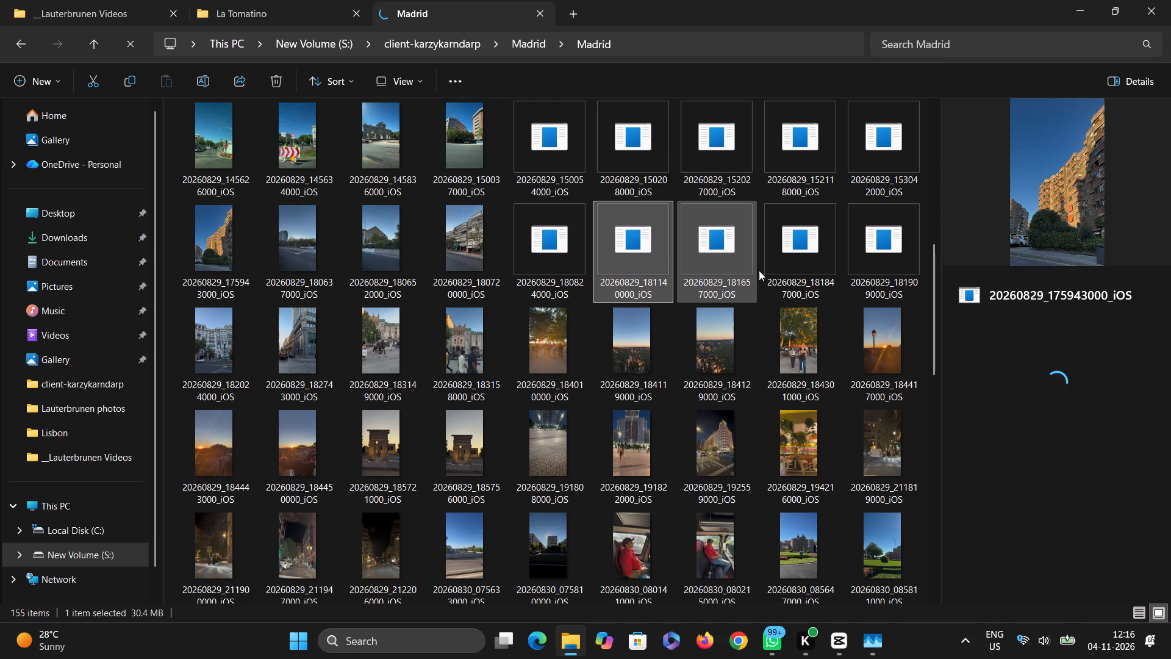
left_click(768, 247)
left_click(737, 330)
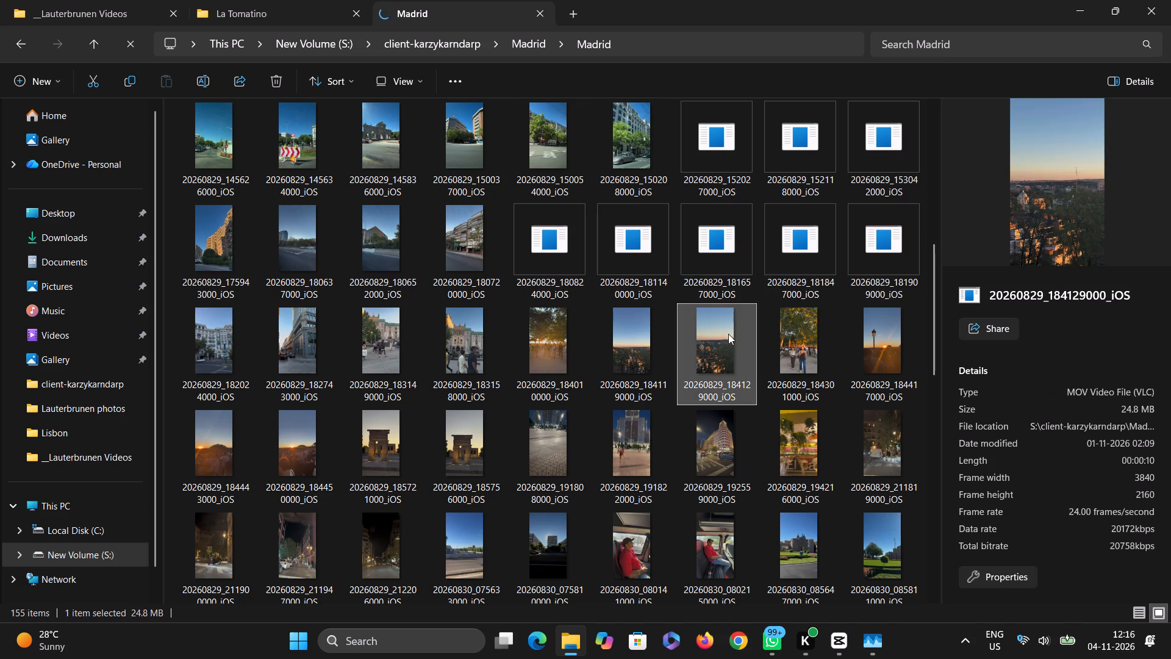
left_click(646, 351)
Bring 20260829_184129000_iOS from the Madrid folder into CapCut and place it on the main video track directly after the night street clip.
left_click(702, 337)
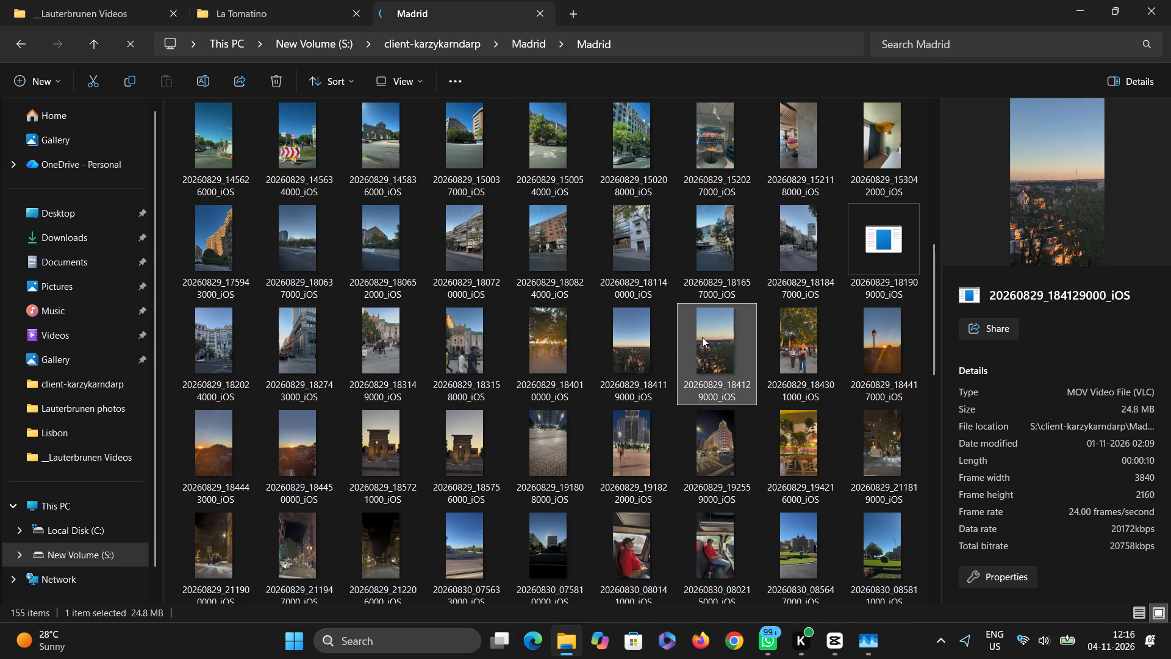
left_click_drag(702, 337, 704, 370)
left_click_drag(717, 343, 728, 431)
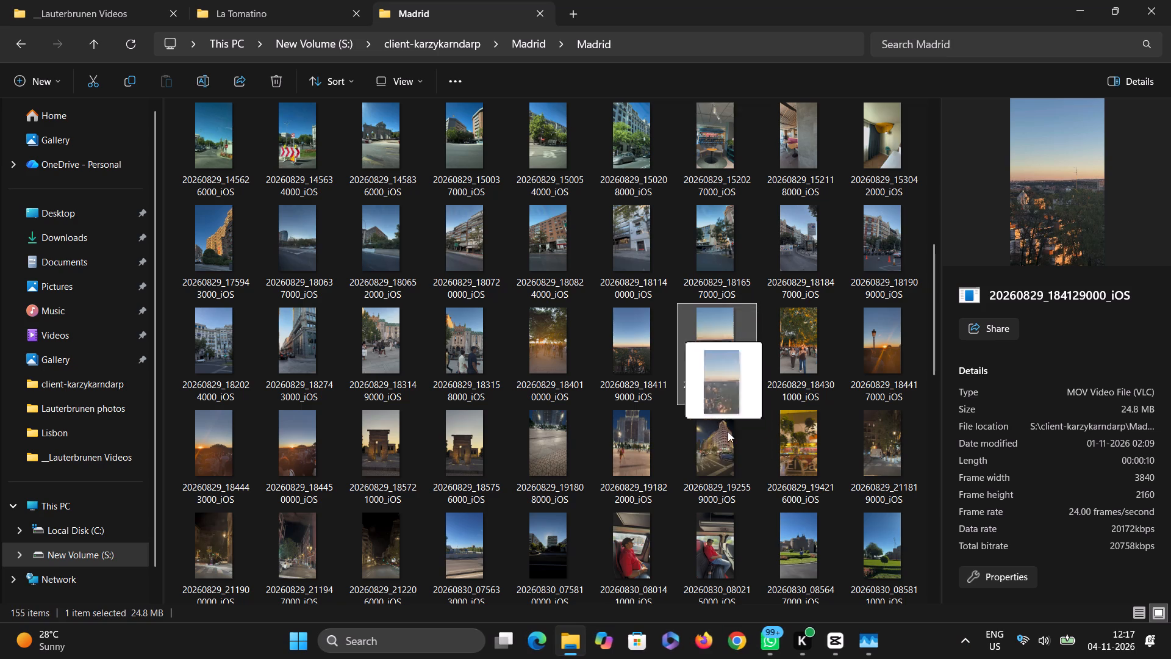
left_click_drag(728, 431, 381, 504)
key("space")
key("space")
left_click_drag(475, 542, 404, 506)
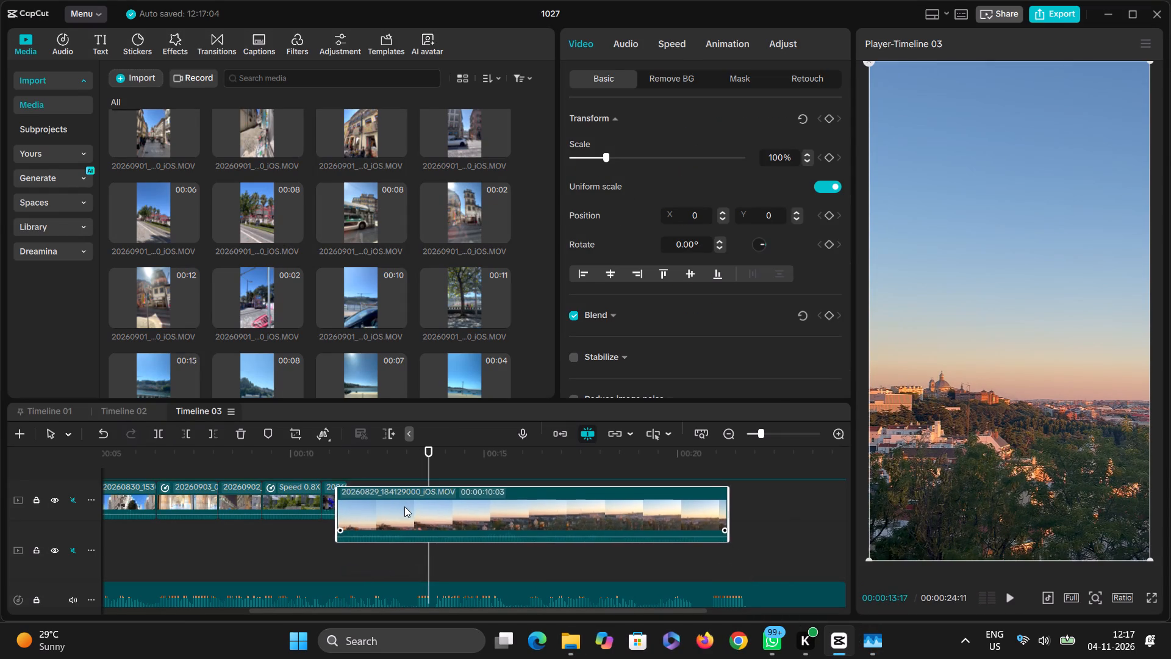
left_click_drag(404, 506, 411, 492)
Play across the new cut, split the sunset skyline clip at 00:00:12:29 and delete the part after the split.
left_click(340, 462)
key("space")
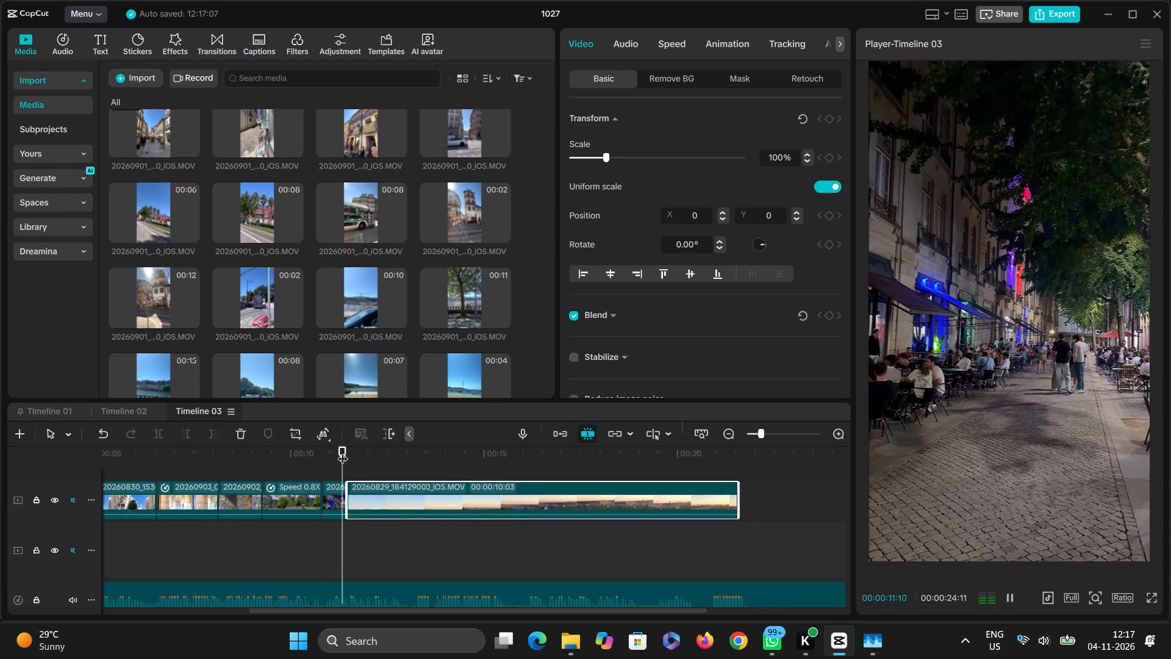
key("space")
left_click_drag(349, 459, 328, 467)
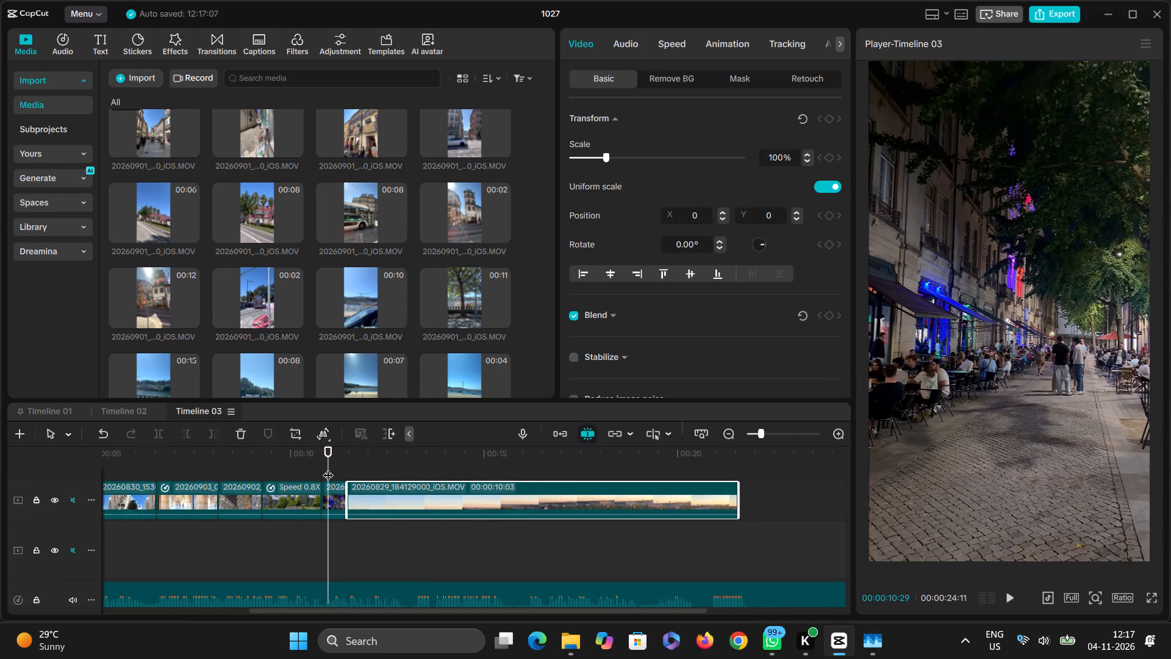
key("space")
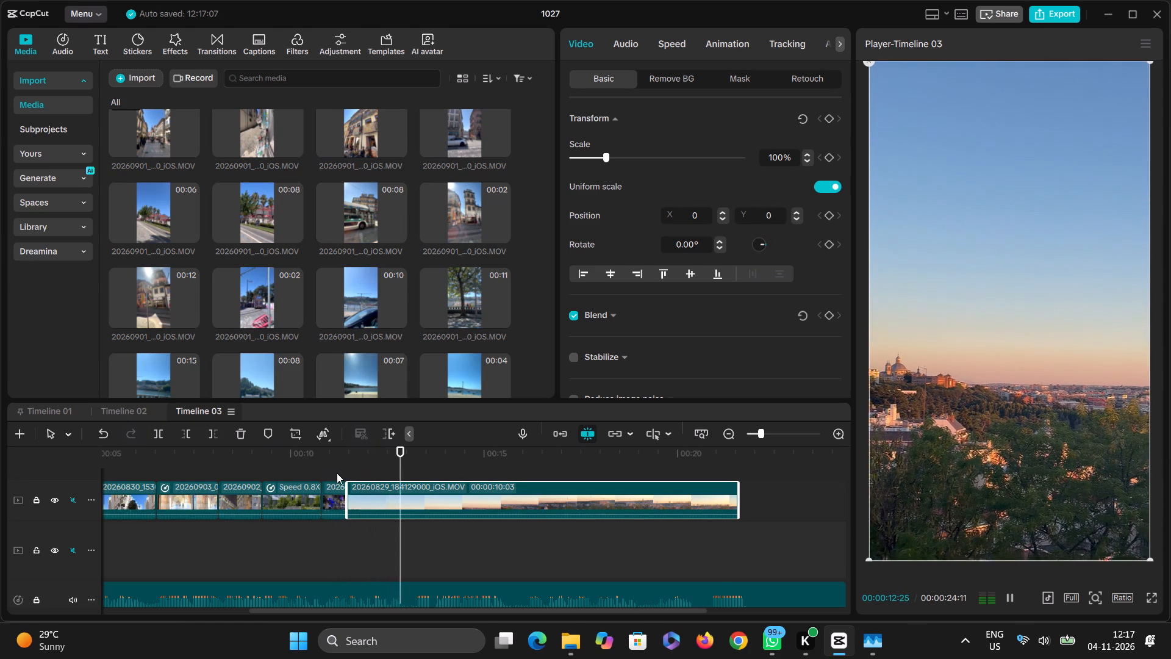
key("space")
key("space")
key("space")
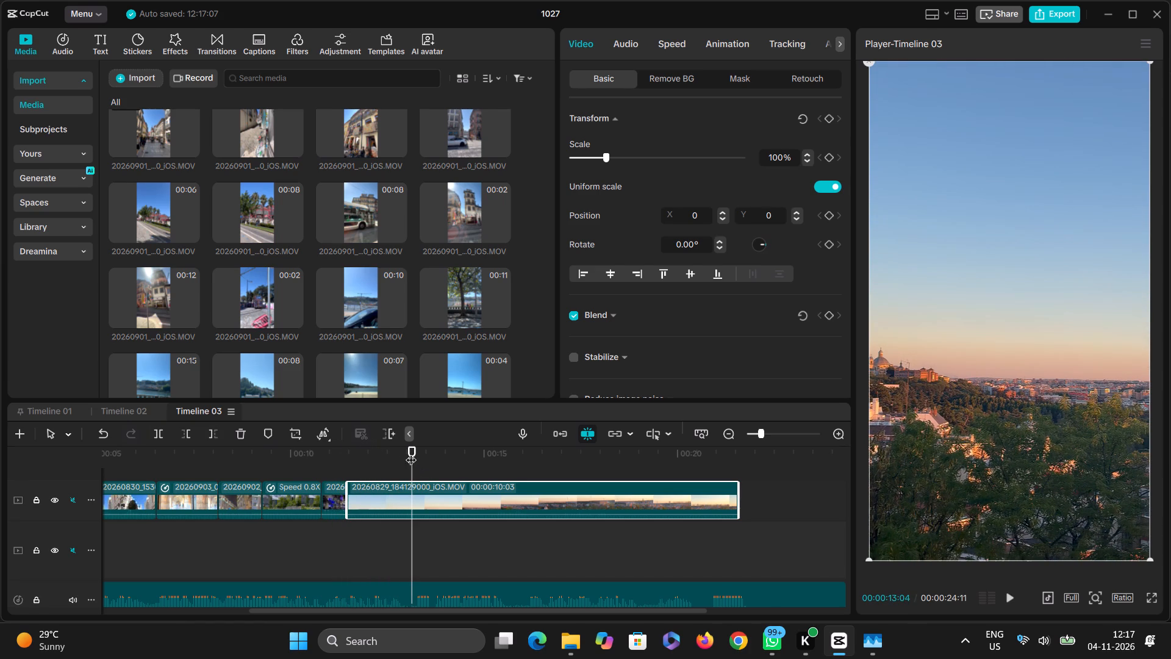
left_click_drag(409, 452, 401, 464)
left_click_drag(403, 450, 405, 455)
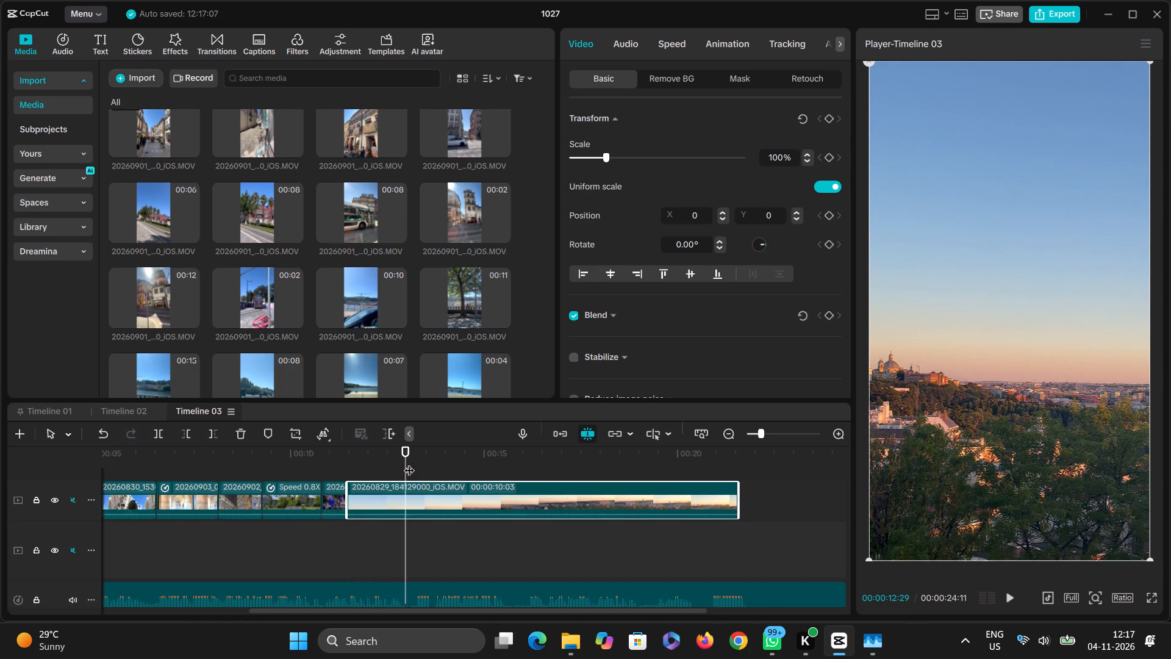
key("ctrl+b")
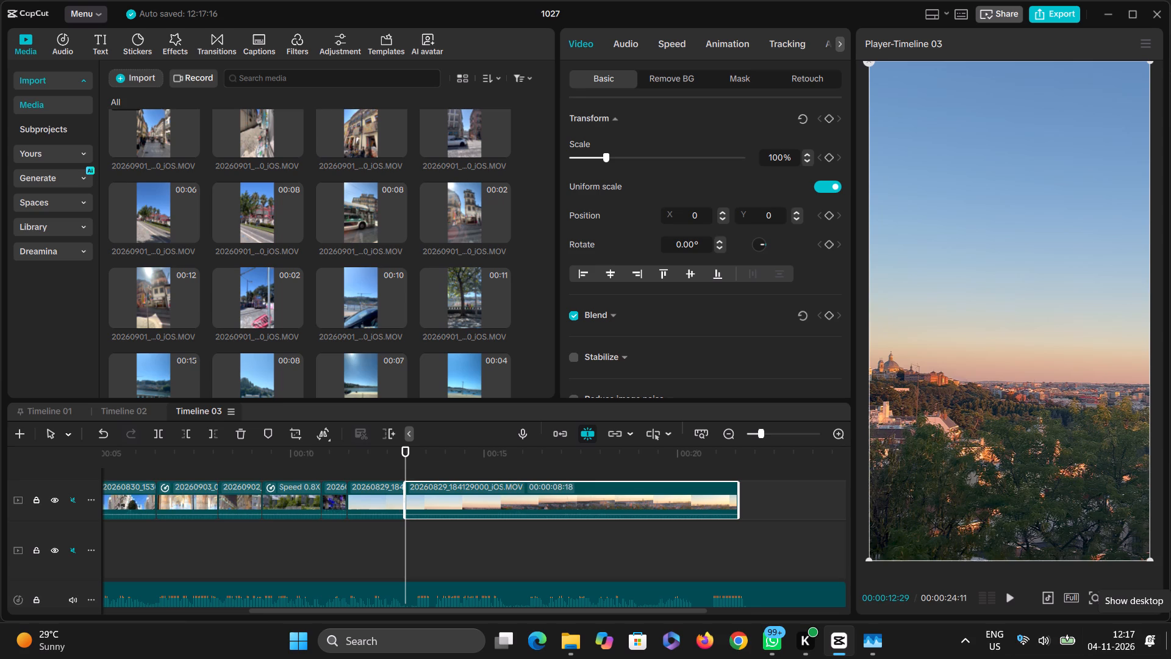
key("BackSpace")
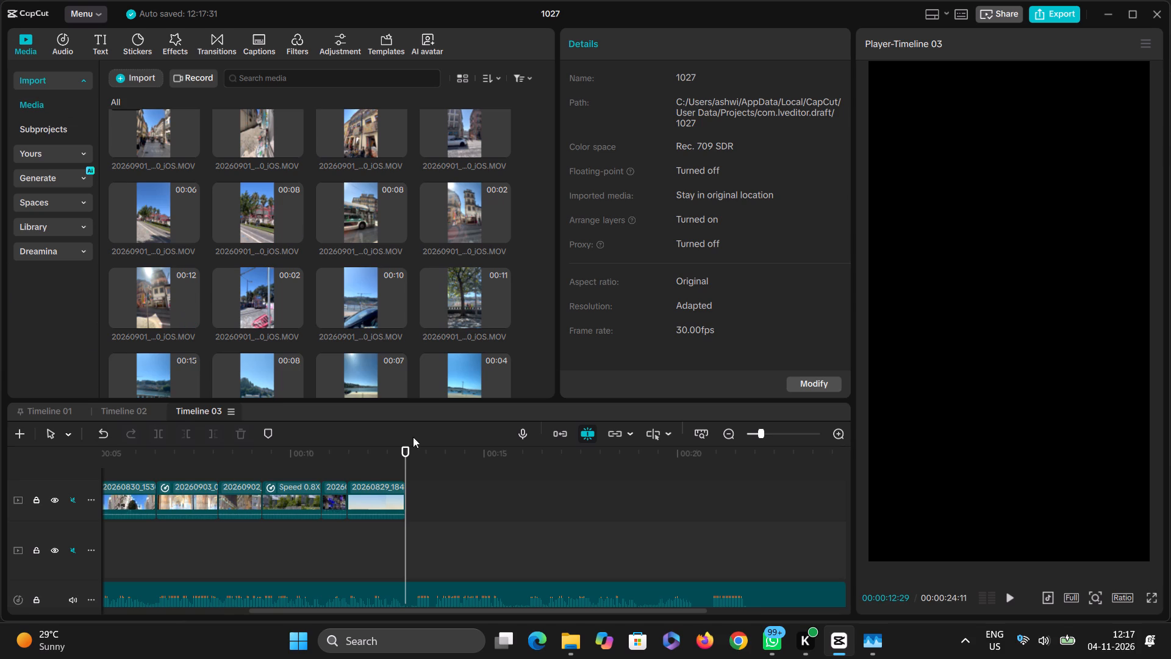
Play from the night street clip into the sunset skyline clip and set the skyline clip's speed to 0.80x.
left_click(335, 463)
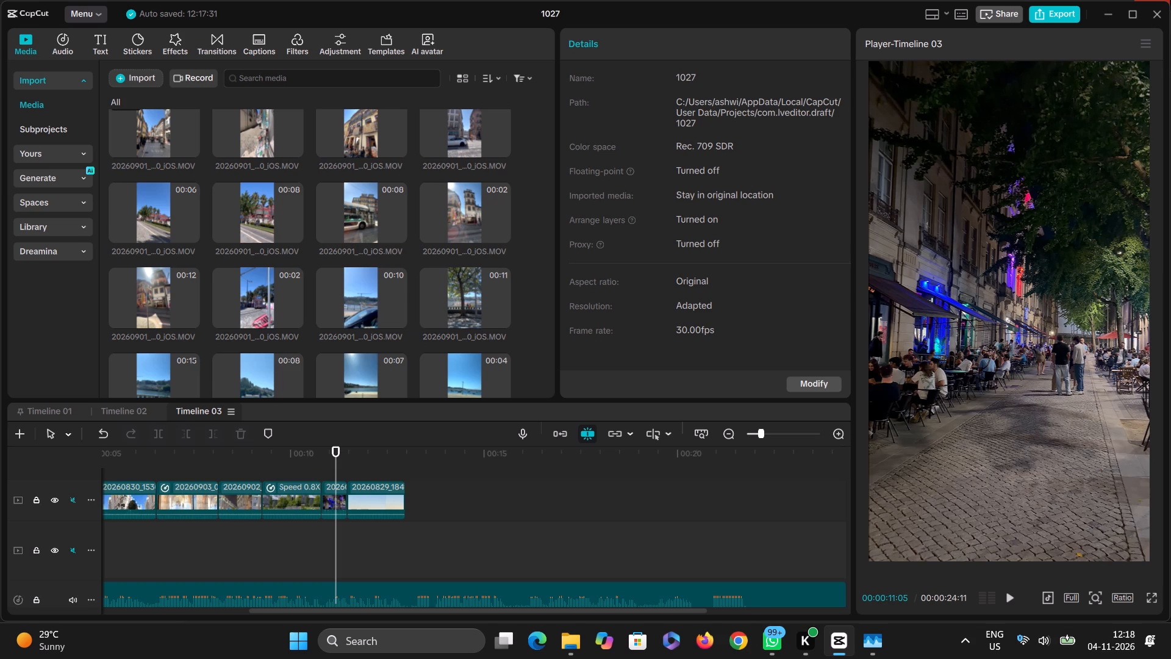
left_click(320, 450)
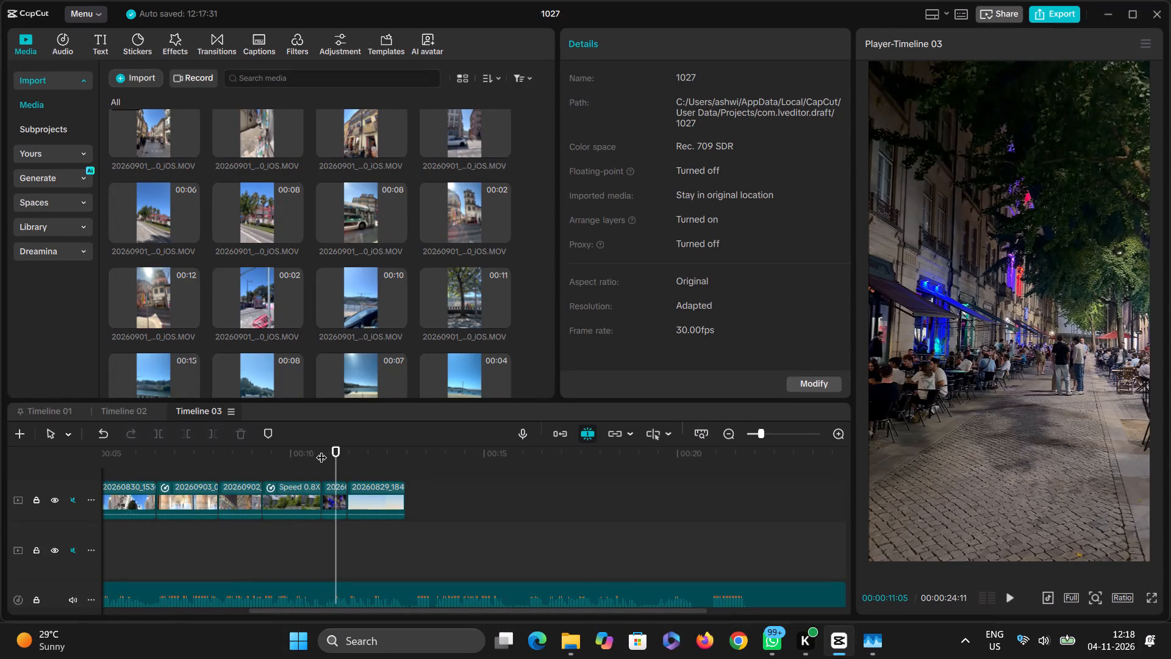
key("space")
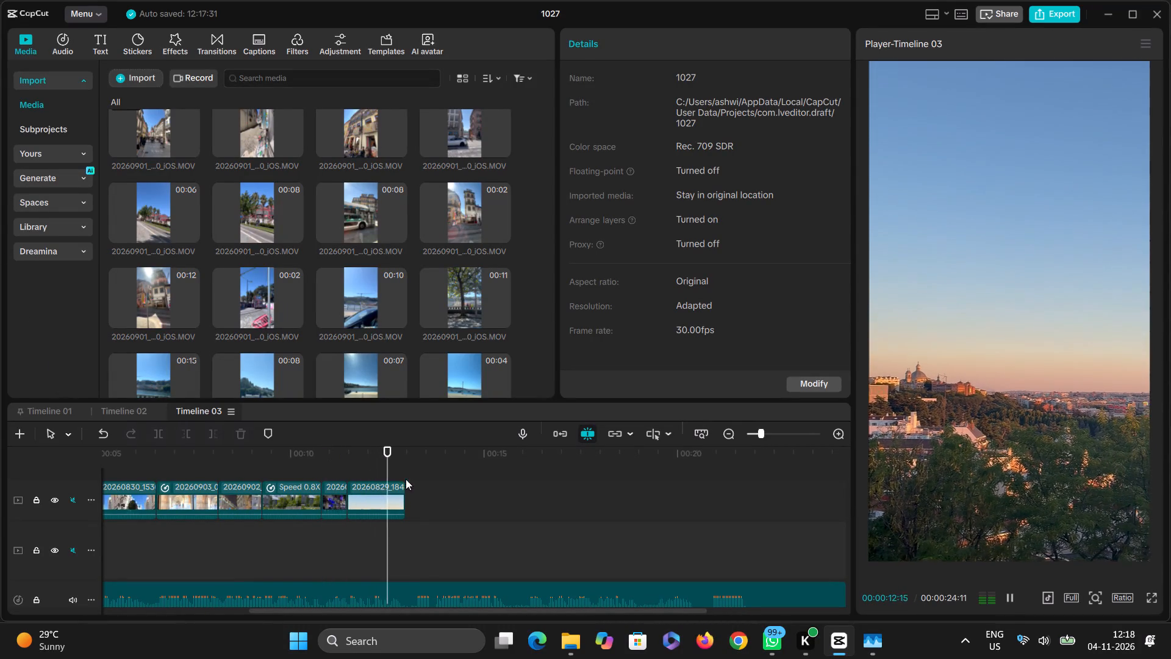
key("space")
left_click(390, 498)
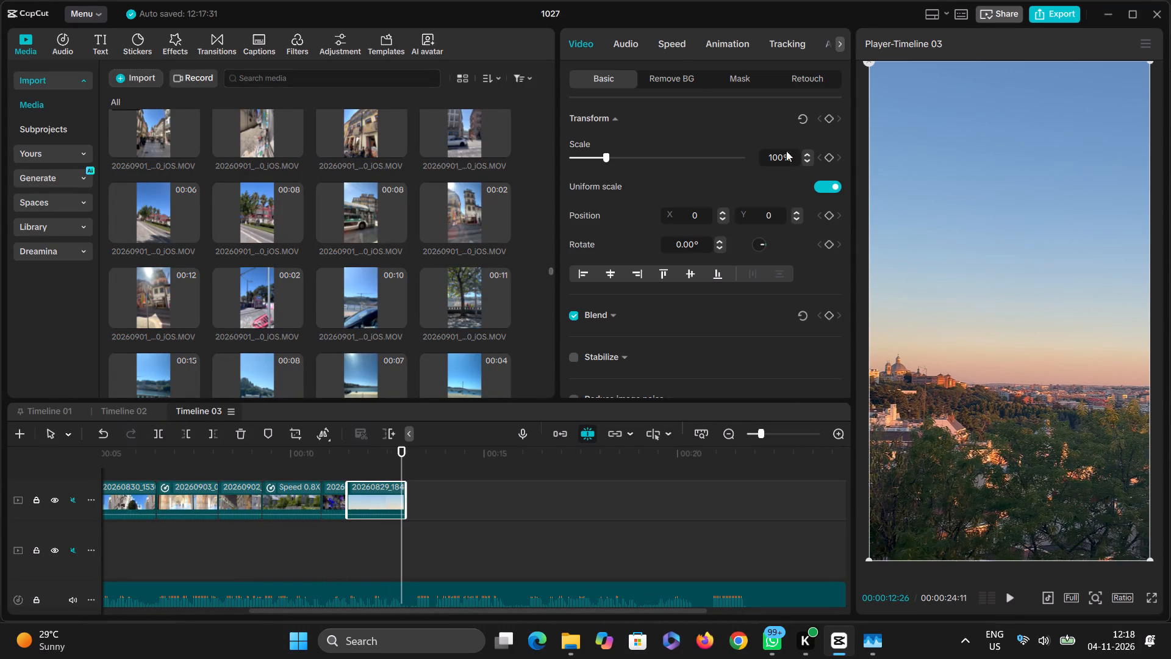
left_click(686, 51)
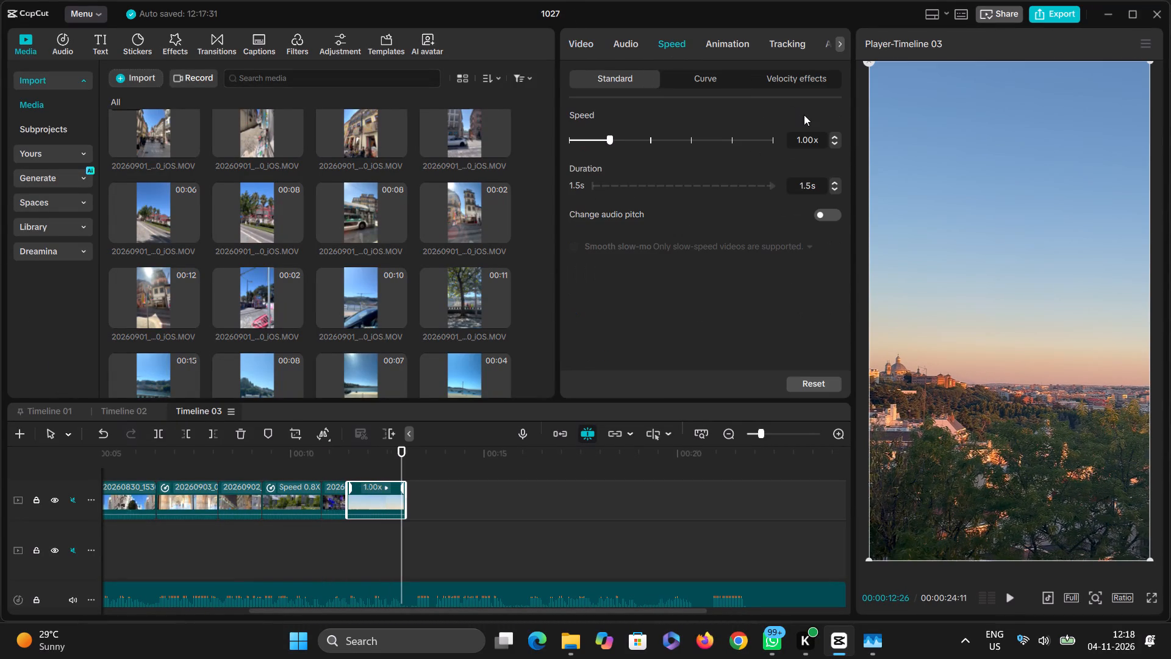
left_click(835, 140)
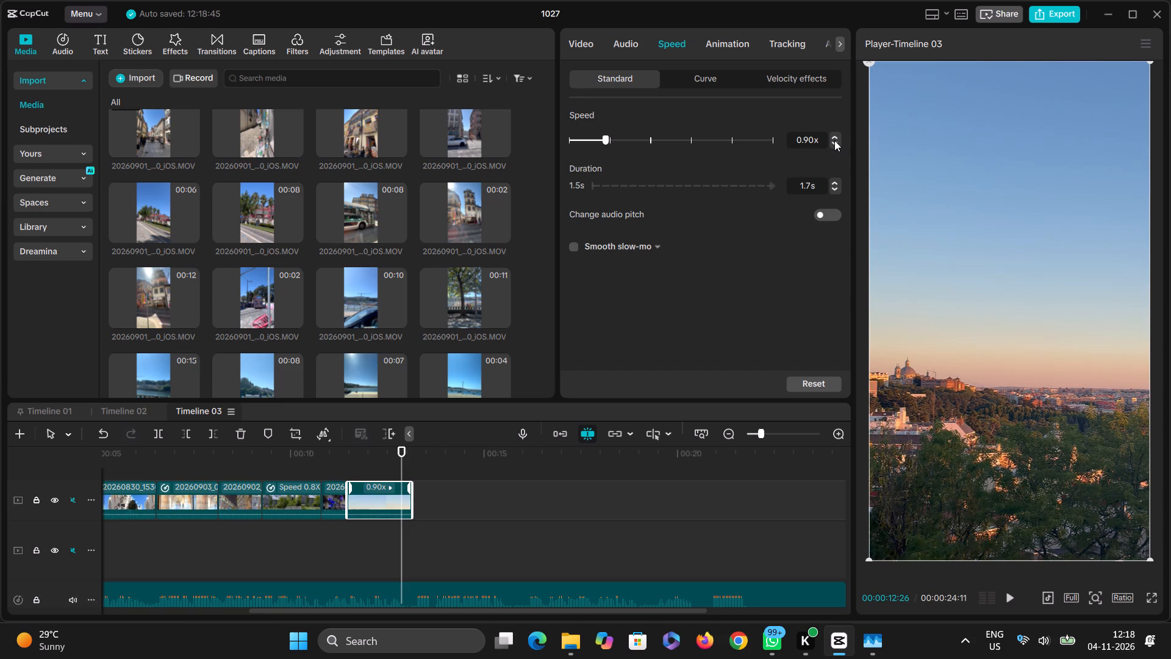
left_click(834, 140)
Trim the end of the sunset skyline clip back to 00:00:13:07 and play across the shortened ending.
left_click(344, 450)
key("space")
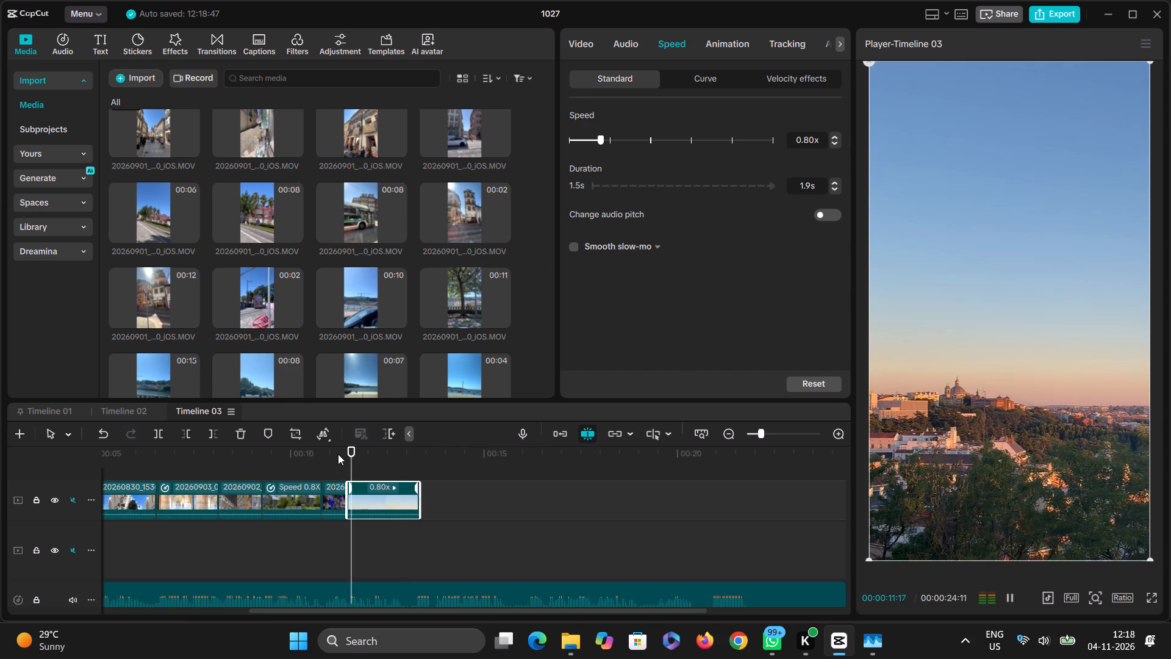
key("space")
key("space")
key("space")
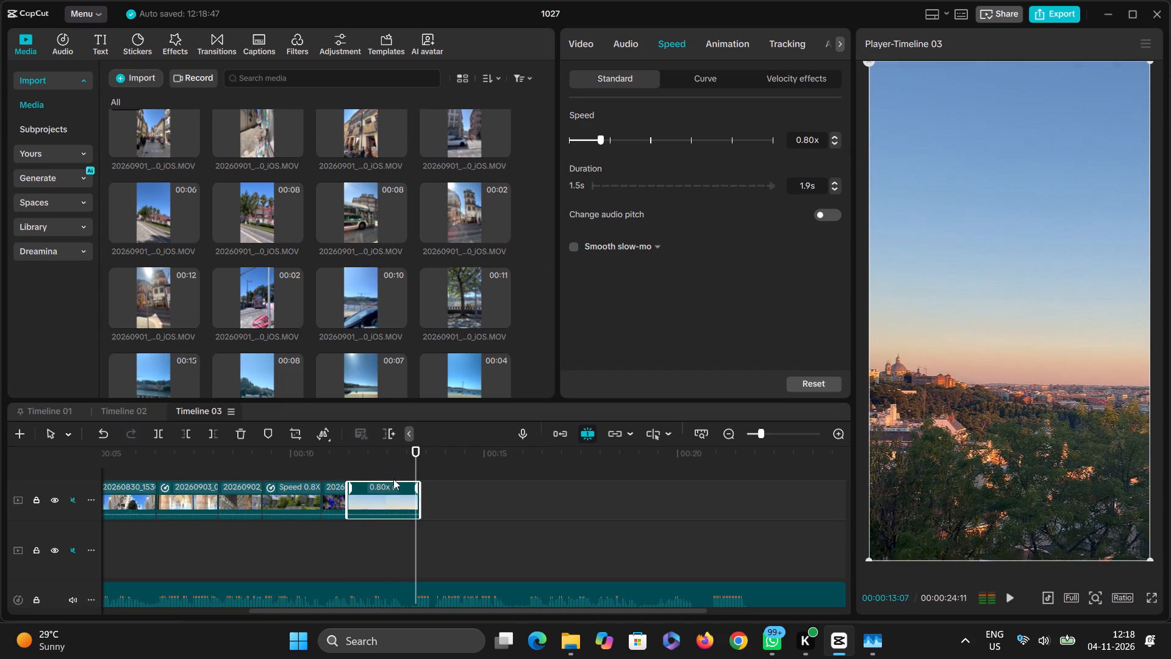
left_click_drag(417, 495, 412, 504)
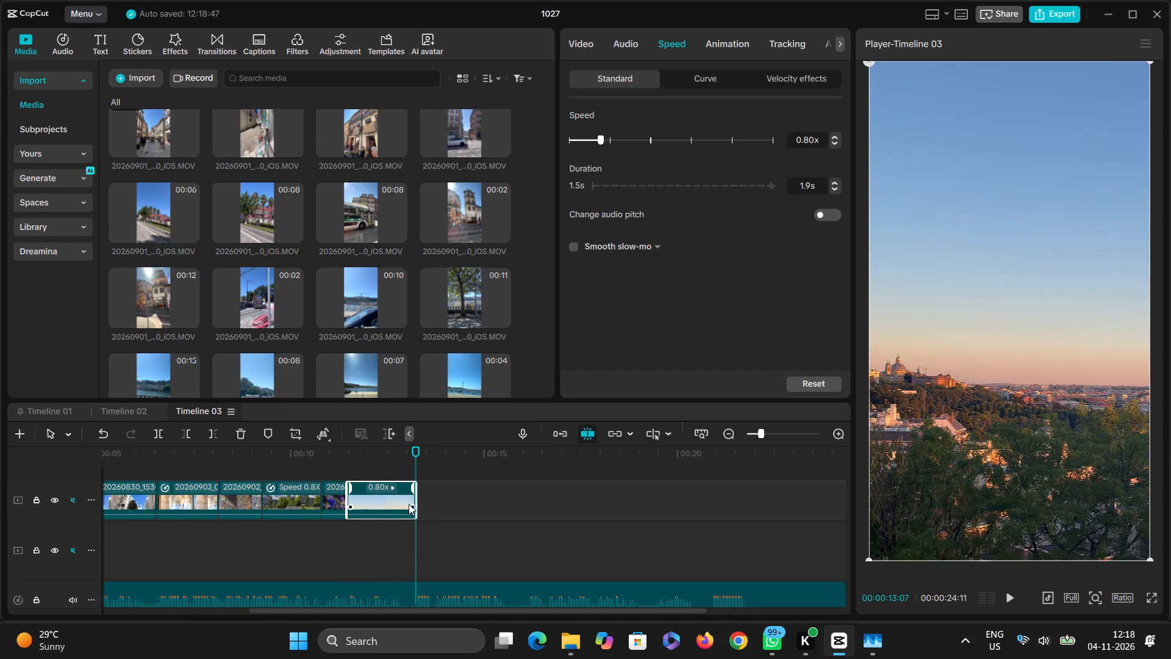
key("space")
key("space")
key("space")
key("space")
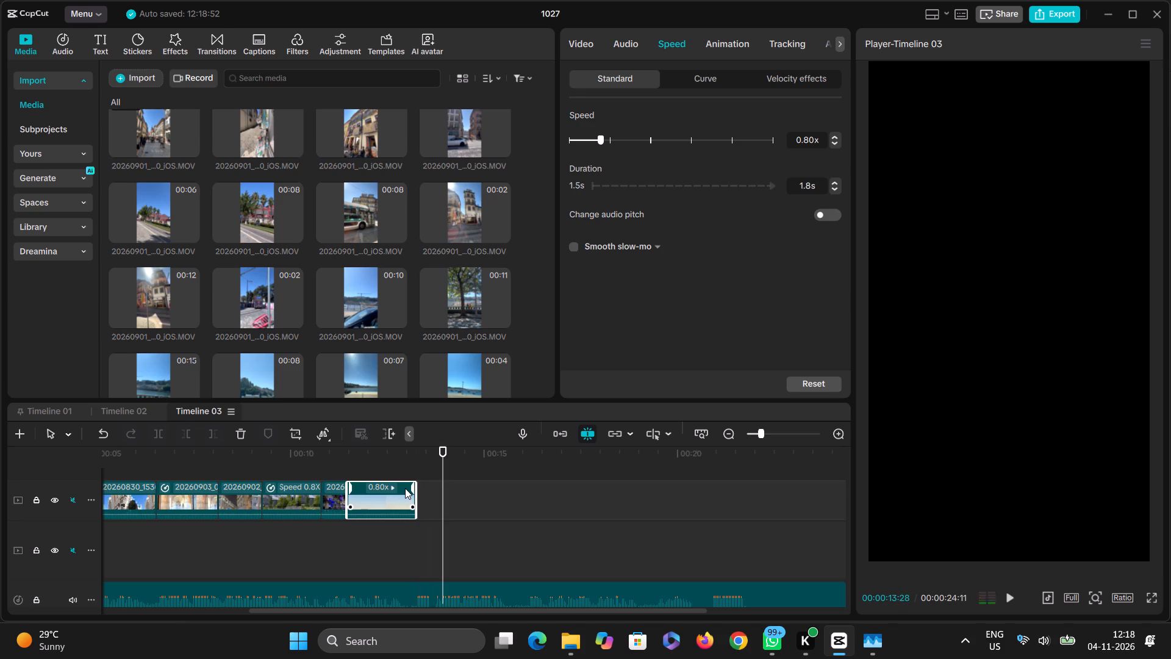
left_click(401, 464)
key("space")
key("space")
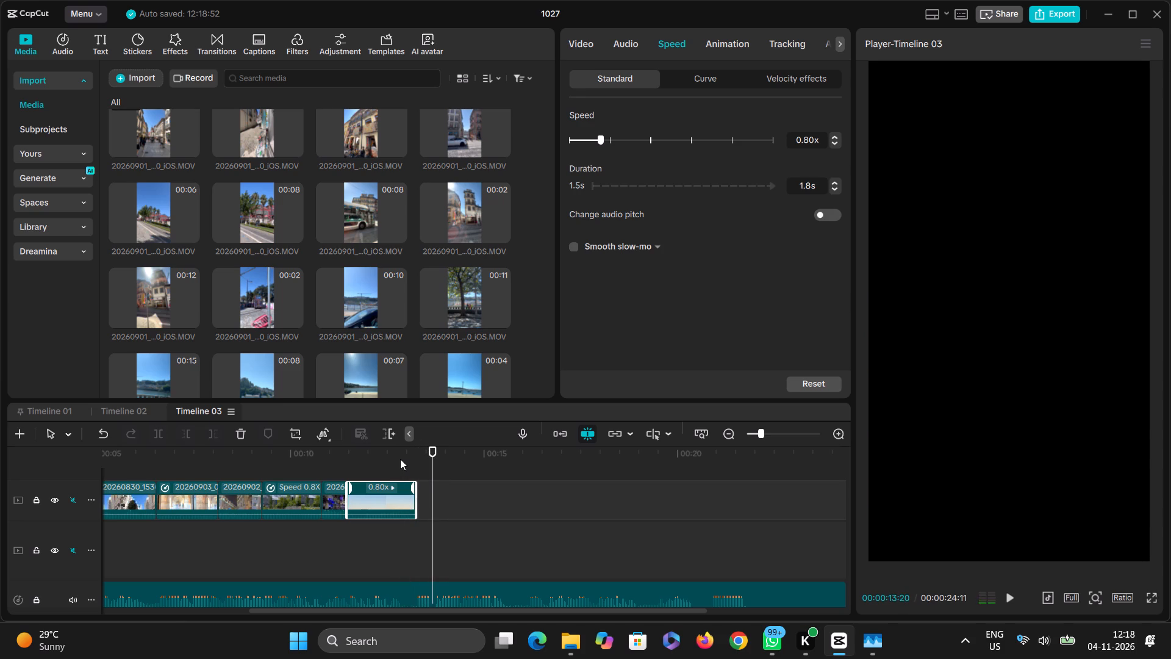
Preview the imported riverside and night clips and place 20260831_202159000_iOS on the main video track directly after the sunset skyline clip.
left_click(180, 297)
left_click(374, 308)
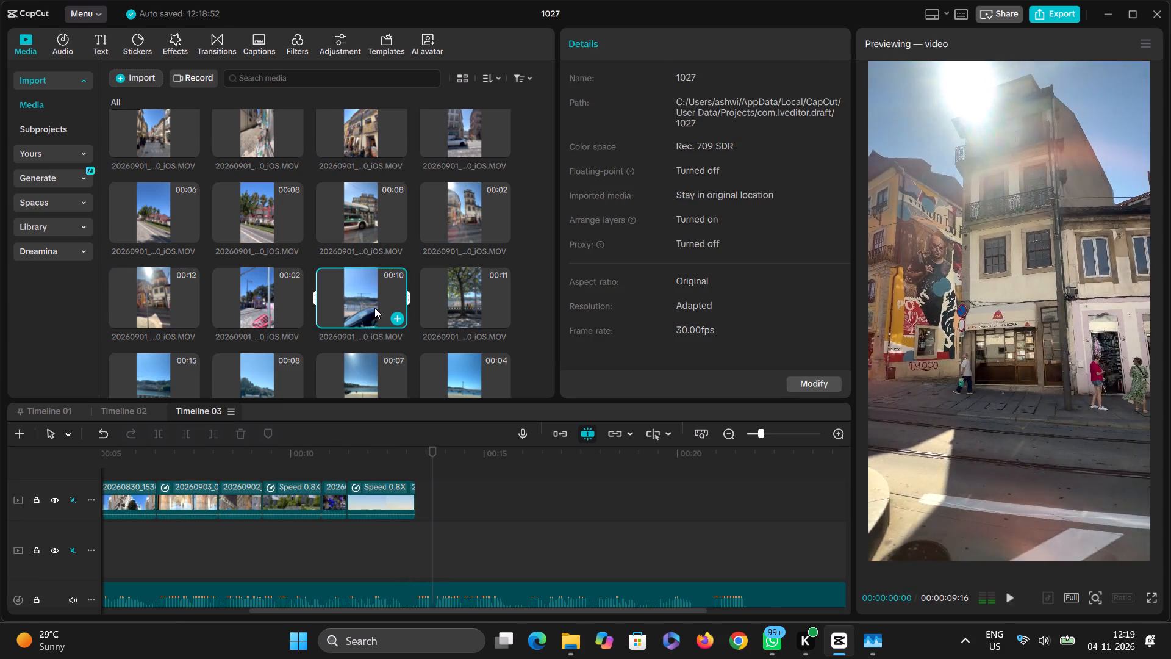
scroll(374, 308, "up", 13)
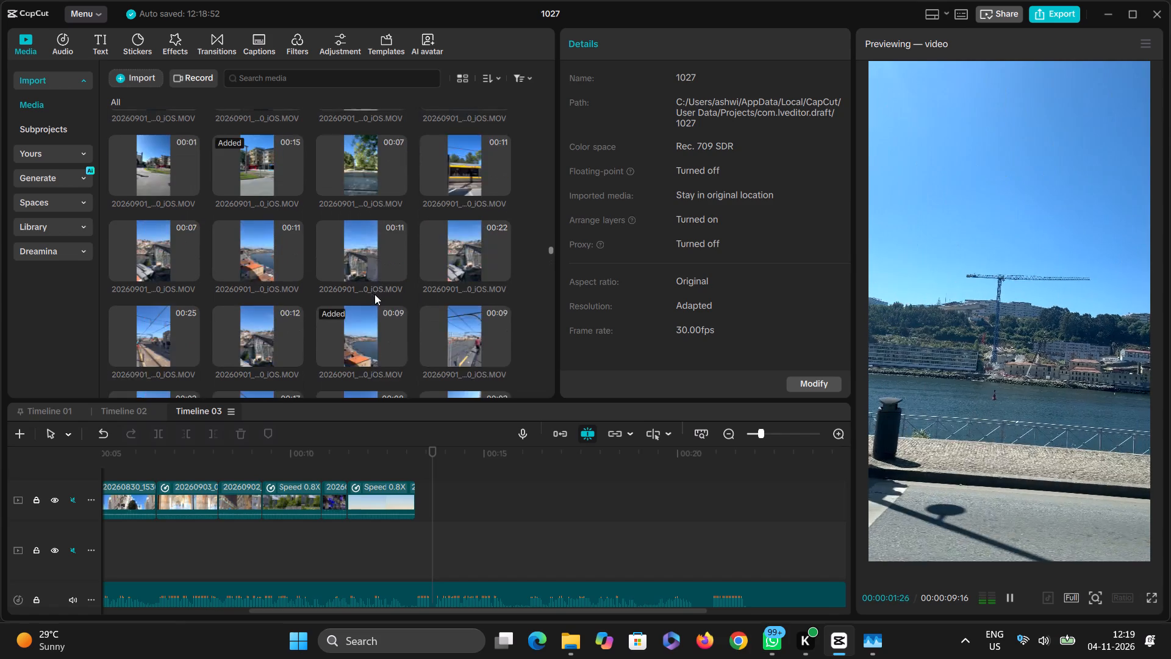
scroll(374, 294, "up", 9)
scroll(382, 296, "down", 2)
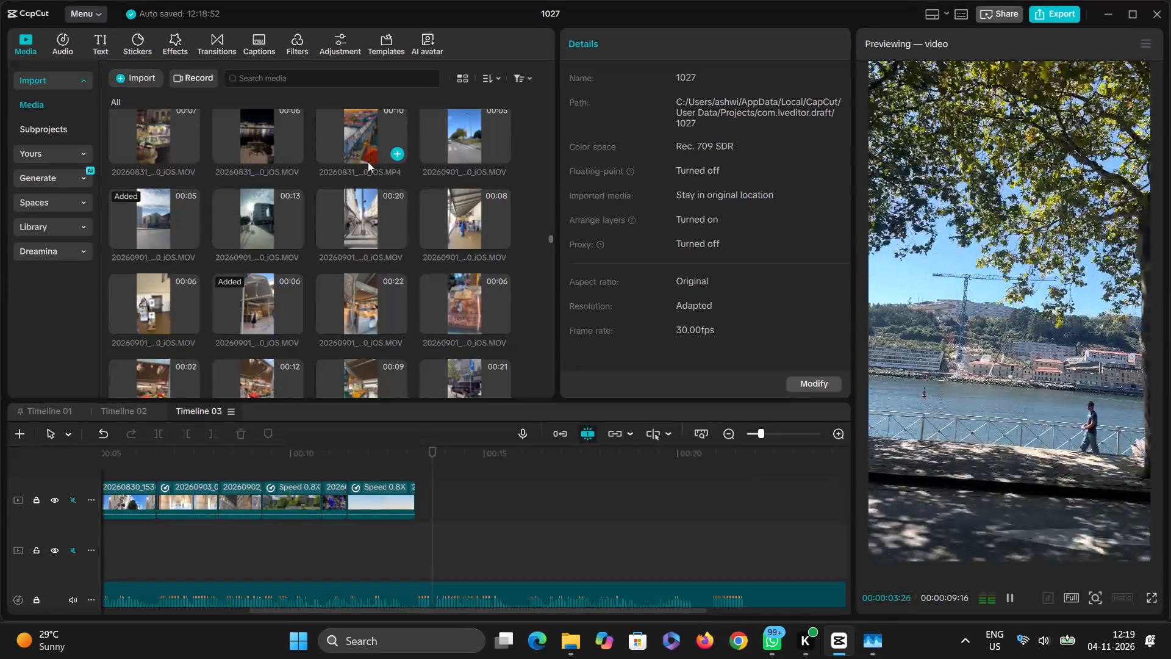
left_click(467, 144)
left_click(263, 134)
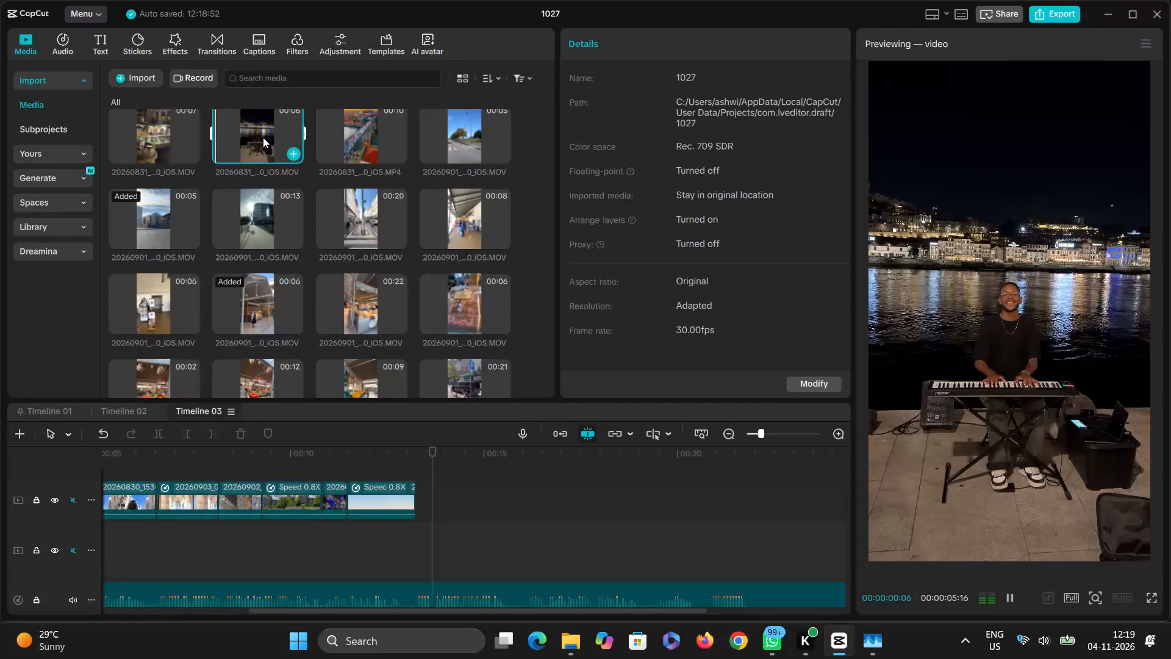
left_click(131, 140)
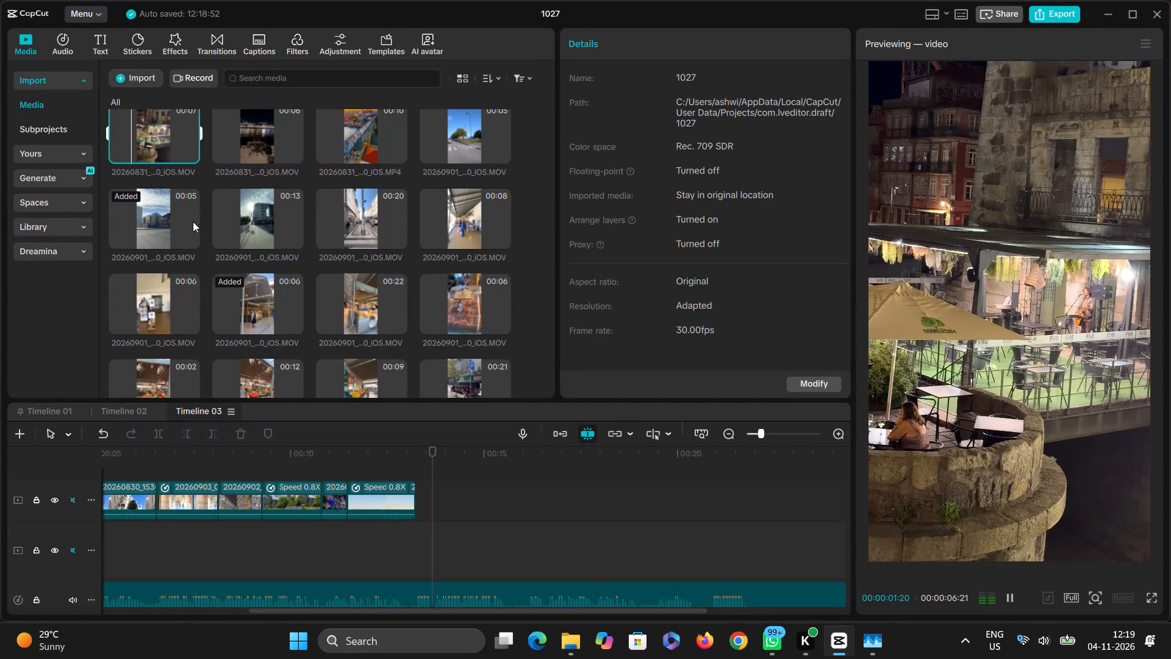
scroll(206, 189, "up", 1)
left_click(460, 134)
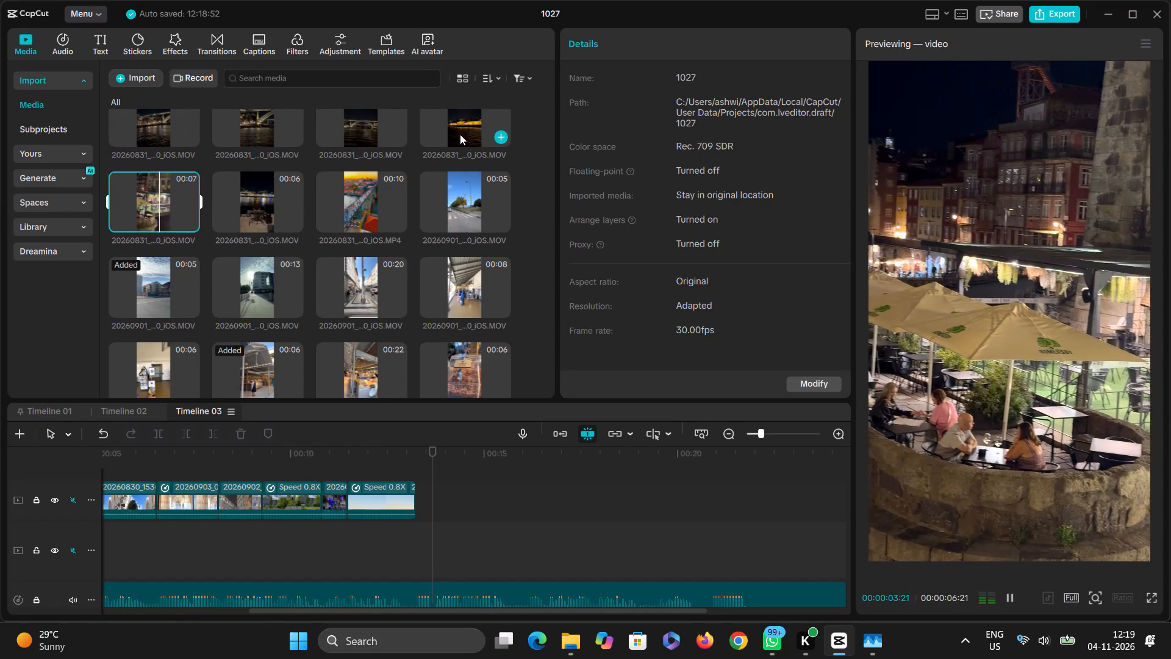
left_click_drag(462, 131, 413, 497)
Play into the night river clip, split it at 00:00:13:21 and delete the part after the split.
left_click(416, 461)
key("space")
key("space")
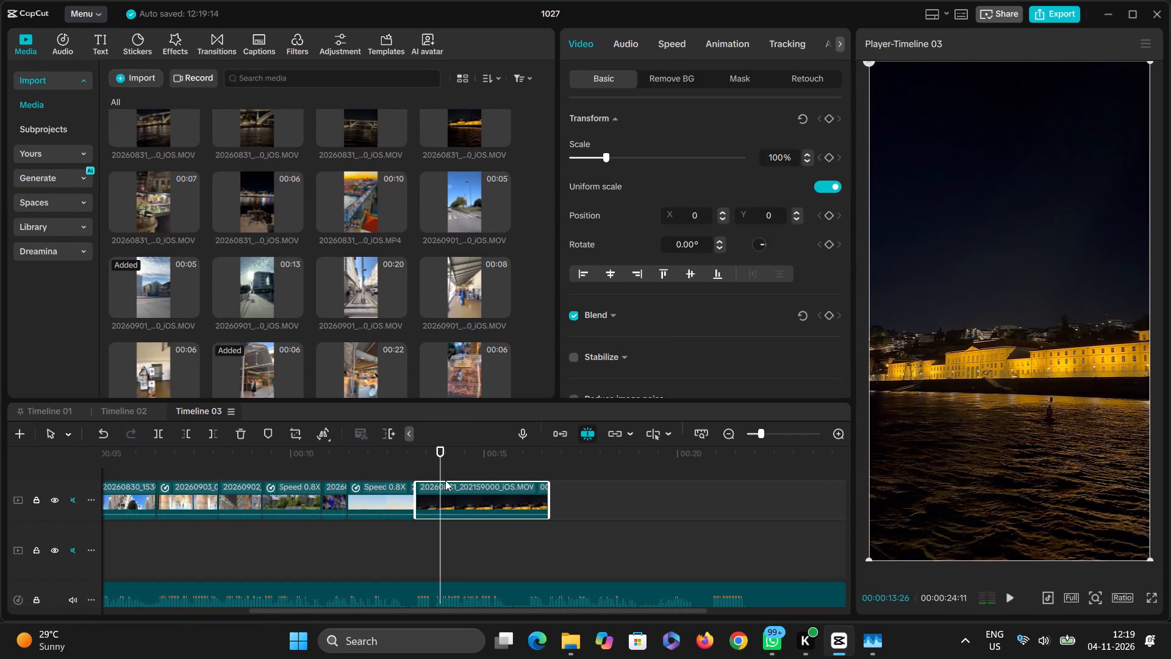
left_click_drag(439, 474, 434, 481)
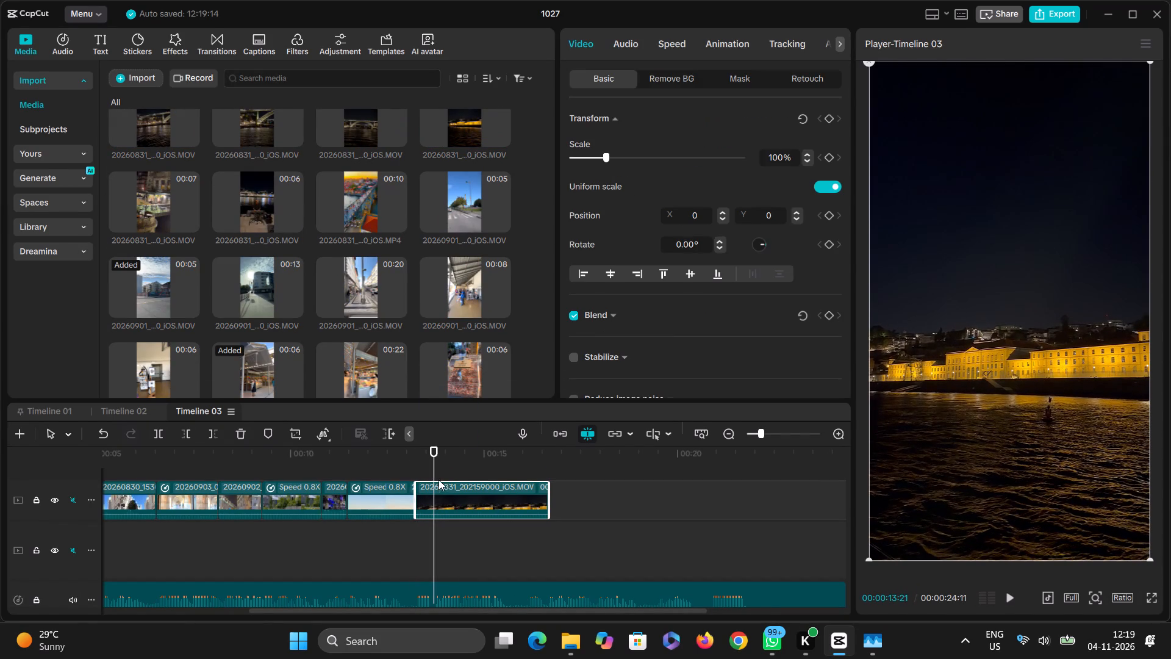
key("ctrl+b")
left_click(490, 496, "ctrl")
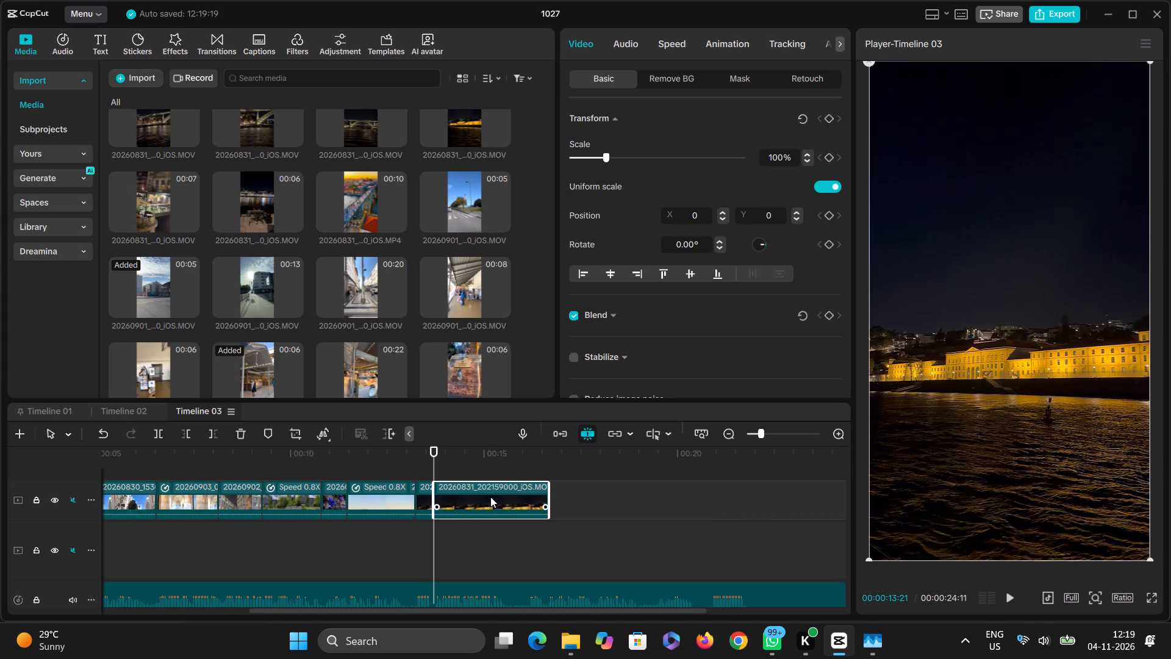
key("BackSpace")
Play repeatedly across the trimmed night river clip and the audio after it to judge the timing of the next cut.
left_click(401, 454)
key("space")
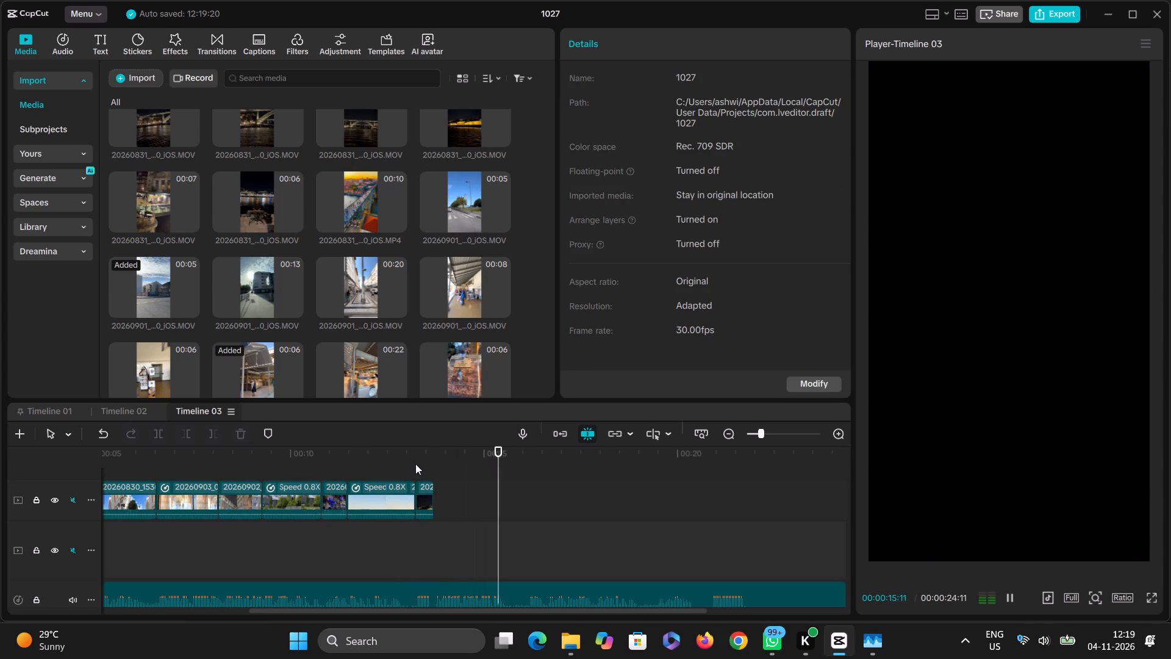
key("space")
left_click(419, 461)
key("space")
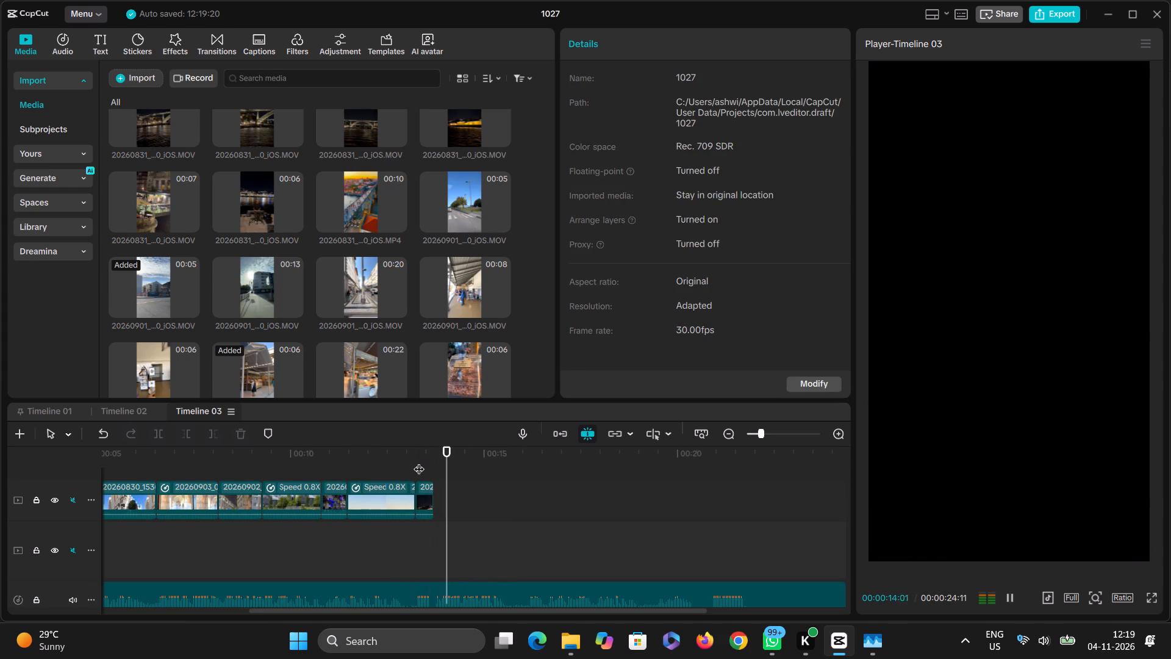
key("space")
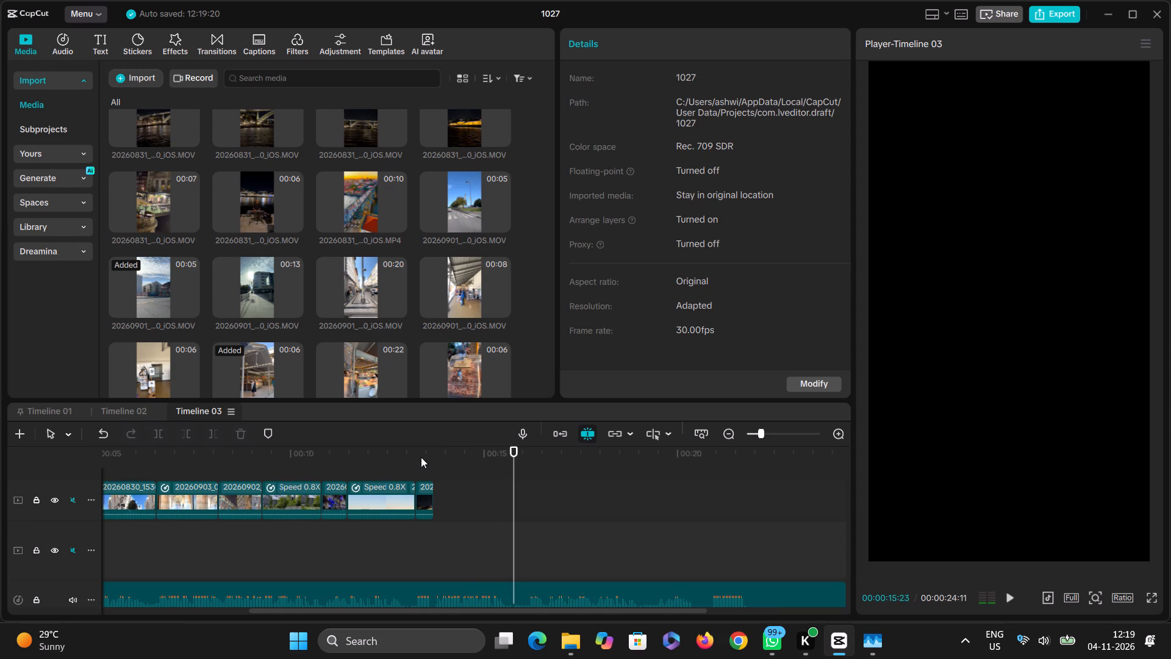
left_click(421, 457)
key("space")
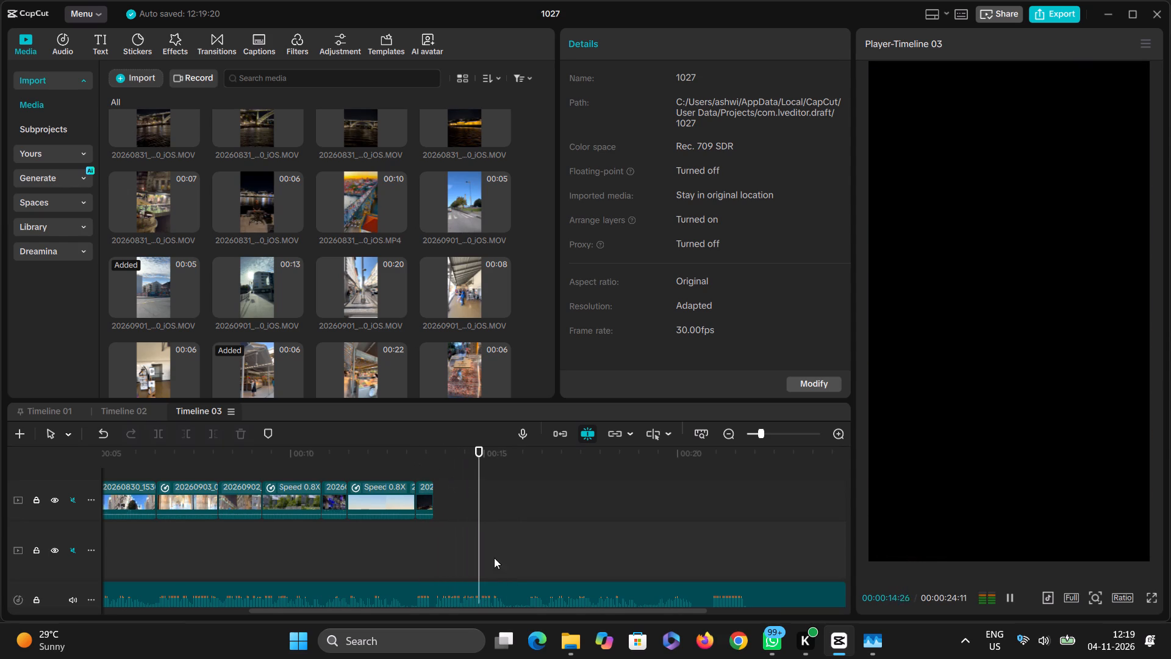
key("space")
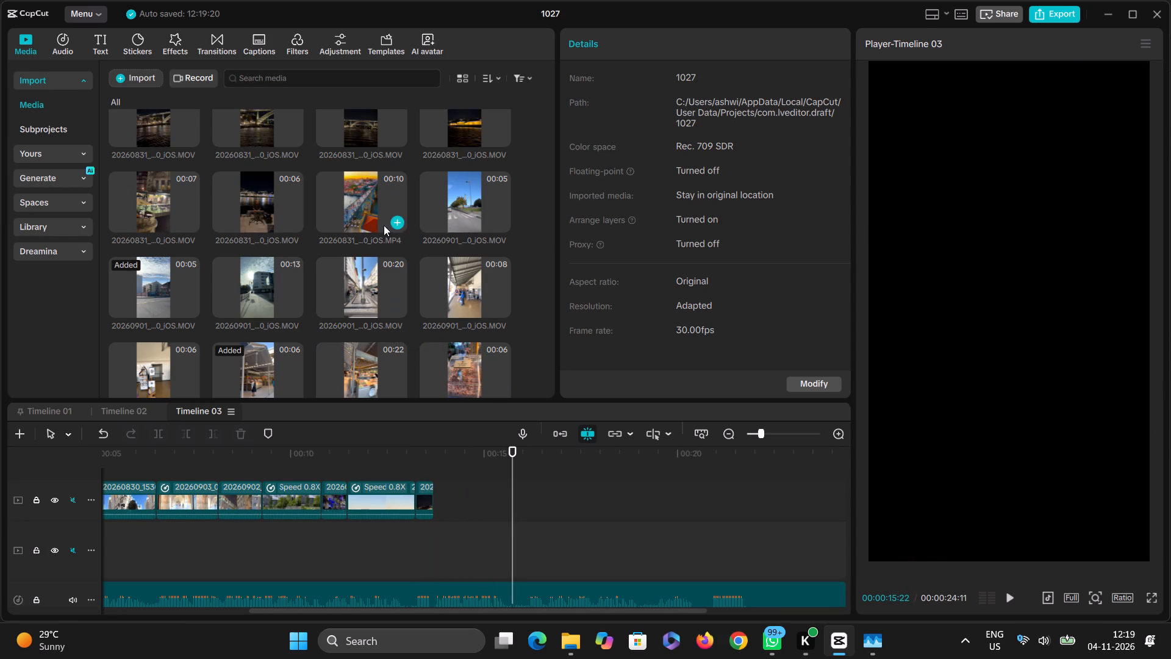
Examine the 20260831 boat, bridge and riverside hillside clips among the imported media as candidates for the next shot.
scroll(382, 228, "up", 7)
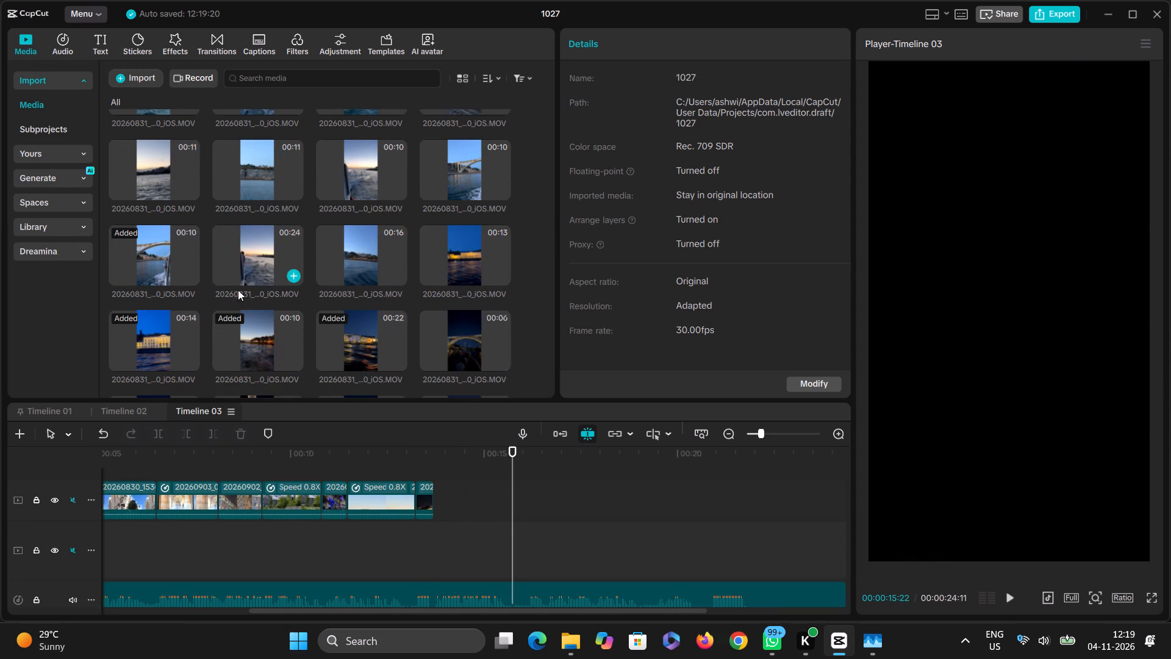
scroll(273, 249, "up", 5)
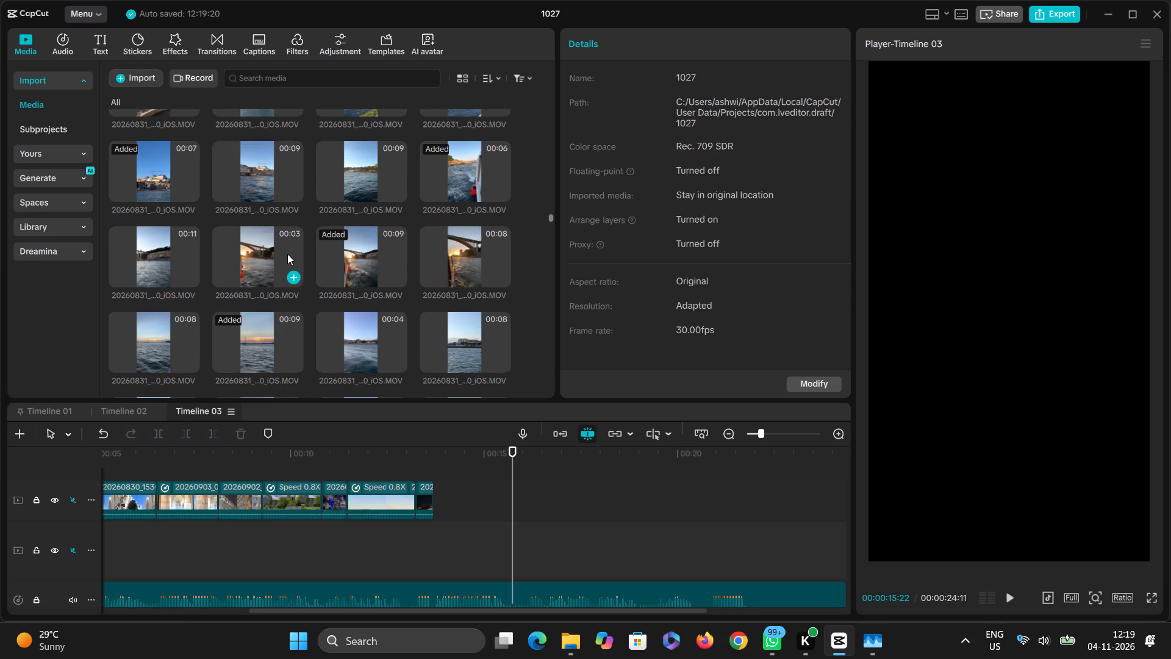
left_click(287, 254)
scroll(290, 247, "up", 2)
left_click(267, 234)
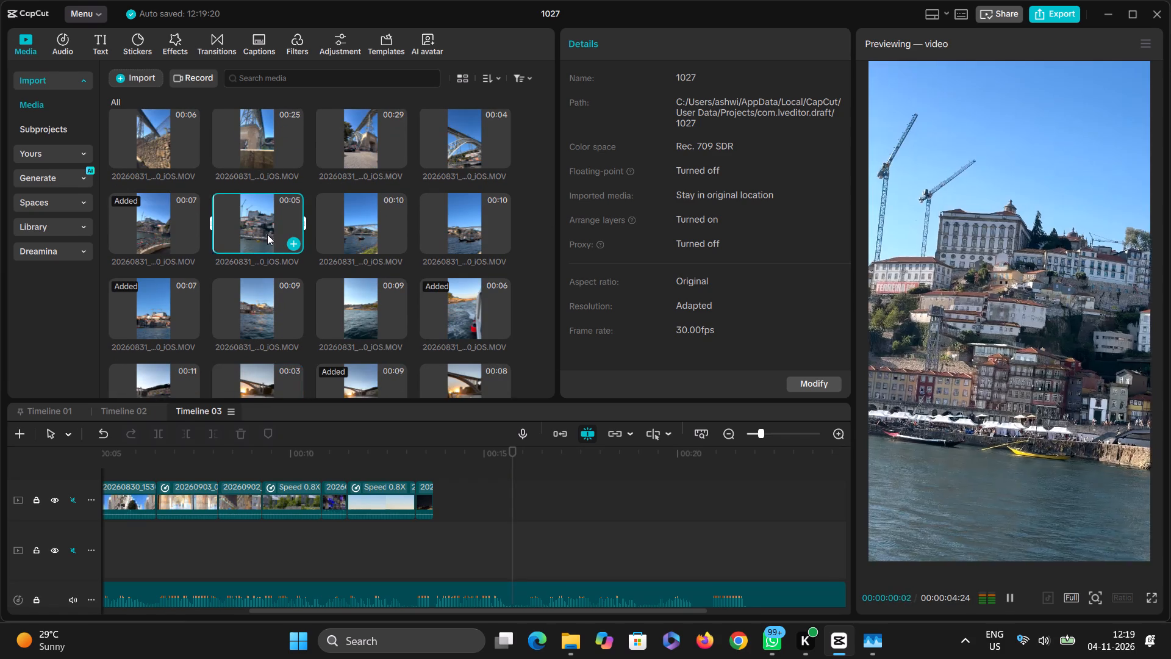
scroll(222, 248, "up", 3)
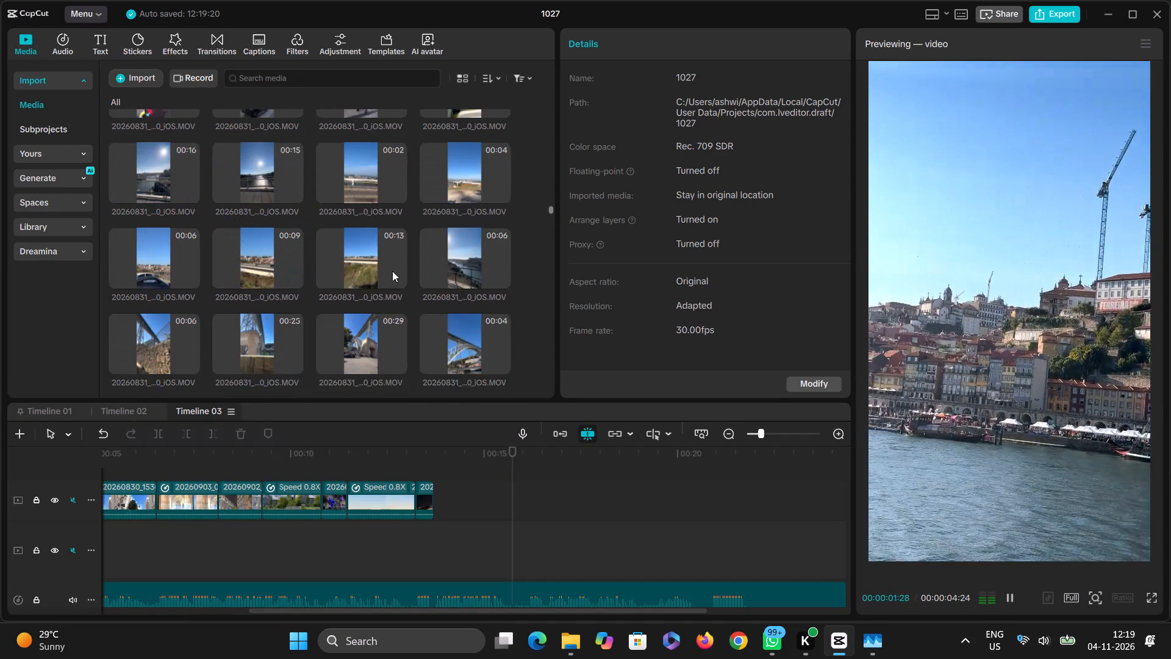
scroll(382, 277, "up", 2)
Examine the 20260831 street, tunnel and riverside clips in the imported media as candidates for the next shot.
left_click(368, 231)
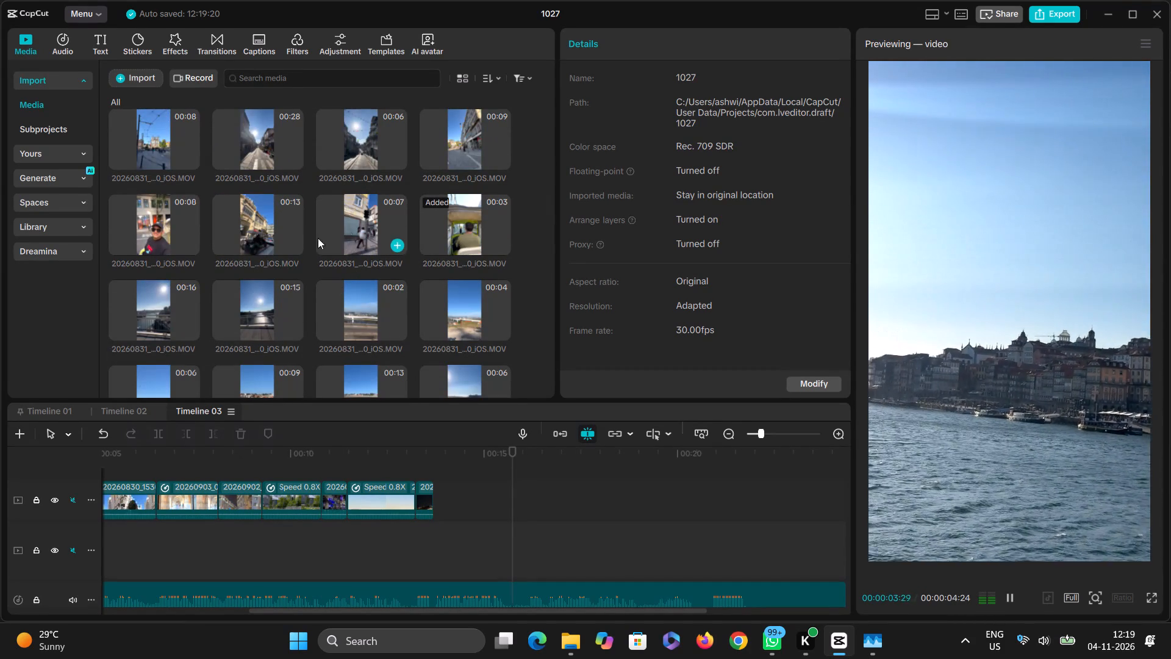
scroll(307, 254, "up", 8)
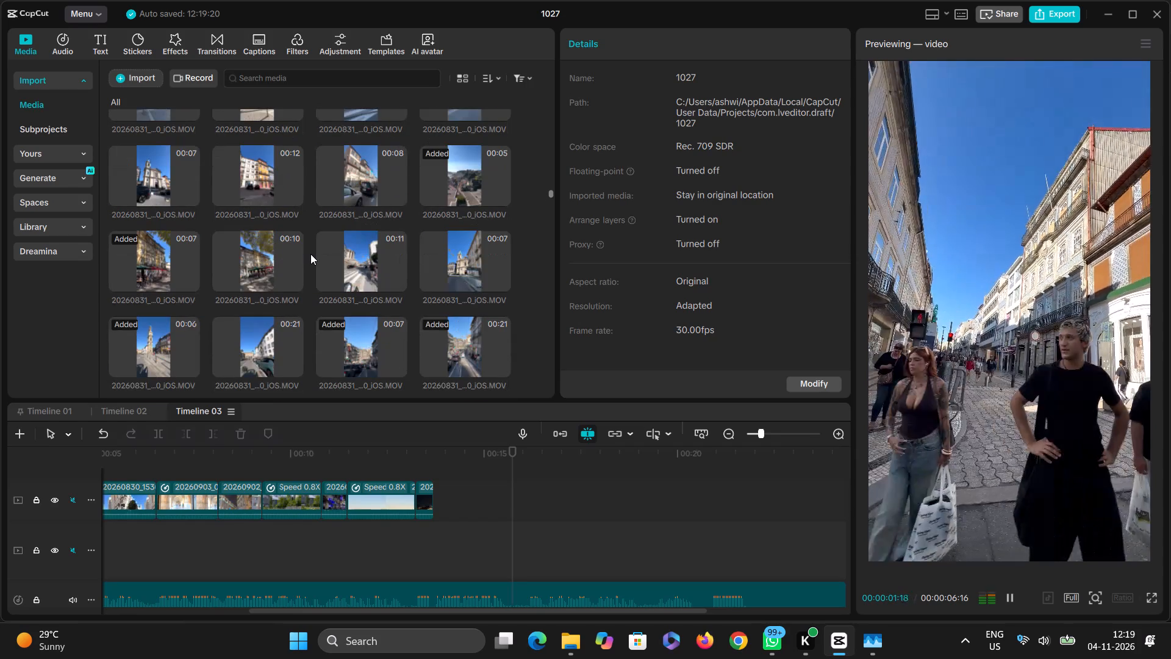
scroll(310, 254, "up", 4)
scroll(341, 215, "up", 3)
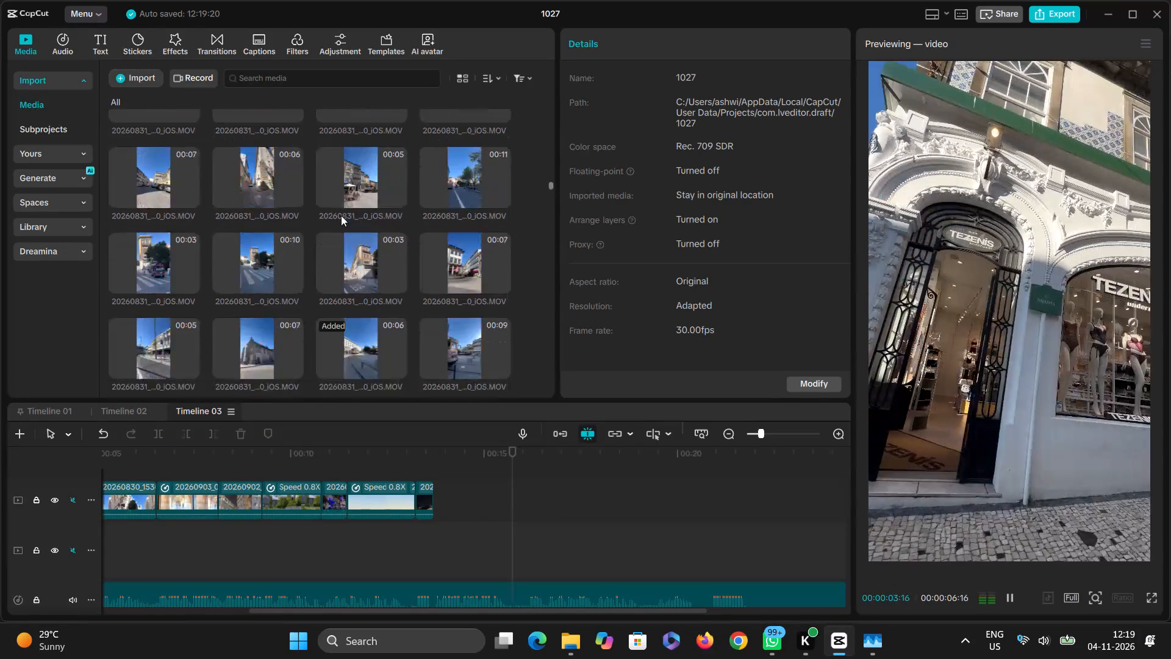
scroll(341, 215, "up", 3)
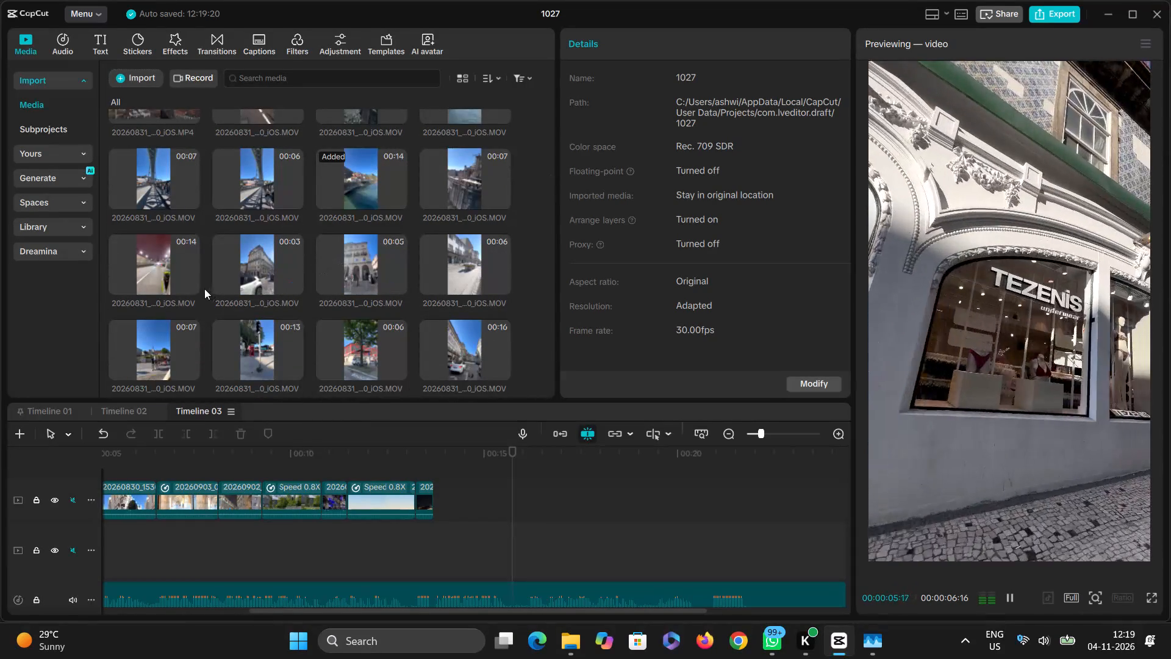
left_click(171, 276)
scroll(230, 303, "up", 2)
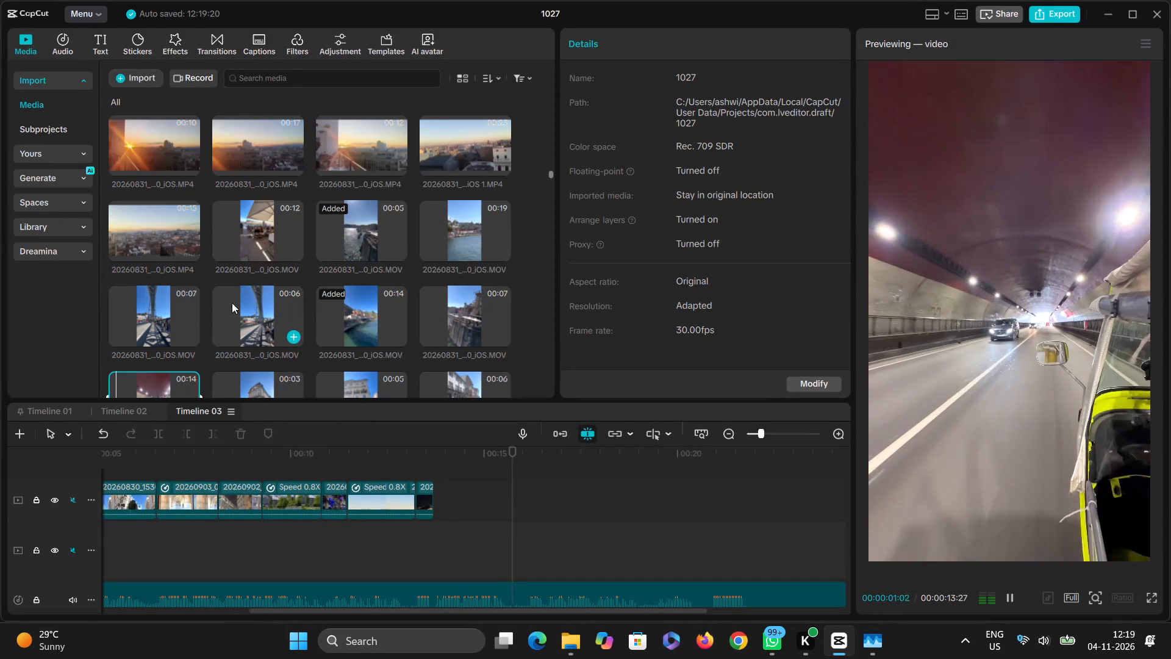
left_click_drag(270, 251, 263, 253)
left_click(351, 235)
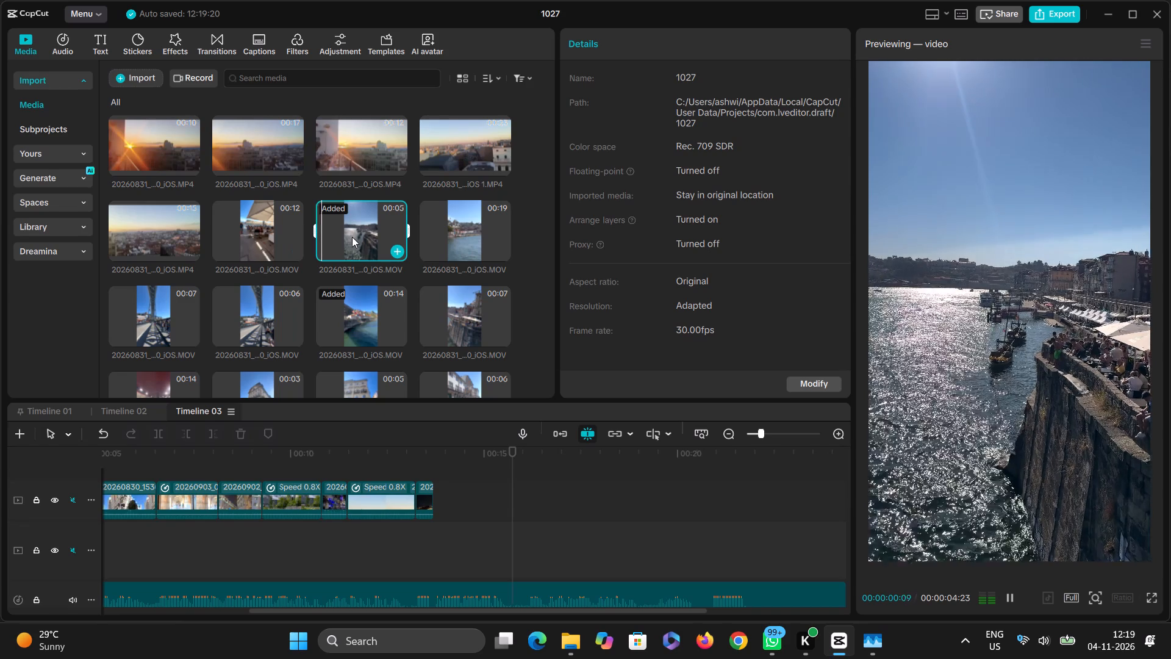
left_click(435, 232)
scroll(360, 264, "up", 3)
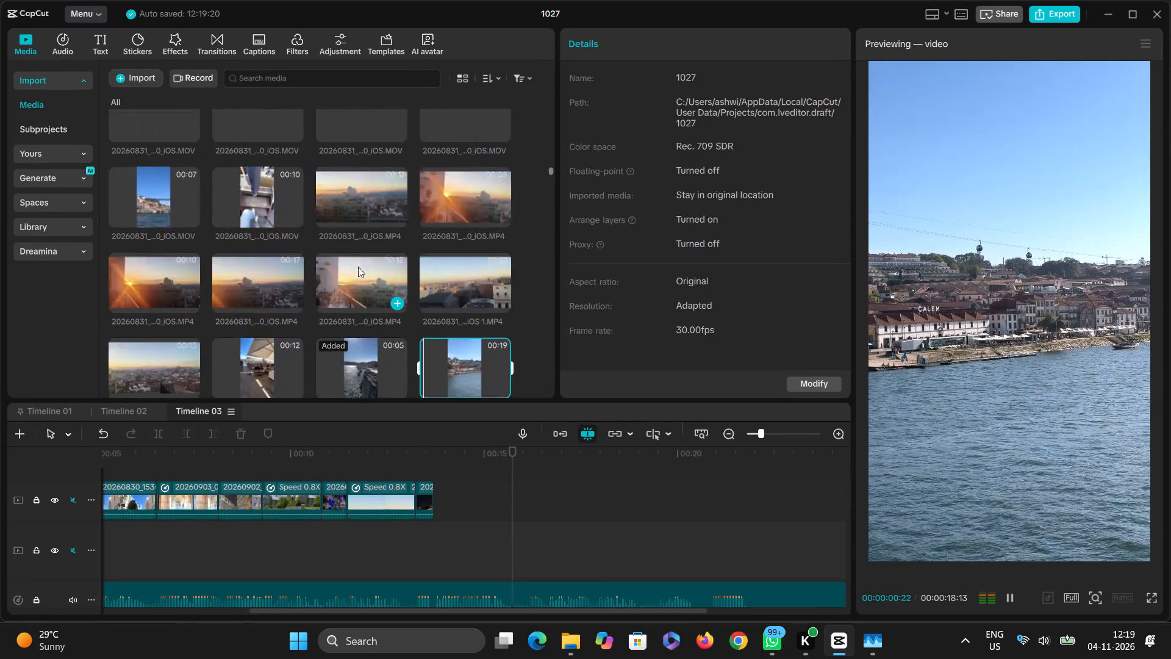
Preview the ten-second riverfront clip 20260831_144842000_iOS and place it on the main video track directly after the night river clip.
left_click(354, 185)
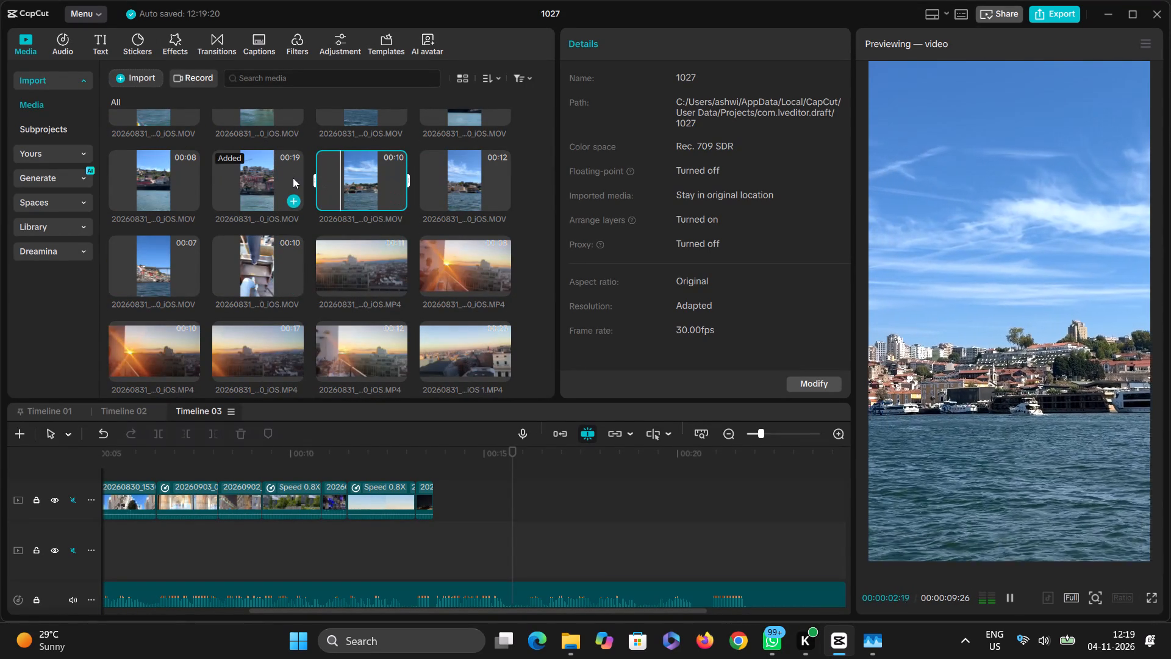
left_click_drag(365, 181, 365, 186)
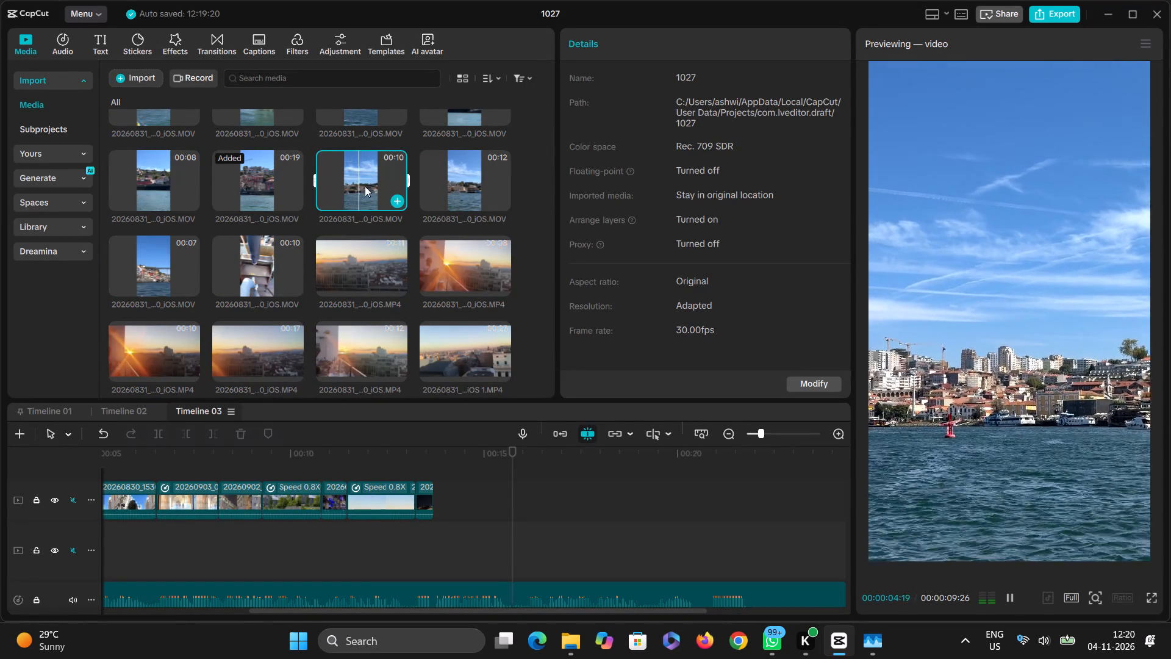
left_click_drag(365, 186, 433, 497)
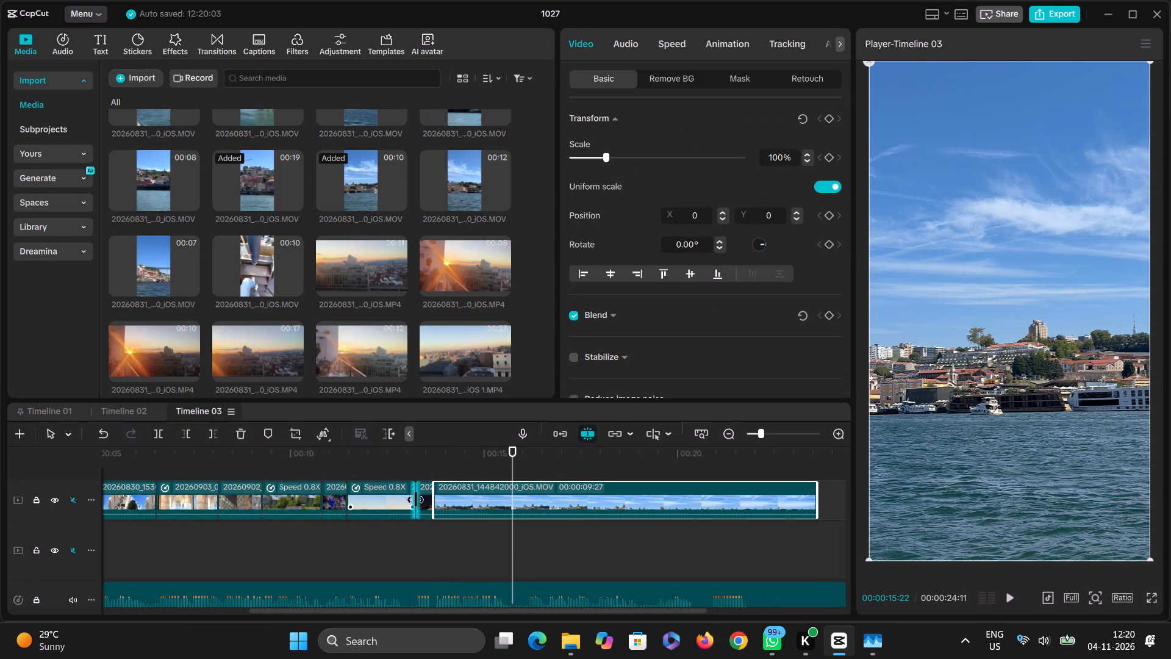
Play into the new riverfront clip, split it at 00:00:14:29 and delete the part after the split.
left_click(420, 461)
key("space")
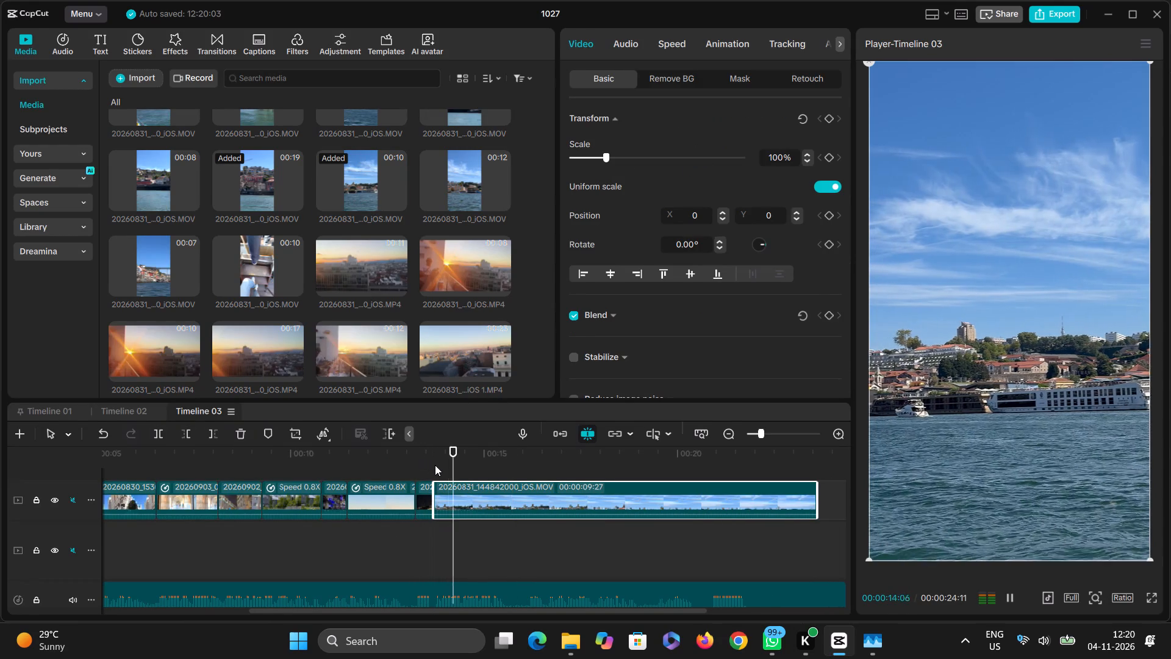
key("space")
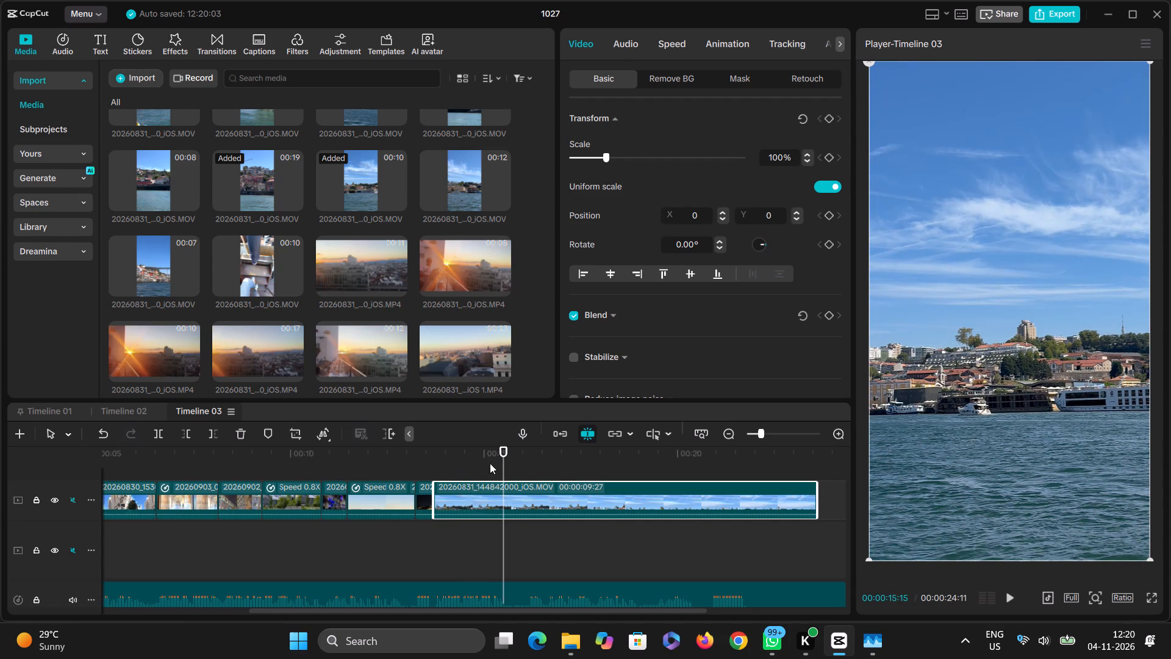
left_click_drag(497, 466, 489, 476)
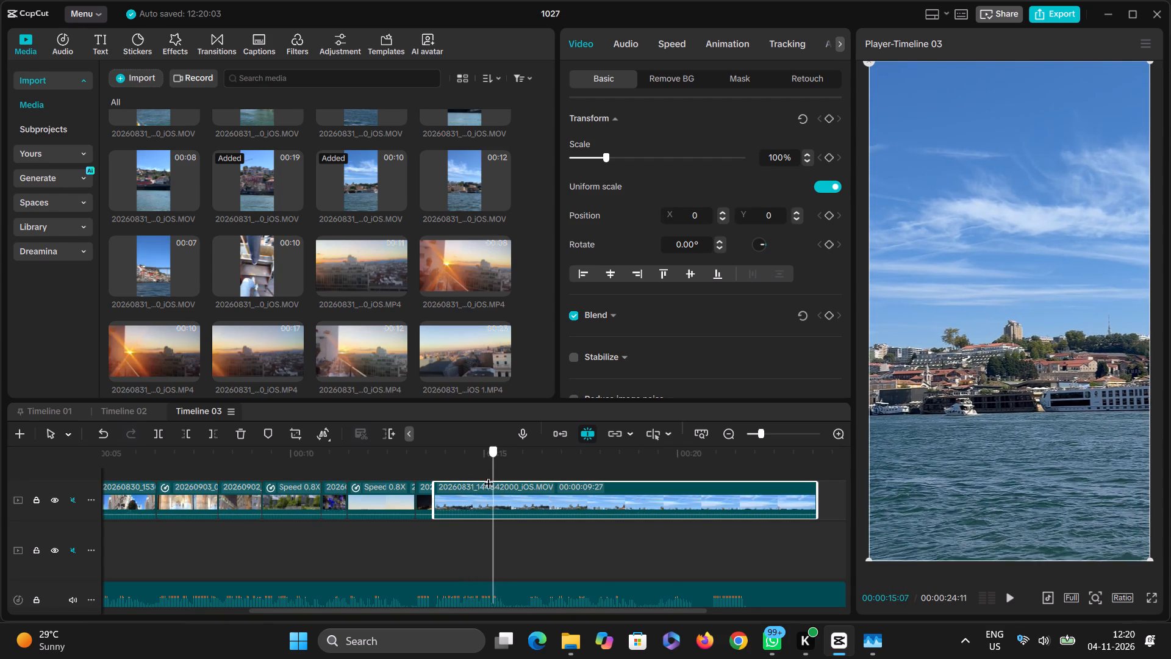
left_click_drag(489, 476, 483, 481)
key("ctrl+b")
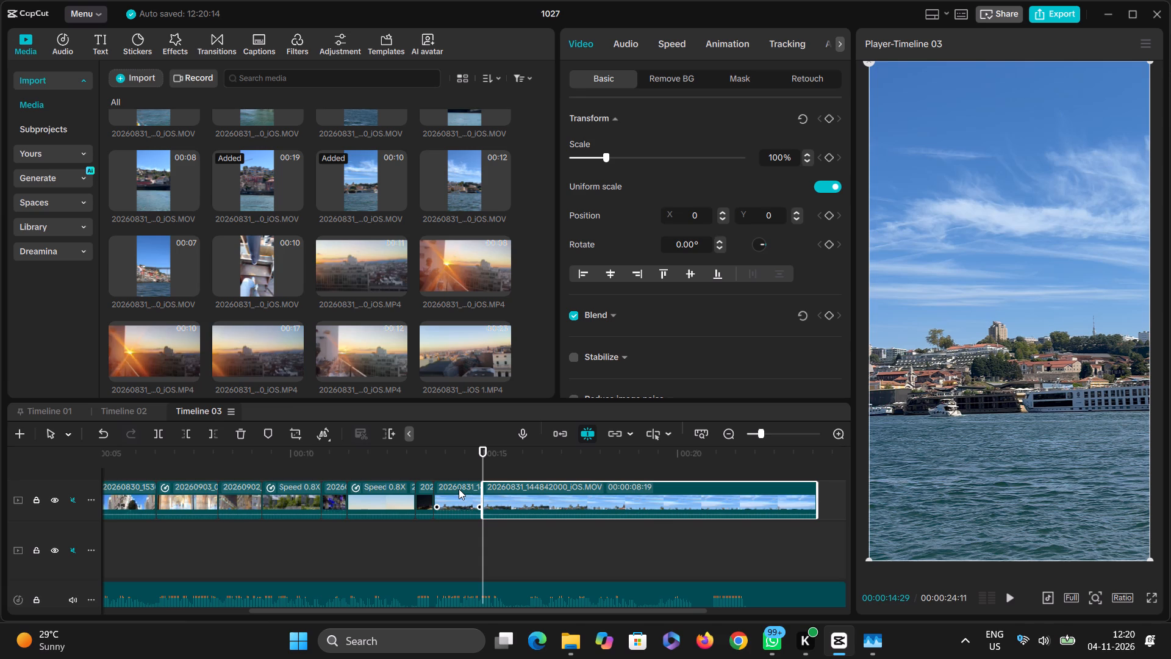
key("BackSpace")
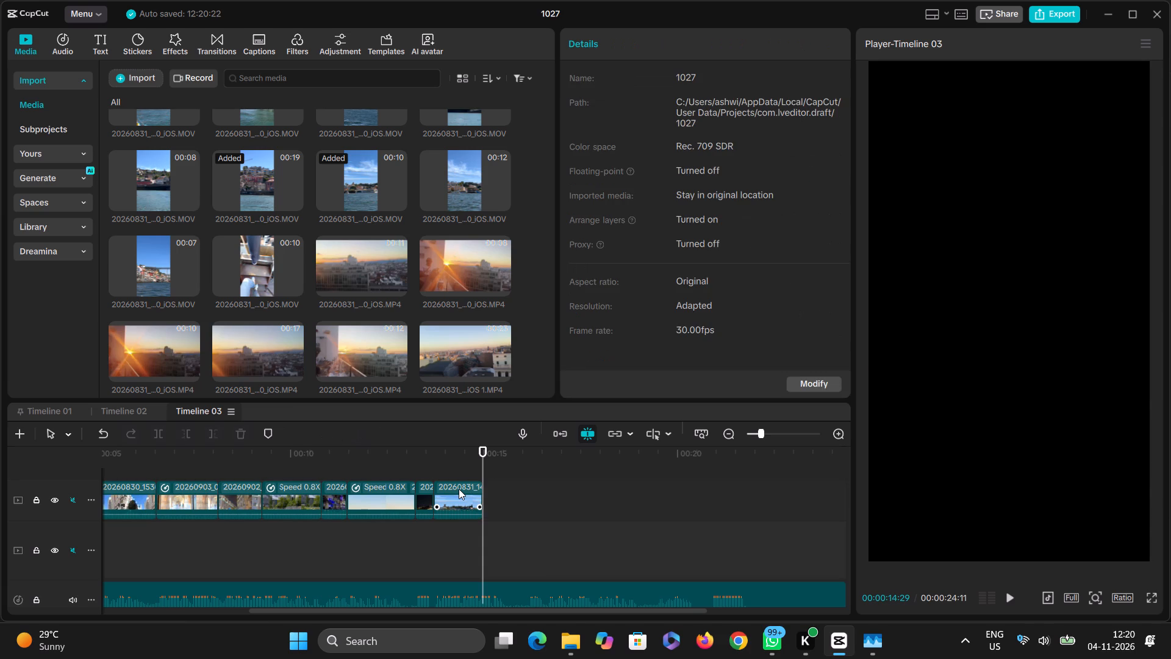
Slow the trimmed riverfront clip to a standard speed of 0.80x, playing it against the audio to judge the pace.
left_click(459, 489)
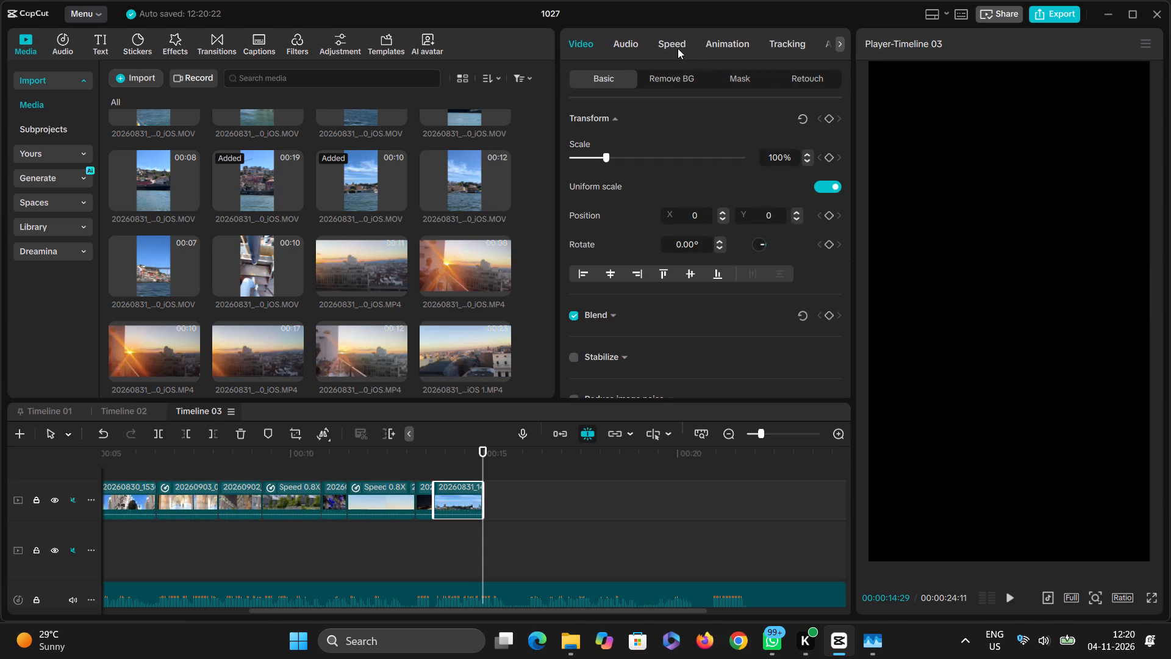
left_click(675, 48)
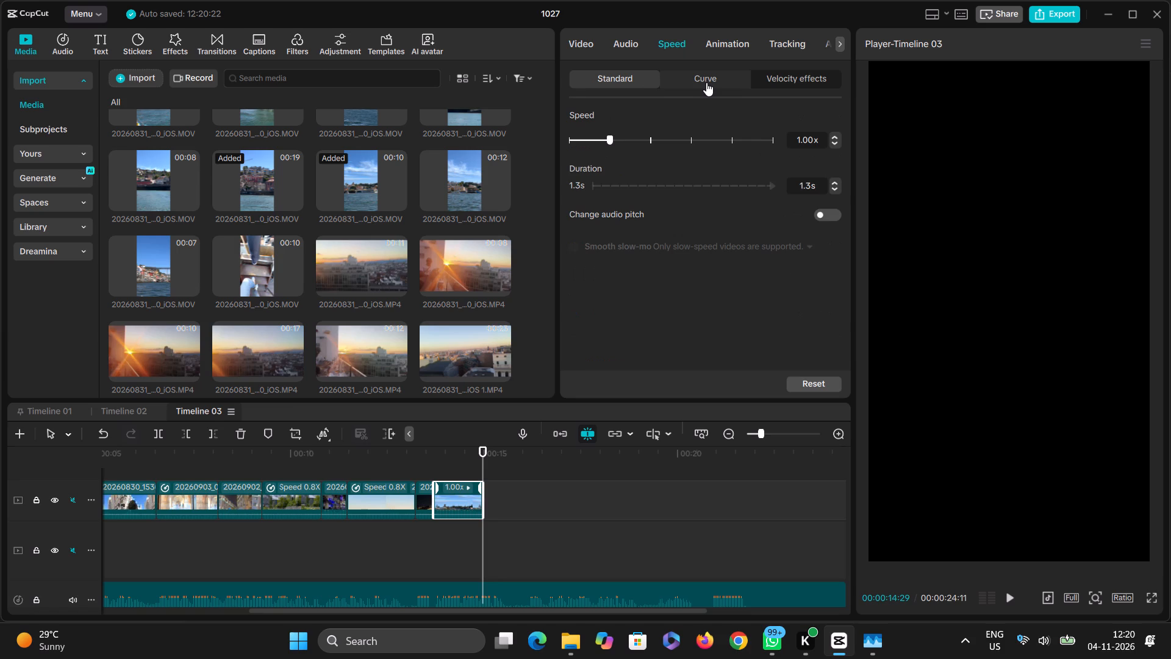
left_click(706, 82)
left_click(630, 79)
left_click(835, 143)
left_click(423, 465)
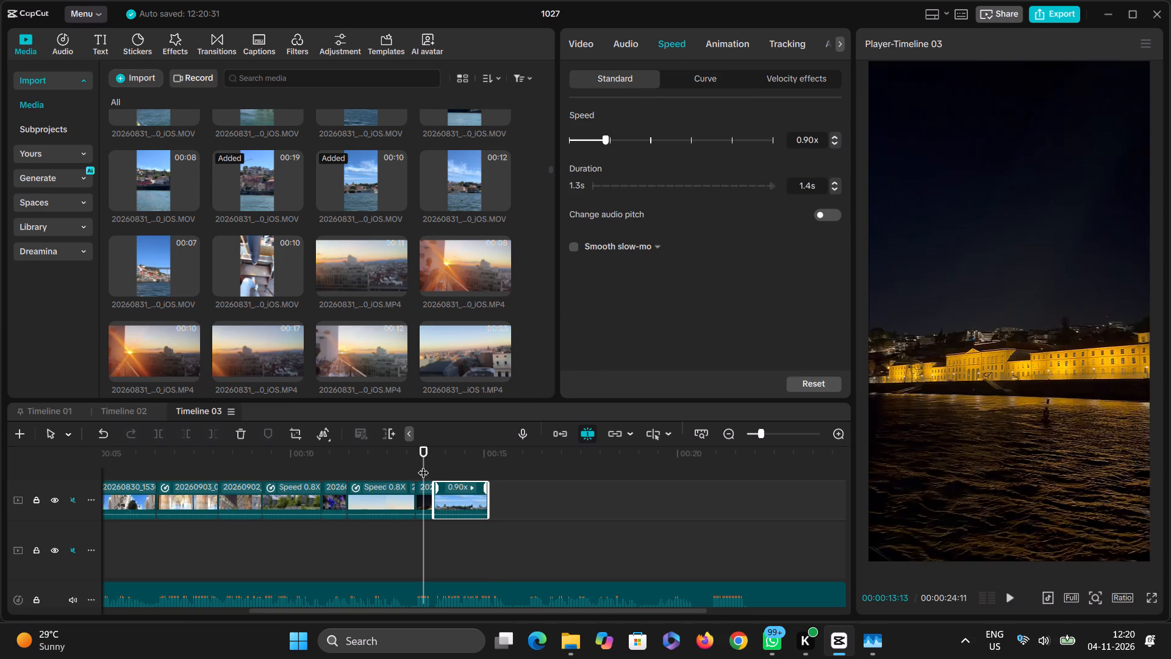
key("space")
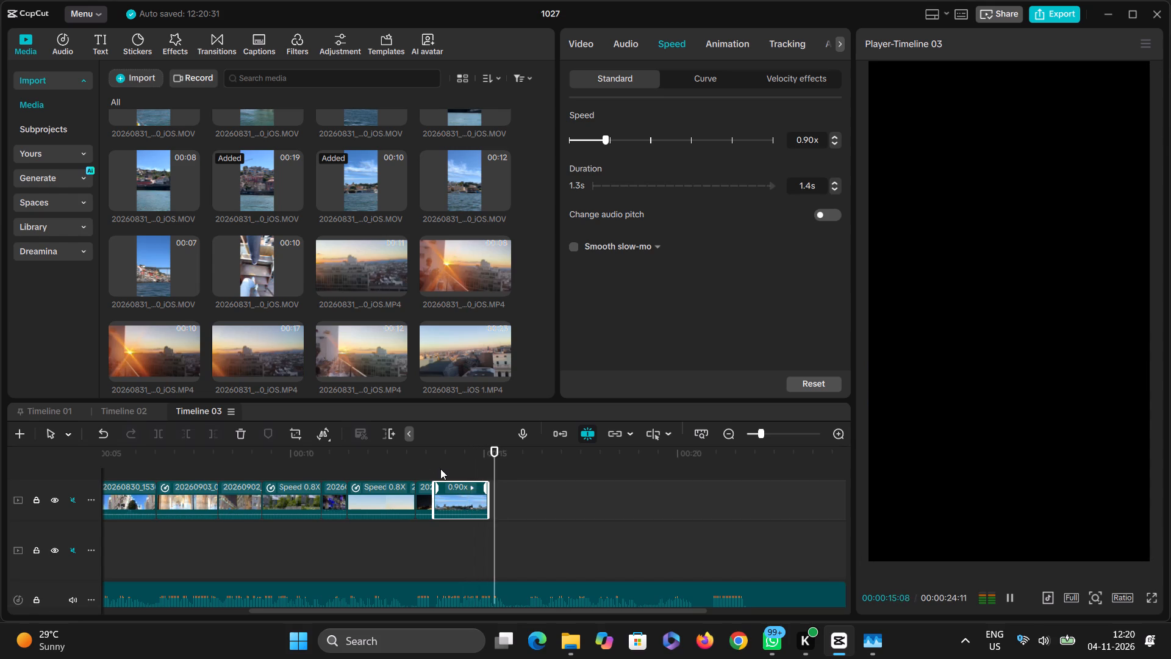
key("space")
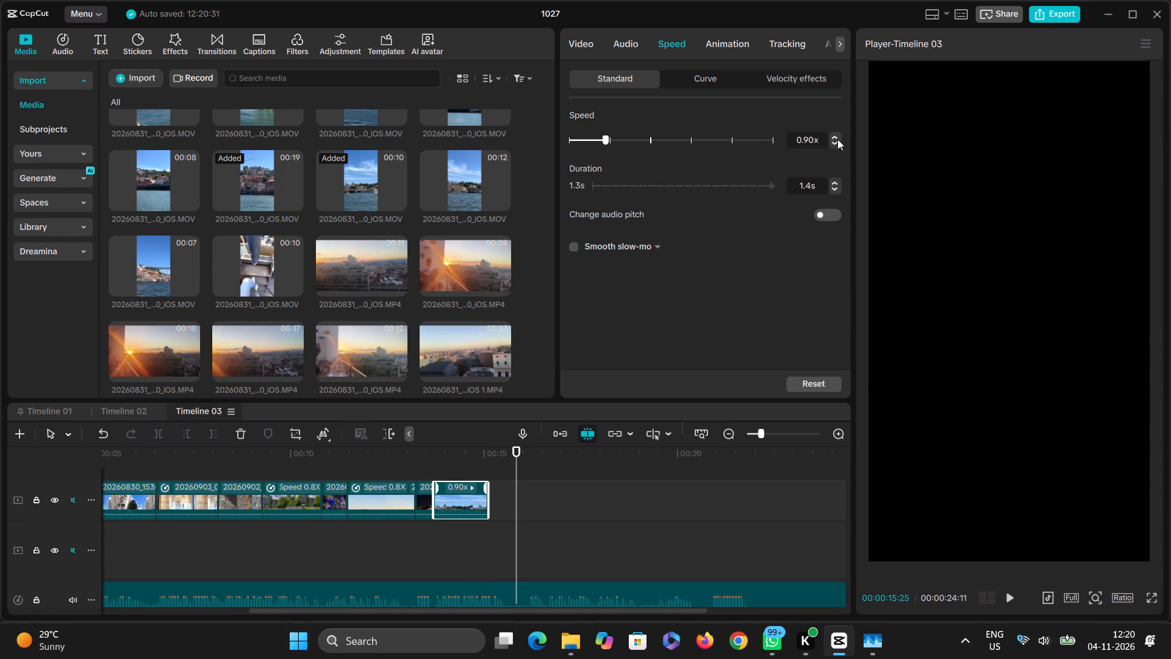
left_click(836, 139)
double_click(833, 144)
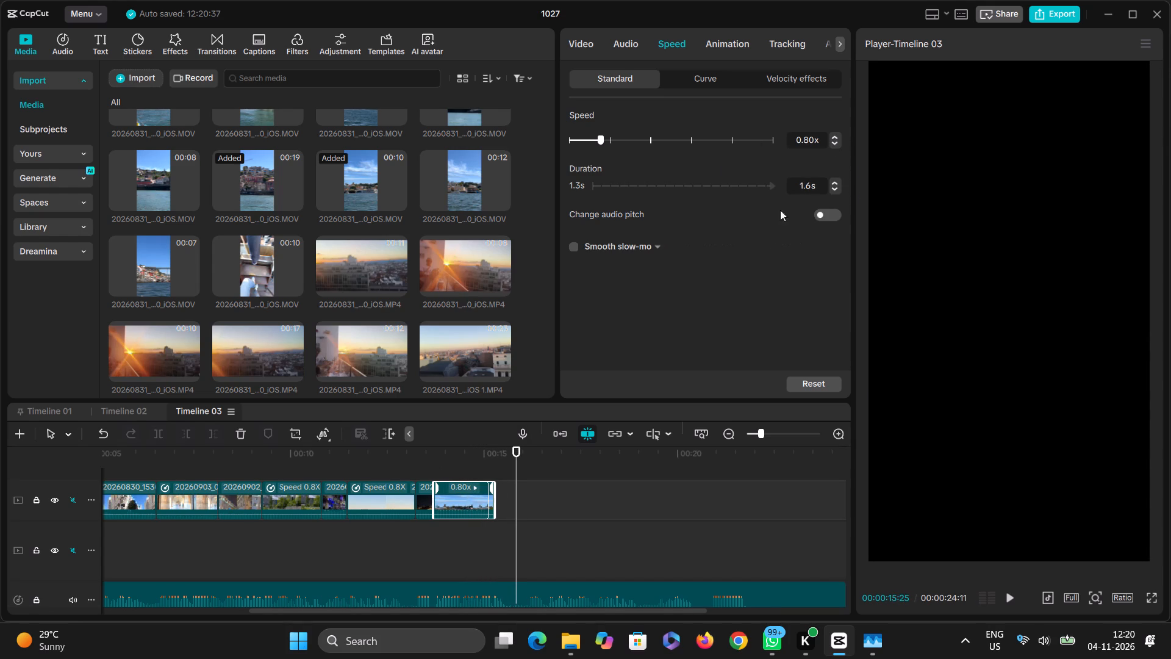
Extend the end of the slowed riverfront clip to a duration of 1.7s, playing the cut before and after the adjustment.
left_click(415, 458)
key("space")
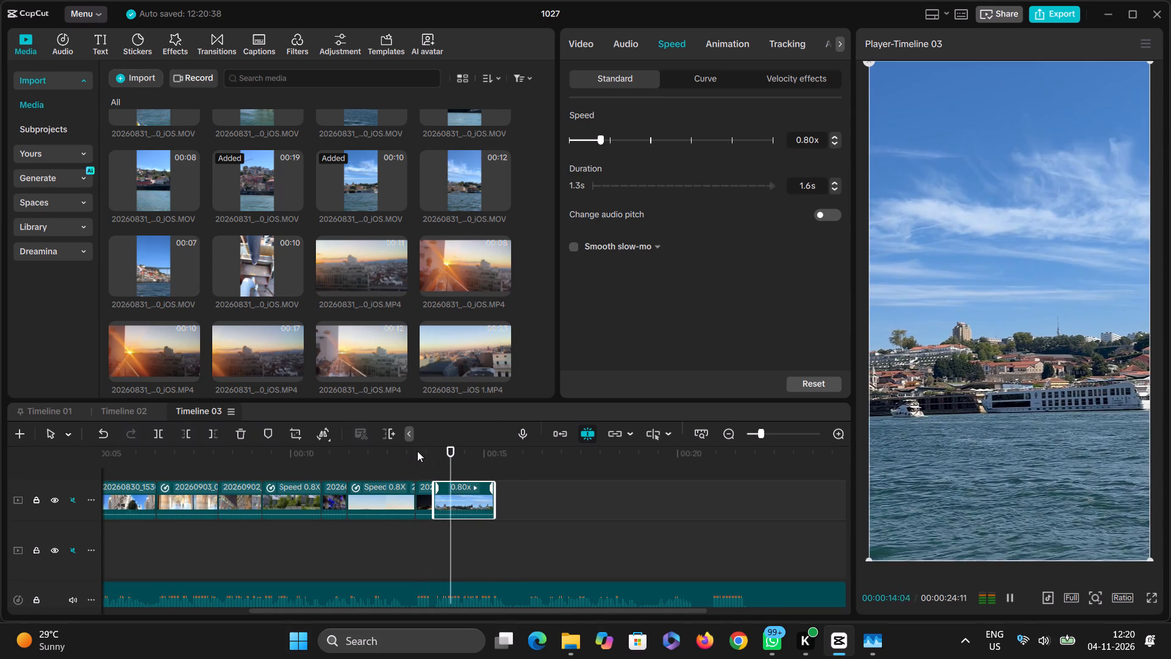
key("space")
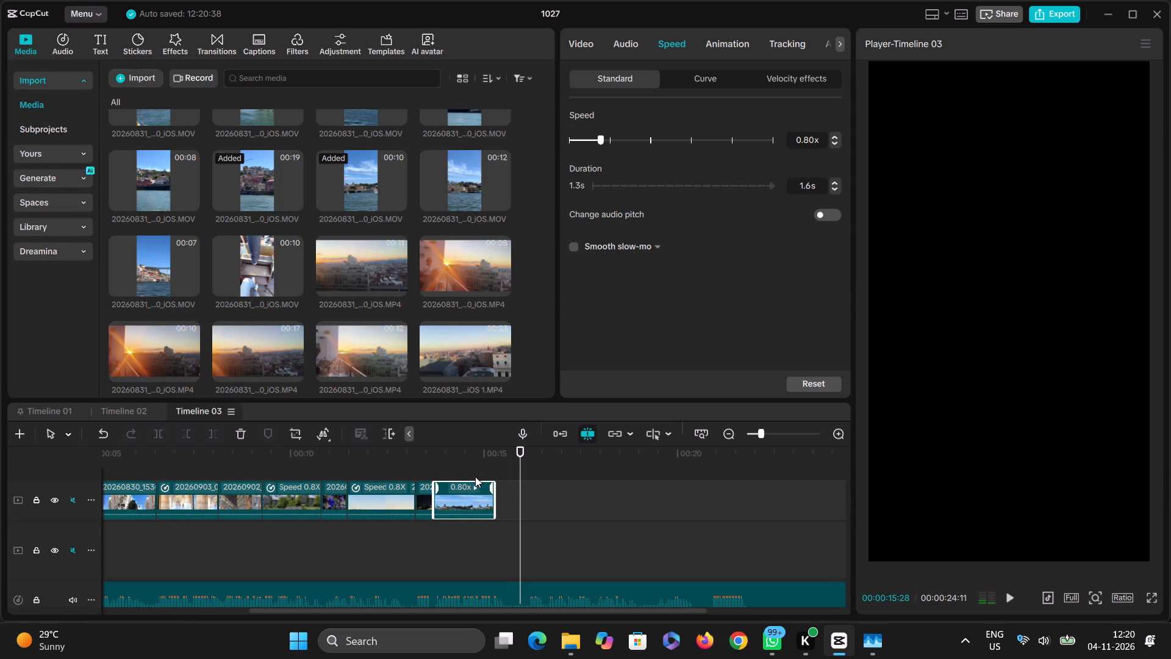
left_click_drag(492, 499, 498, 501)
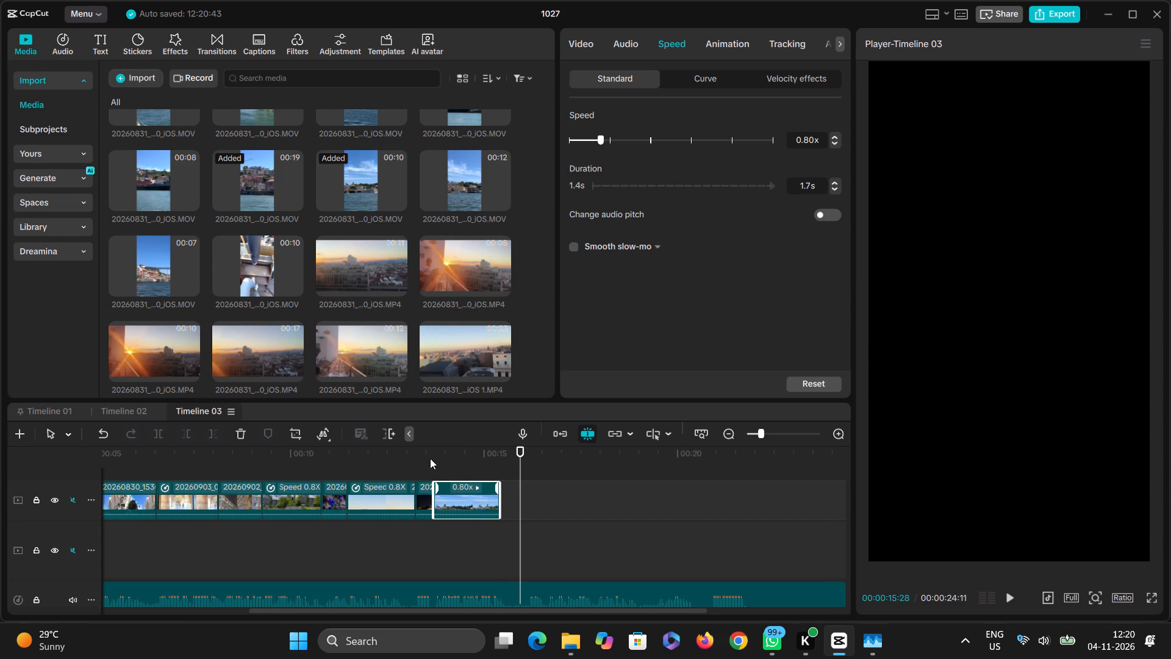
left_click(430, 458)
key("space")
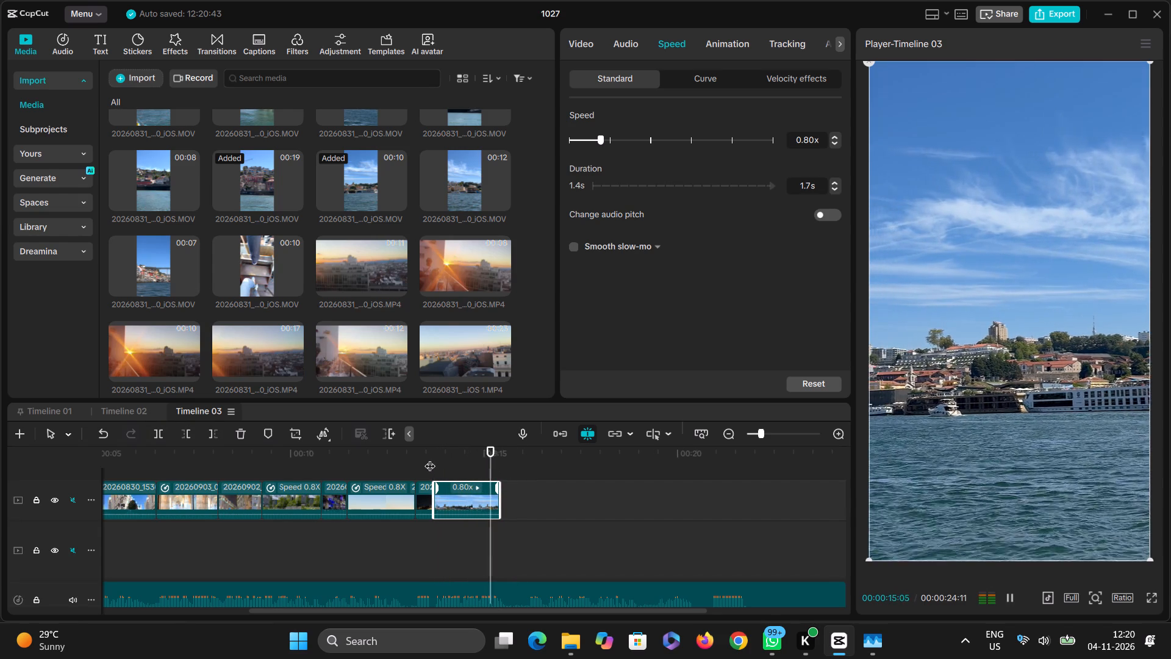
key("space")
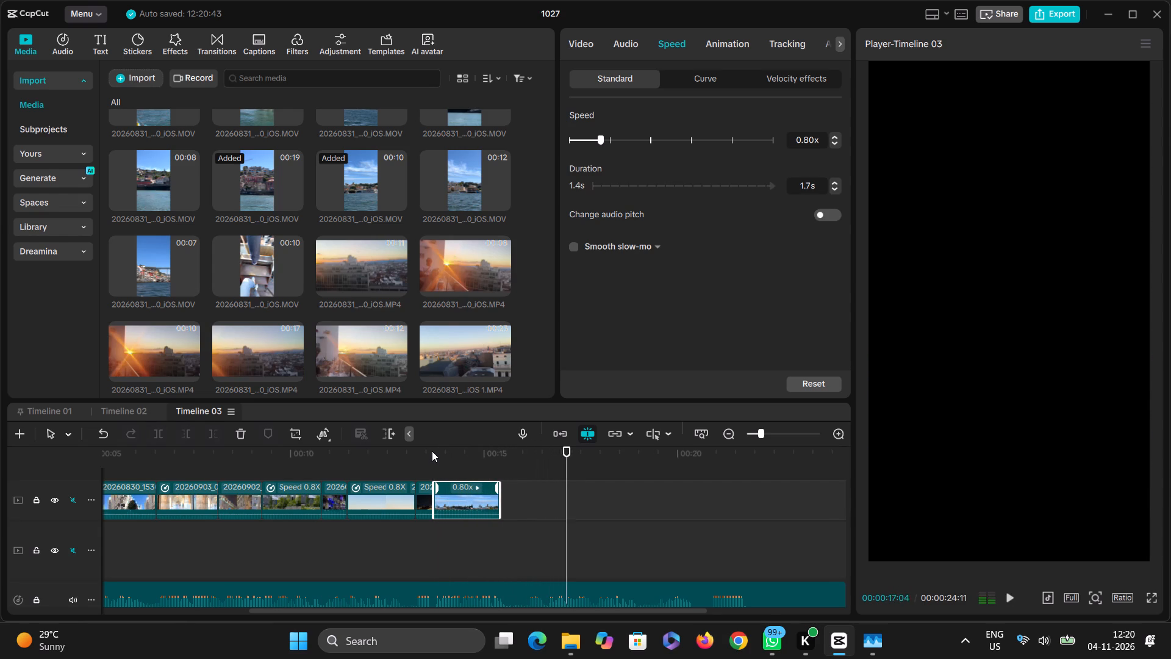
Play on through the nov 1 audio, split it at 00:00:20:17 and delete the part after the split.
left_click(432, 451)
key("space")
key("space")
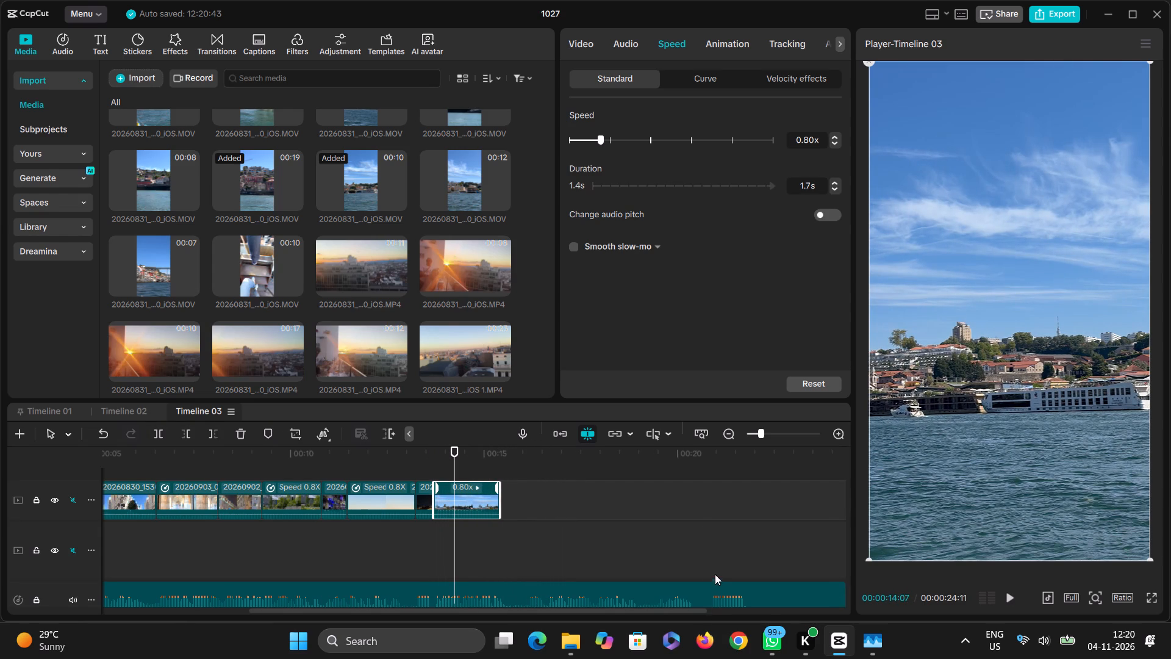
key("space")
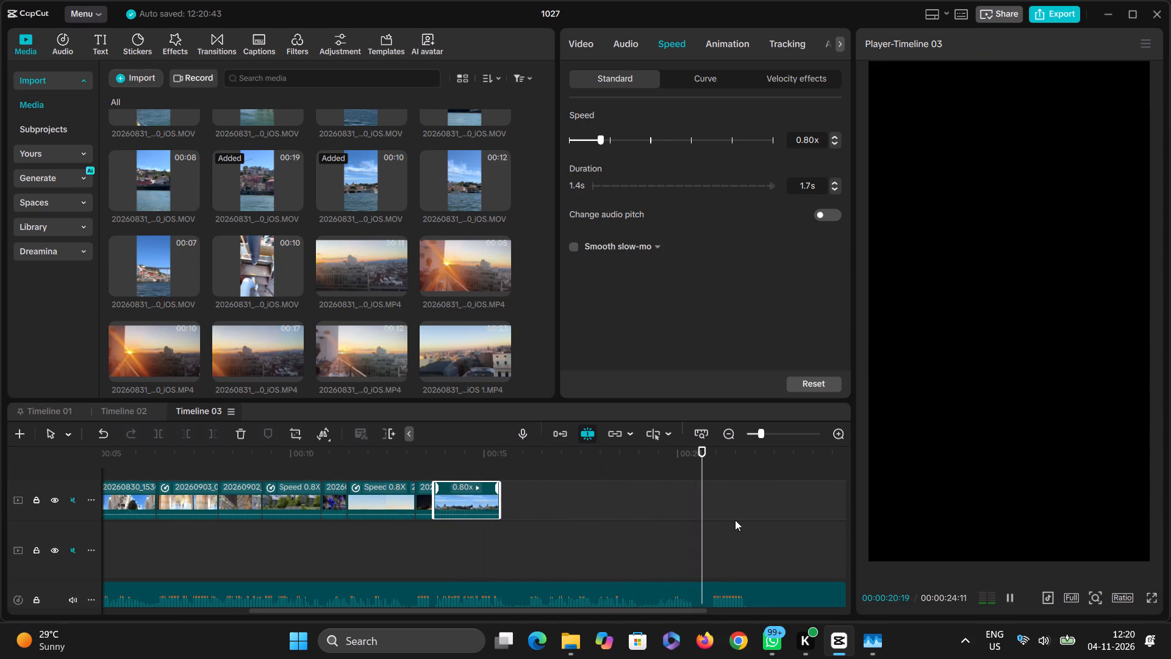
key("space")
left_click_drag(716, 511, 708, 522)
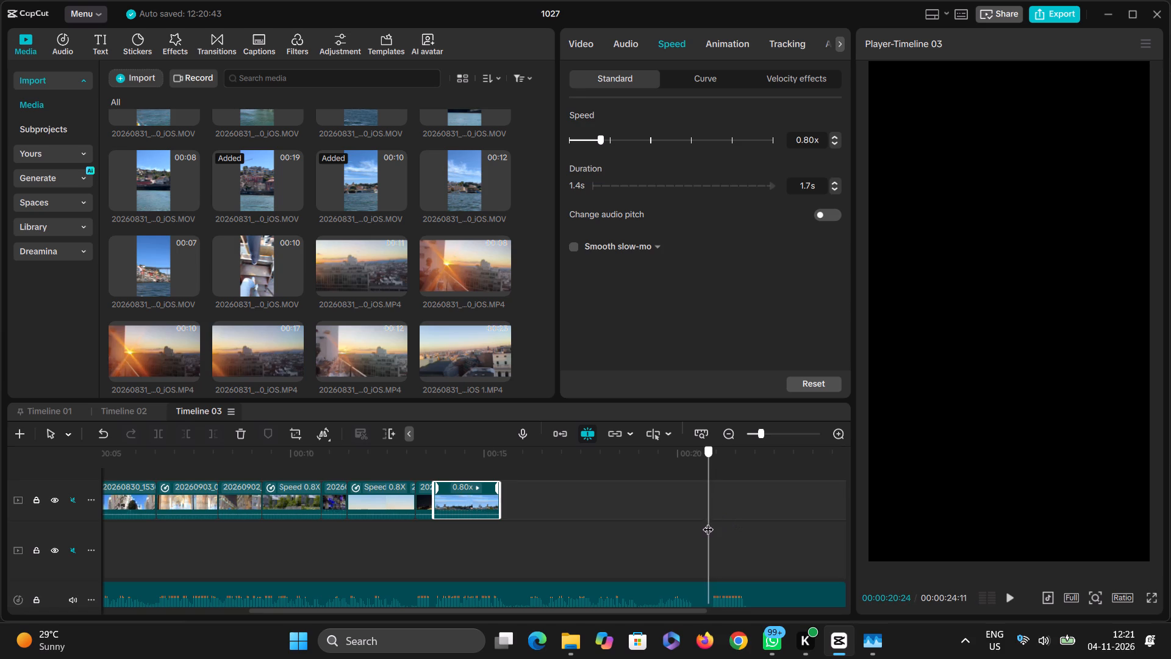
left_click_drag(708, 522, 692, 537)
left_click_drag(693, 541, 699, 550)
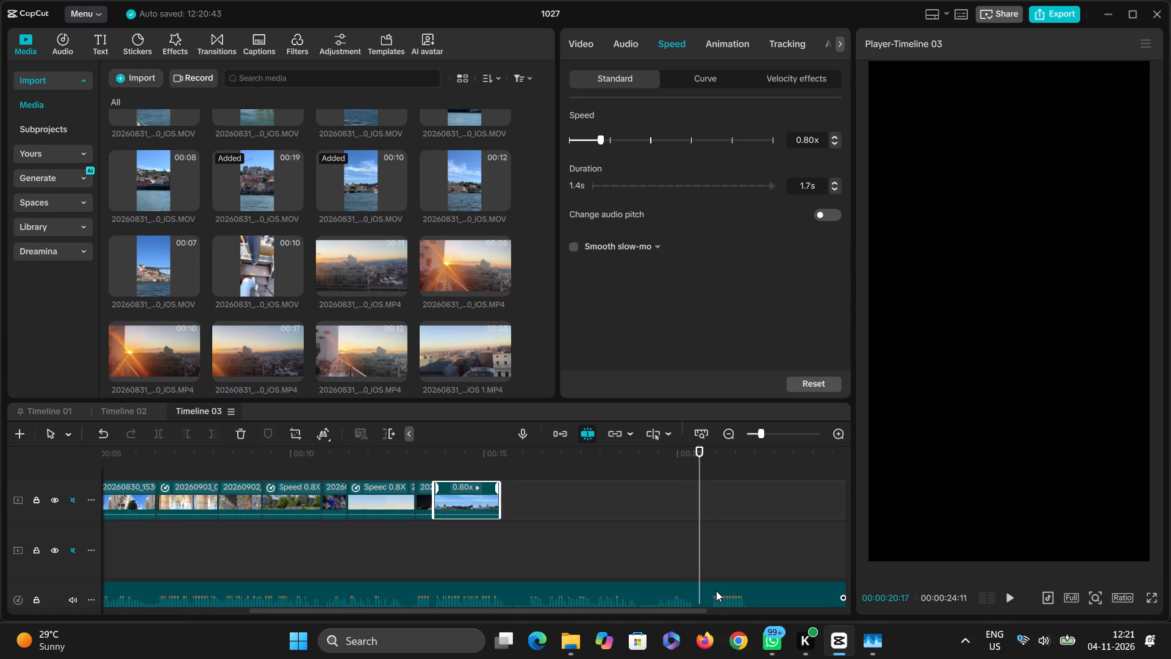
left_click(715, 586)
key("ctrl+b")
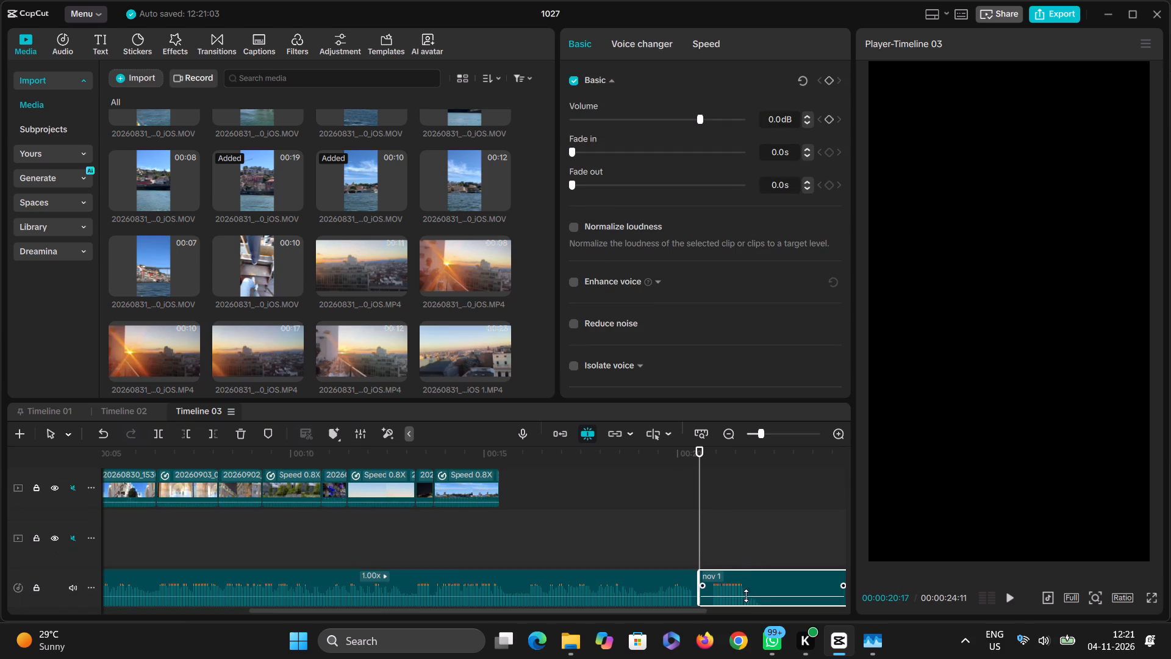
key("BackSpace")
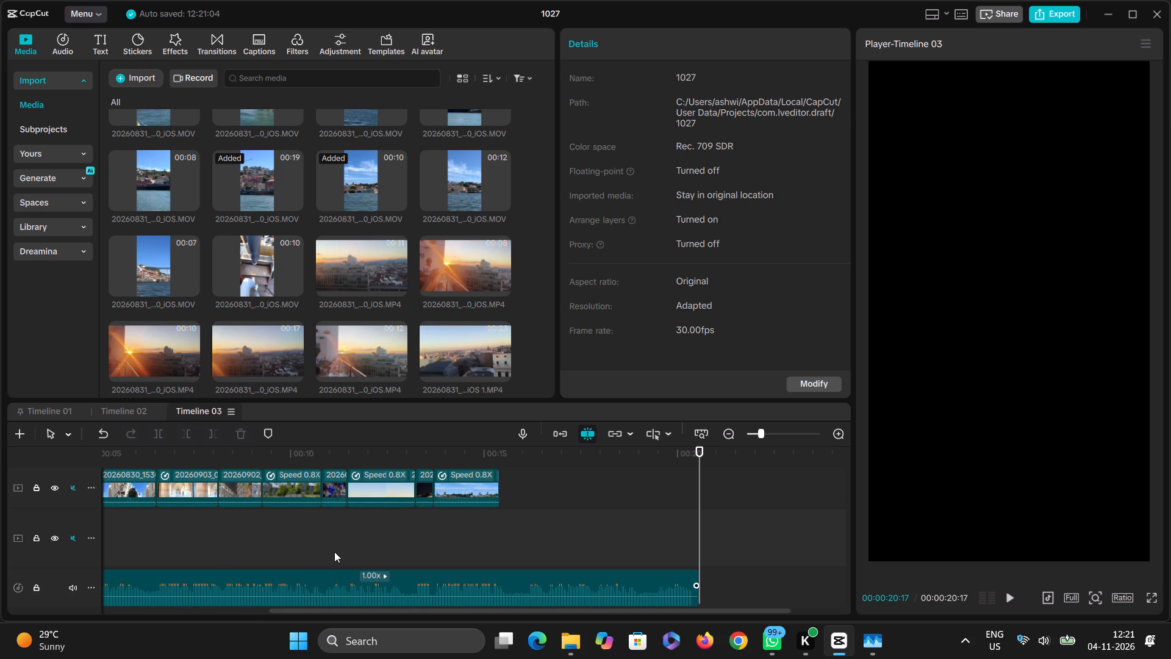
Play the sequence from the sunset skyline clip into the riverfront clip to check the cuts against the audio.
left_click(334, 448)
key("space")
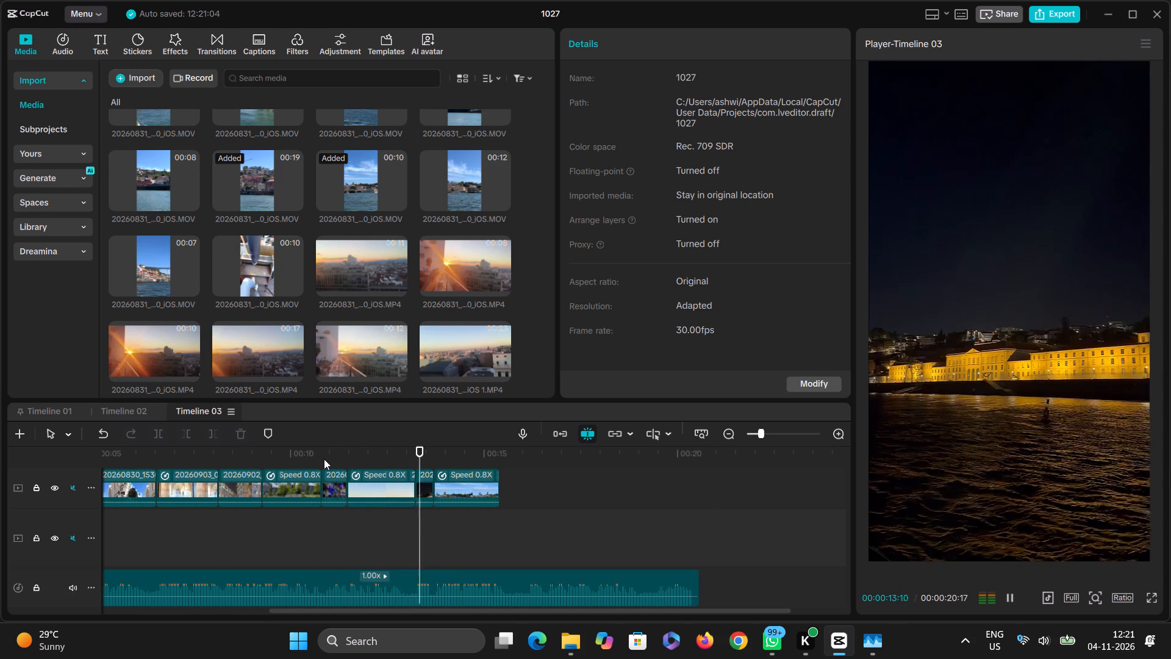
key("space")
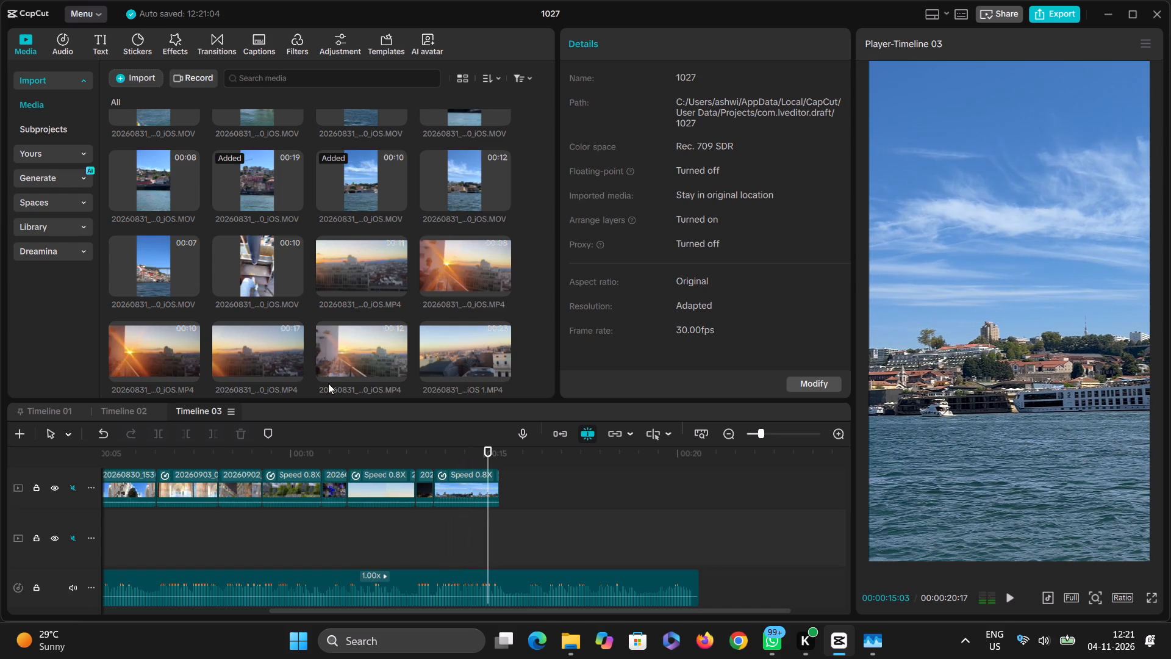
Play the nov 1 audio in short bursts around and past the riverfront clip's end, stopping the playhead at 00:00:15:11.
key("space")
key("space")
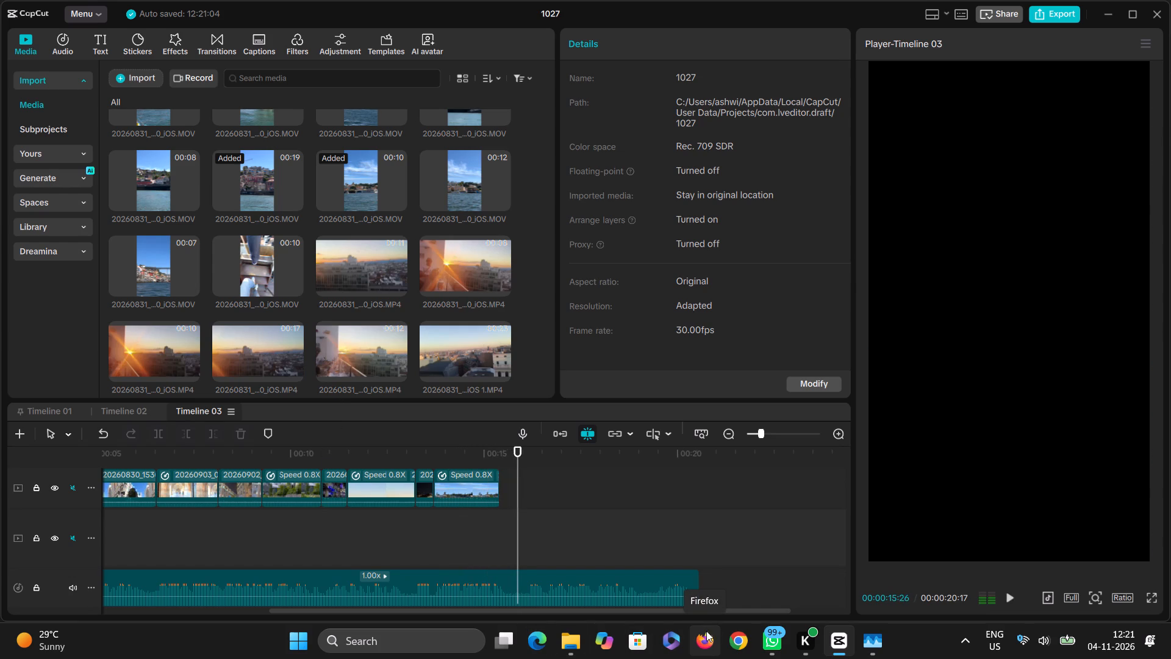
key("space")
key("space")
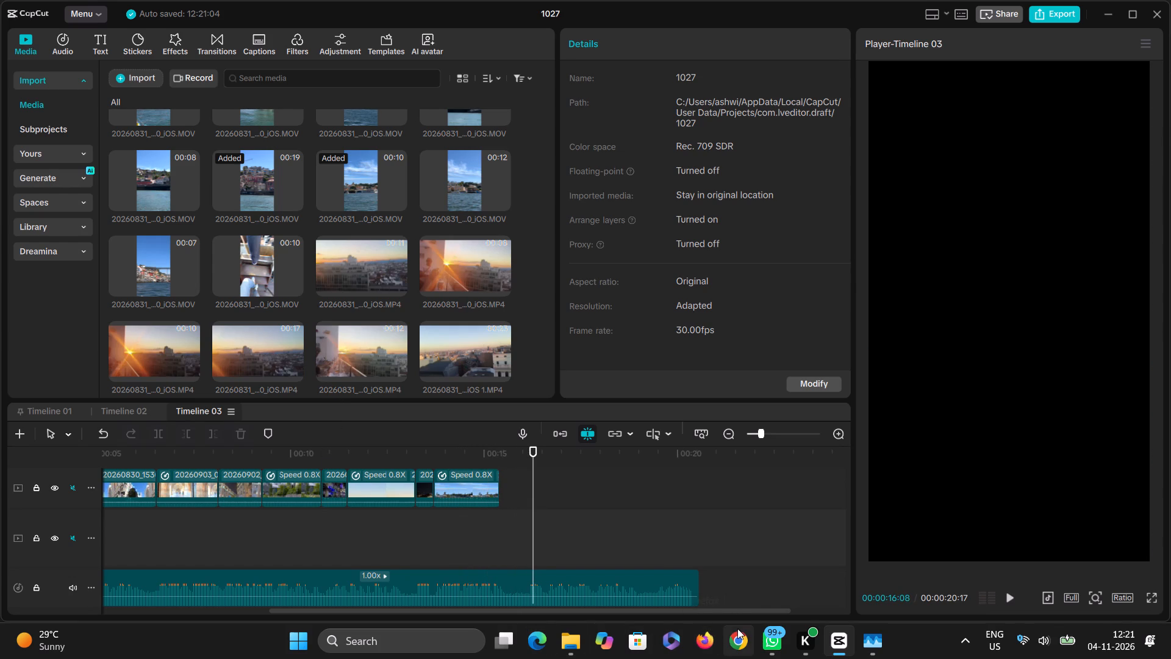
key("space")
key("space")
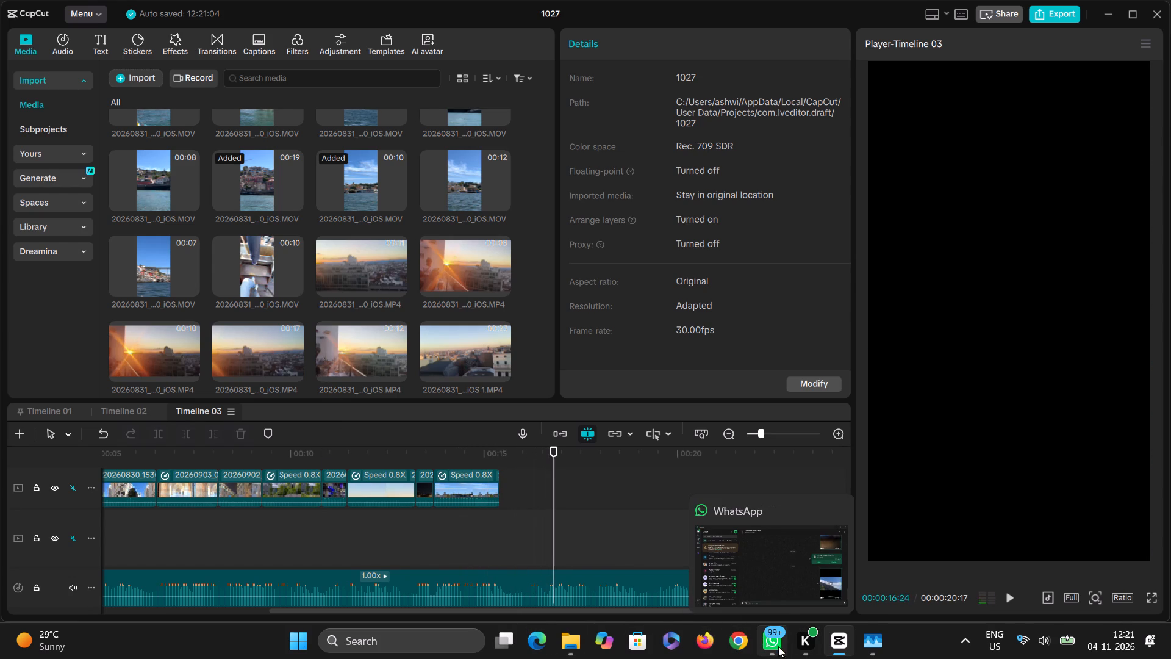
left_click(485, 458)
key("space")
key("space")
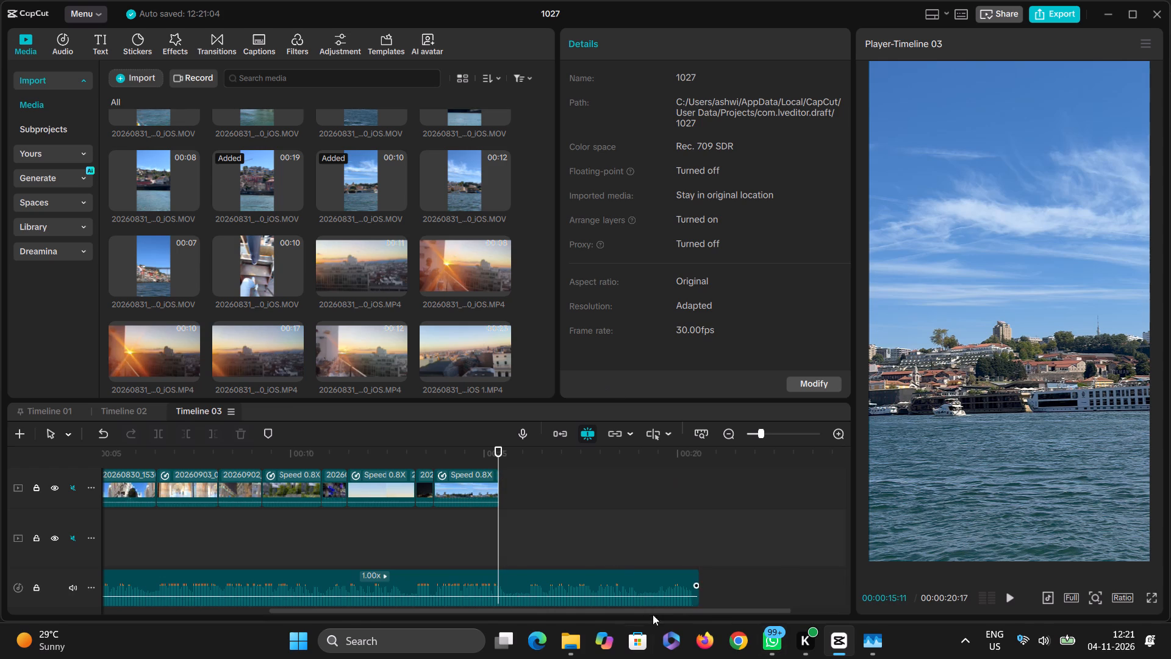
Look through the client's La Tomatino and __Lauterbrunen Videos folders and the OneDrive_2026-11-02 footage for a clip to follow the riverfront shot.
left_click(564, 650)
left_click(290, 15)
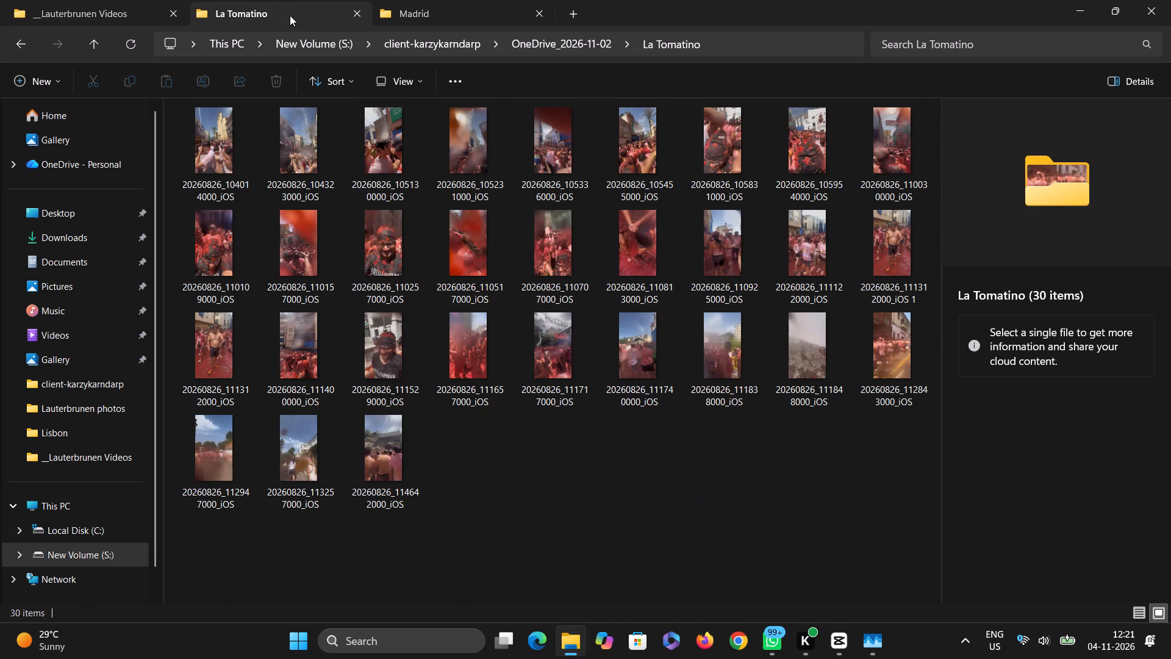
left_click(302, 146)
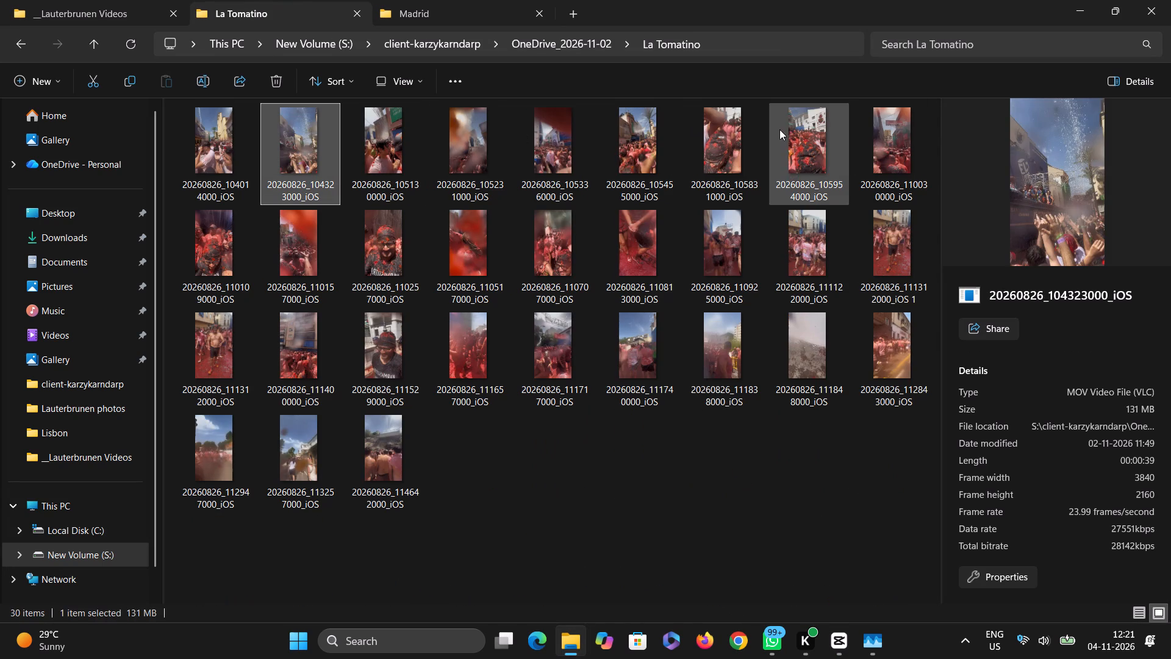
left_click(92, 4)
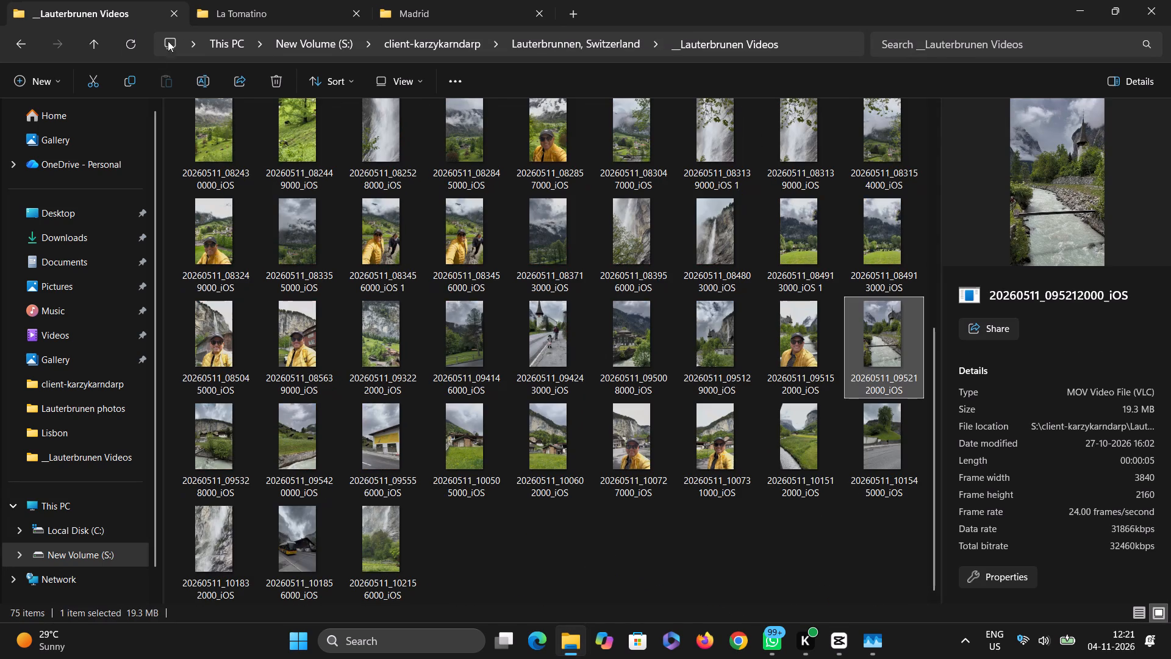
scroll(725, 330, "up", 2)
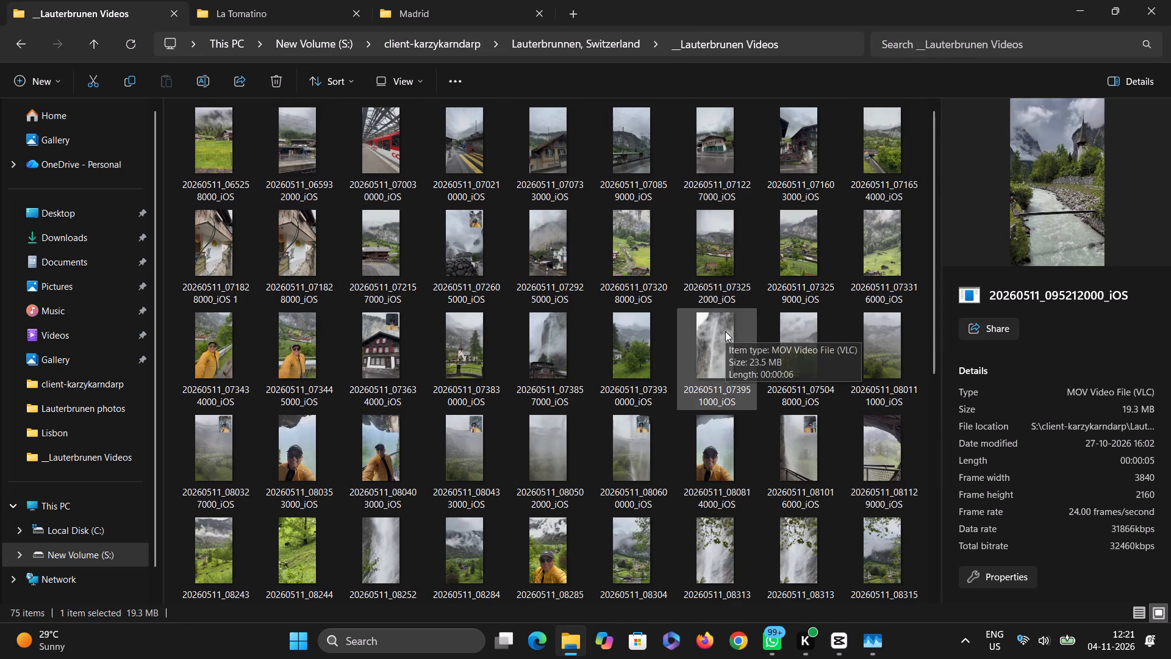
left_click(793, 277)
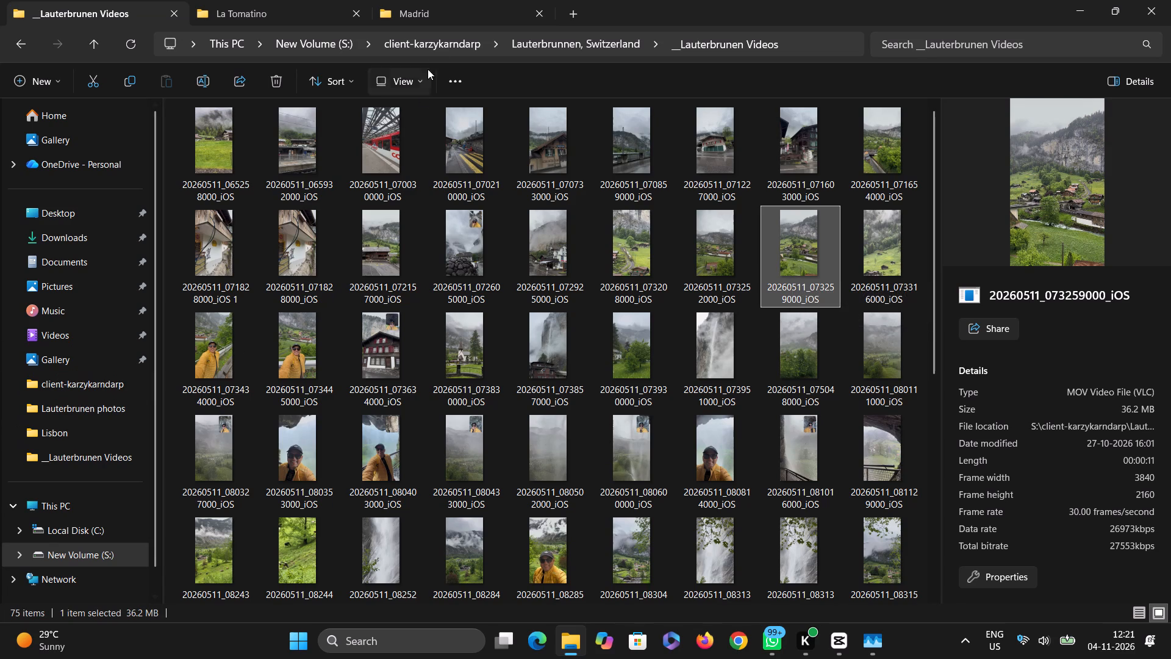
left_click(459, 5)
left_click(584, 14)
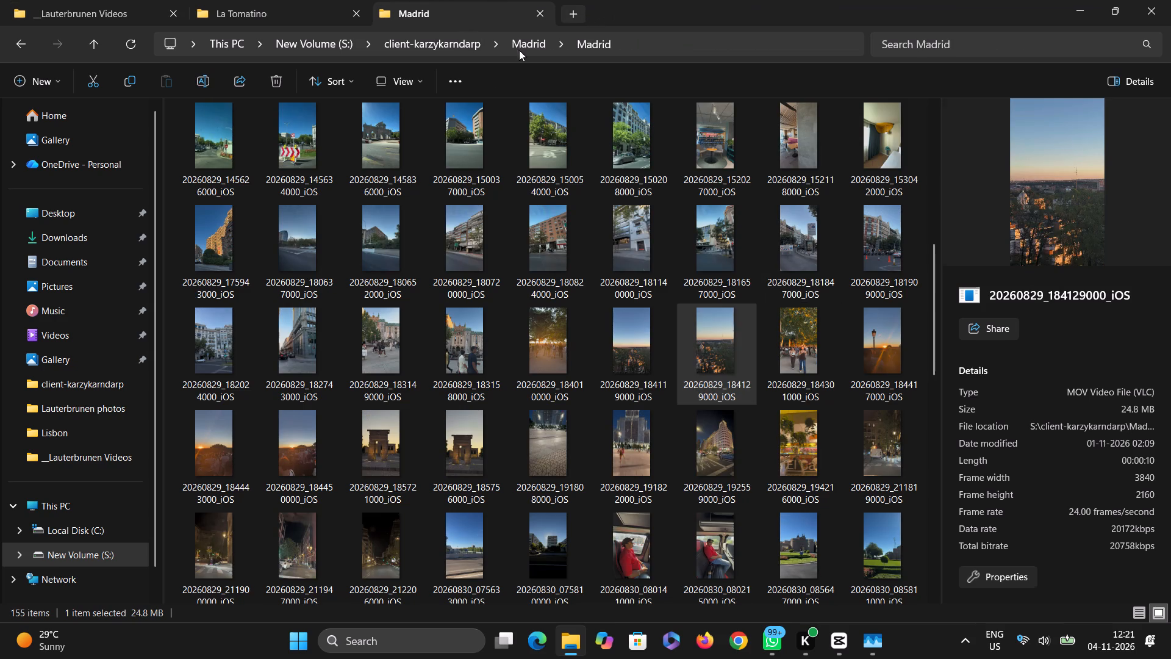
left_click(104, 373)
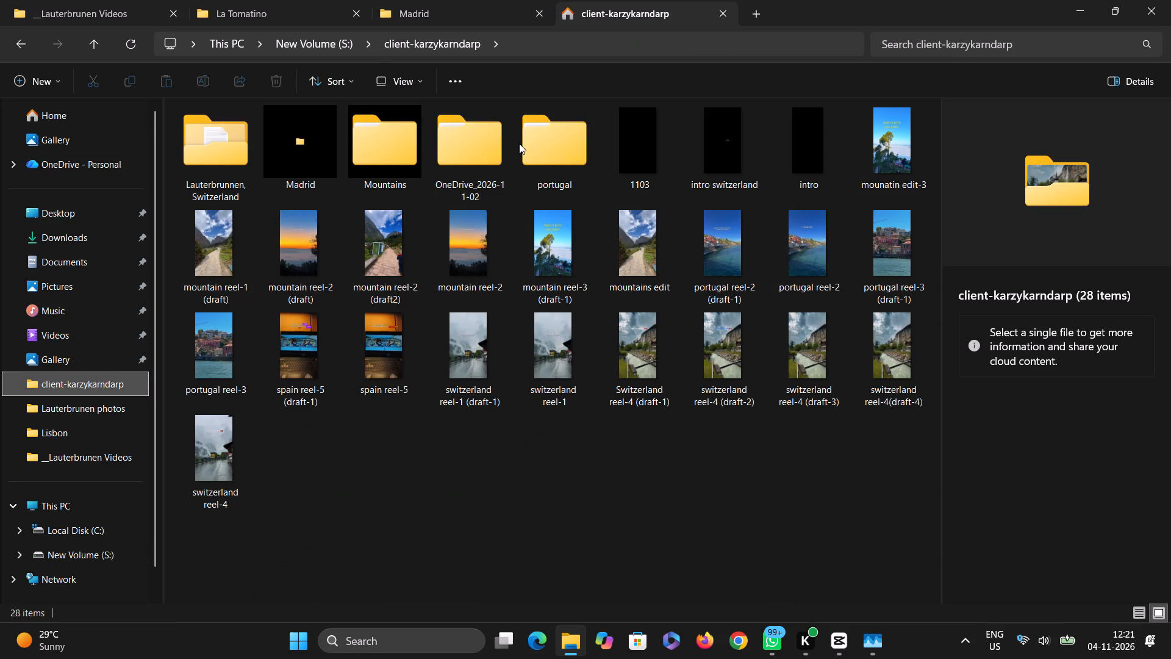
left_click(455, 151)
left_click(455, 151)
double_click(452, 134)
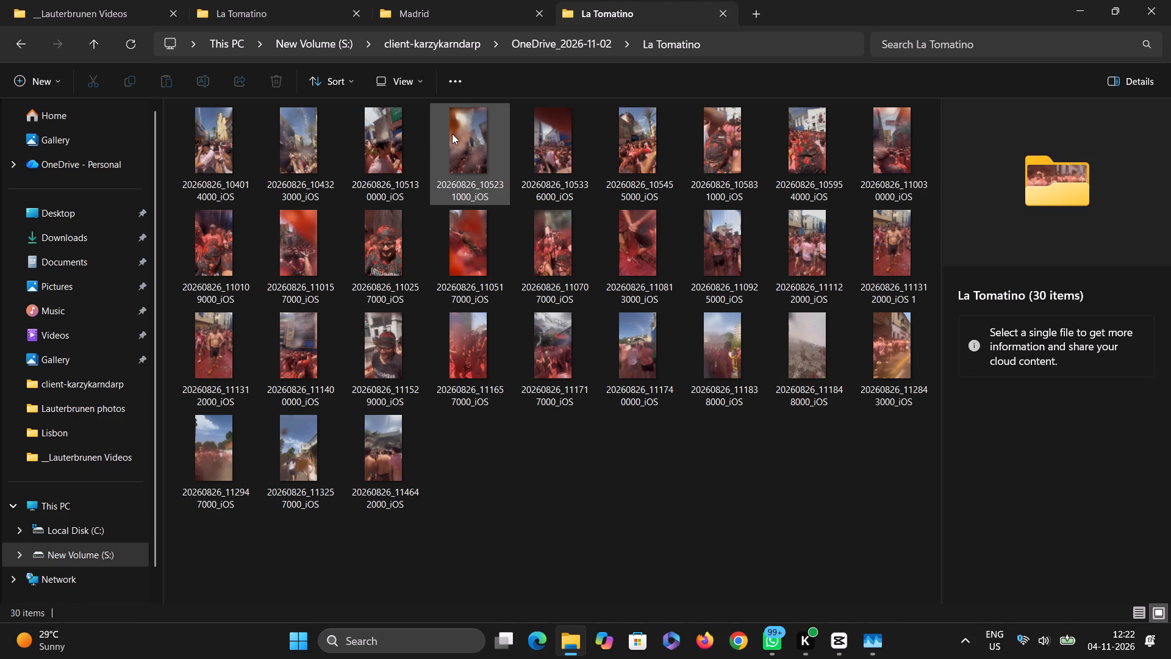
left_click(716, 10)
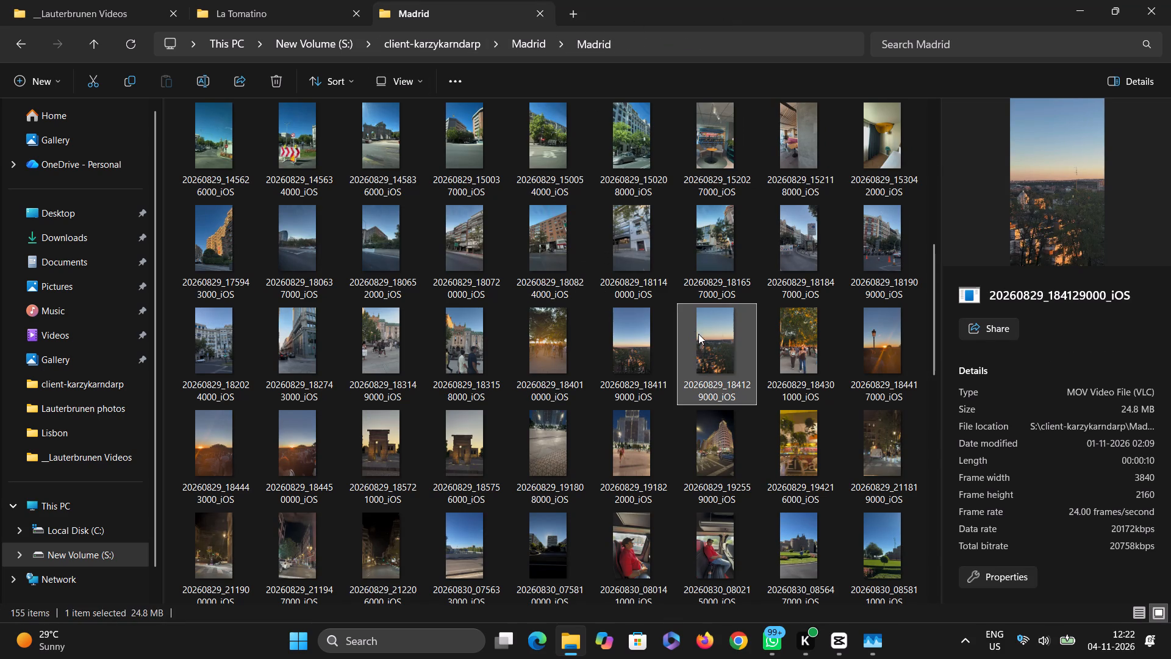
Browse the Madrid folder's sunset, castle, night street and old town clips for a candidate shot.
left_click(781, 348)
left_click(870, 374)
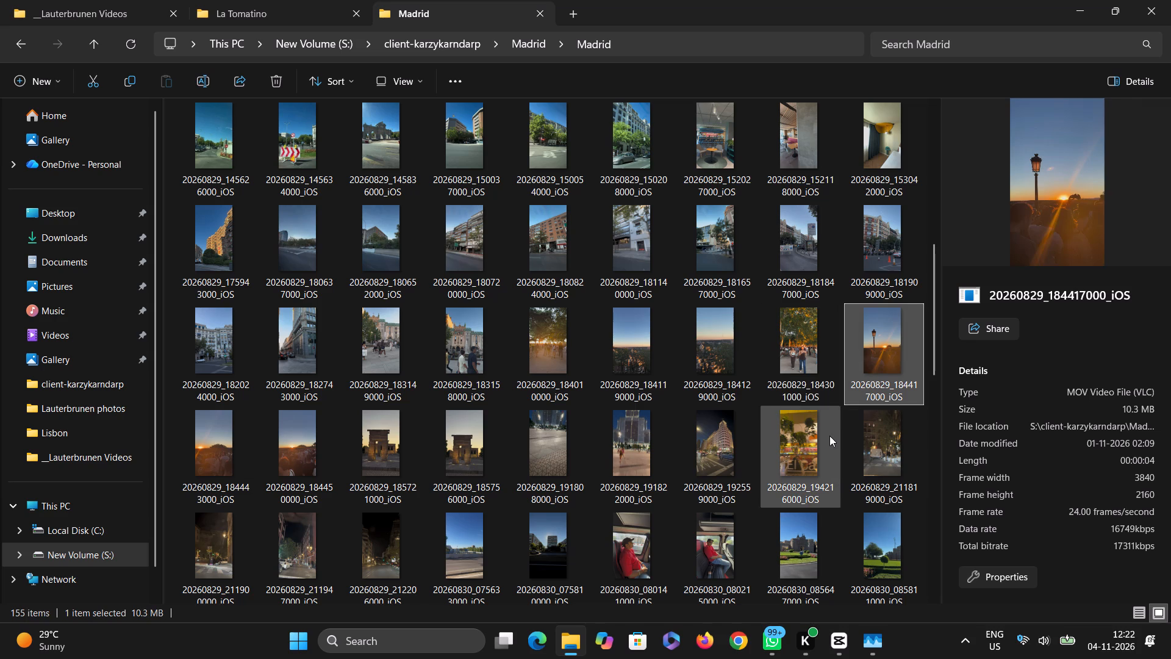
left_click(829, 436)
left_click(229, 461)
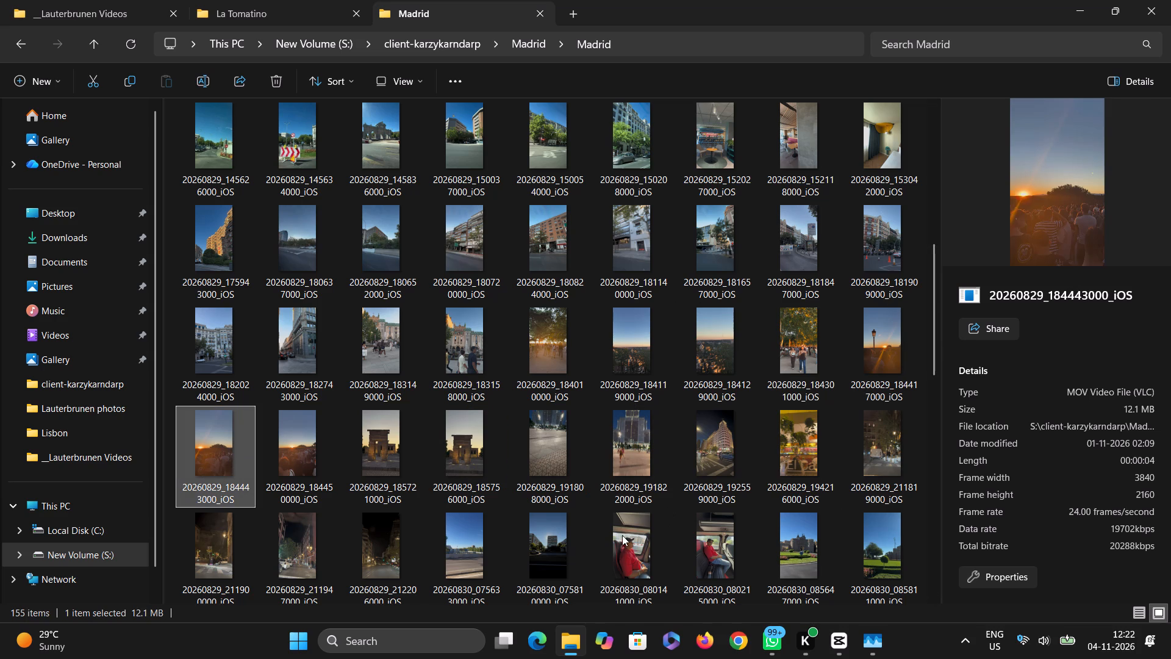
left_click(790, 530)
left_click(323, 550)
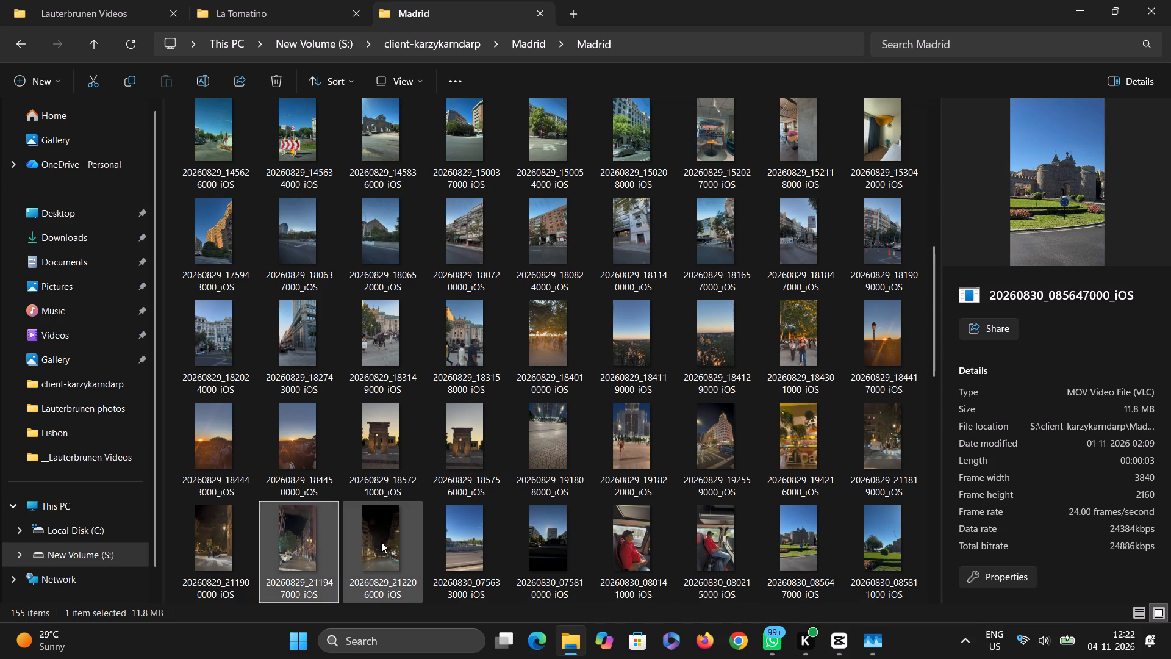
left_click(385, 542)
scroll(453, 486, "up", 3)
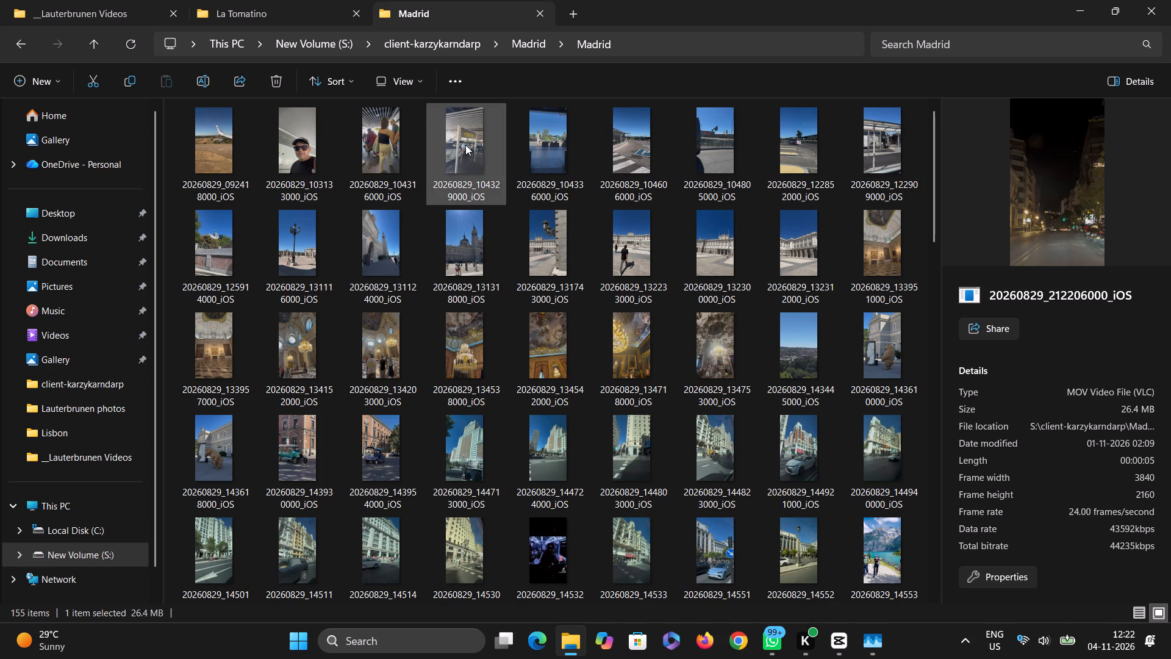
scroll(342, 402, "down", 2)
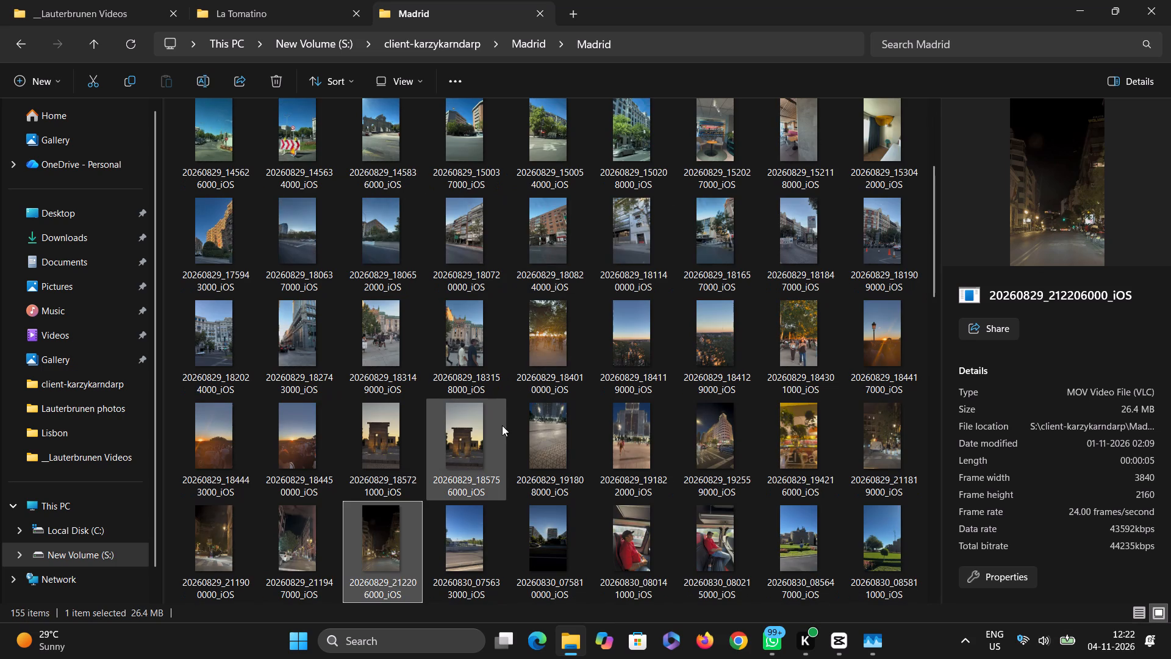
scroll(681, 471, "down", 2)
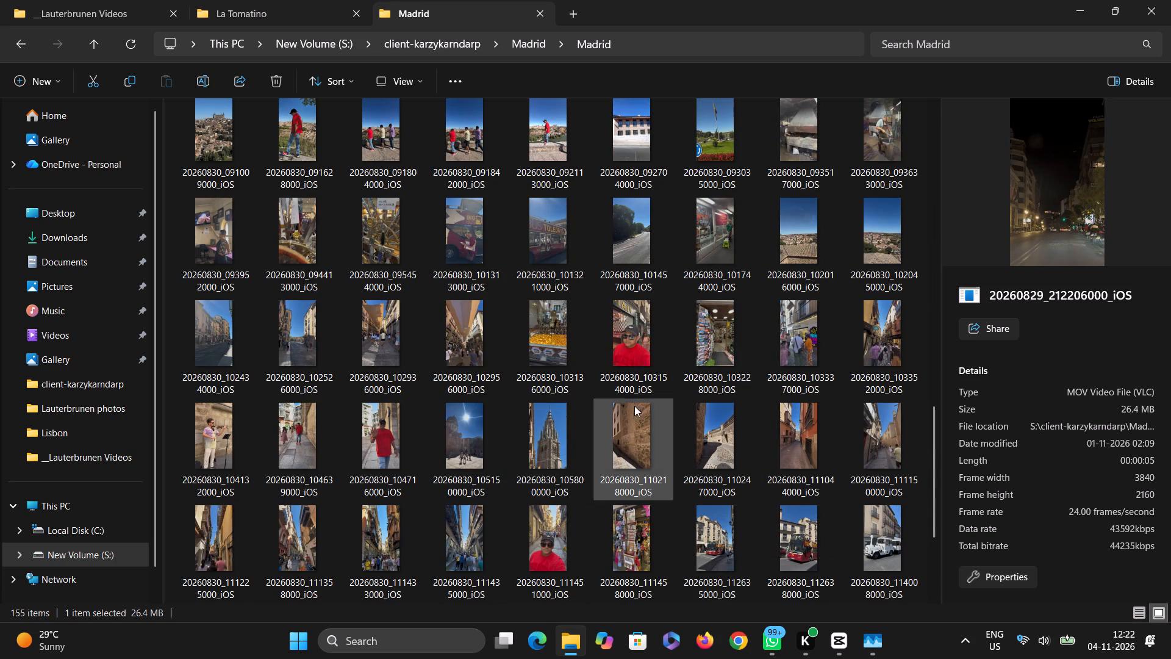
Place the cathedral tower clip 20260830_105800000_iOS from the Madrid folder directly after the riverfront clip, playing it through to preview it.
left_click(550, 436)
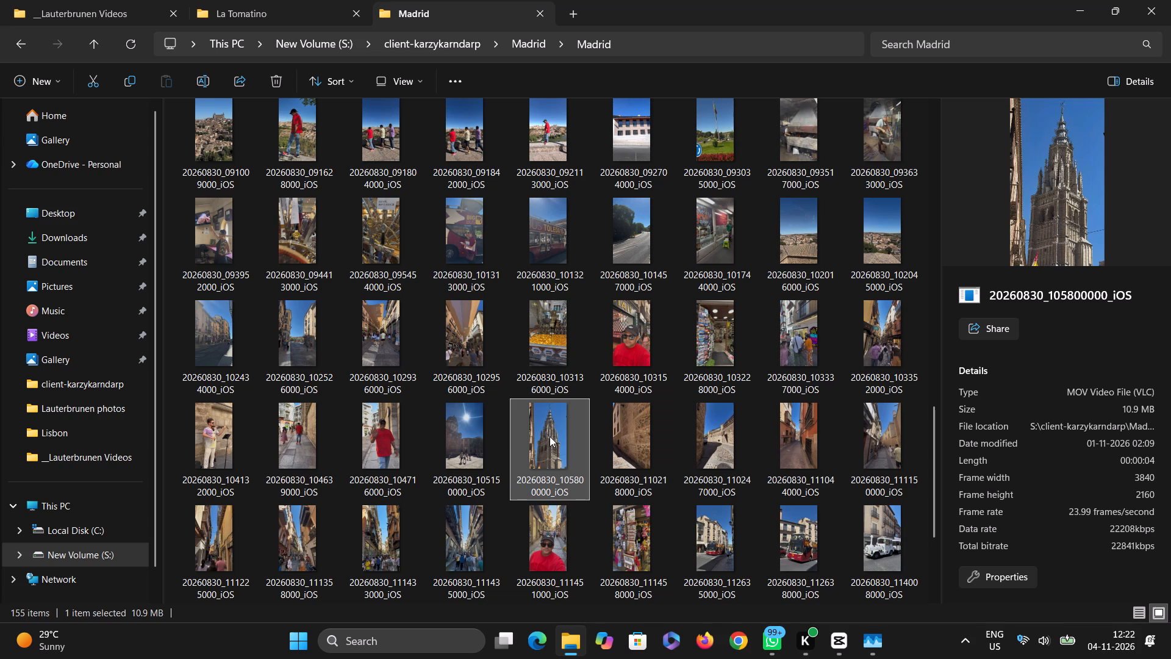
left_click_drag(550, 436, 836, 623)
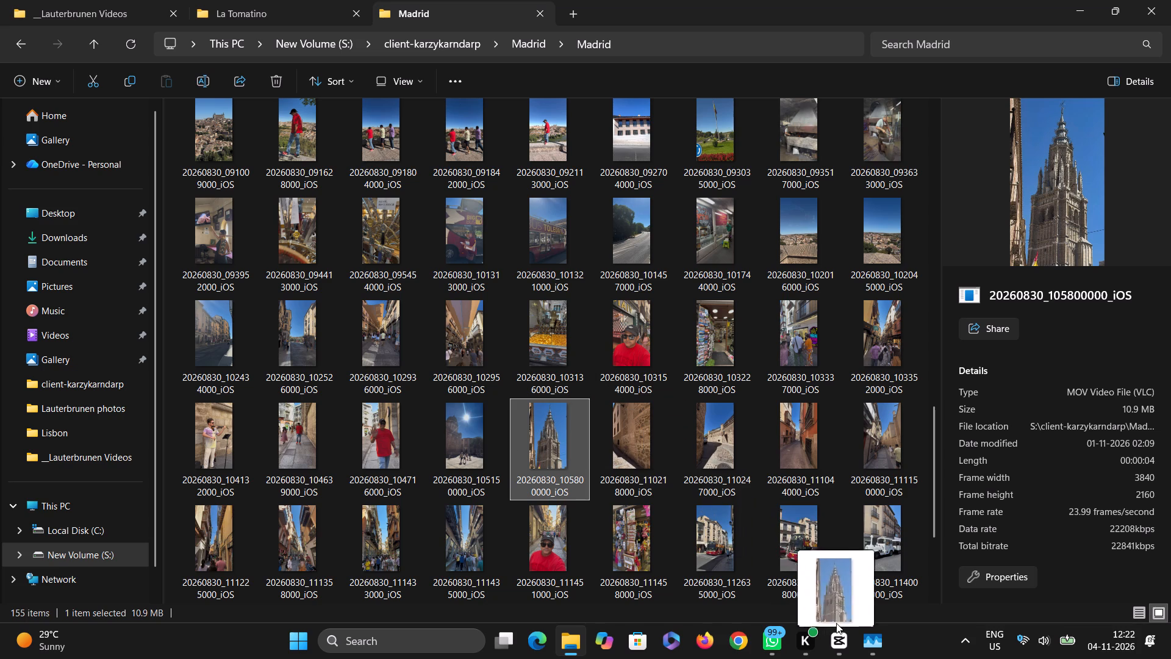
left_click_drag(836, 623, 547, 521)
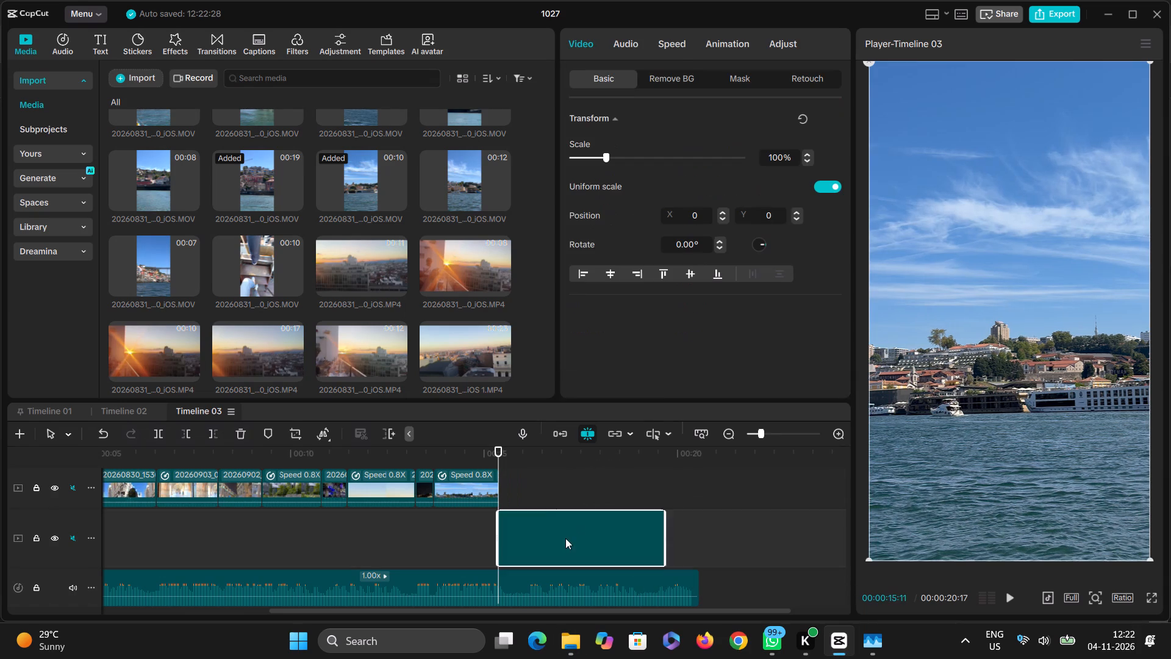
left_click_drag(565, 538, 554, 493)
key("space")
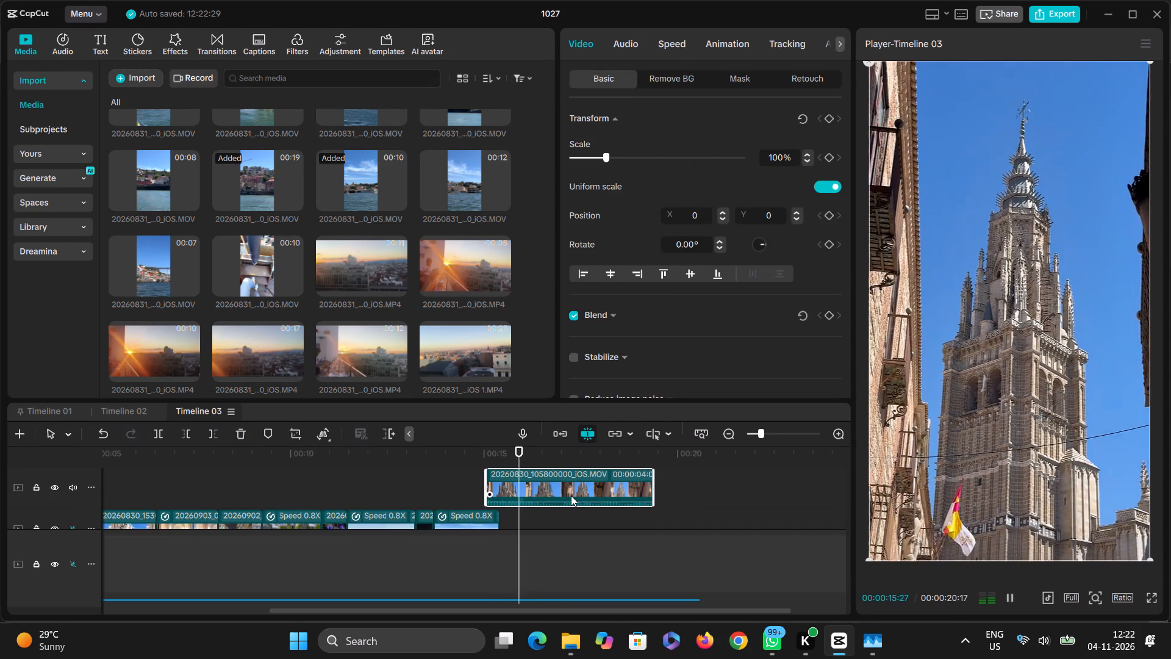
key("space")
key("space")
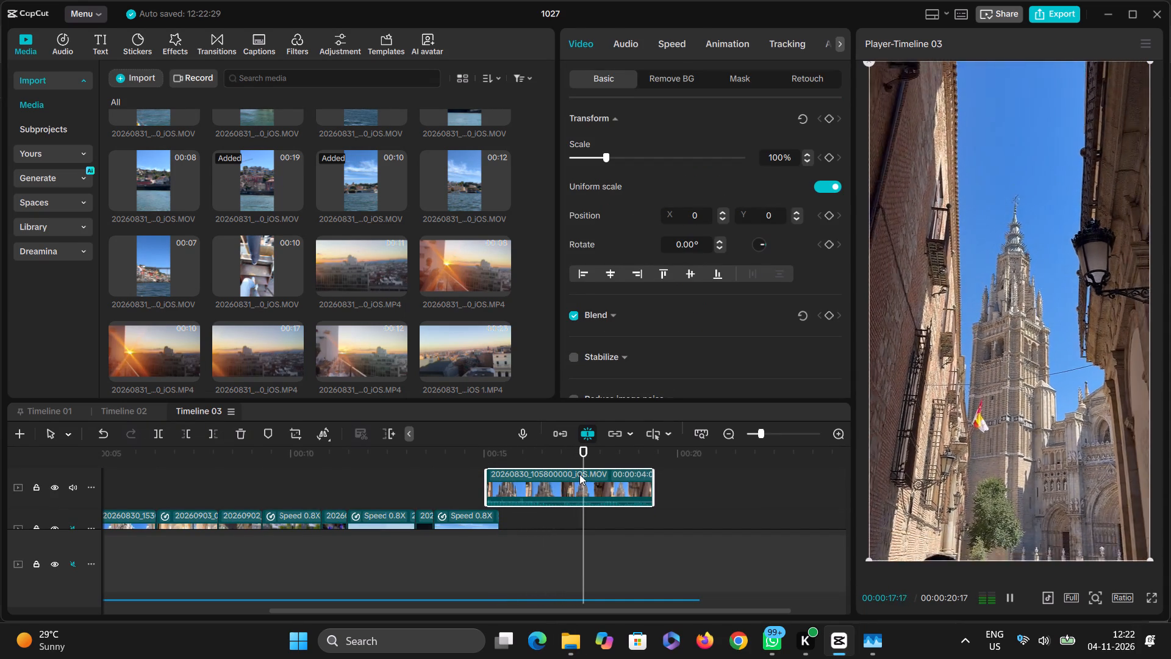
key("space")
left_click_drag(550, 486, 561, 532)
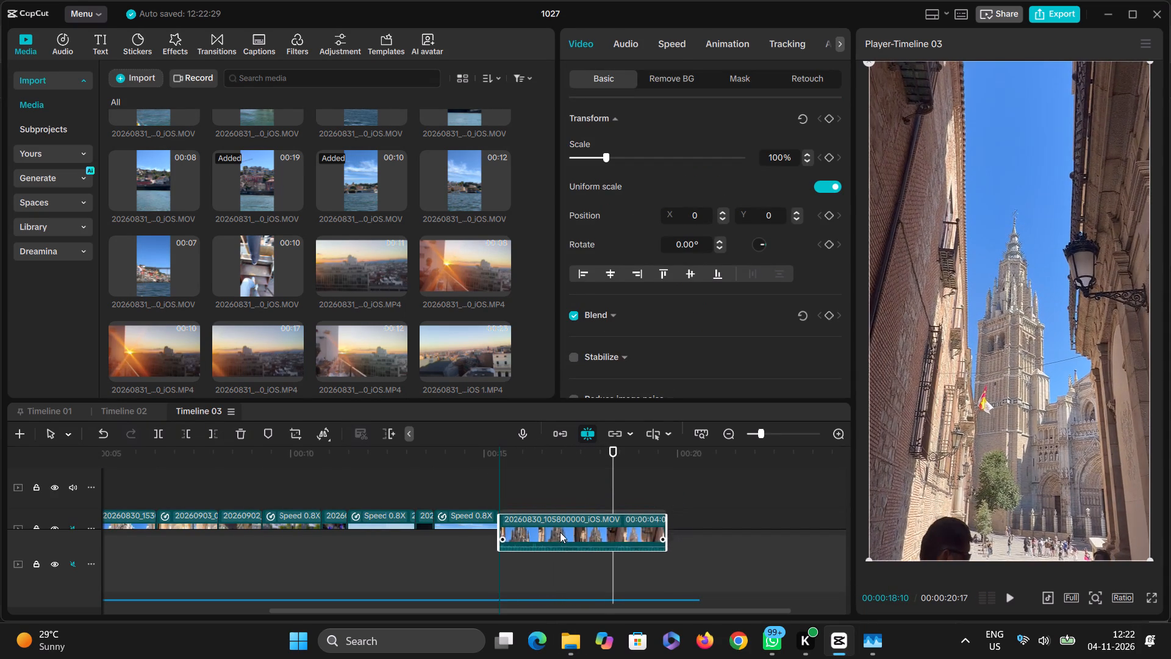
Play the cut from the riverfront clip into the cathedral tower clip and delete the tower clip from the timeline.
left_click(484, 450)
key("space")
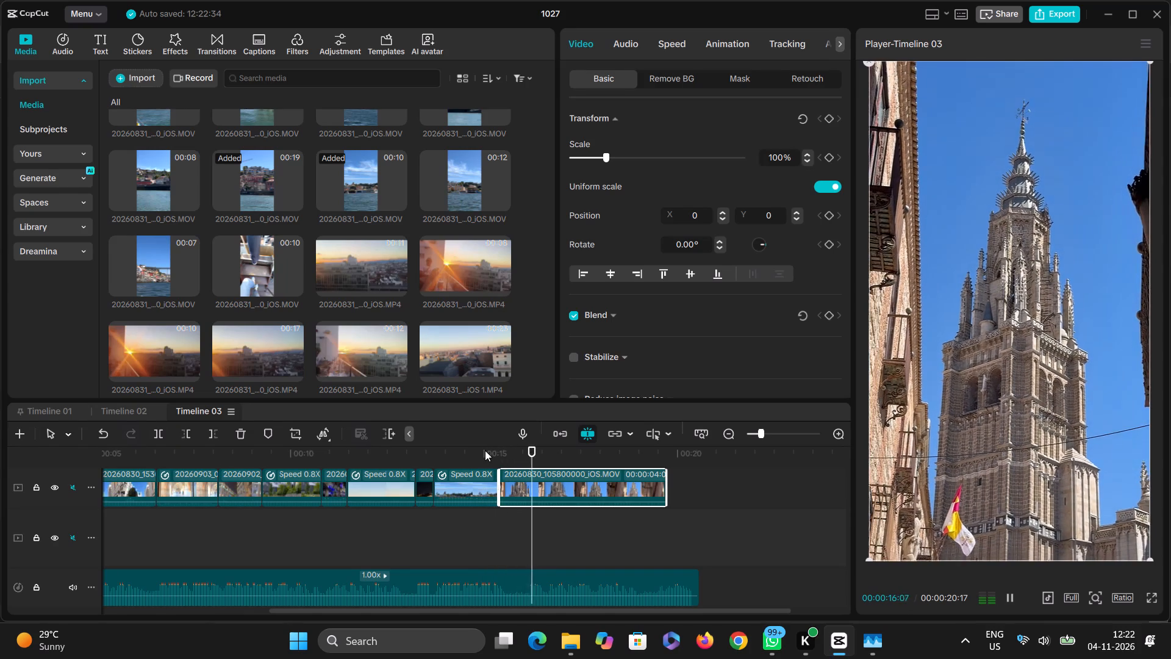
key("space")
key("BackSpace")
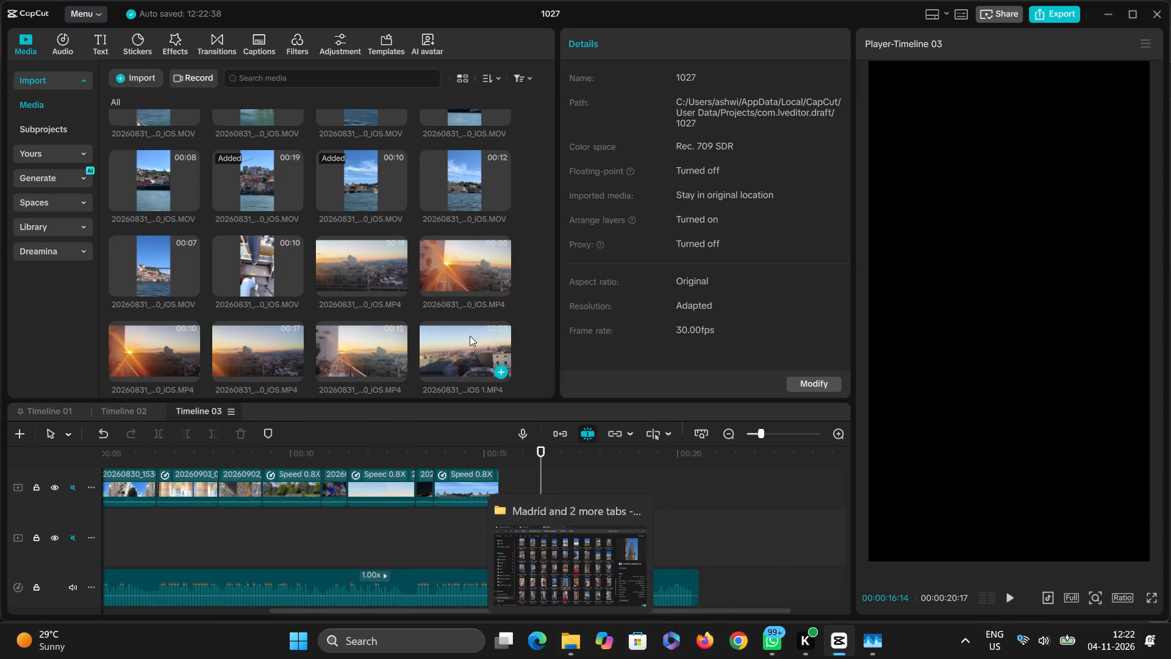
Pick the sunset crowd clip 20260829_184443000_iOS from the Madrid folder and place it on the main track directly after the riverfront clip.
left_click(562, 645)
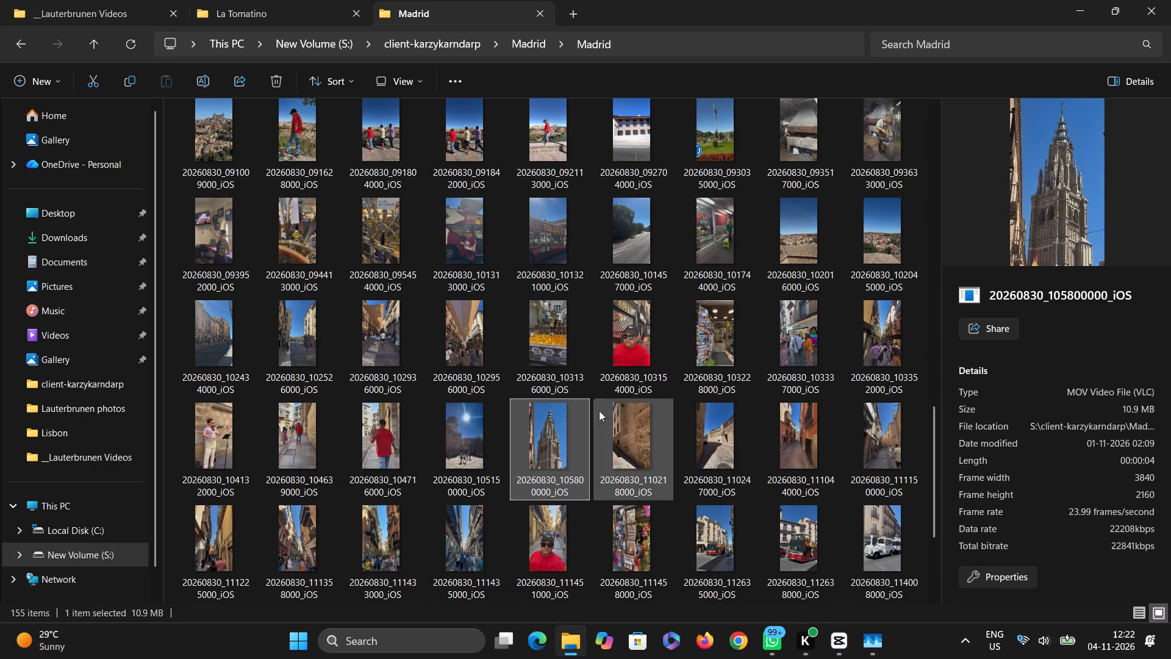
left_click(476, 368)
left_click(557, 357)
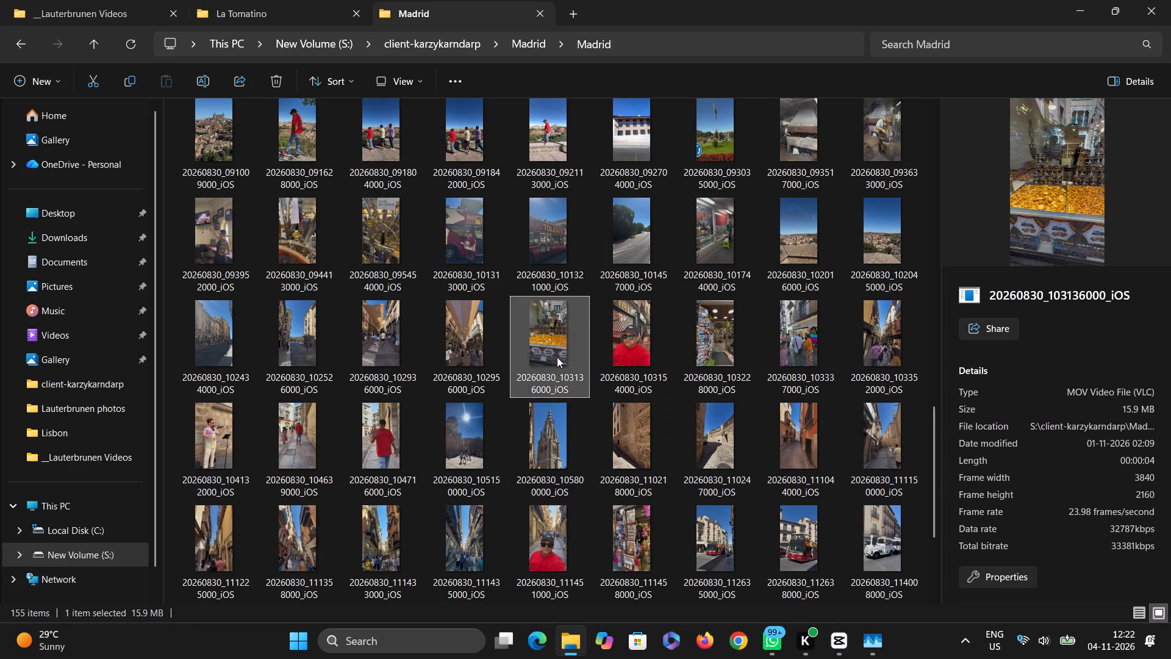
scroll(480, 395, "down", 2)
scroll(573, 395, "up", 2)
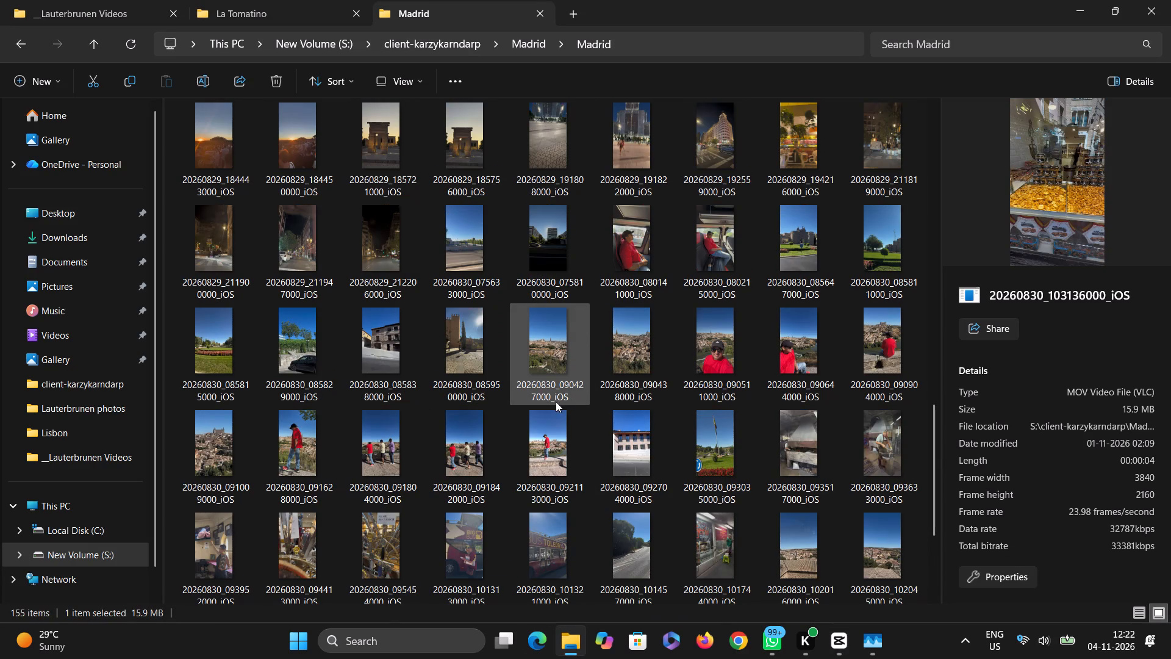
scroll(422, 390, "up", 1)
left_click(225, 423)
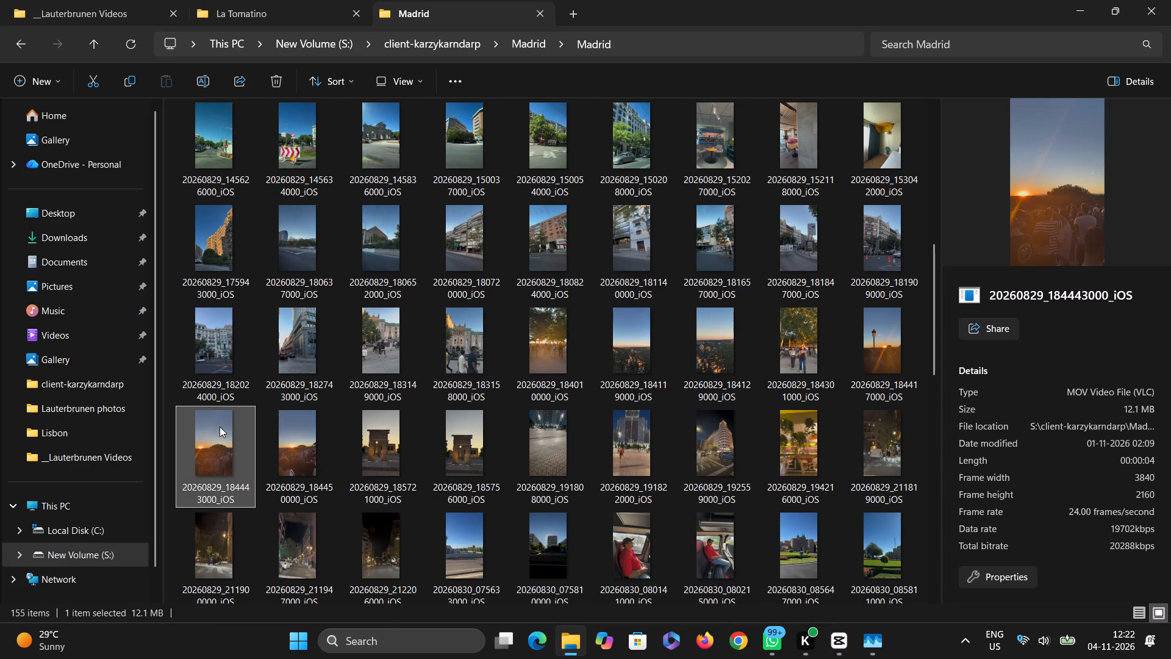
left_click_drag(217, 428, 833, 633)
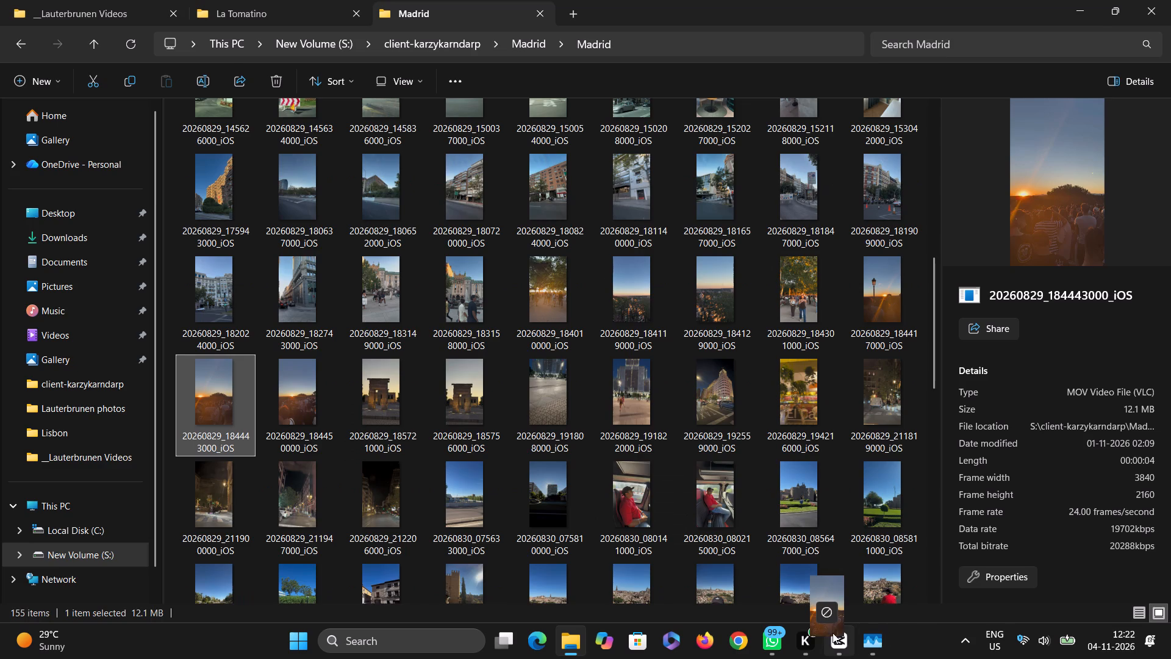
left_click_drag(833, 633, 551, 508)
left_click_drag(593, 535, 570, 502)
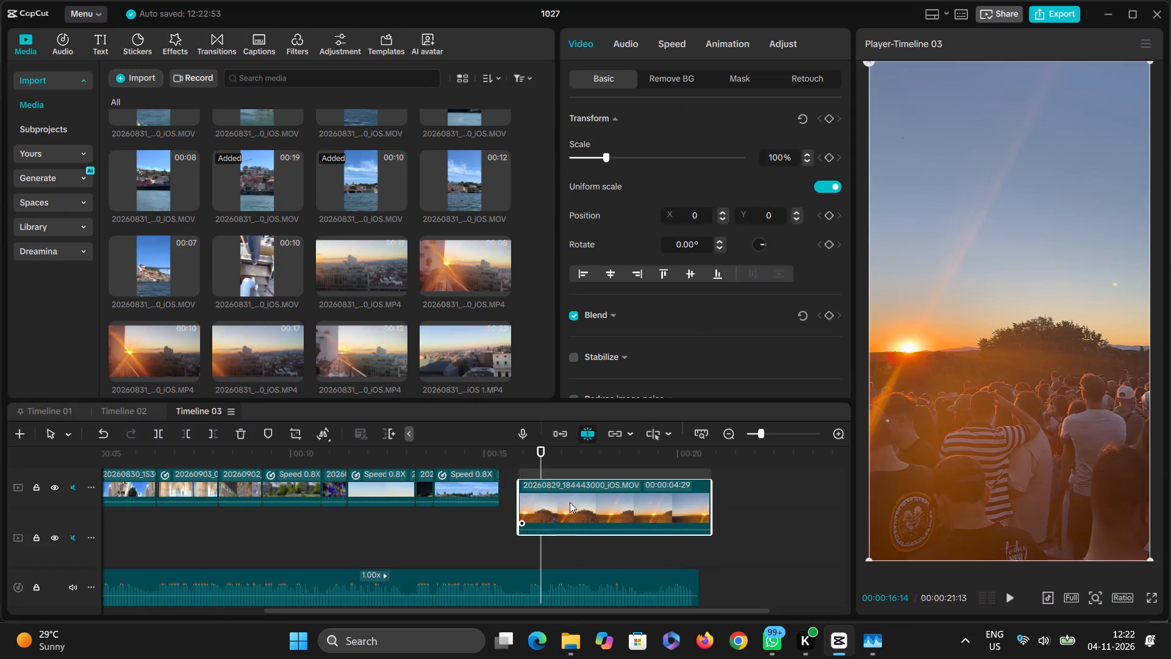
left_click_drag(570, 502, 545, 489)
left_click_drag(546, 481, 556, 517)
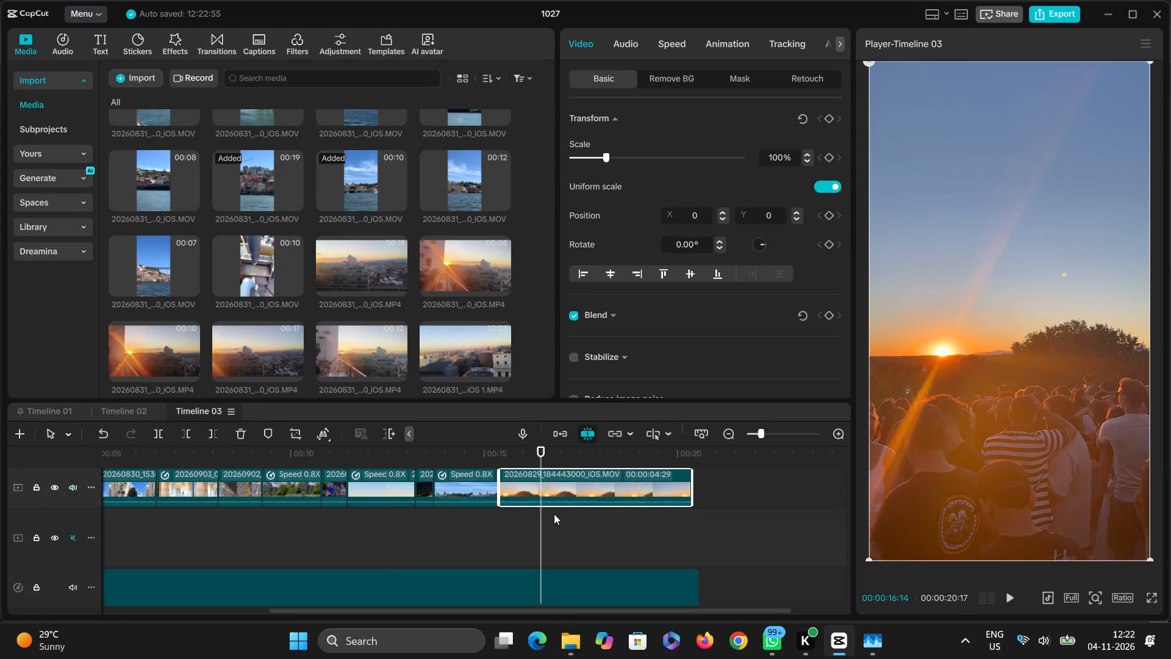
Play and scrub through the sunset crowd clip on the main track to find where to cut it against the audio.
left_click(473, 455)
key("space")
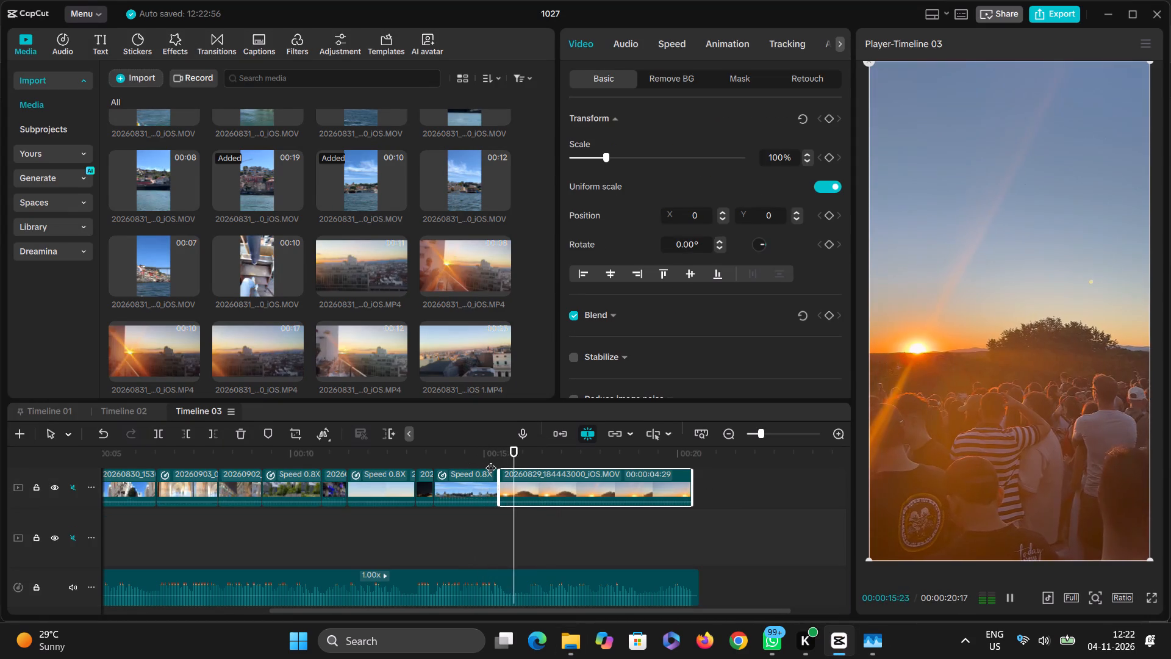
key("space")
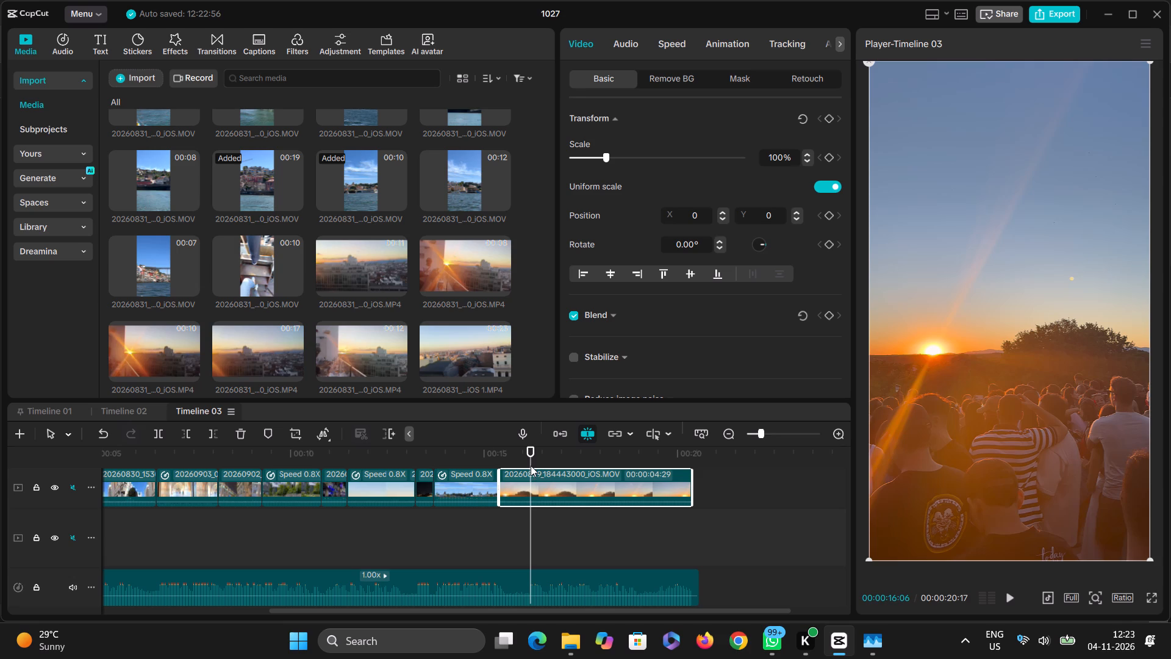
left_click(531, 466)
key("space")
key("space")
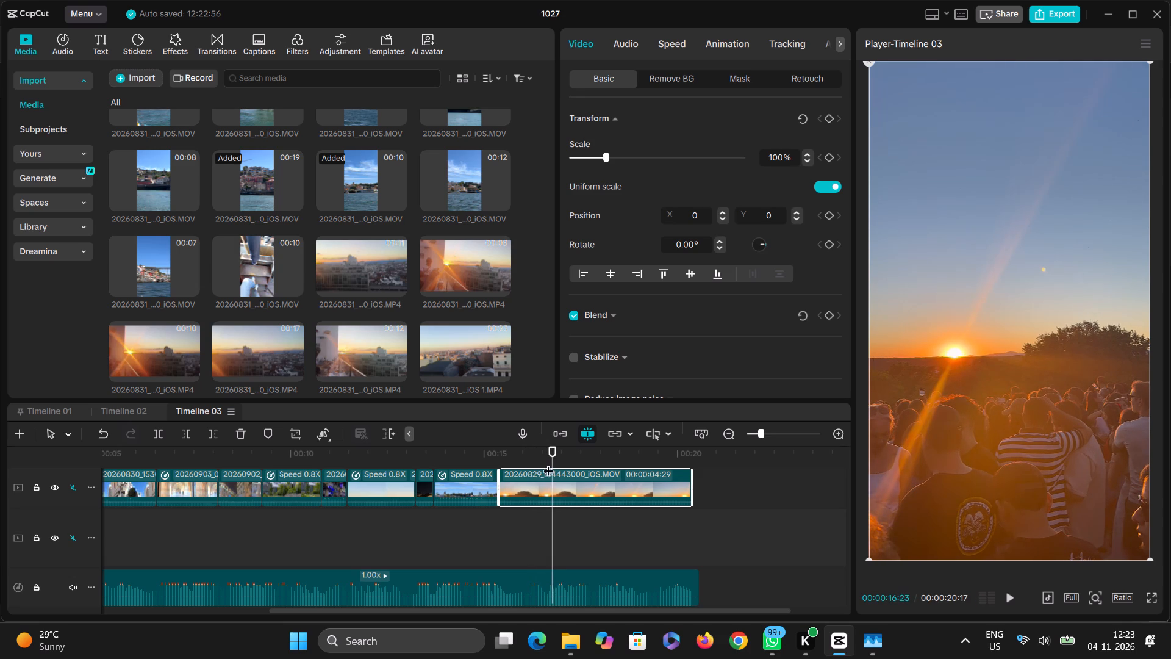
left_click_drag(549, 463, 546, 471)
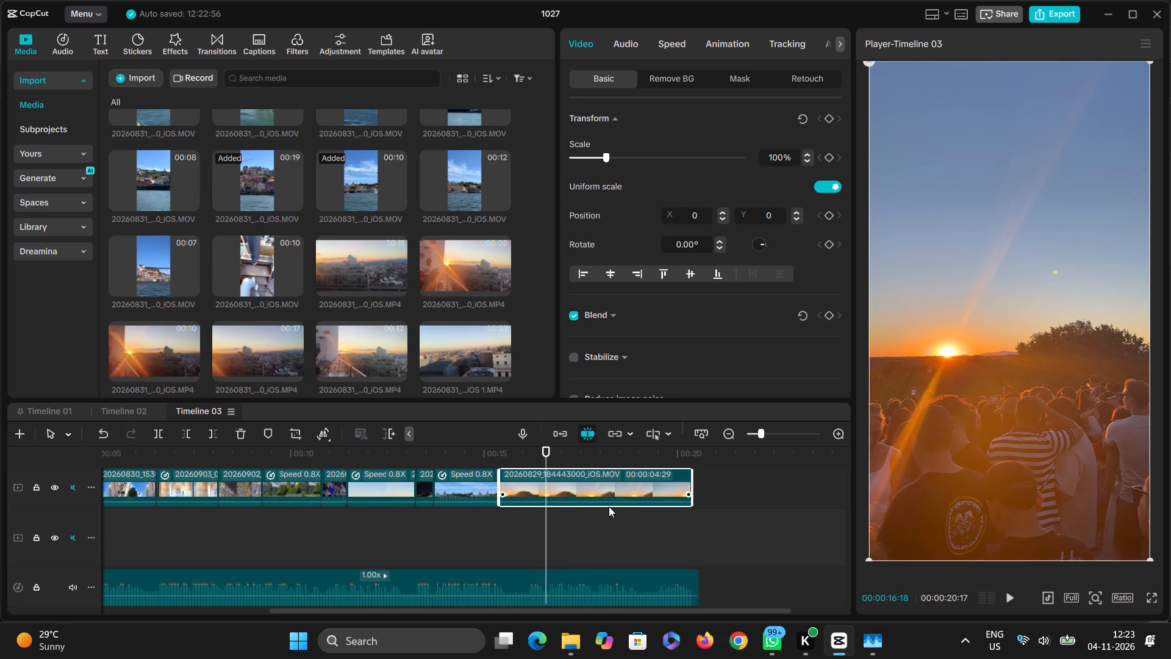
left_click_drag(609, 508, 600, 509, "ctrl")
left_click_drag(548, 461, 591, 477, "ctrl")
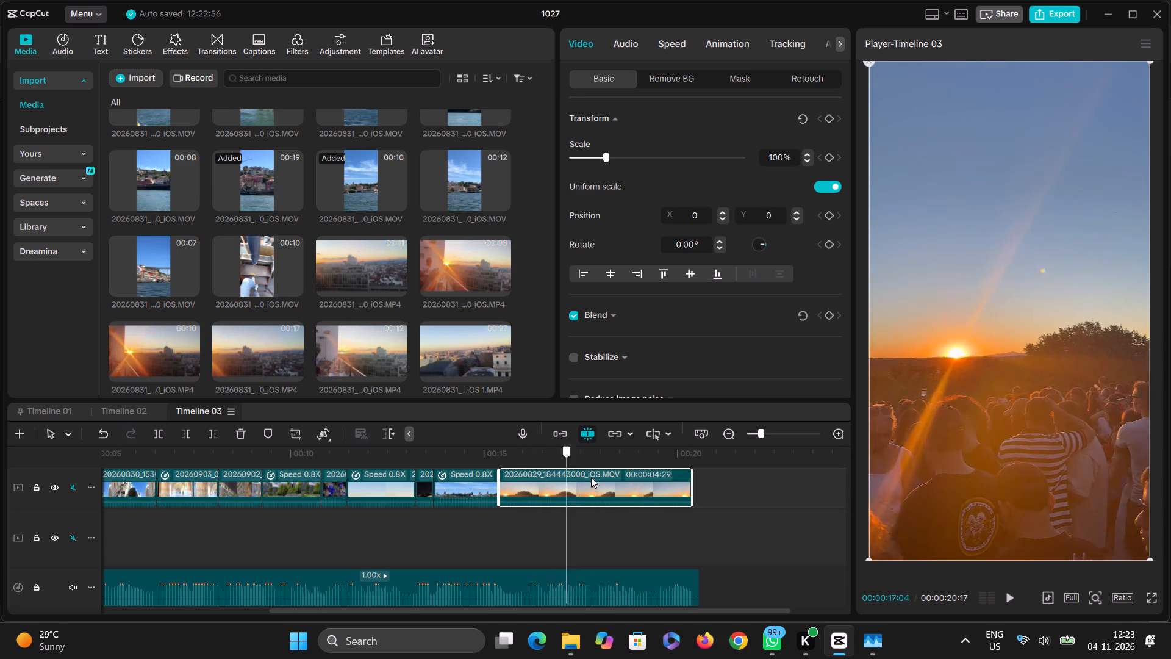
left_click_drag(591, 477, 515, 505, "ctrl")
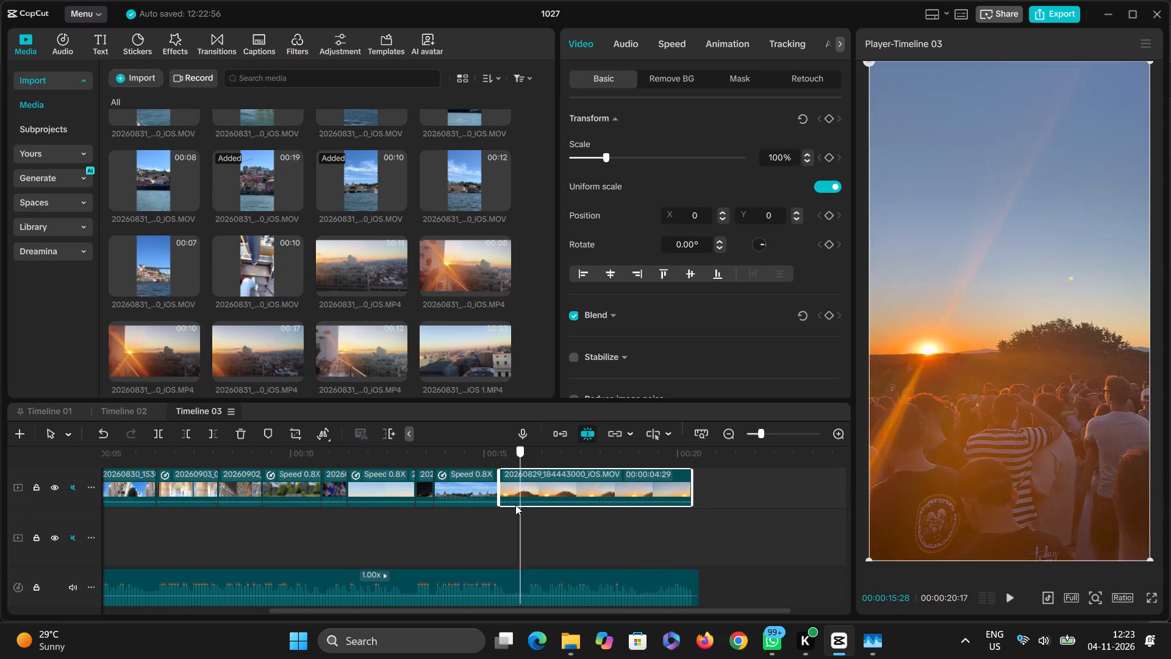
left_click_drag(515, 505, 576, 498, "ctrl")
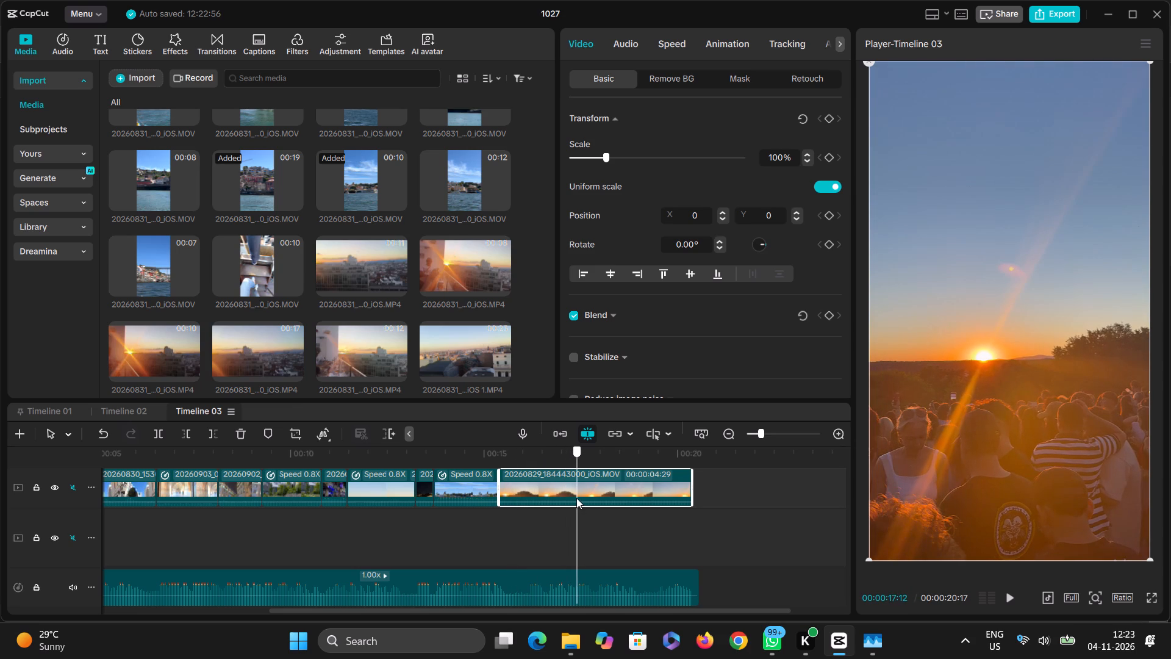
left_click_drag(576, 498, 571, 504, "ctrl")
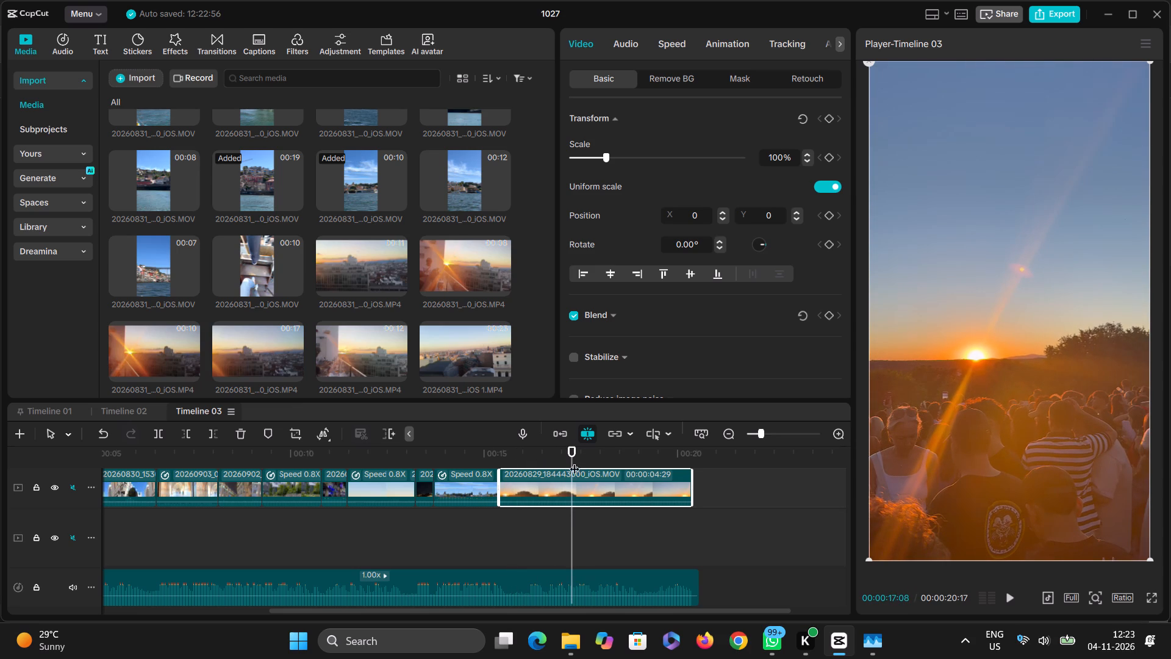
Split the sunset crowd clip at 00:00:17:03 and delete the part before the cut, keeping the remainder directly after the riverfront clip.
left_click_drag(573, 456, 565, 463, "ctrl")
key("ctrl+b")
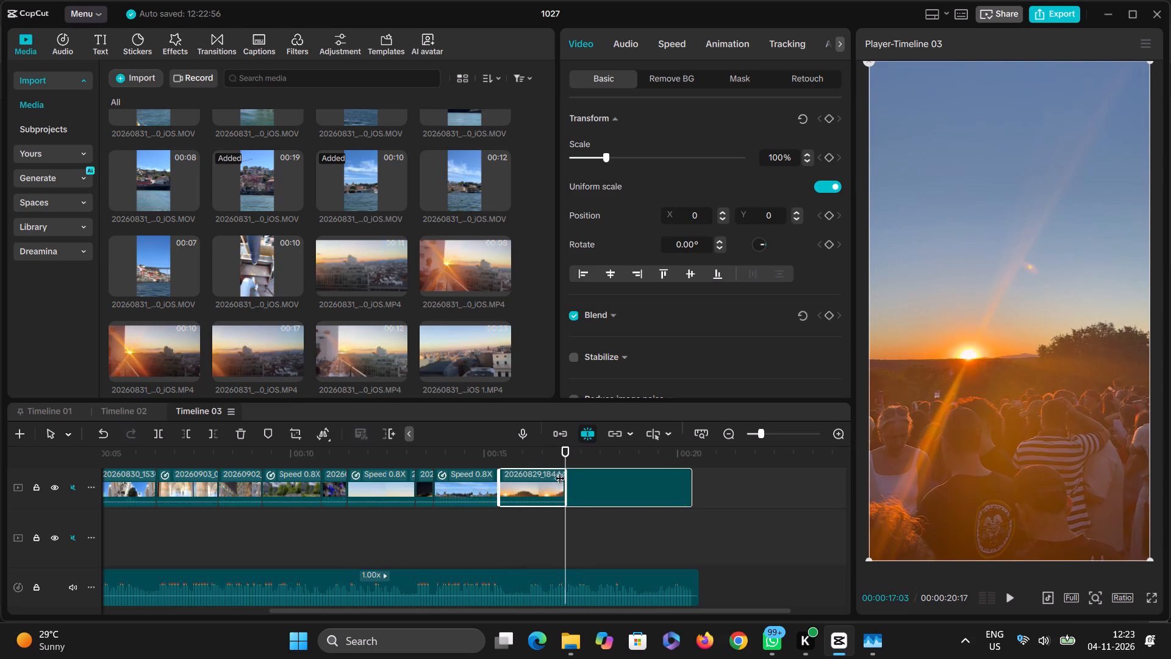
left_click(557, 473, "ctrl")
key("BackSpace")
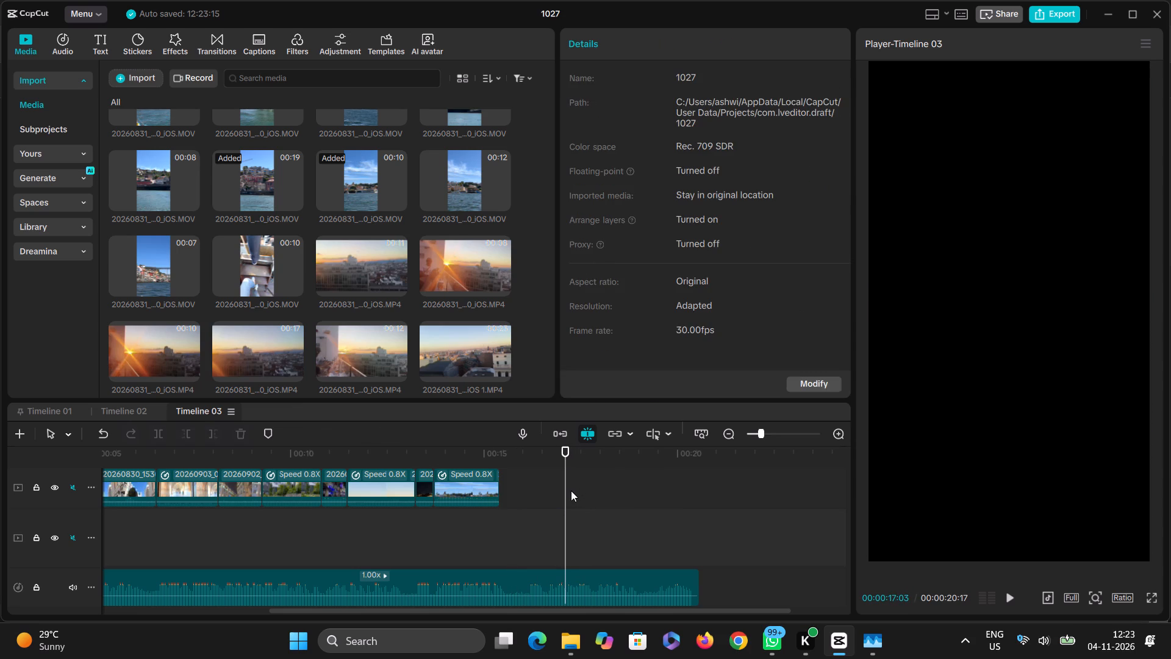
key("ctrl+z")
left_click(542, 495)
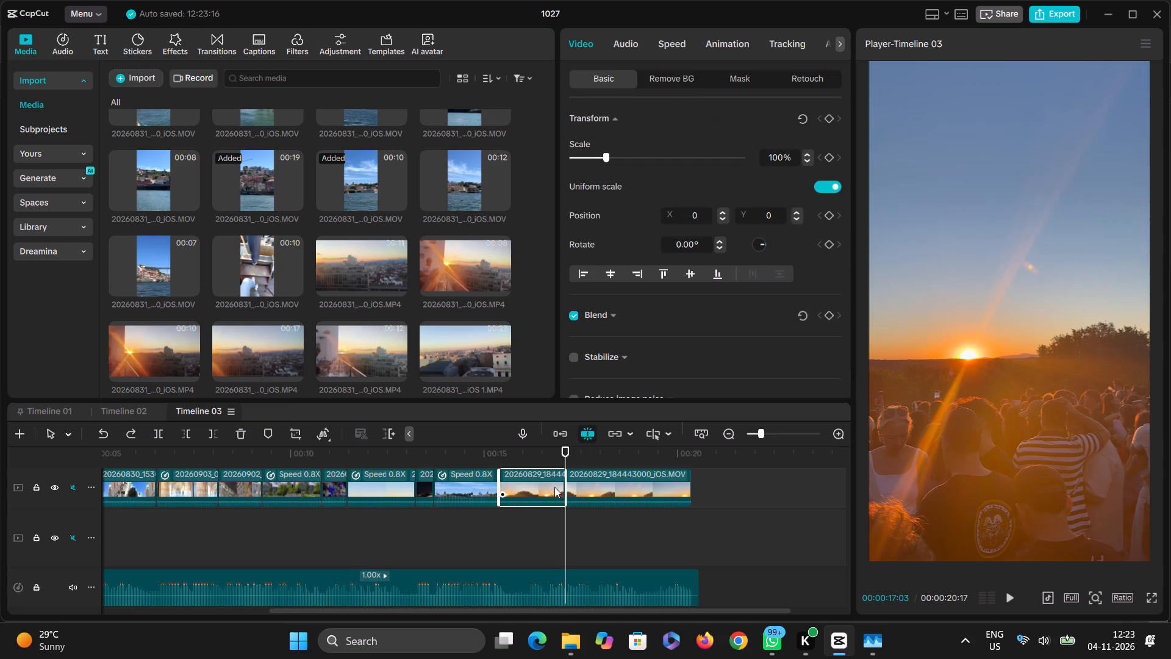
key("BackSpace")
left_click_drag(639, 481, 581, 493)
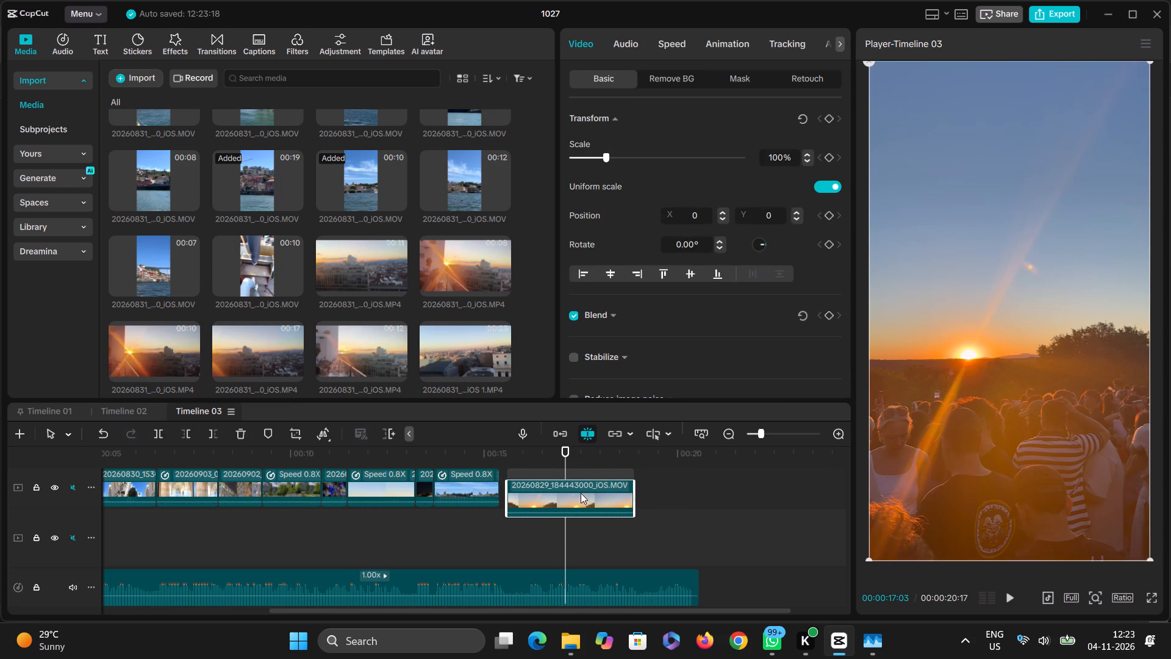
left_click_drag(581, 493, 576, 488)
Split the remaining sunset crowd clip at 00:00:16:06 and delete the part after the cut.
left_click_drag(550, 462, 550, 429)
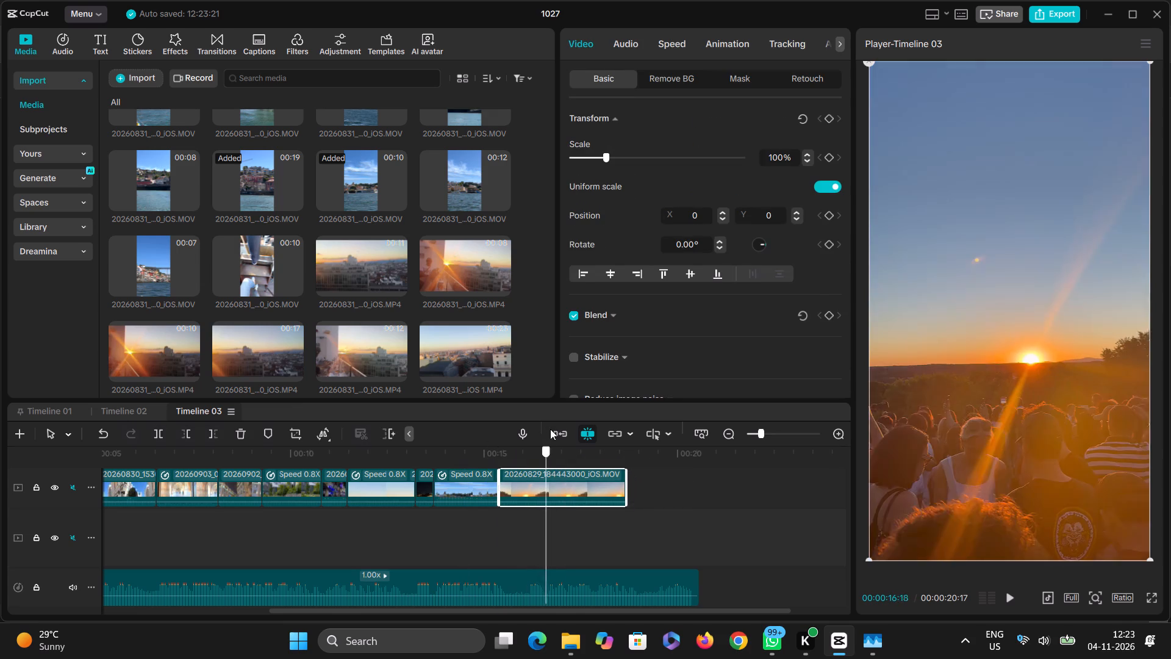
left_click_drag(550, 429, 535, 456)
left_click_drag(535, 457, 530, 463)
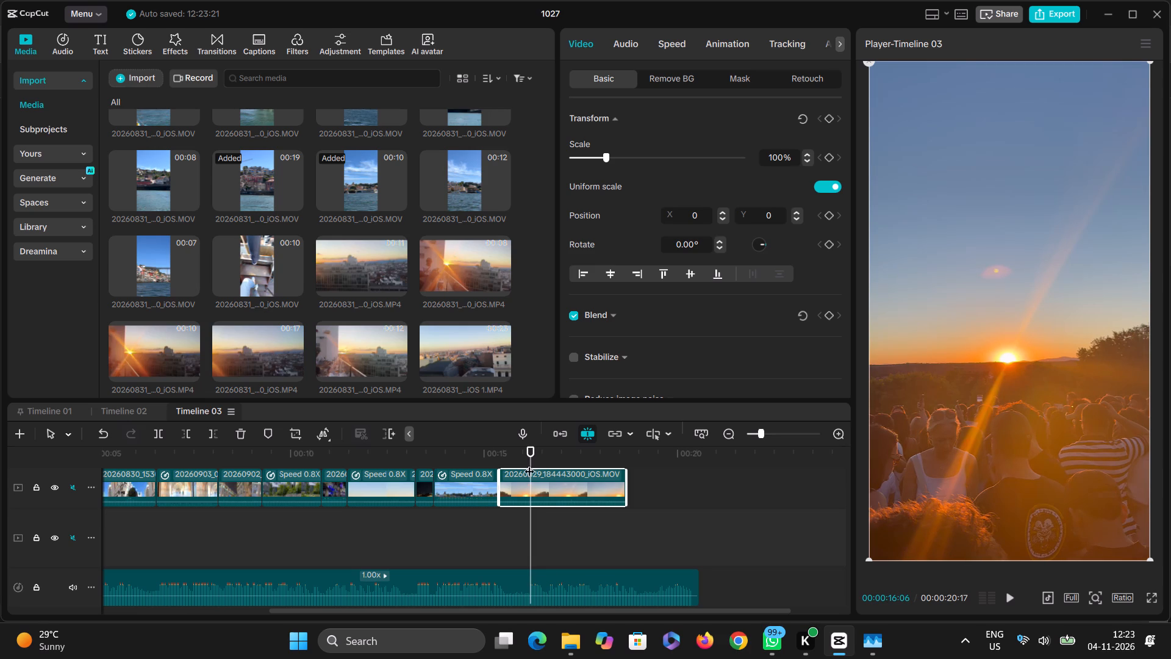
key("ctrl+b")
key("BackSpace")
Set the shortened sunset crowd clip's speed to 0.80x.
left_click(512, 480)
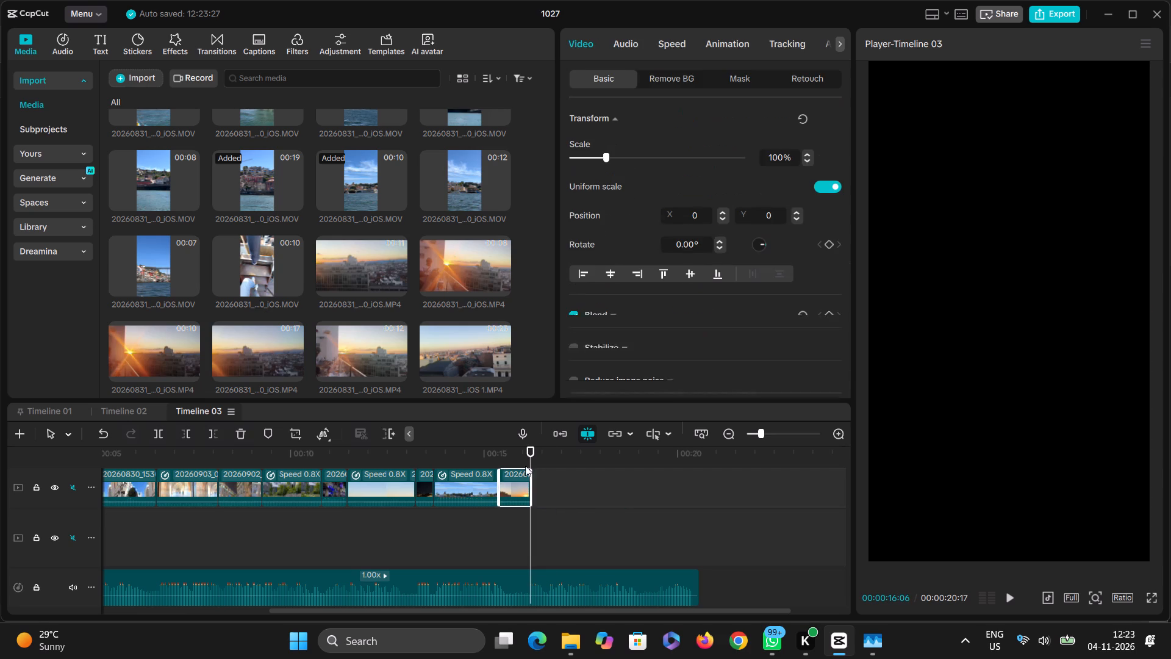
left_click(668, 41)
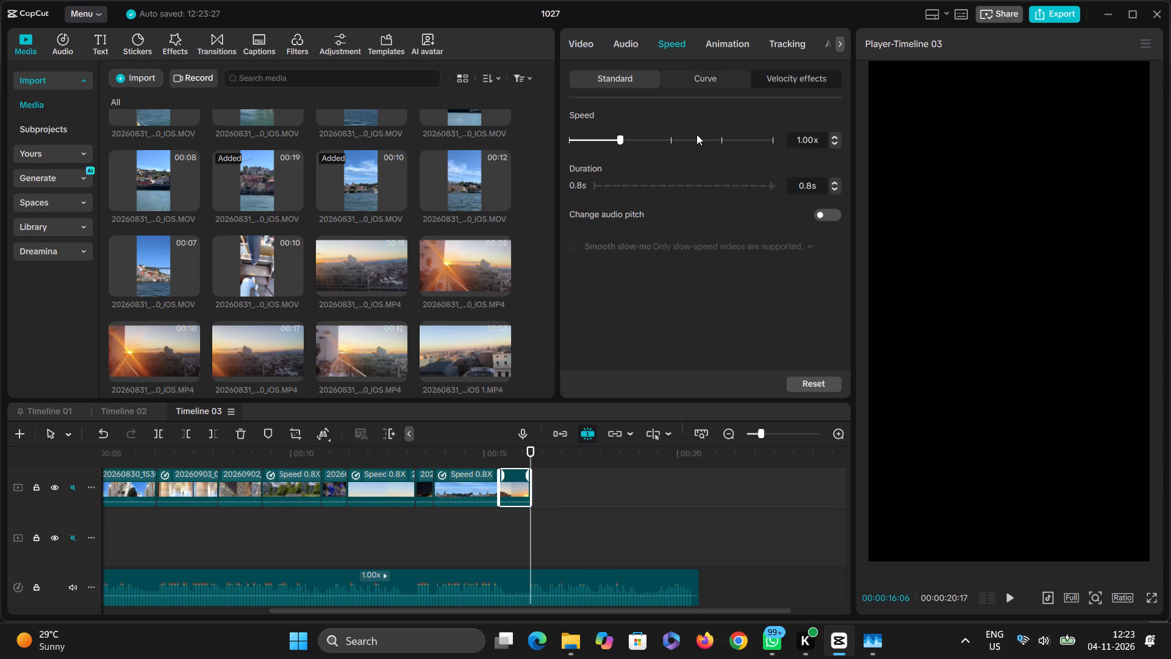
double_click(832, 143)
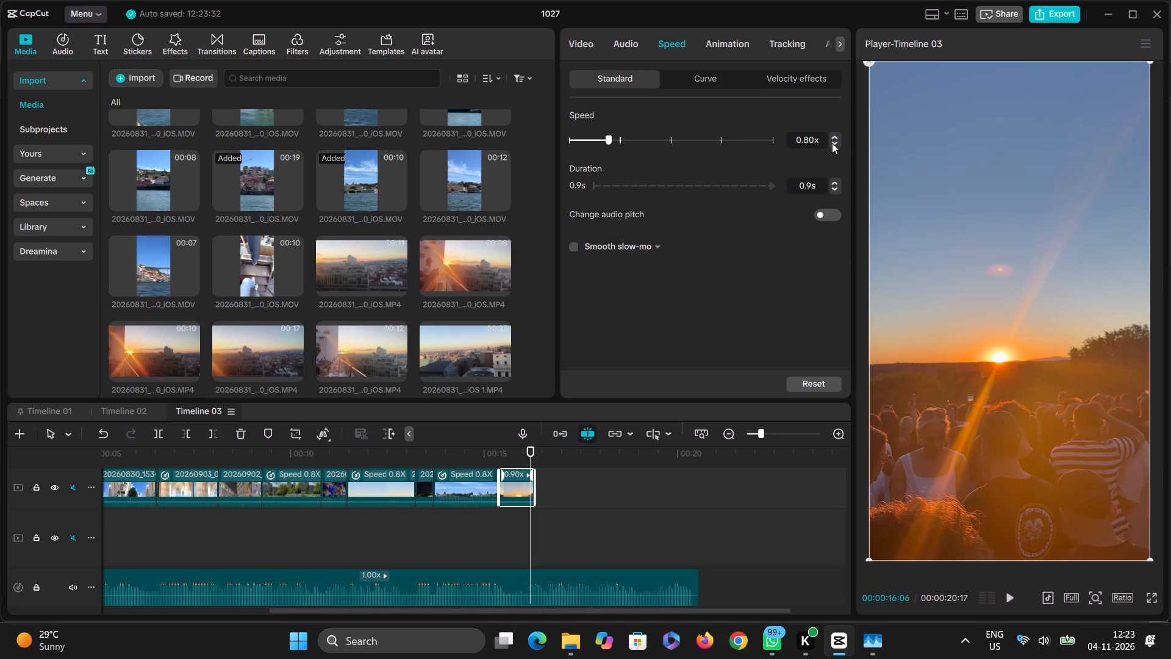
Play the cut from the riverfront clip and adjust the sunset crowd clip's end to a duration of about 1.1 s.
left_click(483, 445)
left_click(489, 451)
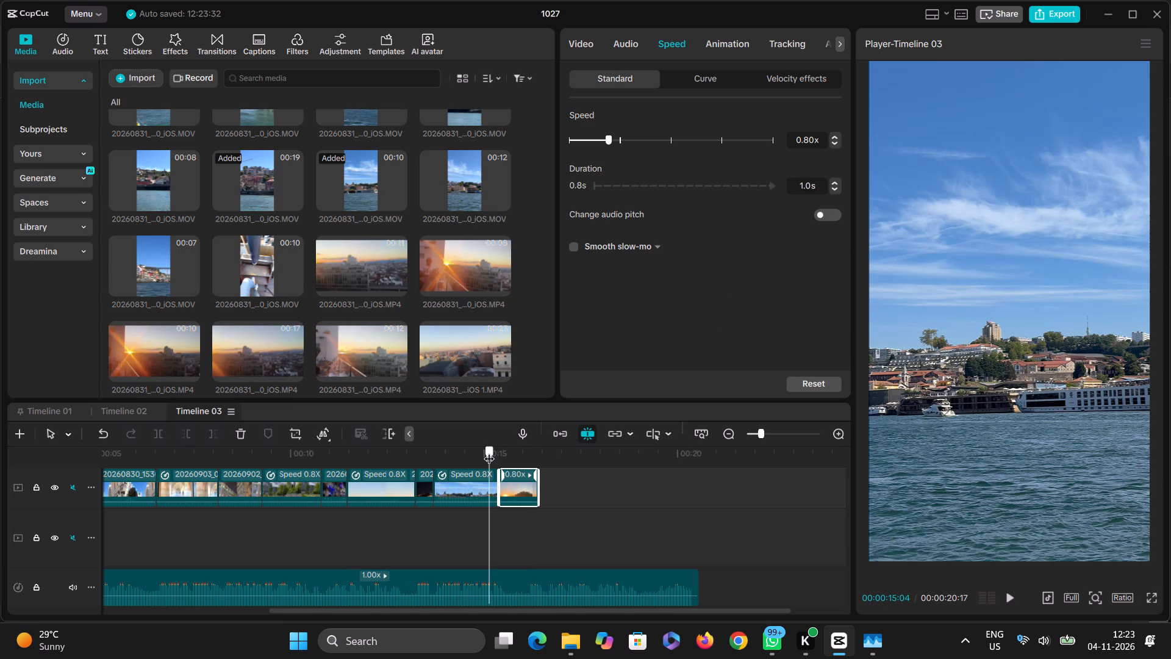
key("space")
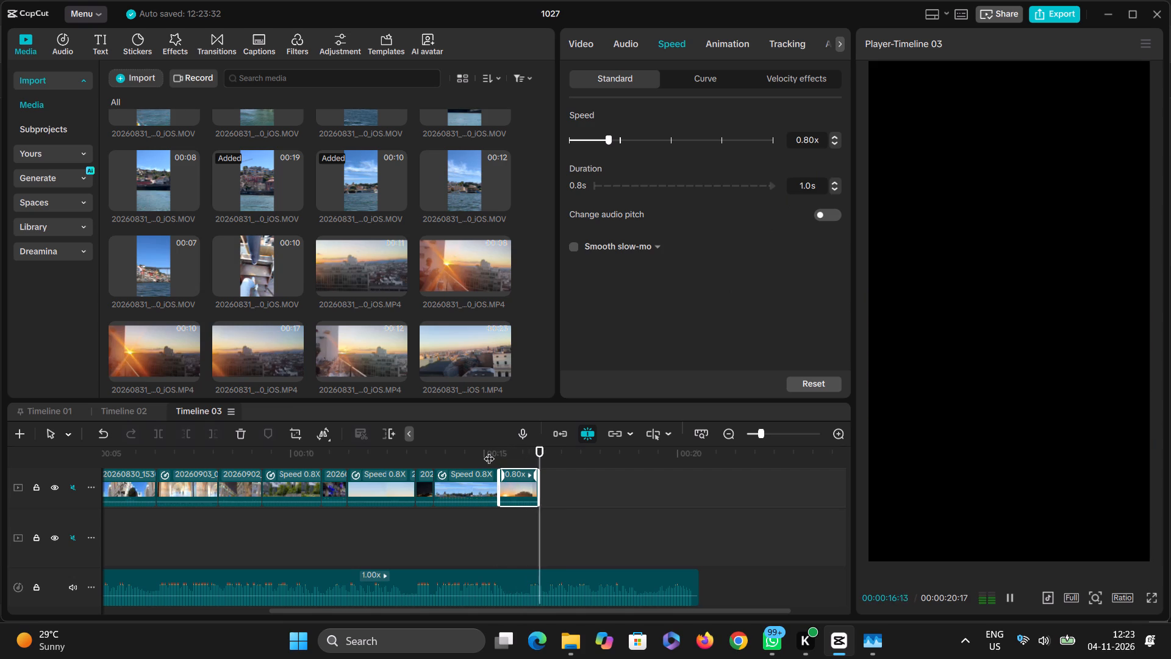
key("space")
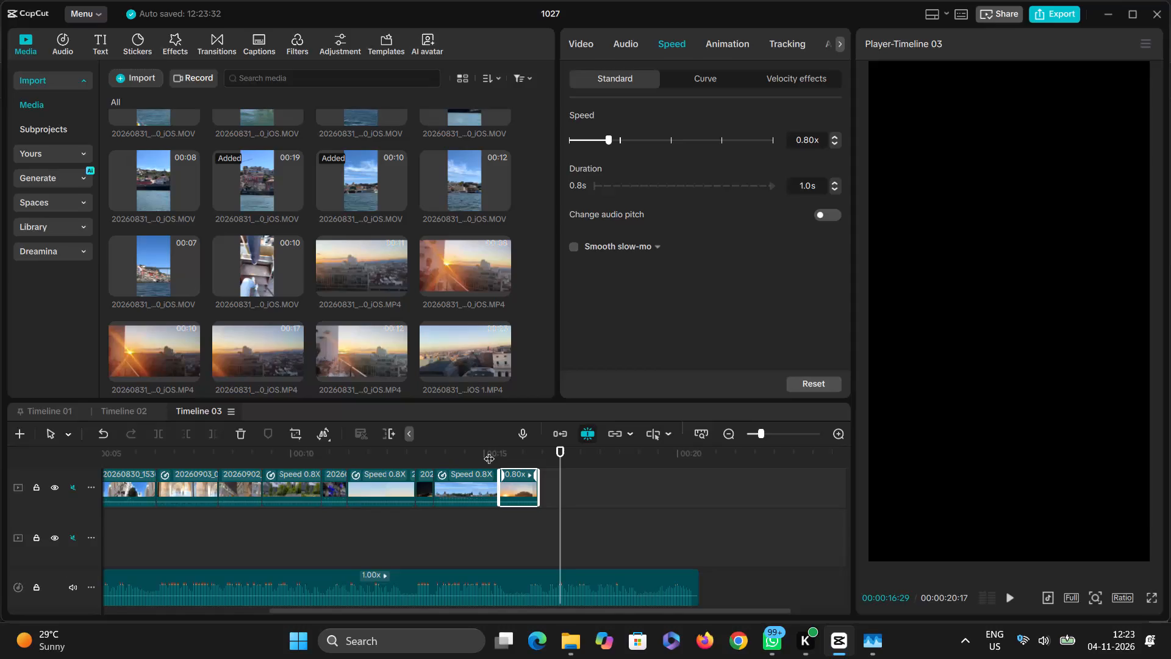
left_click(537, 488)
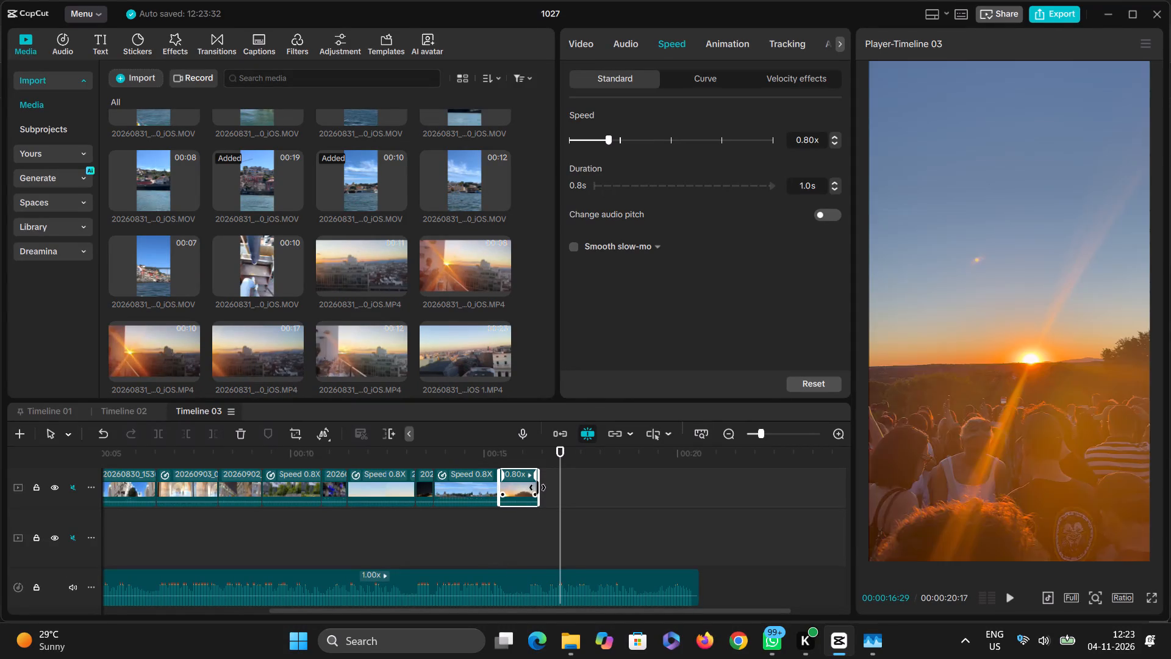
left_click(498, 454)
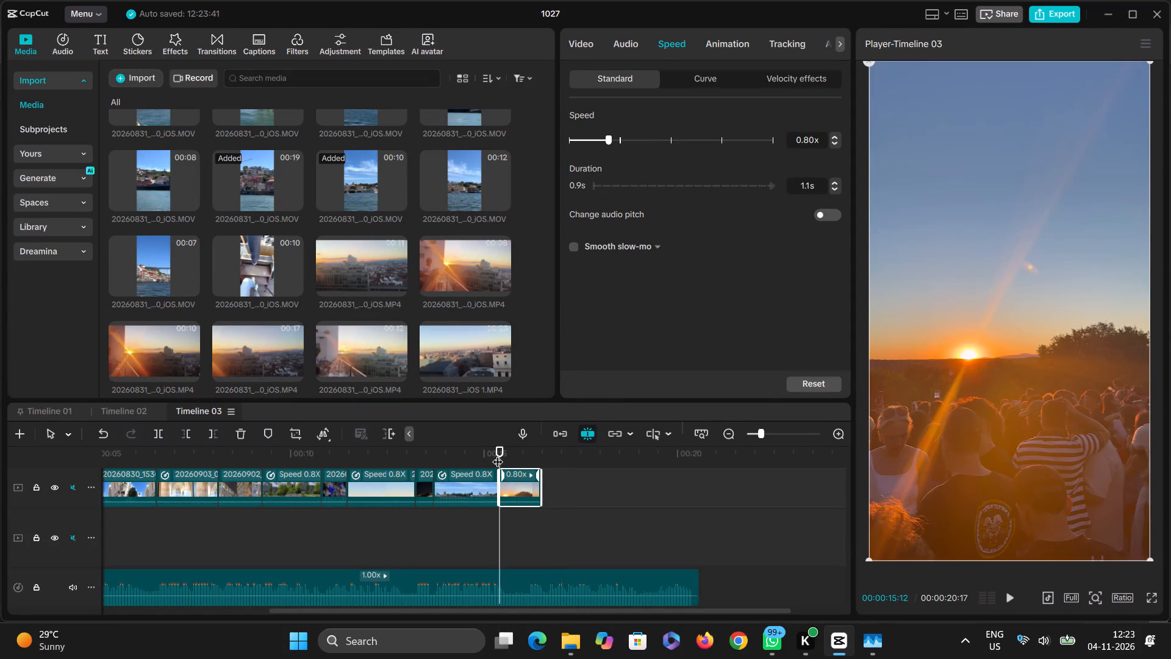
key("space")
key("space")
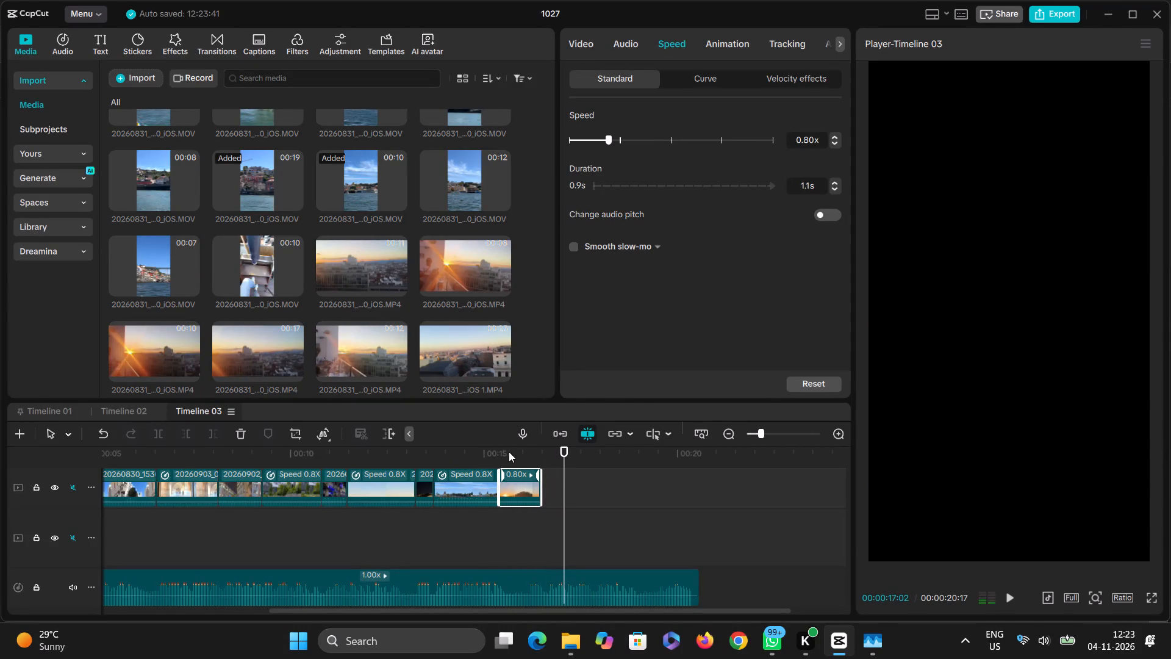
left_click(545, 489)
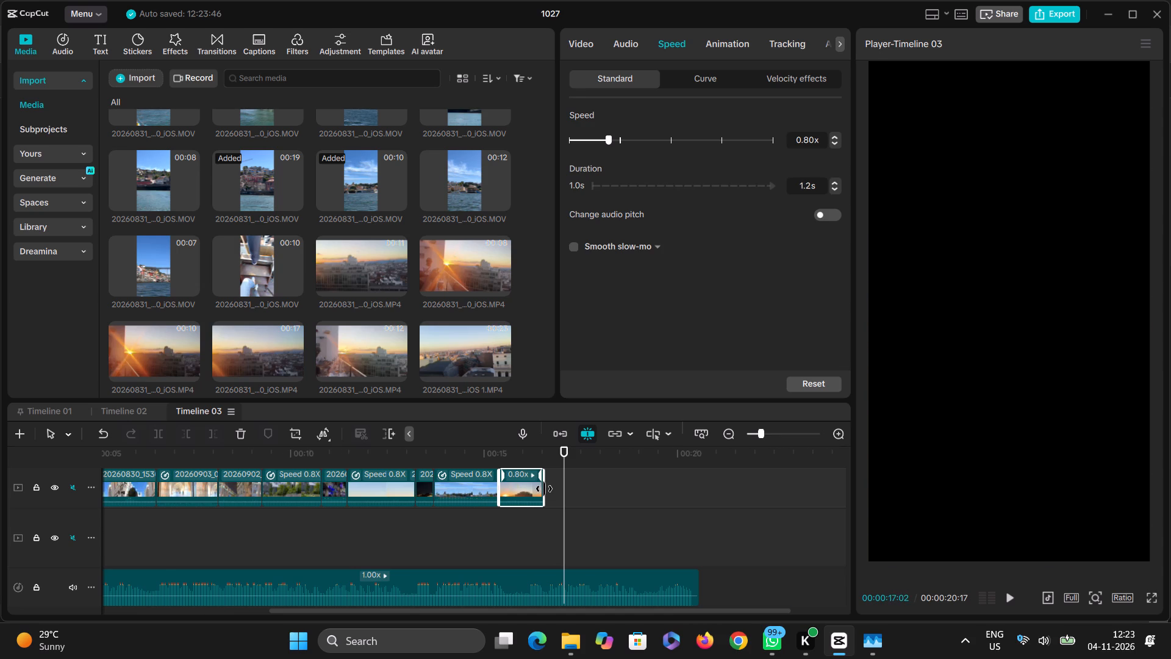
scroll(544, 489, "up", 3, "alt")
scroll(576, 523, "down", 2, "alt")
scroll(576, 523, "up", 5, "ctrl")
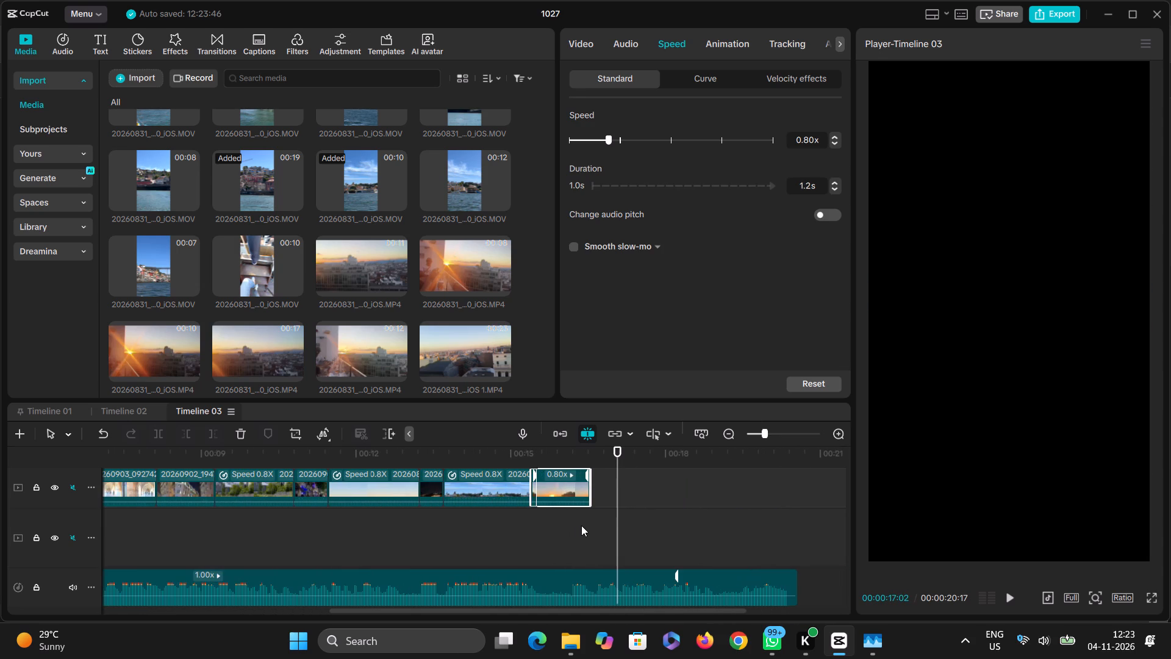
left_click_drag(592, 492, 587, 504)
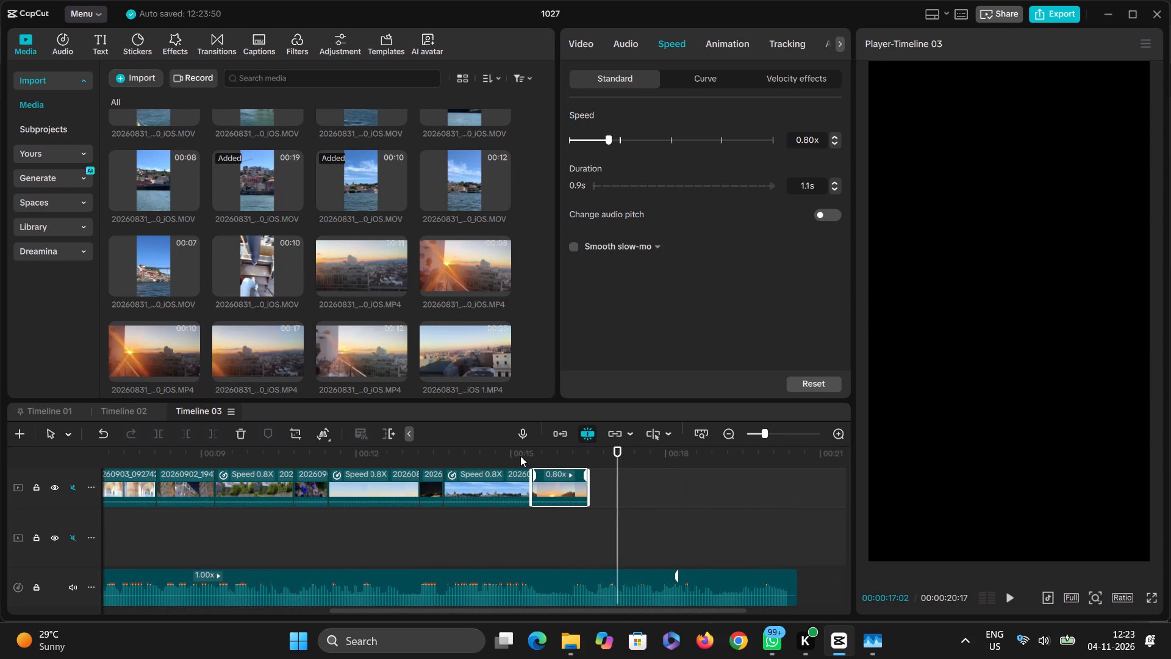
Play the transition from the riverfront clip through the sunset crowd clip to check its end against the audio.
left_click(520, 456)
key("space")
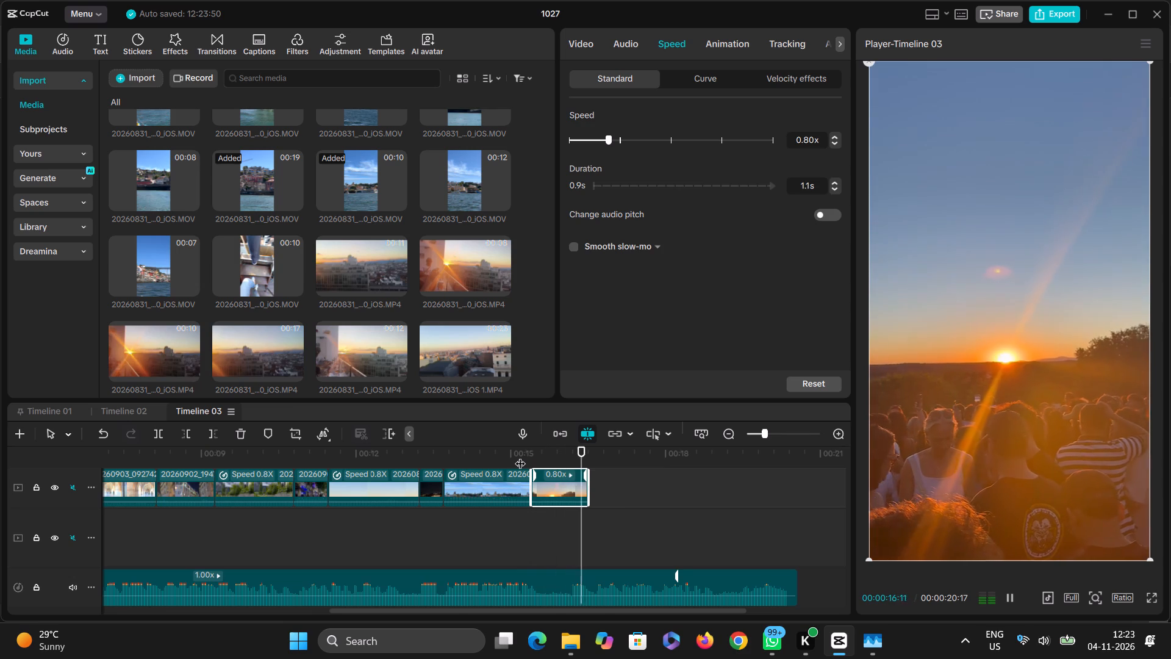
key("space")
left_click(520, 456)
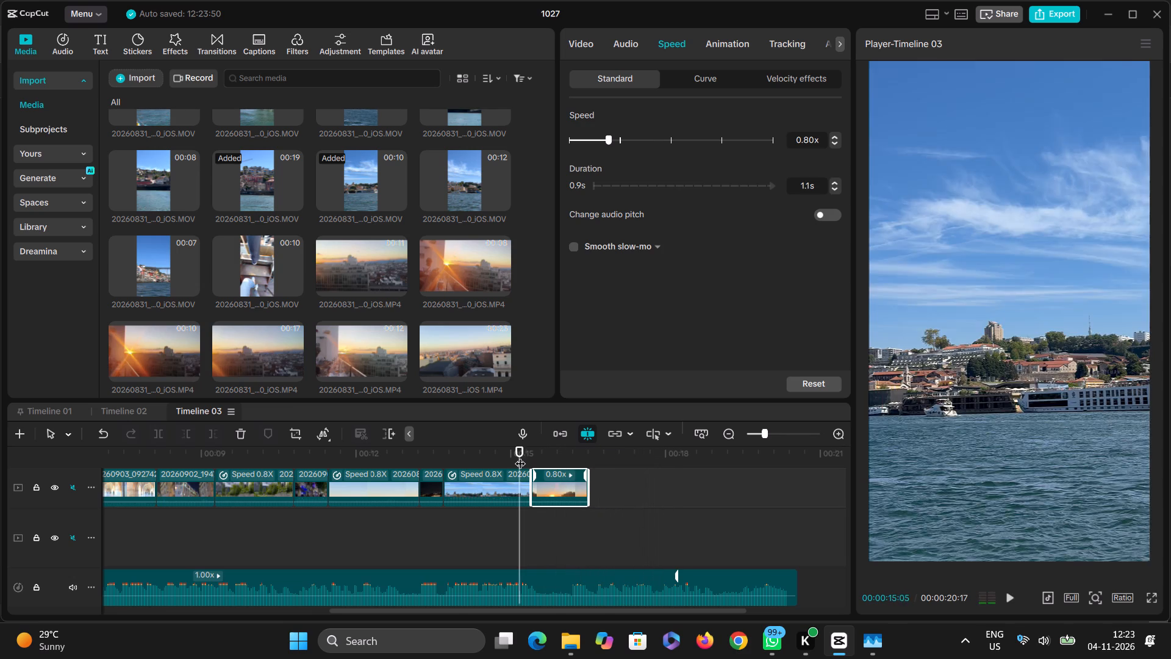
key("space")
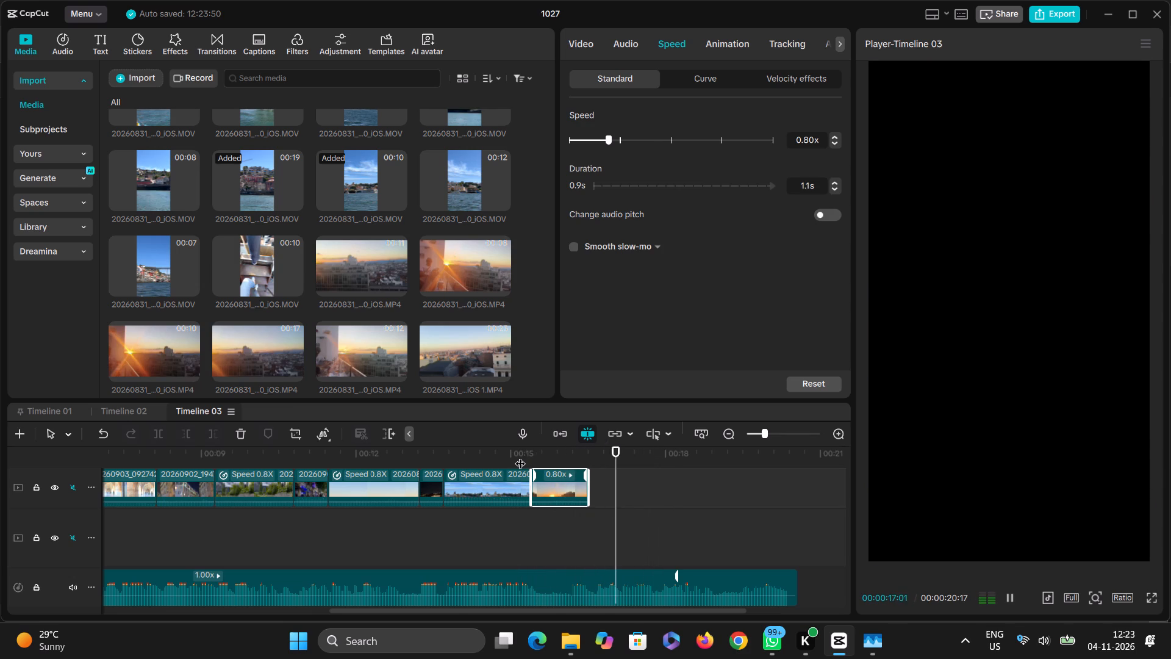
key("space")
left_click(529, 456)
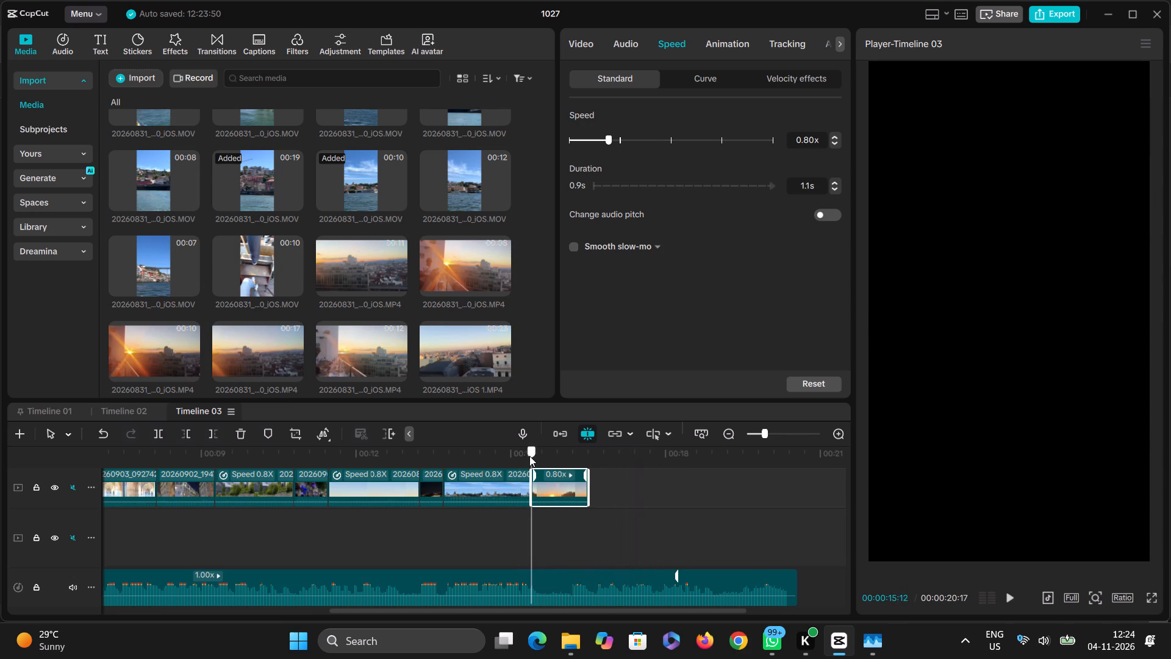
key("space")
key("space")
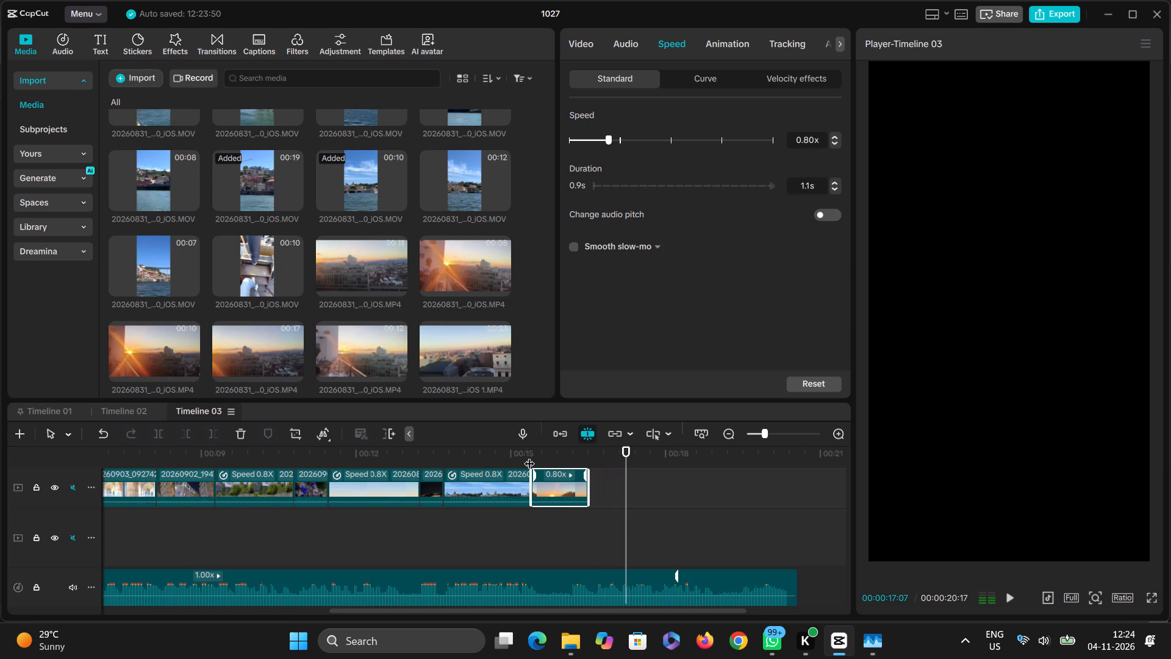
Browse the imported 31 August trip clips for a shot to follow the sunset crowd clip.
scroll(381, 289, "up", 3)
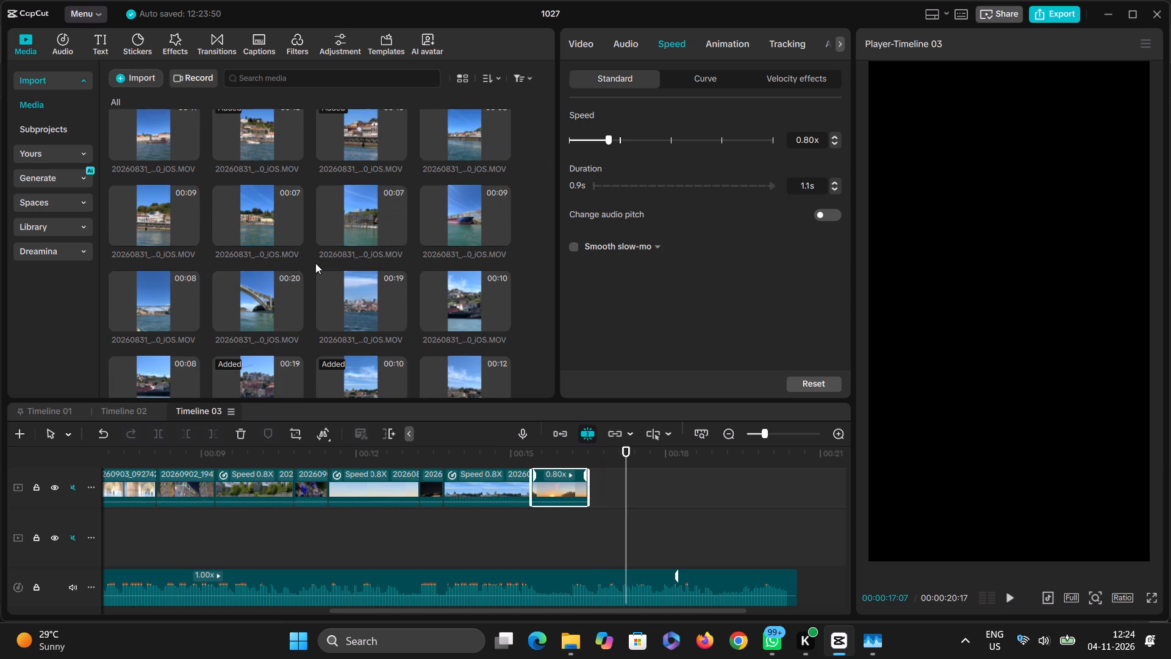
scroll(315, 263, "up", 12)
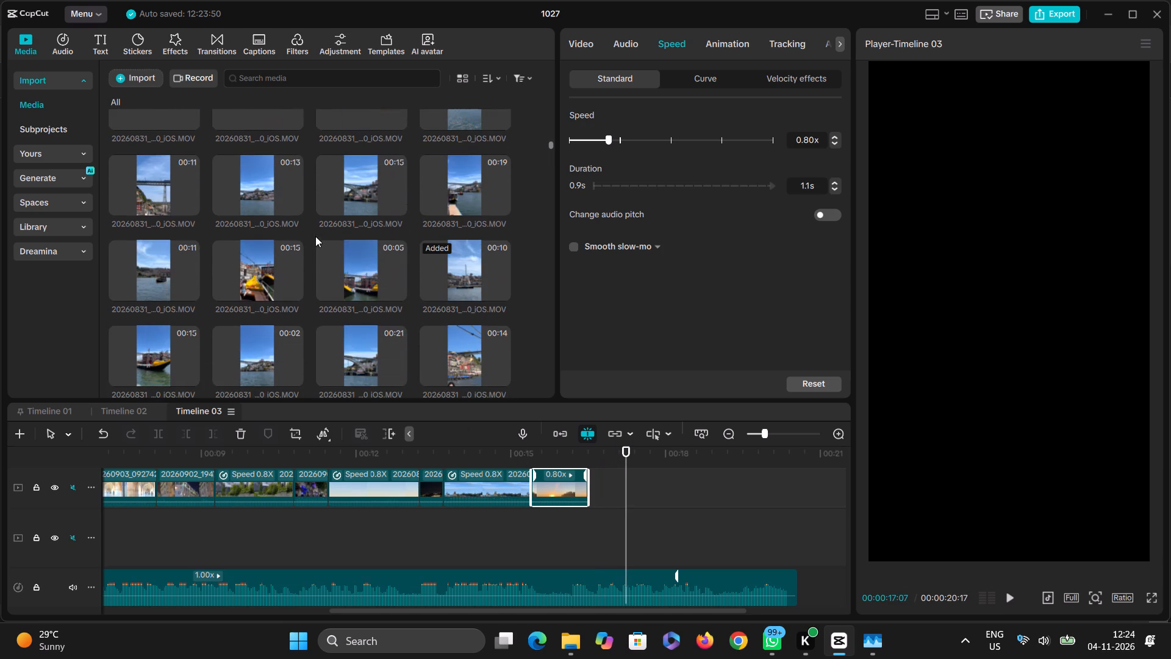
scroll(281, 278, "up", 8)
scroll(281, 278, "down", 4)
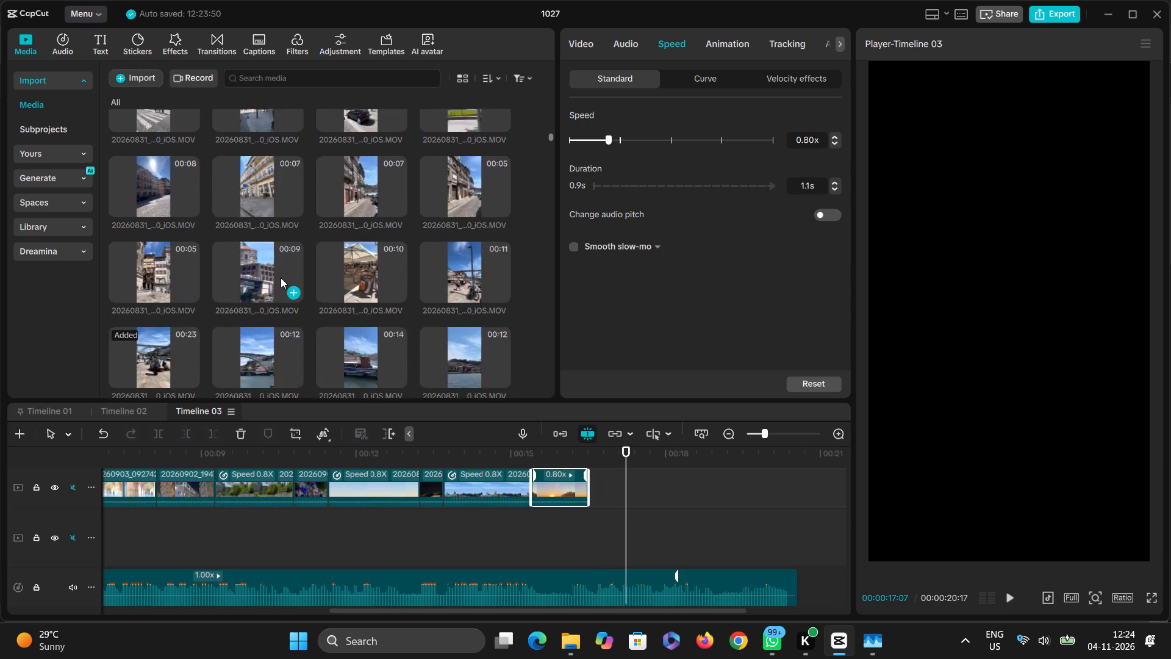
scroll(281, 278, "up", 4)
scroll(281, 278, "down", 20)
scroll(281, 278, "down", 5)
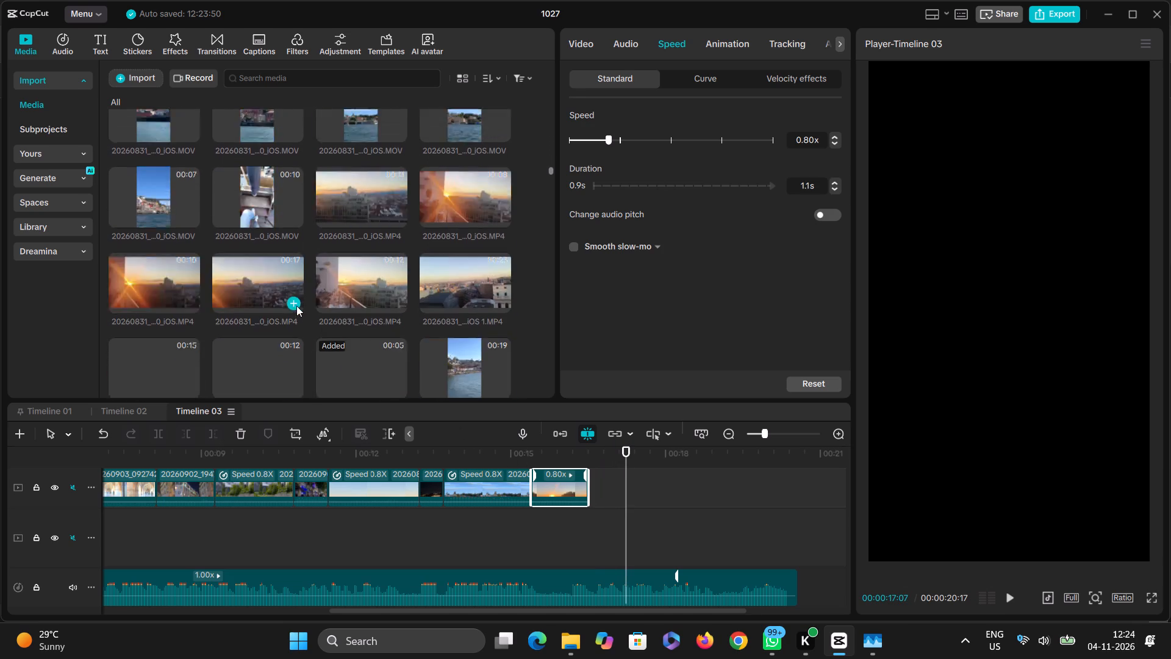
scroll(296, 306, "down", 17)
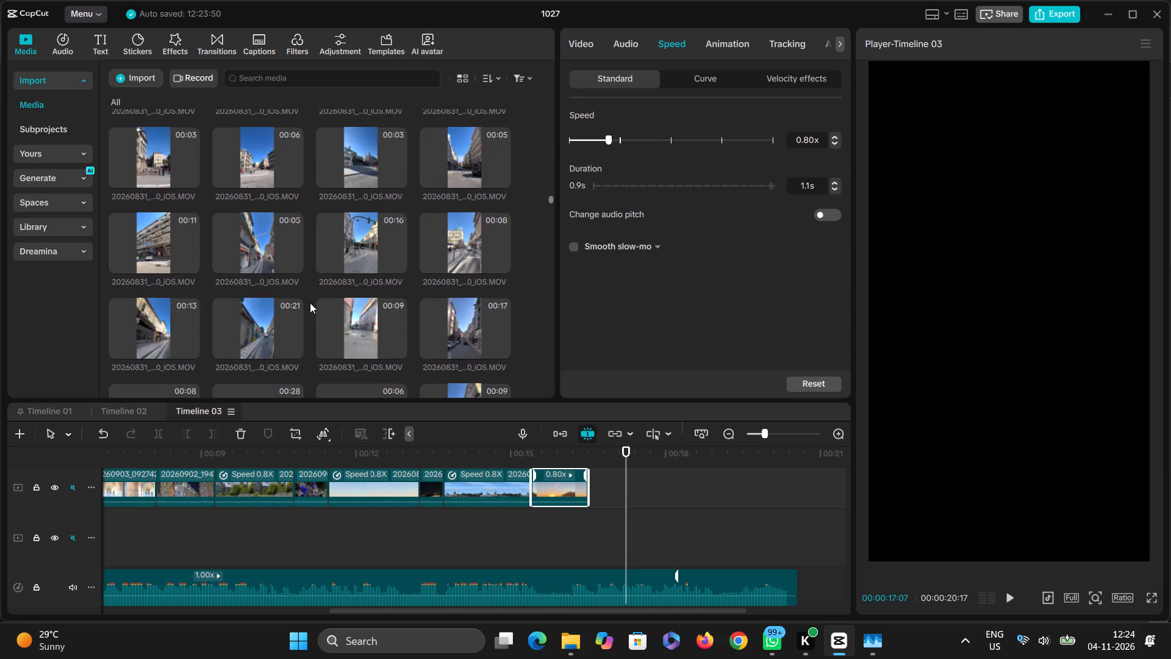
scroll(310, 303, "down", 15)
scroll(313, 298, "up", 3)
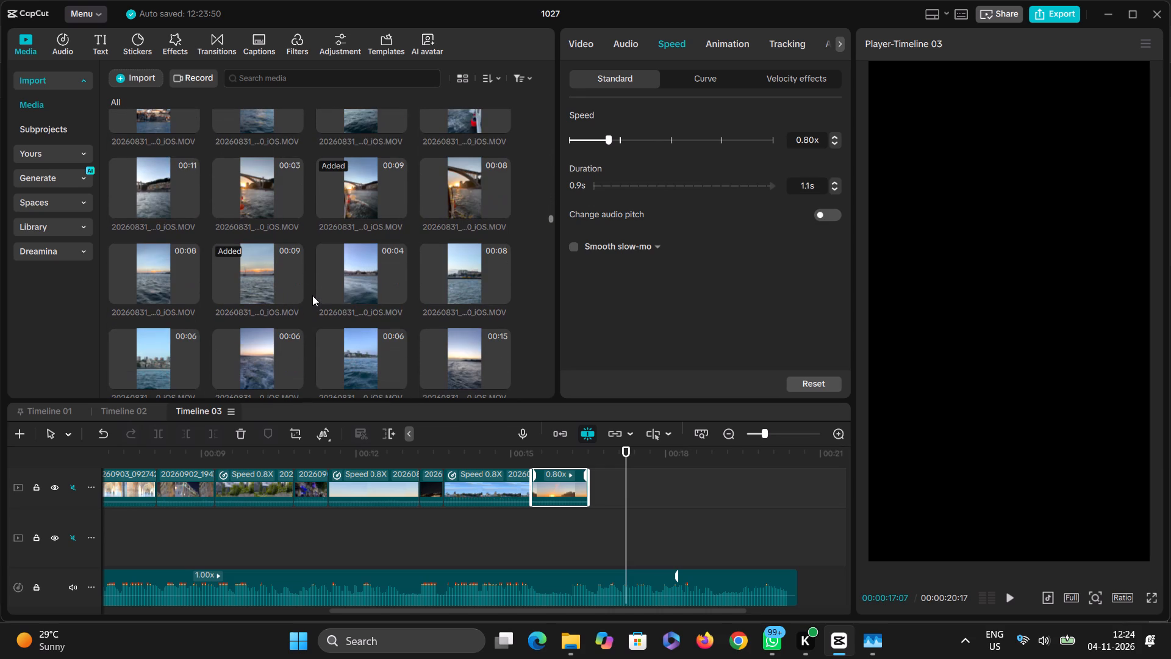
scroll(307, 290, "down", 3)
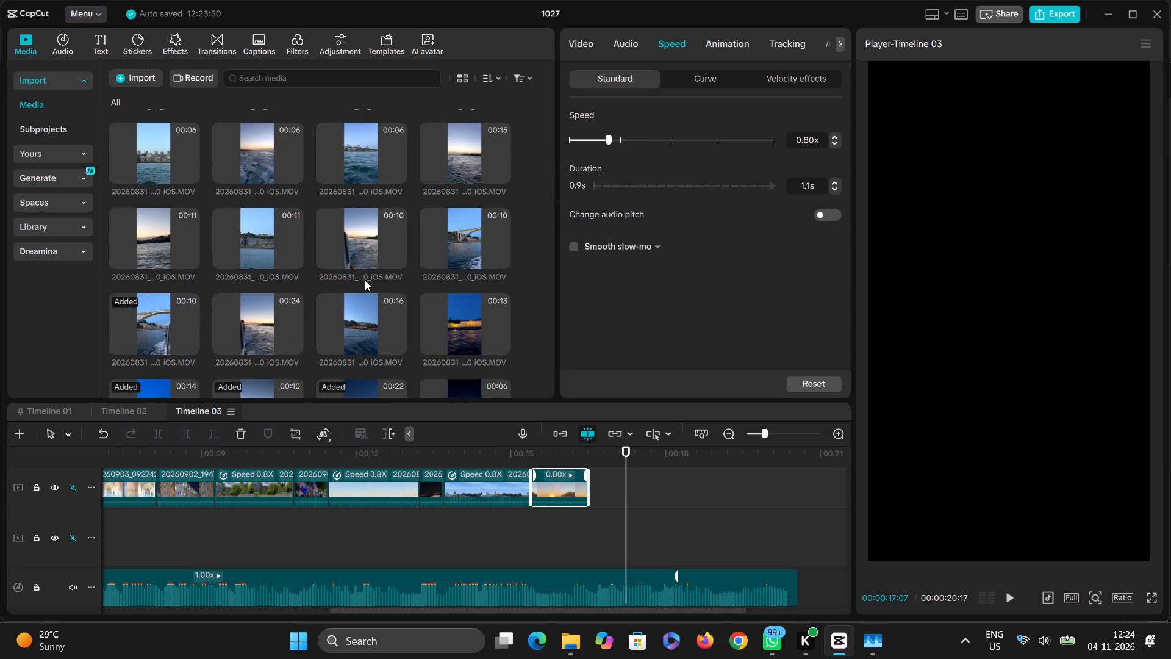
Preview the dusk and evening river cruise clips, including the 16, 13, 24 and 10 second ones, as candidates for the next shot.
left_click(358, 345)
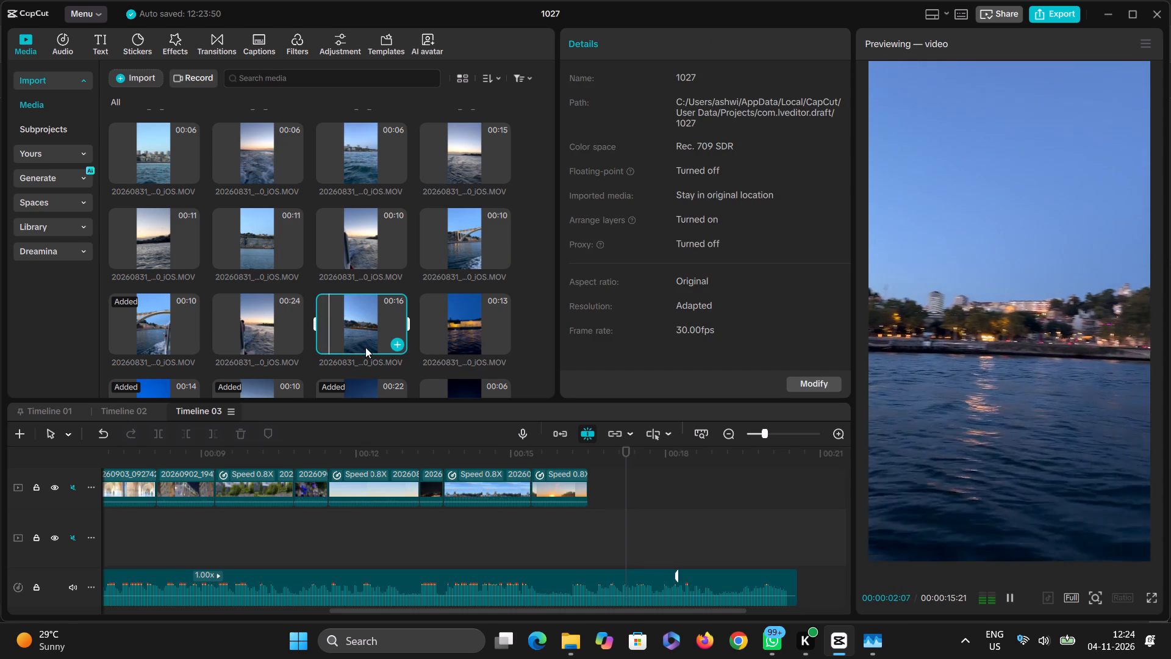
left_click(448, 323)
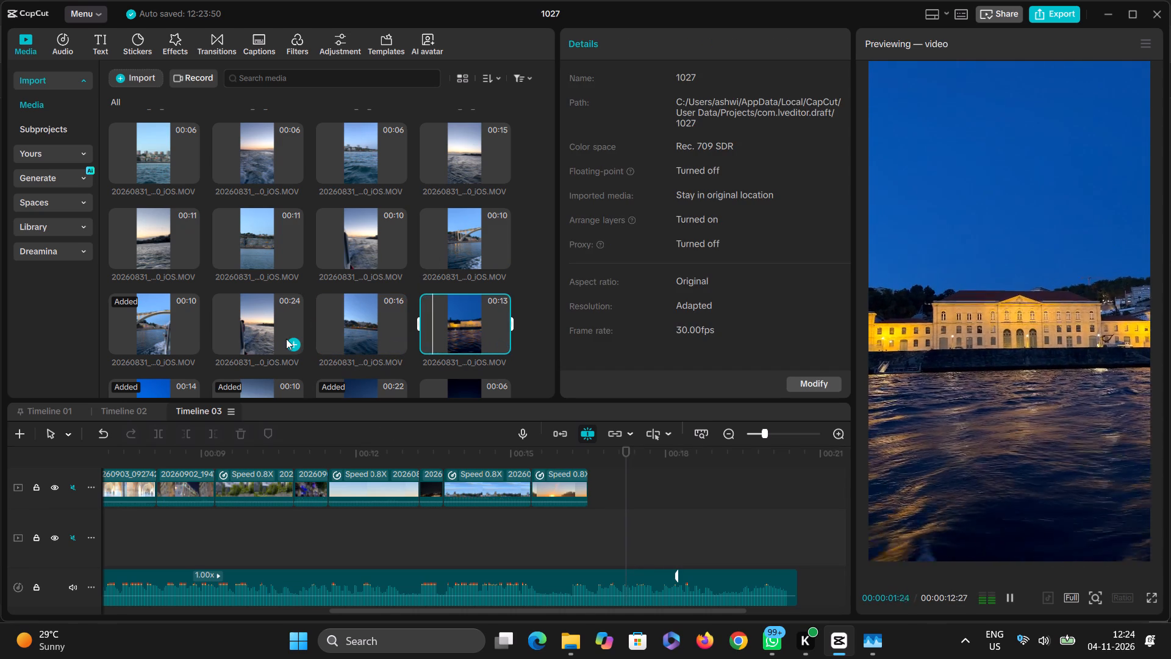
left_click(286, 339)
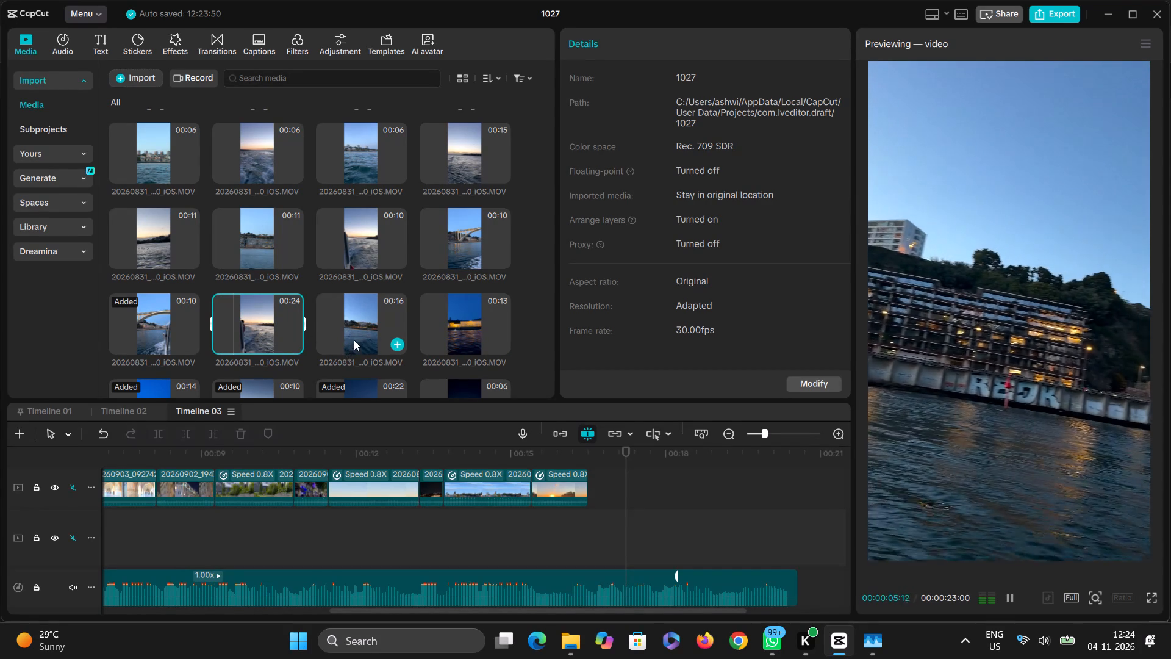
scroll(354, 340, "down", 1)
left_click(273, 348)
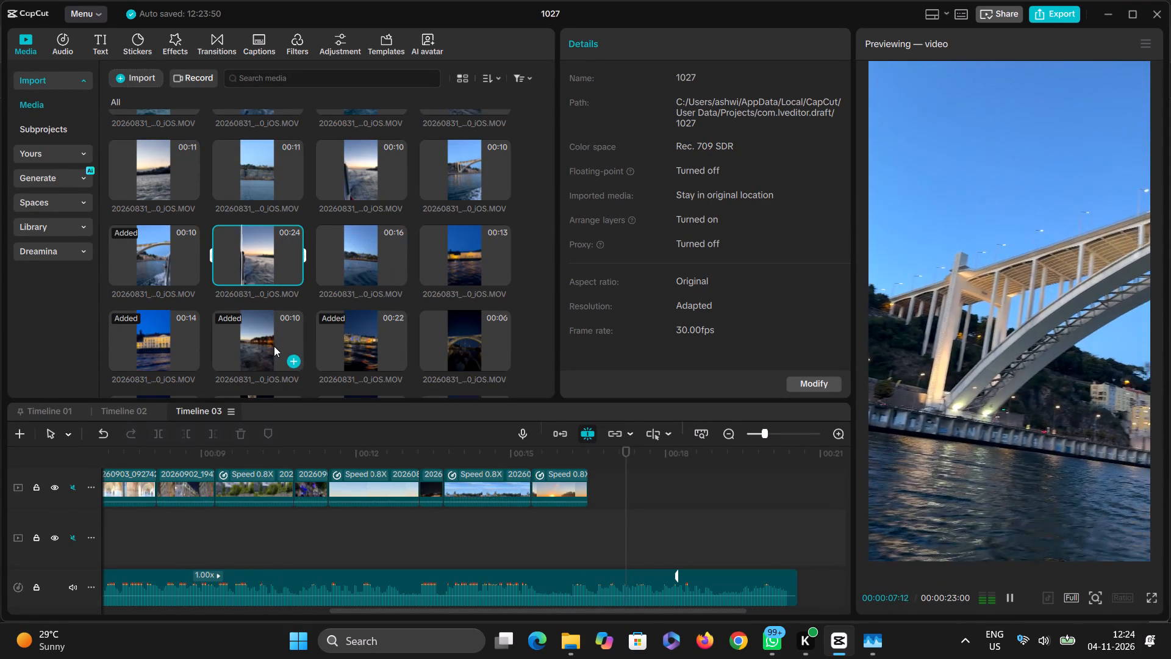
left_click_drag(243, 346, 417, 385)
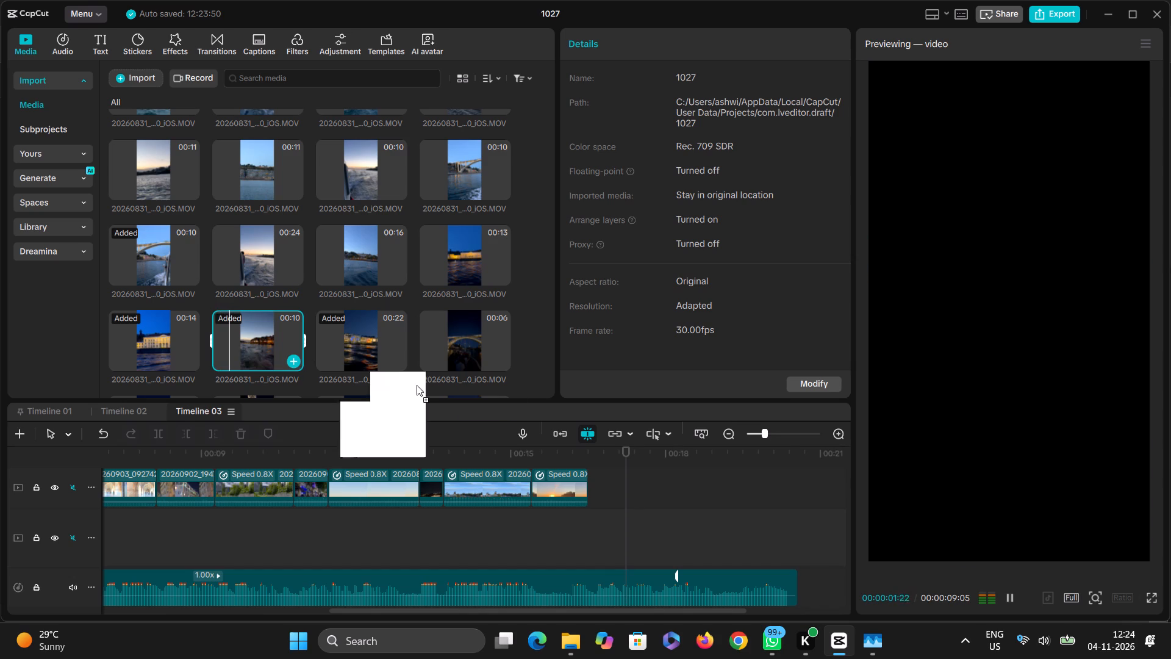
left_click_drag(417, 385, 229, 355)
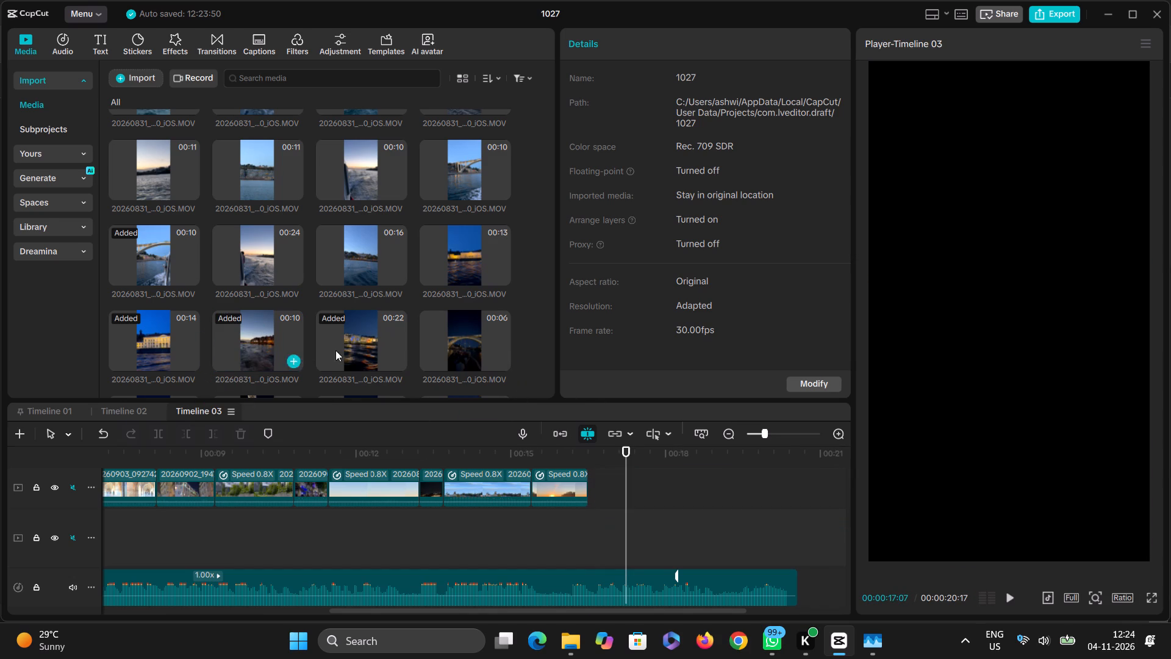
Preview the 6-second illuminated night bridge clip and add it to the main track directly after the sunset crowd clip.
left_click(439, 346)
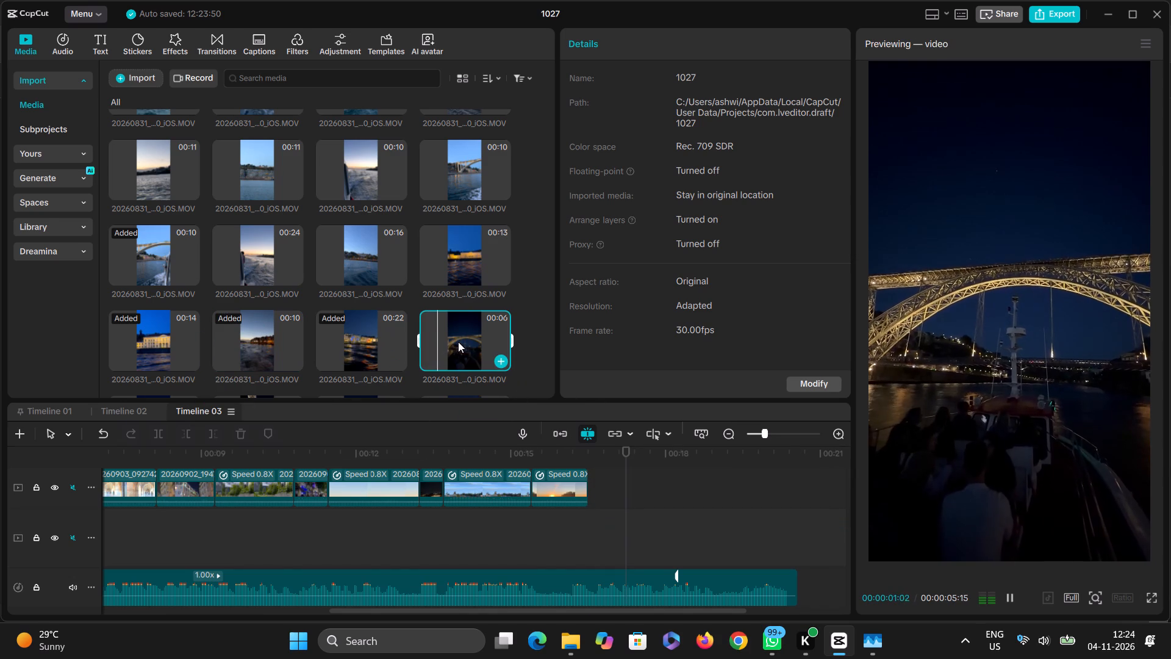
left_click_drag(462, 342, 585, 481)
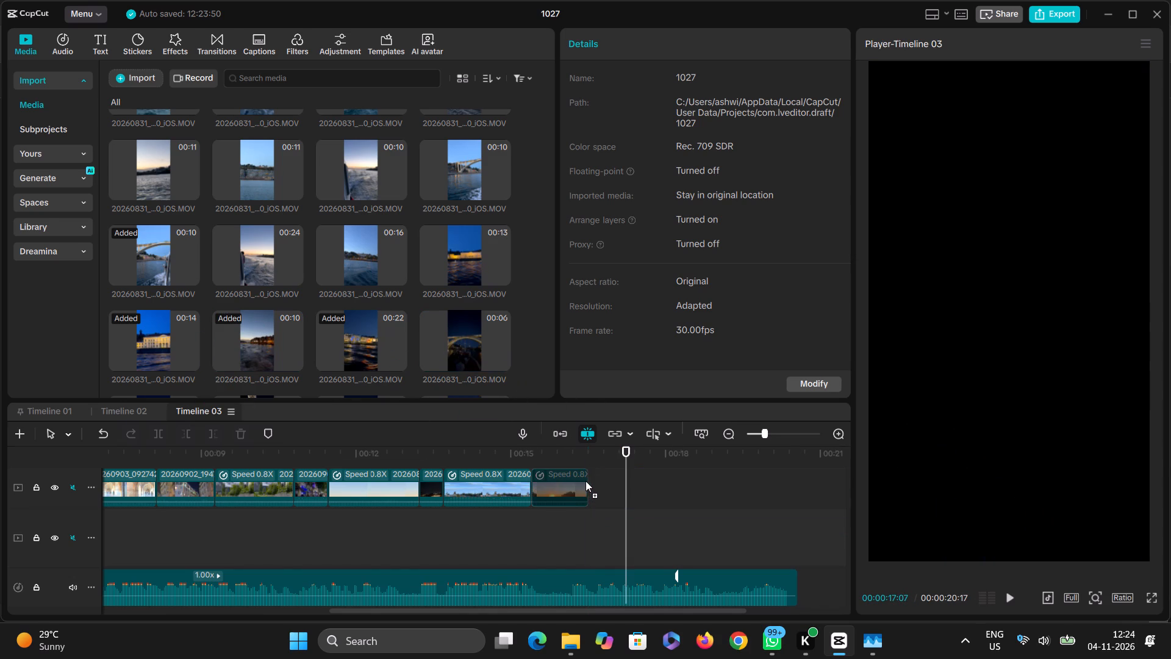
left_click_drag(585, 481, 590, 487)
Play the cut from the sunset crowd clip into the night bridge clip against the audio, stopping at 00:00:18:06.
left_click(573, 455)
key("space")
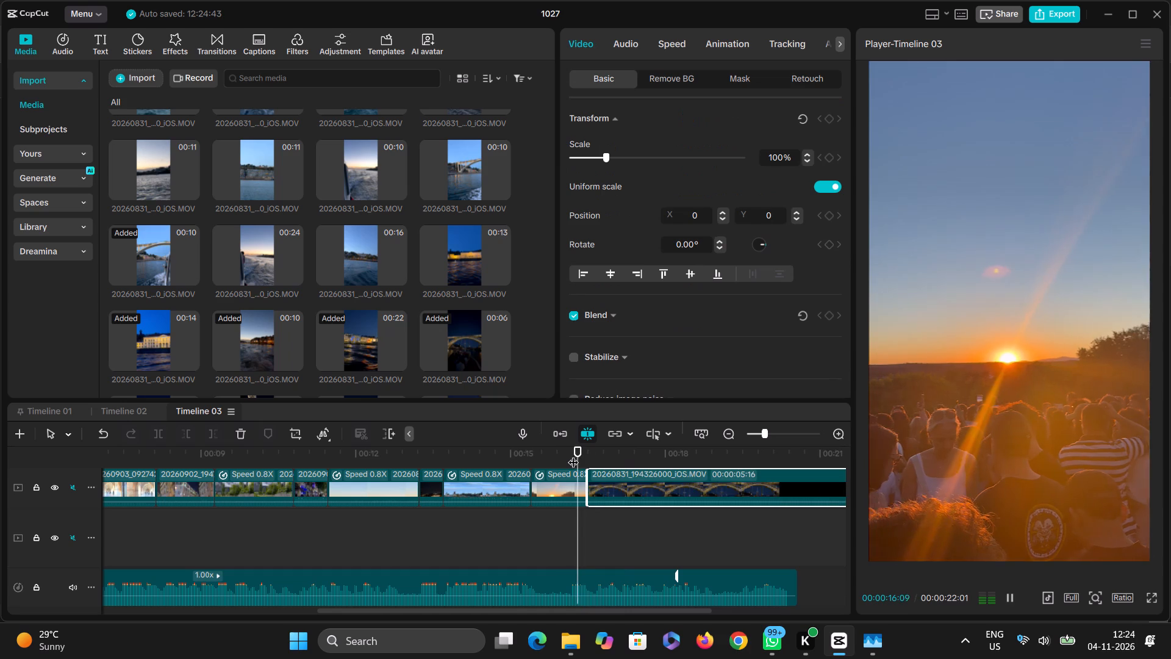
key("space")
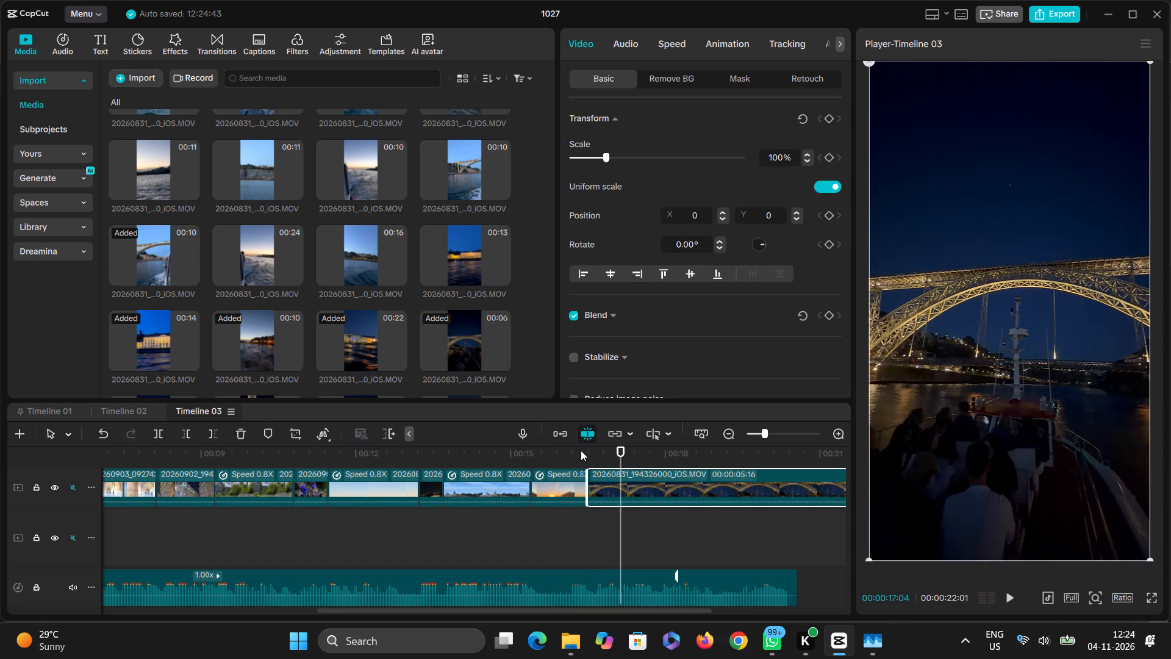
key("space")
key("space")
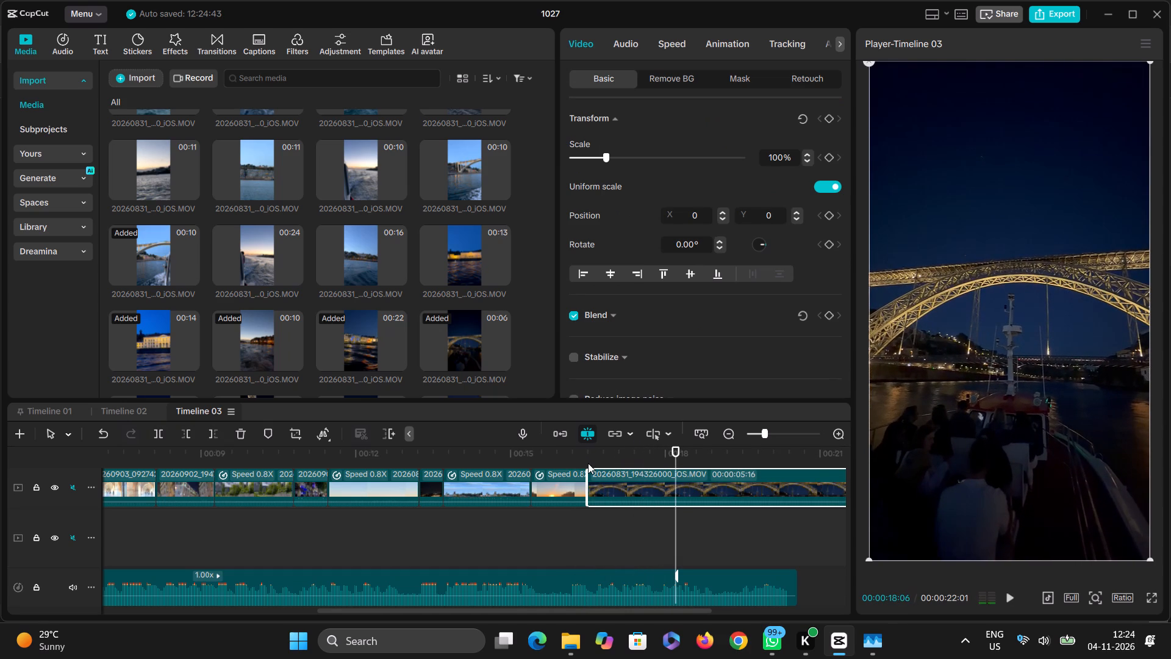
Move the night bridge clip about 1.1 s later on the main track, leaving a gap after the sunset crowd clip.
left_click_drag(616, 481, 673, 488)
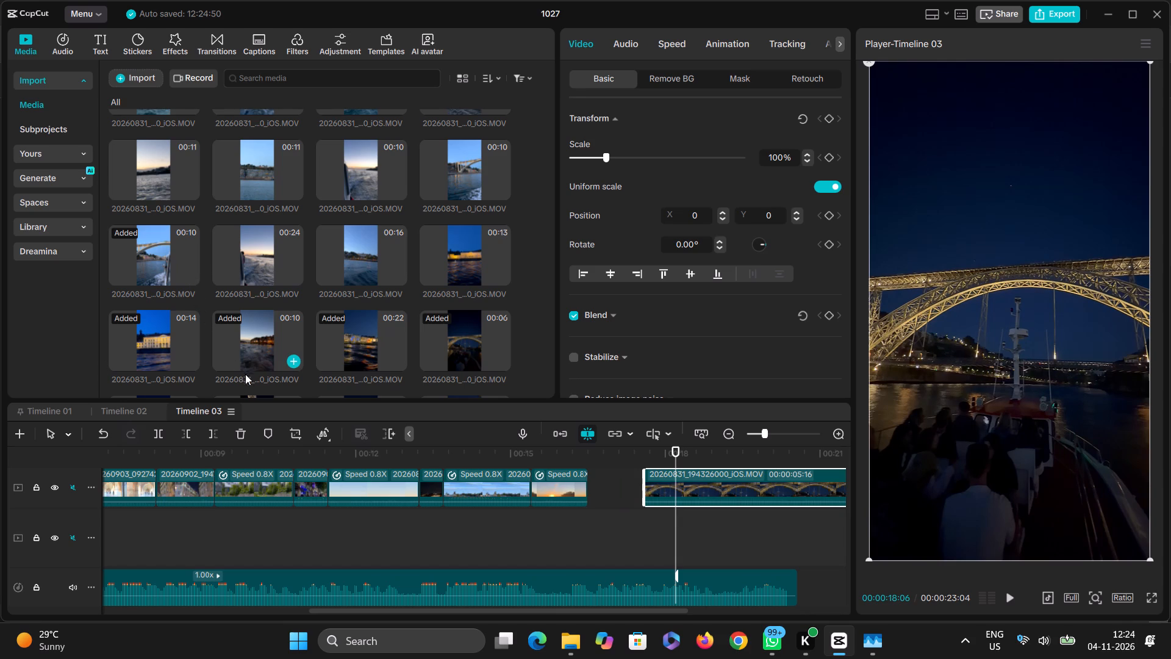
Browse back through the 31 August clips and preview the 13, 6 and 28 second street clips as candidates for the gap.
scroll(379, 315, "up", 1)
scroll(327, 370, "up", 2)
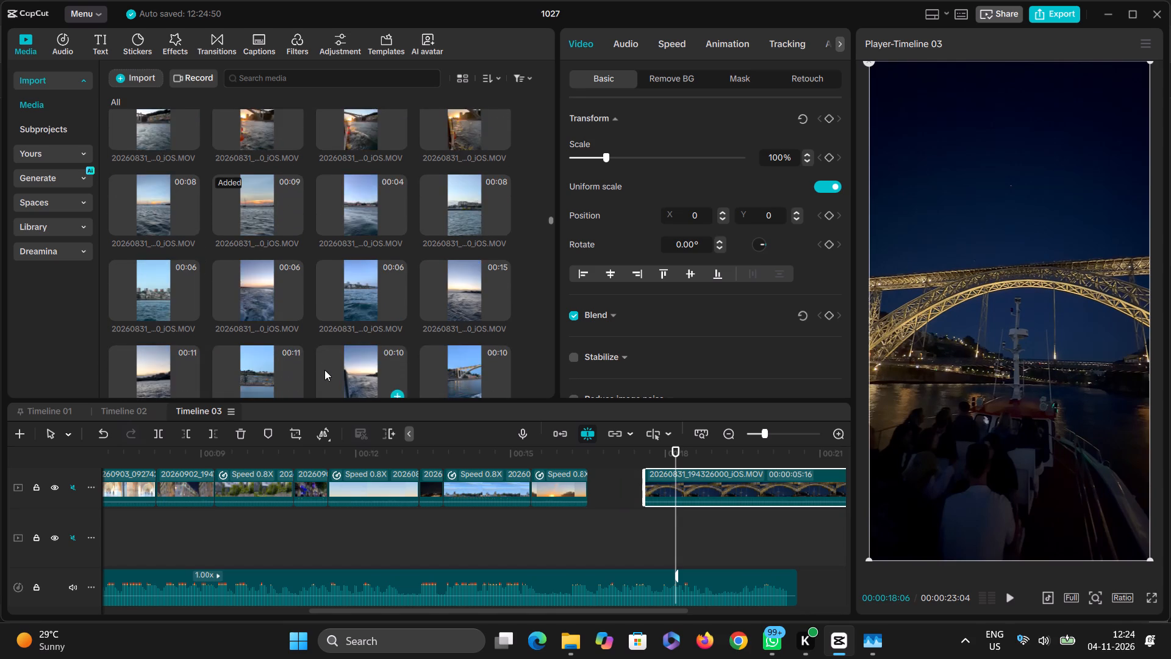
scroll(321, 363, "up", 7)
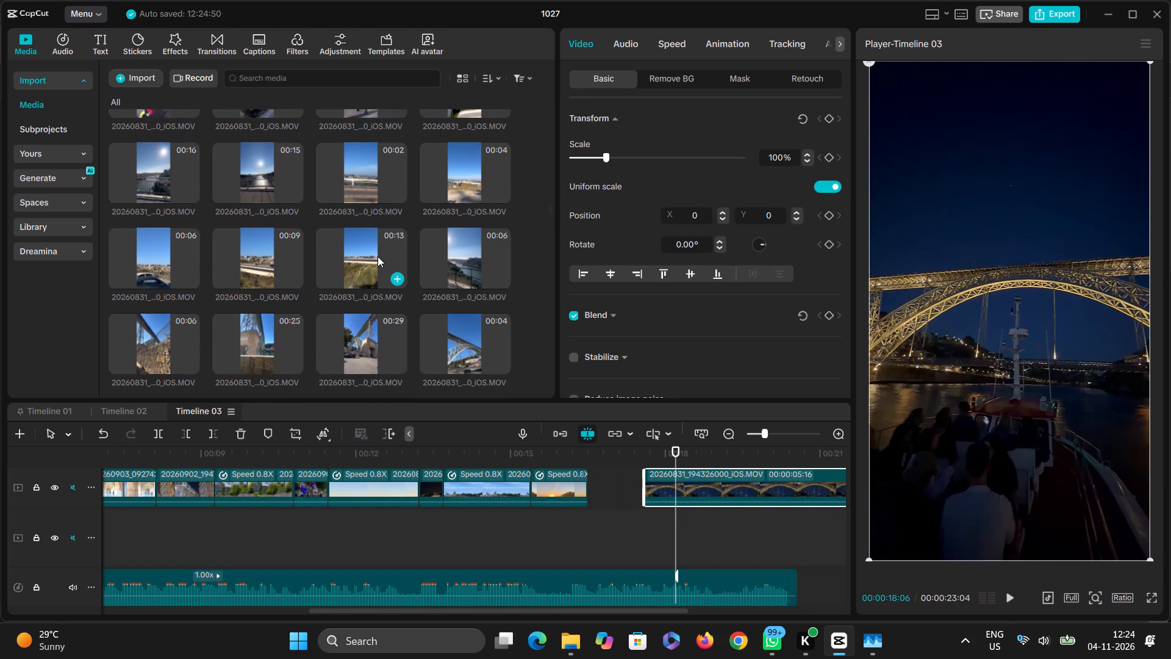
scroll(379, 264, "up", 3)
left_click(259, 278)
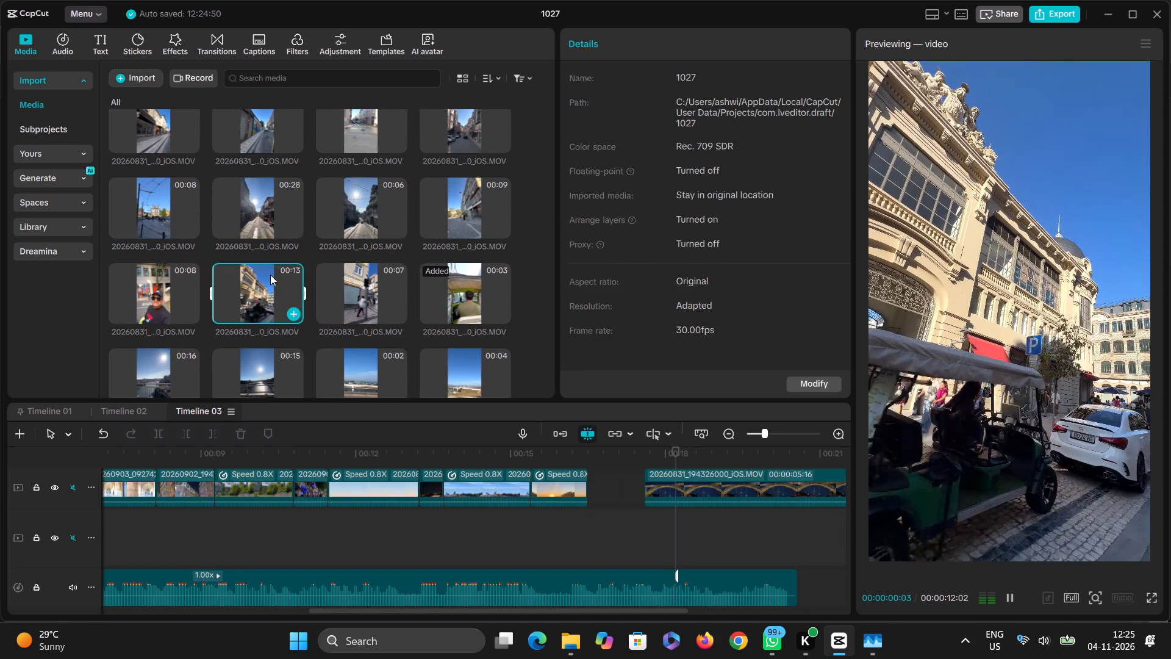
key("space")
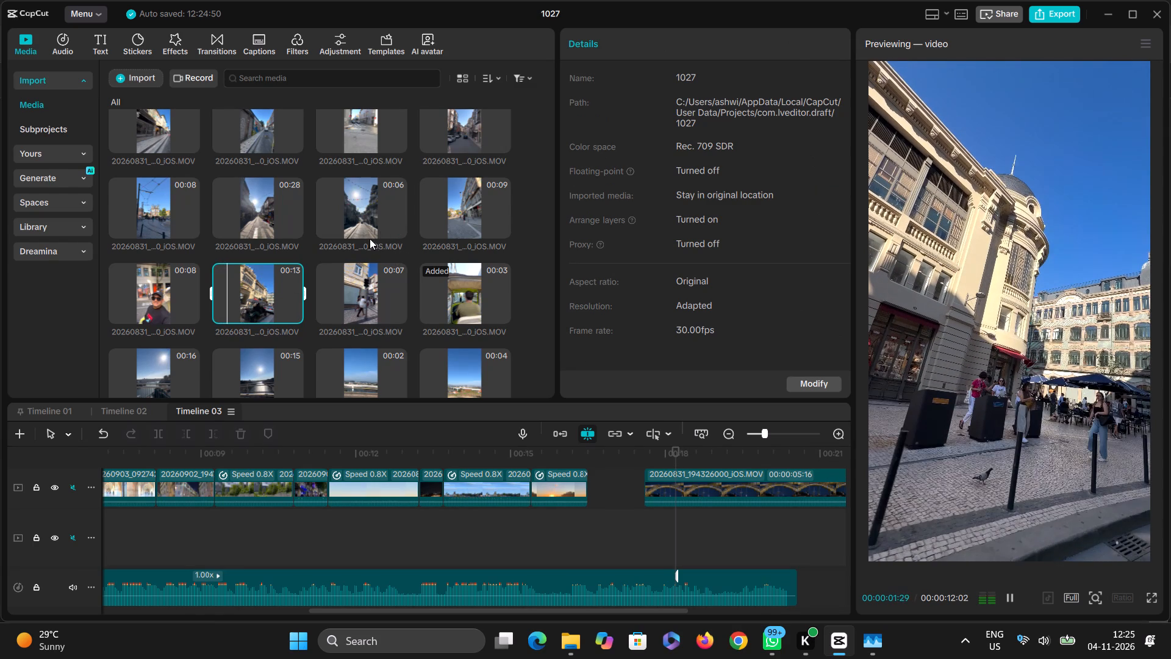
left_click(373, 217)
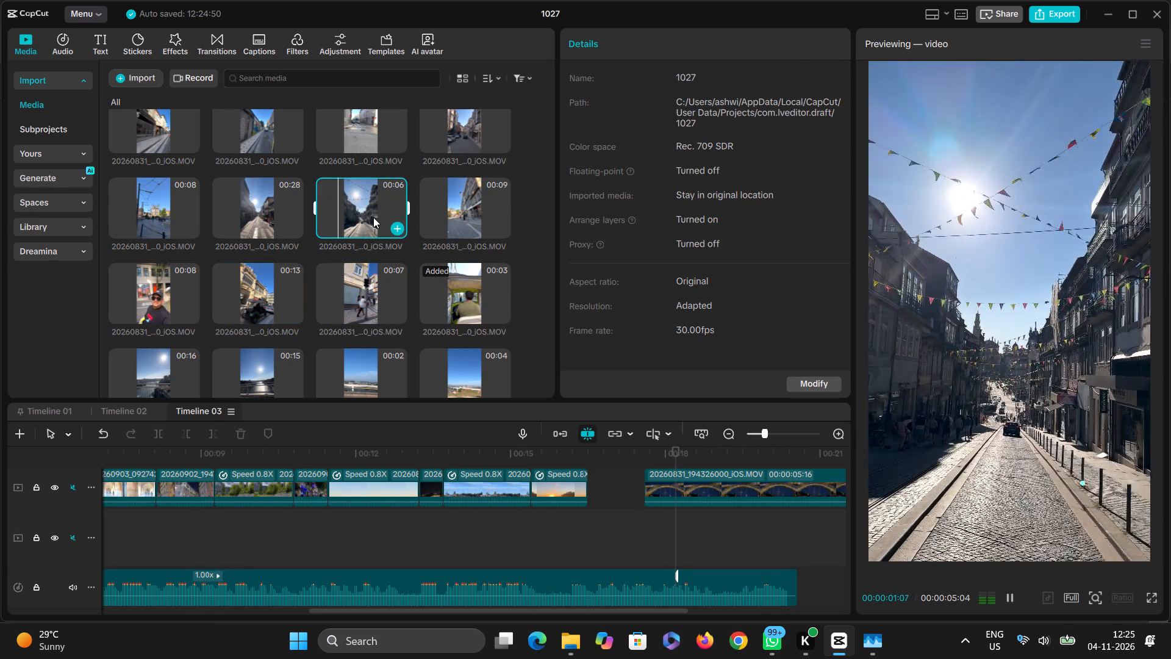
key("space")
left_click(256, 212)
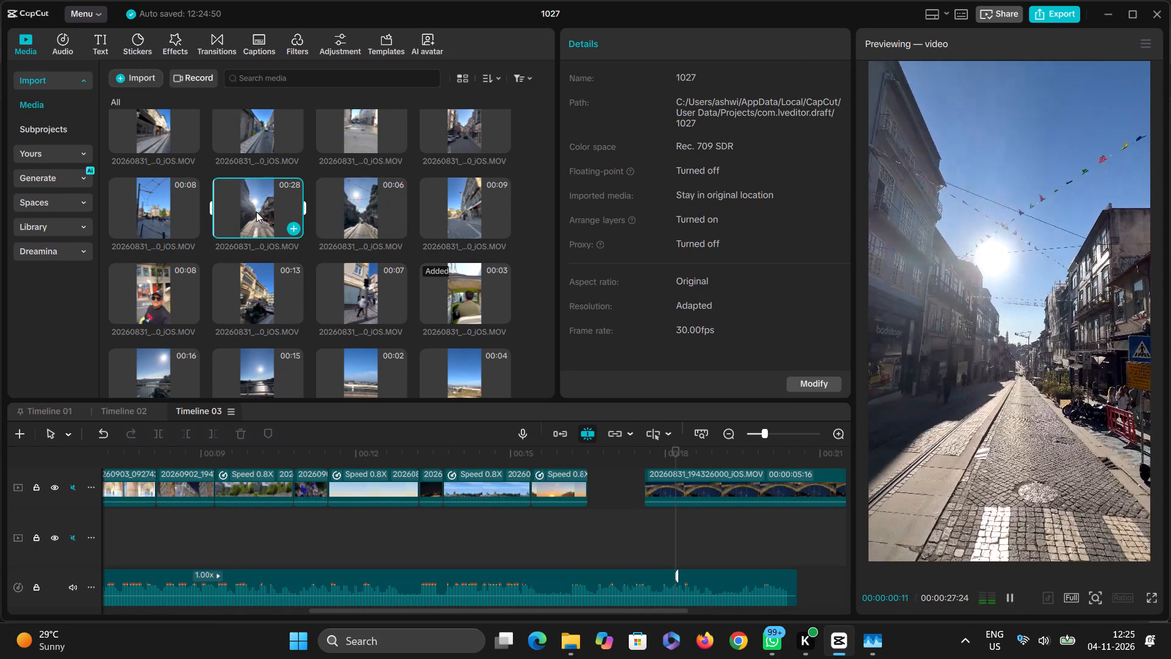
key("space")
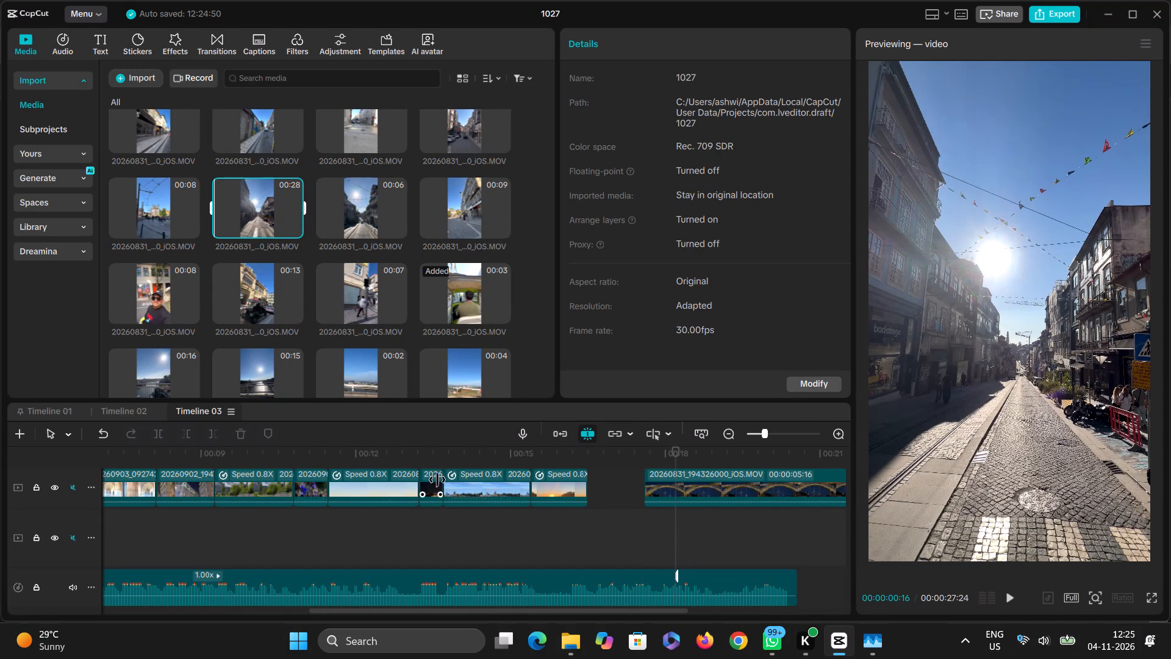
Scrub back through the edited timeline from the riverfront clip to the vaulted hall clip to review the shots already used.
left_click_drag(466, 450, 485, 448)
left_click(485, 448)
left_click(489, 450)
triple_click(496, 452)
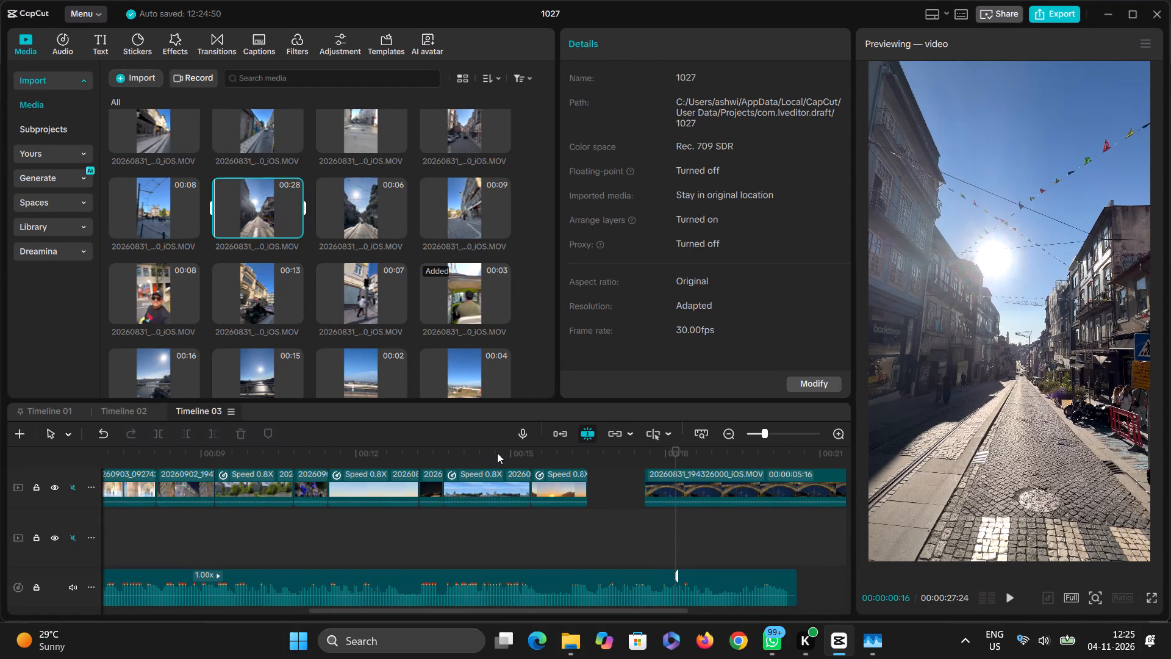
double_click(499, 453)
double_click(491, 445)
left_click(492, 450)
left_click_drag(492, 450, 513, 453)
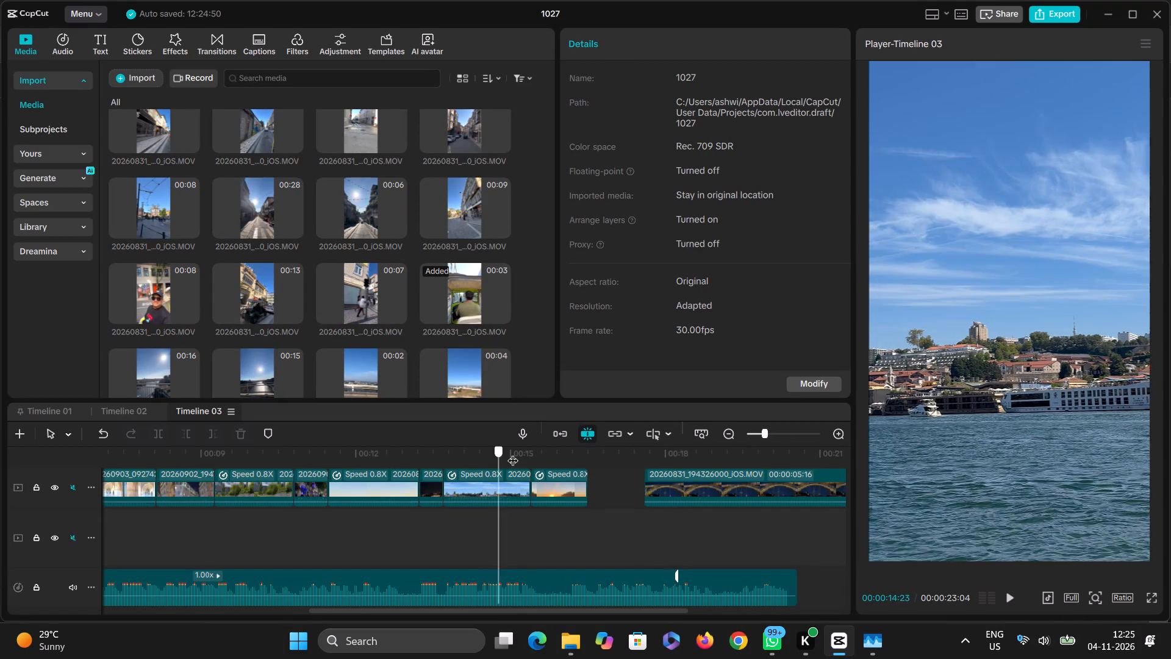
left_click_drag(513, 453, 404, 475)
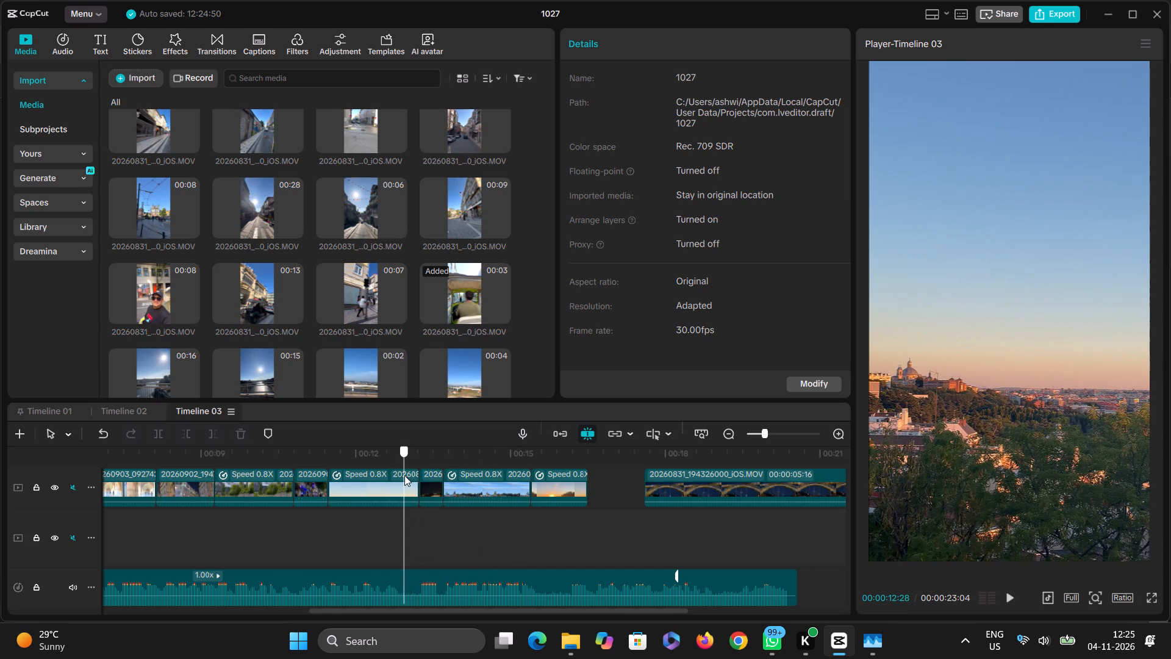
left_click_drag(404, 475, 311, 472)
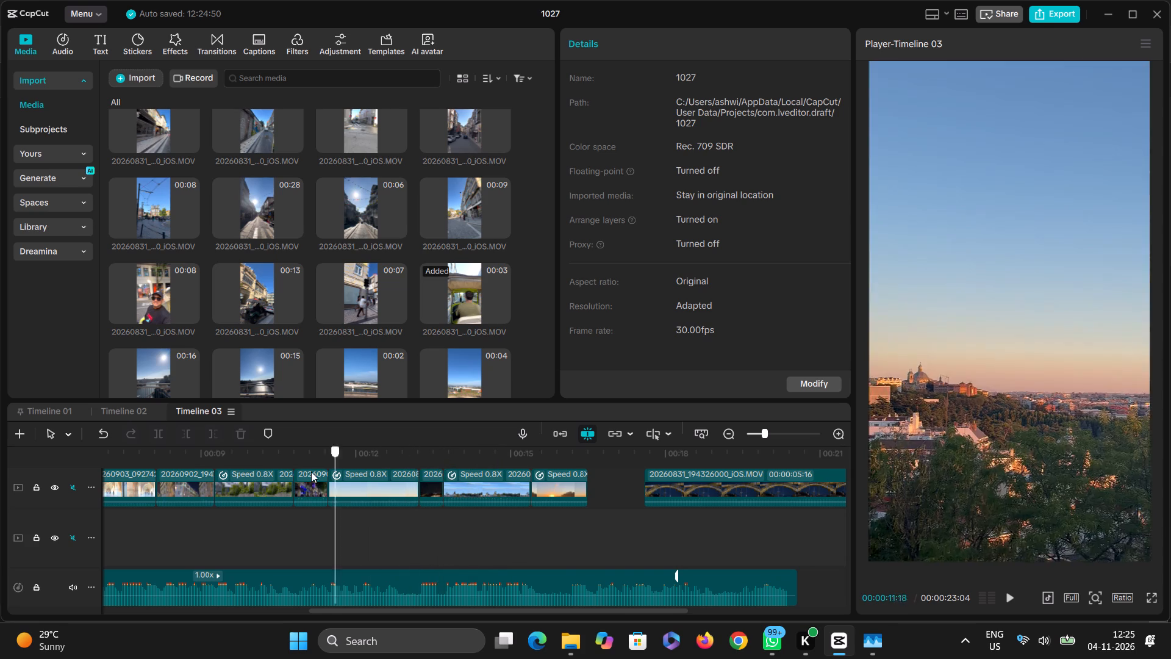
left_click_drag(311, 472, 275, 480)
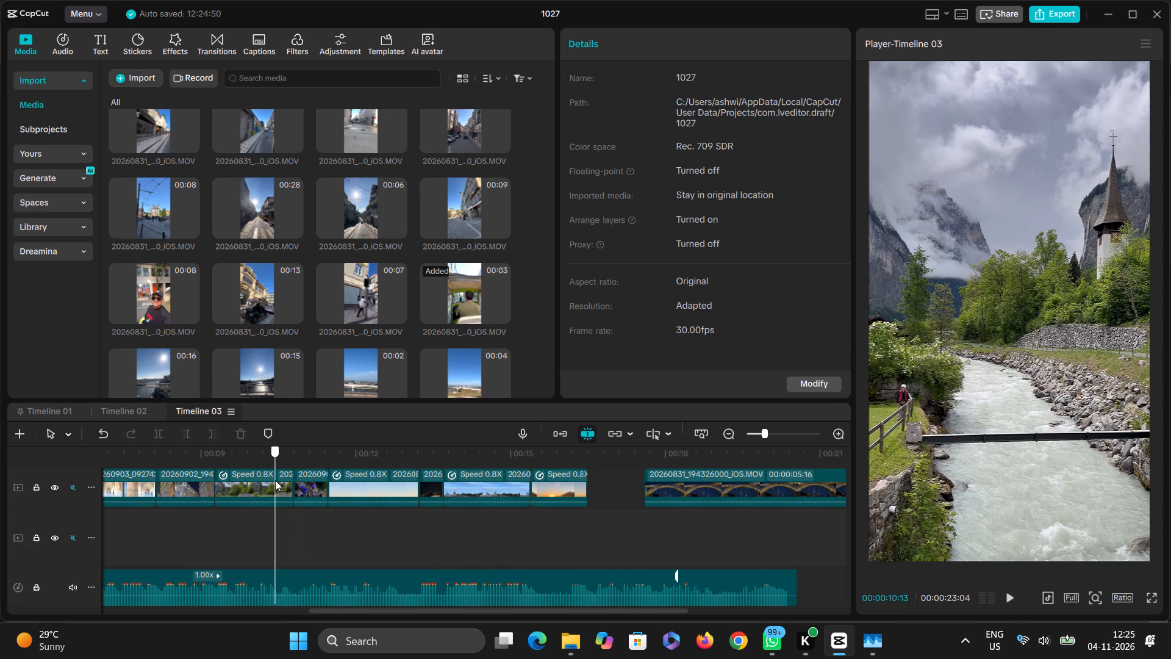
left_click_drag(275, 480, 200, 480)
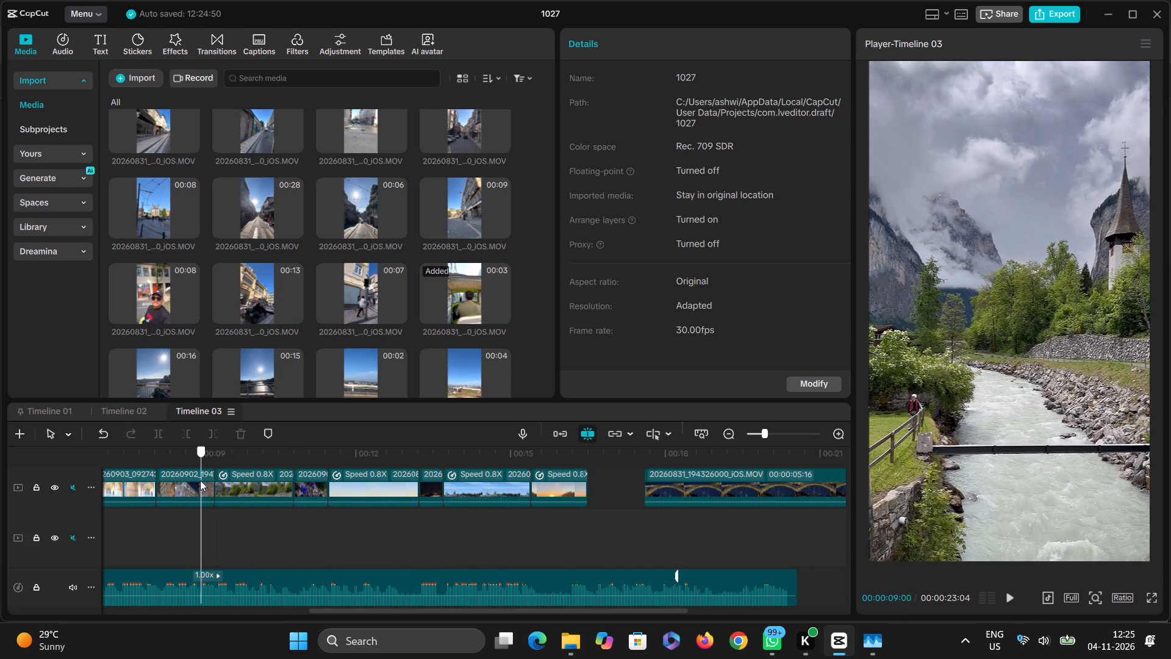
left_click_drag(200, 480, 171, 476)
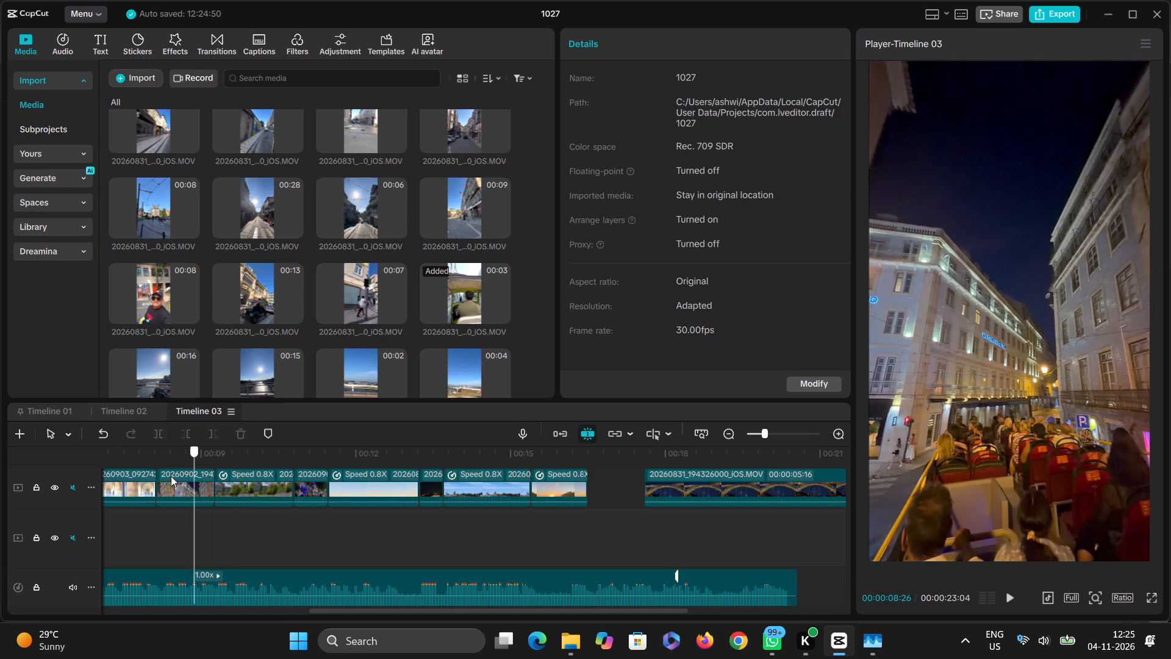
left_click_drag(171, 476, 301, 467)
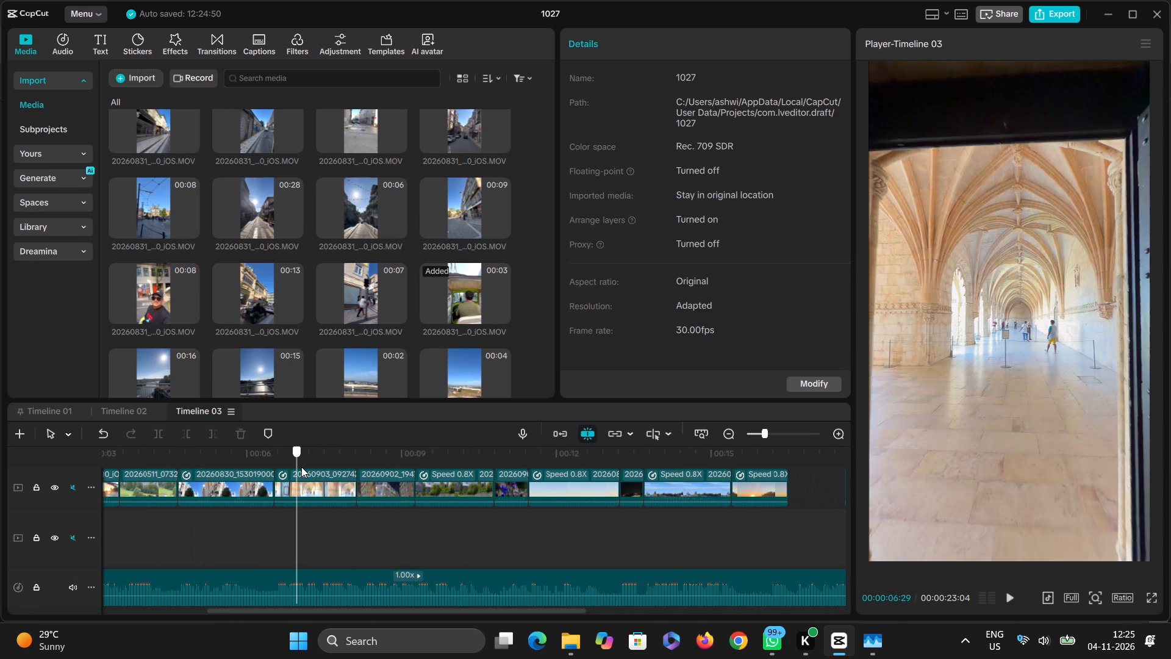
left_click_drag(301, 467, 342, 443)
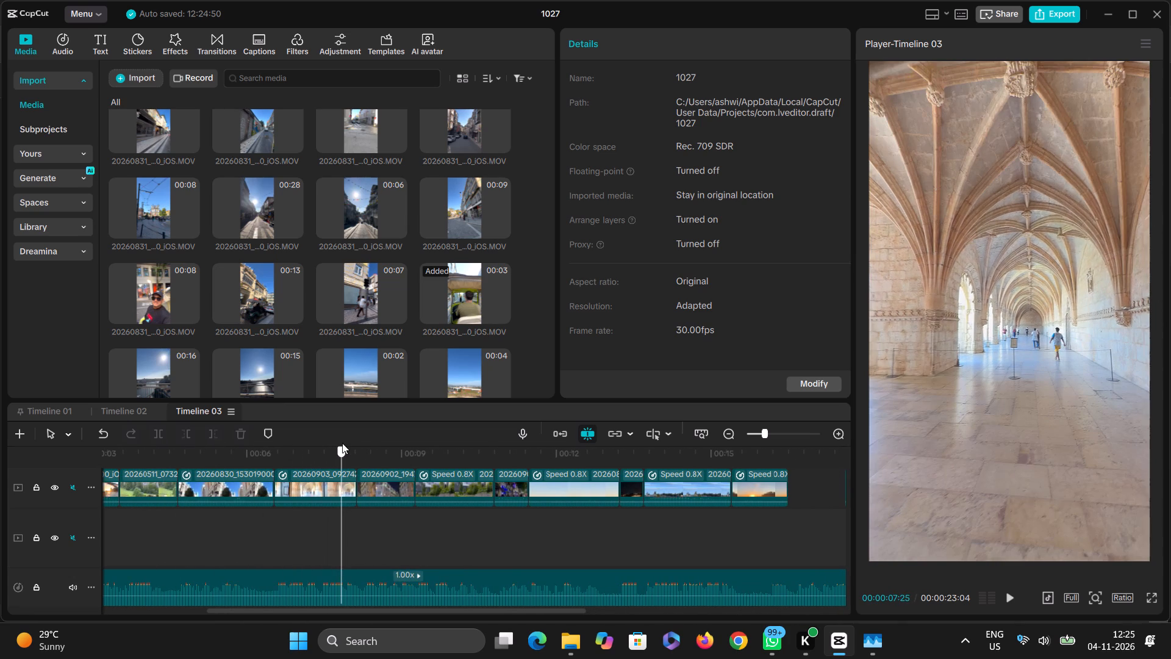
Scrub through the edited timeline from the opening river boat clip to the end of the night bridge clip to review the shots used.
left_click_drag(342, 443, 233, 471)
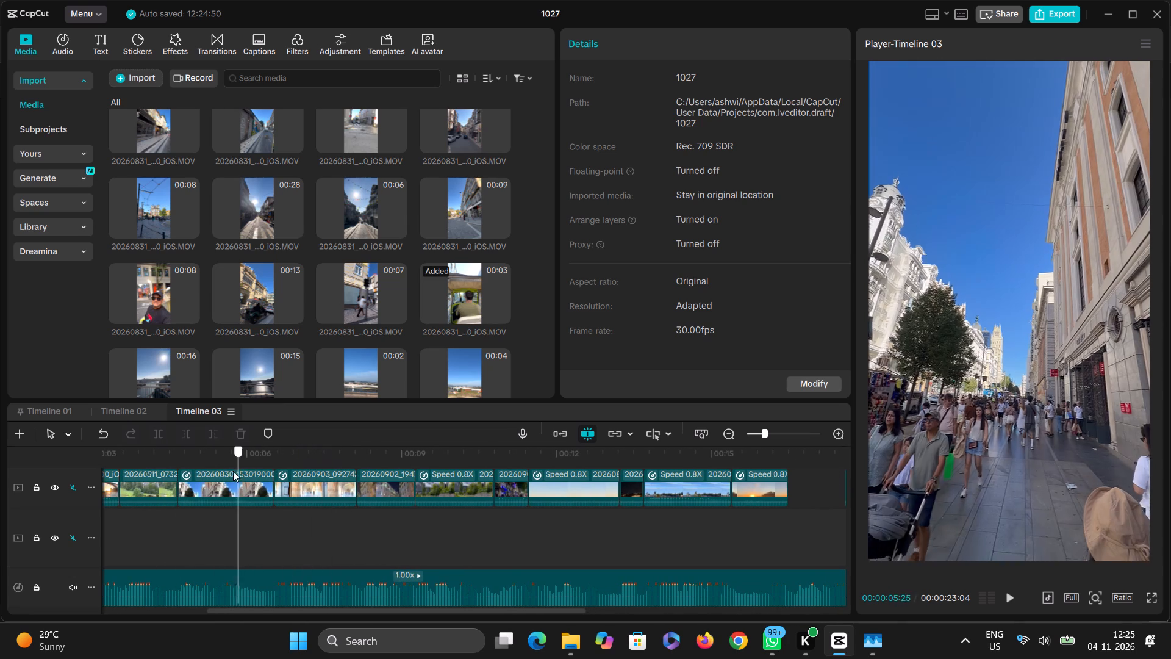
left_click_drag(233, 471, 206, 481)
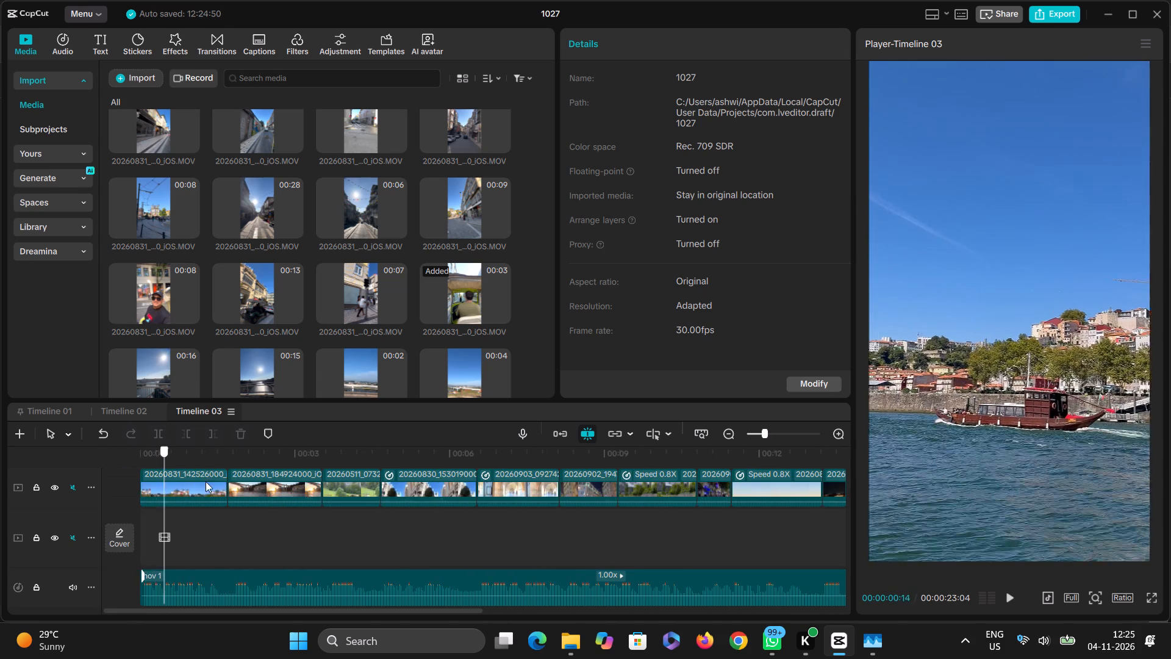
left_click_drag(206, 481, 223, 477)
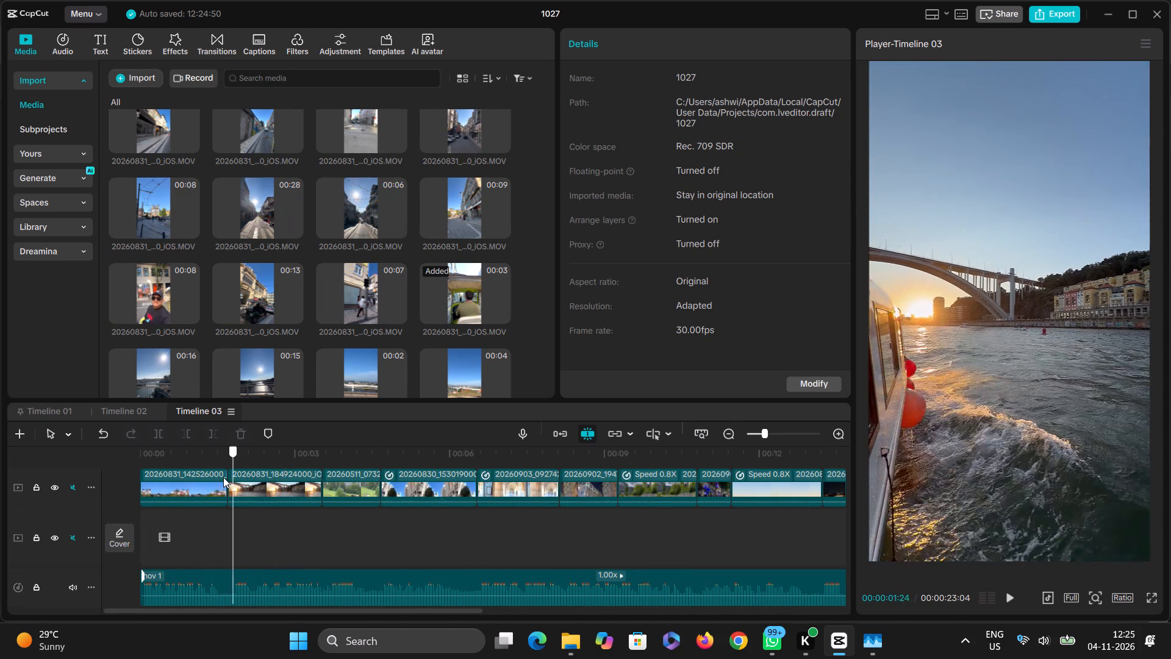
left_click_drag(223, 477, 401, 478)
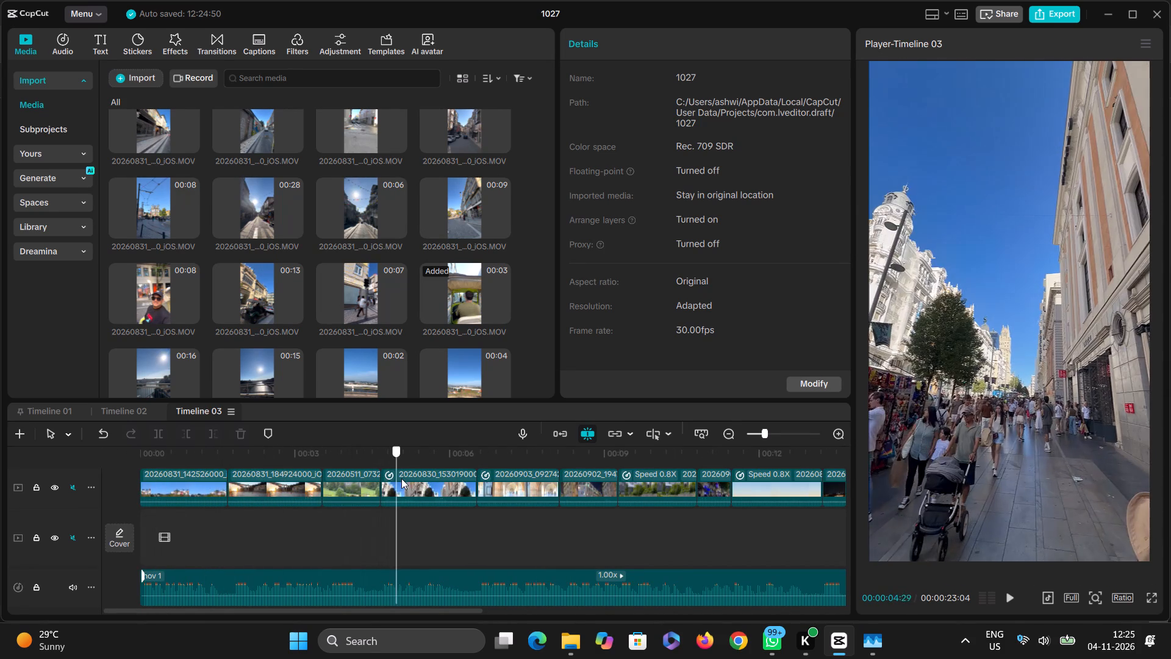
left_click_drag(401, 478, 392, 467)
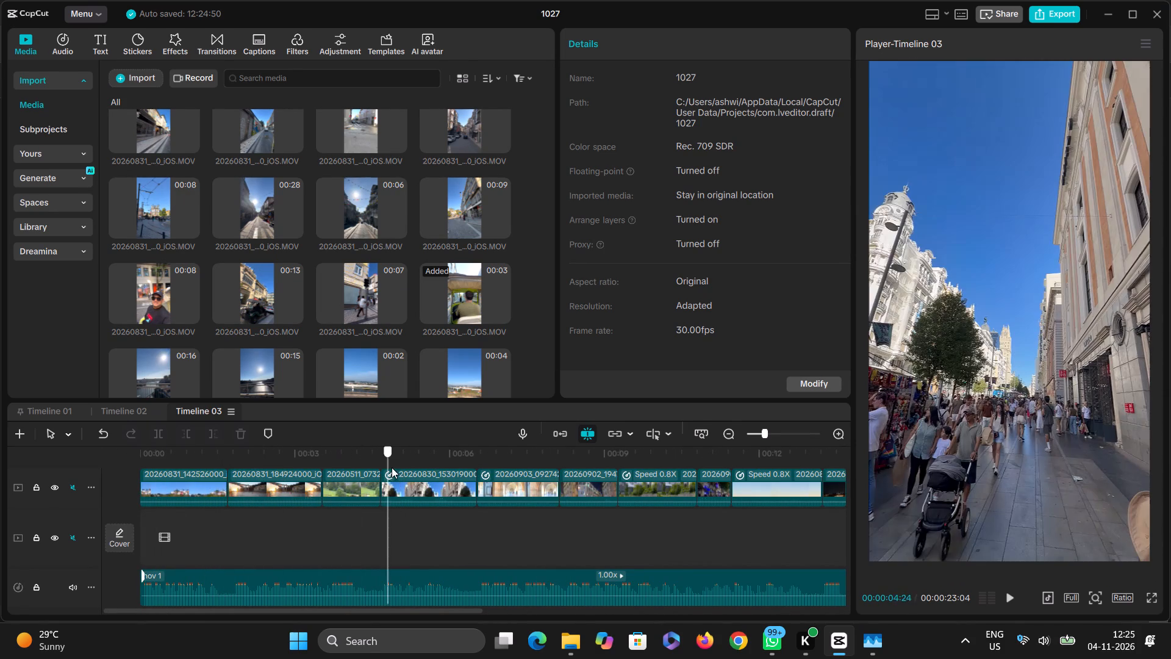
left_click_drag(392, 467, 525, 468)
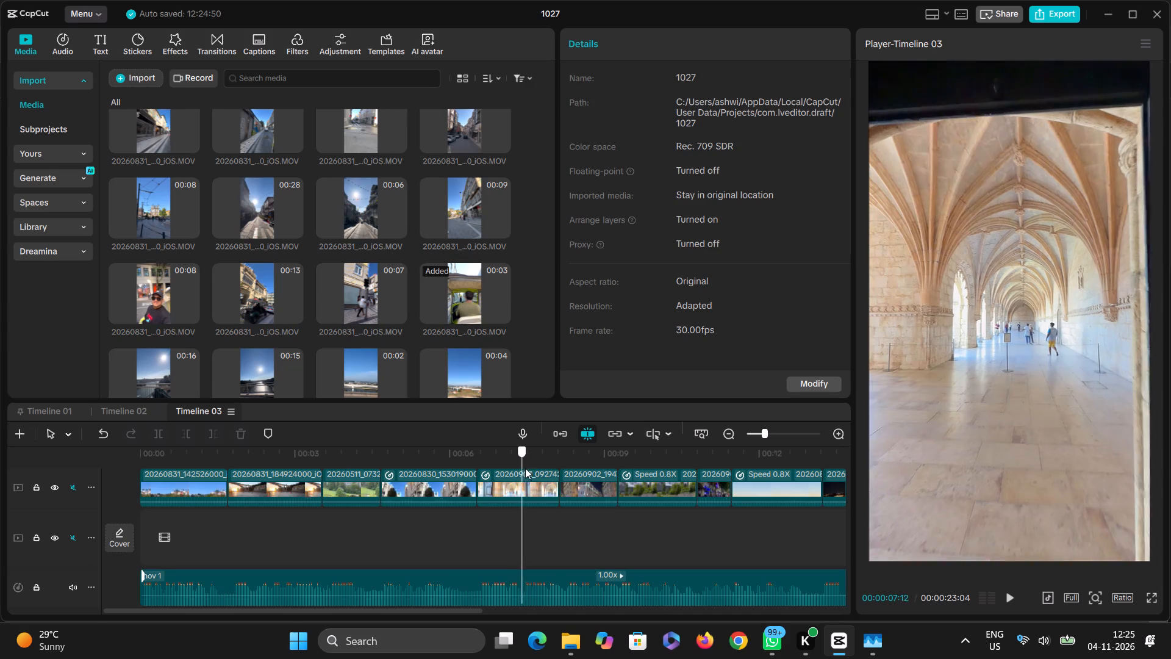
left_click_drag(525, 468, 774, 453)
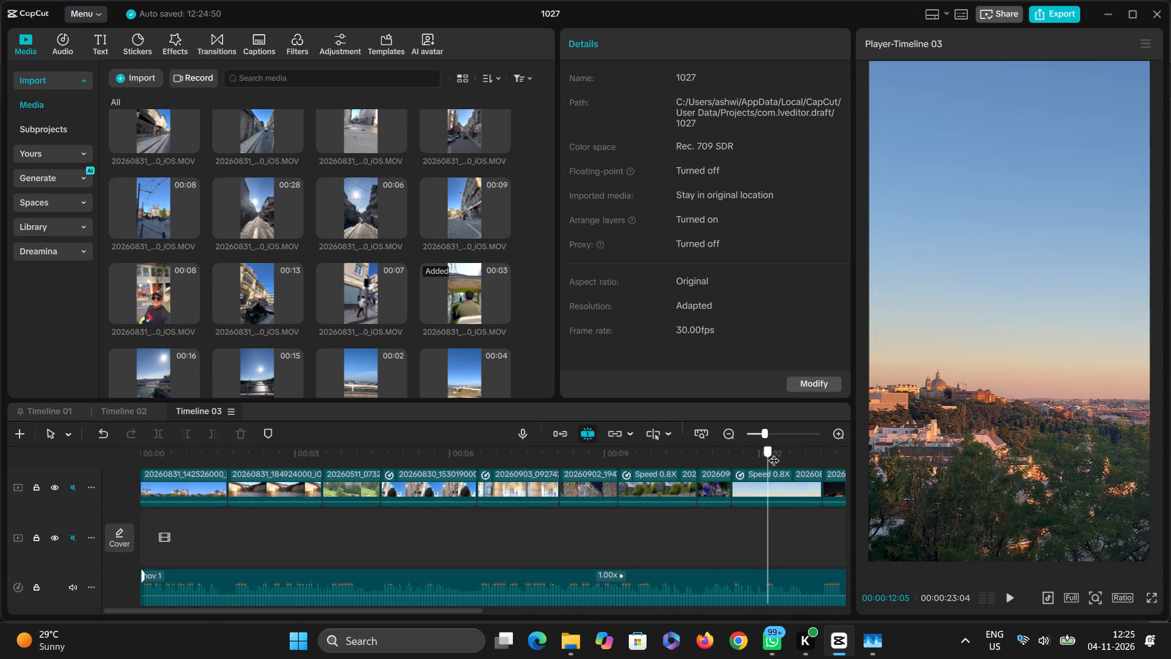
left_click_drag(774, 453, 894, 431)
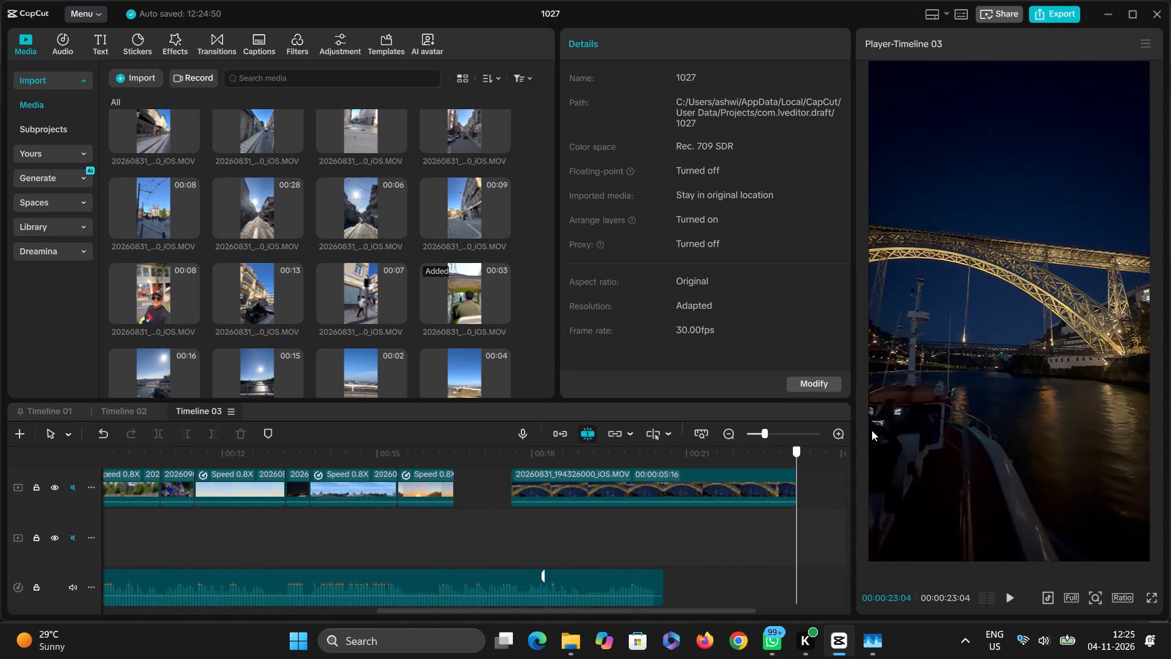
Play the end of the sunset crowd clip into the gap against the audio, stopping at 00:00:17:00.
left_click(357, 462)
key("space")
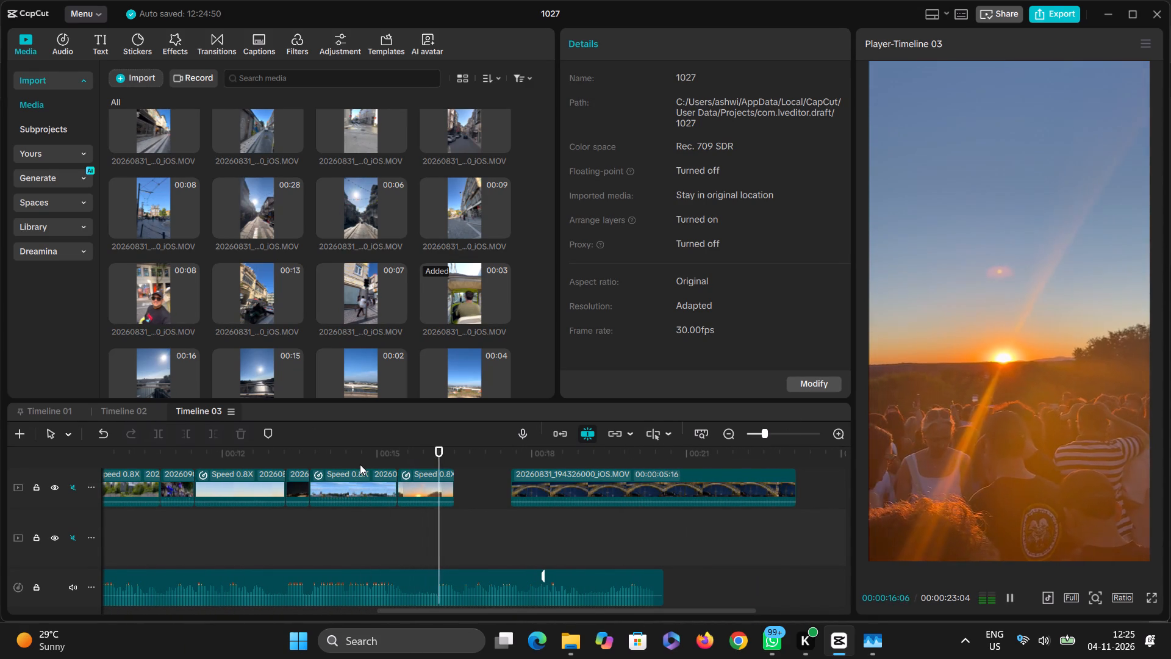
key("space")
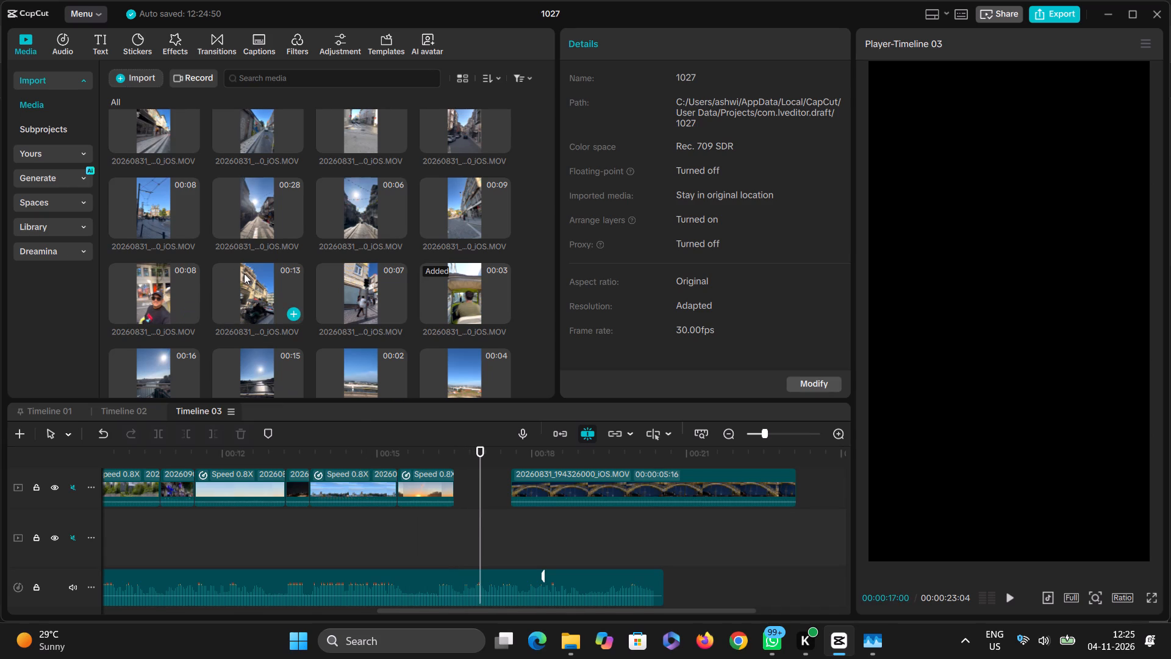
Preview the 28, 6, 8 and 17 second street clips from 31 August as candidates for the gap.
scroll(244, 273, "up", 1)
left_click(248, 281)
left_click(368, 285)
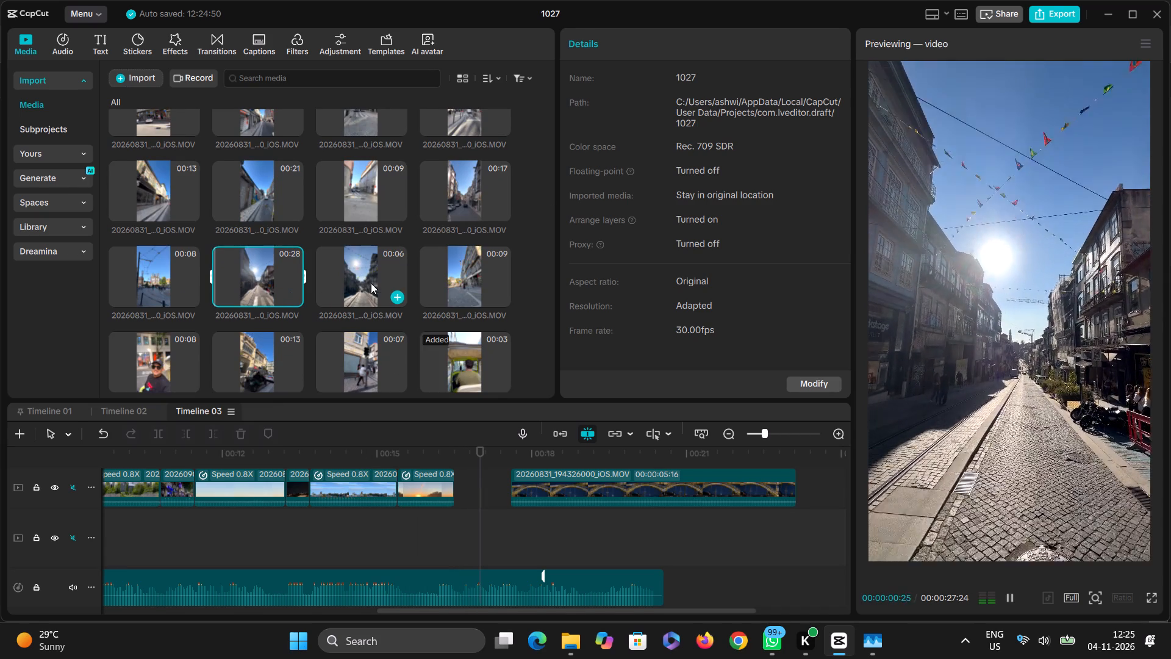
scroll(378, 282, "up", 3)
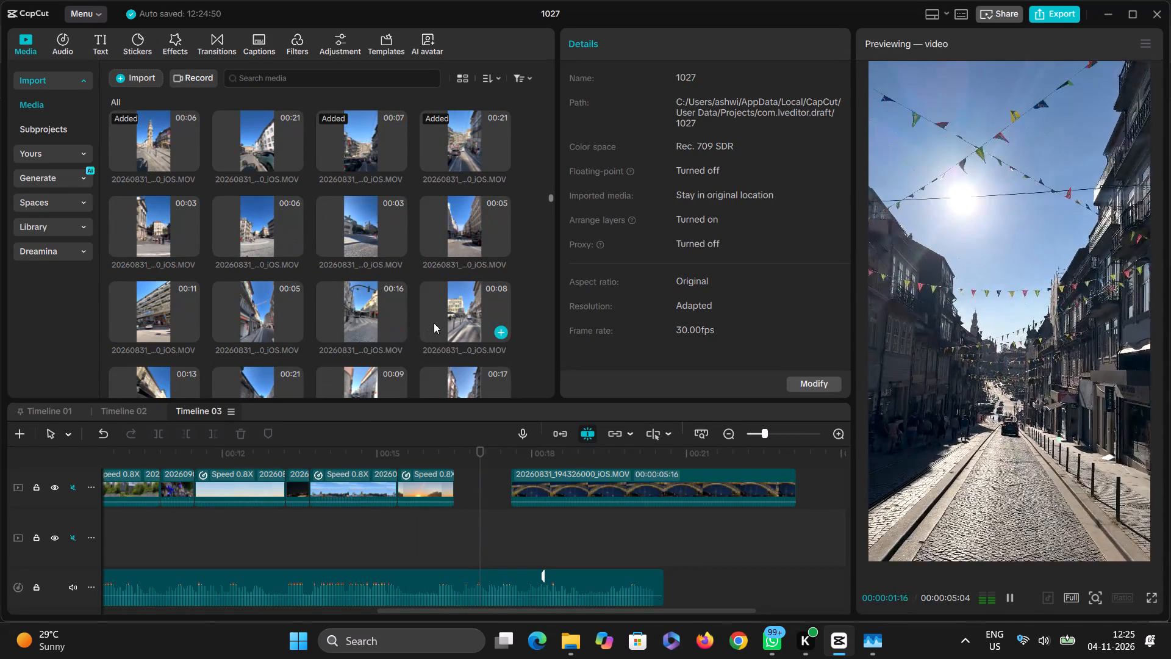
left_click(434, 323)
scroll(442, 331, "down", 1)
left_click(440, 336)
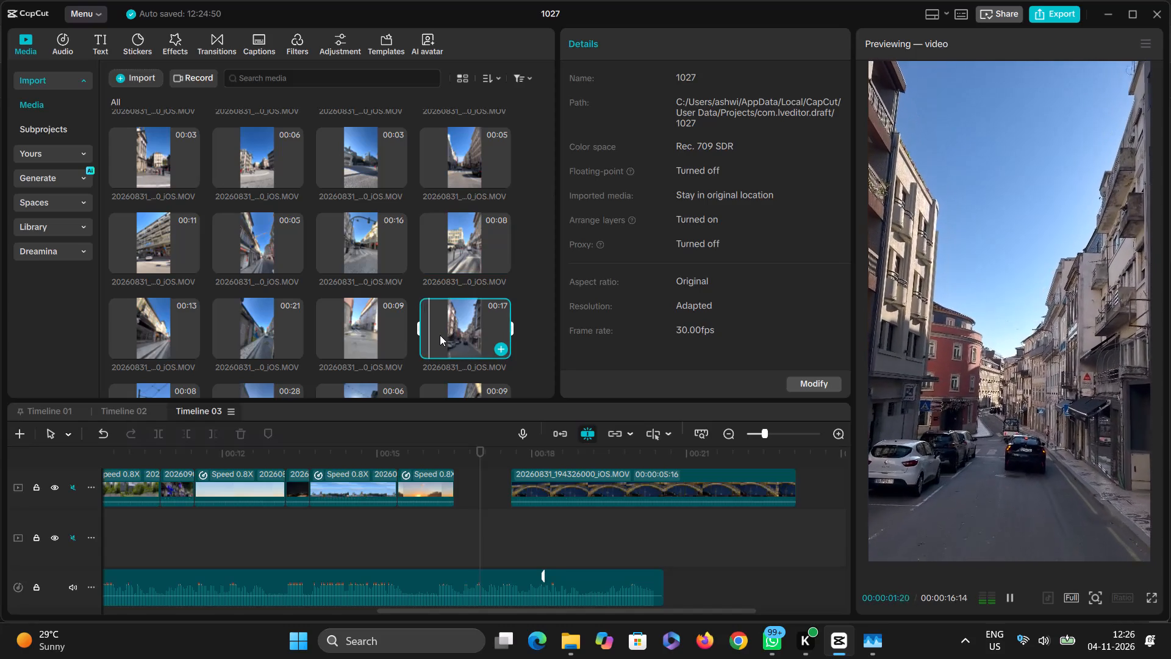
scroll(408, 351, "down", 3)
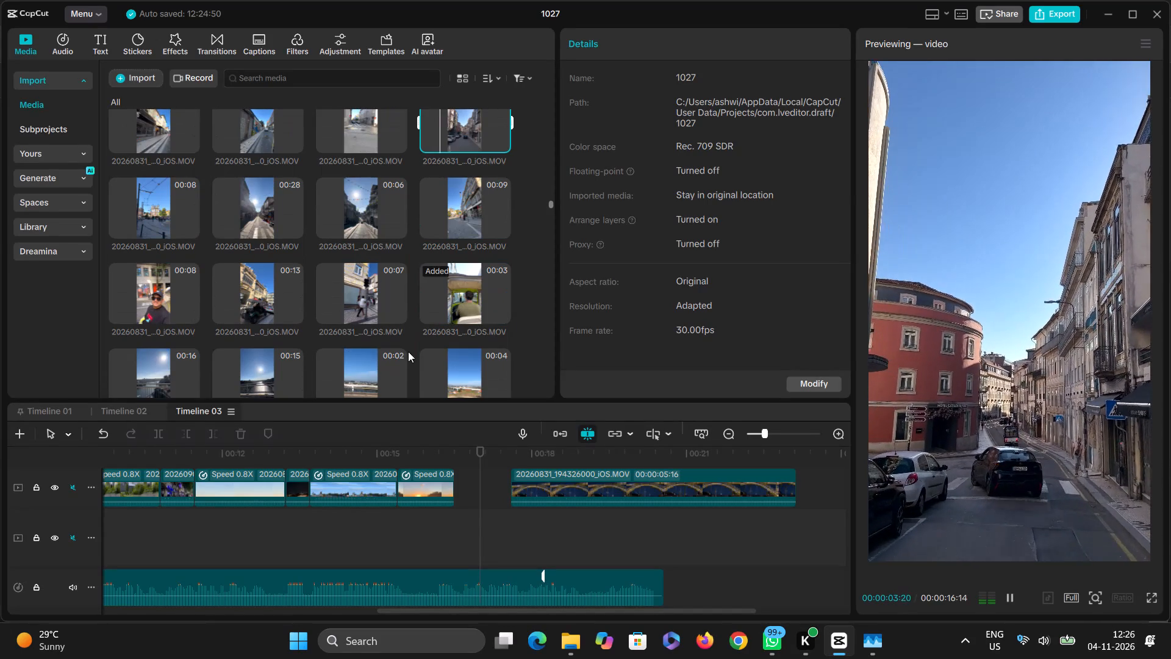
Browse further back through the 31 August clips, previewing the church, café terrace, crossing, tree and white car street shots for the gap.
scroll(353, 315, "up", 7)
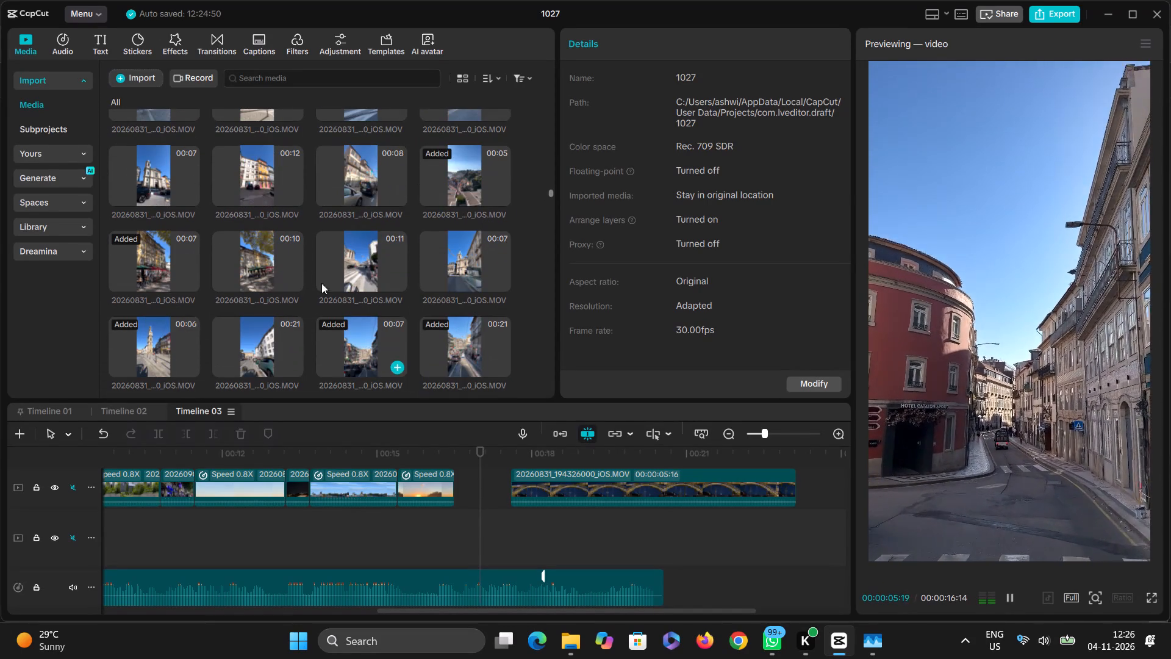
left_click(162, 185)
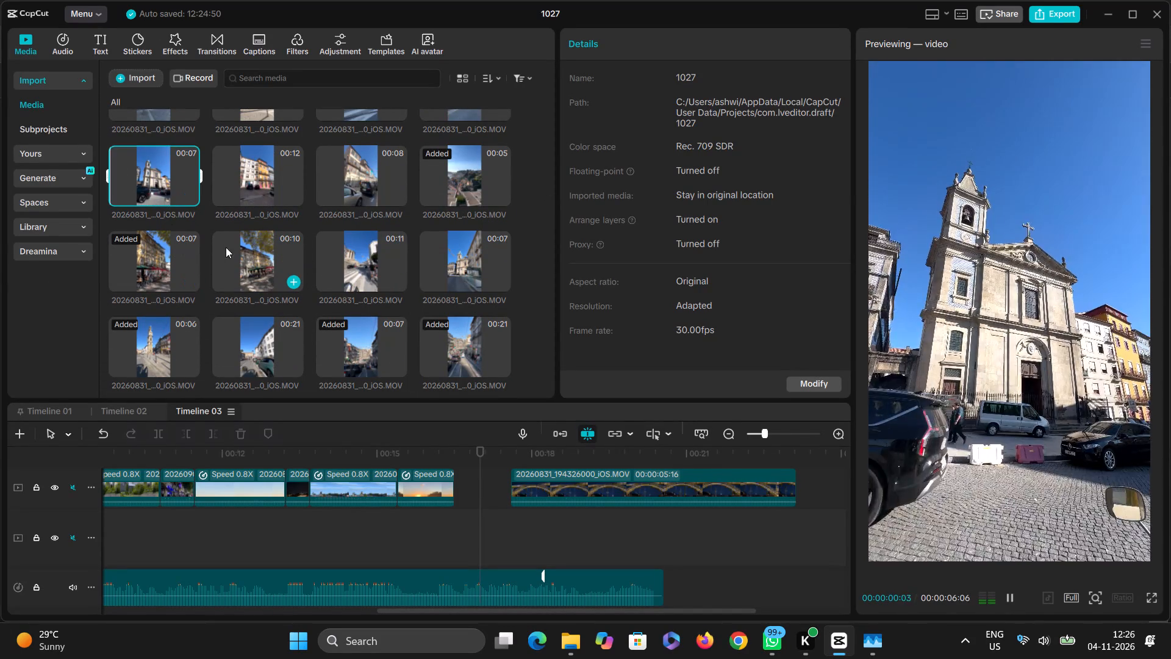
left_click(250, 277)
left_click(182, 270)
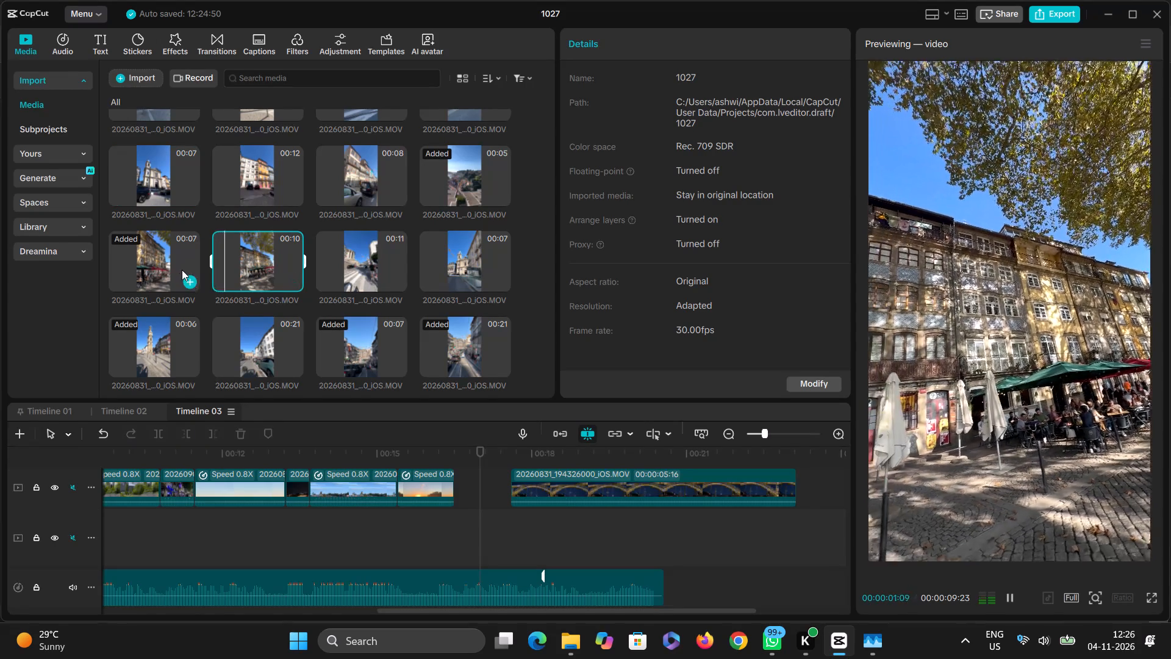
key("space")
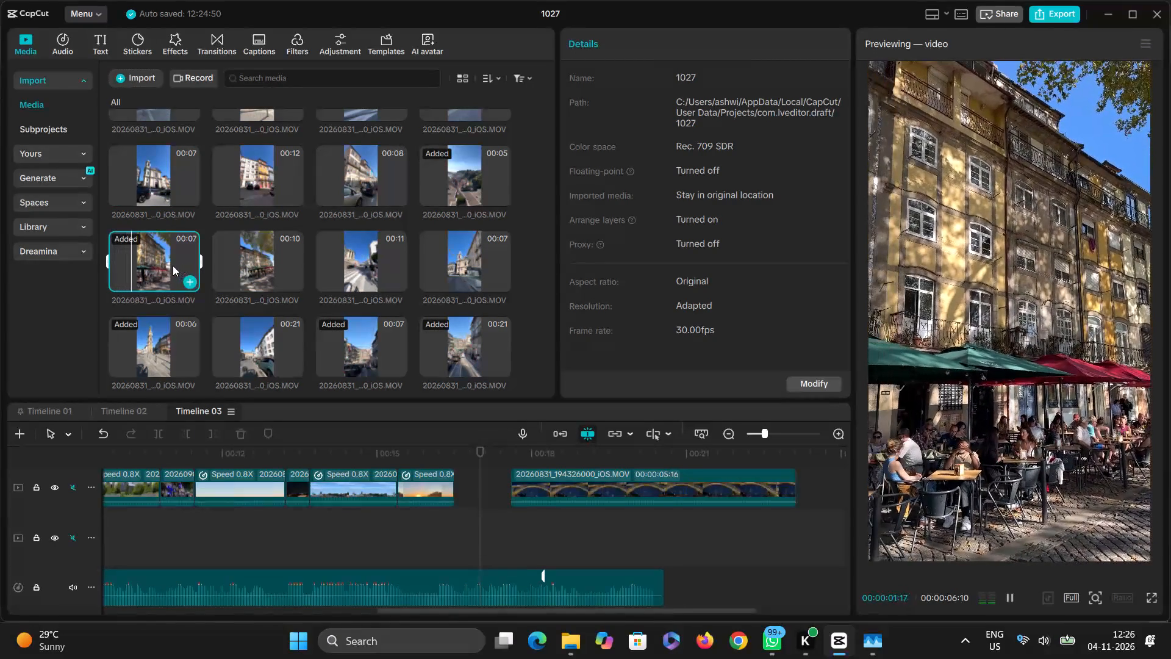
scroll(201, 261, "up", 4)
left_click(254, 209)
scroll(284, 210, "up", 4)
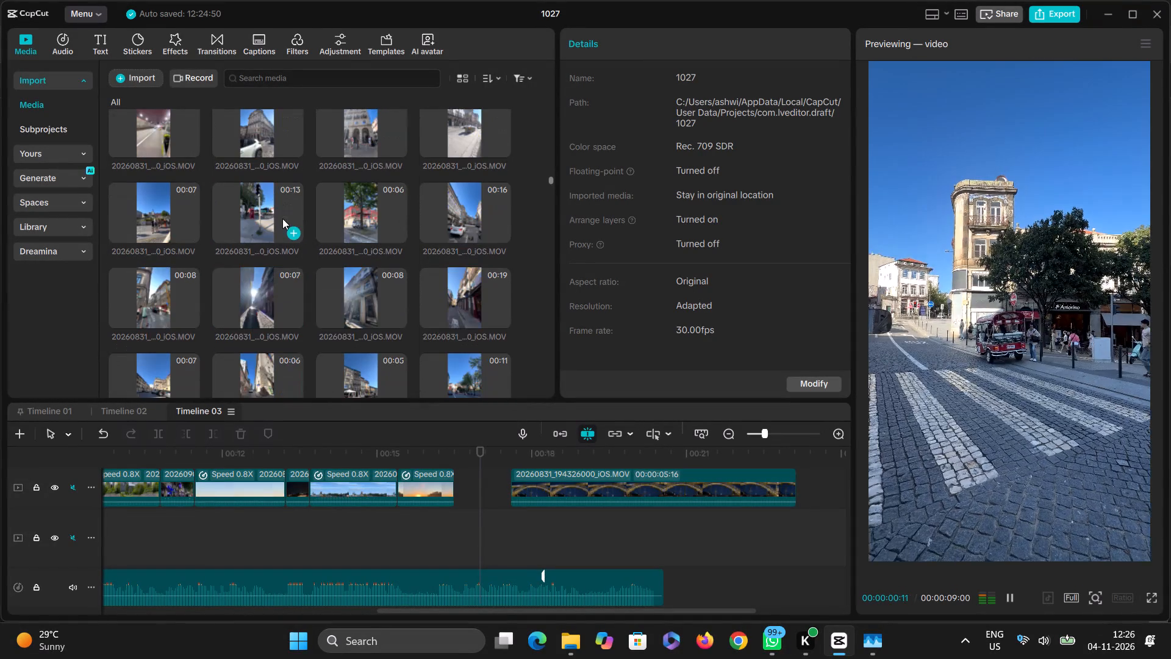
left_click(285, 209)
left_click(332, 218)
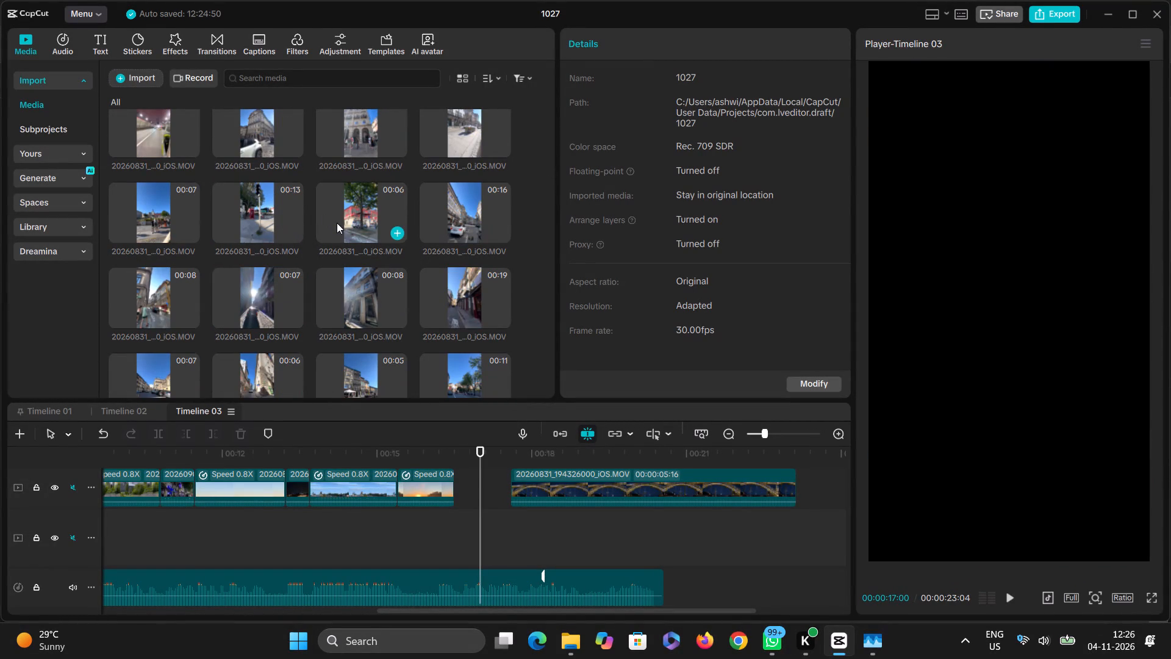
left_click(345, 229)
left_click(346, 229)
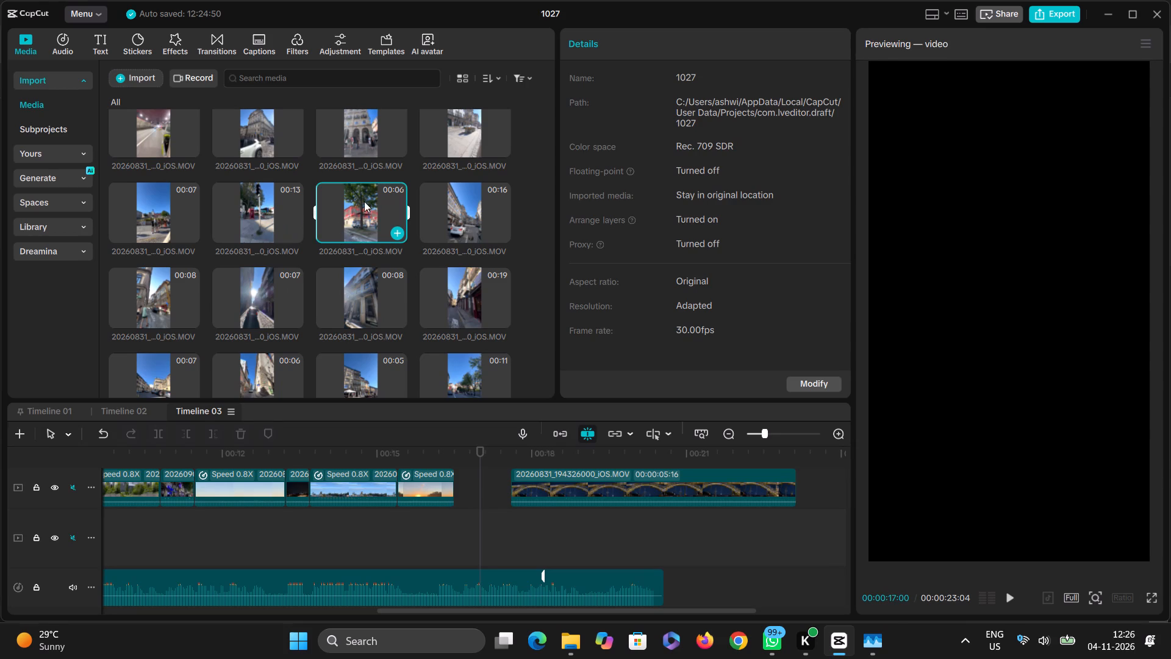
left_click(479, 226)
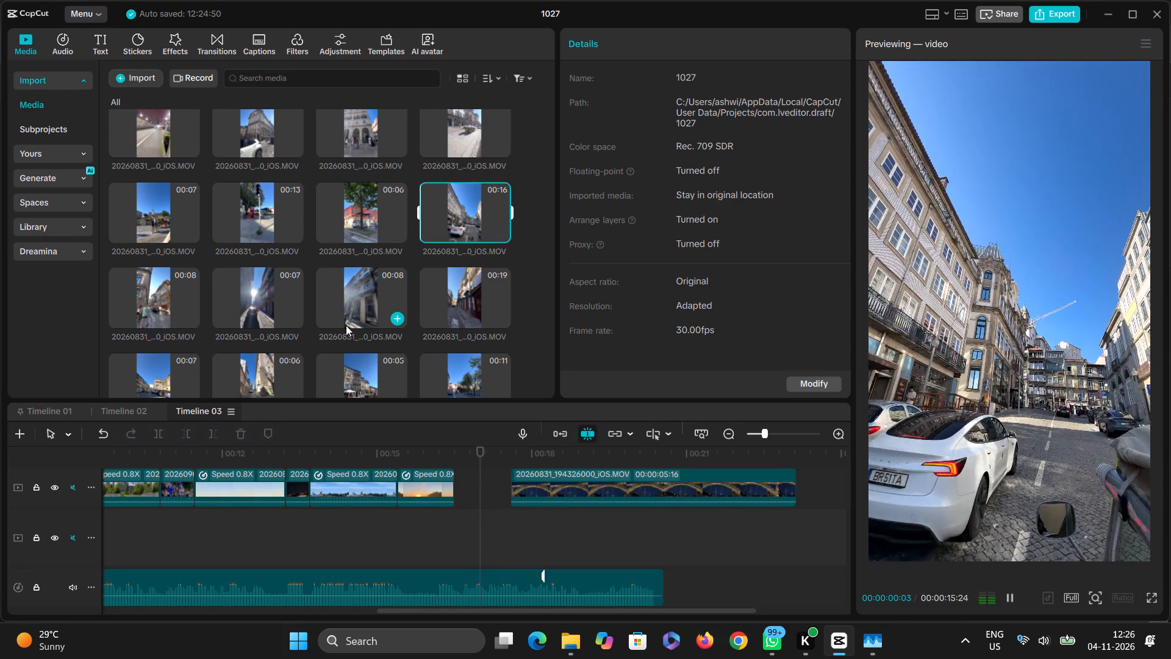
Compare more 31 August clips for the gap, including the 6 second narrow street, 7 second church, 21 second parked cars and 7 second tram street shots.
scroll(334, 339, "up", 4)
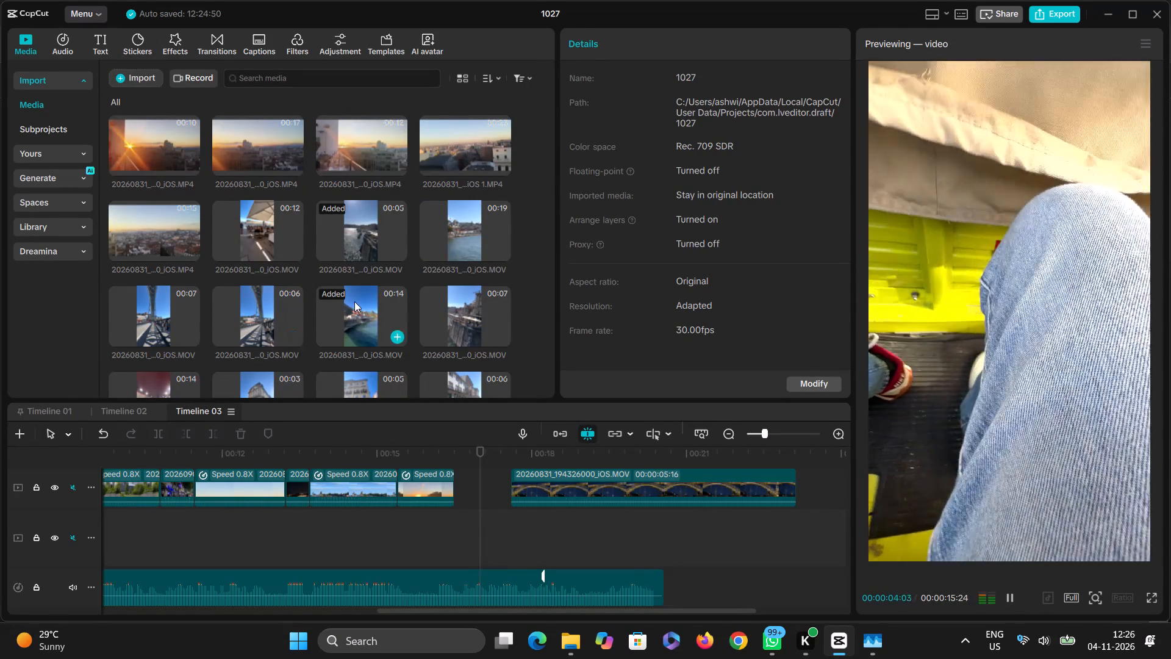
scroll(355, 301, "down", 4)
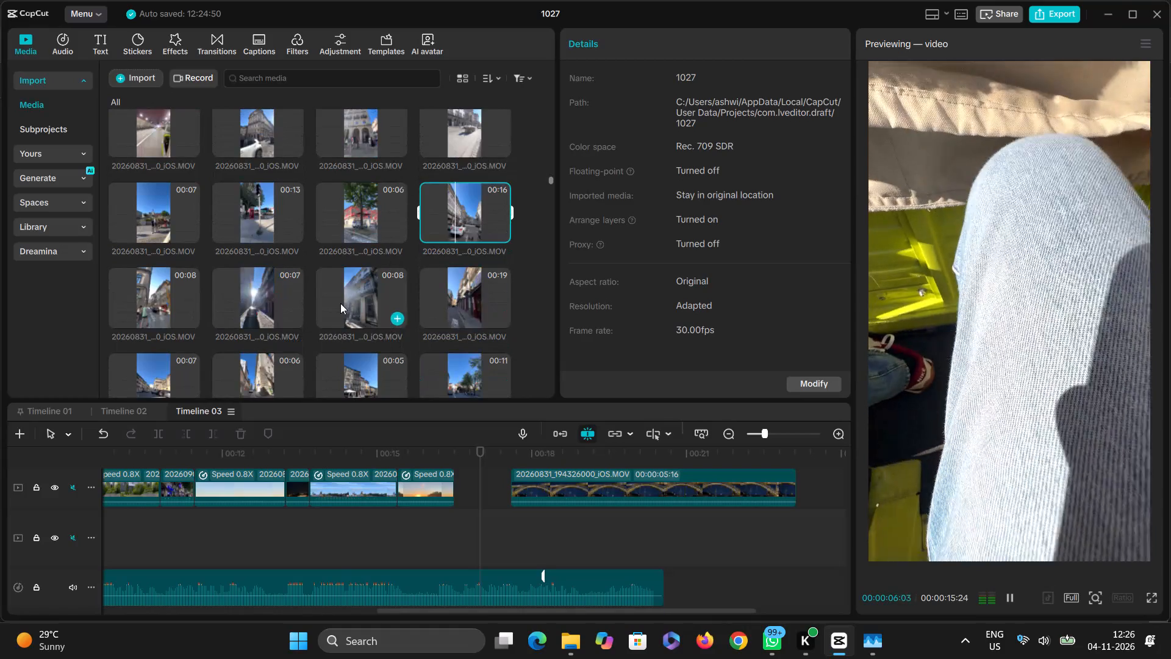
left_click(265, 383)
scroll(280, 372, "down", 3)
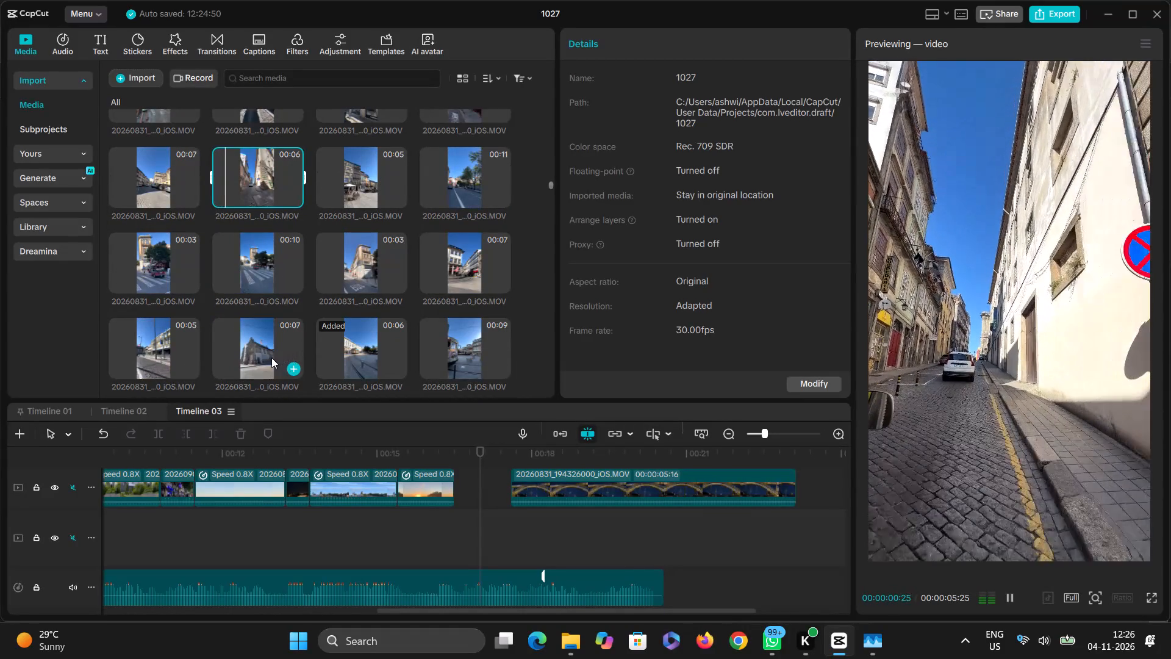
left_click(271, 358)
scroll(296, 343, "down", 3)
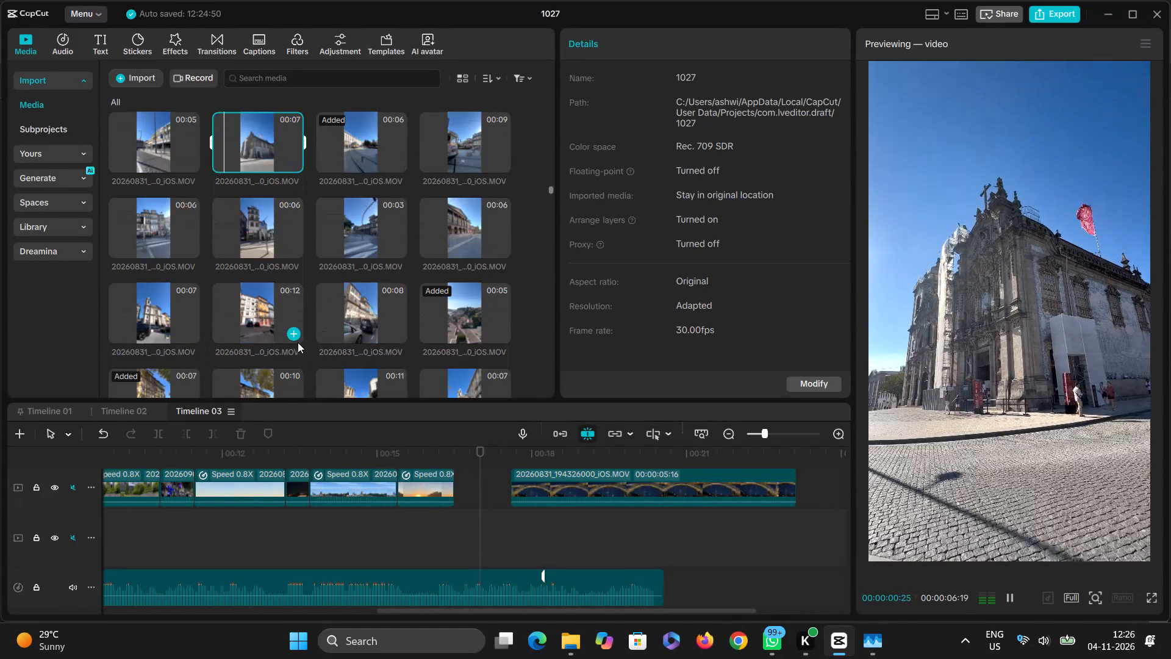
scroll(298, 342, "down", 1)
left_click(269, 319)
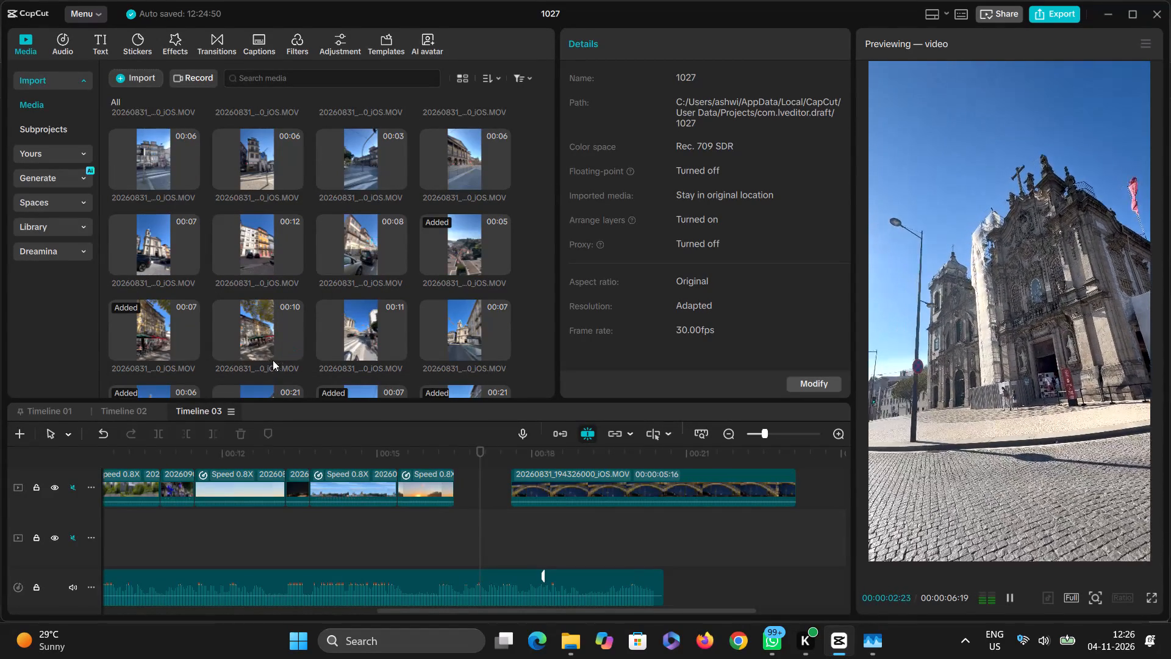
scroll(273, 360, "down", 1)
left_click(261, 350)
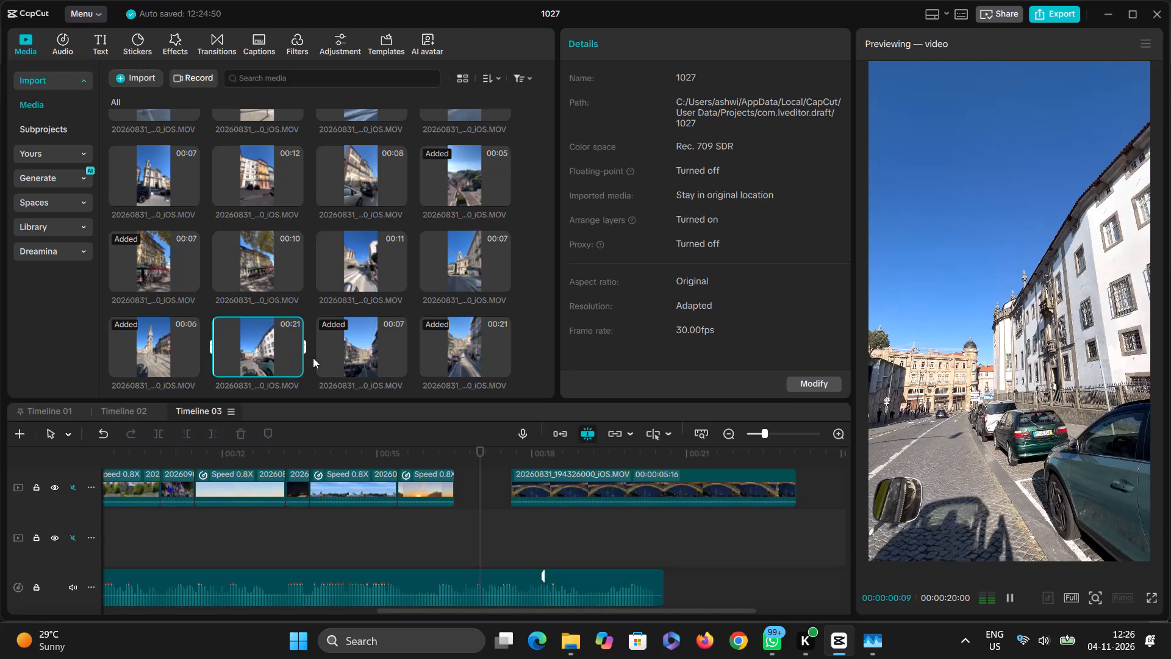
left_click(362, 342)
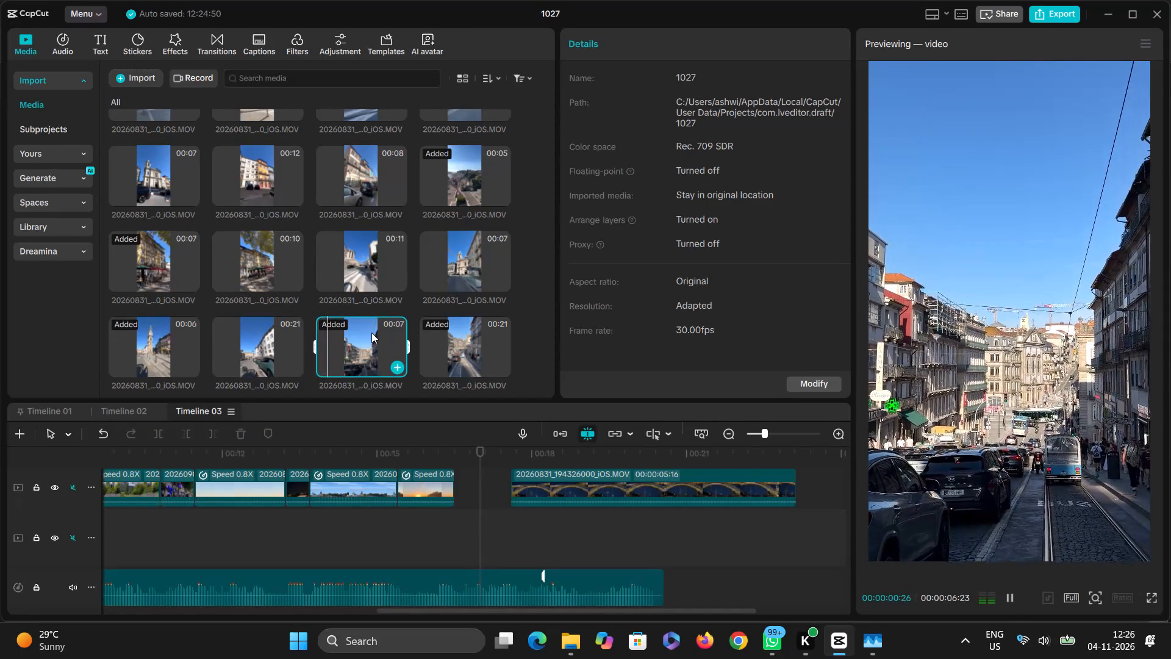
left_click_drag(371, 333, 358, 348)
scroll(356, 349, "down", 2)
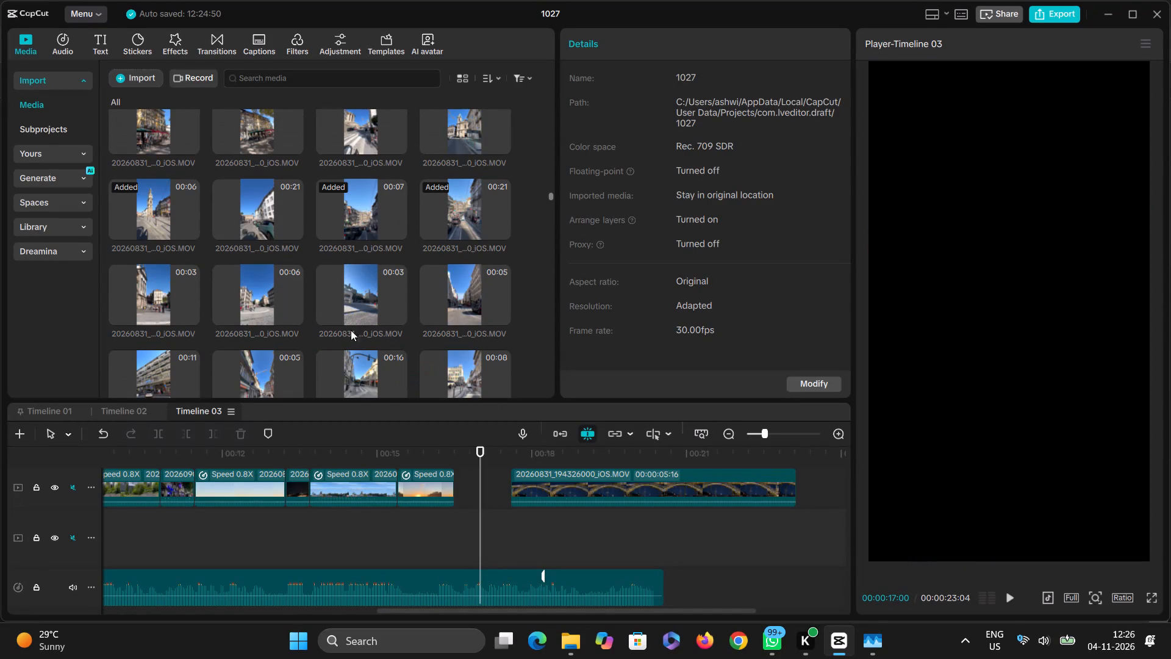
left_click(228, 303)
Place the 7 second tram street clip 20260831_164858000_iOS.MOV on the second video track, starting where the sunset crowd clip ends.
left_click(359, 209)
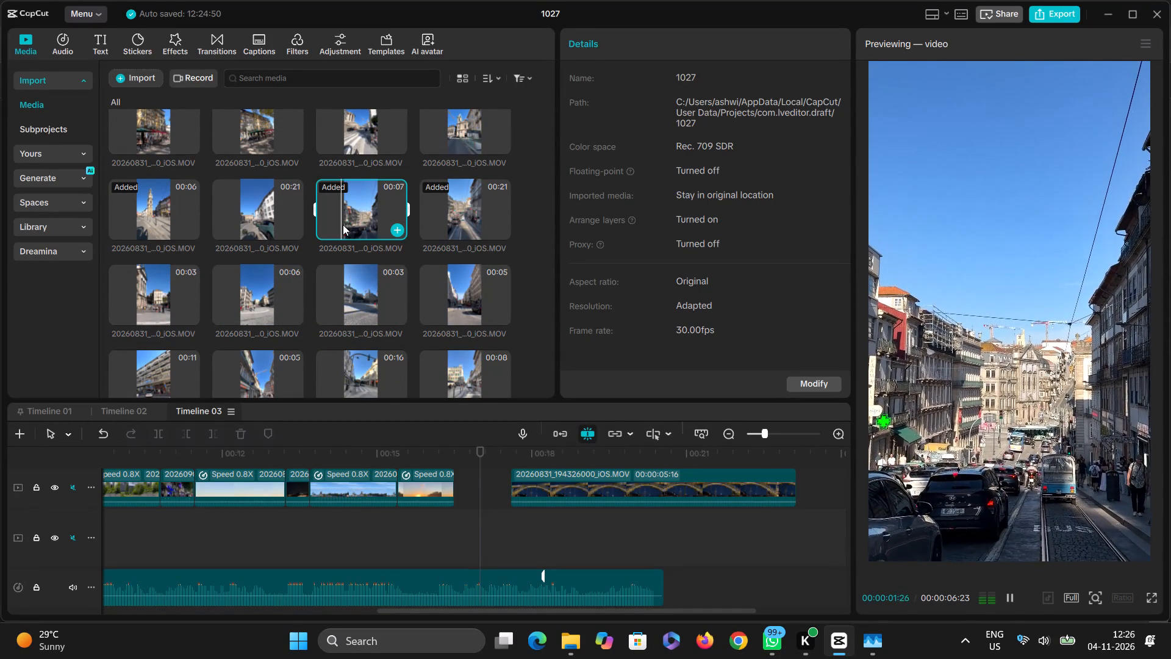
left_click_drag(343, 223, 456, 528)
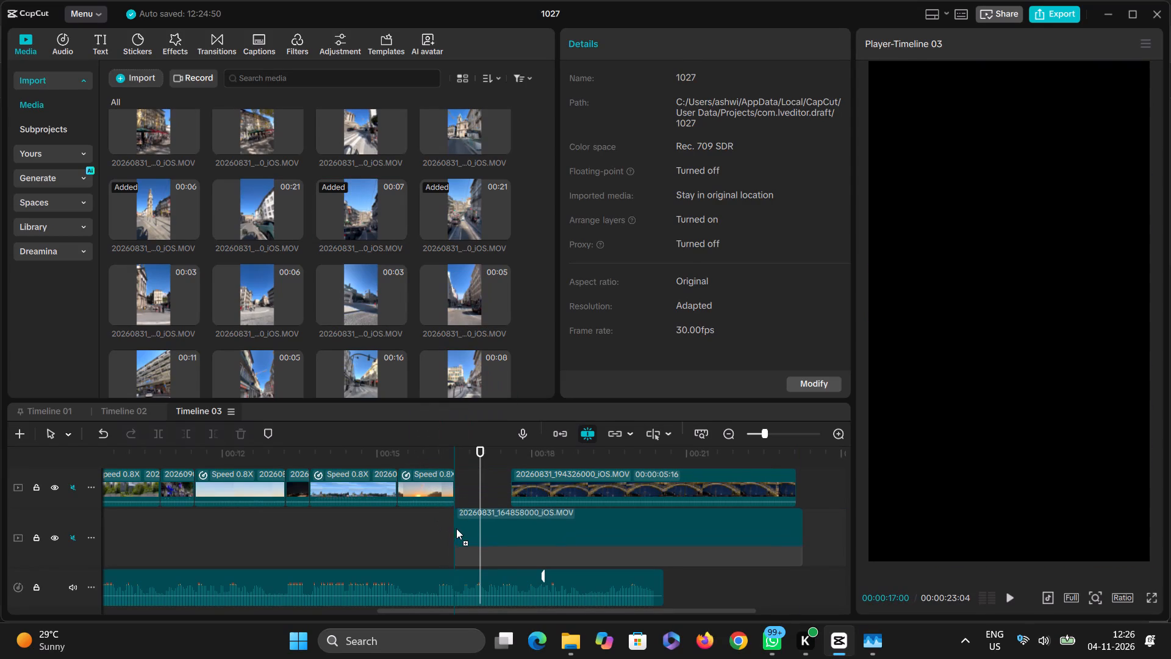
left_click_drag(456, 528, 456, 529)
Play the cut from the sunset crowd clip into the tram street clip twice against the audio, stopping at 00:00:17:01.
left_click(446, 461)
key("space")
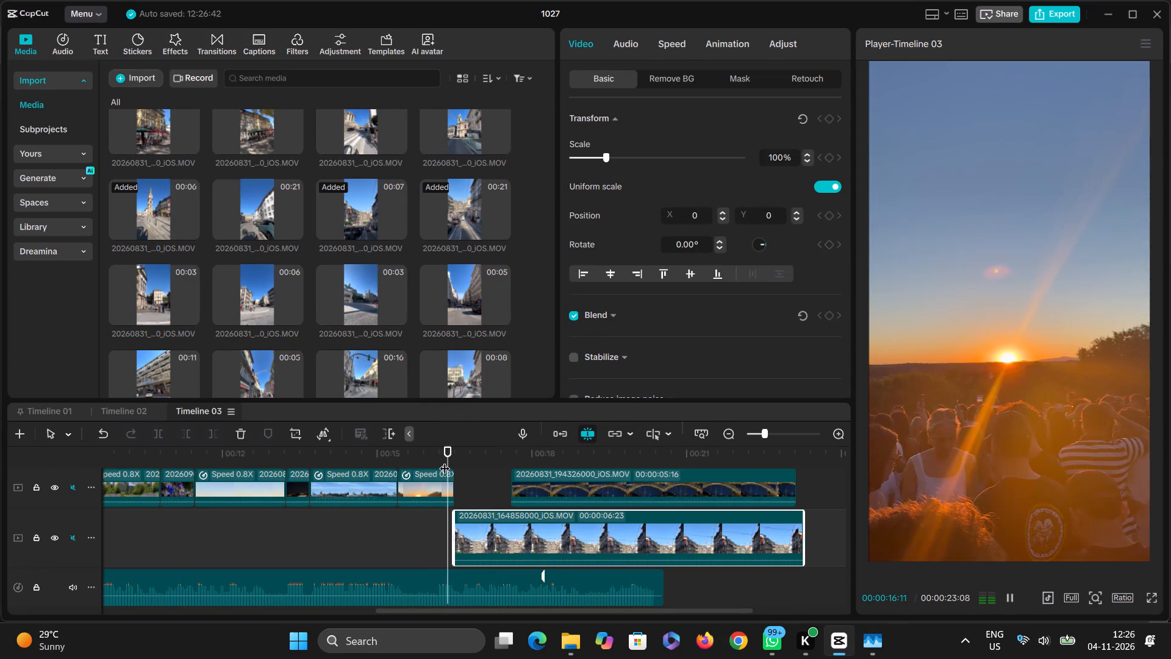
key("space")
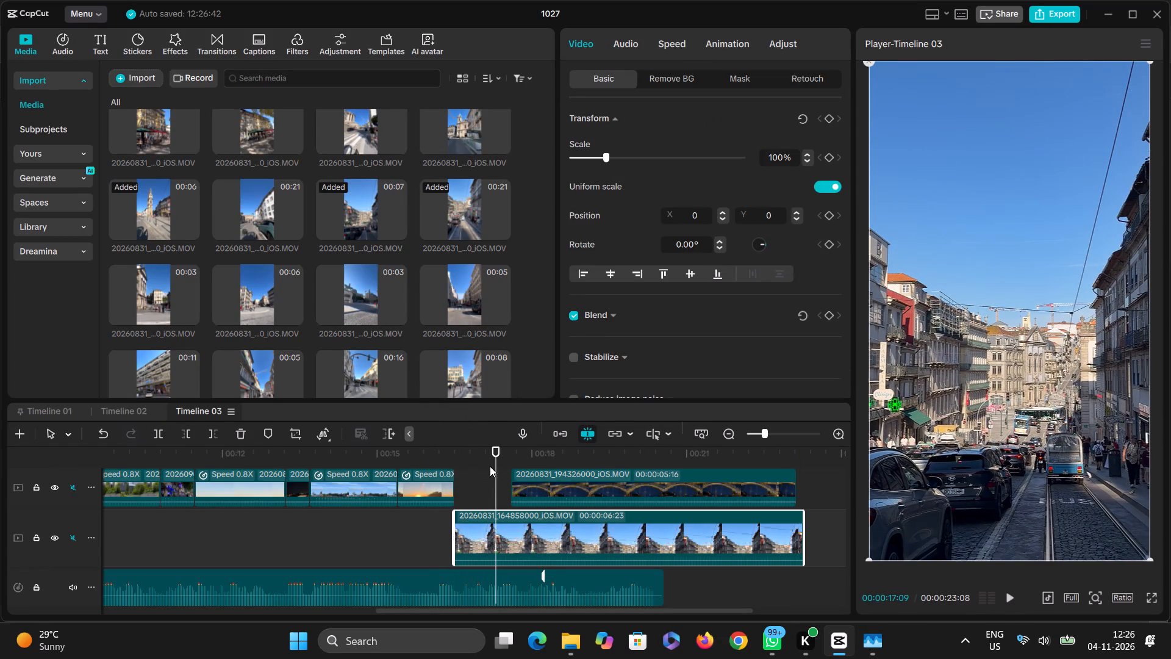
left_click_drag(492, 465, 446, 494)
key("space")
key("space")
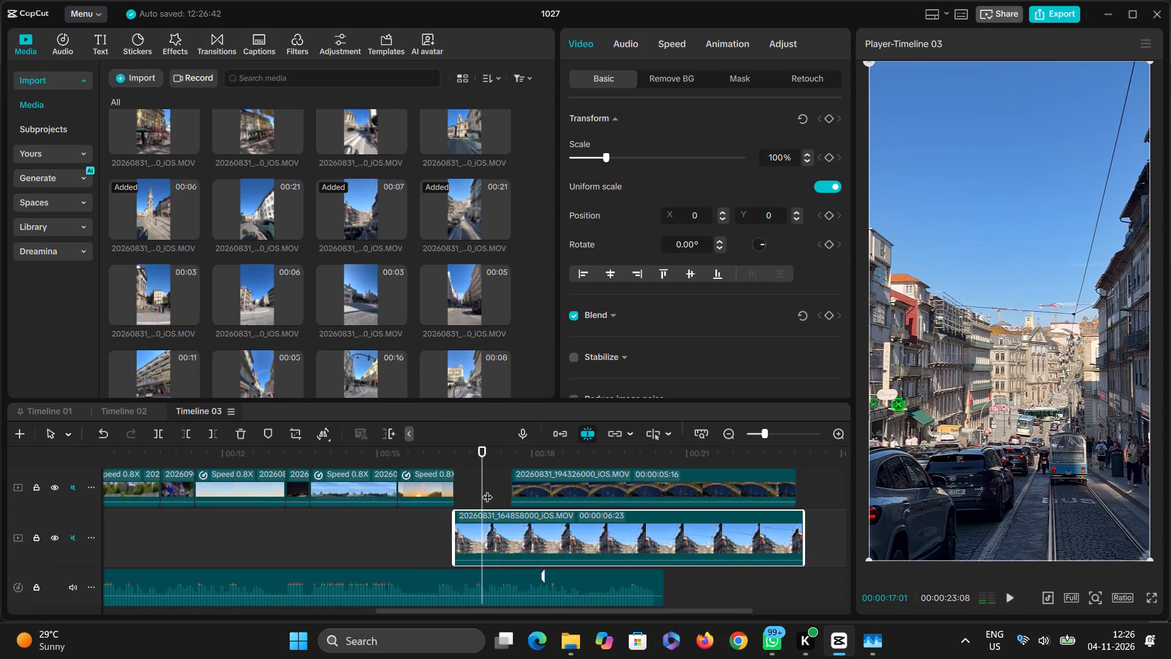
Split the tram street clip on the second video track at 00:00:17:01 and delete the part after it.
key("space")
key("space")
left_click(486, 491)
key("ctrl+b")
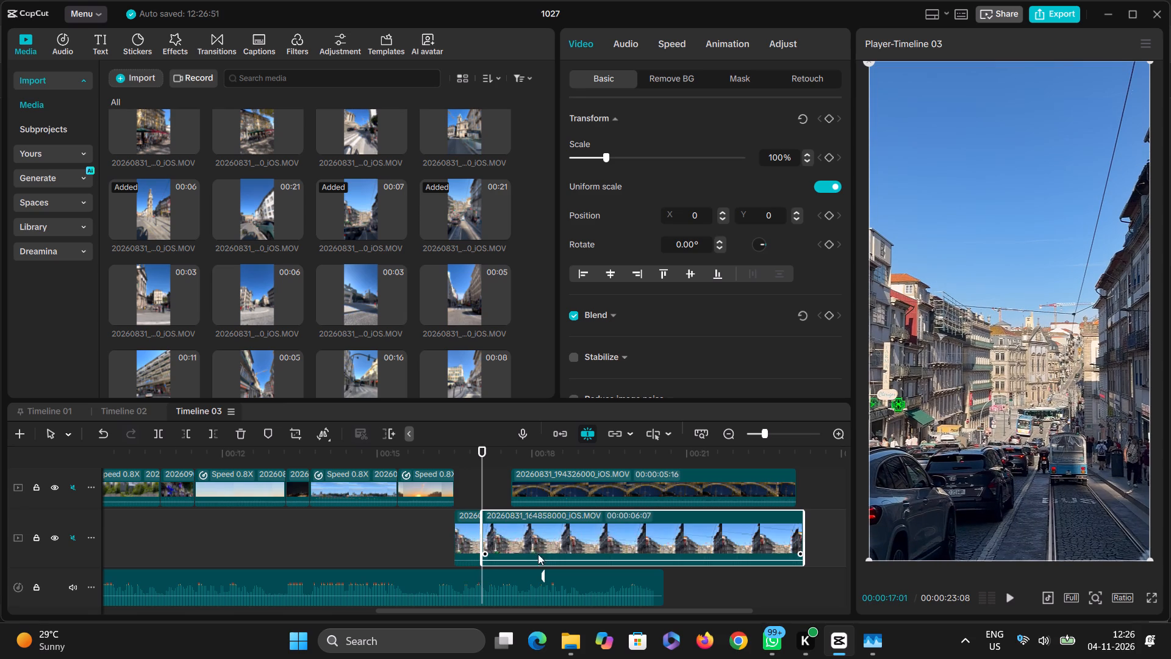
key("BackSpace")
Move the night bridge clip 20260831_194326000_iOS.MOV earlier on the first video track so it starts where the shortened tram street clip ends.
left_click_drag(579, 486, 555, 497)
left_click_drag(525, 486, 518, 492)
left_click(478, 463)
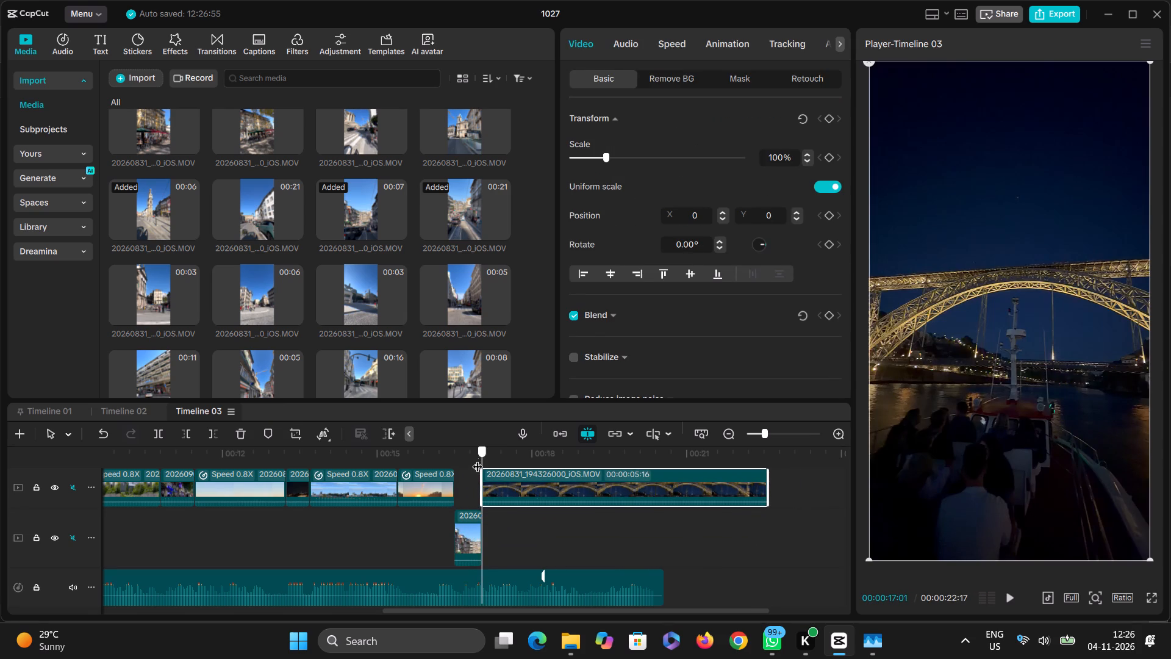
Play through the night bridge clip, split it at 00:00:18:18 and 00:00:21:02, and delete both pieces after the first split.
left_click_drag(446, 454, 440, 459)
key("space")
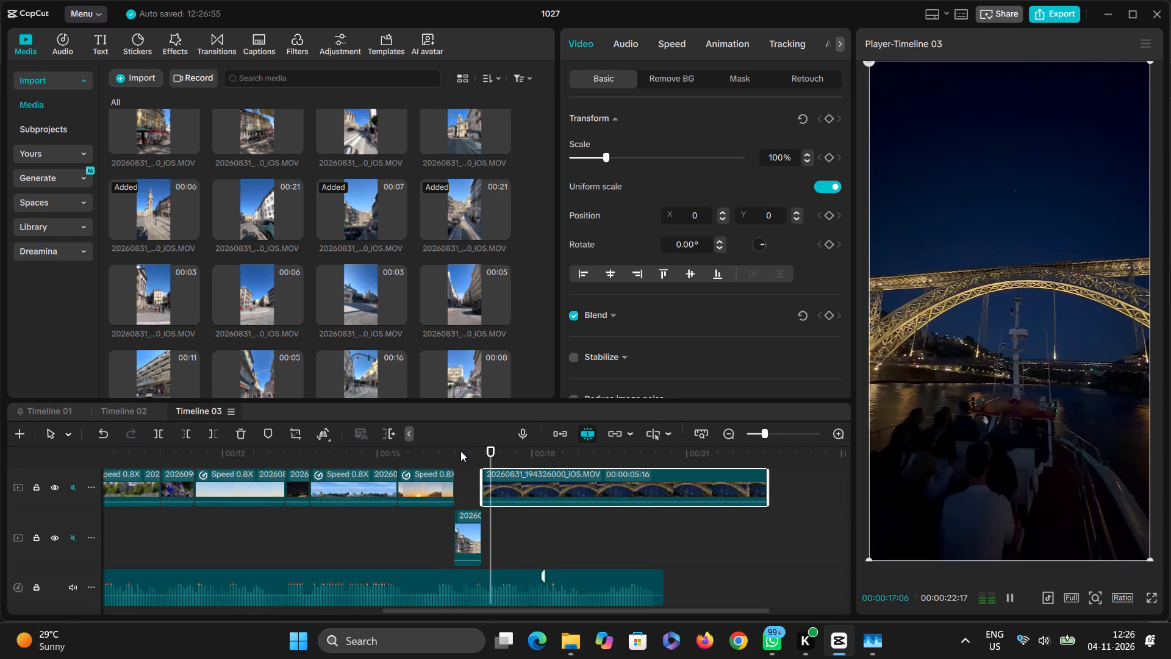
key("space")
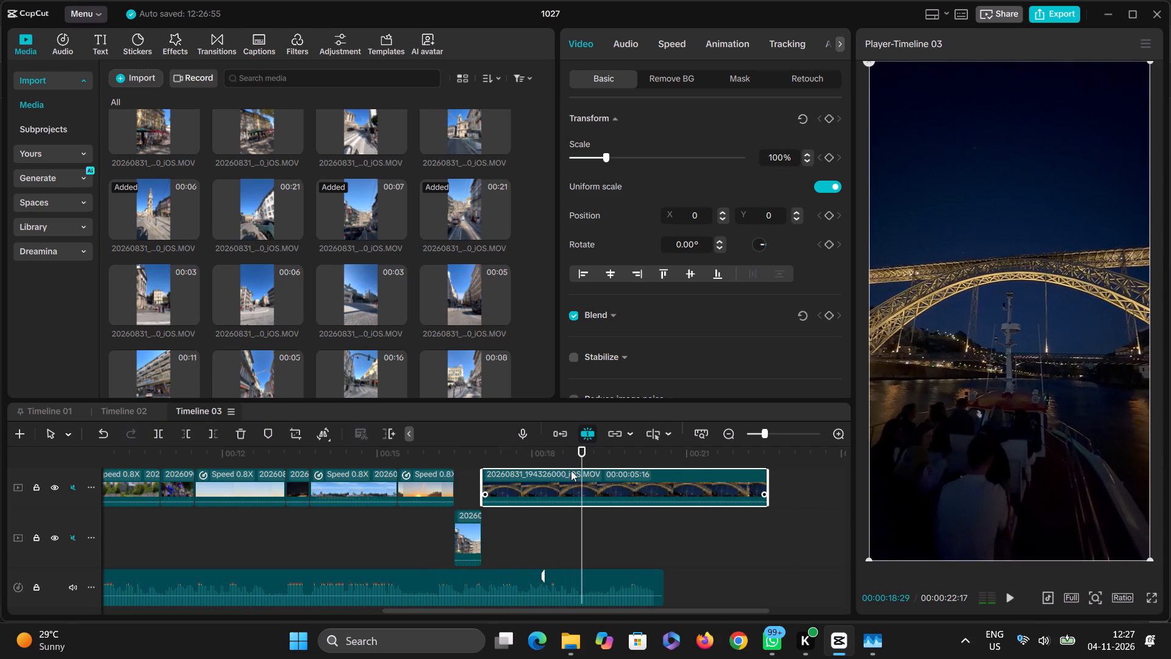
left_click_drag(576, 466, 562, 477)
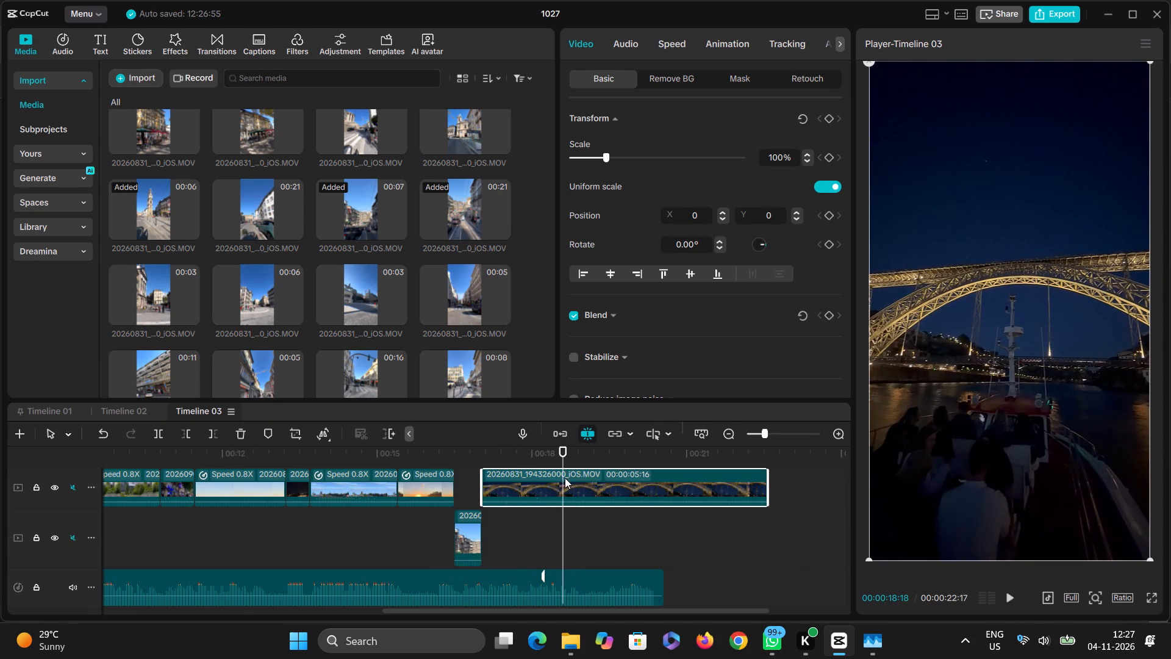
key("ctrl+b")
key("space")
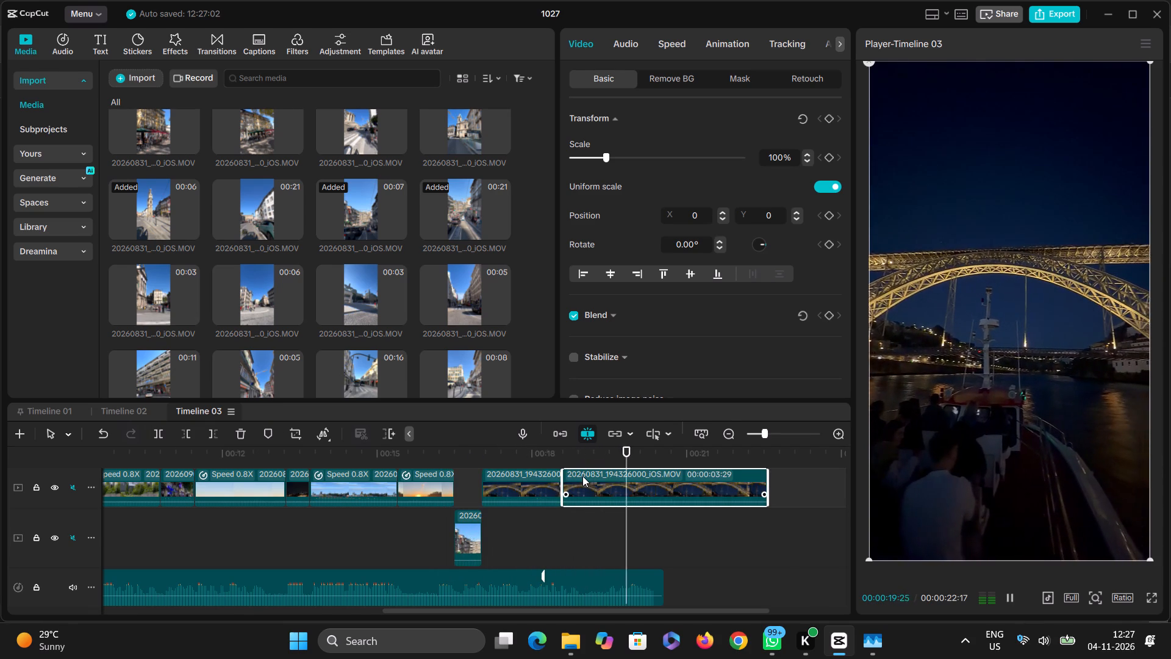
key("space")
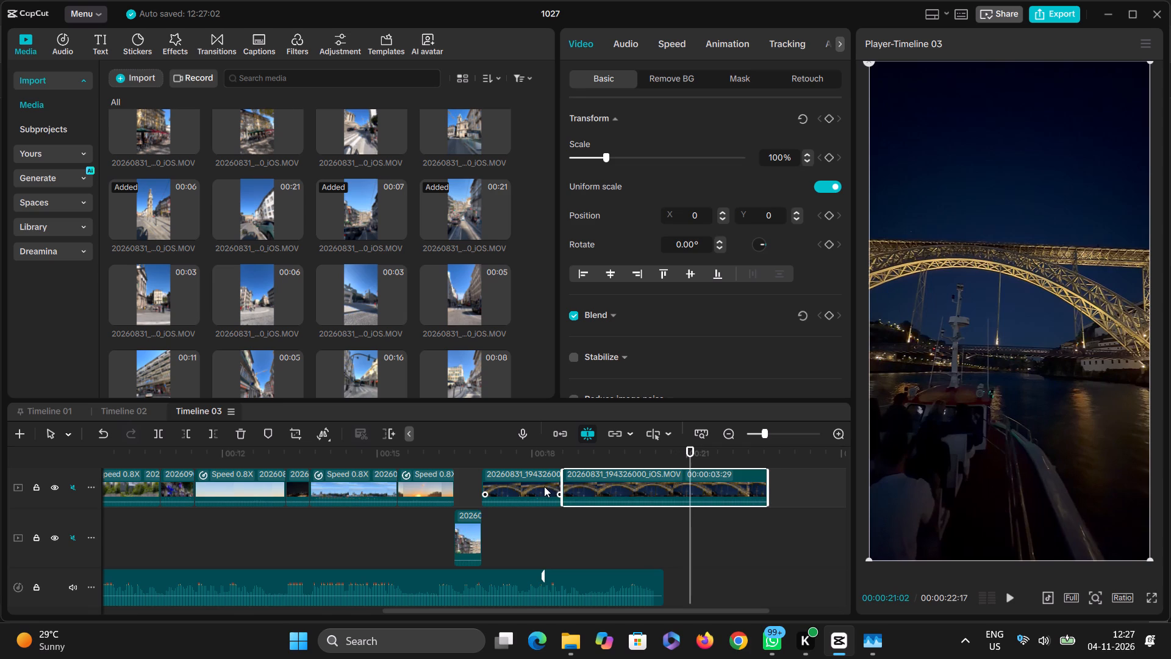
key("ctrl+b")
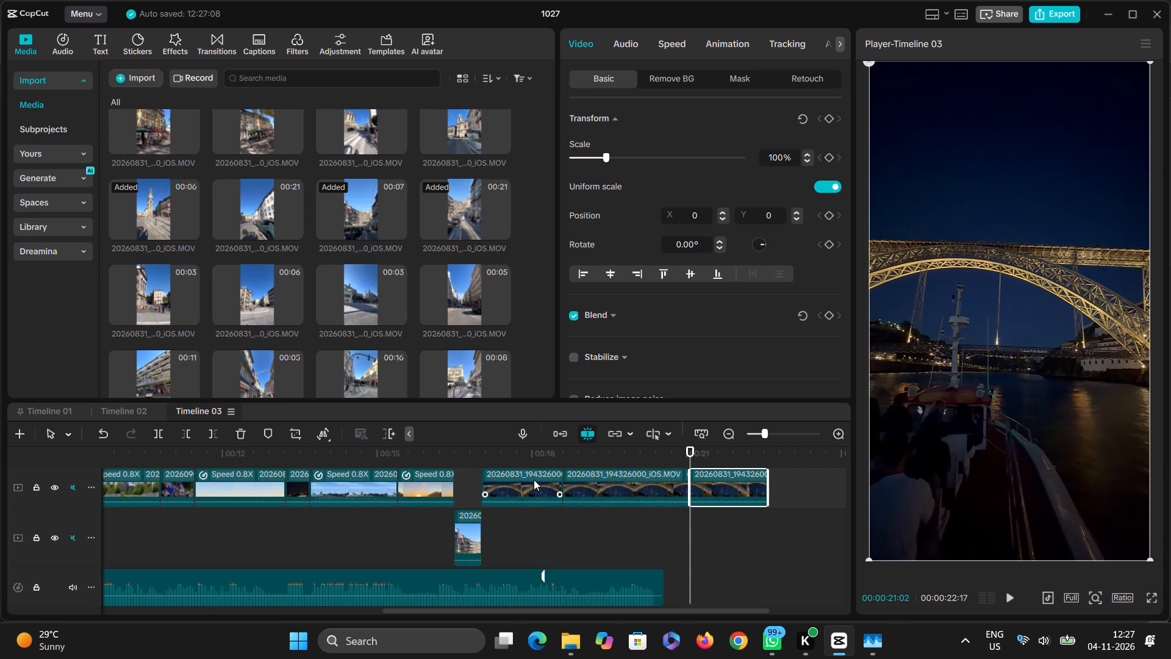
left_click(625, 472)
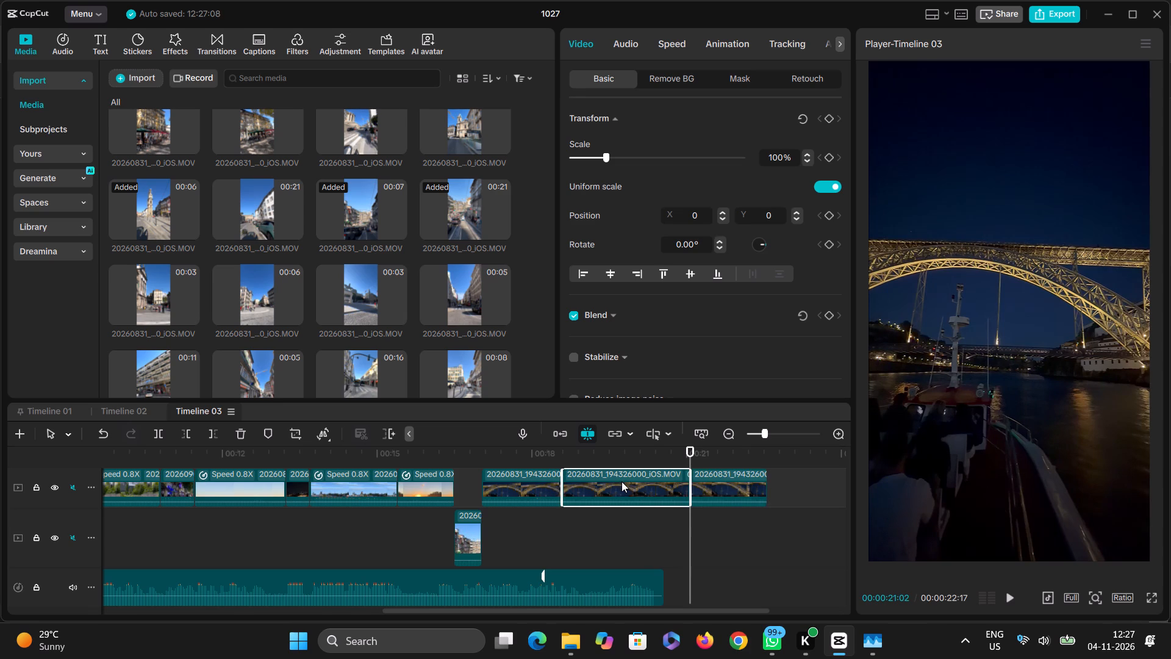
key("BackSpace")
left_click(718, 470)
key("BackSpace")
Set the remaining night bridge clip's standard speed to 0.80x.
left_click(543, 487)
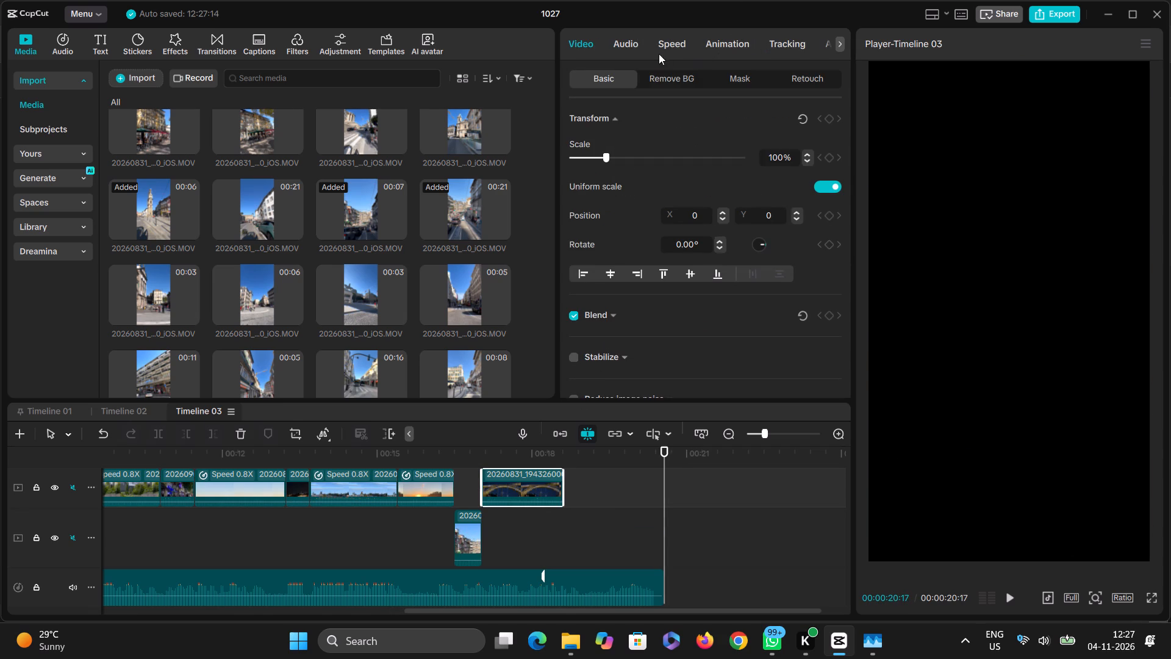
left_click(669, 46)
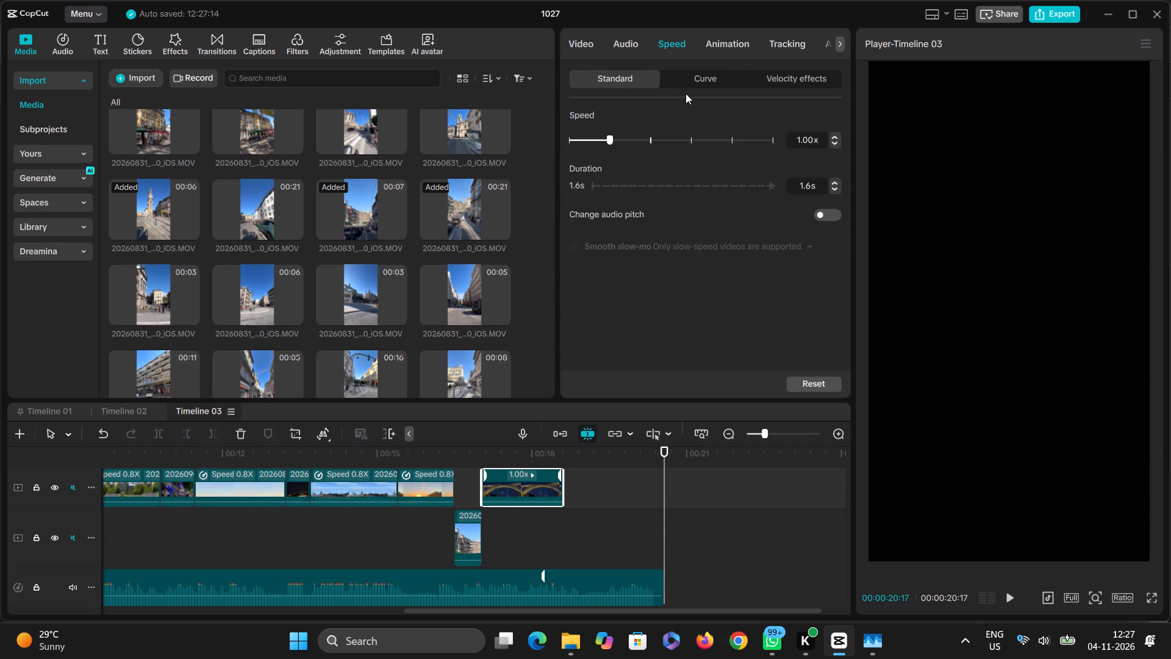
left_click(698, 75)
left_click(638, 75)
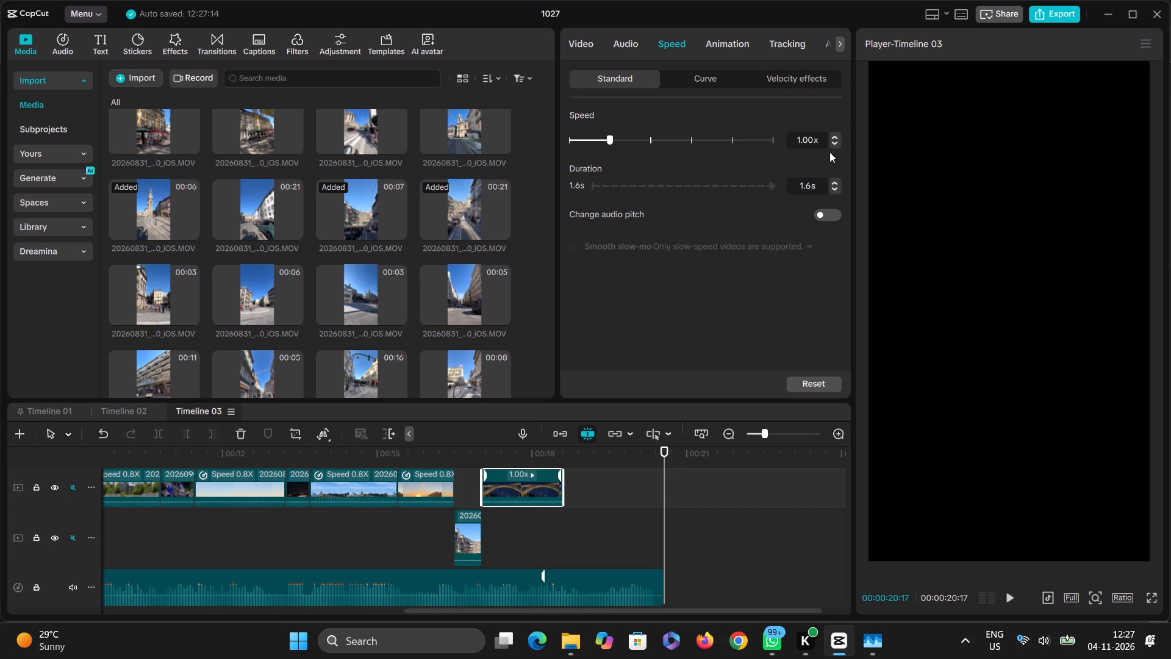
double_click(834, 146)
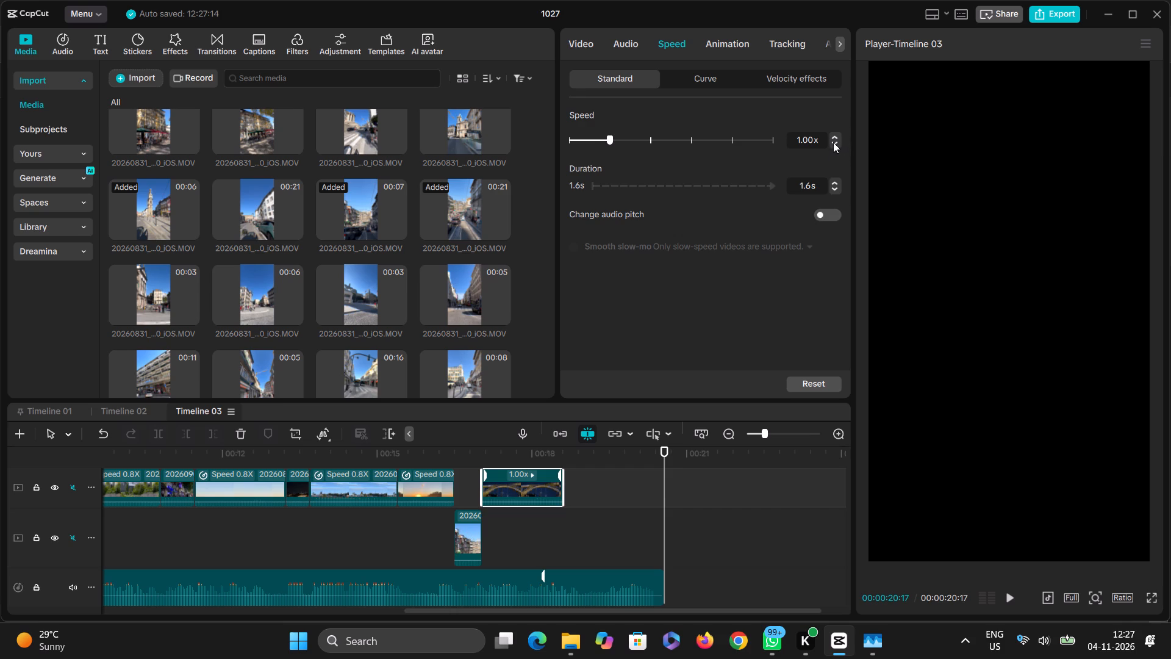
double_click(833, 142)
Play the reel's ending from the tram street clip through the slowed bridge clip, and replay the reel's opening.
left_click(474, 456)
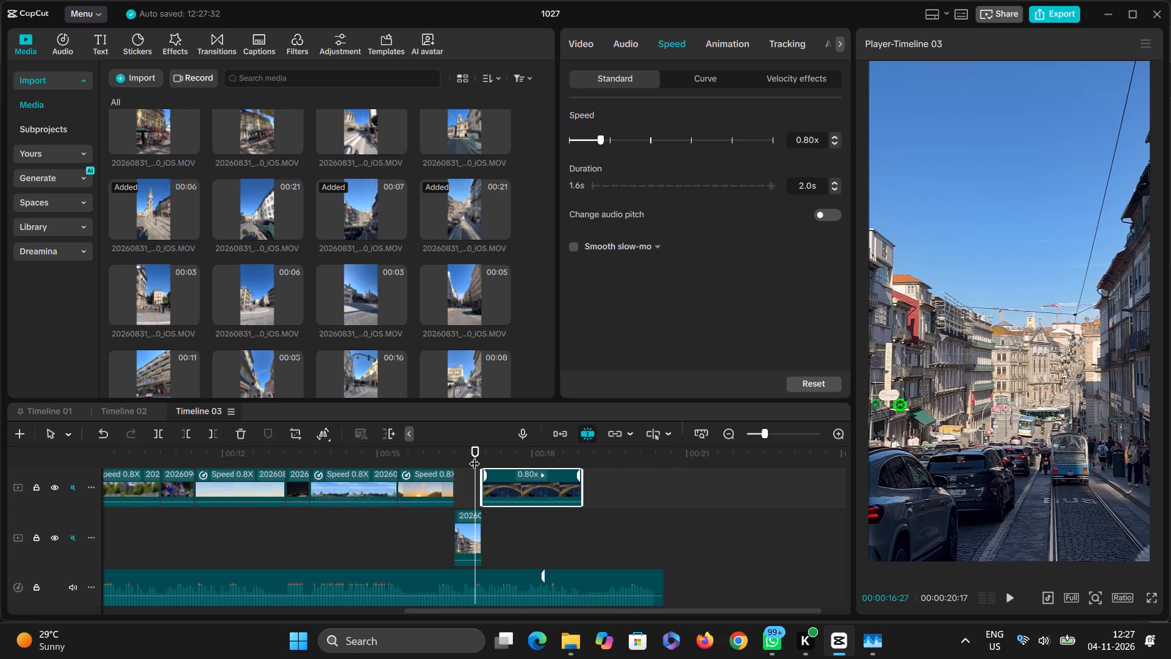
key("space")
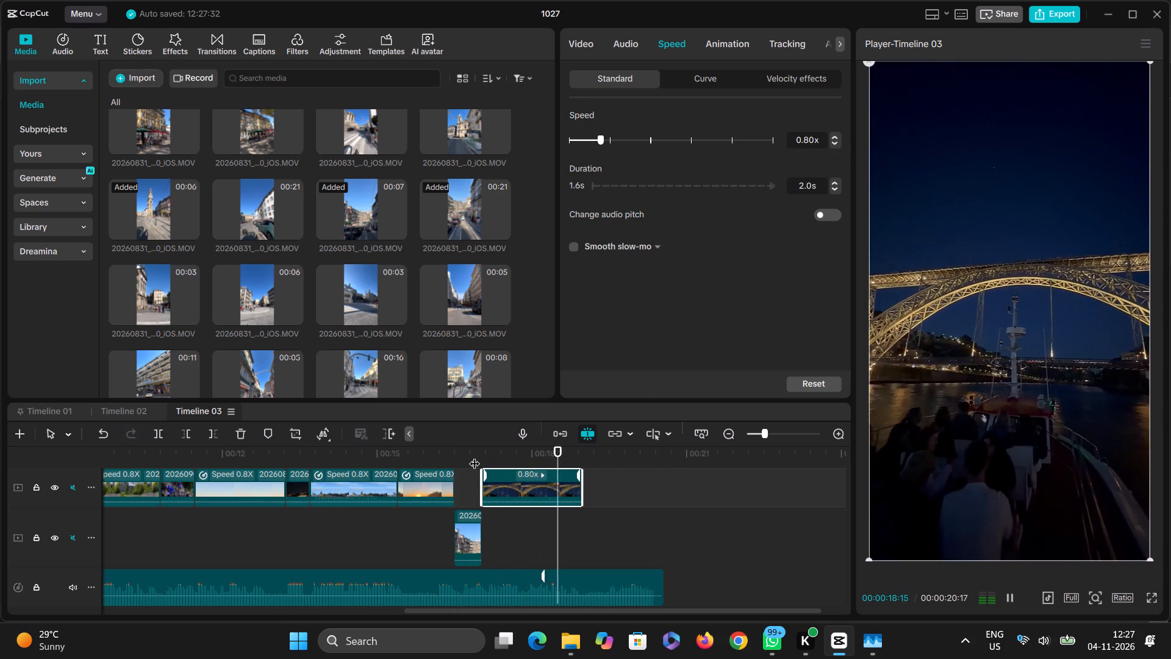
key("space")
key("space")
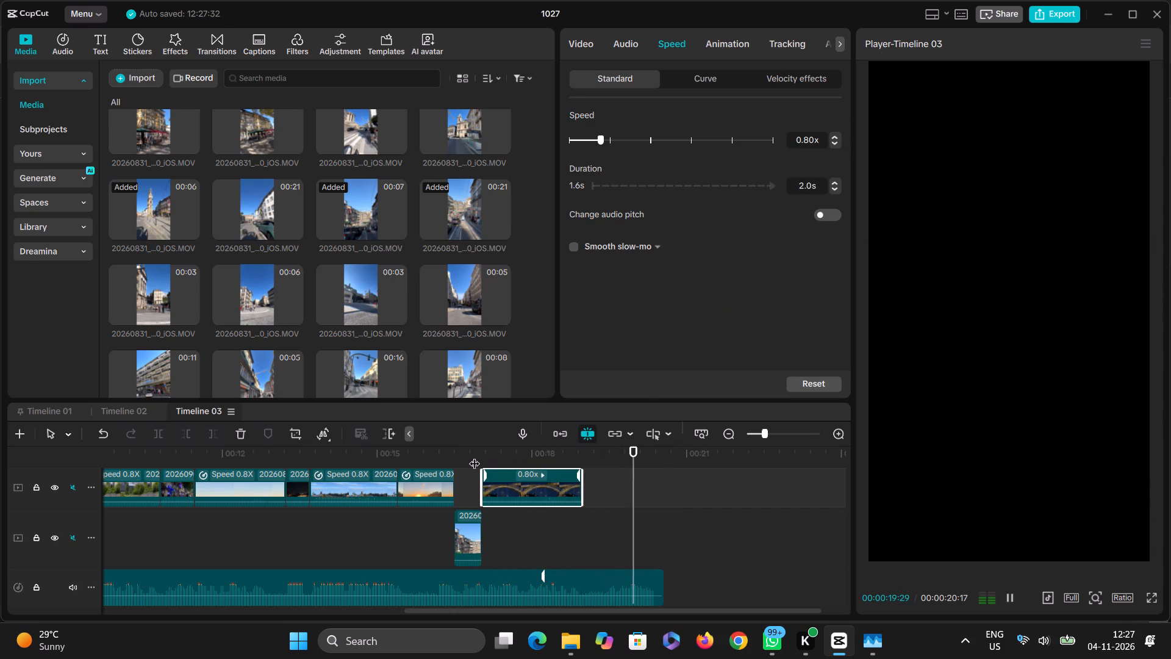
key("space")
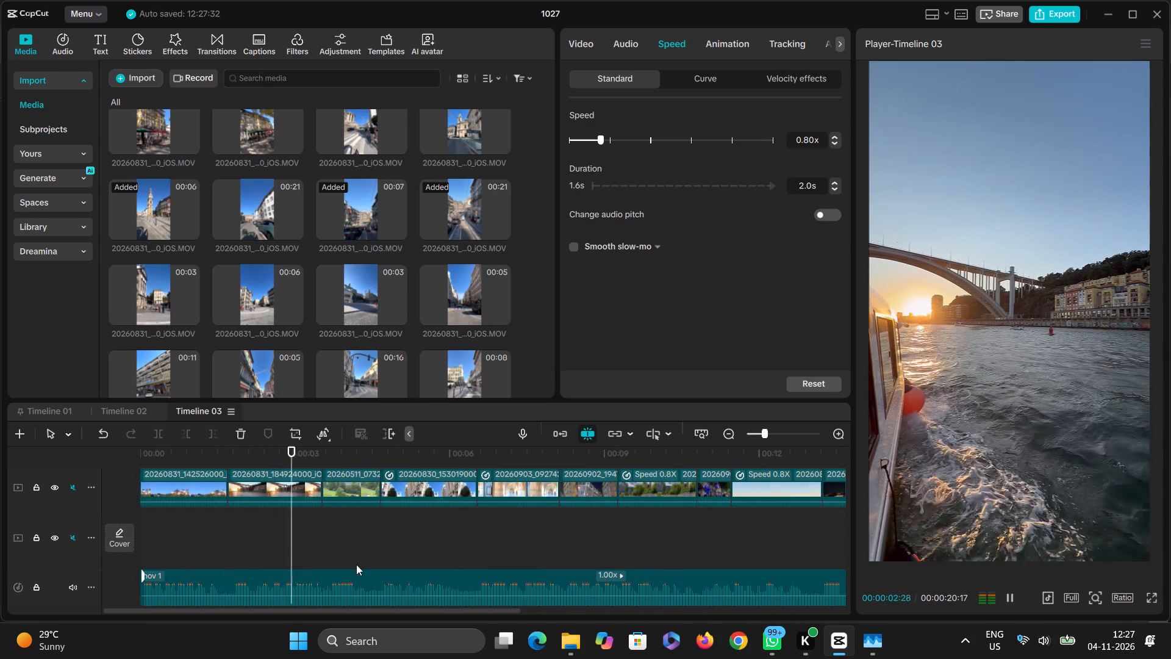
Search the transitions for heat flash and apply Hot Flash at the cut between the first two clips, accepting duplicate frames.
left_click(231, 454)
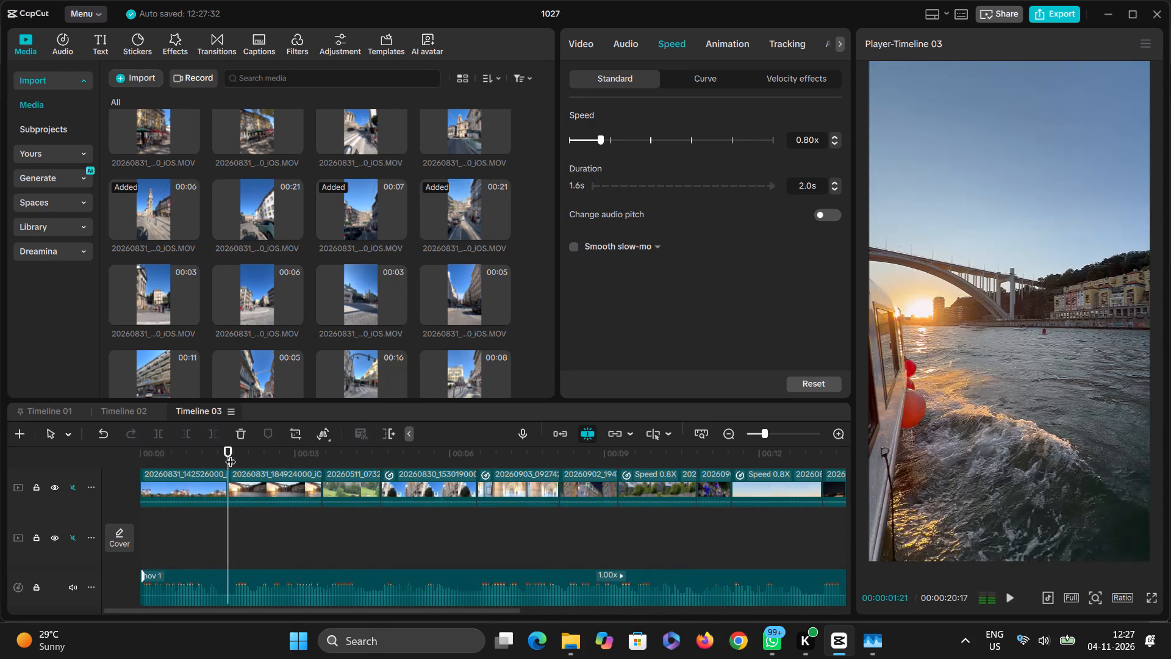
left_click(219, 32)
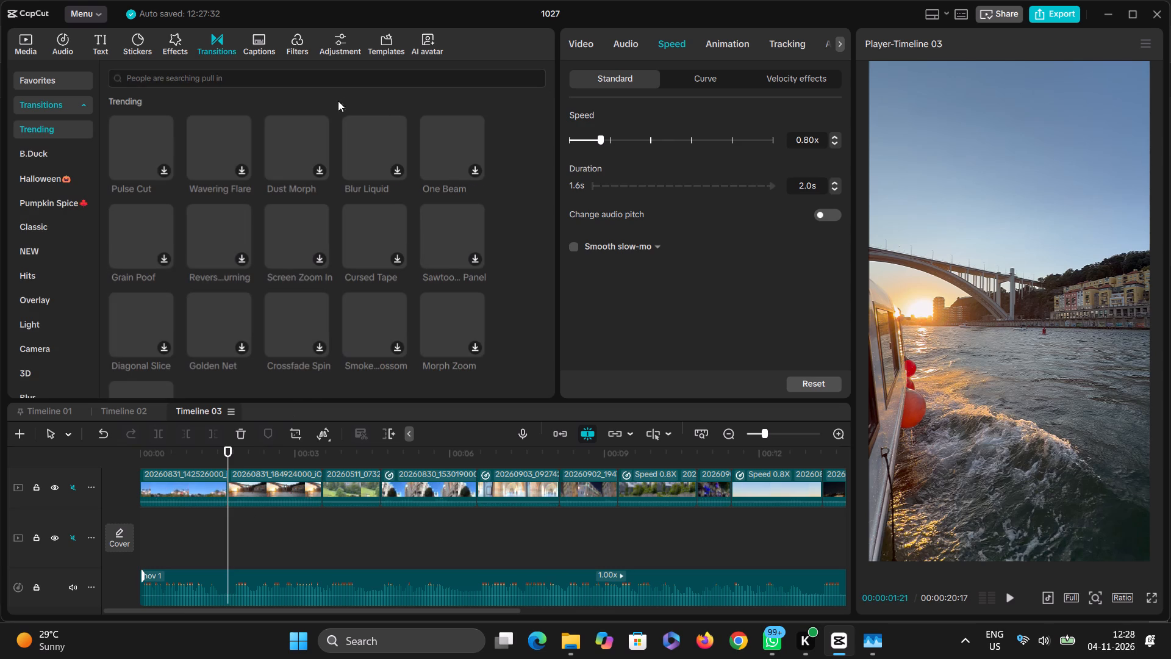
left_click(304, 81)
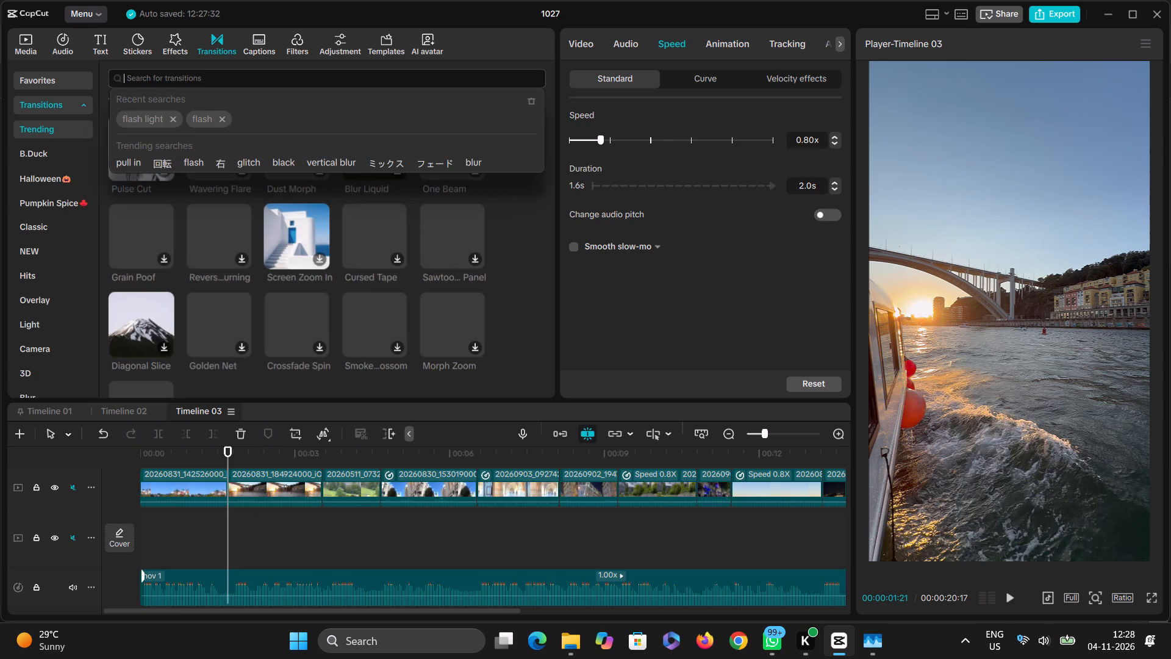
type("heat")
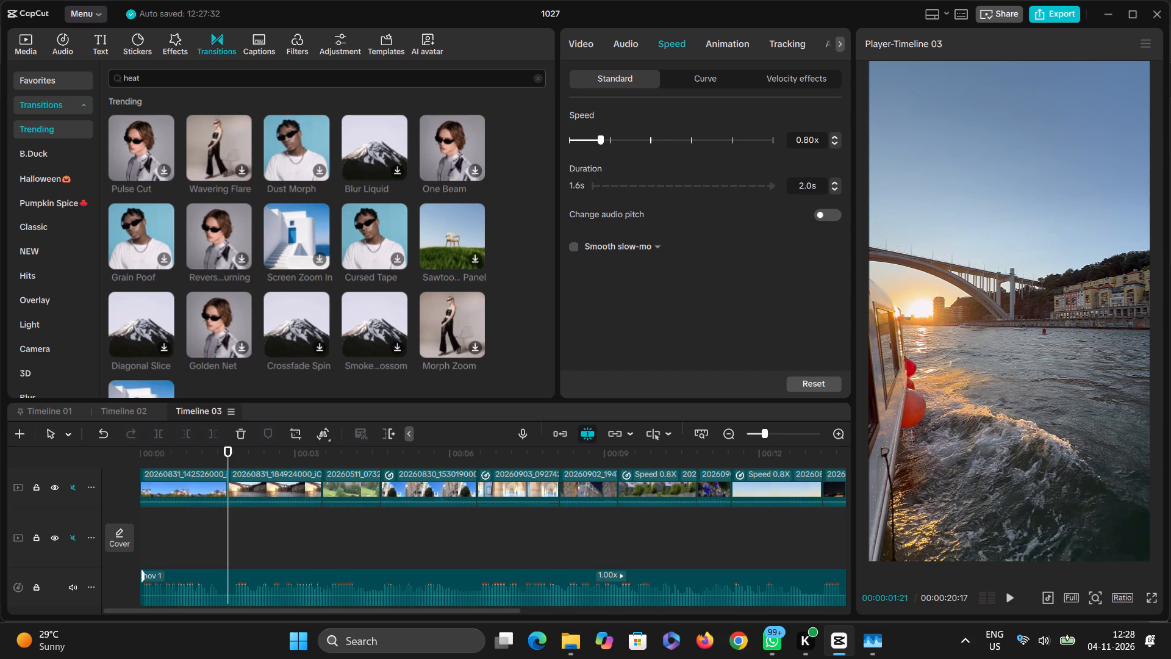
key("space")
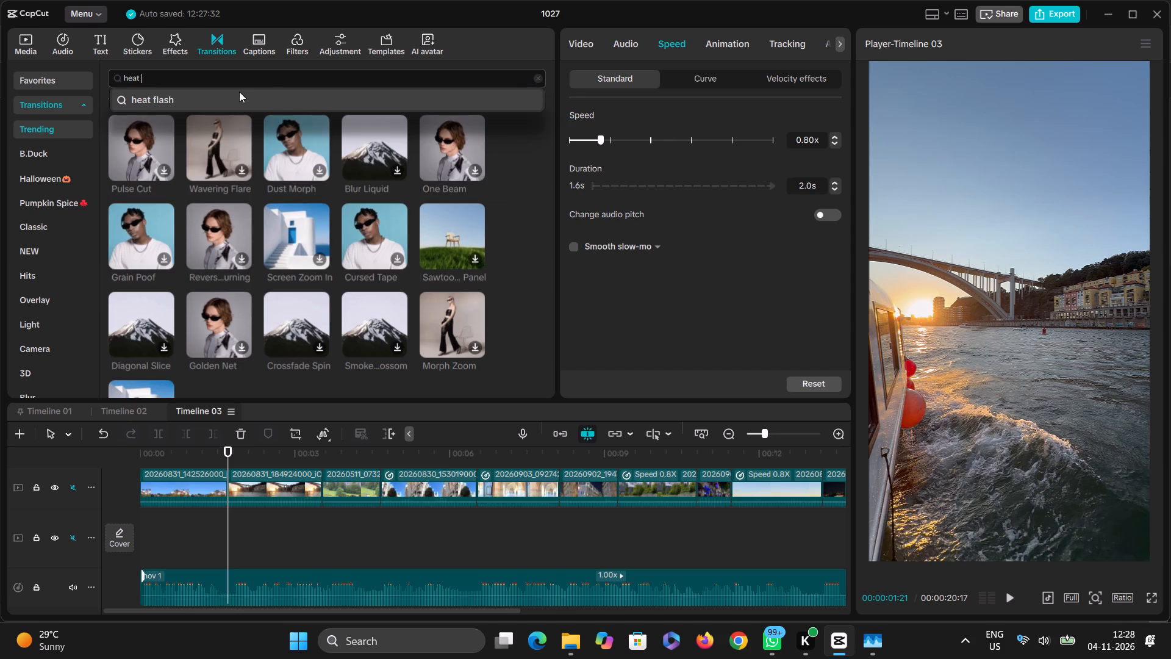
left_click(239, 92)
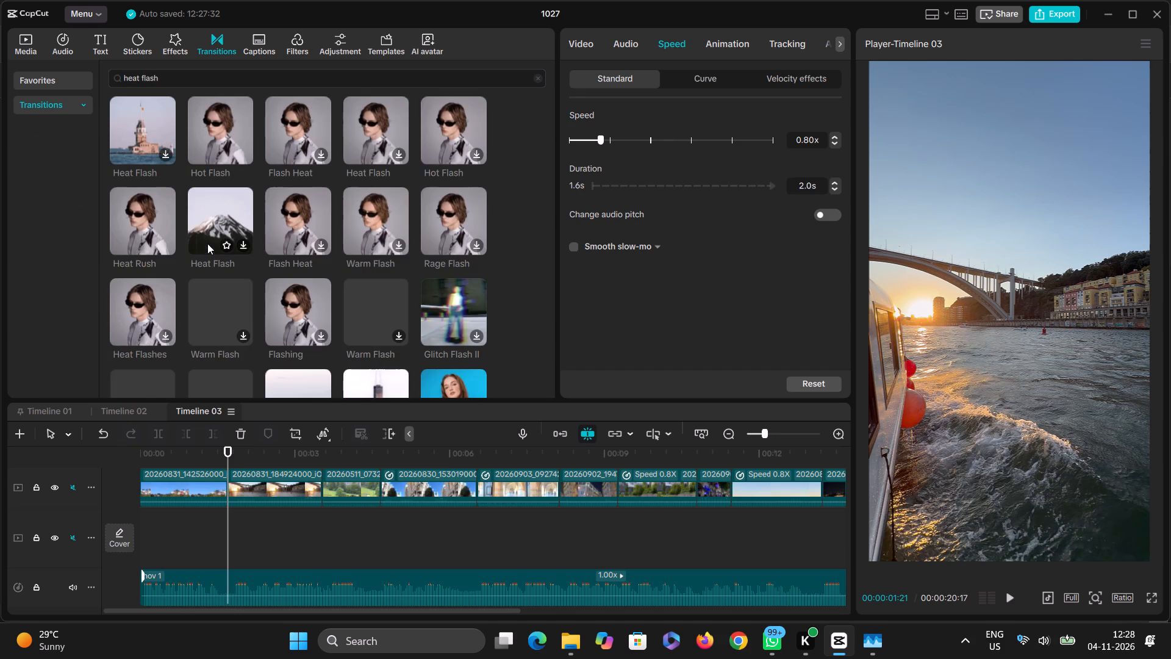
left_click_drag(228, 112, 234, 159)
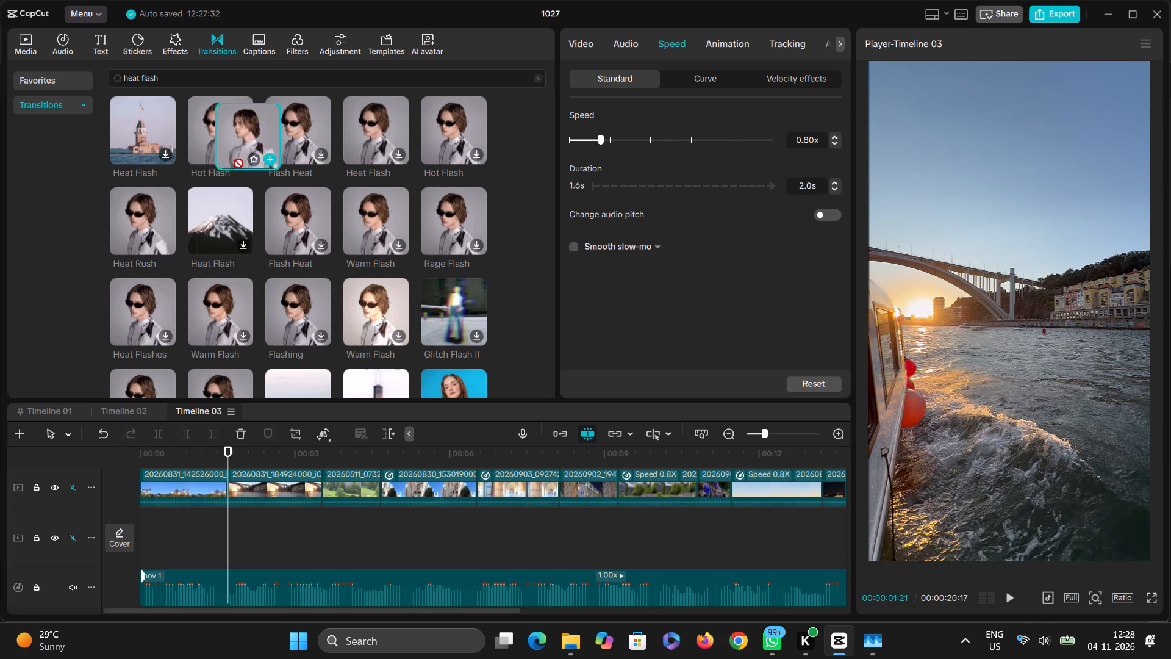
left_click_drag(234, 159, 220, 486)
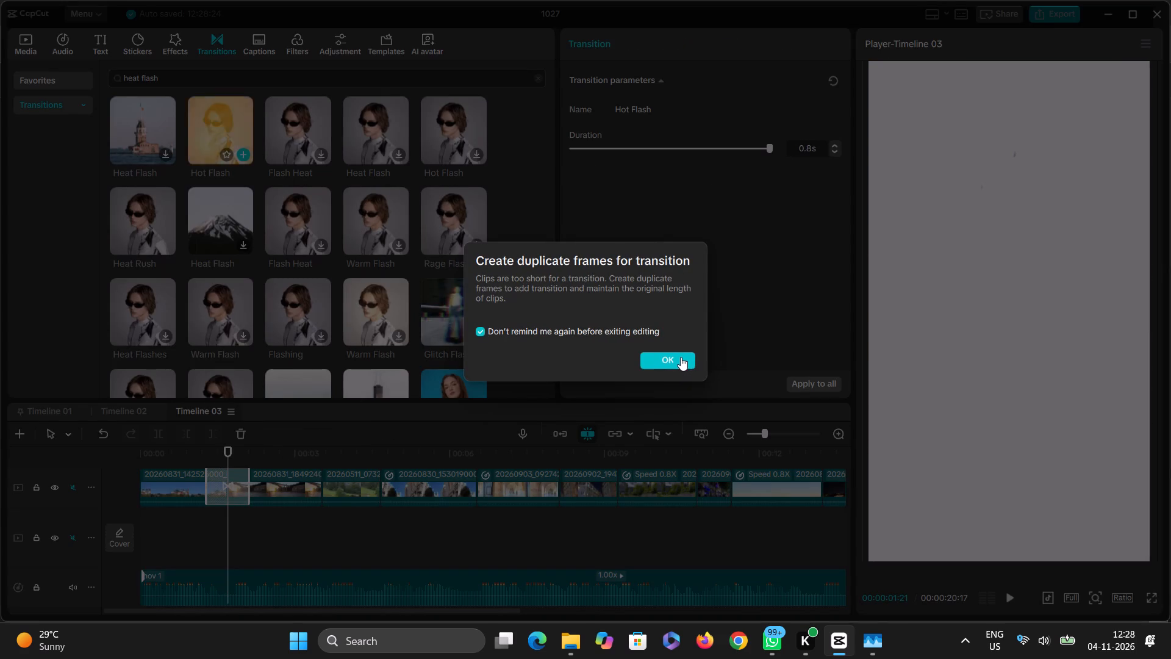
left_click(680, 357)
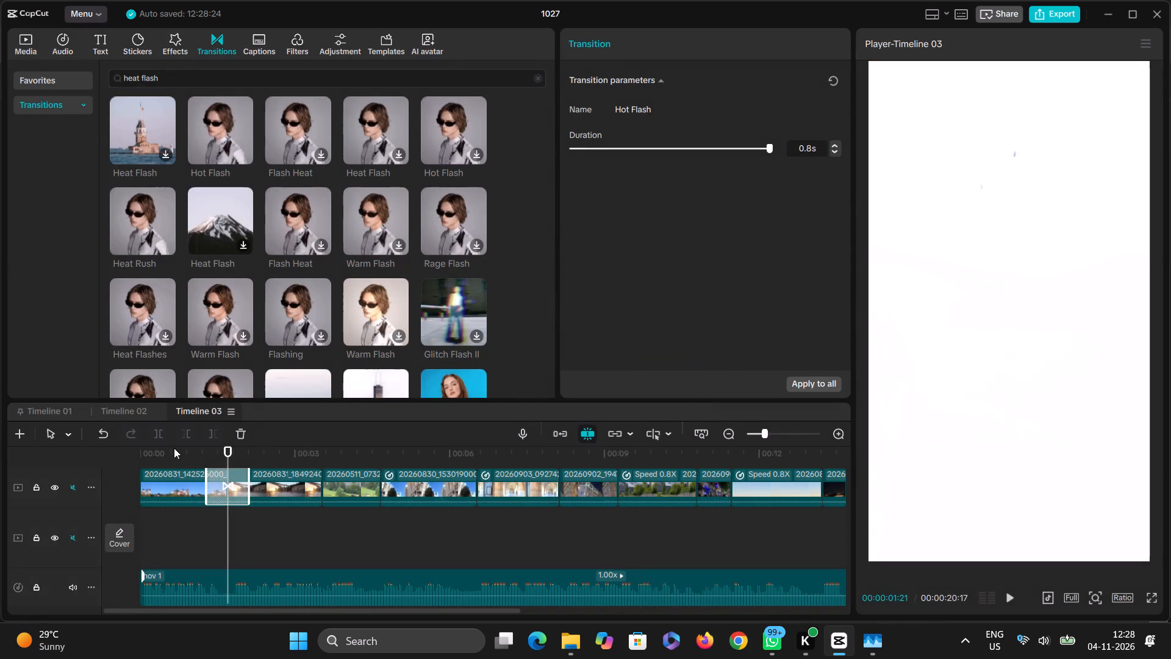
Play the first cut to check the Hot Flash transition against the audio.
left_click(182, 454)
key("space")
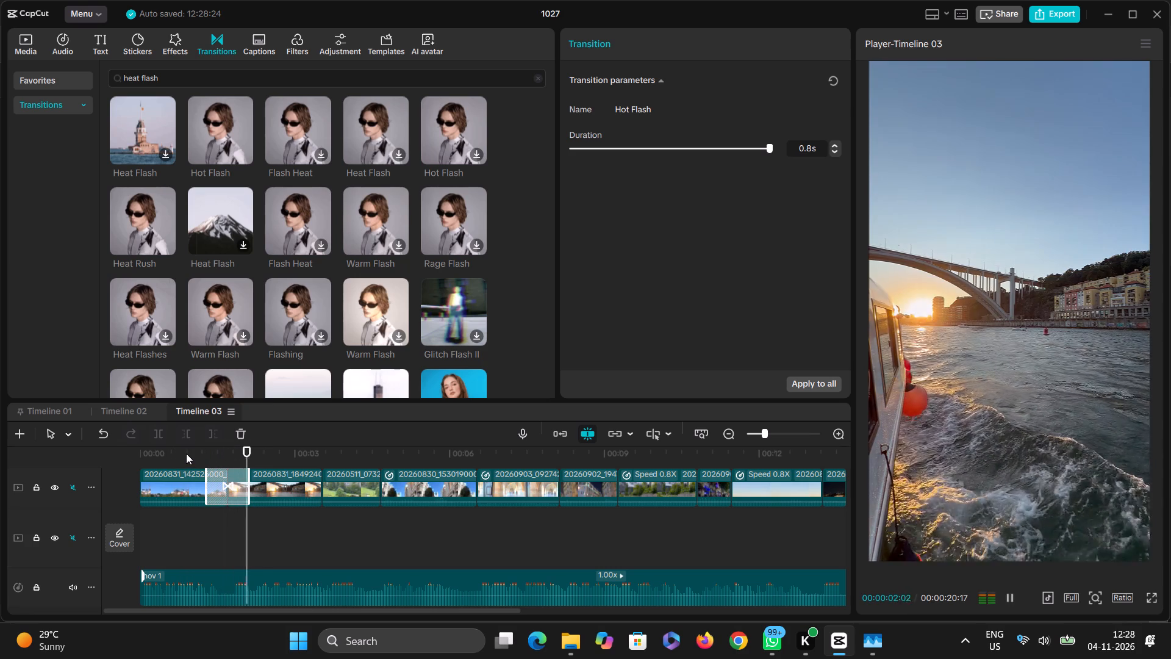
key("space")
Search audio for camera shutter canon, add Canon50DShutterClickSnglShotCa PEHD065501 at the first cut, and shift it to start slightly before the cut.
left_click(226, 450)
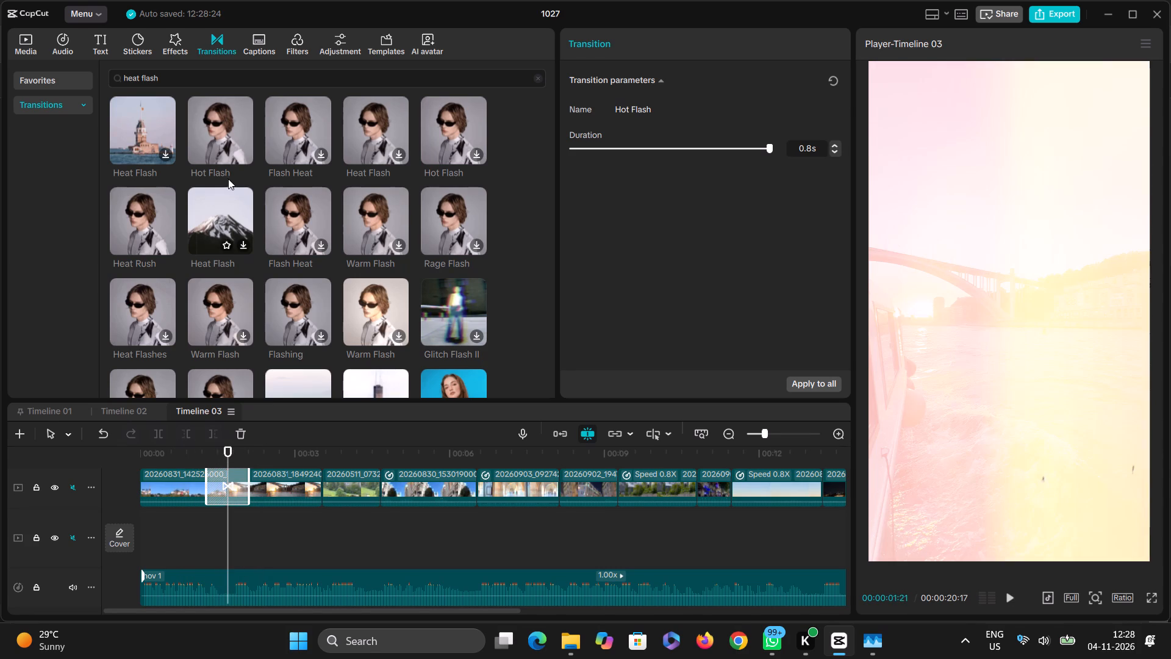
left_click(68, 39)
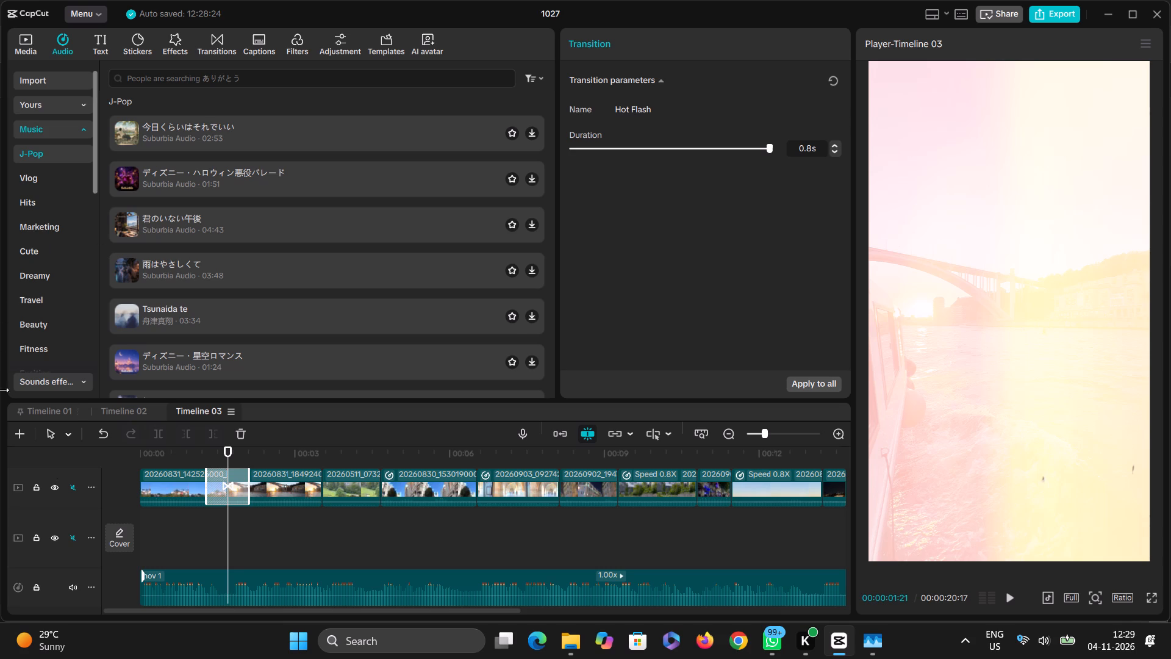
left_click(160, 86)
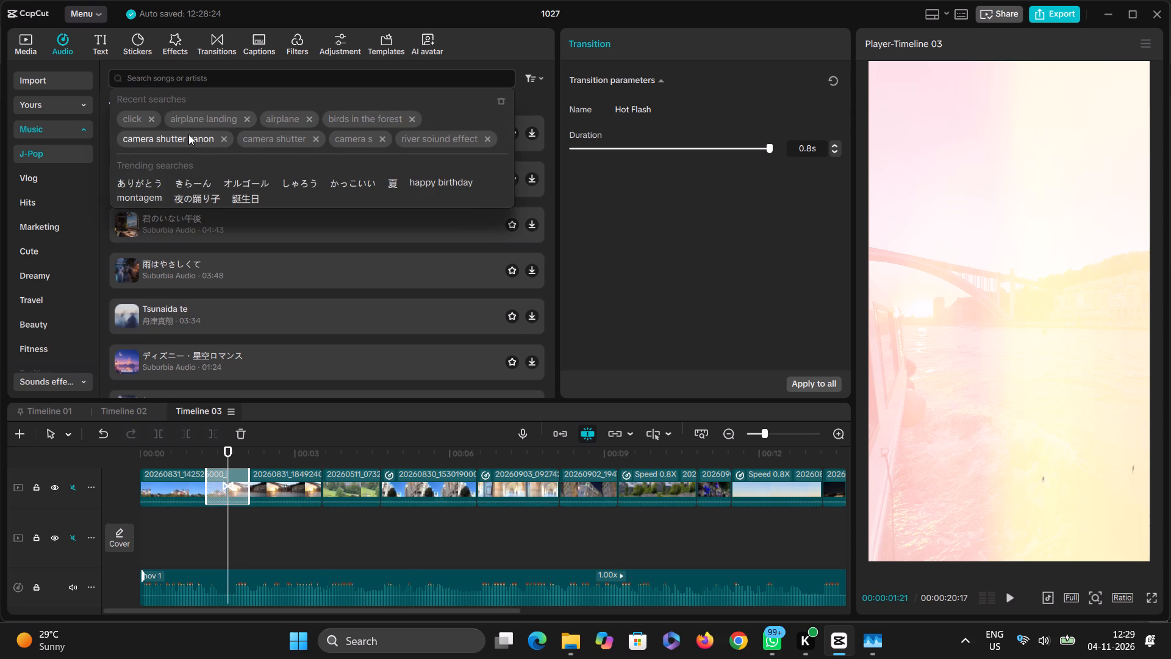
left_click(188, 134)
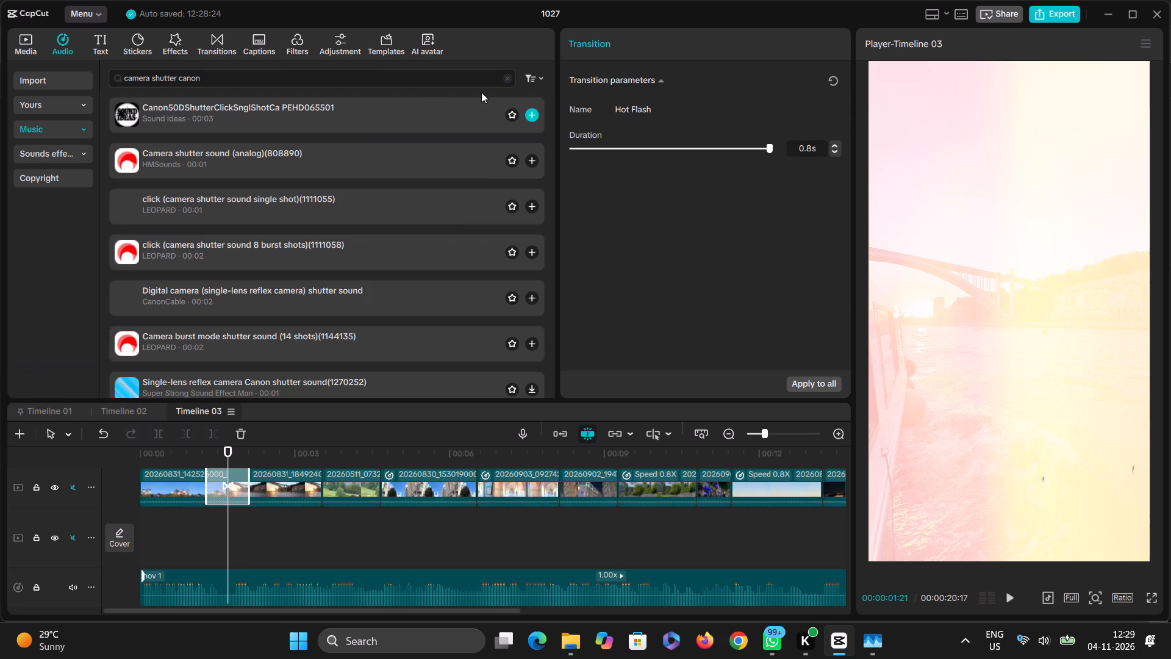
left_click(526, 113)
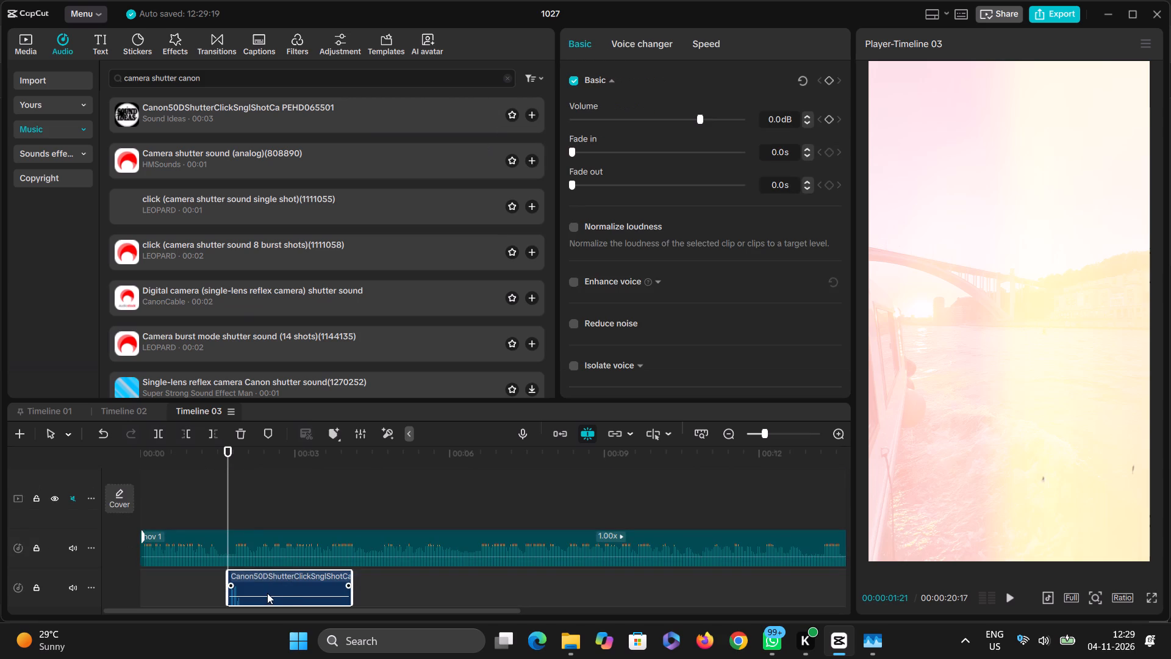
left_click(267, 593)
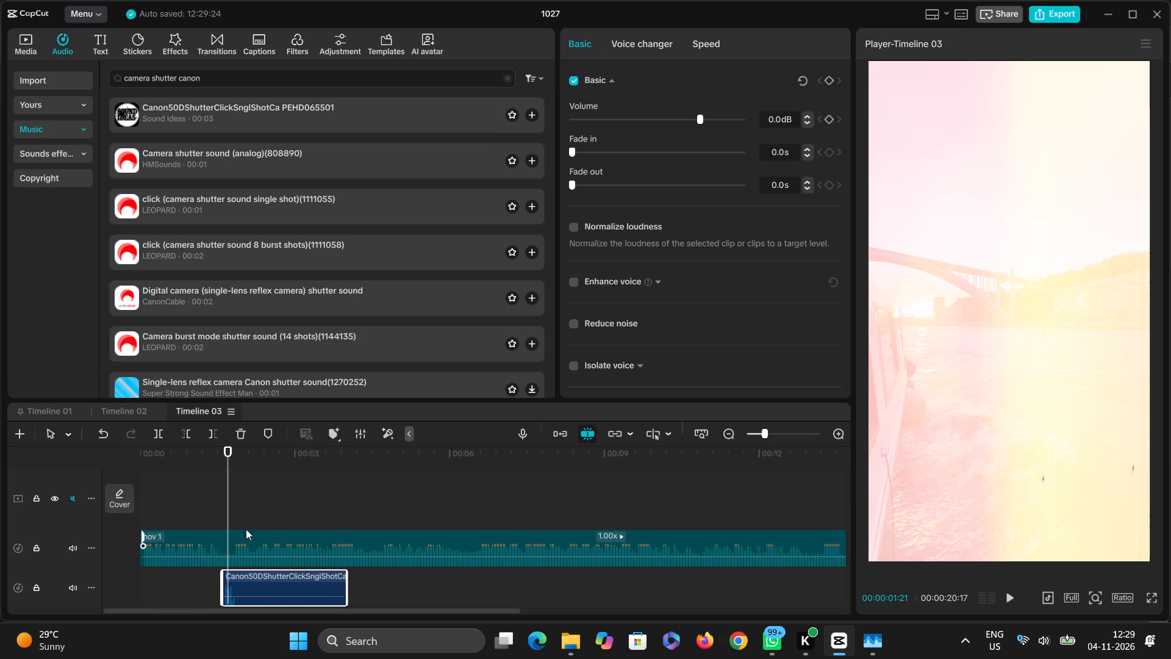
scroll(241, 502, "down", 2)
scroll(241, 502, "up", 5)
scroll(247, 498, "down", 1)
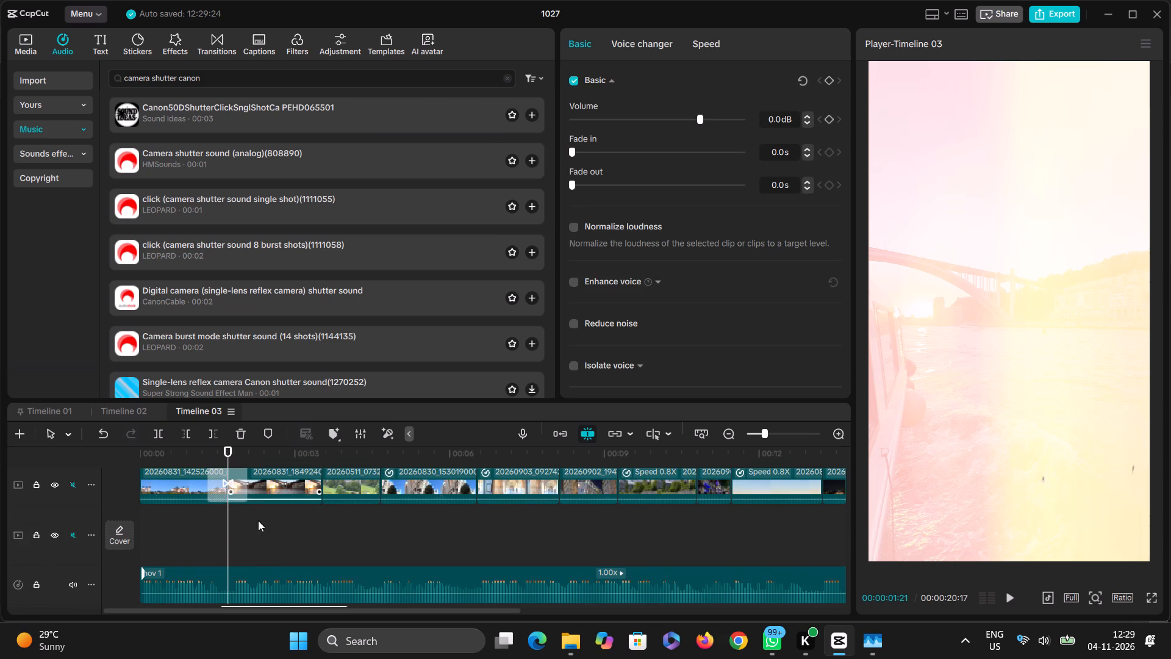
Nudge the Canon shutter click sound slightly earlier so it starts just before the first cut.
scroll(254, 521, "down", 2)
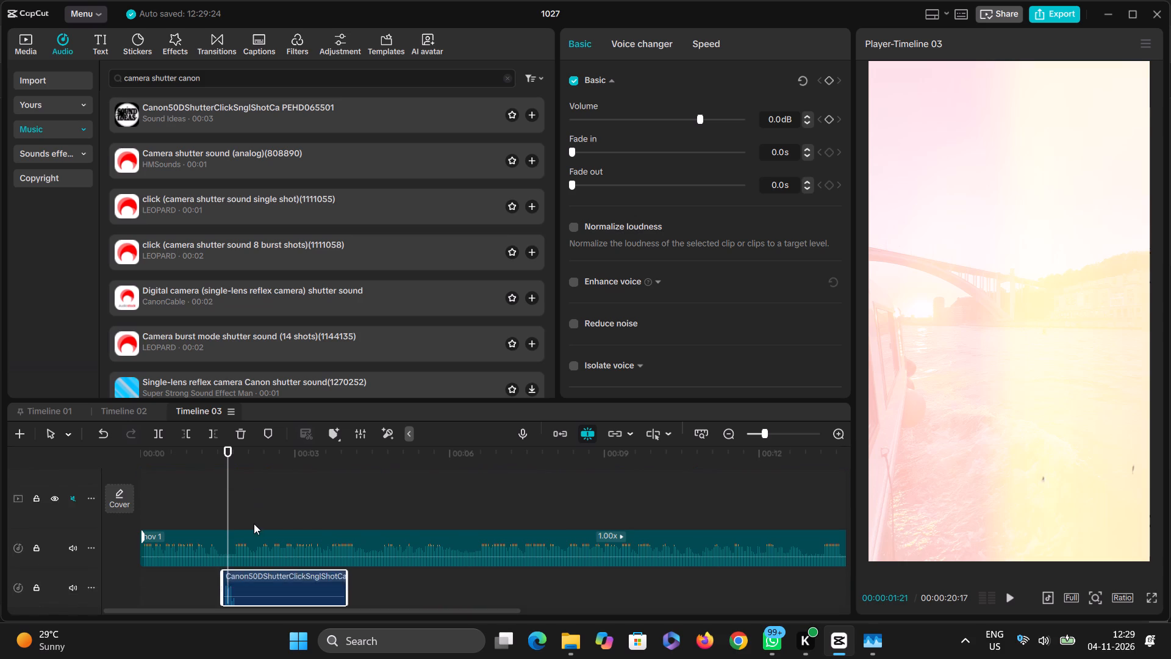
scroll(254, 524, "up", 2)
scroll(269, 578, "down", 3)
left_click(269, 569)
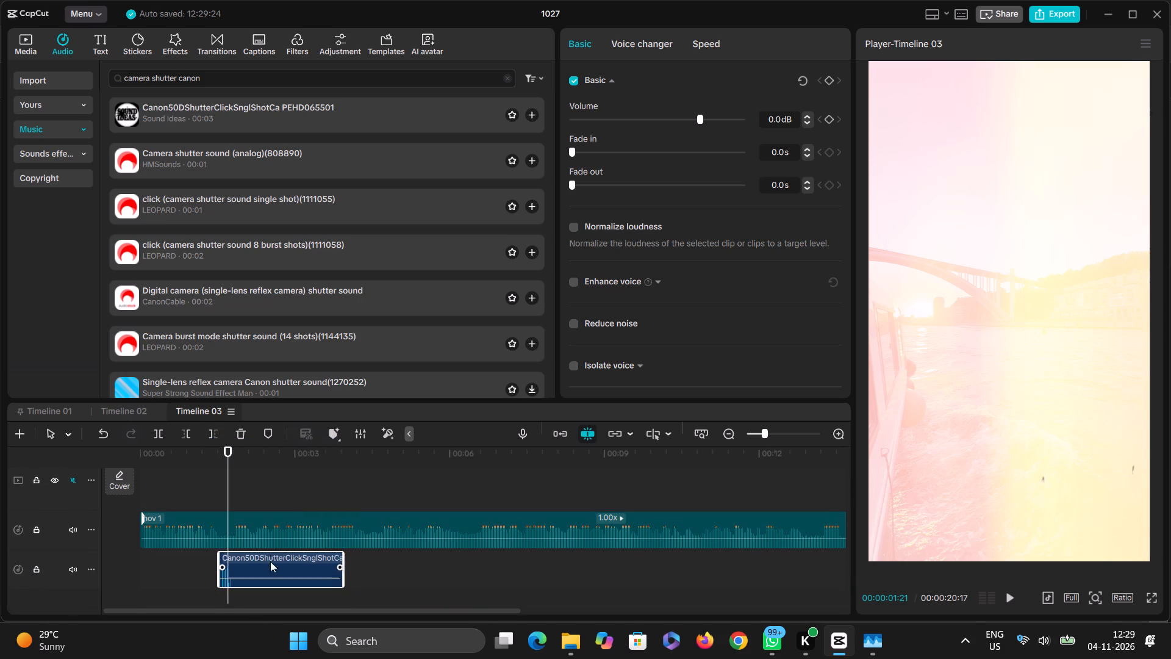
Play the opening clips to check the shutter sound's timing against the flash at the first cut.
scroll(258, 487, "up", 2)
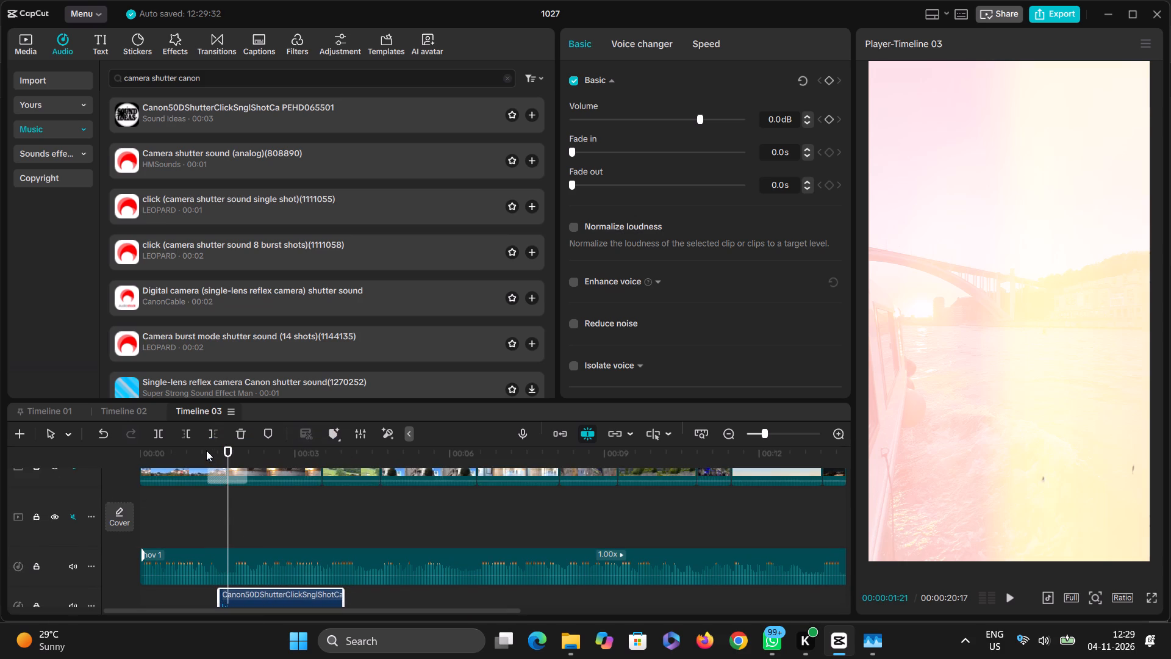
left_click(204, 459)
key("space")
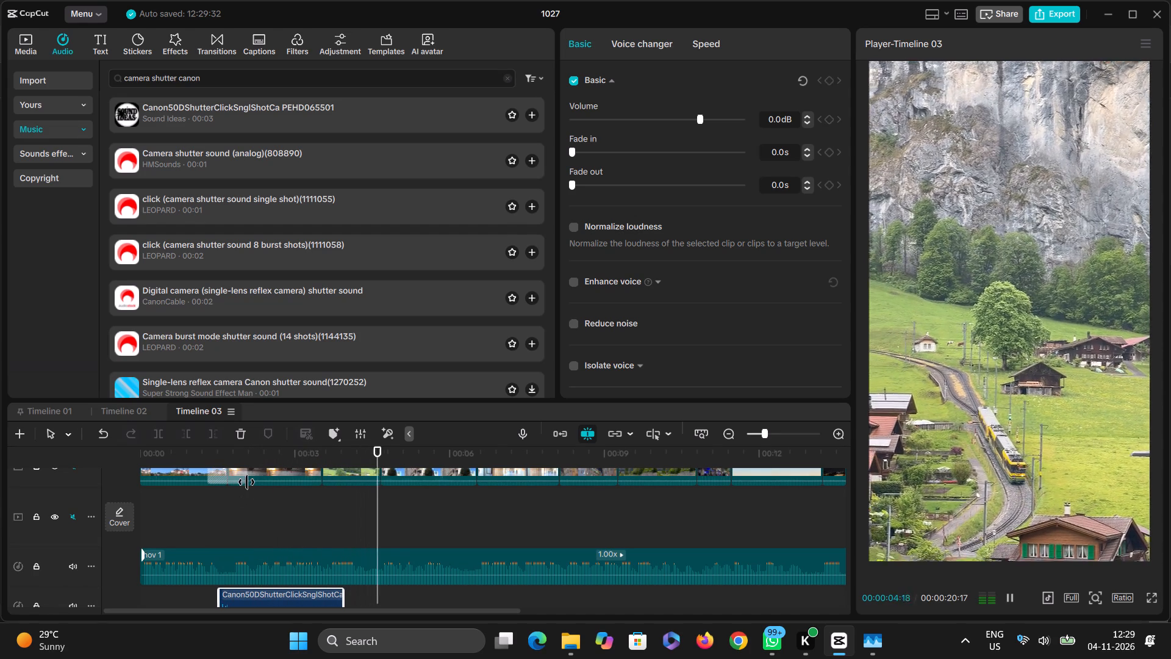
key("space")
left_click_drag(170, 448, 115, 464)
key("space")
key("space")
Add a transform keyframe to the first boat clip near its start, at 00:00:00:01.
scroll(200, 507, "up", 3)
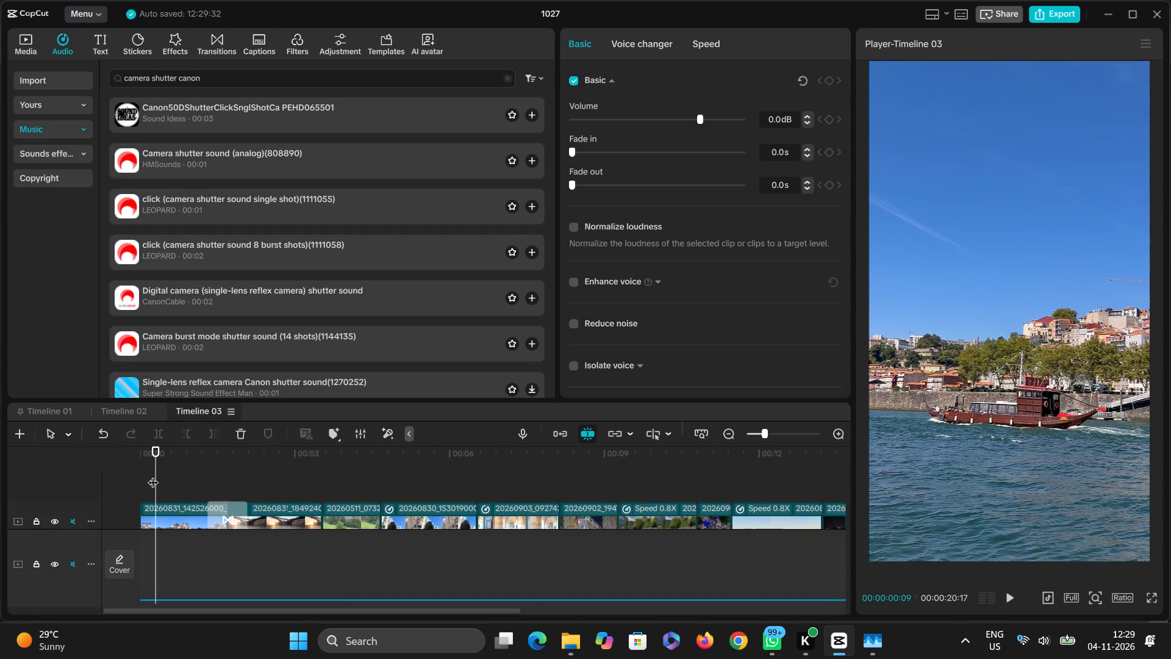
scroll(157, 477, "down", 1)
left_click_drag(157, 463, 145, 483)
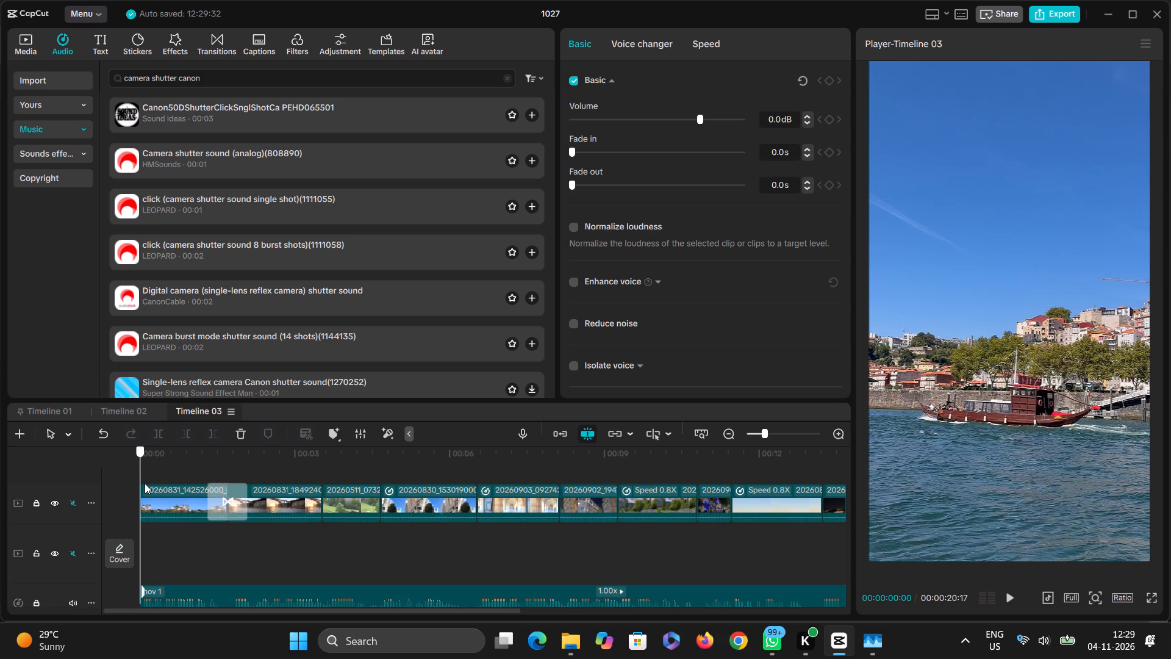
left_click_drag(145, 483, 146, 494)
left_click(168, 492)
scroll(263, 520, "up", 3, "alt")
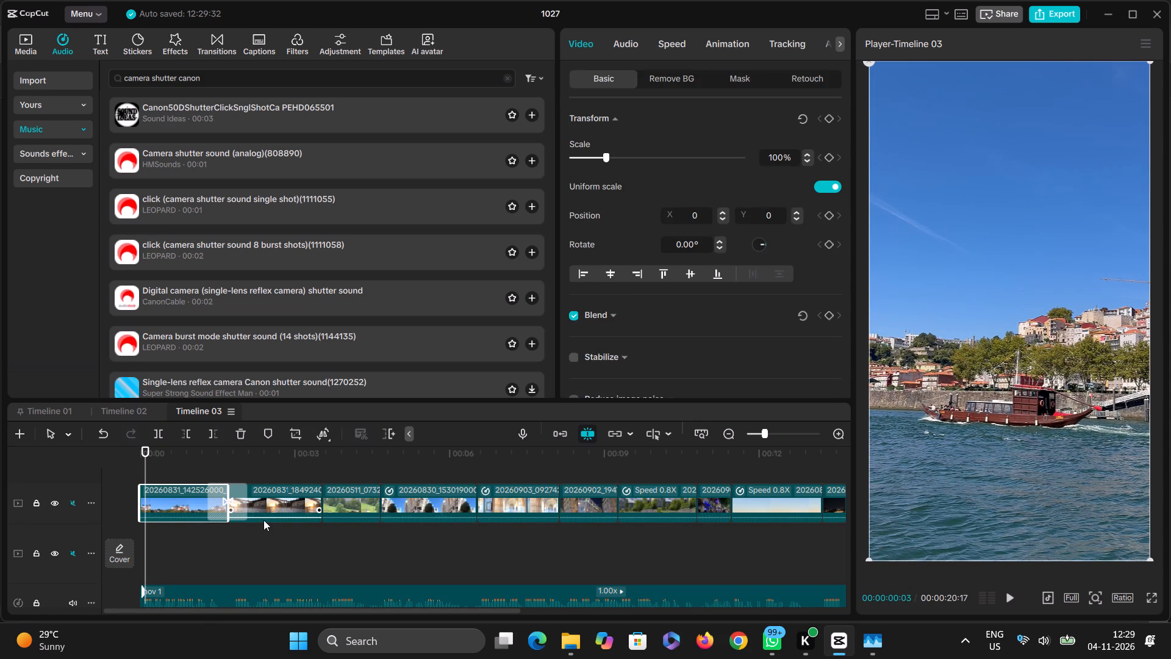
scroll(263, 520, "up", 14, "alt")
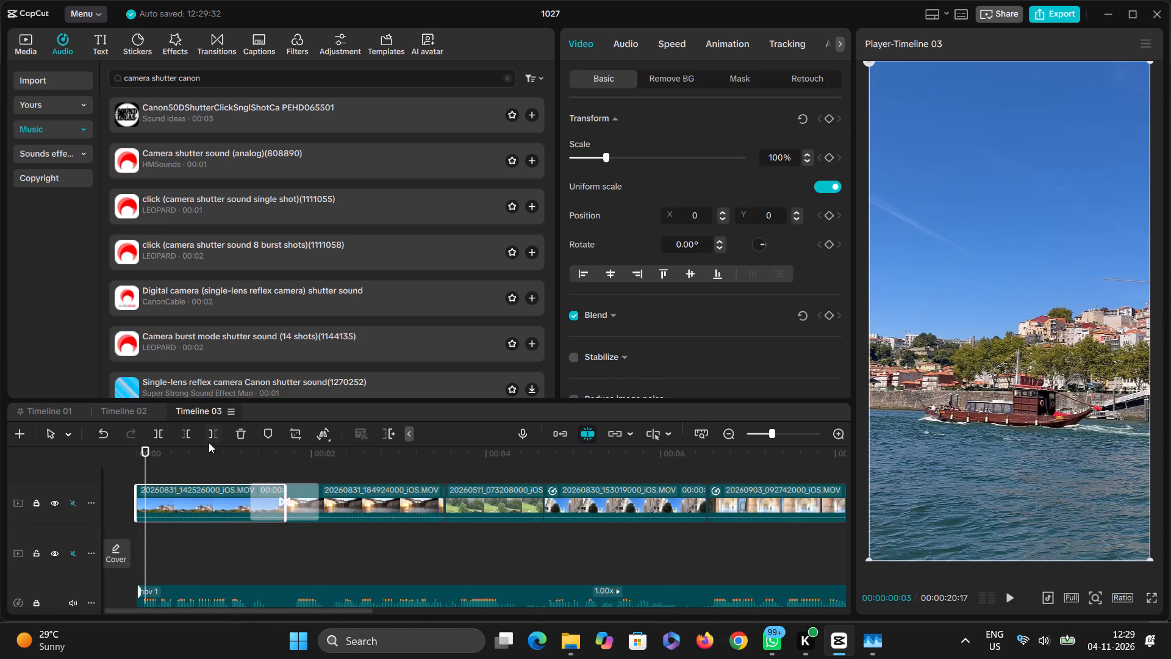
left_click(145, 449)
key("Left")
key("Left")
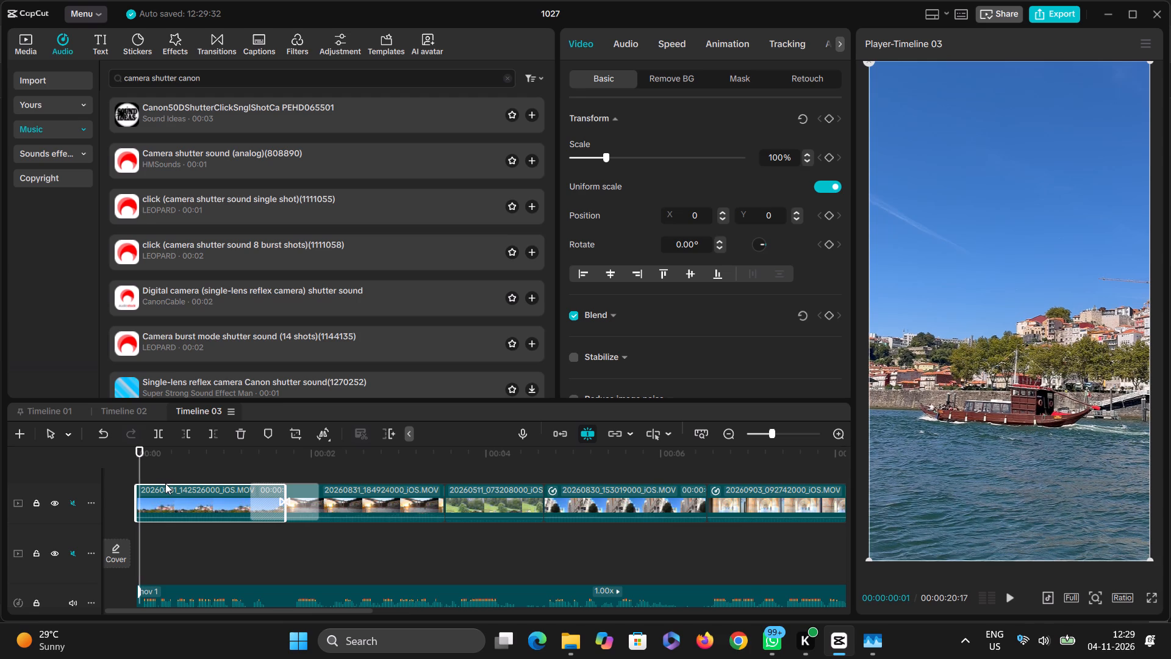
key("ctrl+k")
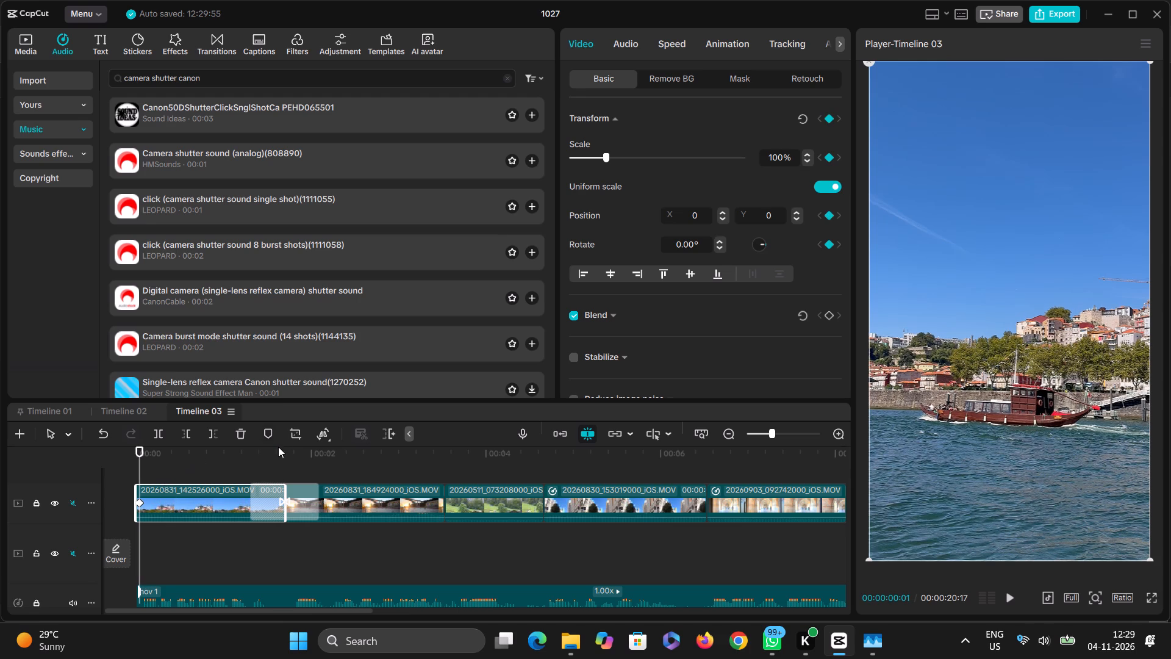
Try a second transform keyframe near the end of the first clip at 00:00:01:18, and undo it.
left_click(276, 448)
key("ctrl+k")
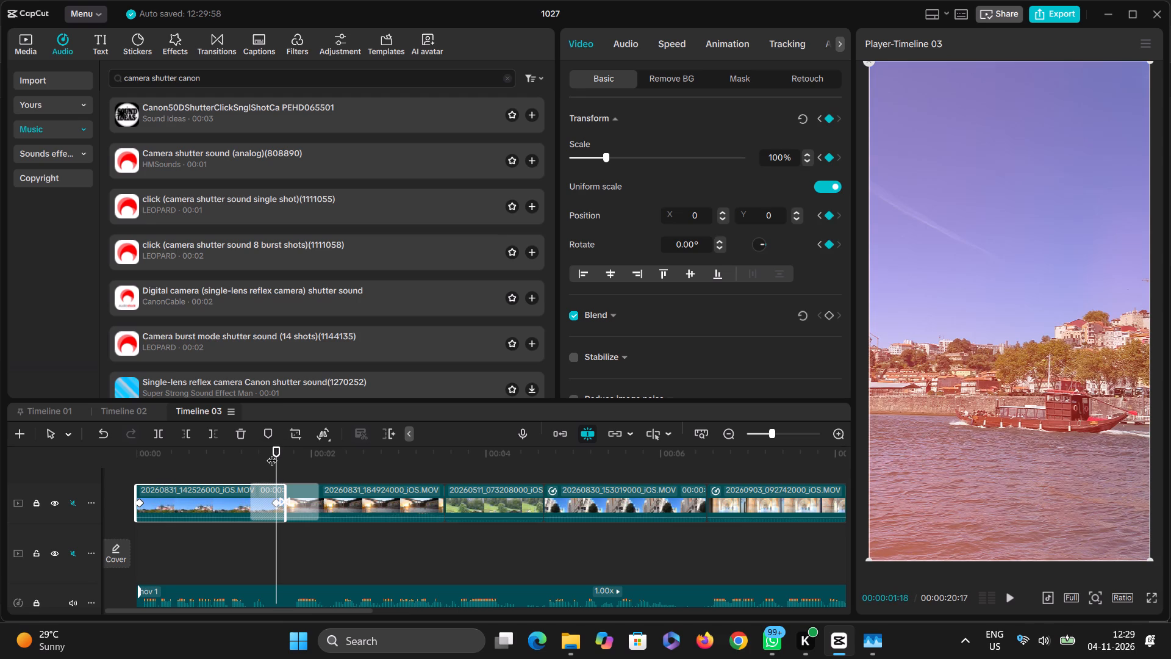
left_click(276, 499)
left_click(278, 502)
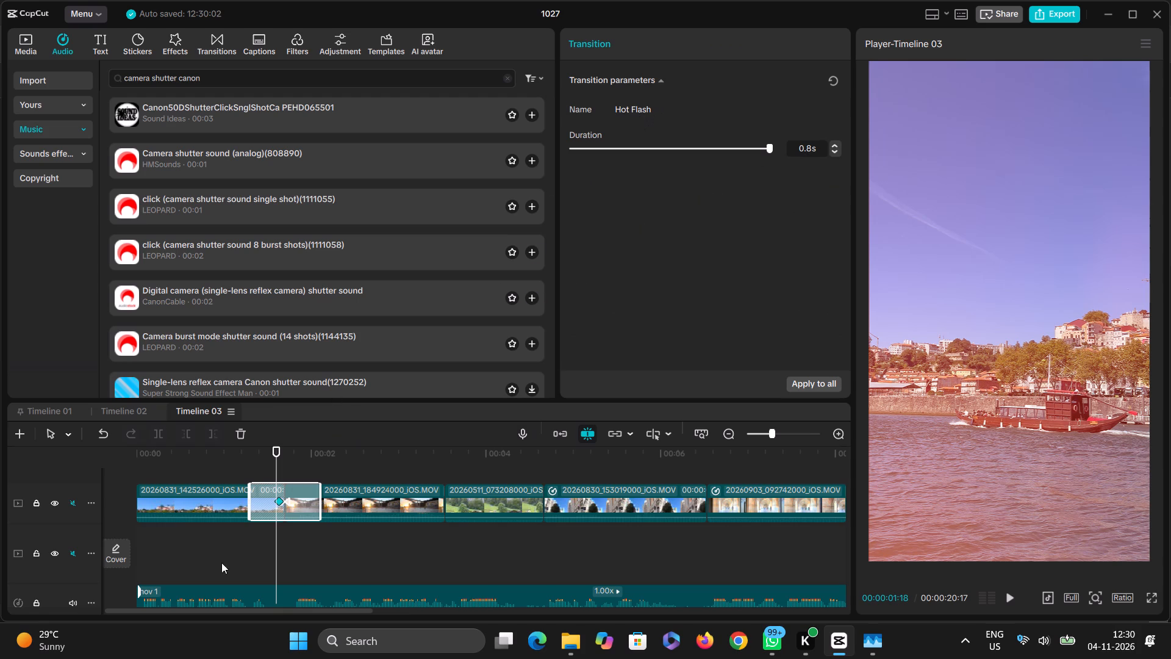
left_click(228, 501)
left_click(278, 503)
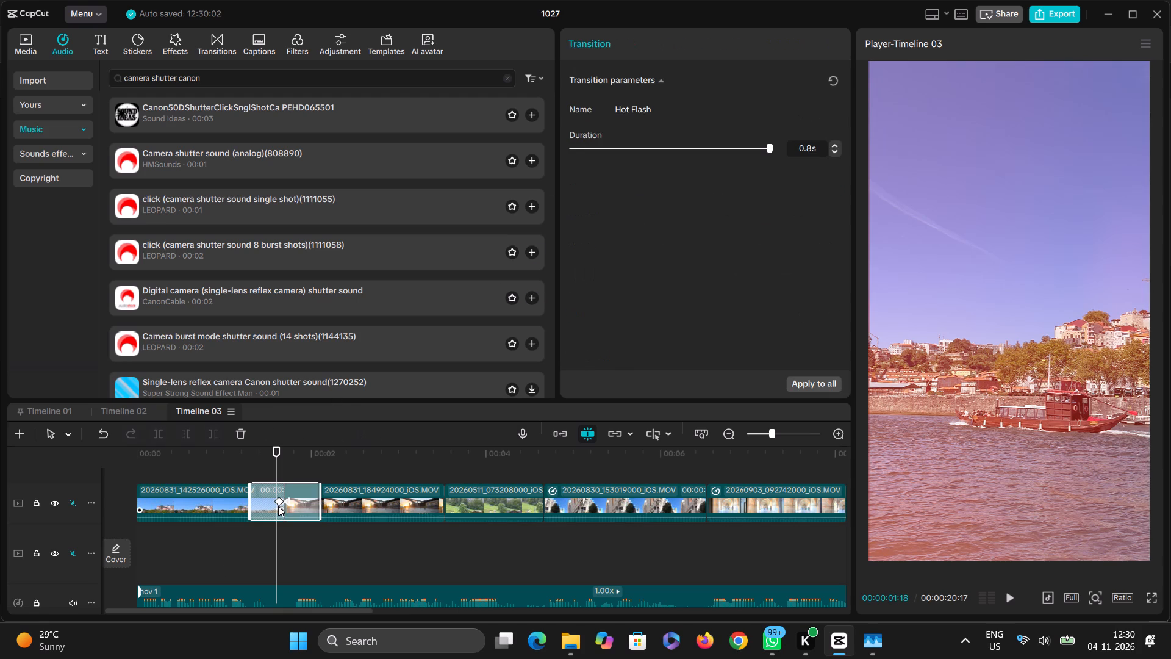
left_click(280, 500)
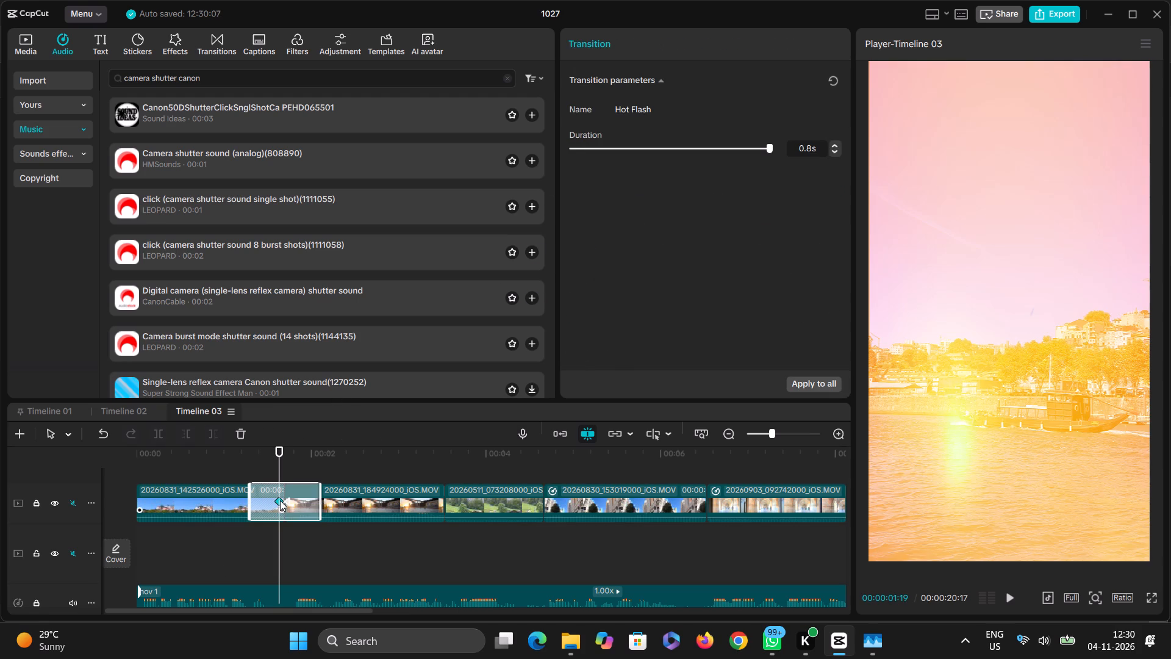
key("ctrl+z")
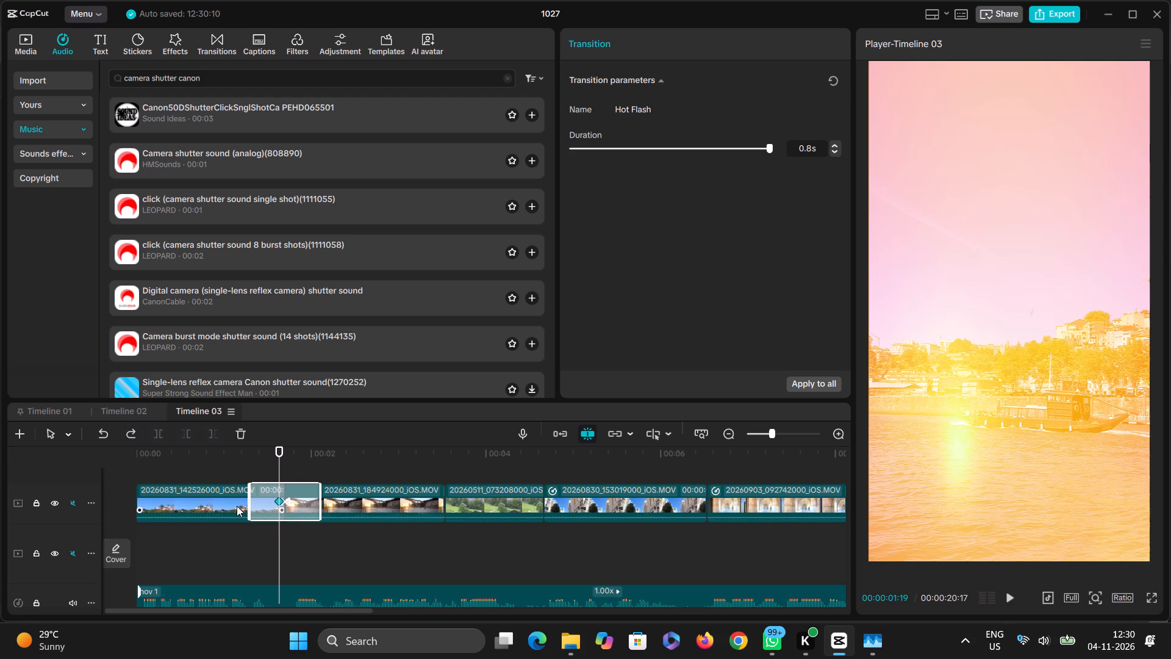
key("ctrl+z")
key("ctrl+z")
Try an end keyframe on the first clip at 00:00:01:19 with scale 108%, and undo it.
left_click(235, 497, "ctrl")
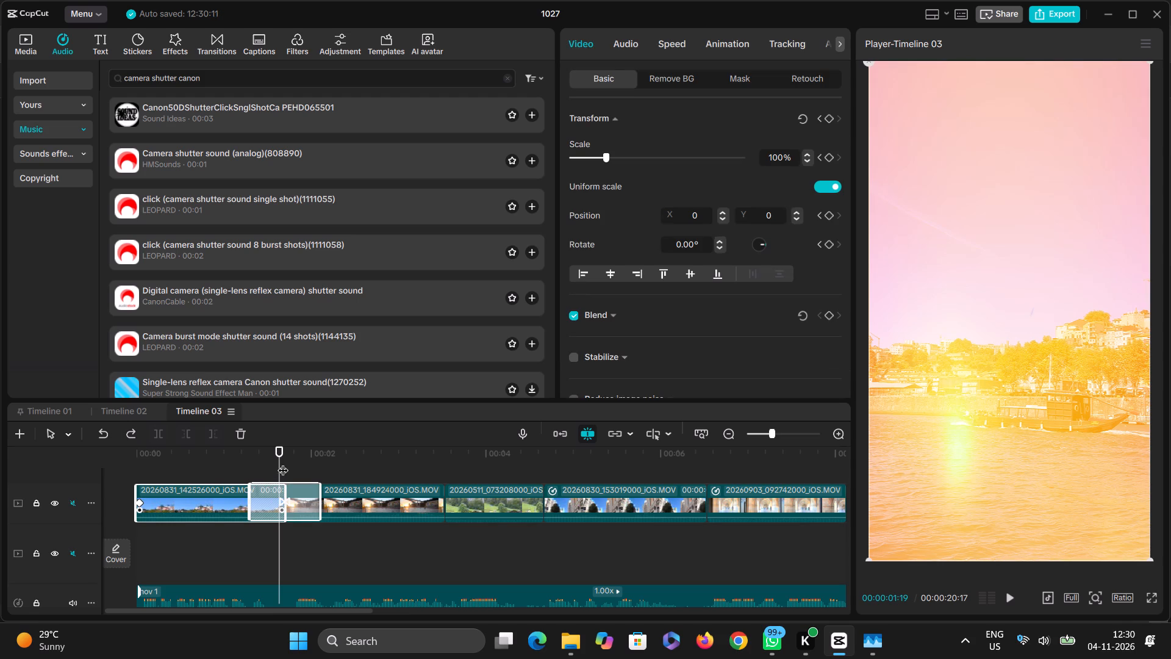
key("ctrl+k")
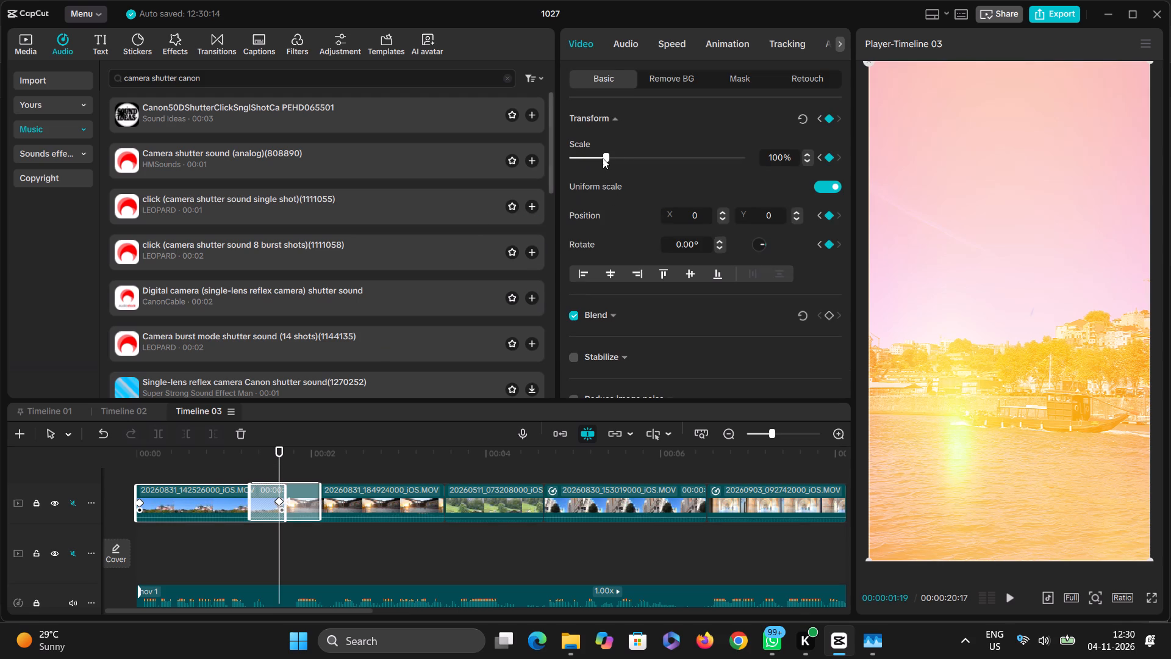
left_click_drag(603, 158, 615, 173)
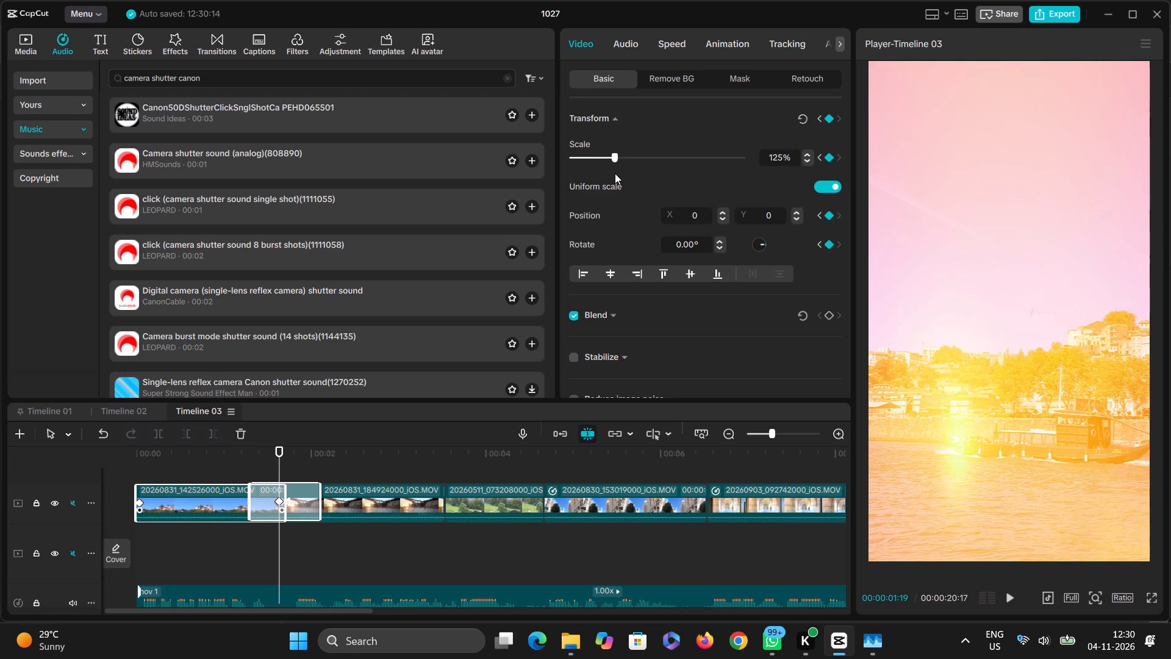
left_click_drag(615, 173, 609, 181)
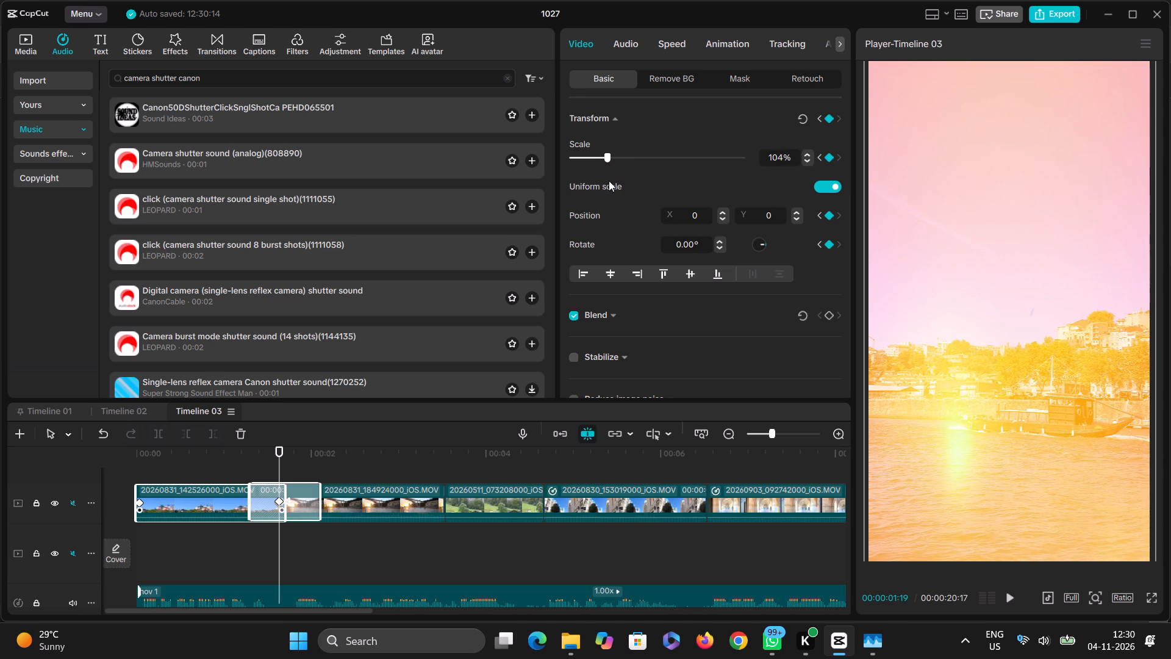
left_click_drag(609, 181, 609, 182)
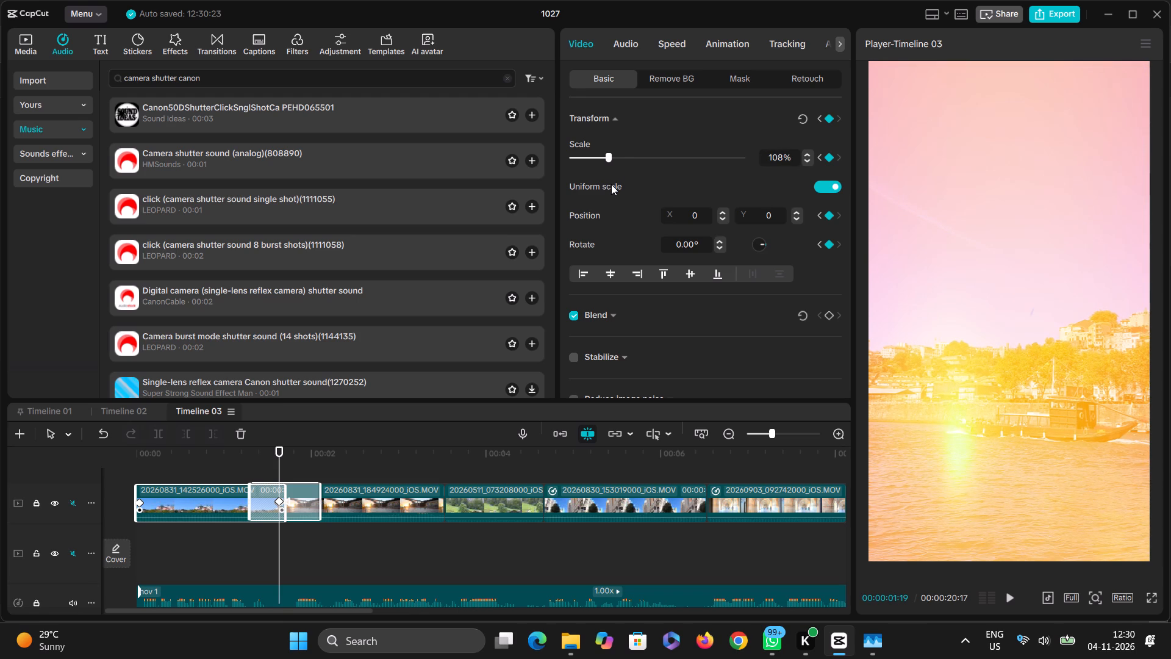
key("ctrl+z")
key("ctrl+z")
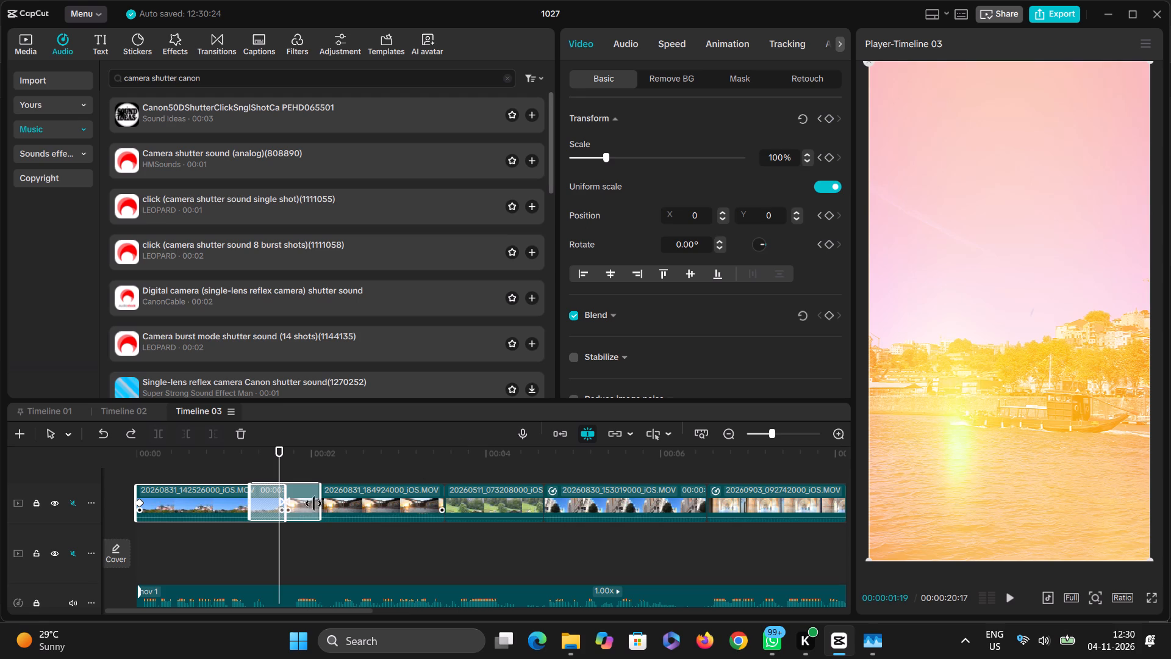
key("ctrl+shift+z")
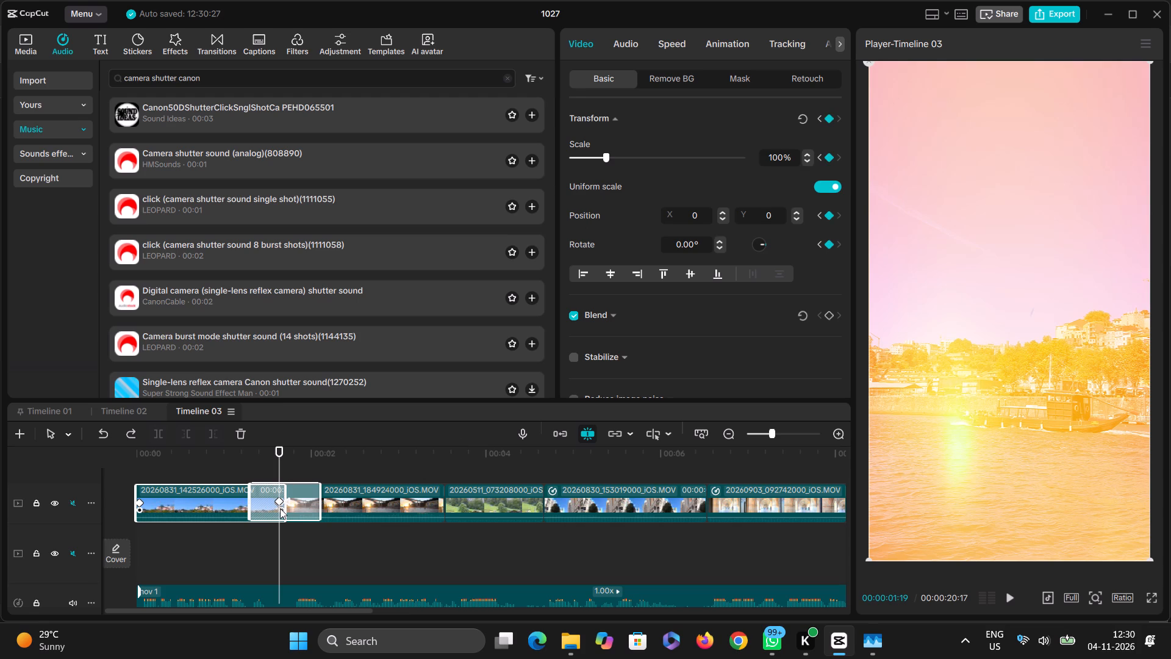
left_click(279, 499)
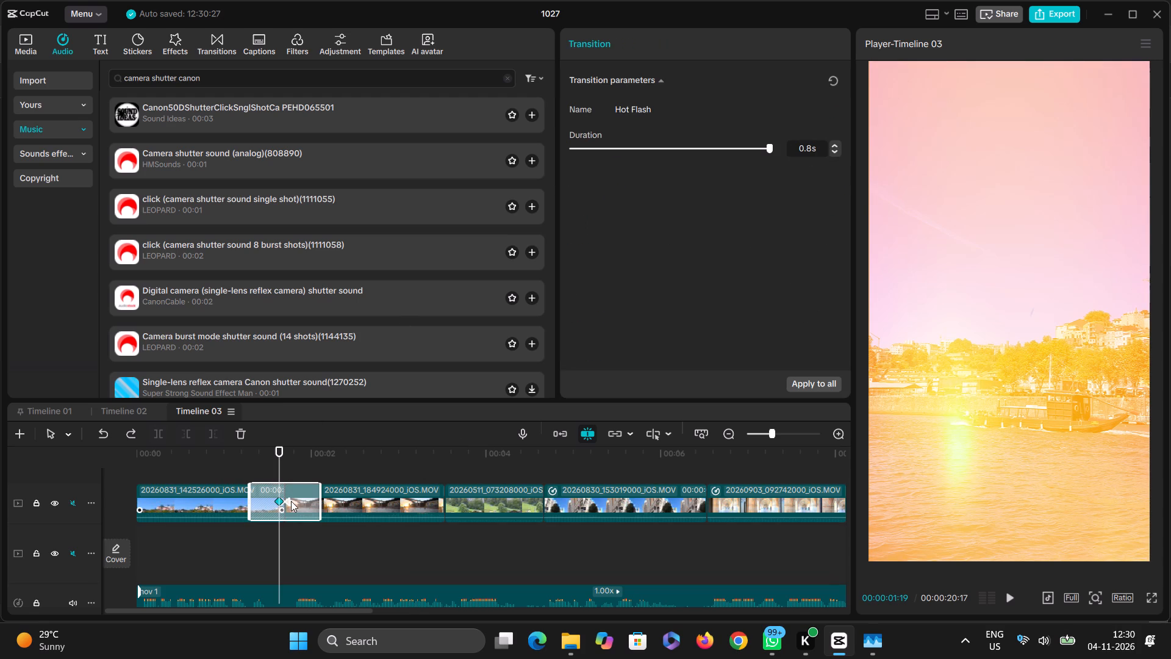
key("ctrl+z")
Play across the Hot Flash transition between the first two clips to see where it begins.
left_click_drag(273, 448, 230, 470)
key("space")
key("space")
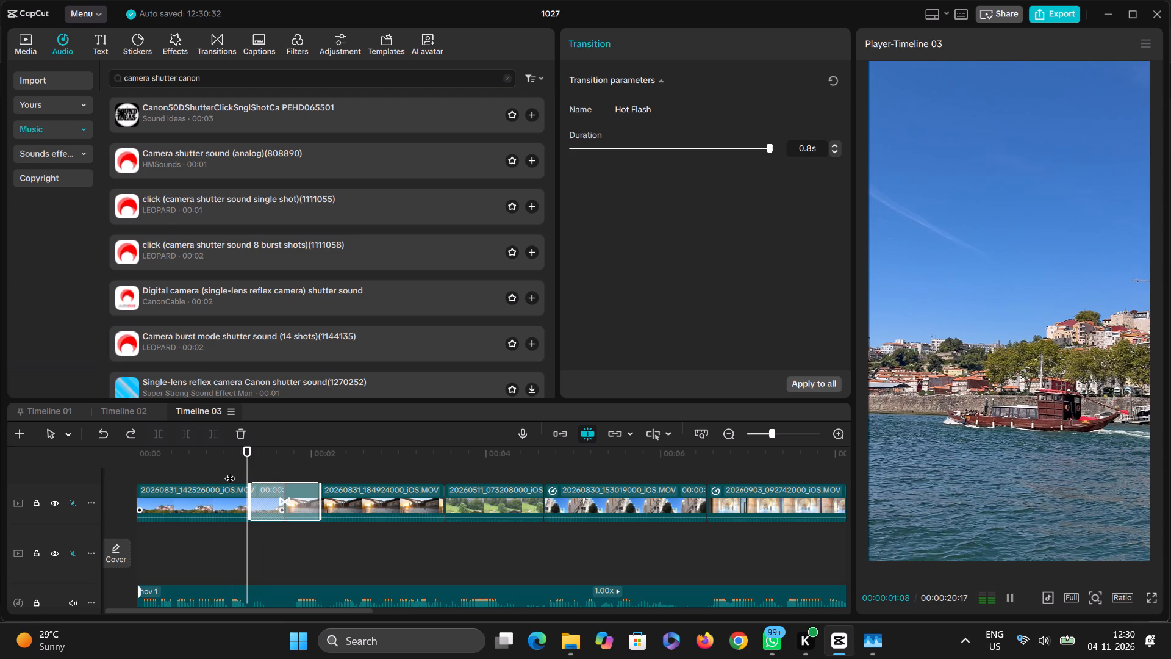
key("space")
key("space")
key("space")
key("space")
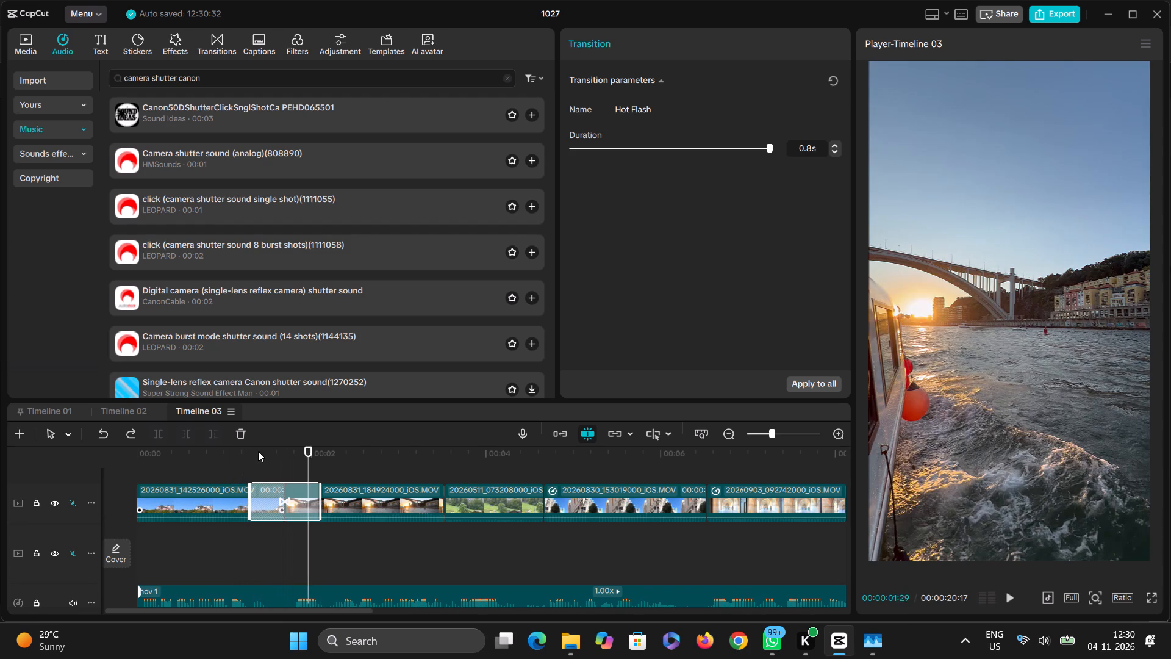
Add a keyframe on the first clip at 00:00:01:09, where the Hot Flash transition begins, and set its scale to 106%.
left_click_drag(259, 455, 248, 472)
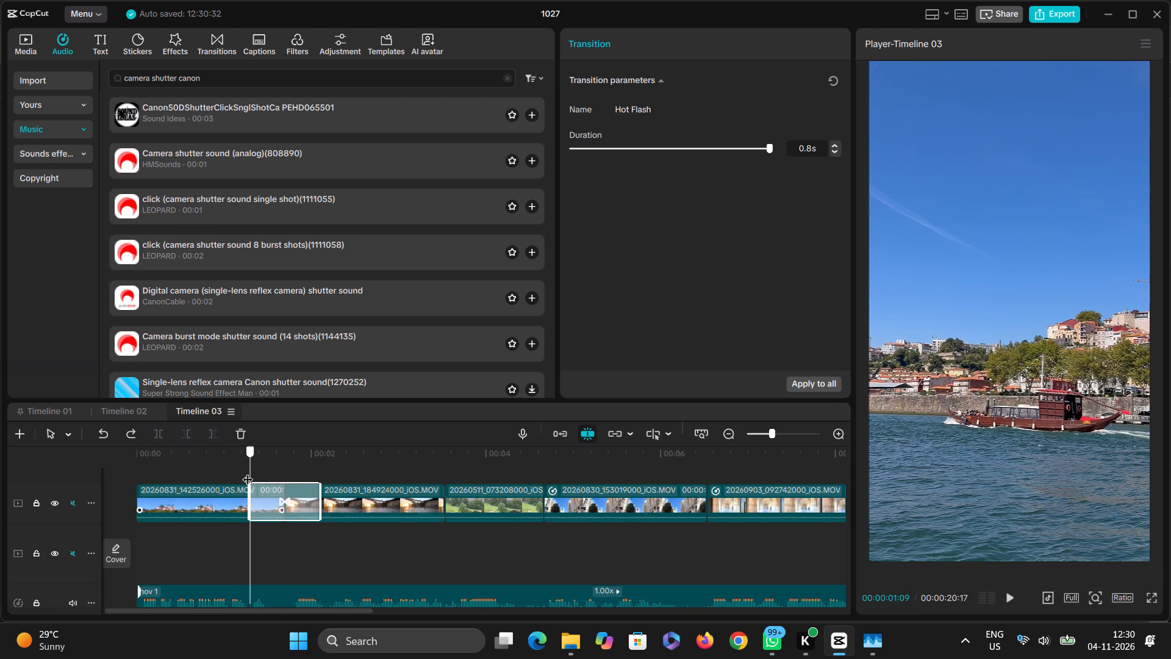
left_click_drag(248, 472, 247, 472)
scroll(287, 487, "up", 6, "alt")
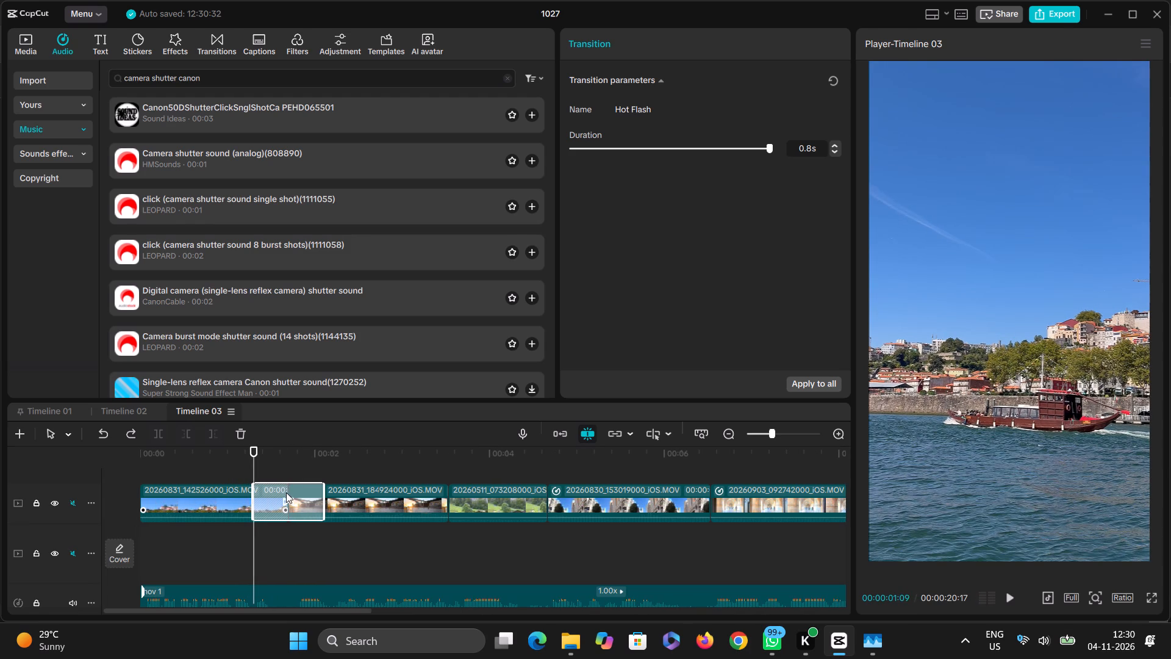
left_click(234, 502)
key("ctrl+k")
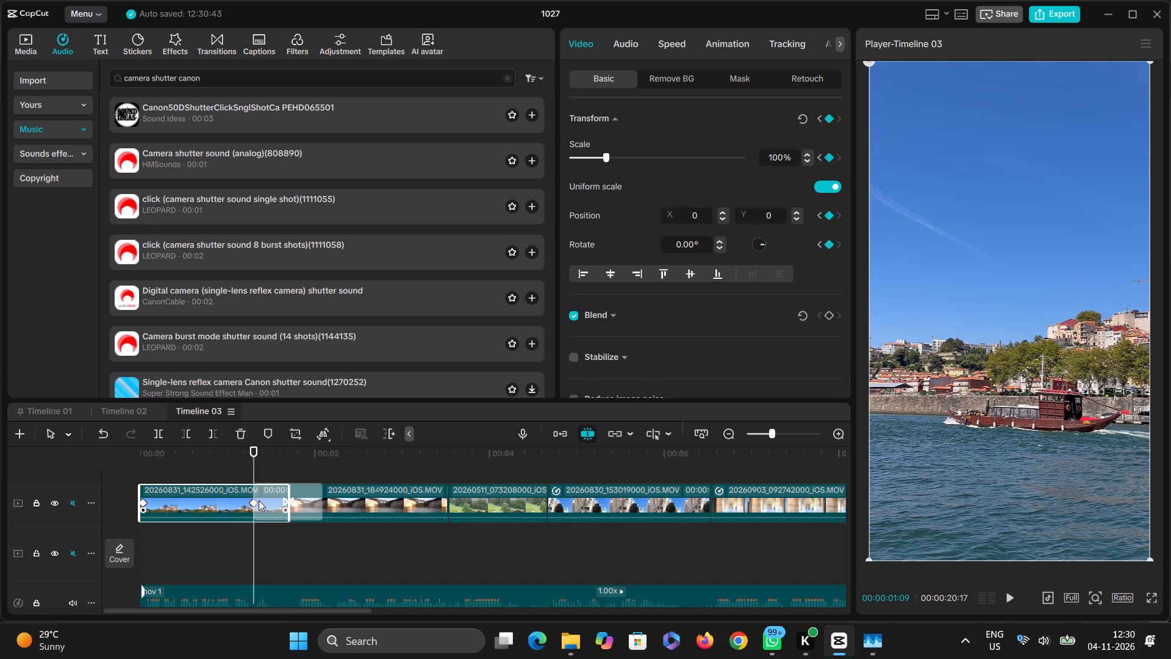
left_click(251, 504)
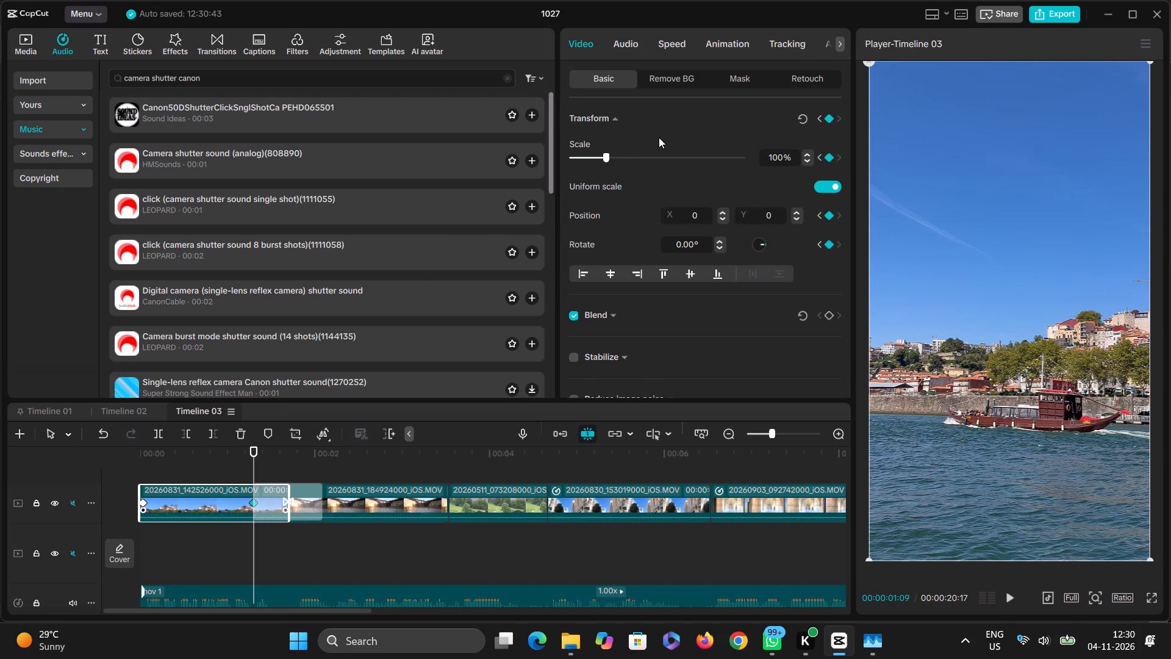
triple_click(806, 153)
triple_click(804, 156)
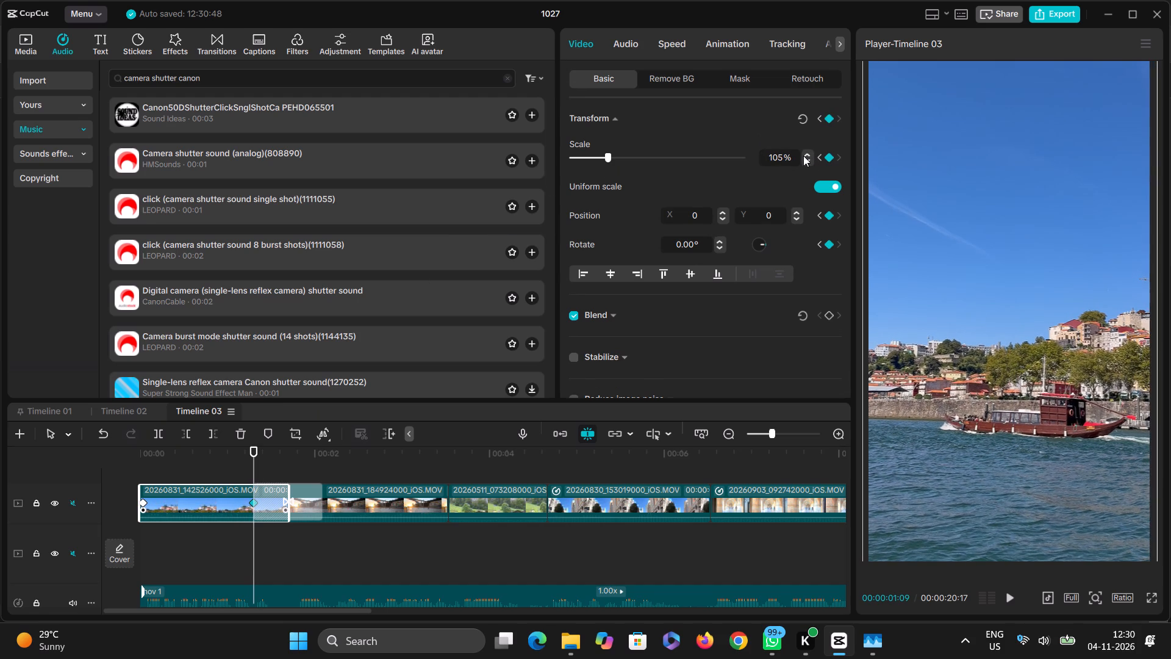
double_click(801, 154)
left_click(807, 151)
left_click(809, 152)
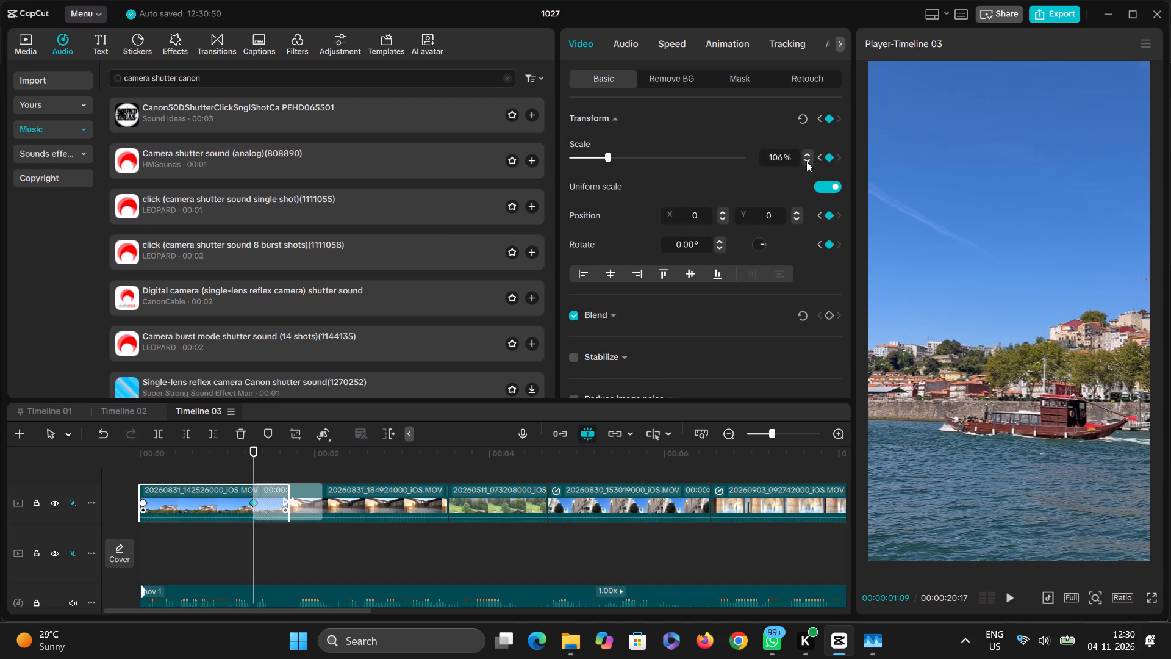
Play the reel from the start twice to check the first clip's zoom into the flash transition.
left_click_drag(180, 459, 0, 514)
key("space")
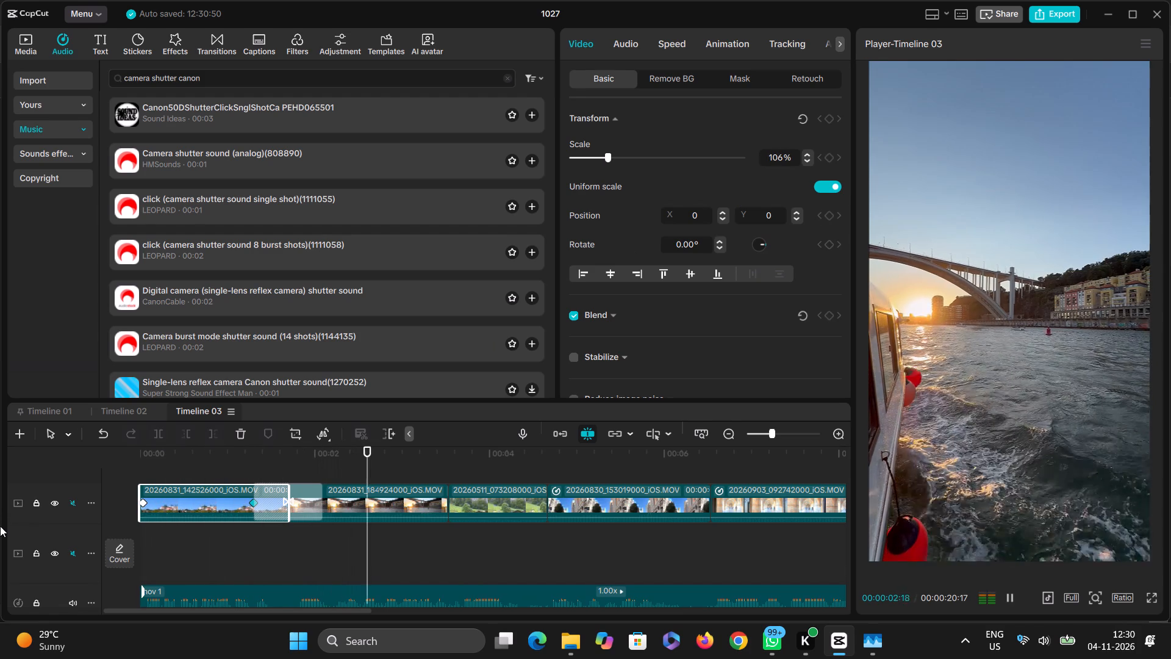
key("space")
left_click_drag(180, 451, 83, 471)
key("space")
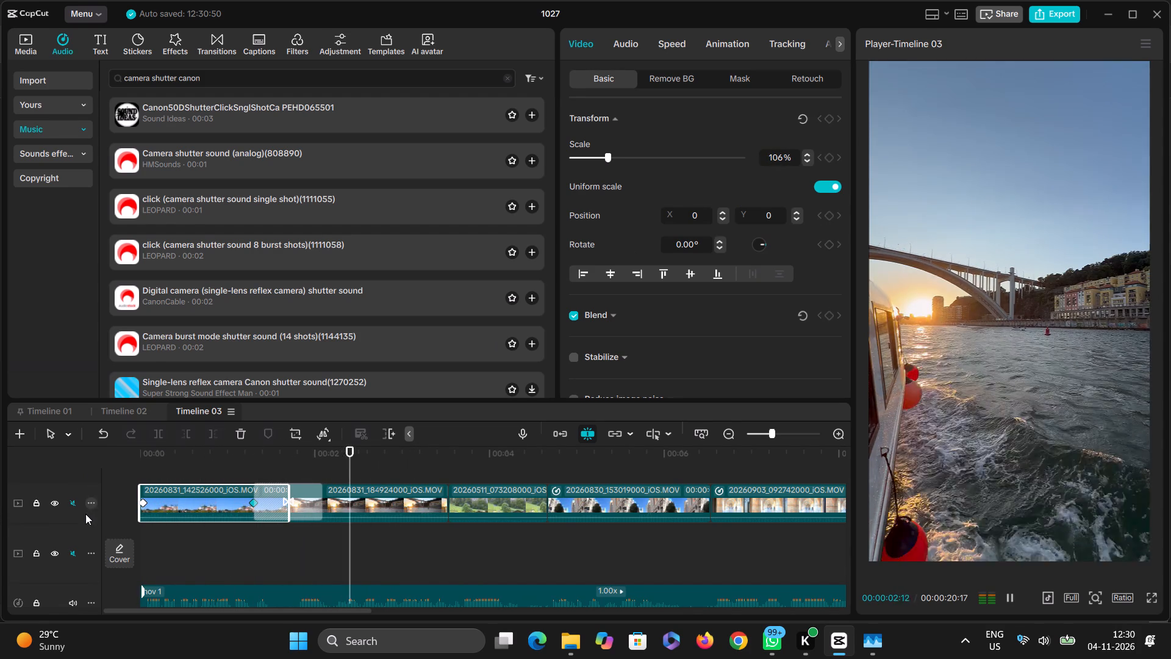
Play the rest of the reel through to the closing night bridge clip to review the cuts against the music.
key("space")
key("space")
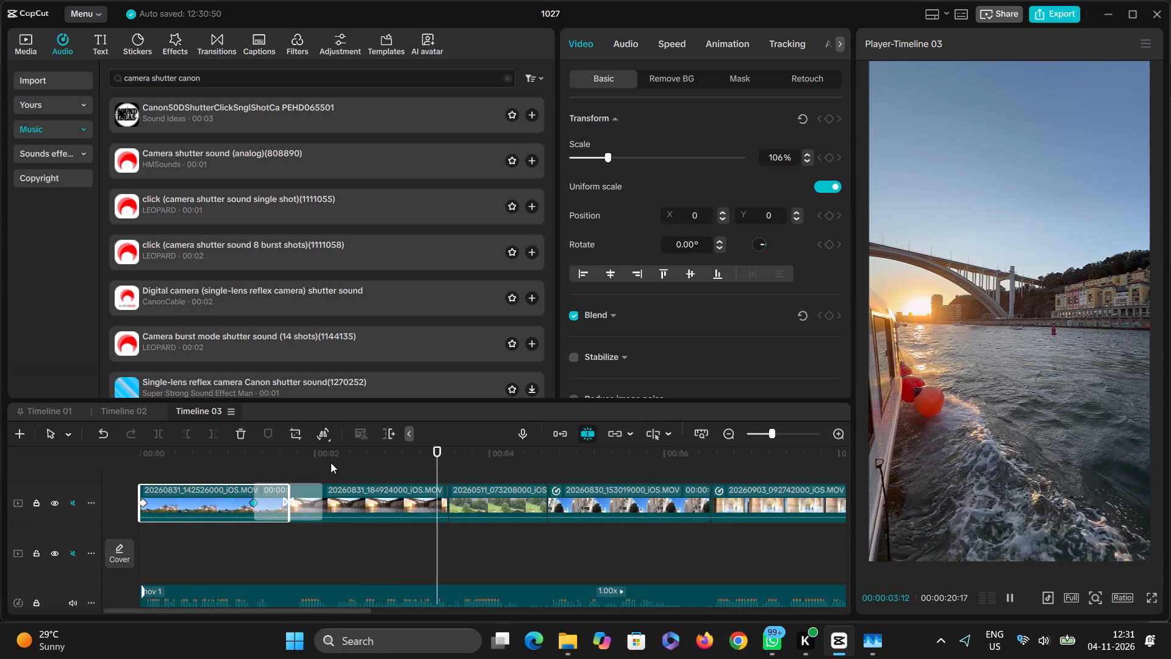
key("space")
key("space")
key("space")
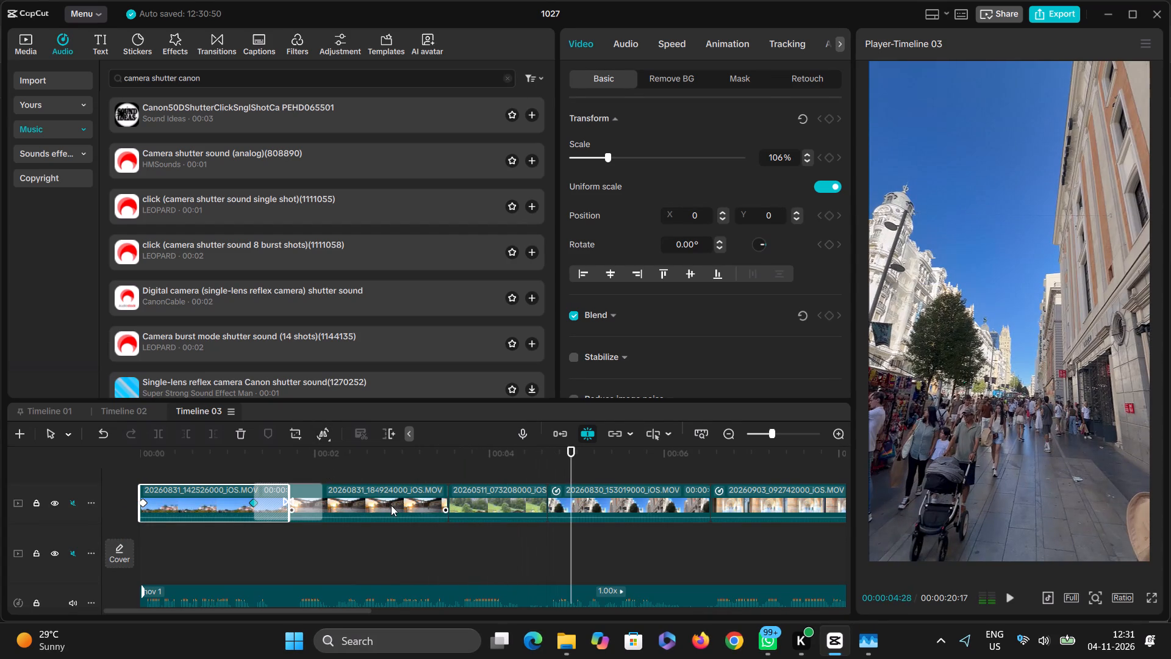
key("space")
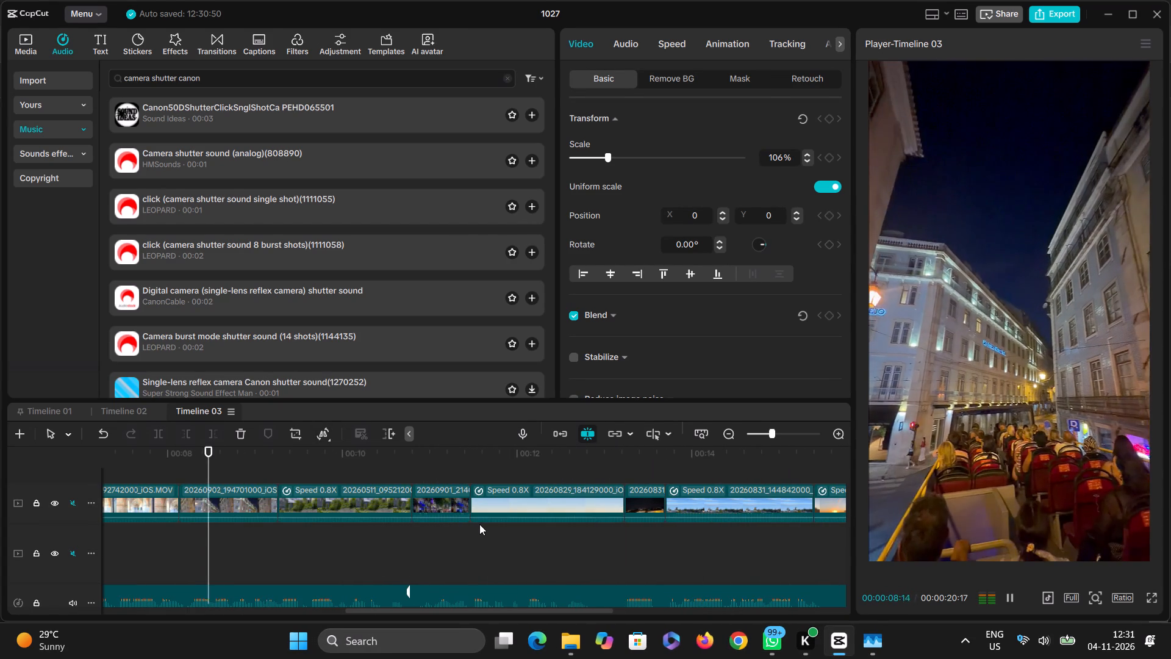
key("space")
key("space")
key("space")
key("space")
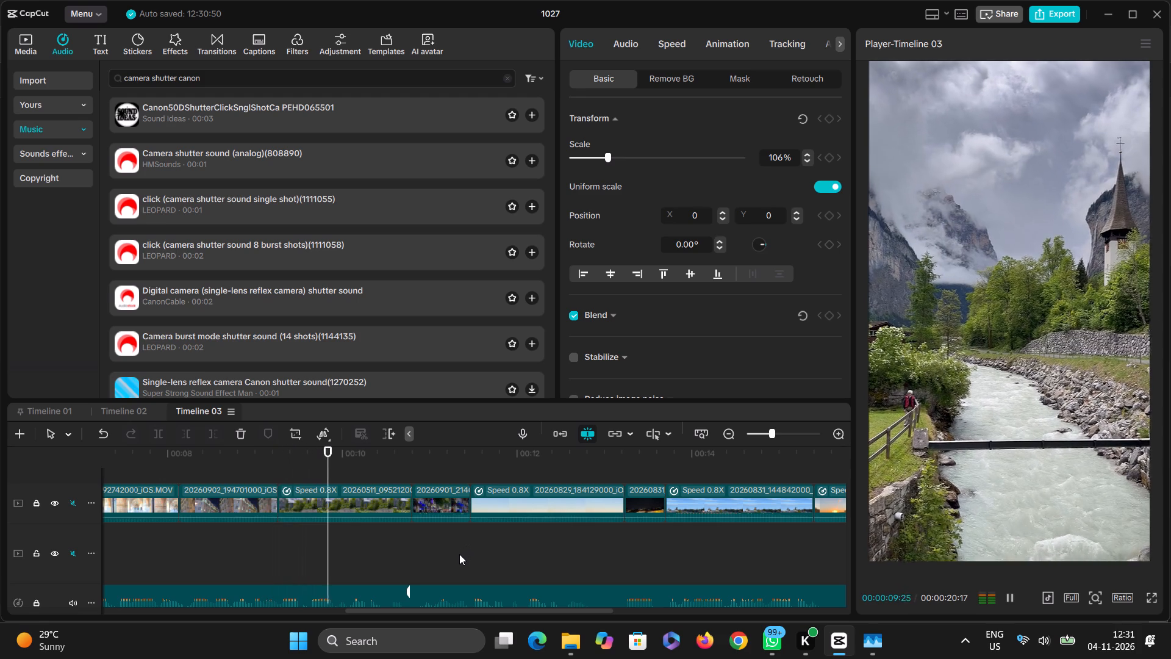
key("space")
key("space")
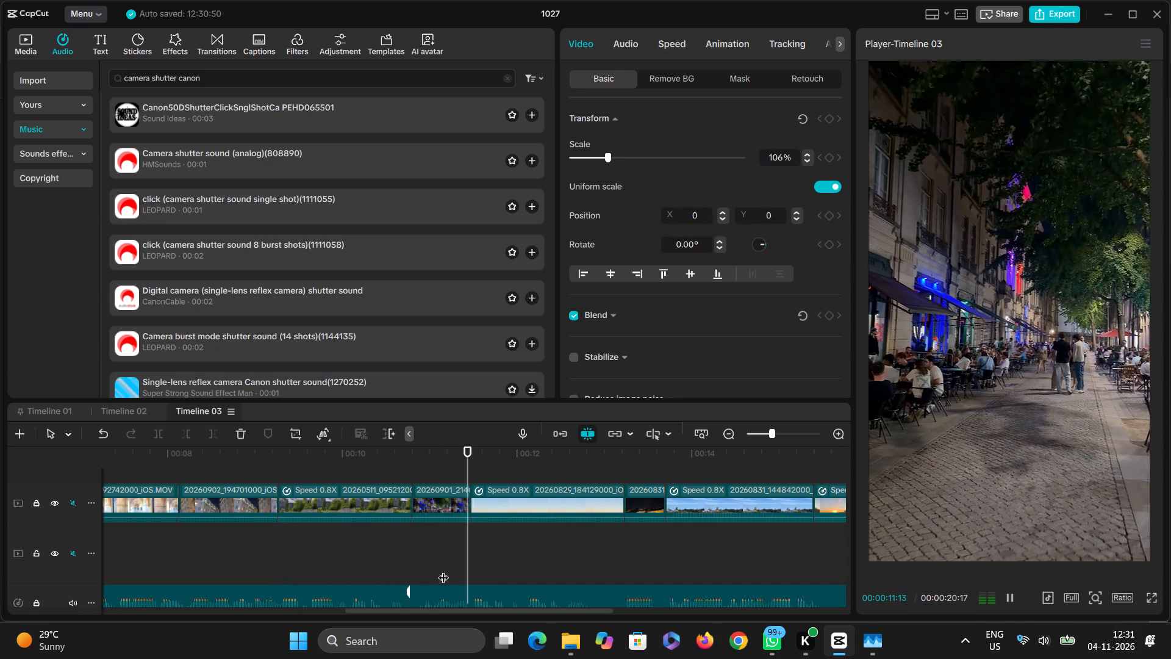
key("space")
key("space")
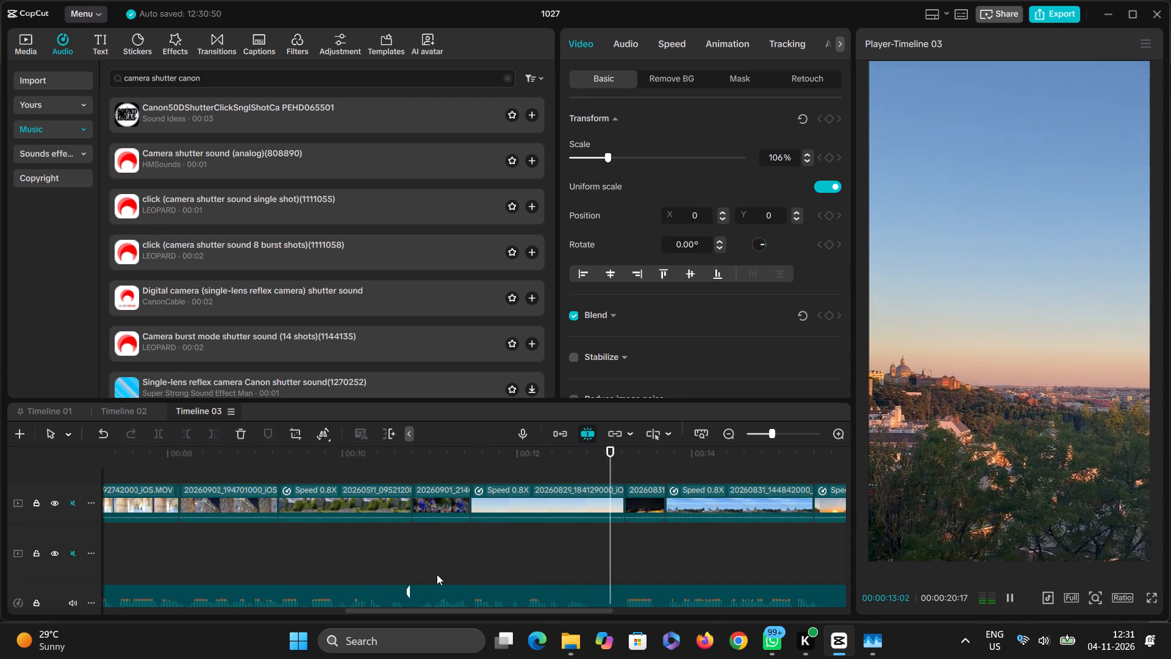
key("space")
key("space")
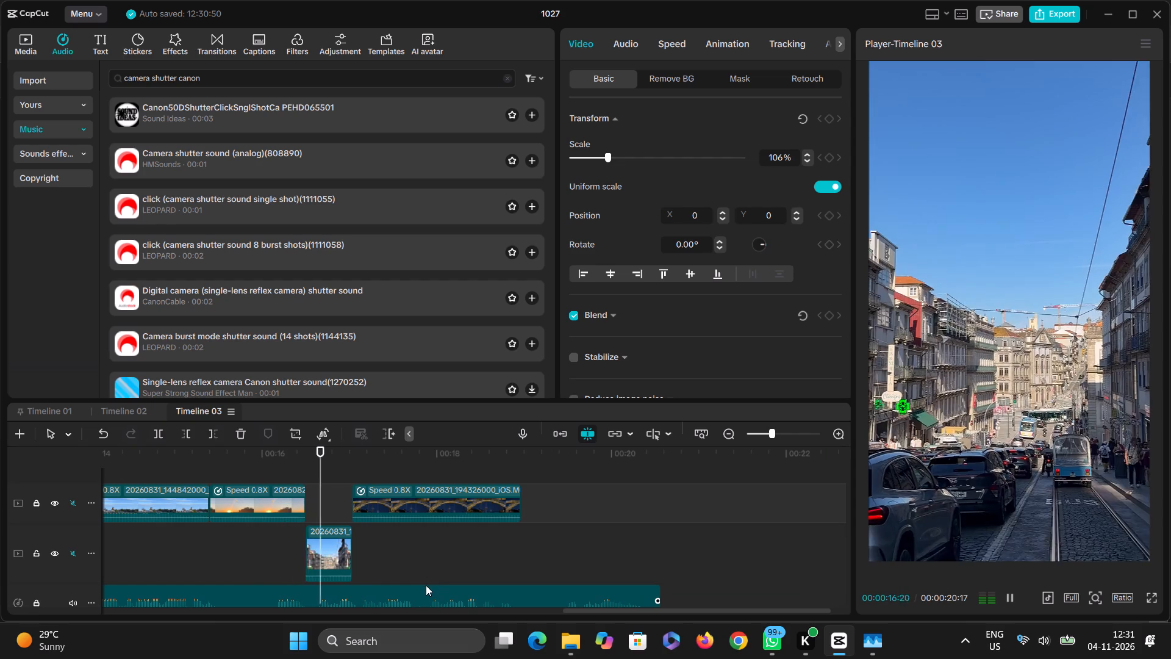
key("space")
left_click(279, 466)
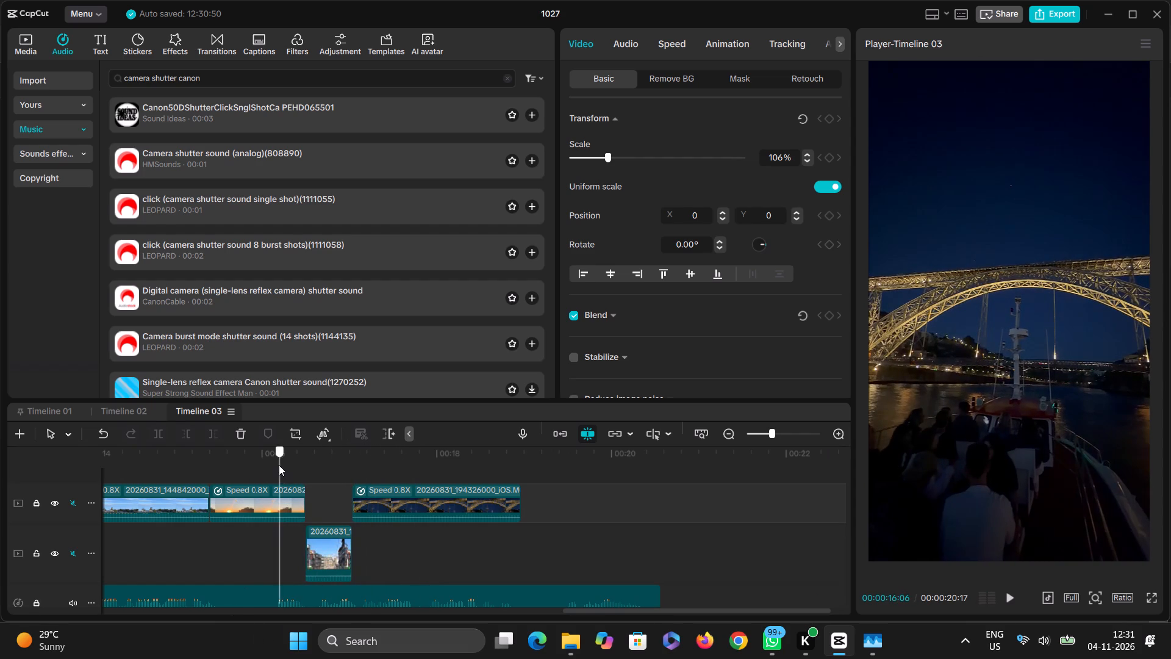
key("space")
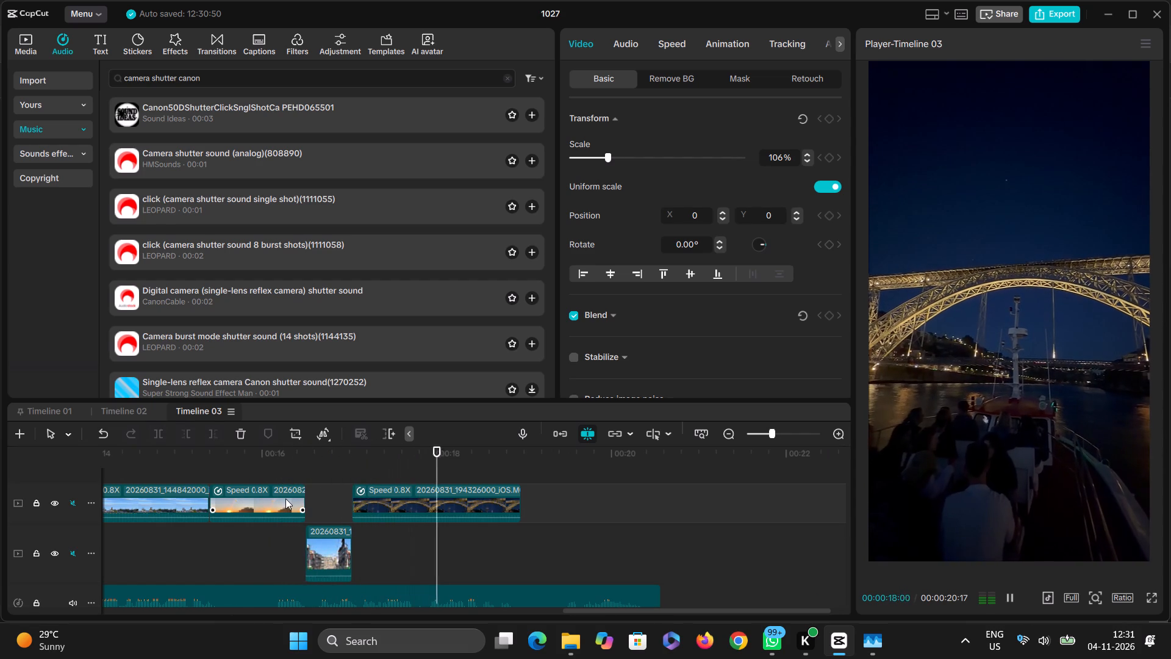
key("space")
Add a keyframe near the start of the closing bridge clip, at 00:00:17:02.
left_click_drag(348, 466, 359, 461)
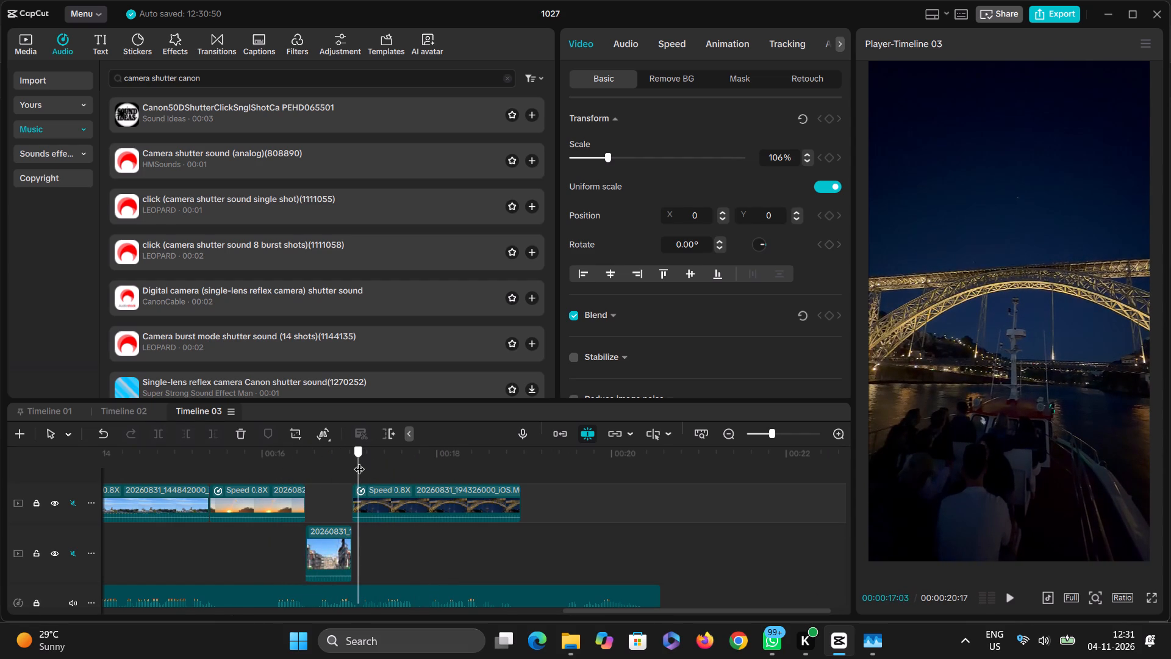
left_click_drag(359, 461, 359, 464)
left_click(387, 488)
key("Left")
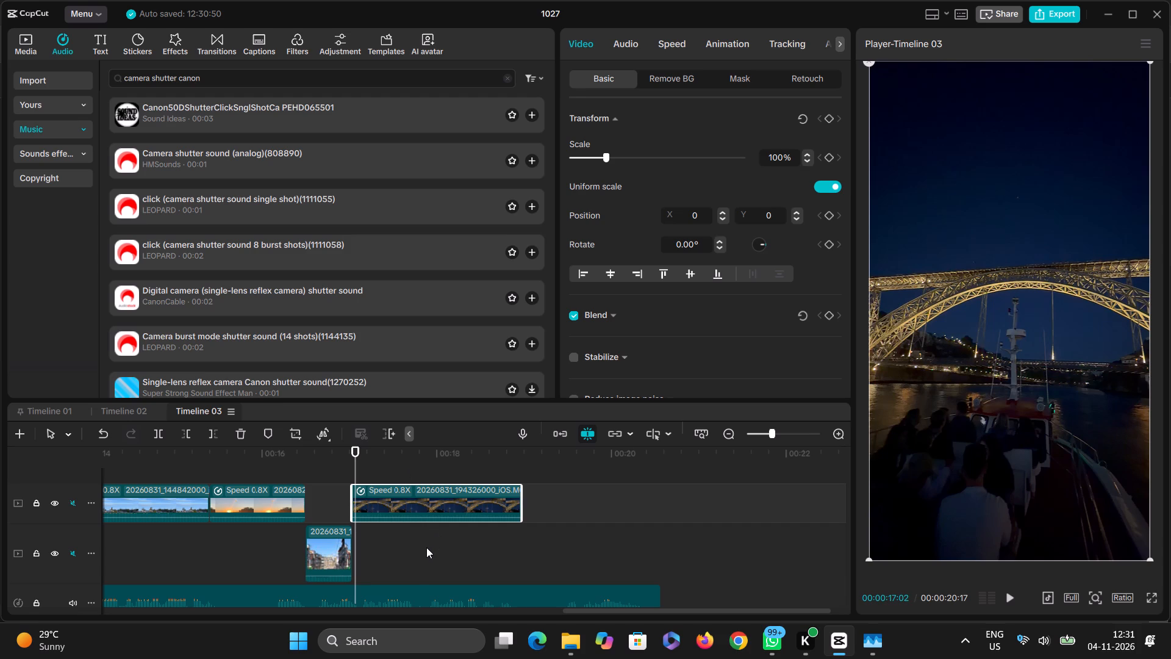
key("ctrl+k")
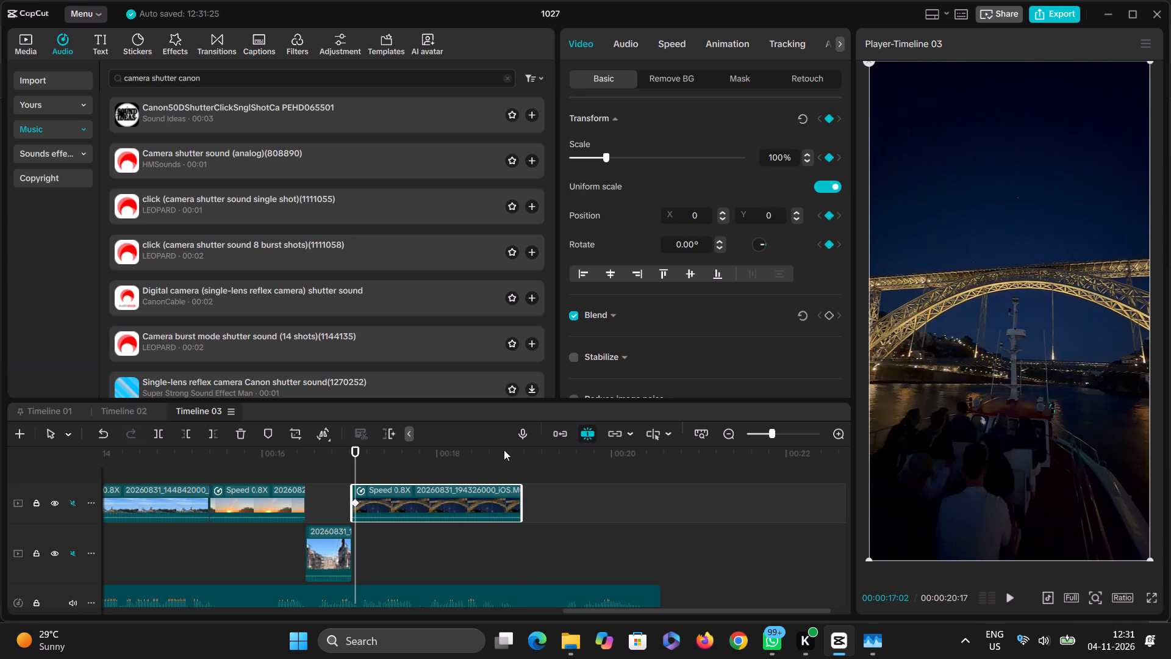
Add a keyframe near the end of the closing bridge clip, at 00:00:18:27, and set its scale to 107%.
left_click(511, 458)
key("ctrl+k")
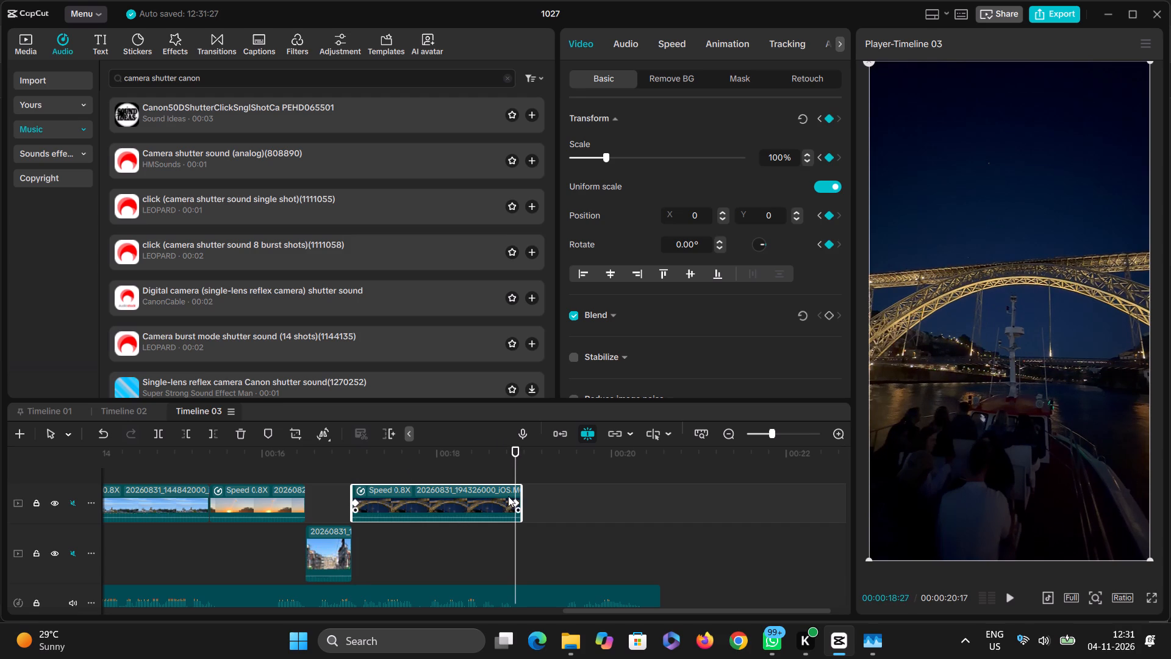
left_click(512, 495)
left_click(517, 502)
double_click(804, 157)
double_click(803, 153)
triple_click(809, 153)
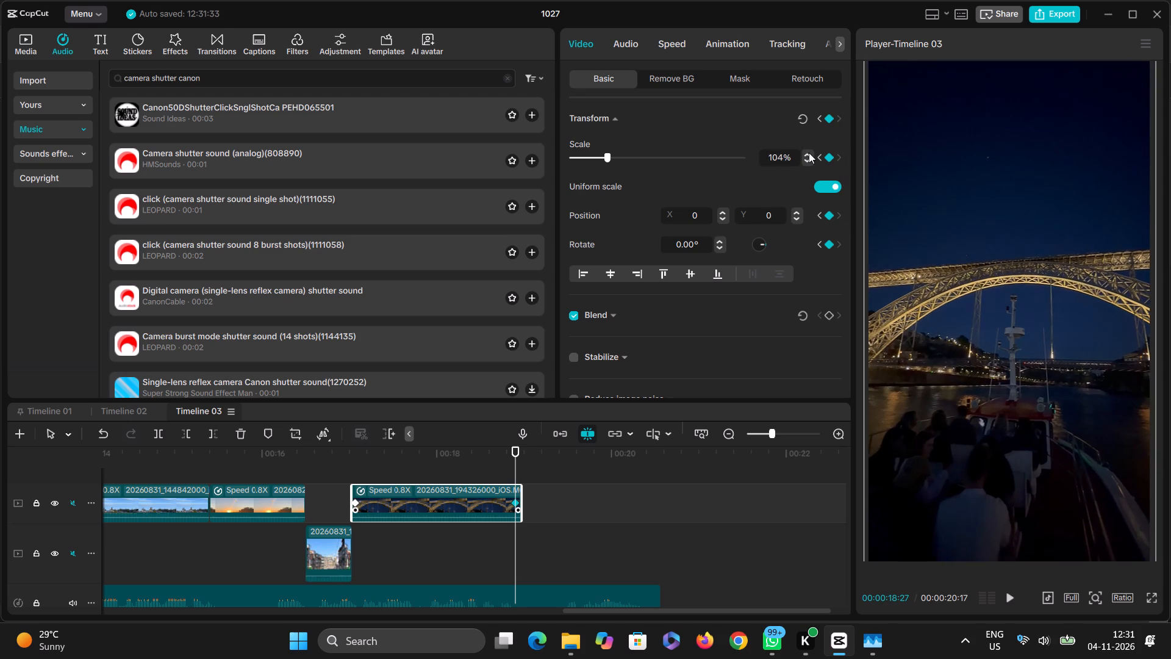
left_click(809, 153)
Play the closing bridge clip and the audio after it to check the zoom and where the music should end.
left_click(306, 455)
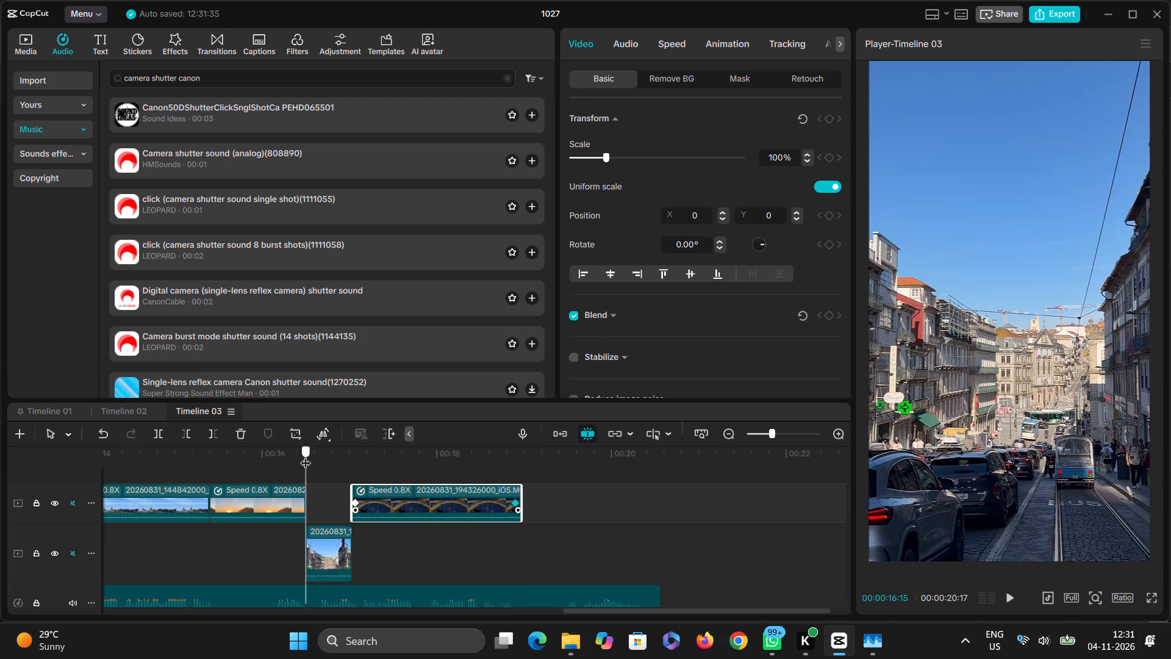
key("space")
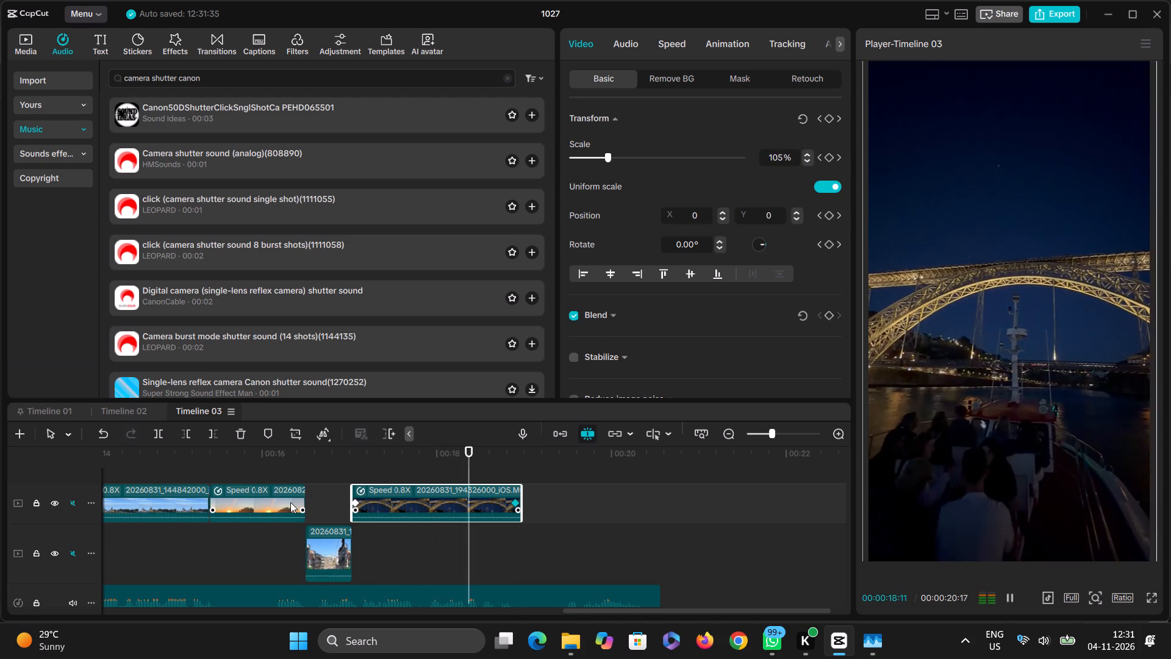
key("space")
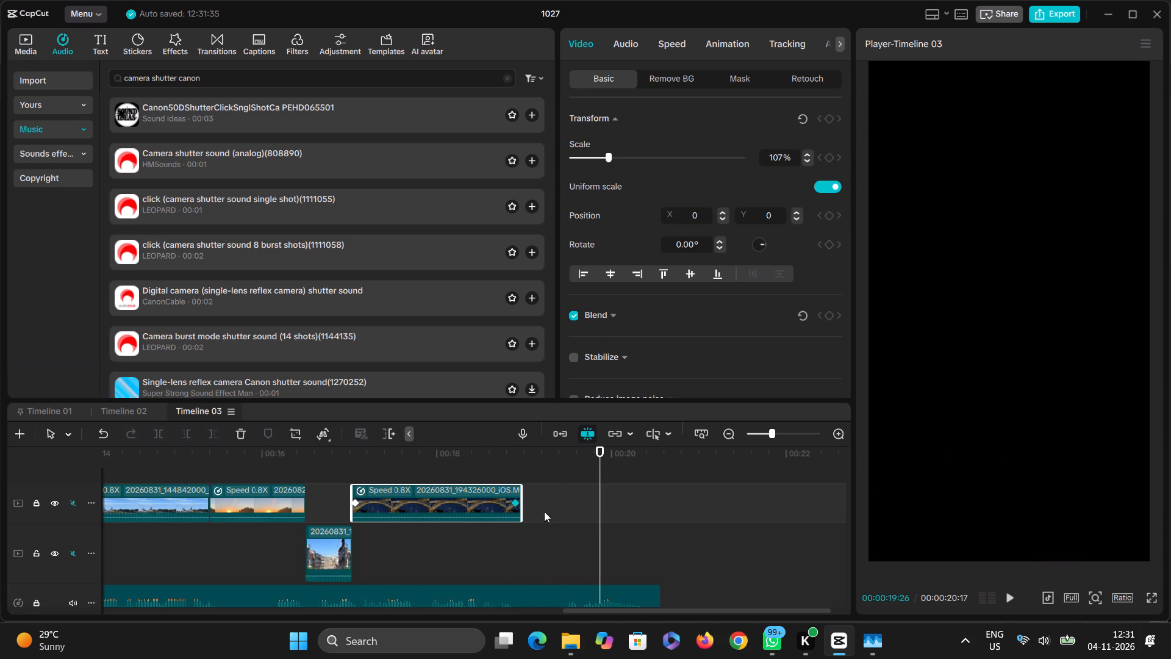
left_click_drag(554, 466, 493, 455)
key("space")
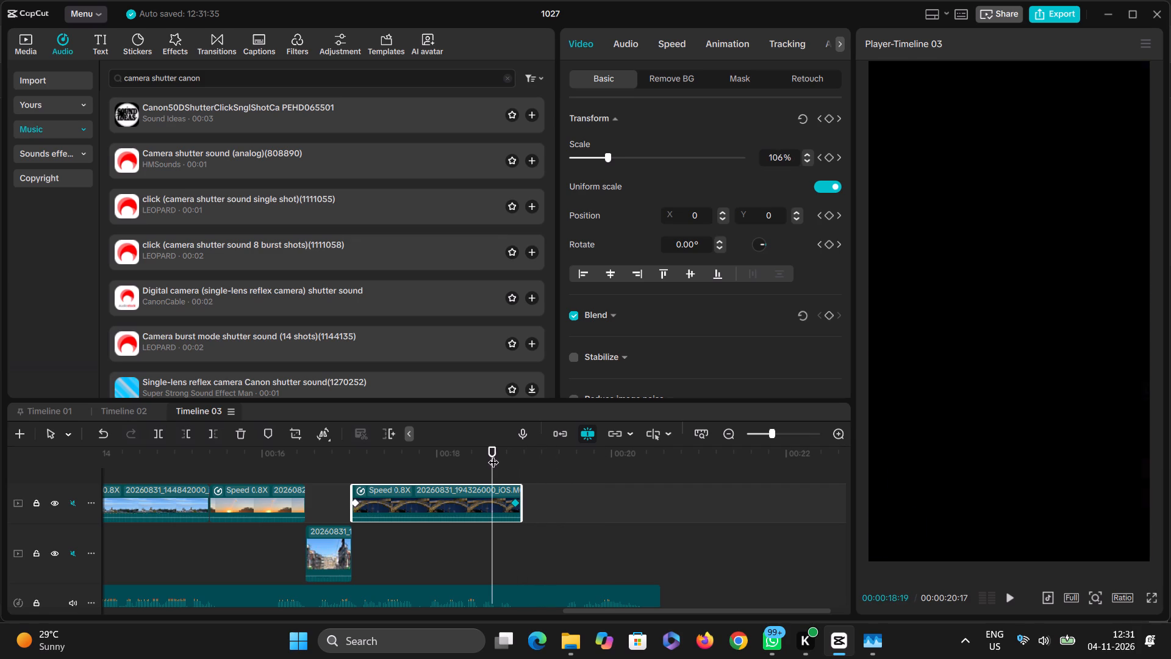
key("space")
key("space")
key("space")
scroll(641, 516, "down", 1)
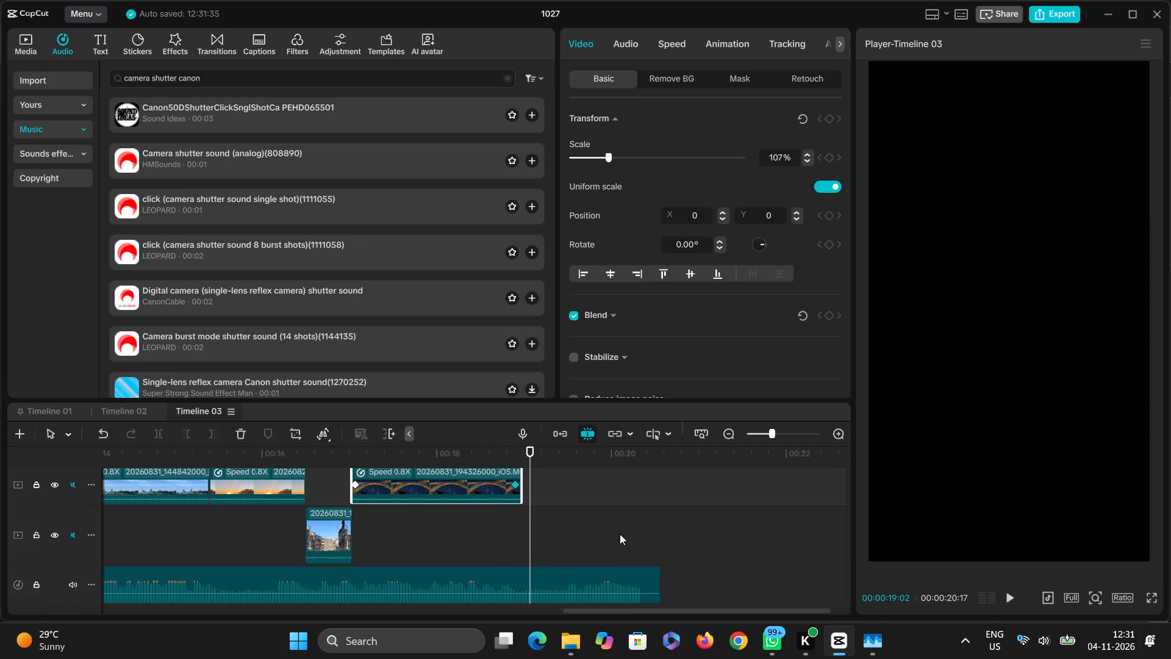
key("space")
key("space")
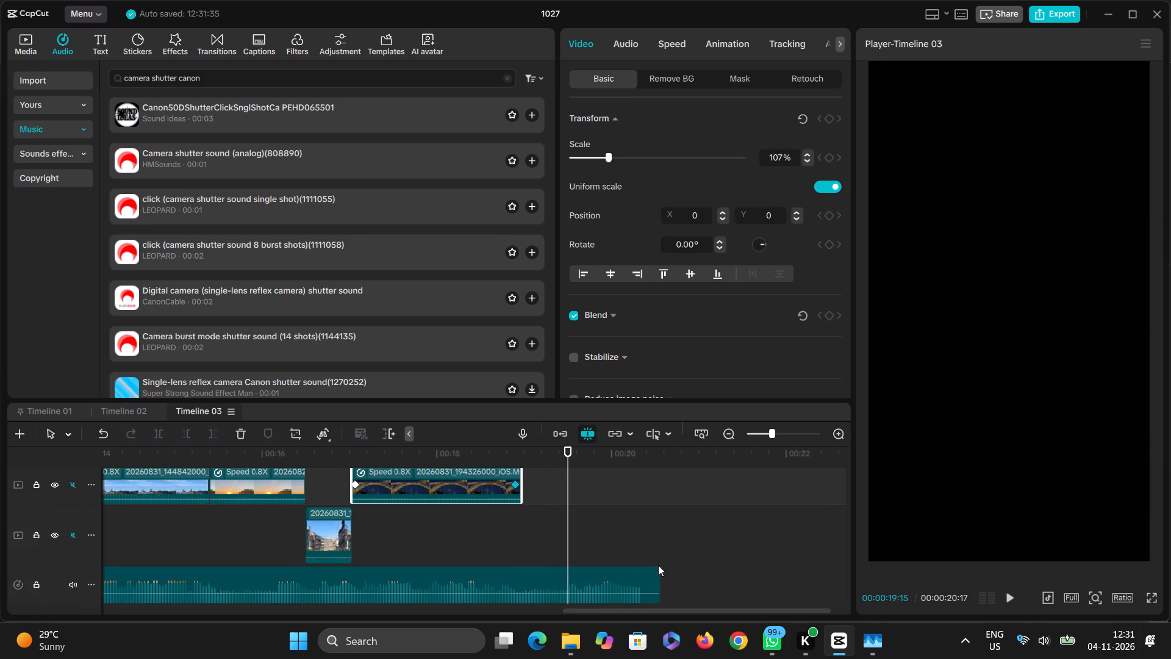
Trim the end of the nov 1 audio back to 00:00:19:07, just past the last clip.
left_click_drag(659, 575, 598, 595)
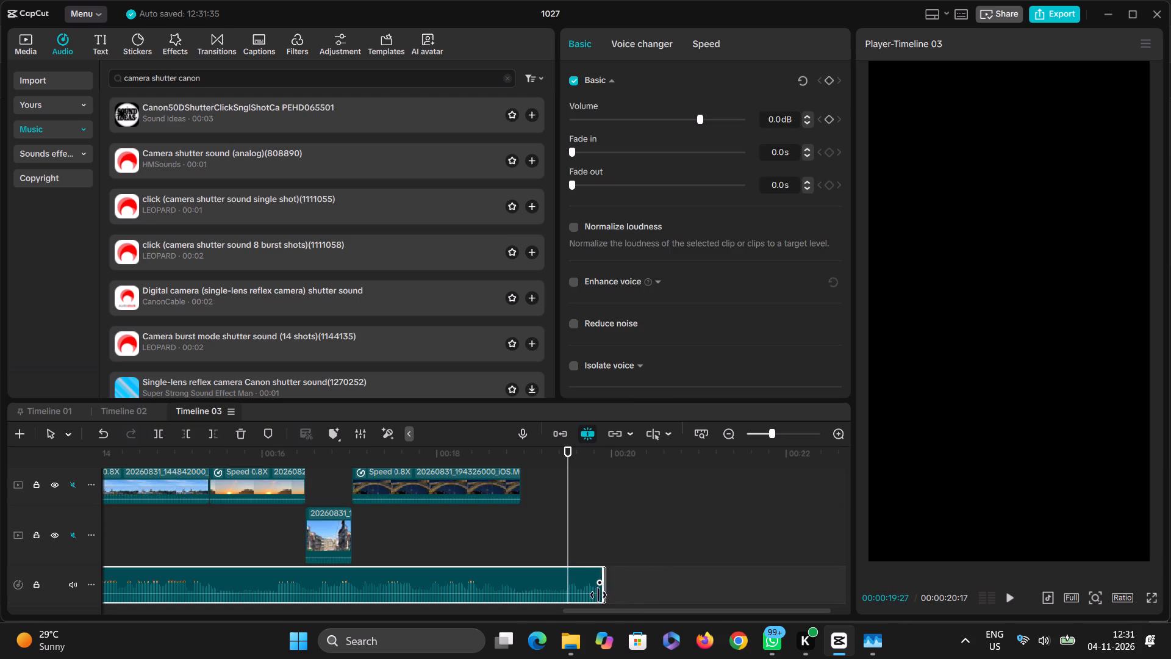
left_click_drag(598, 595, 543, 595)
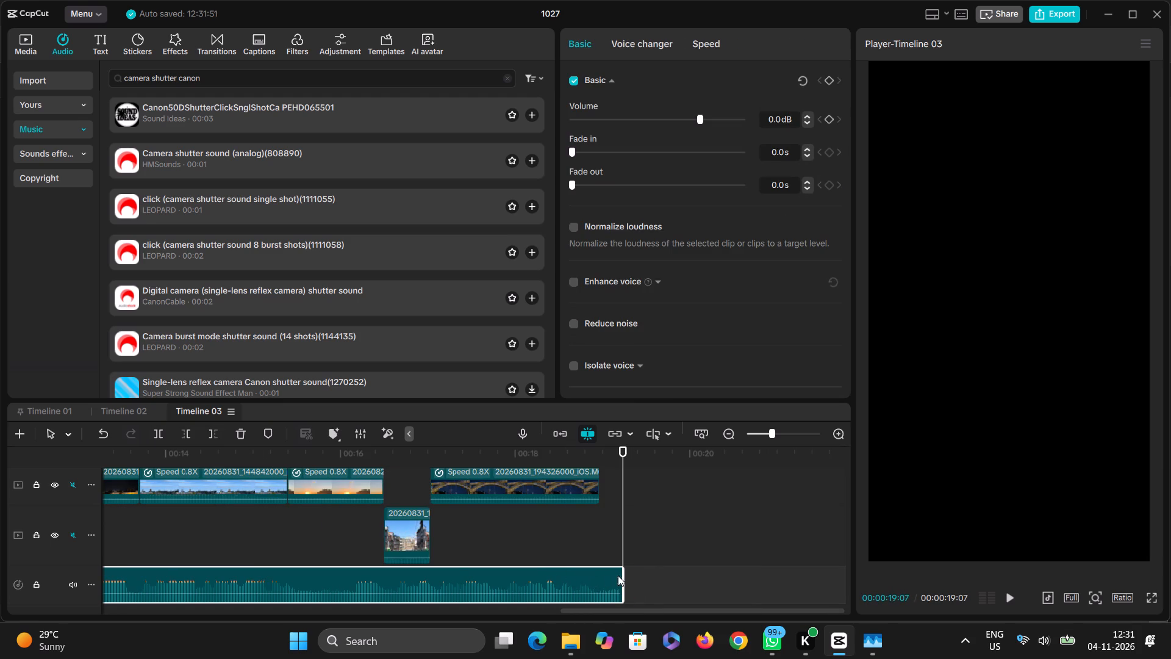
Move the nov 1 audio about 4 frames later so that it ends at 00:00:19:11.
left_click_drag(619, 581, 609, 585)
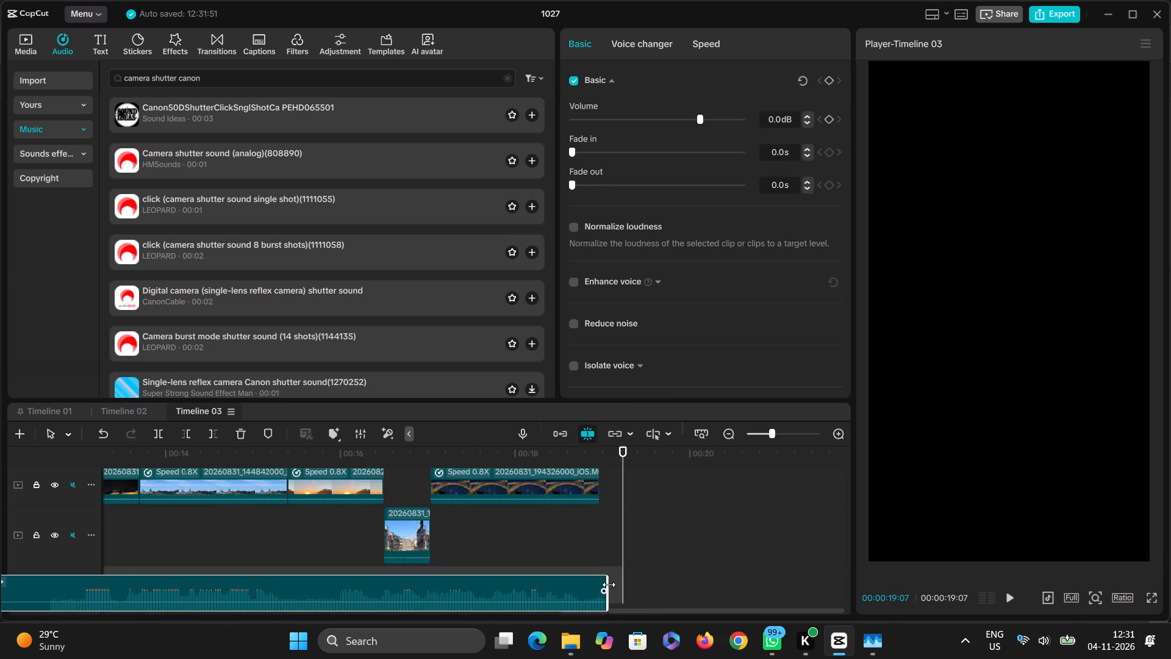
left_click_drag(609, 585, 631, 577)
left_click(628, 584)
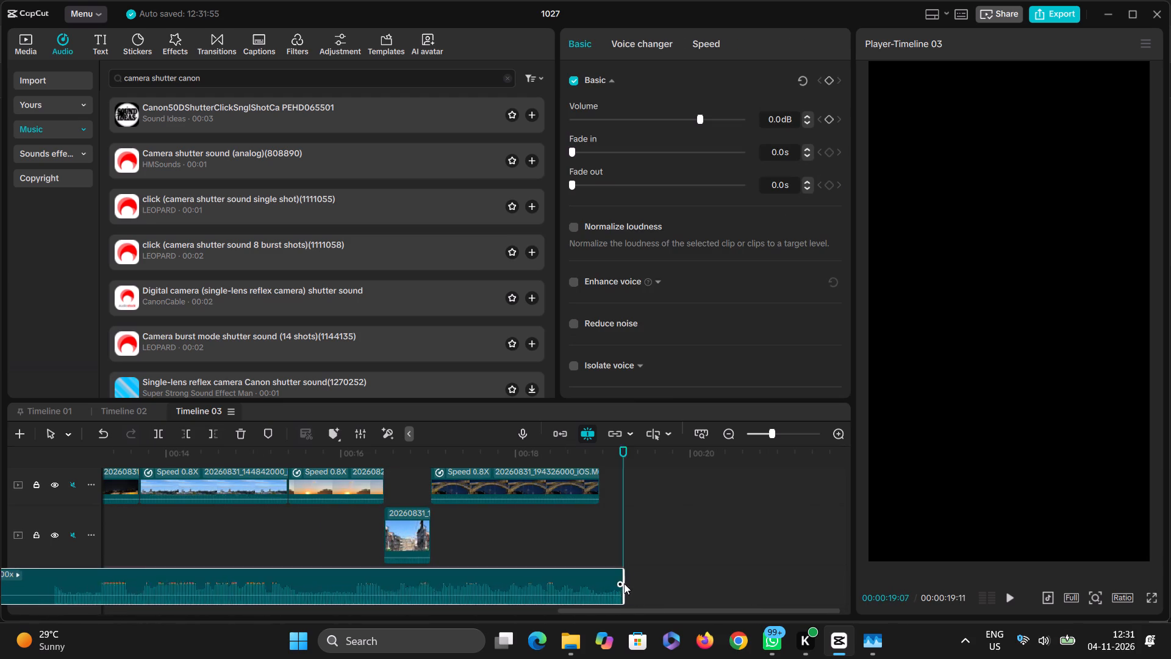
Set the nov 1 audio's fade out to 0.8 s.
scroll(640, 573, "up", 2, "alt")
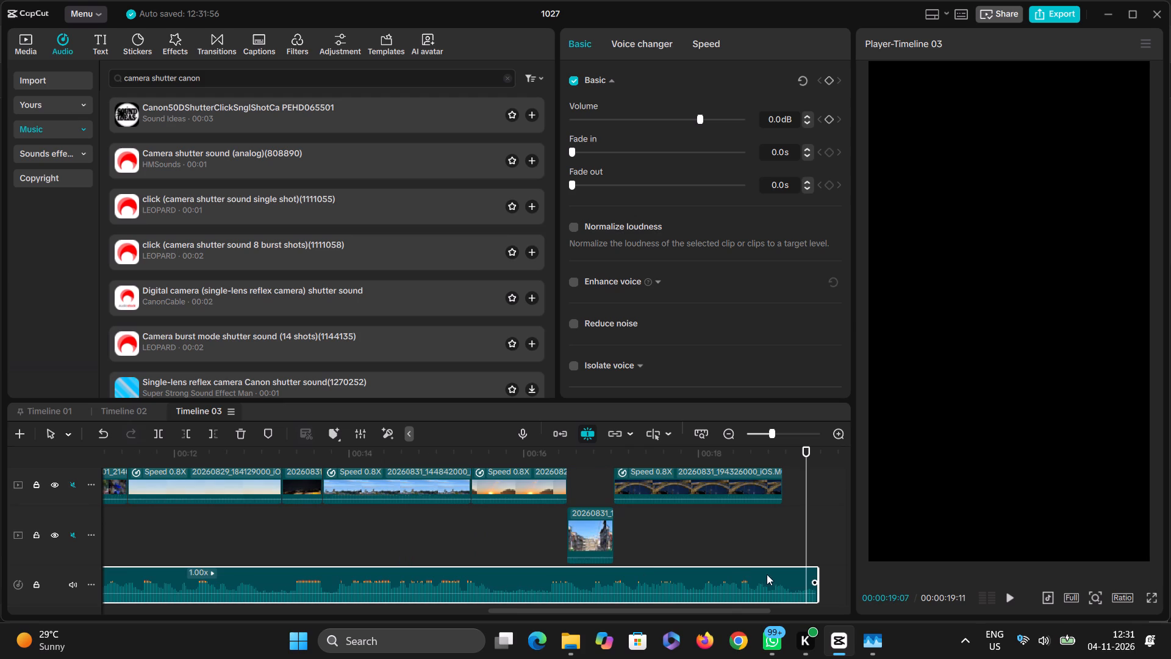
left_click(587, 185)
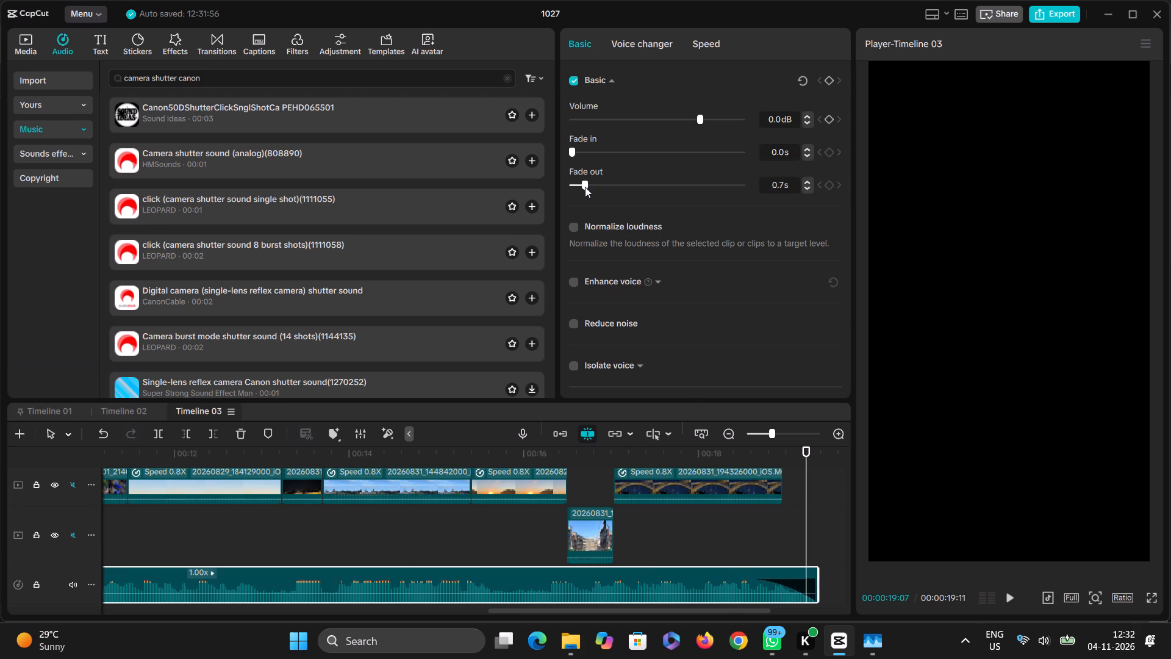
Play back the reel to check the audio after adding the fade-out.
left_click(713, 456)
key("space")
key("space")
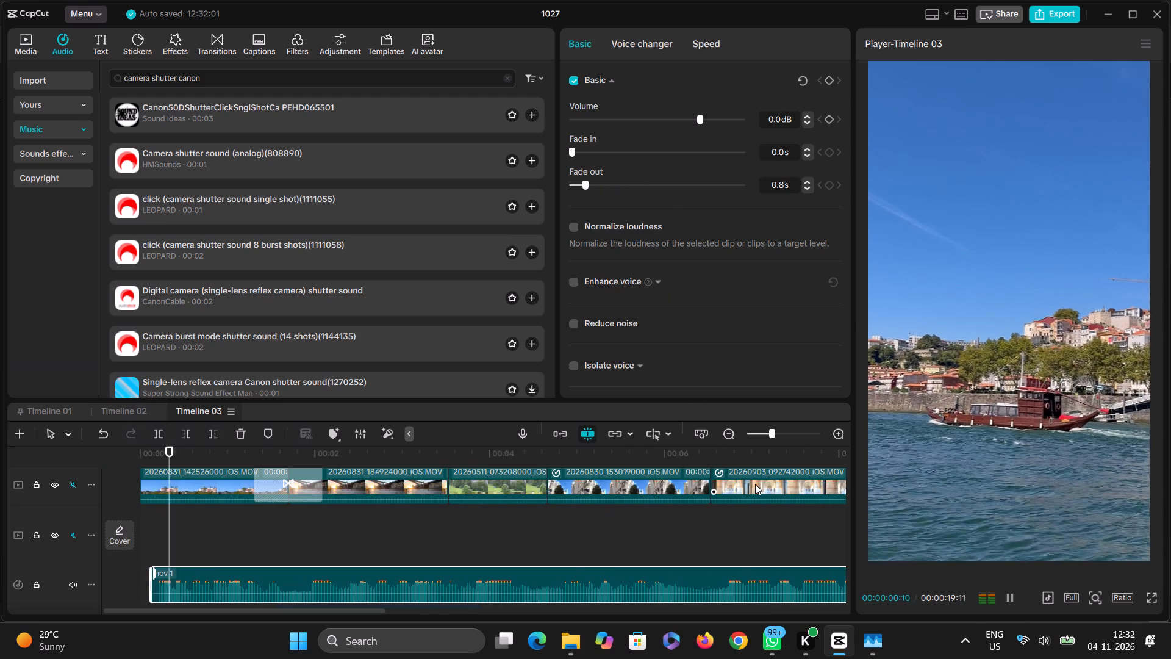
key("space")
Select the closing bridge clip and open its animation options.
scroll(701, 477, "down", 4, "ctrl")
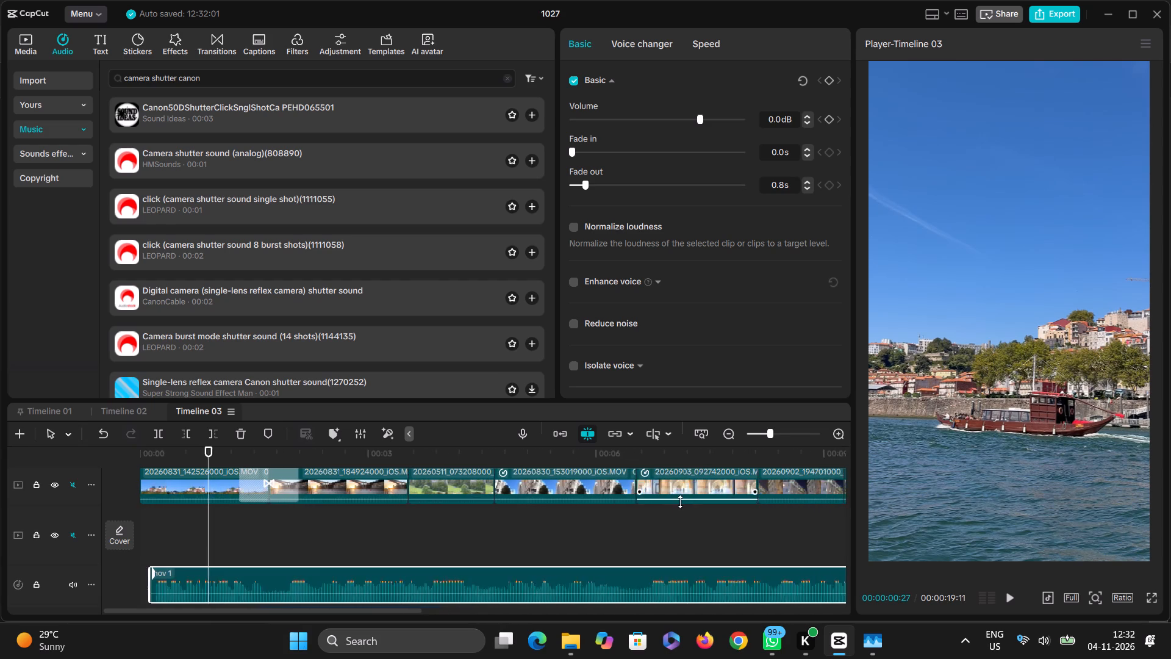
scroll(675, 511, "down", 10, "alt")
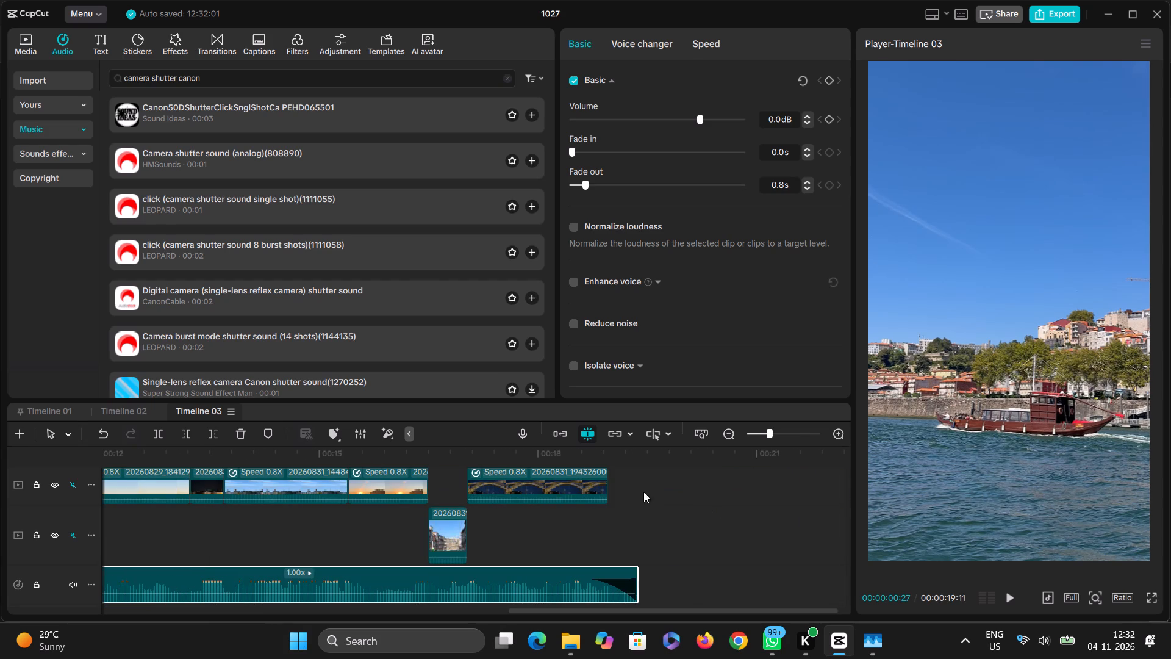
left_click(531, 488)
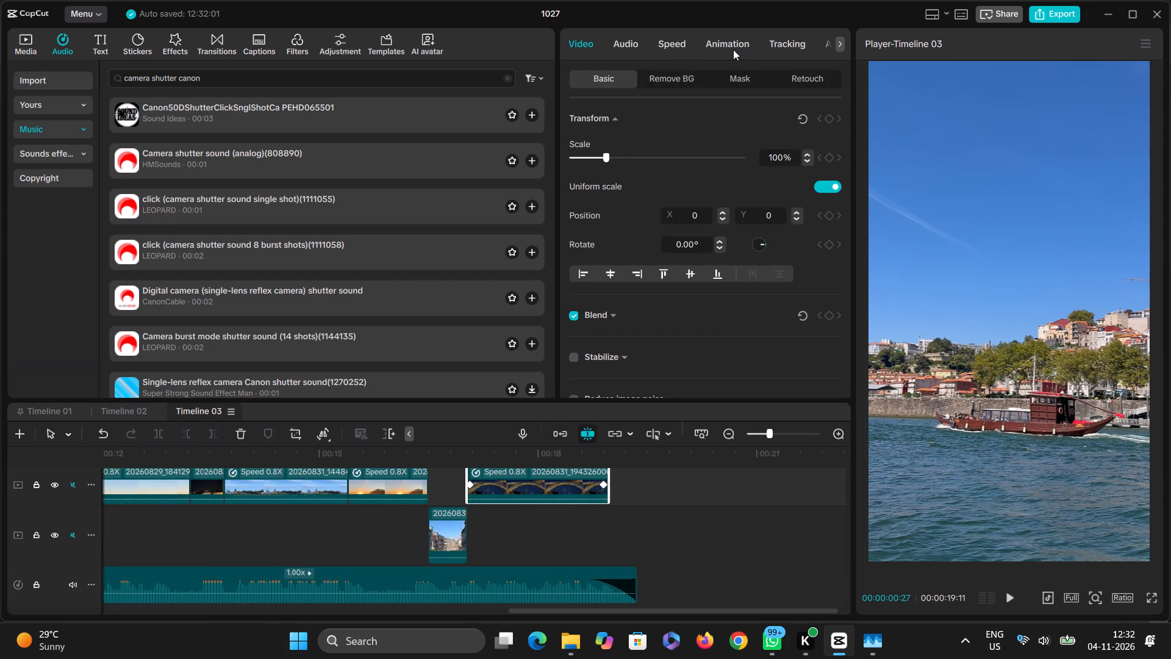
left_click(730, 48)
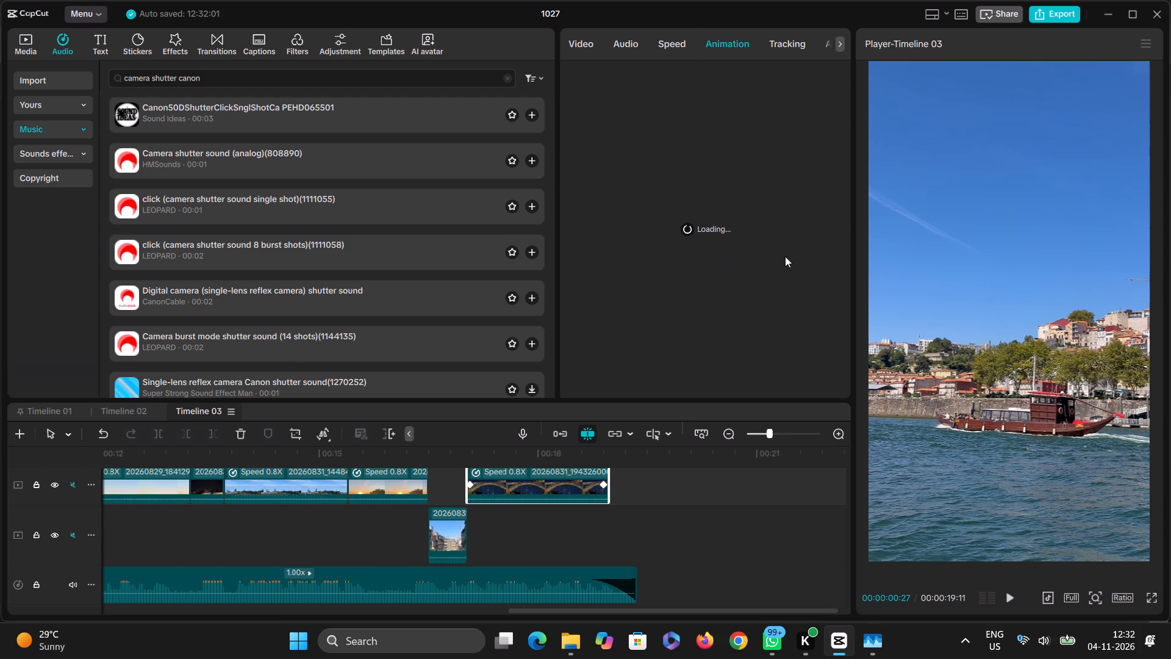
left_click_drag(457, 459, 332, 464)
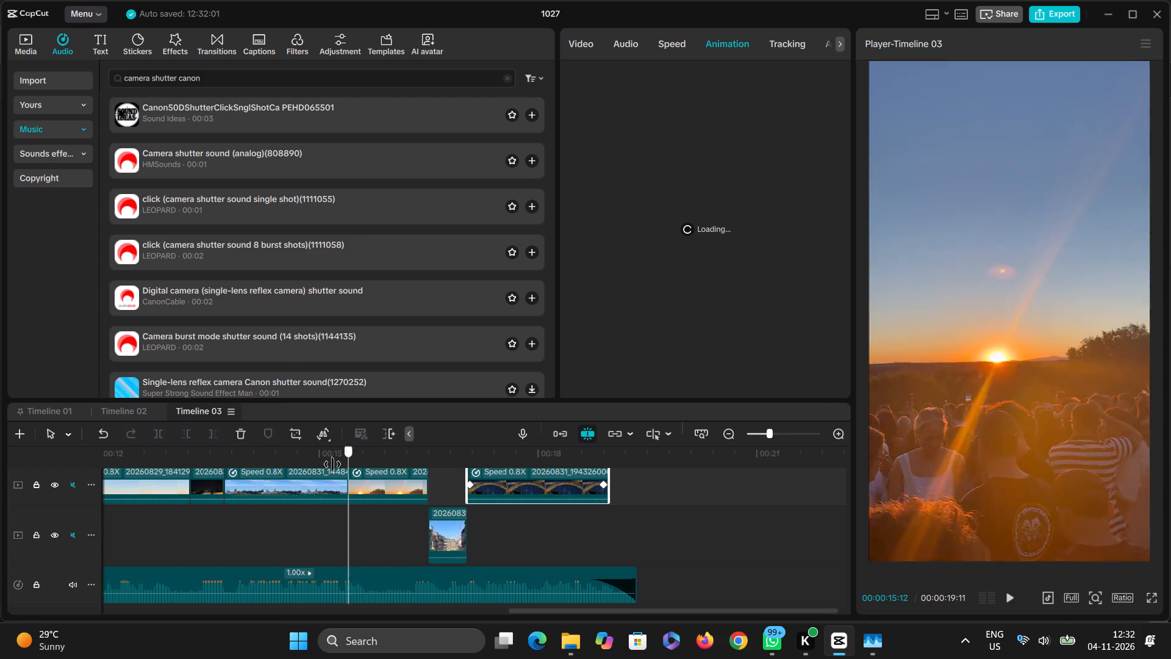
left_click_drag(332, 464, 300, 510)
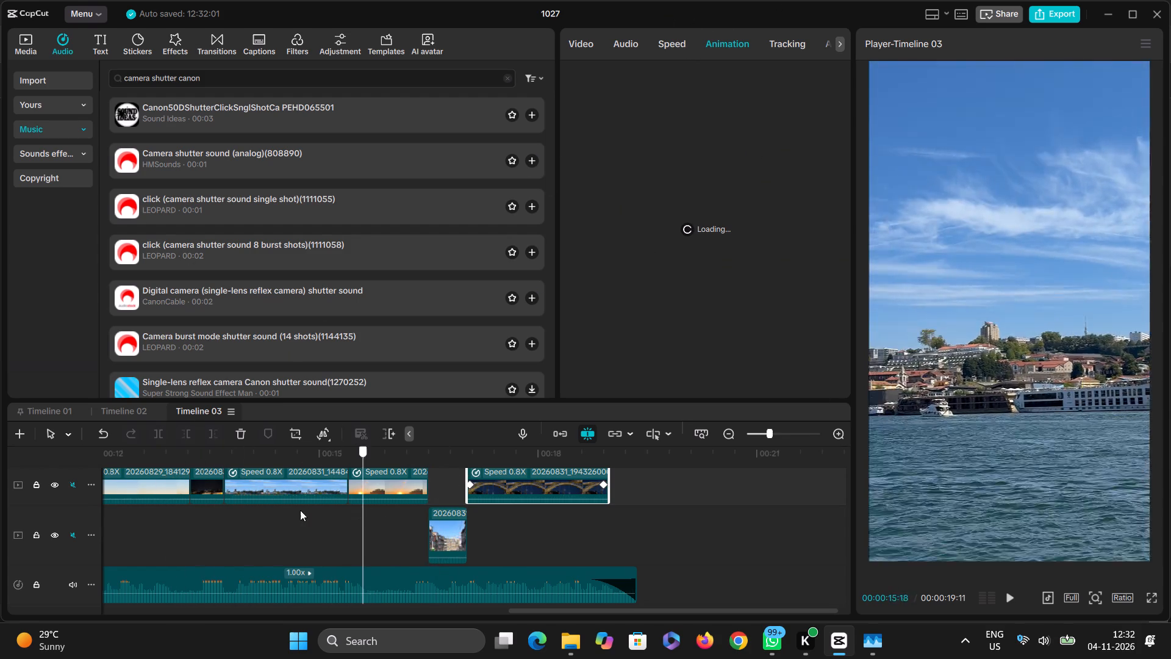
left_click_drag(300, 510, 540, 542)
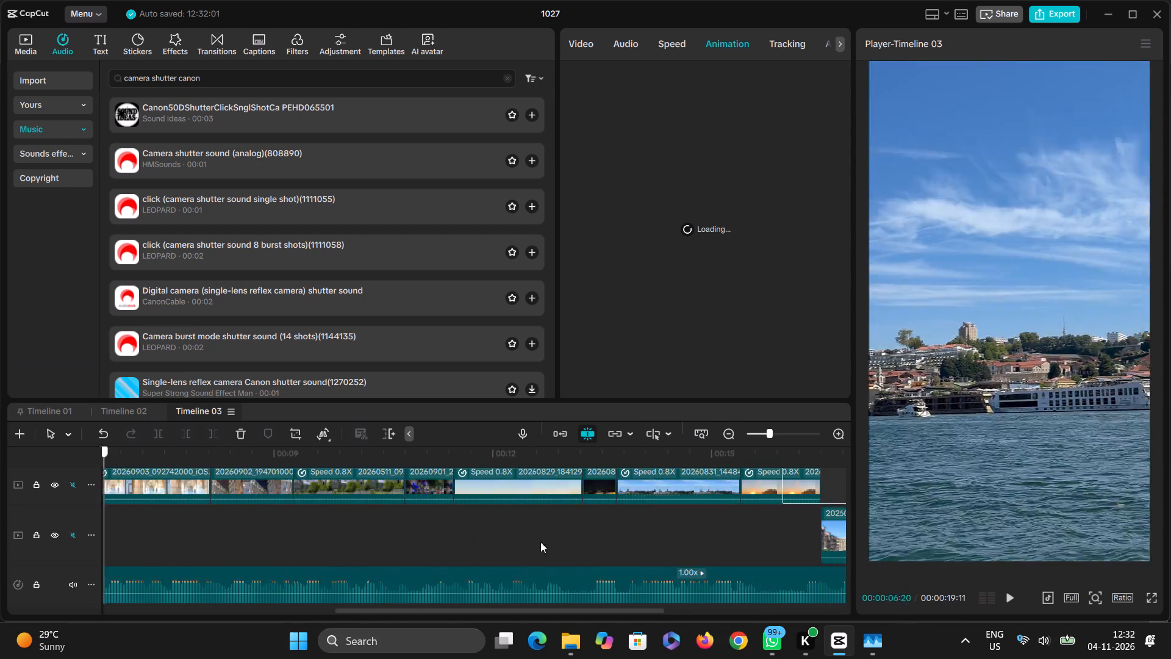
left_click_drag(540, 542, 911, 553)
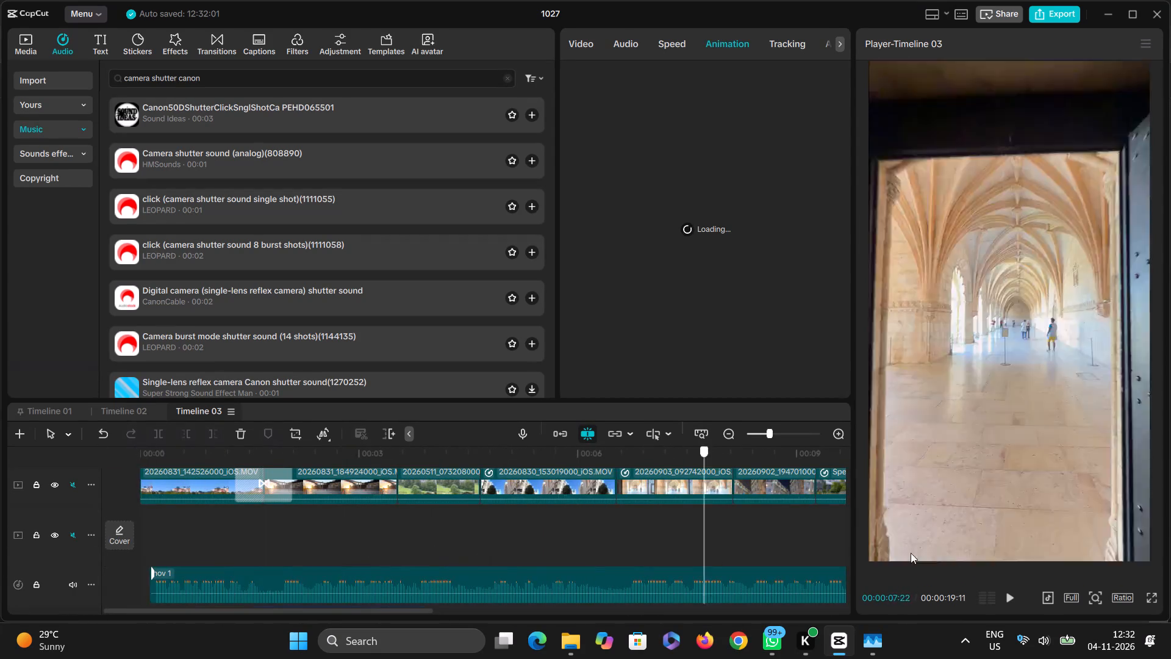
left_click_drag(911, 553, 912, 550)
Open Timeline 02 and play its reel from the start through to the end to review its edit and tracks.
left_click(119, 416)
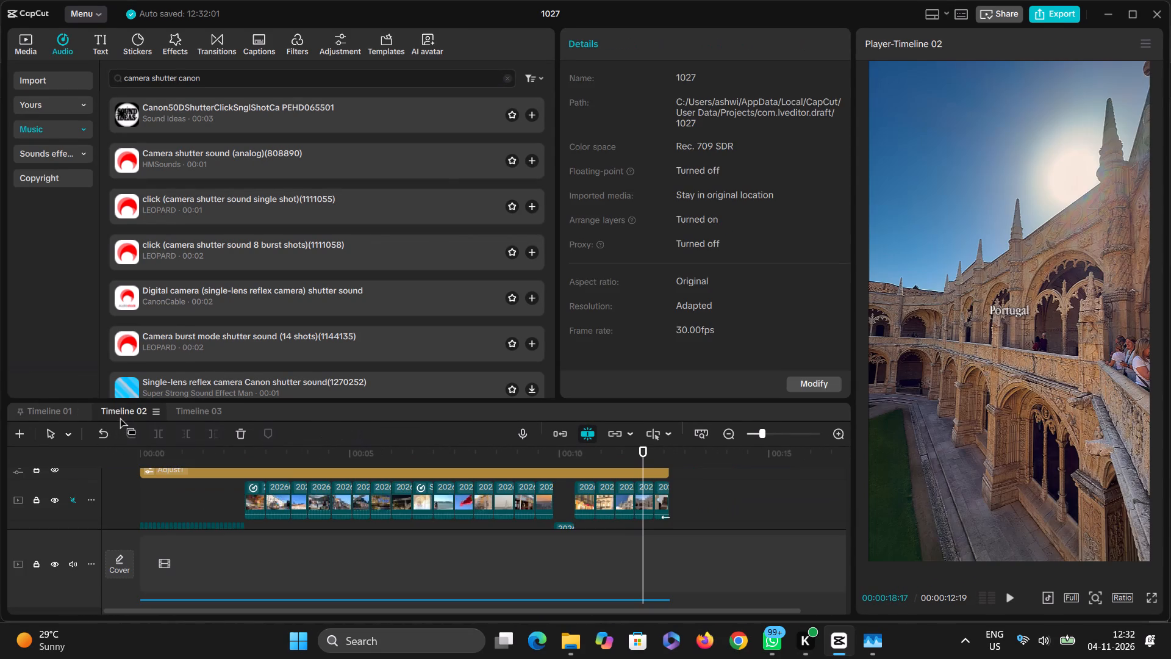
left_click_drag(292, 453, 0, 456)
key("space")
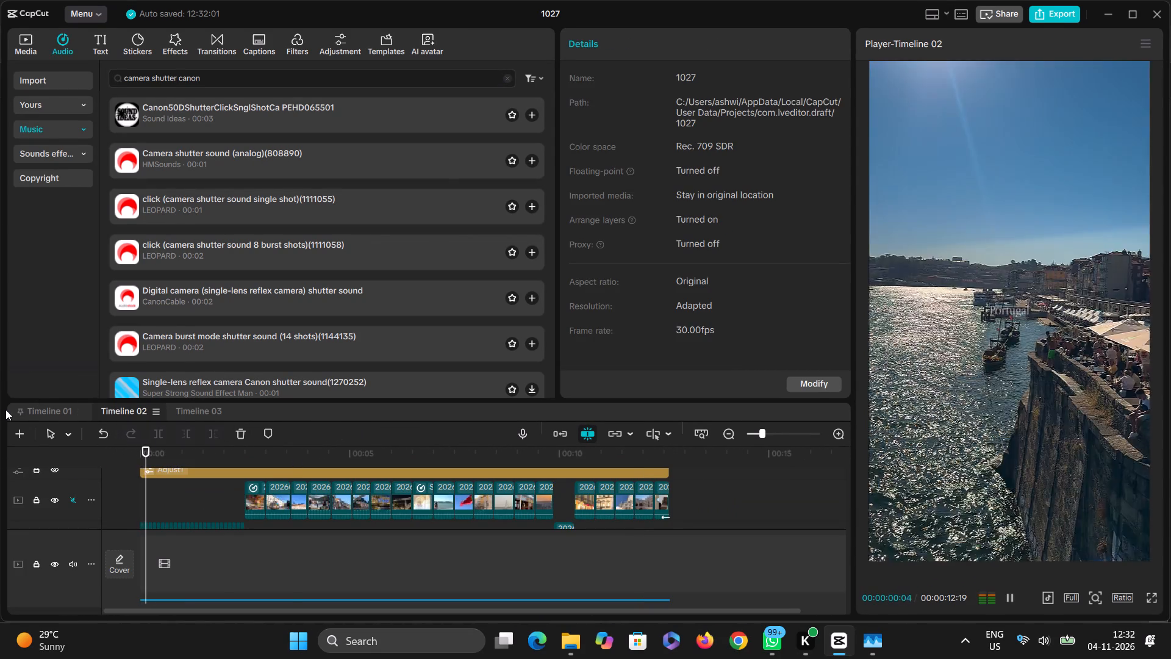
key("space")
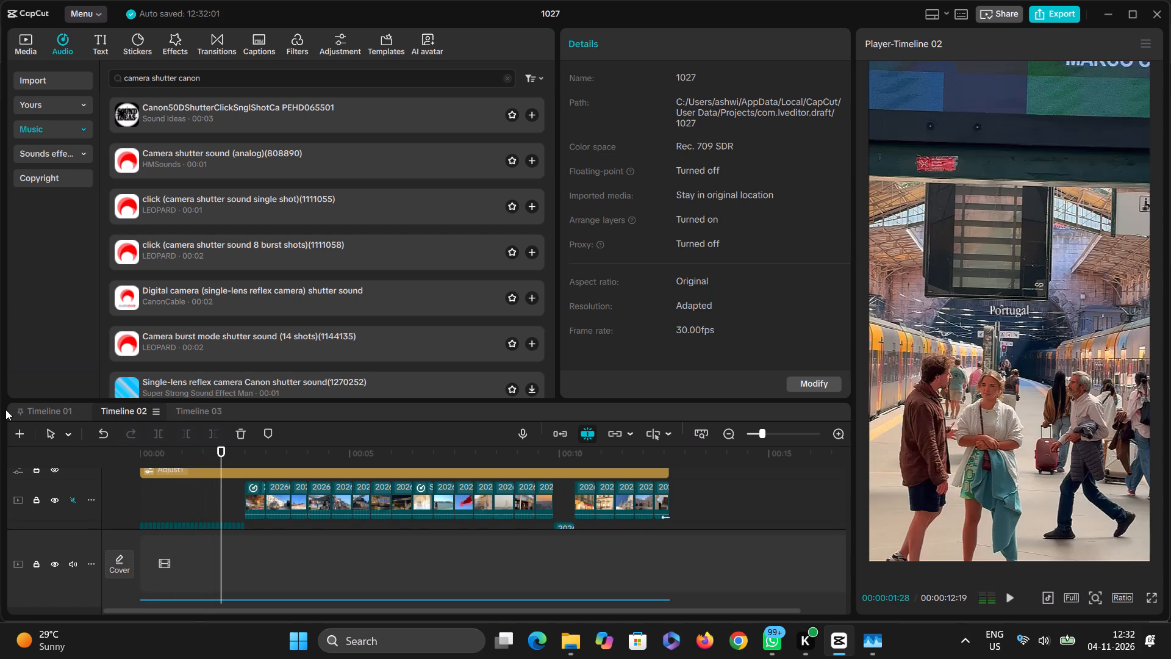
left_click_drag(158, 452, 42, 448)
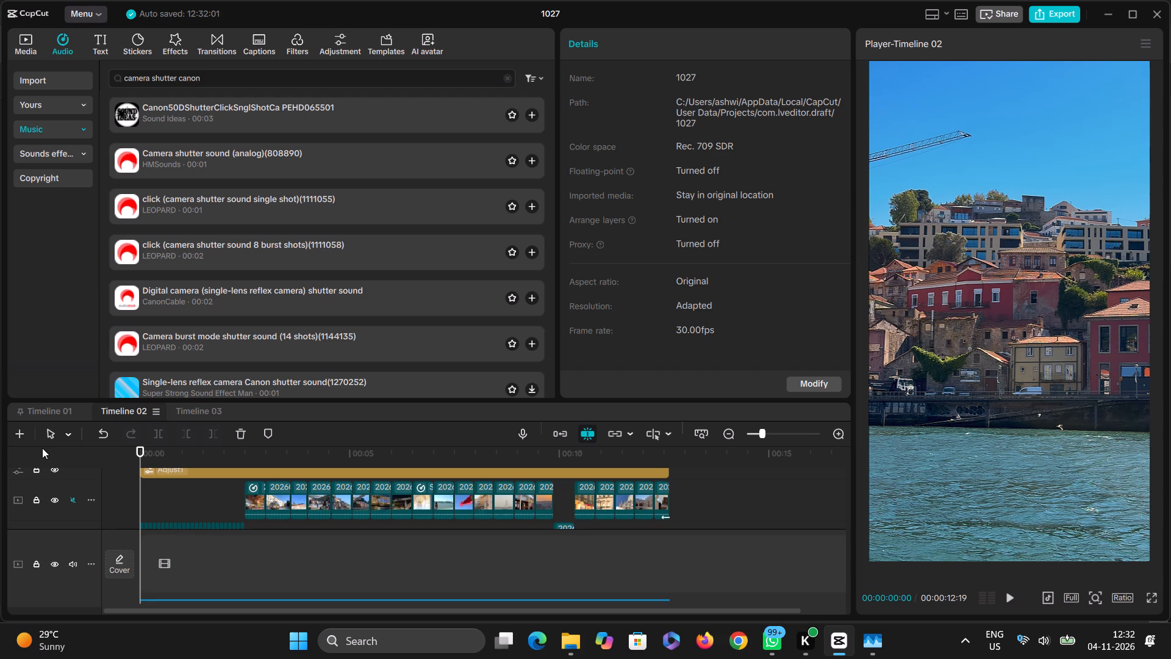
key("space")
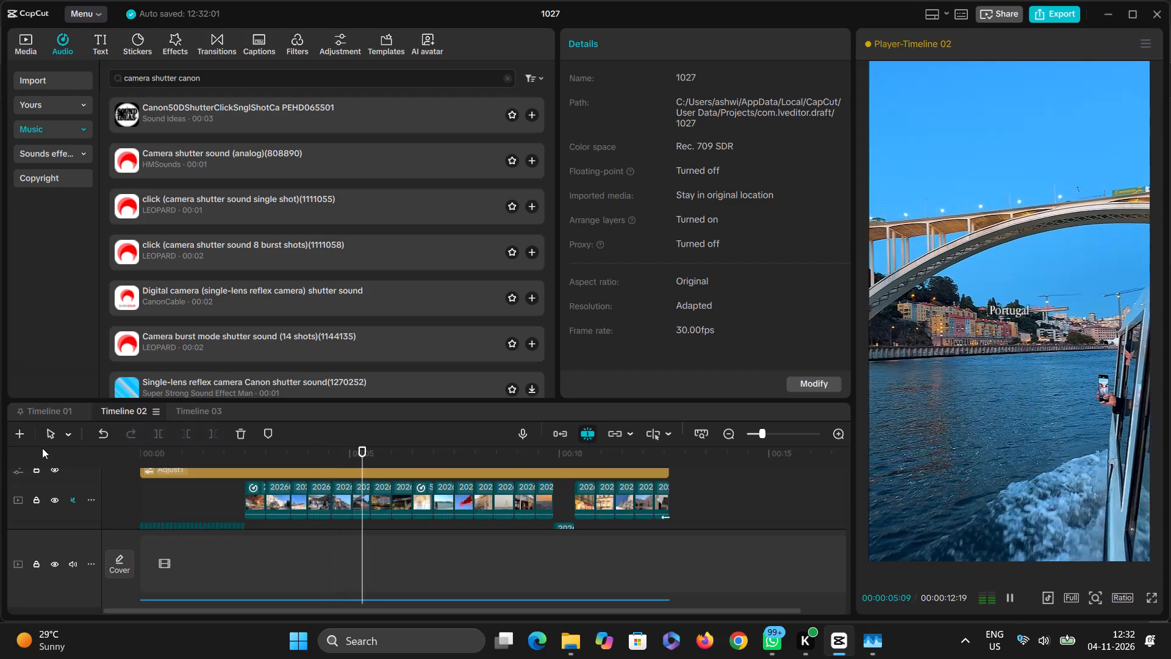
key("space")
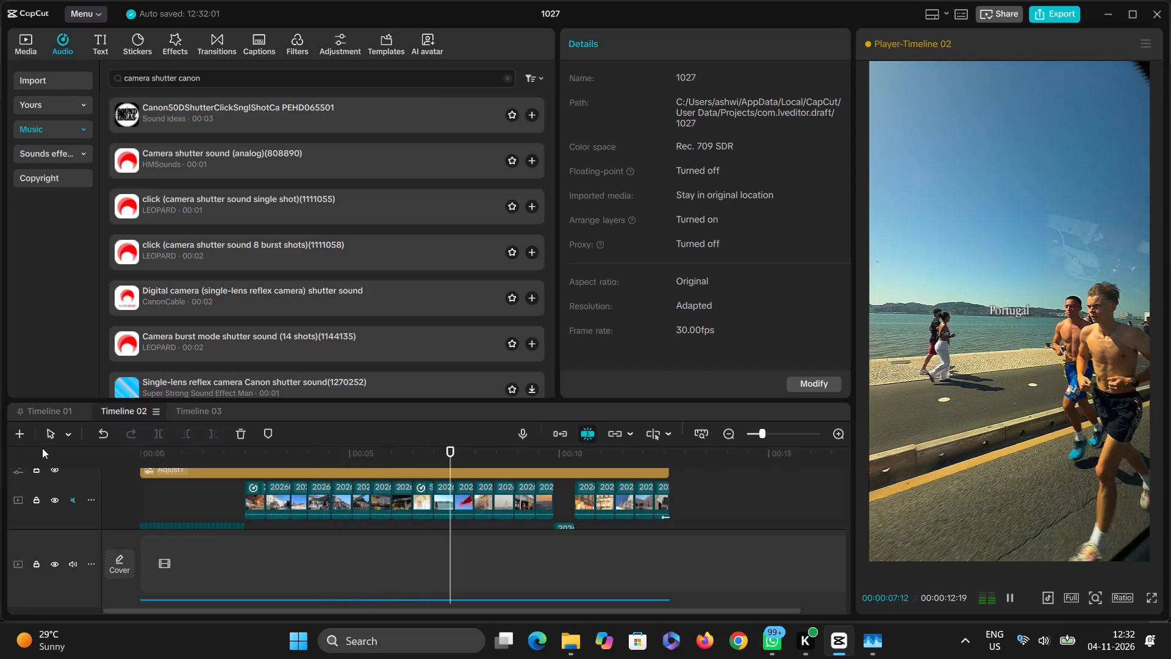
left_click(235, 452)
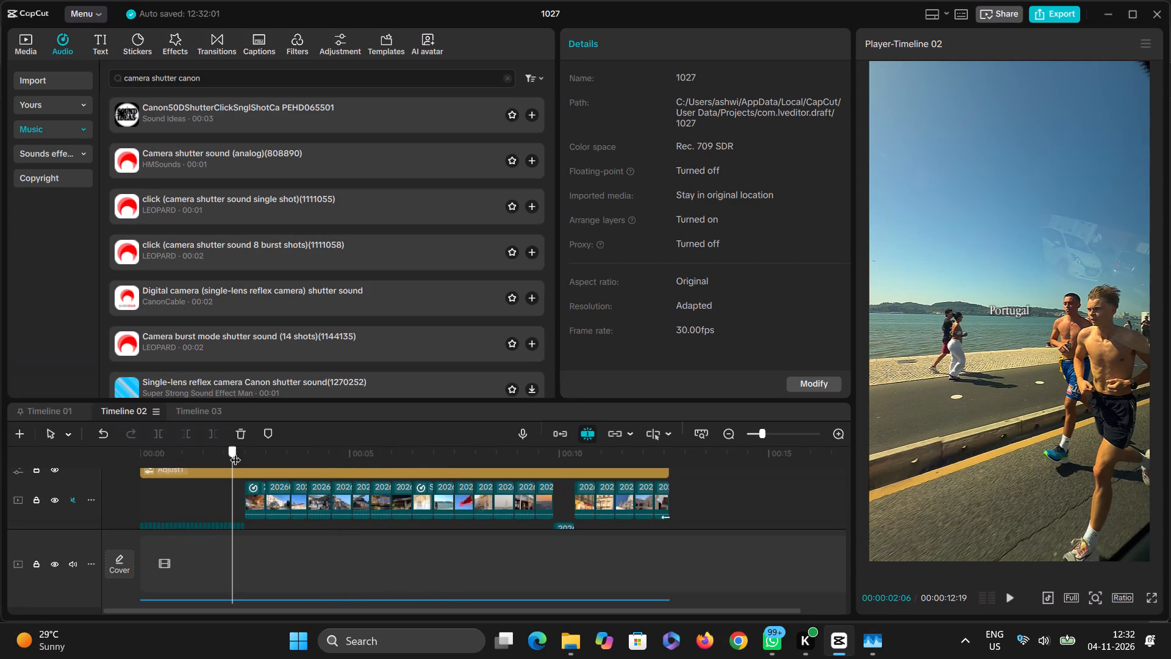
key("space")
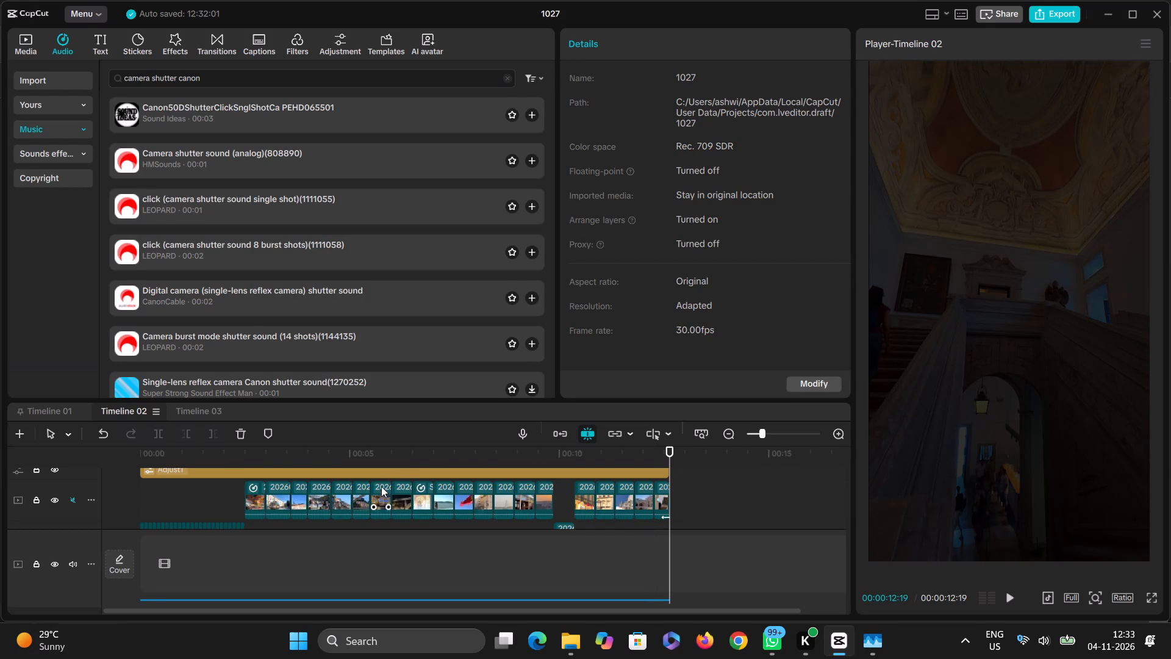
scroll(378, 501, "down", 2)
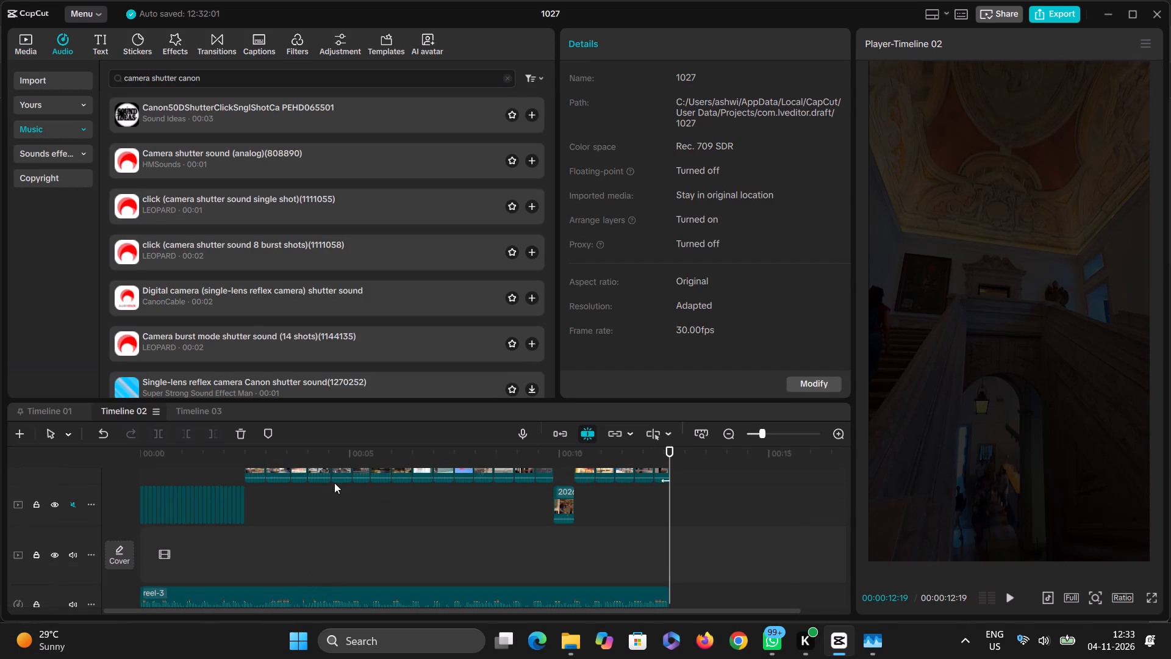
scroll(335, 506, "up", 3)
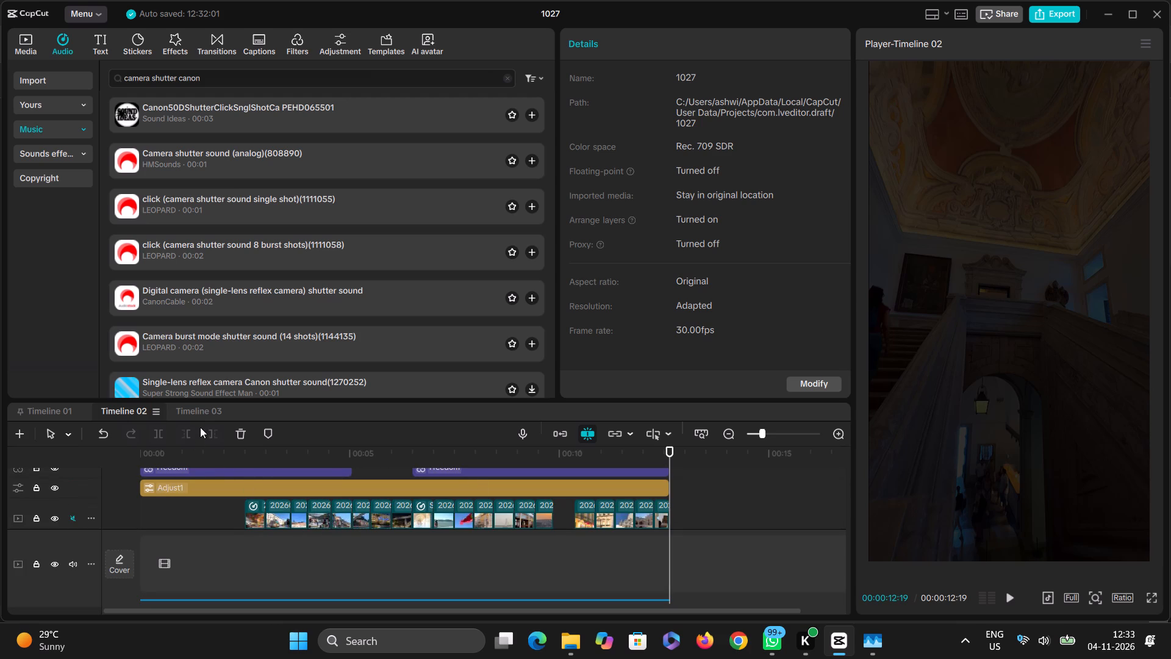
Return to Timeline 03 and browse through the imported media clips.
left_click(204, 411)
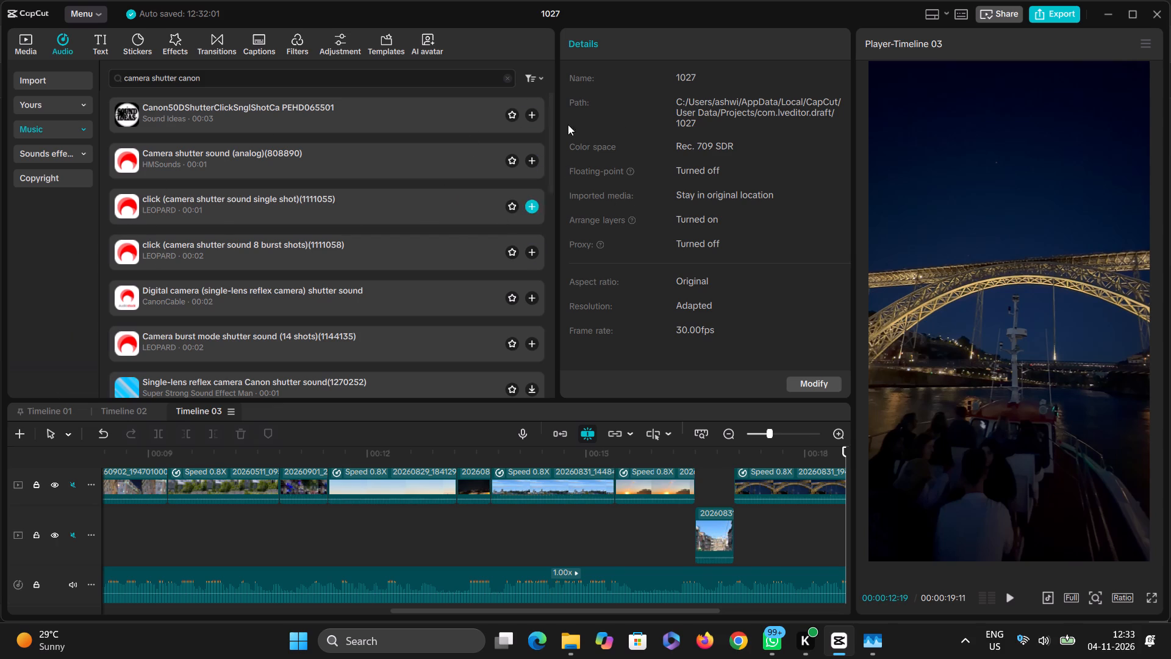
left_click(18, 52)
left_click(37, 41)
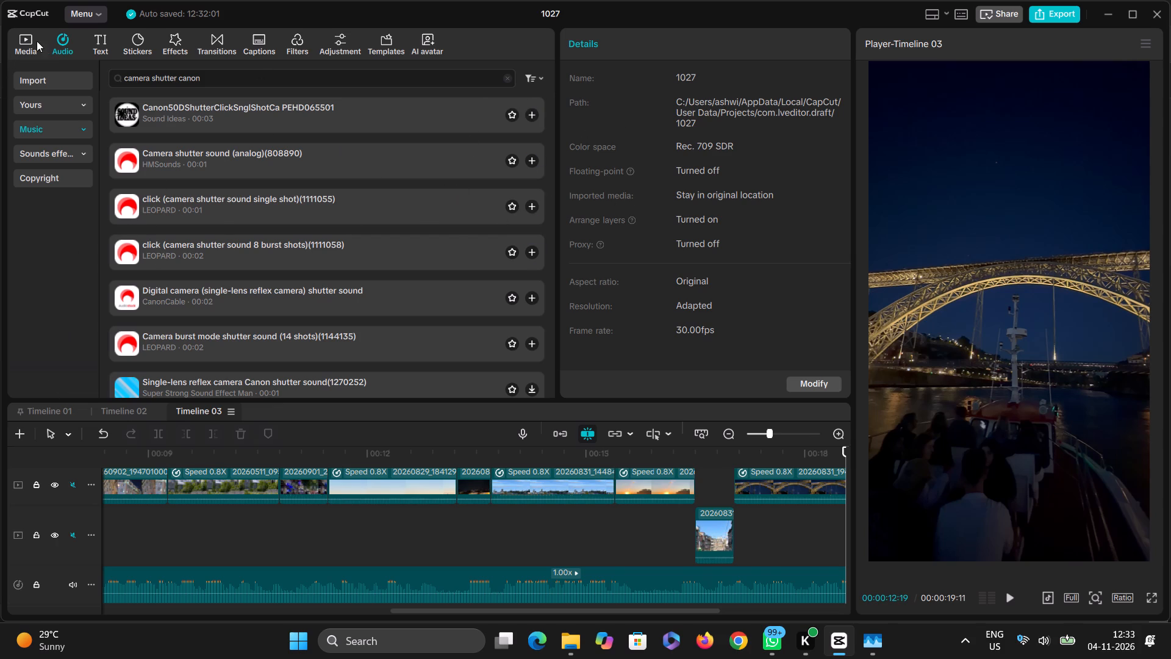
left_click(32, 42)
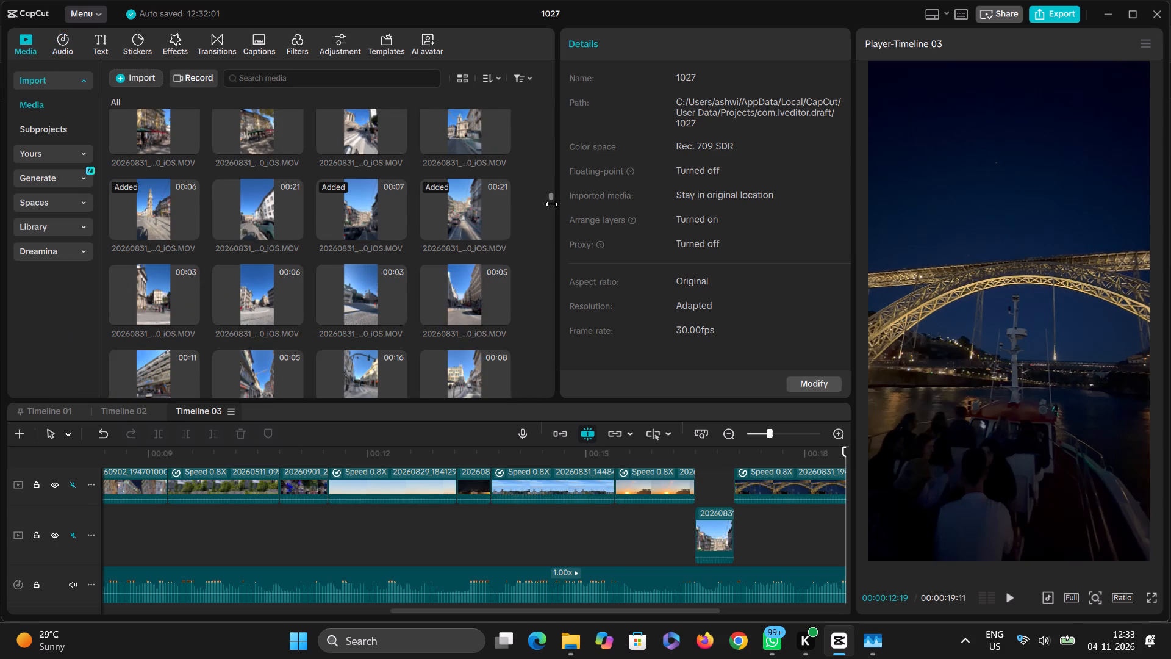
left_click_drag(551, 198, 572, 254)
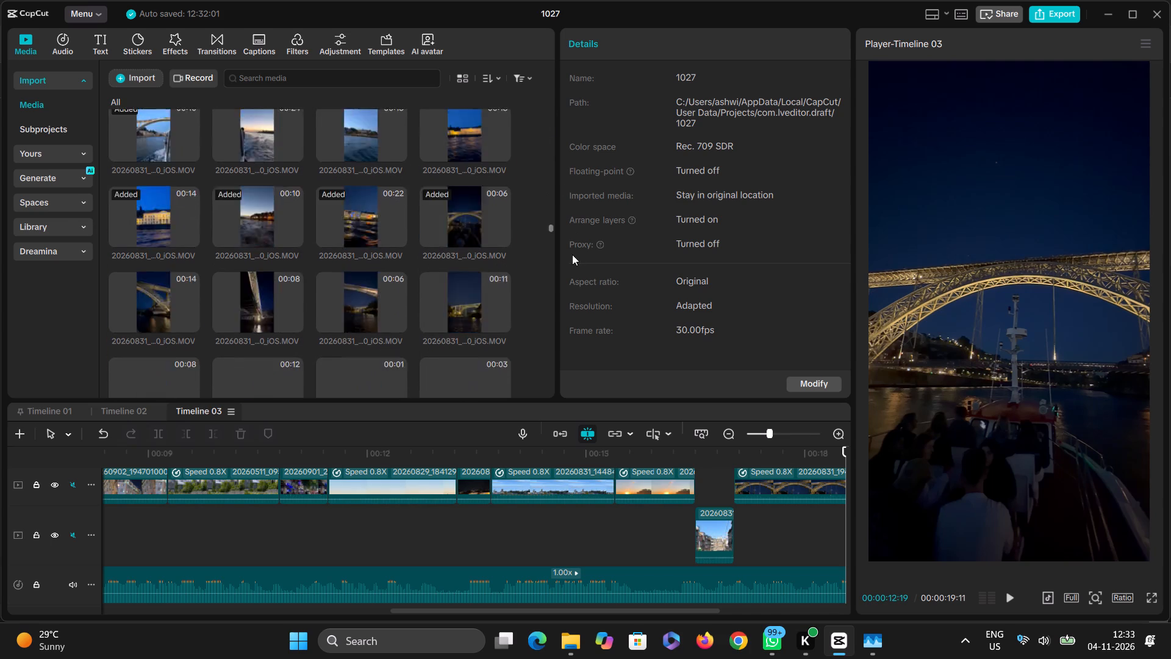
left_click_drag(572, 254, 568, 414)
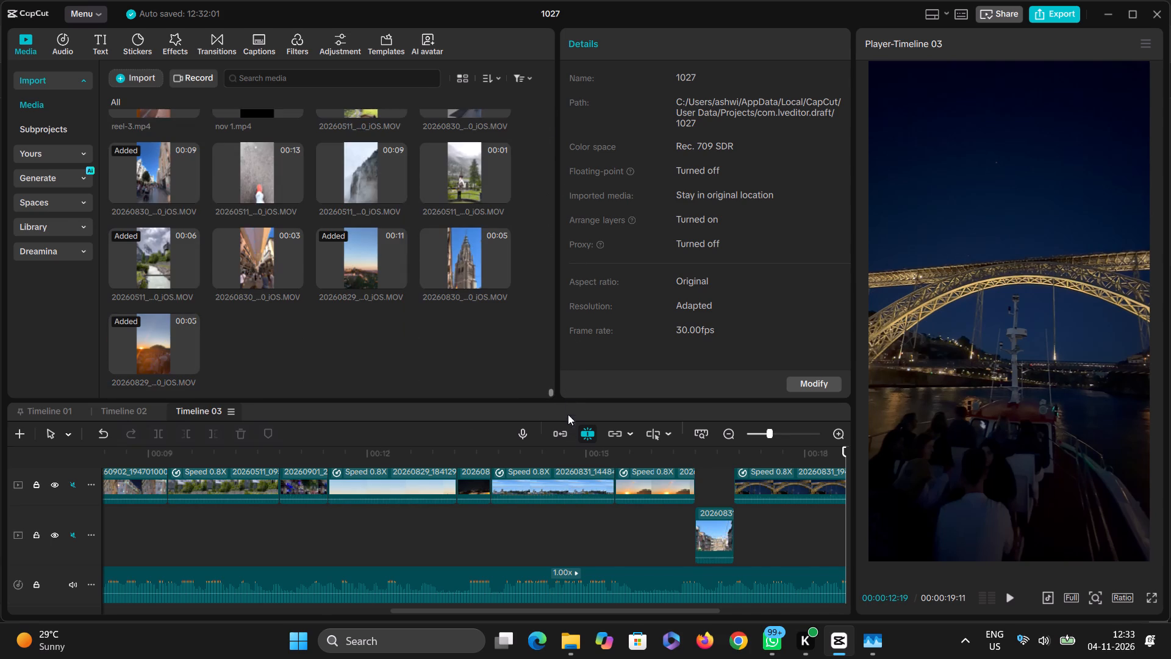
left_click_drag(568, 414, 571, 283)
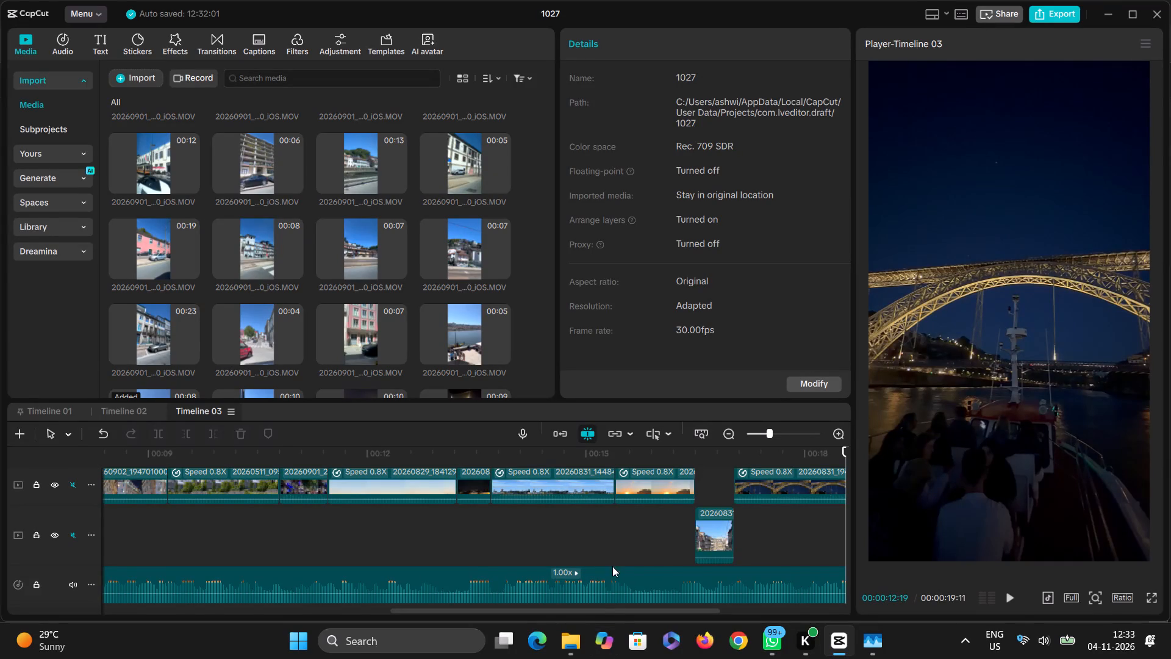
Apply a 0.5 s Fade Out animation to the end of the closing night bridge clip.
left_click_drag(352, 458, 538, 489)
left_click_drag(538, 489, 701, 480)
key("space")
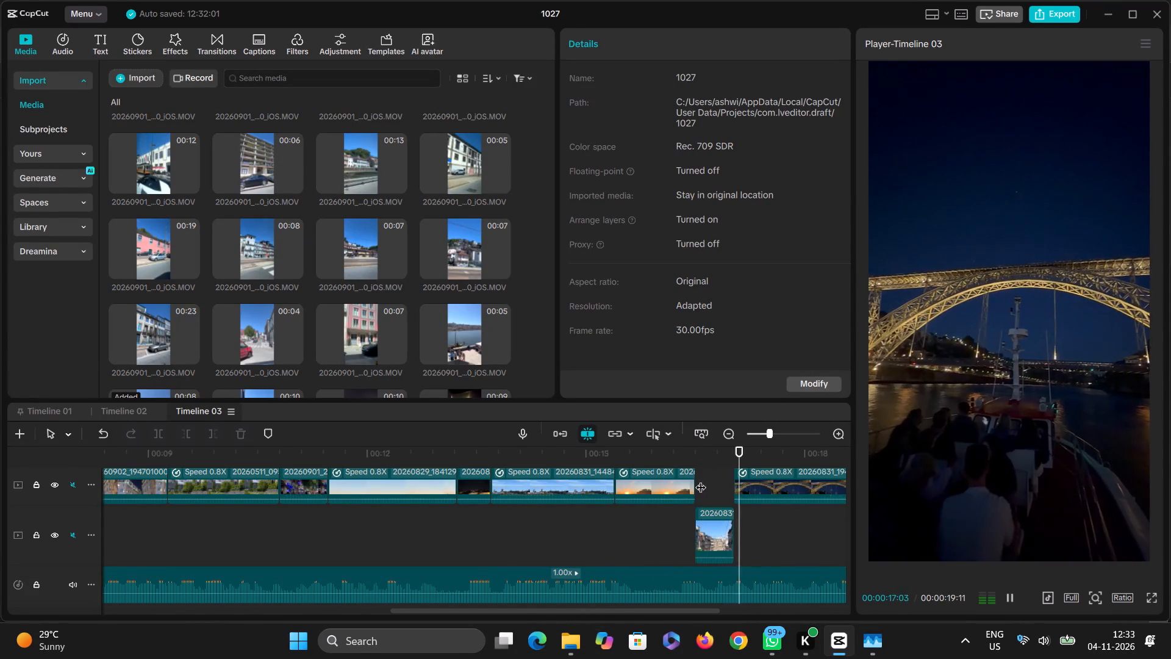
key("space")
left_click(775, 474)
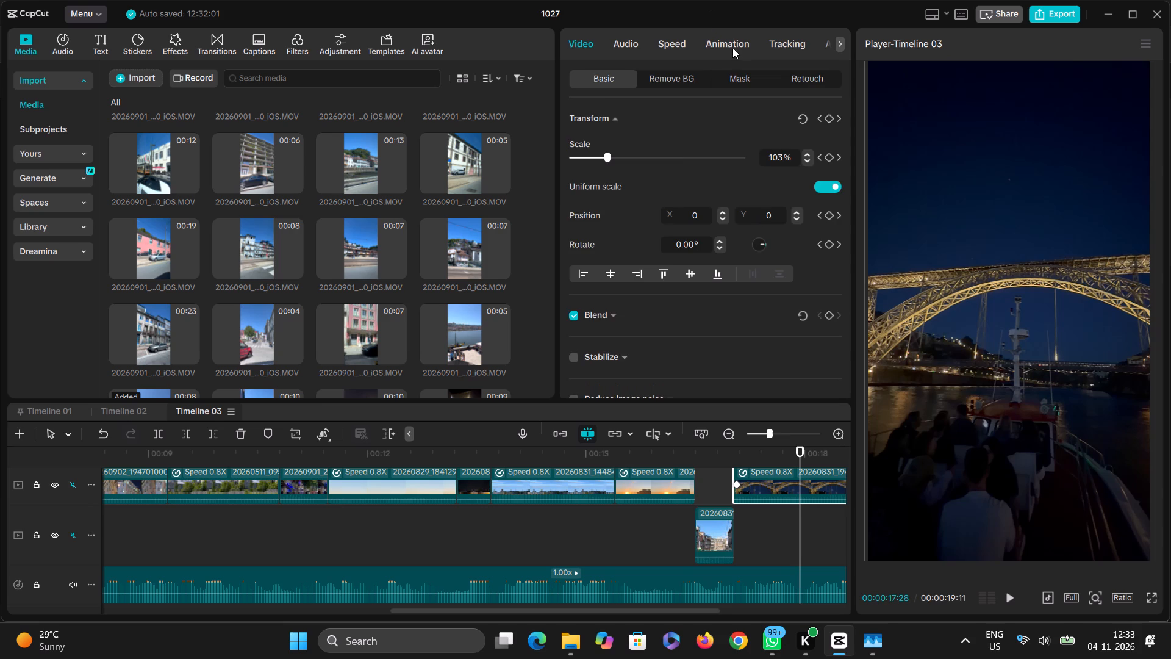
left_click(731, 44)
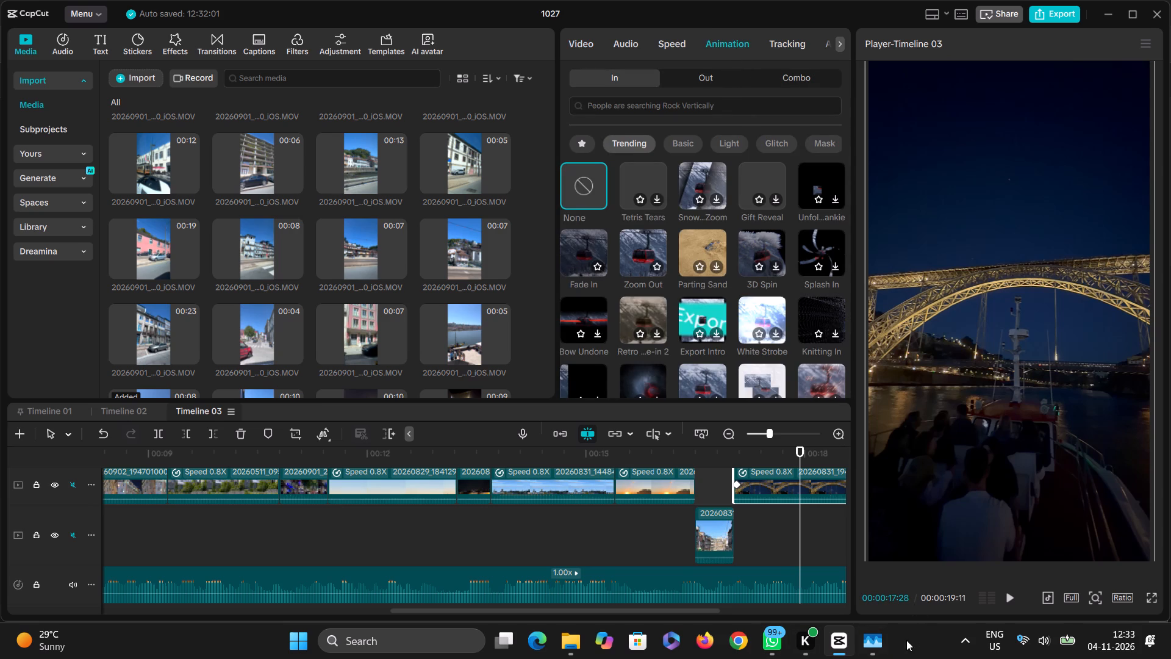
left_click(886, 648)
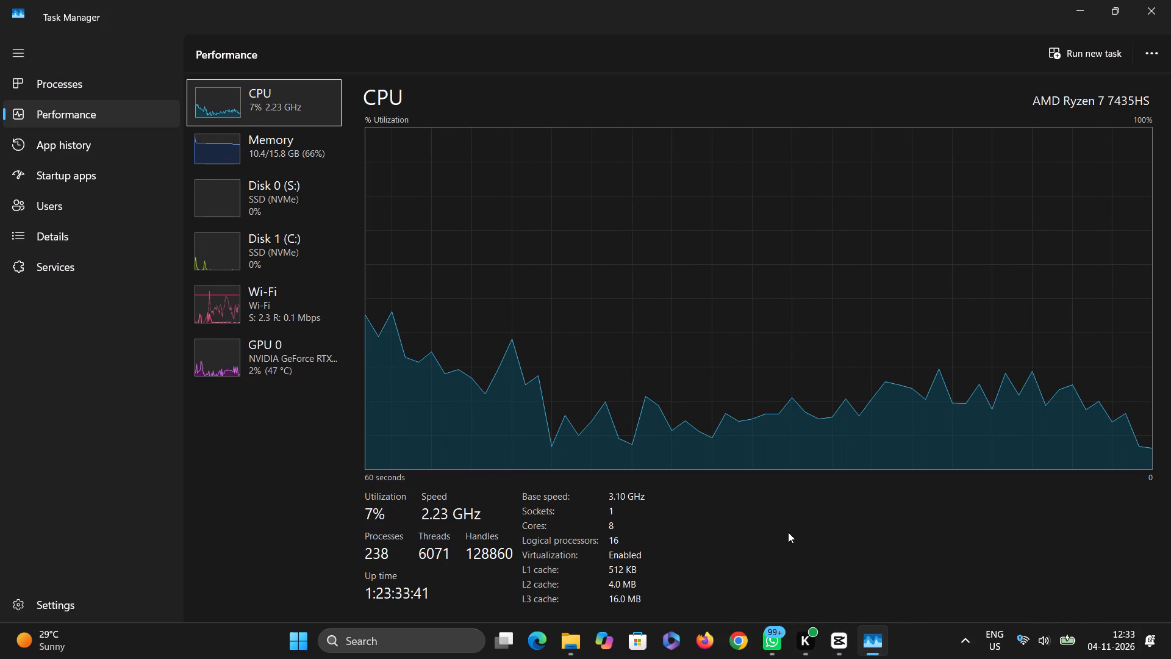
left_click(850, 641)
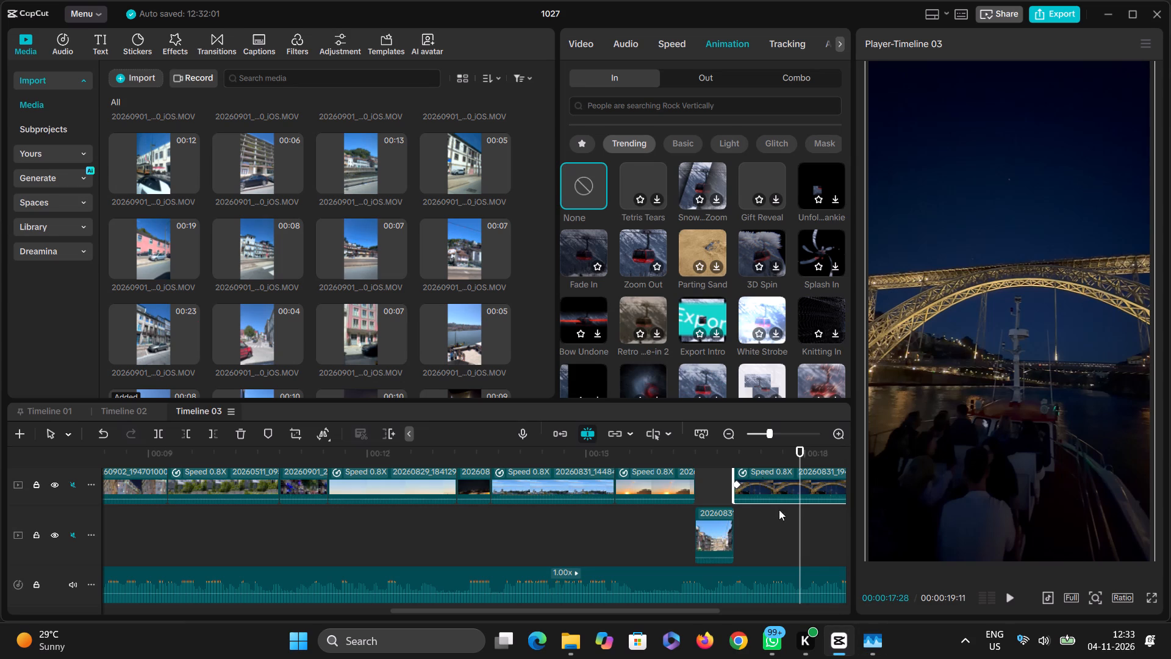
left_click(706, 81)
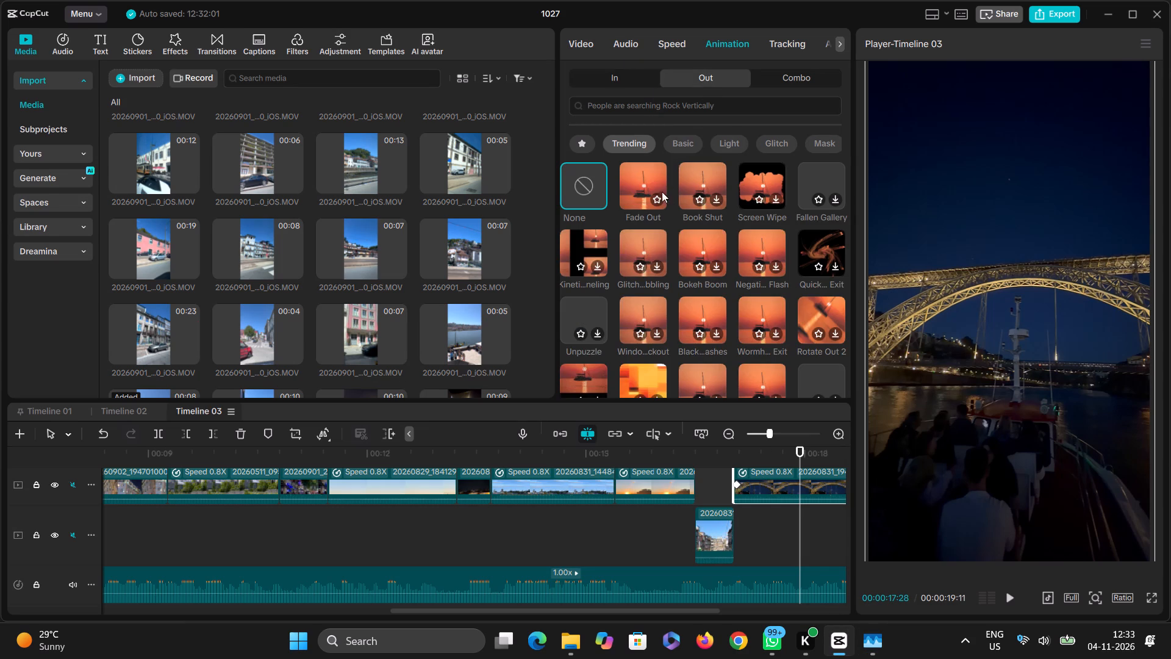
left_click(657, 189)
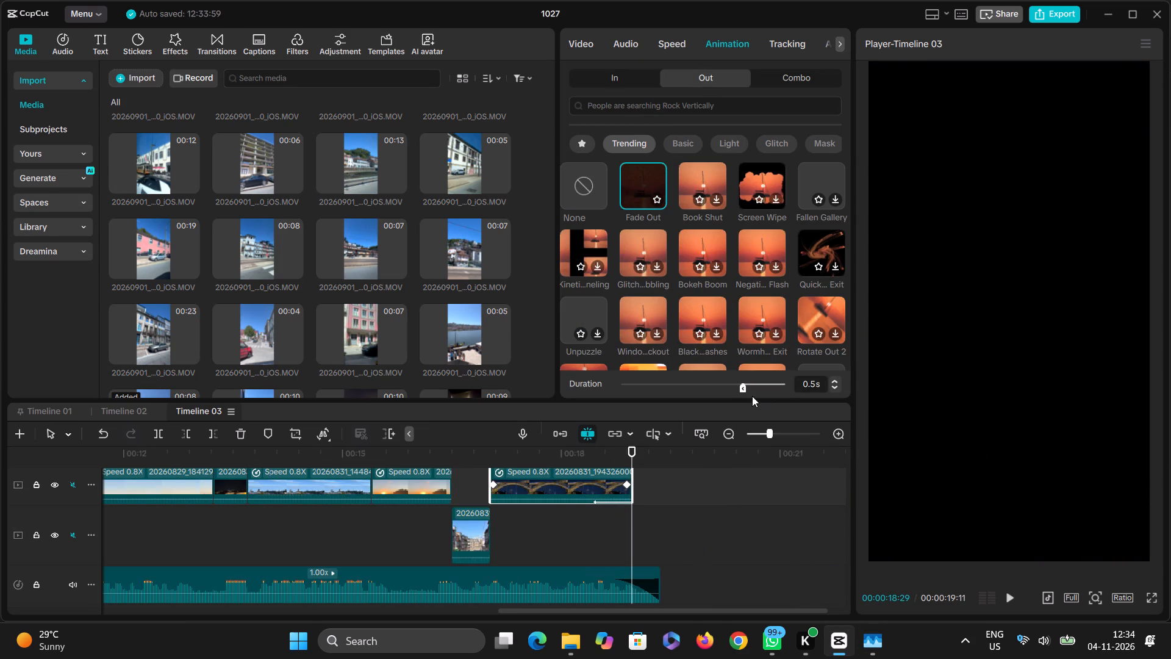
left_click(745, 390)
Play back the closing fade and the opening transition of the reel to check them.
left_click(596, 455)
key("space")
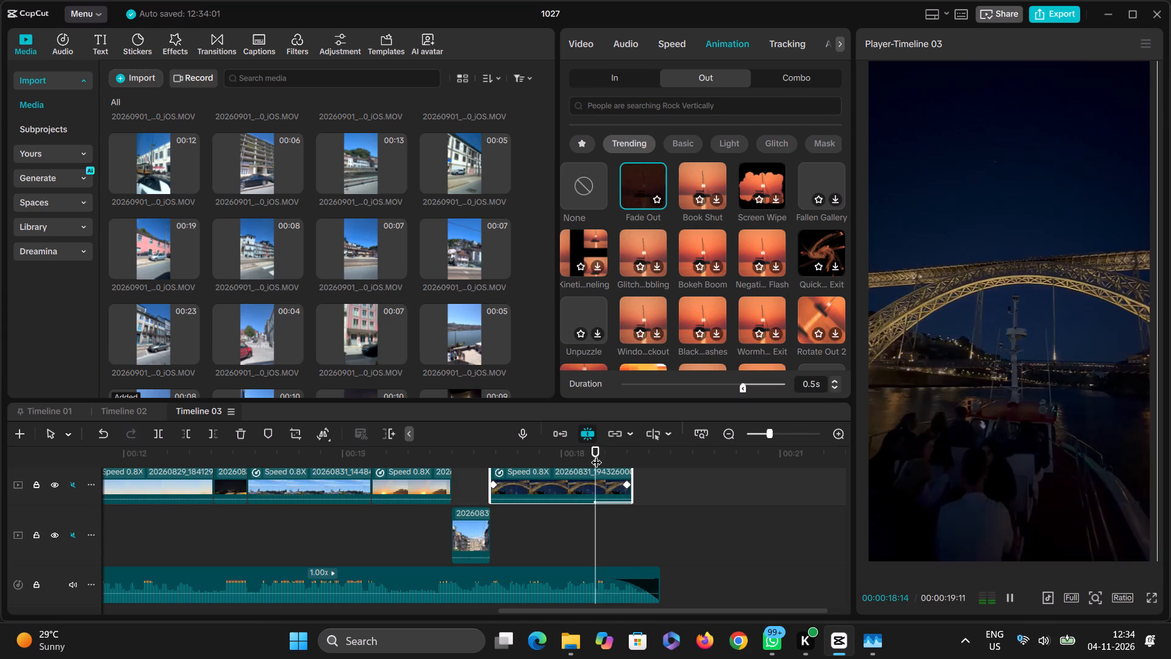
key("space")
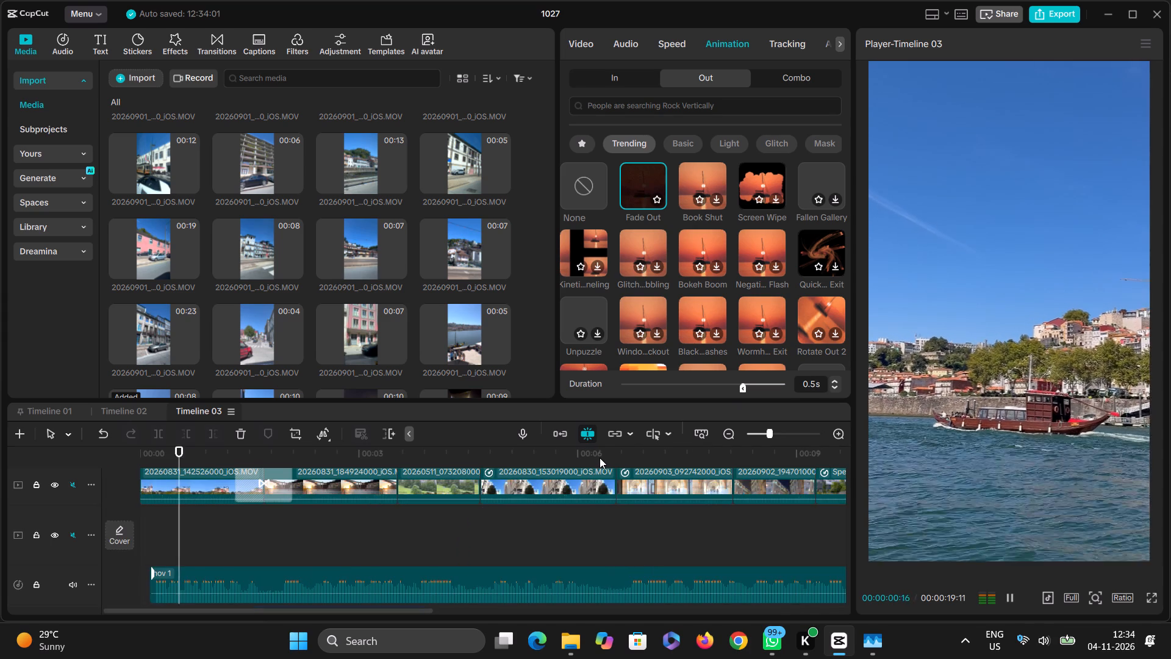
key("space")
key("space")
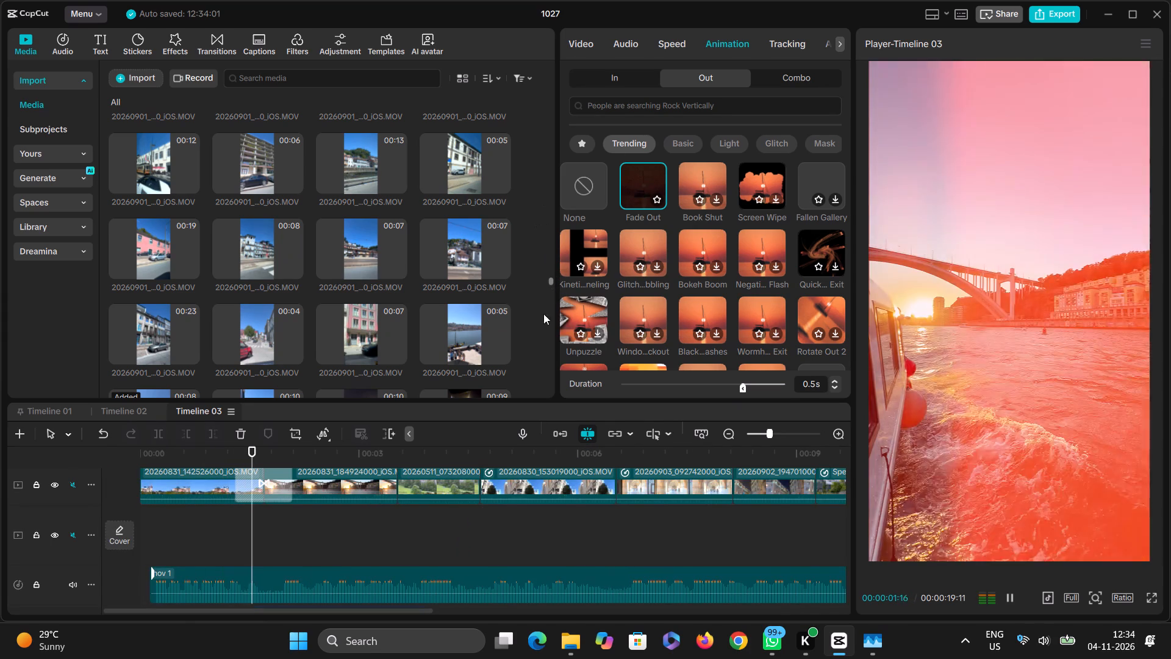
key("space")
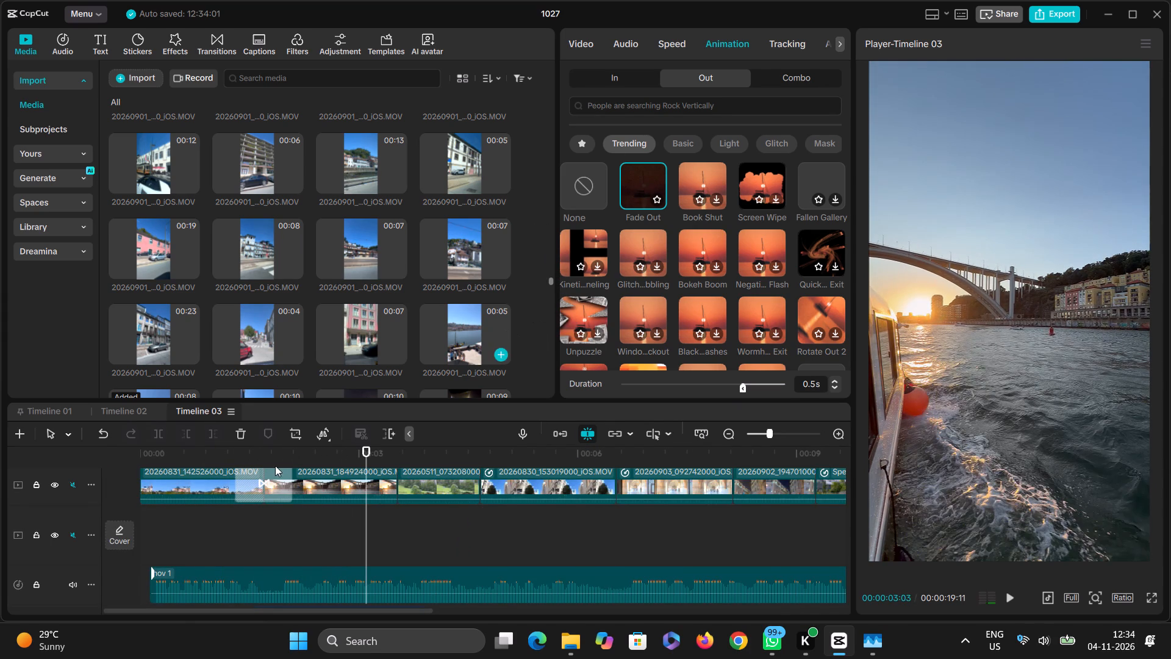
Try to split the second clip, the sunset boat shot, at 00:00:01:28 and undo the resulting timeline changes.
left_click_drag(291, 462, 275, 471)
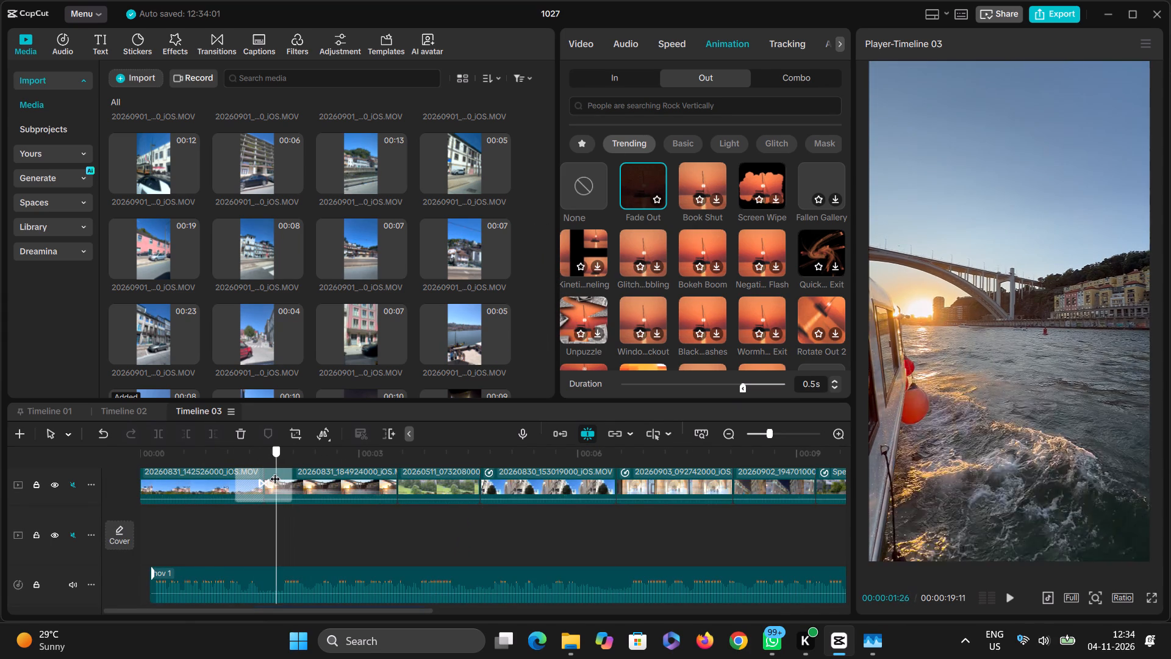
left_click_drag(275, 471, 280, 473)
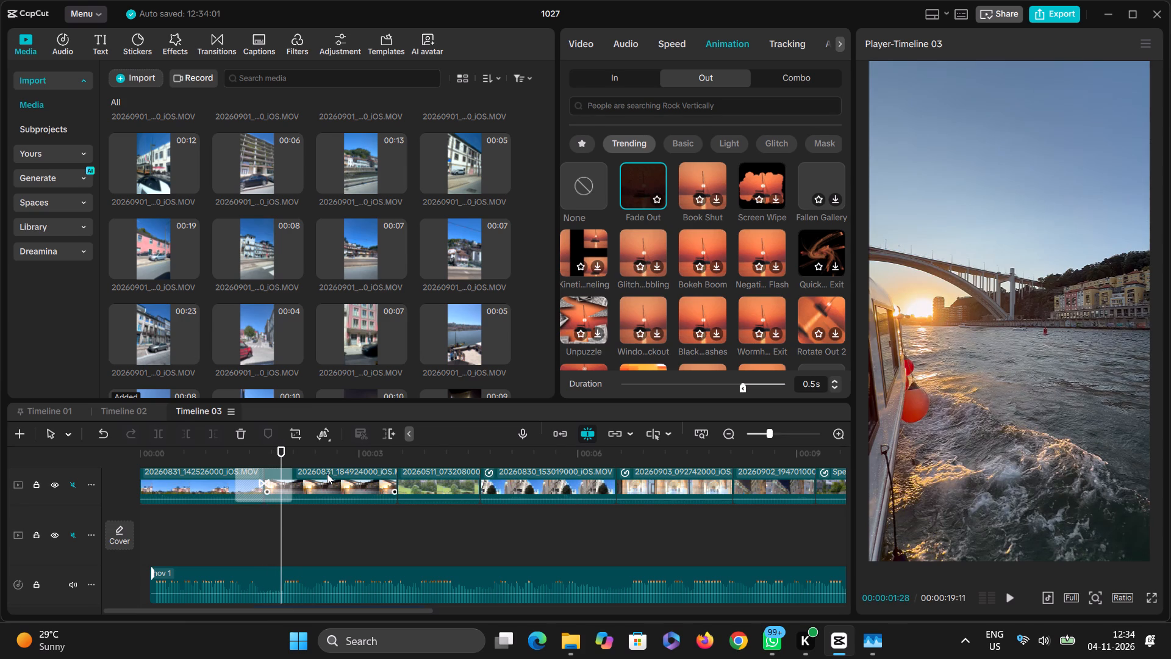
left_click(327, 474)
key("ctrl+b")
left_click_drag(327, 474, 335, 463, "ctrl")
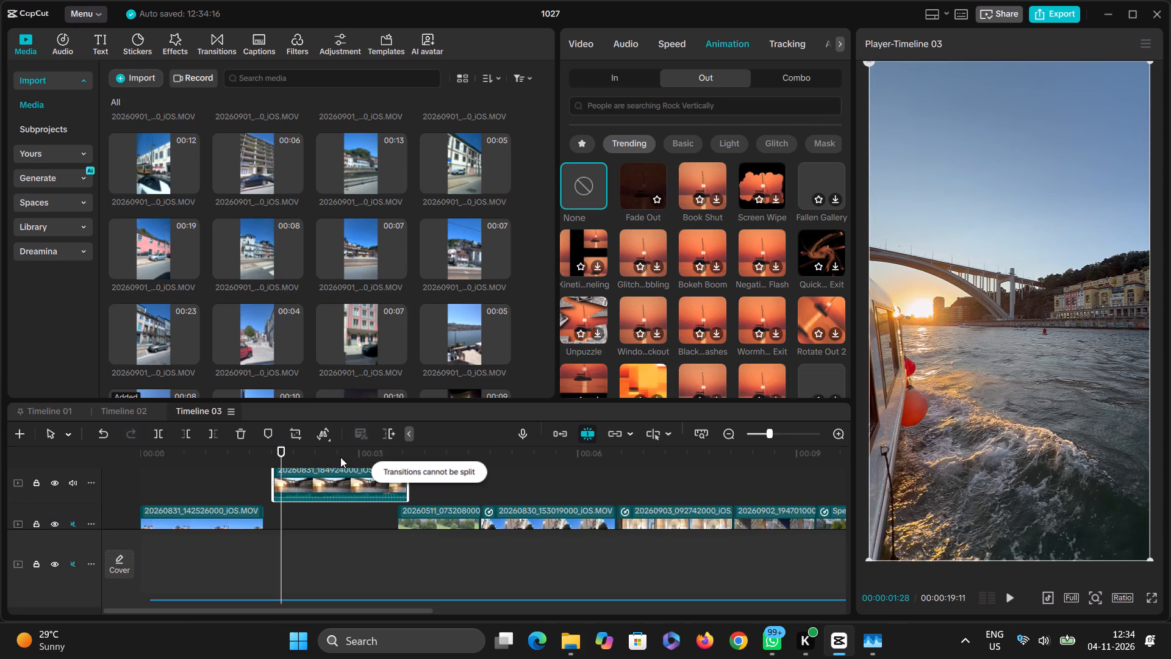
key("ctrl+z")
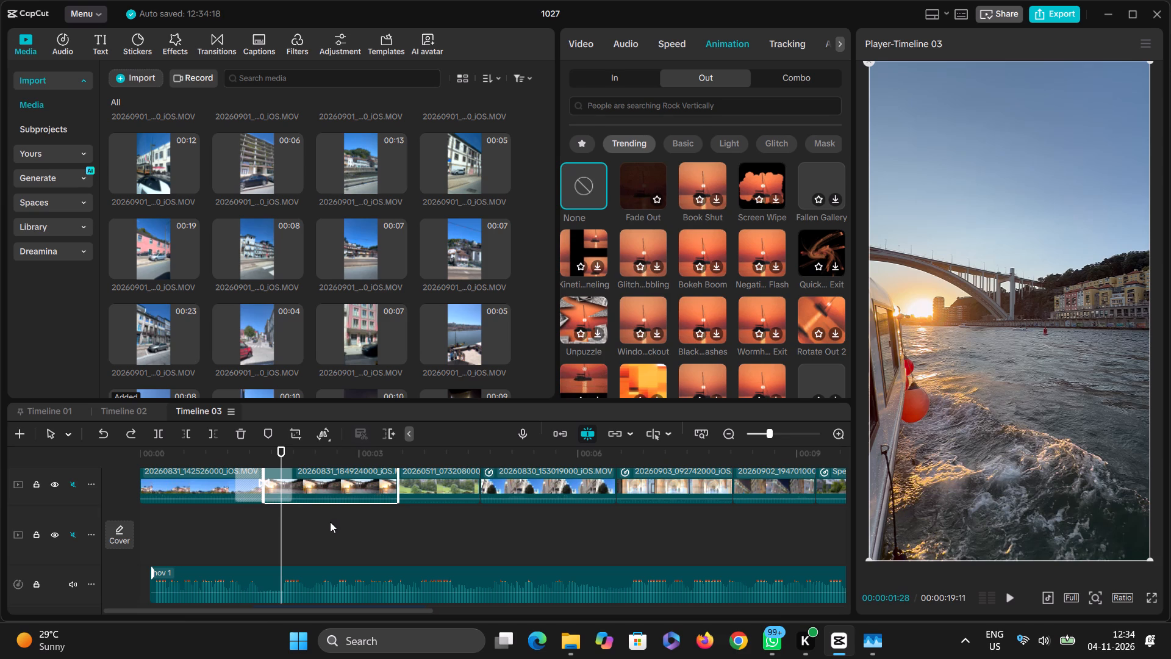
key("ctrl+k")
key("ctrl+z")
Keyframe a zoom on the sunset boat clip from 100% scale at 00:00:01:23 to 107% at 00:00:03:13.
left_click_drag(274, 456, 269, 460, "ctrl")
left_click(308, 474, "ctrl")
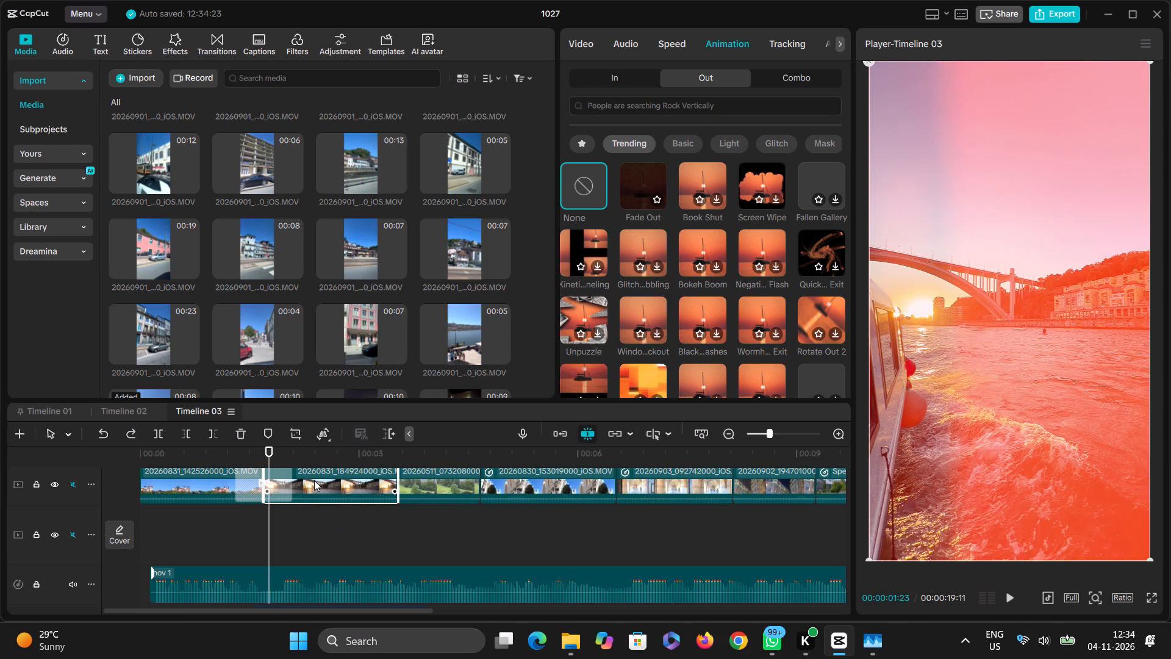
key("ctrl+k")
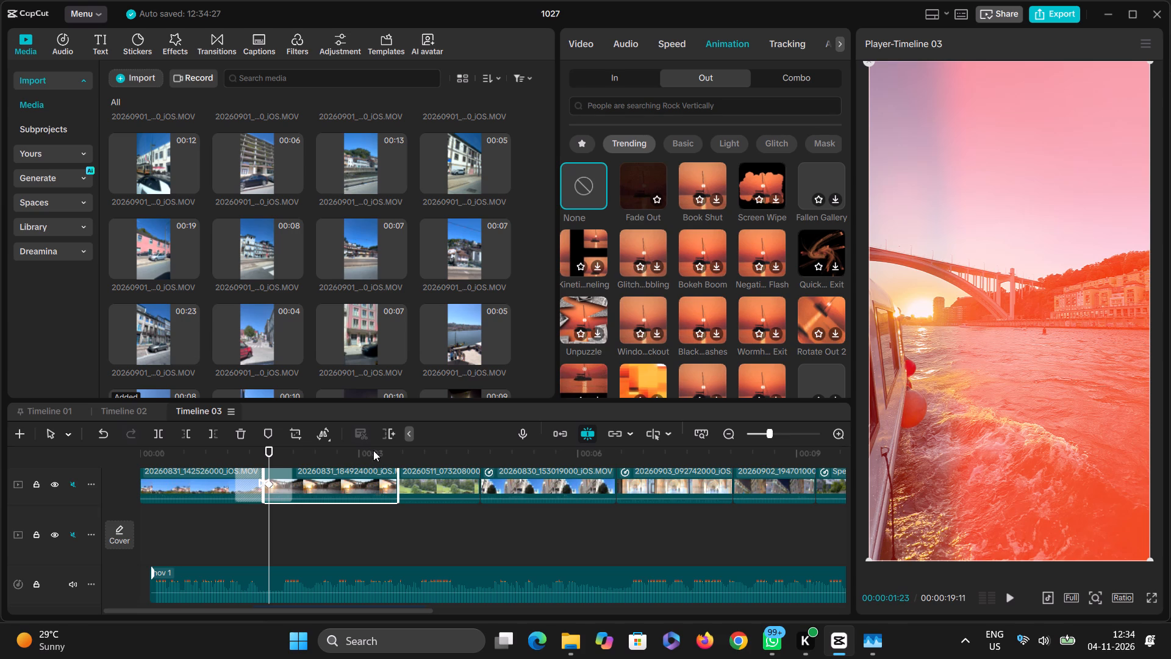
left_click(373, 450, "ctrl")
left_click_drag(384, 450, 390, 457, "ctrl")
key("ctrl+k")
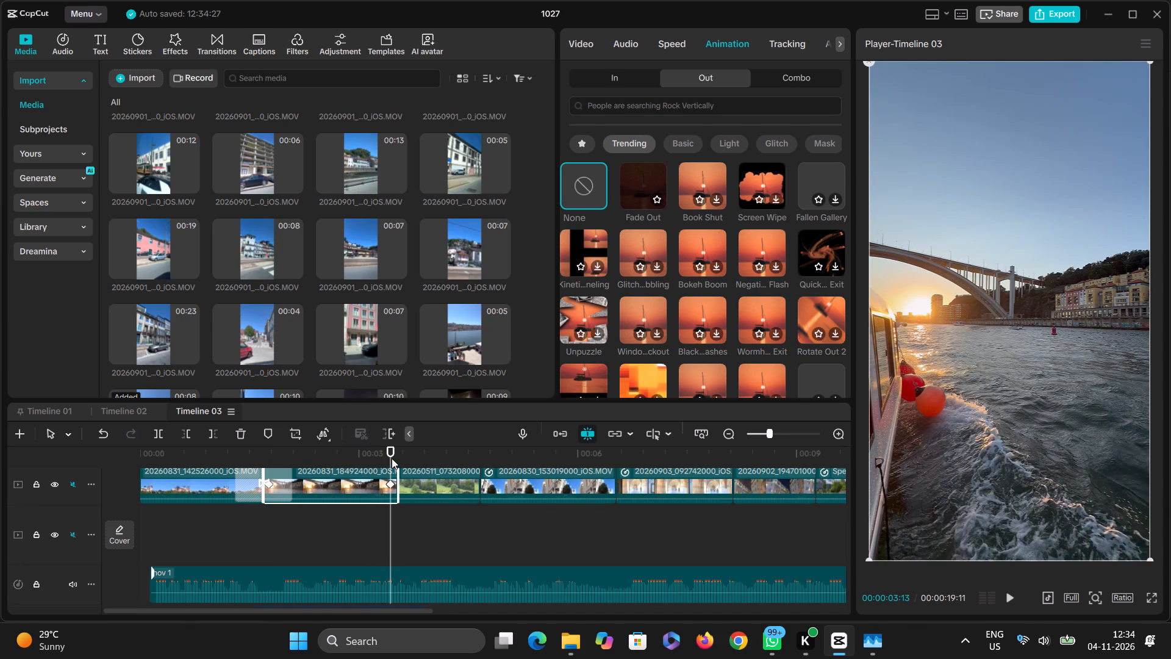
left_click(388, 481, "ctrl")
left_click(590, 48)
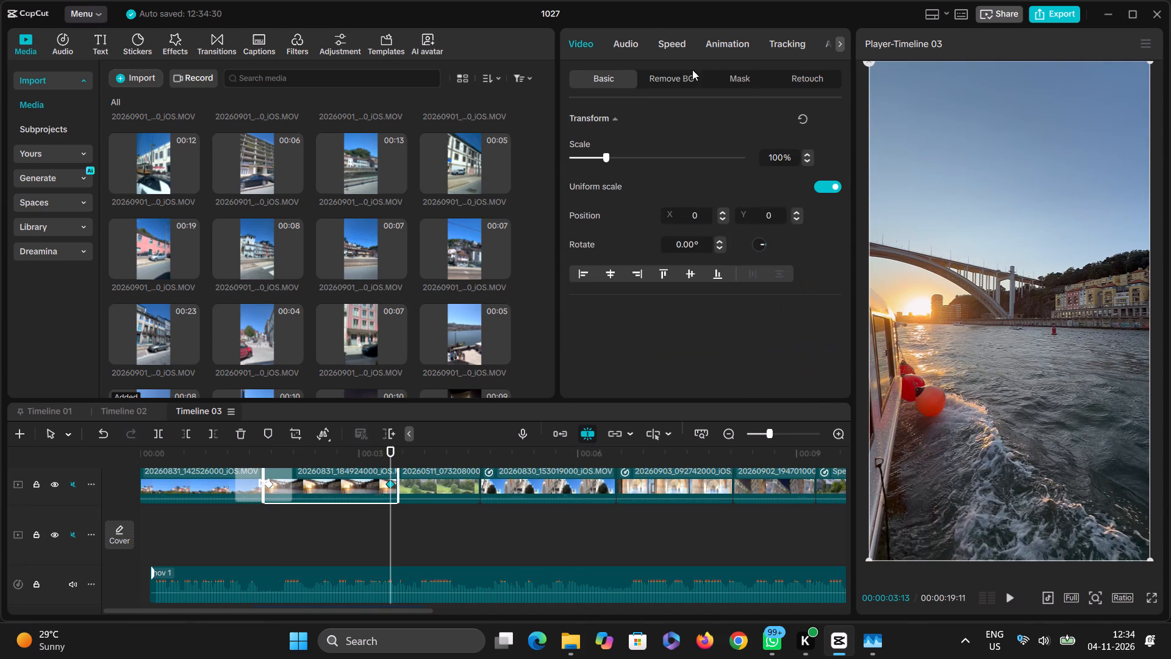
triple_click(808, 152)
triple_click(808, 152)
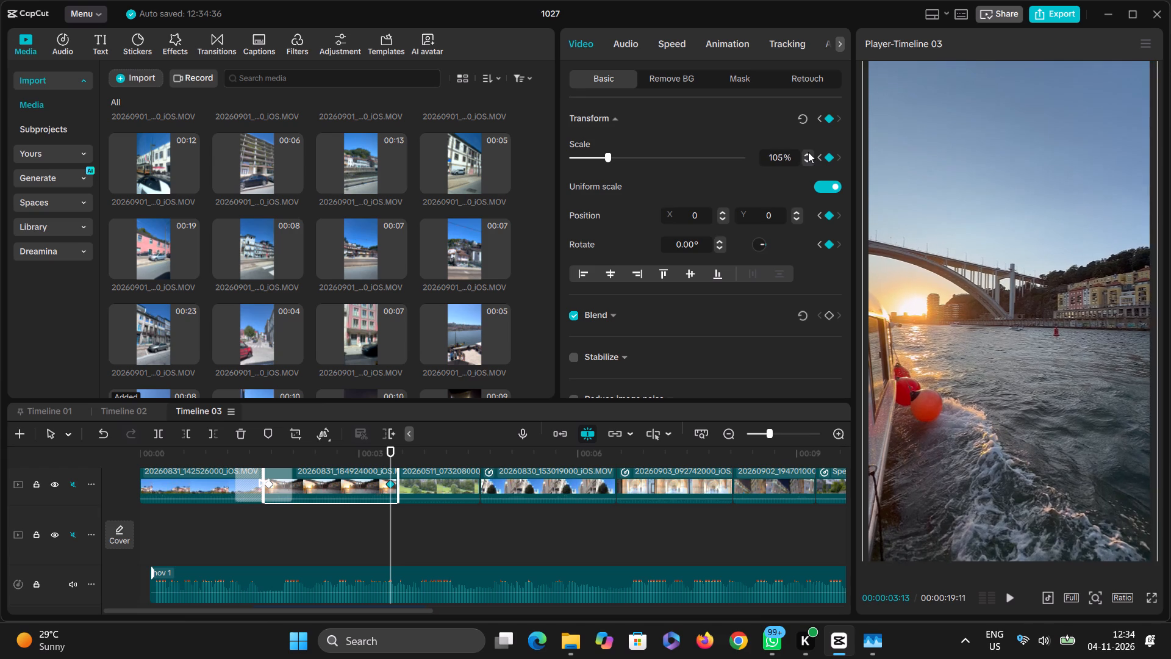
left_click(808, 152)
Play back the sunset boat zoom and the clips that follow, up to the vaulted corridor clip.
left_click(281, 451)
key("space")
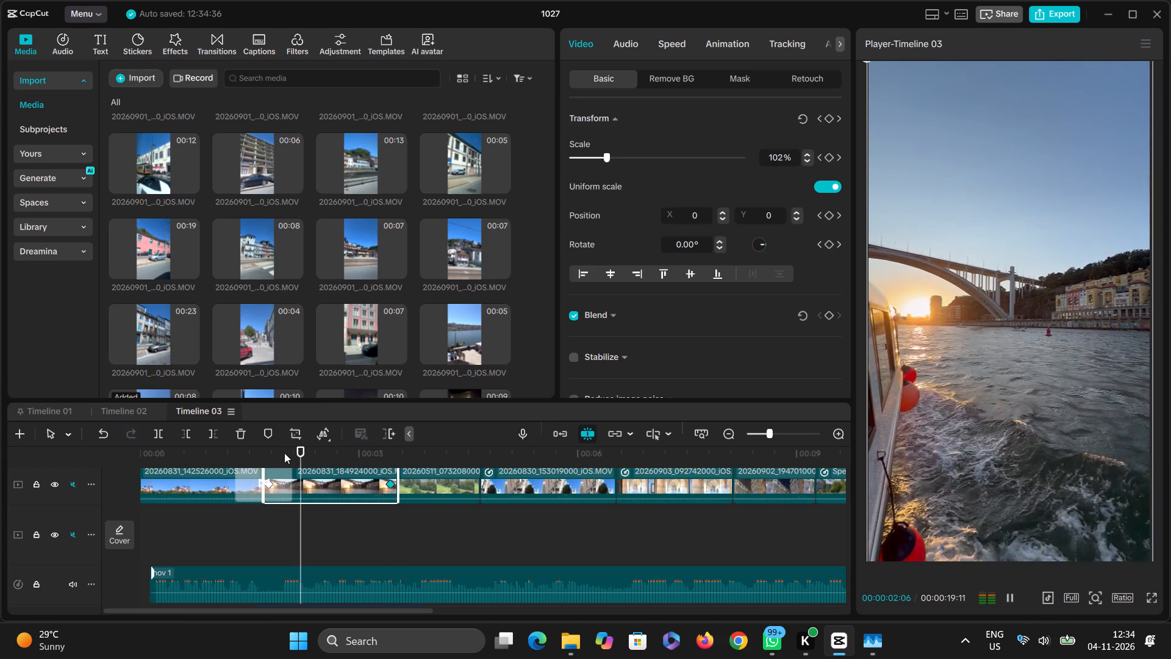
key("space")
key("space")
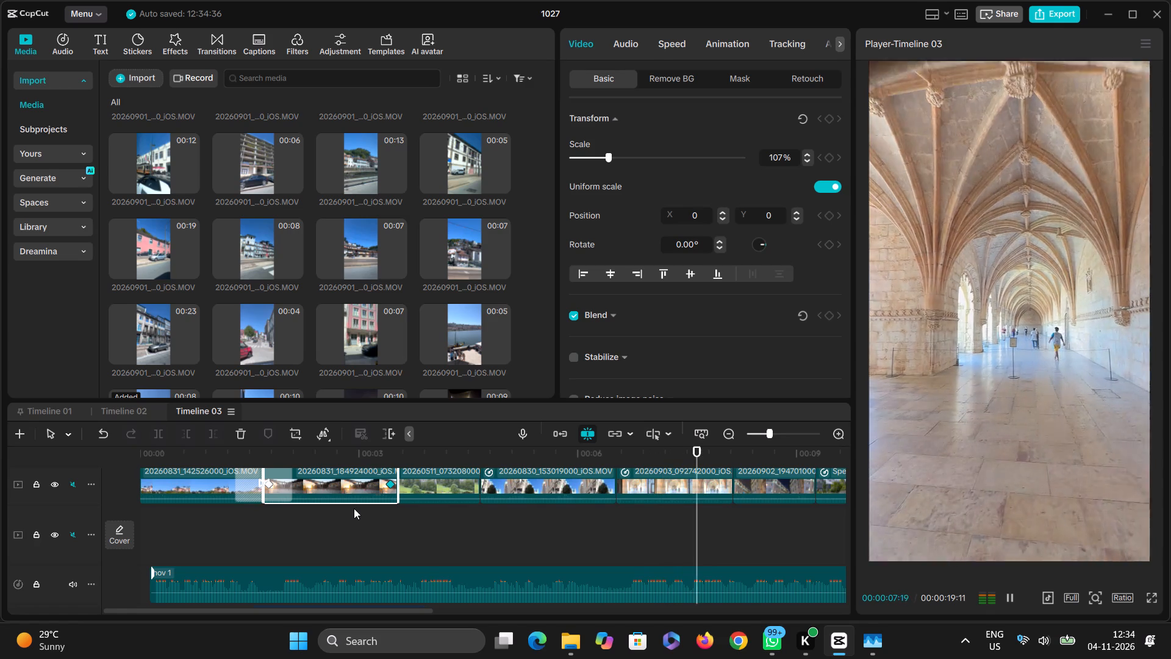
key("space")
left_click(453, 448)
key("space")
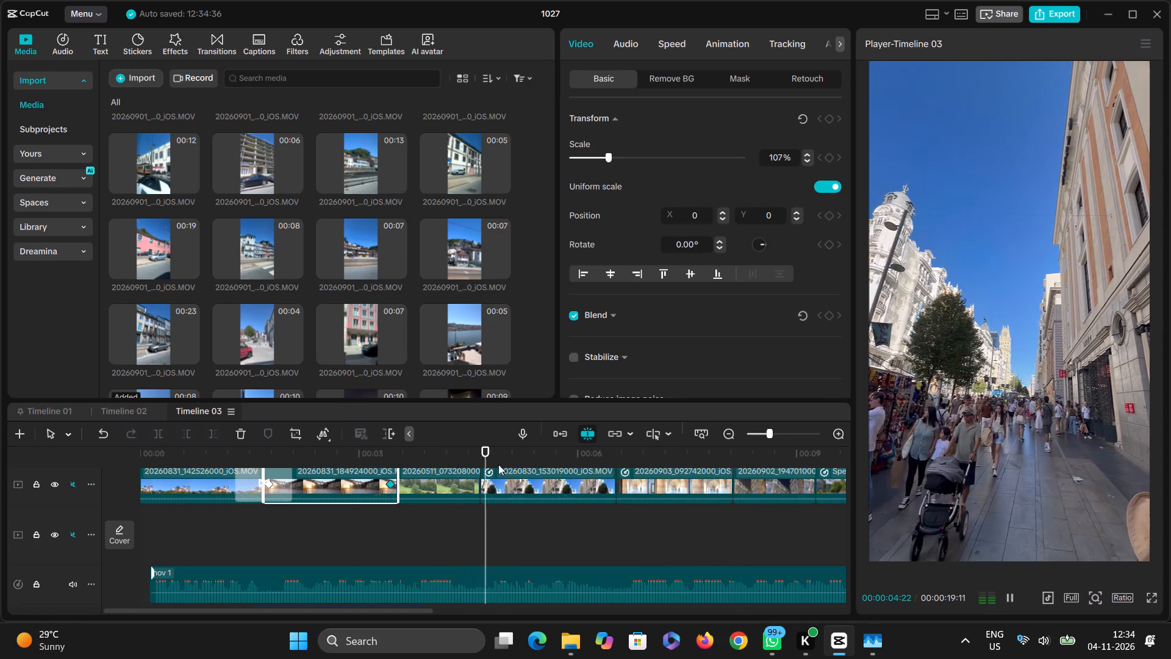
key("space")
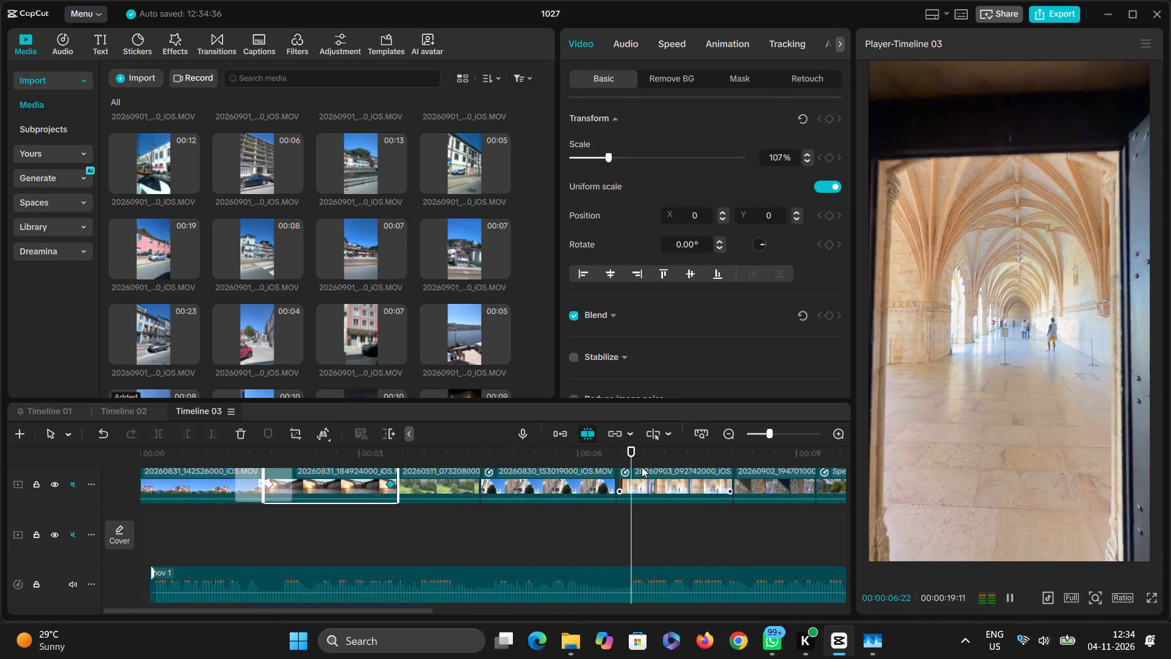
Add keyframes to the vaulted corridor clip near its start at 00:00:06:18 and near its end at 00:00:08:02.
left_click_drag(640, 463, 623, 479)
scroll(649, 482, "up", 3, "alt")
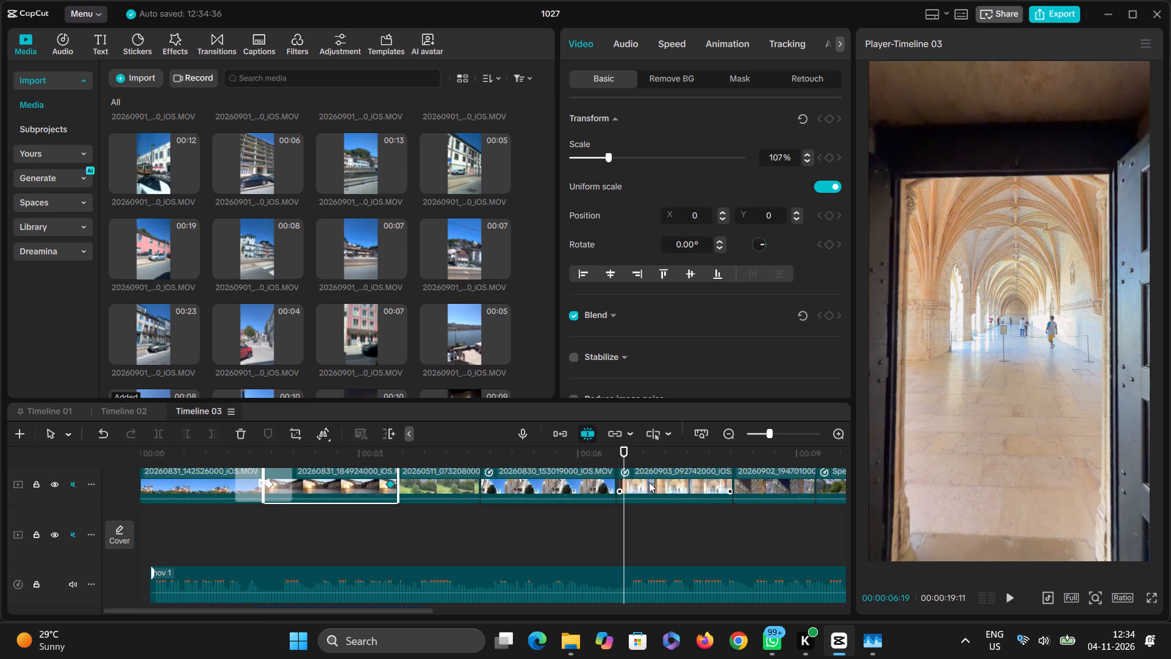
scroll(649, 482, "up", 5, "ctrl")
left_click(621, 449)
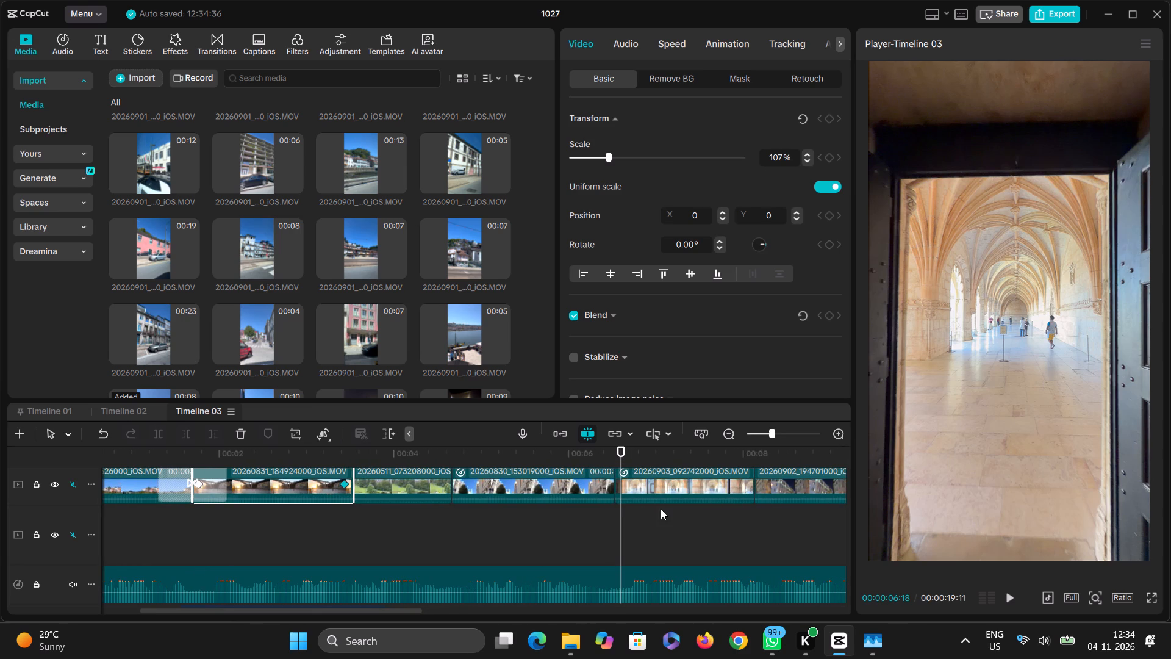
key("ctrl+k")
left_click(684, 481, "ctrl")
key("ctrl+k")
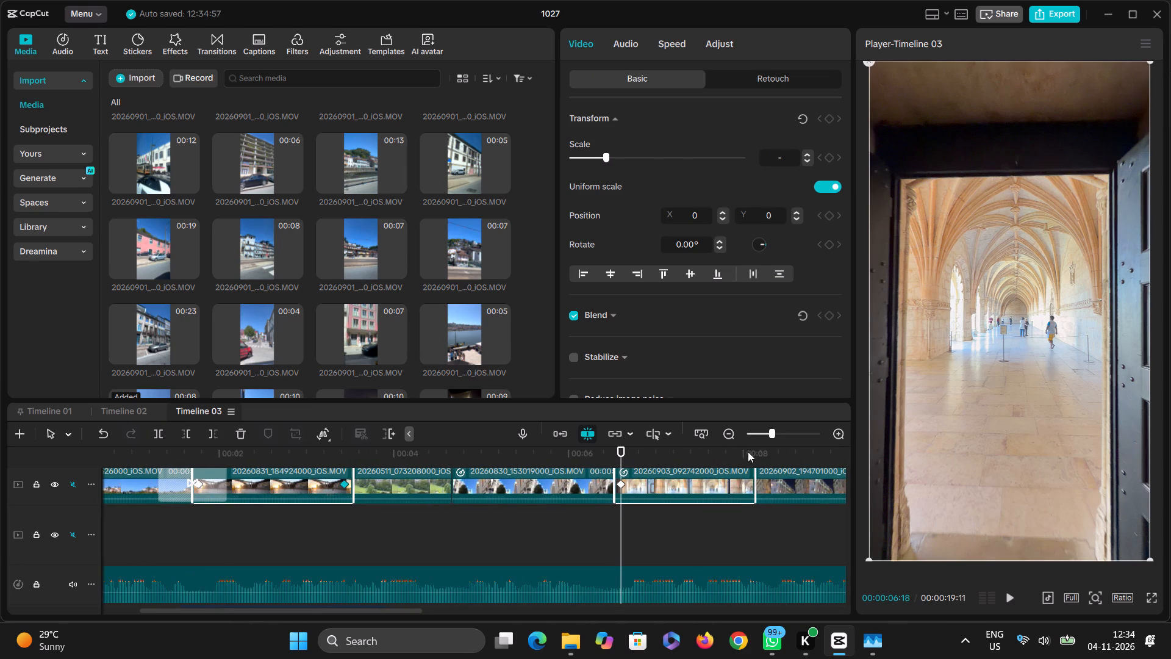
left_click_drag(751, 455, 749, 464, "ctrl")
key("ctrl+k")
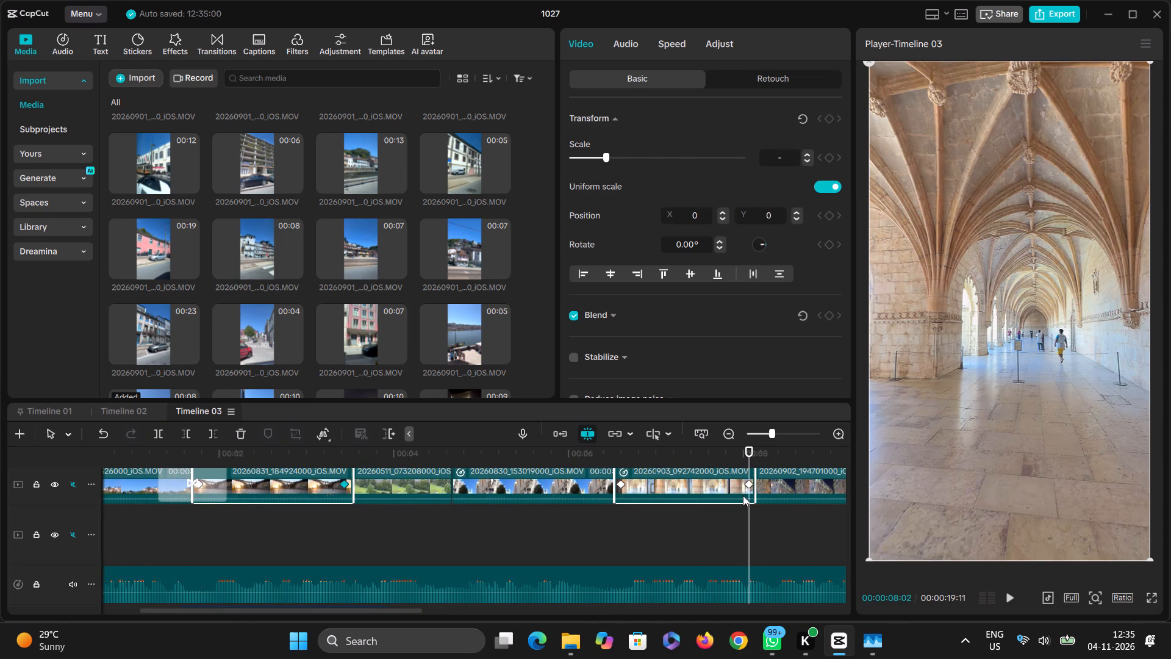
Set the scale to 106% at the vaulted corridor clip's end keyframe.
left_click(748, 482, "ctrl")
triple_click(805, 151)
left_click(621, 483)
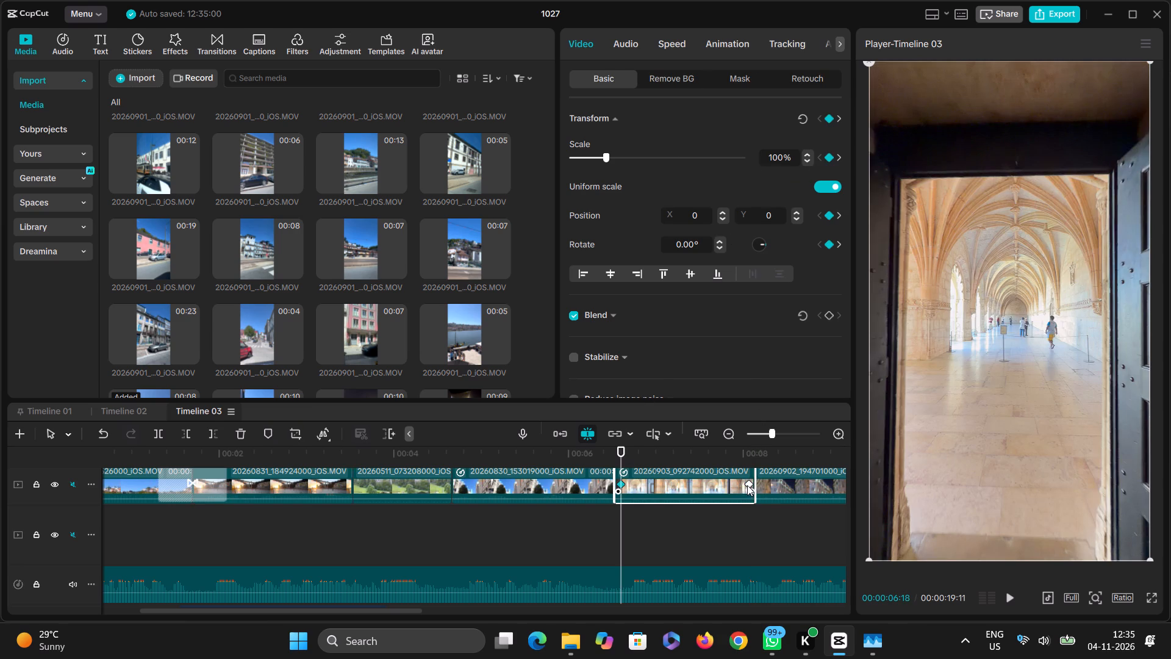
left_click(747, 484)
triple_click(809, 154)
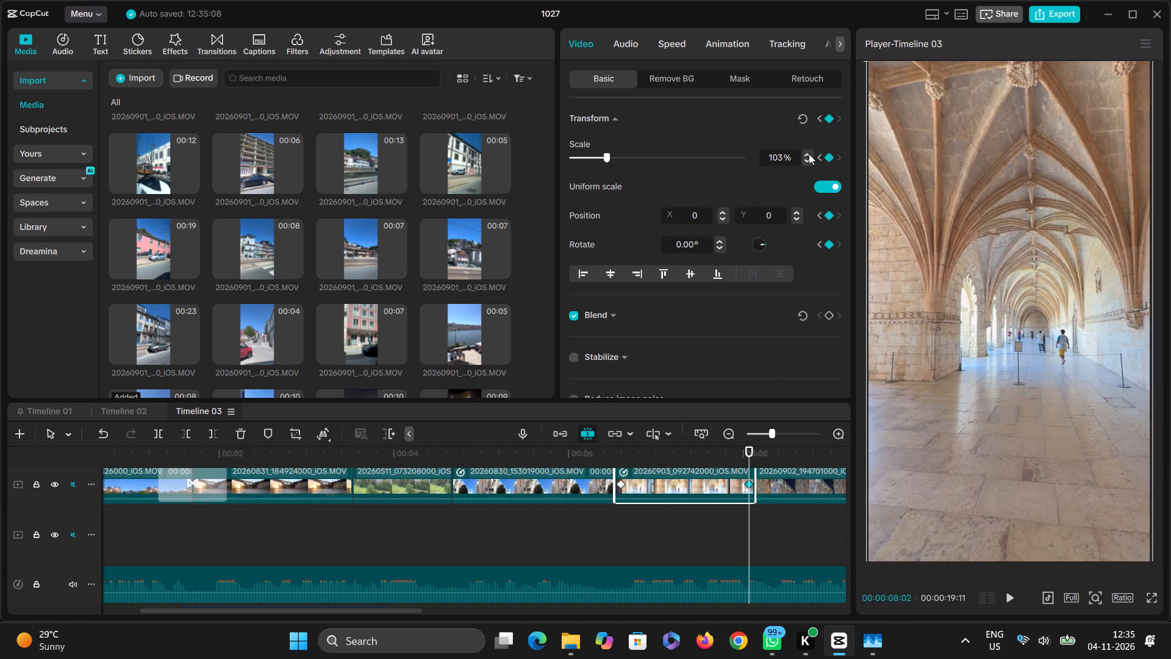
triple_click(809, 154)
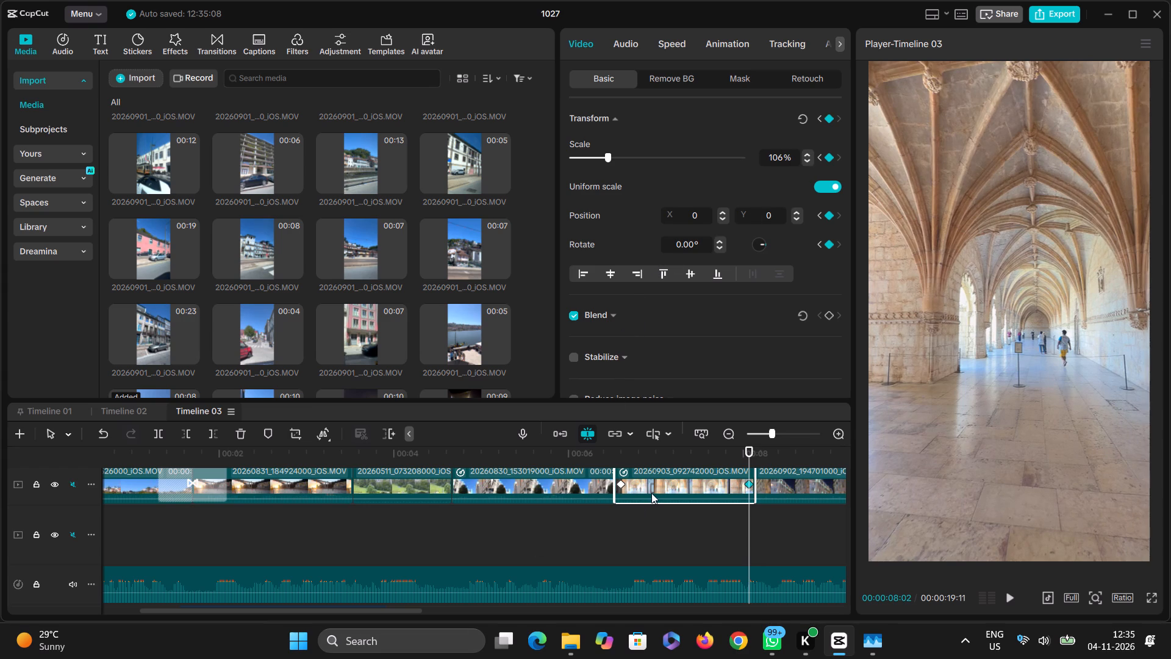
Play back the cut from the street clip into the vaulted corridor clip to check its zoom.
left_click(595, 462)
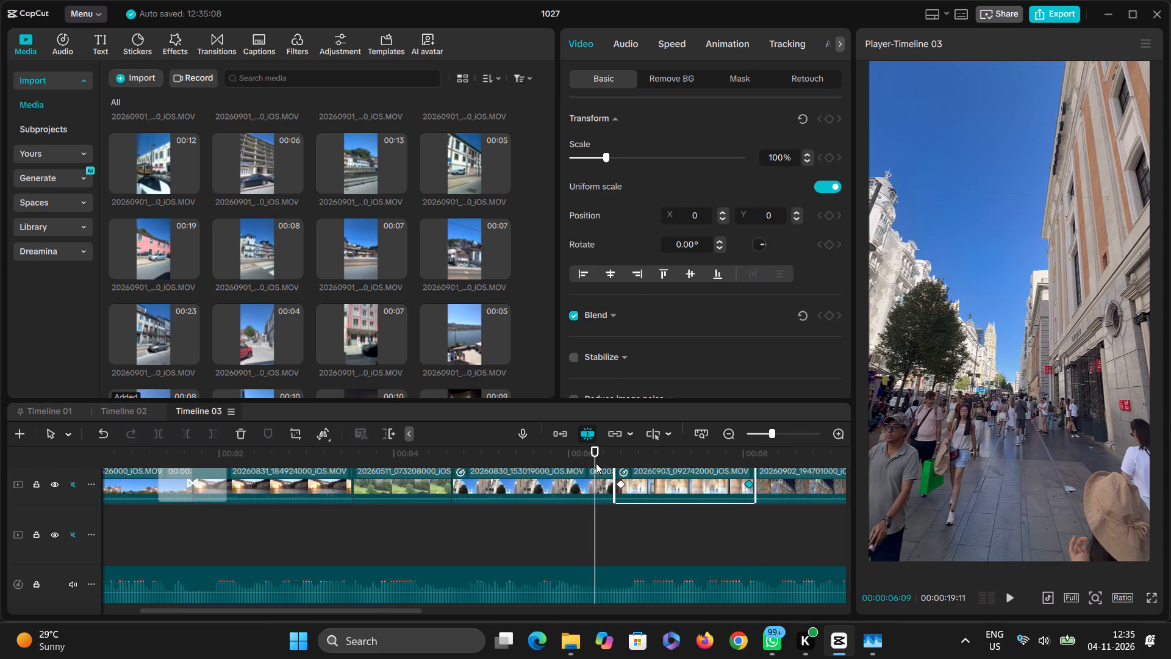
key("space")
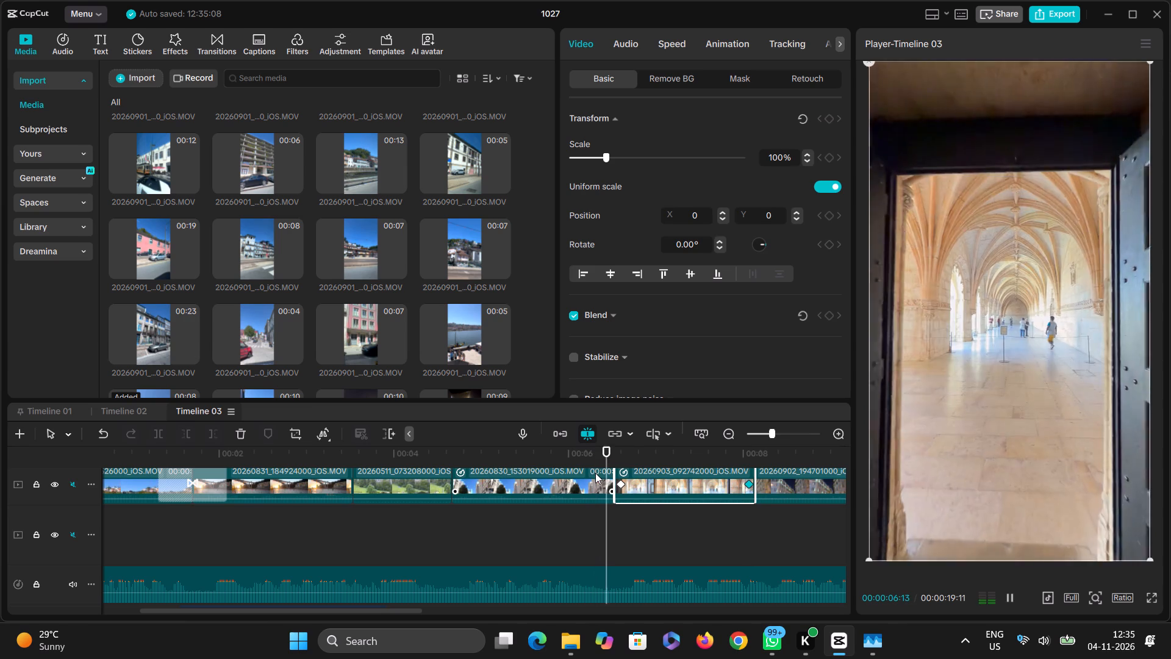
key("space")
left_click(587, 452)
key("space")
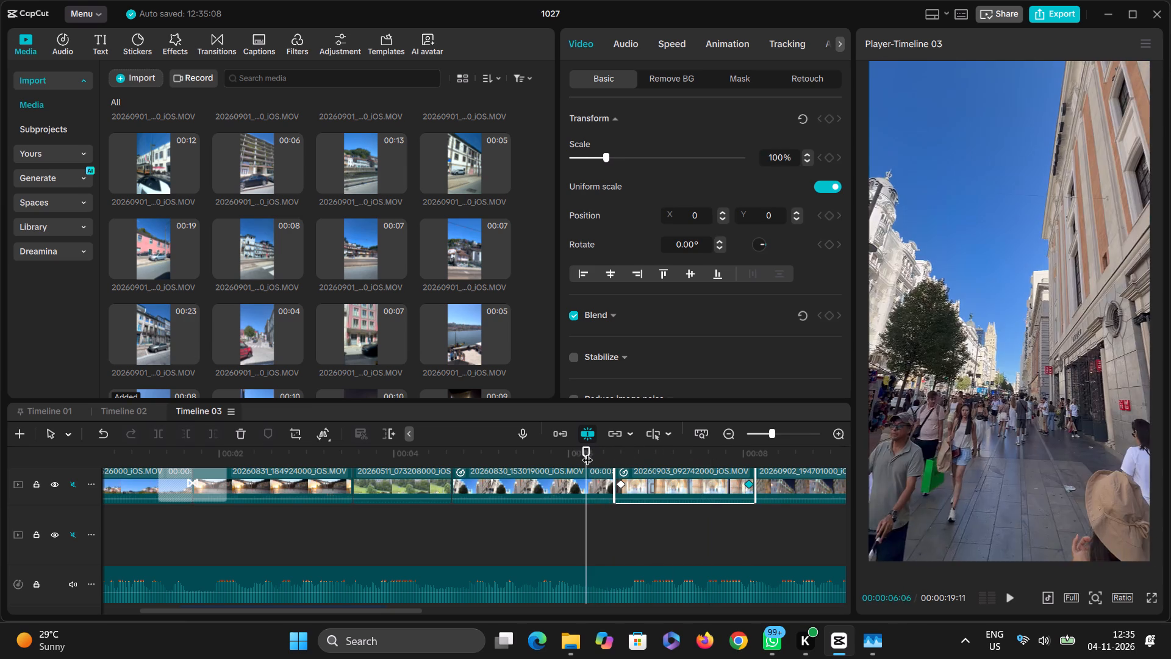
key("space")
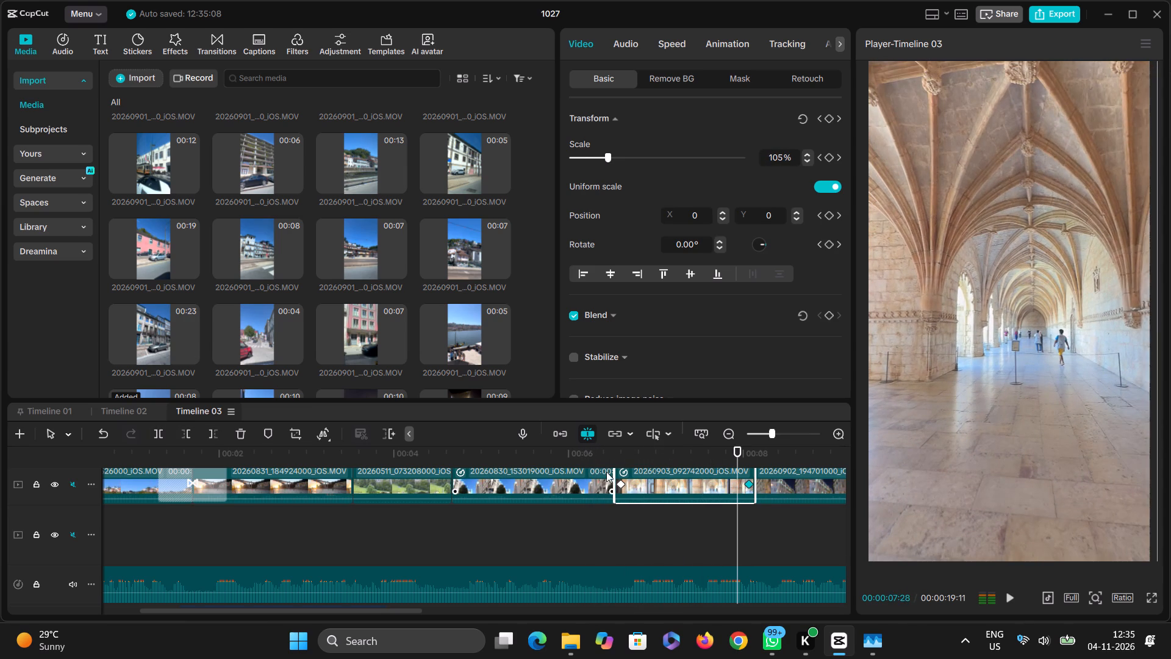
Reverse the vaulted corridor clip's zoom by setting its end keyframe to 100% scale and its start keyframe to 106%.
left_click(748, 485)
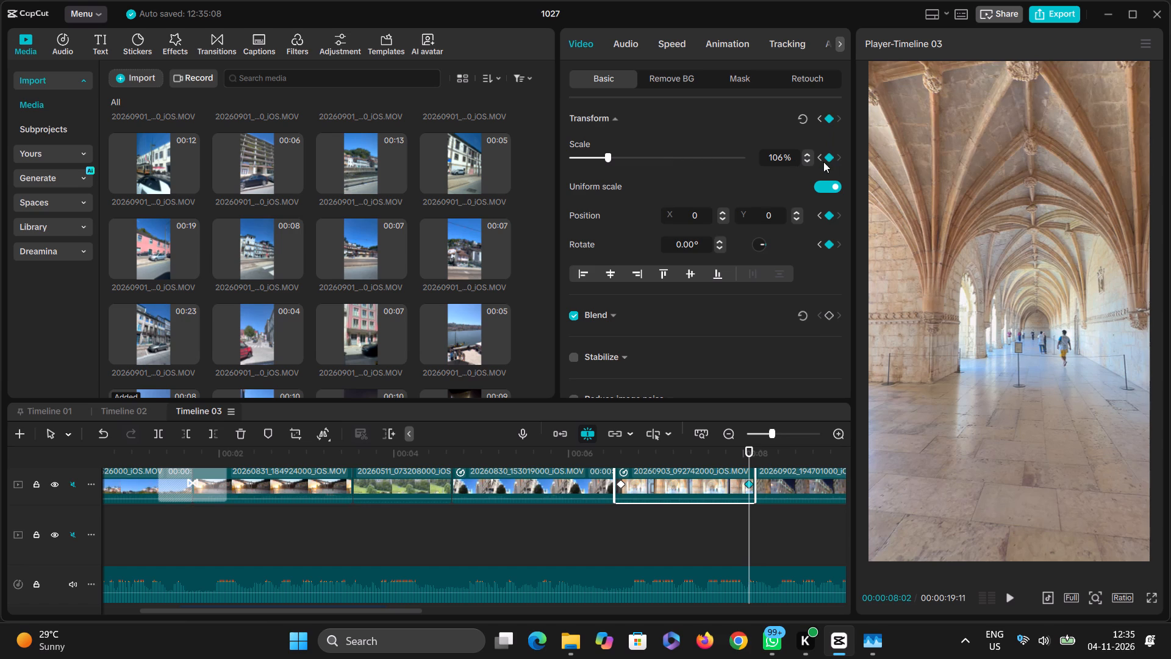
triple_click(804, 160)
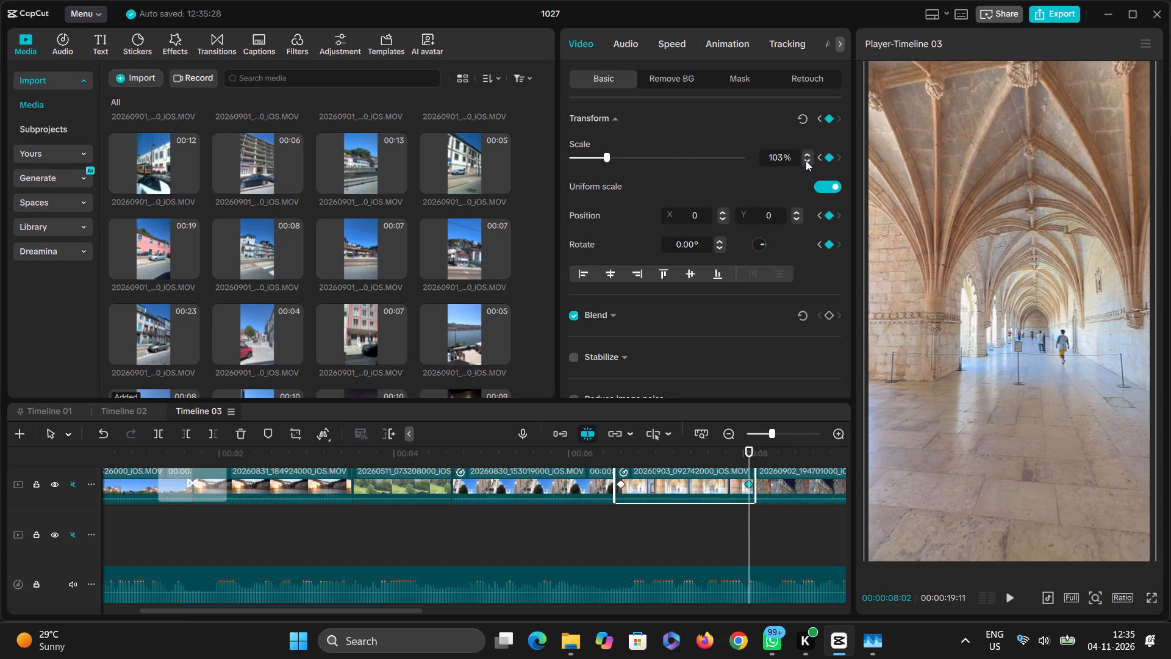
triple_click(806, 160)
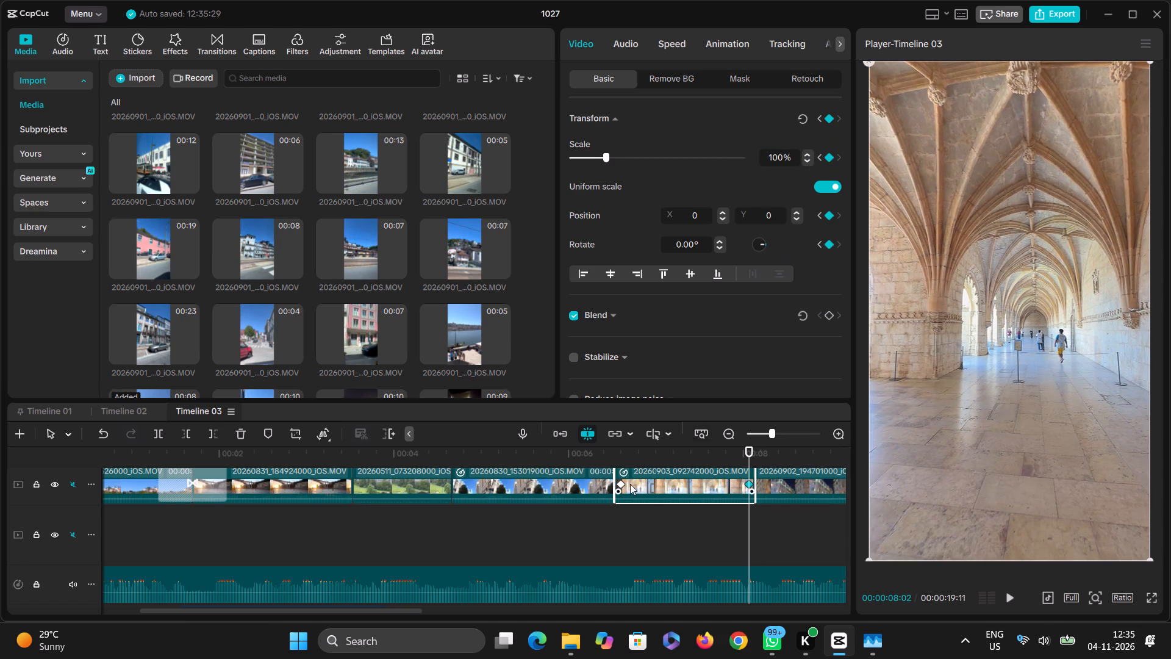
left_click(623, 484)
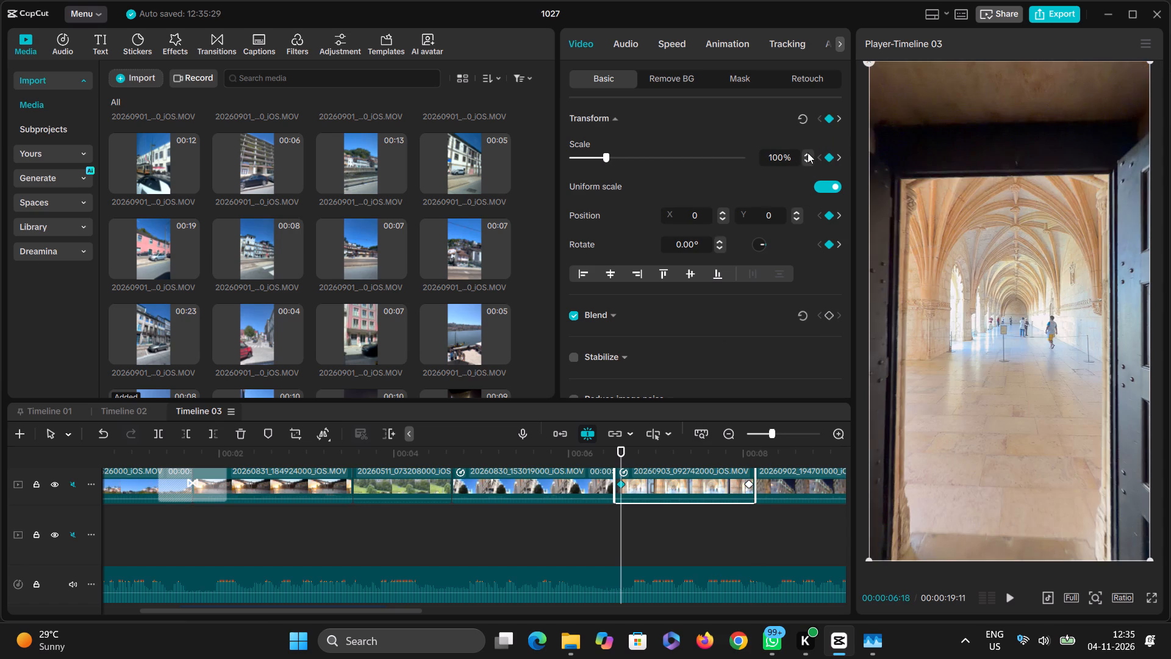
triple_click(808, 153)
double_click(808, 153)
left_click(808, 153)
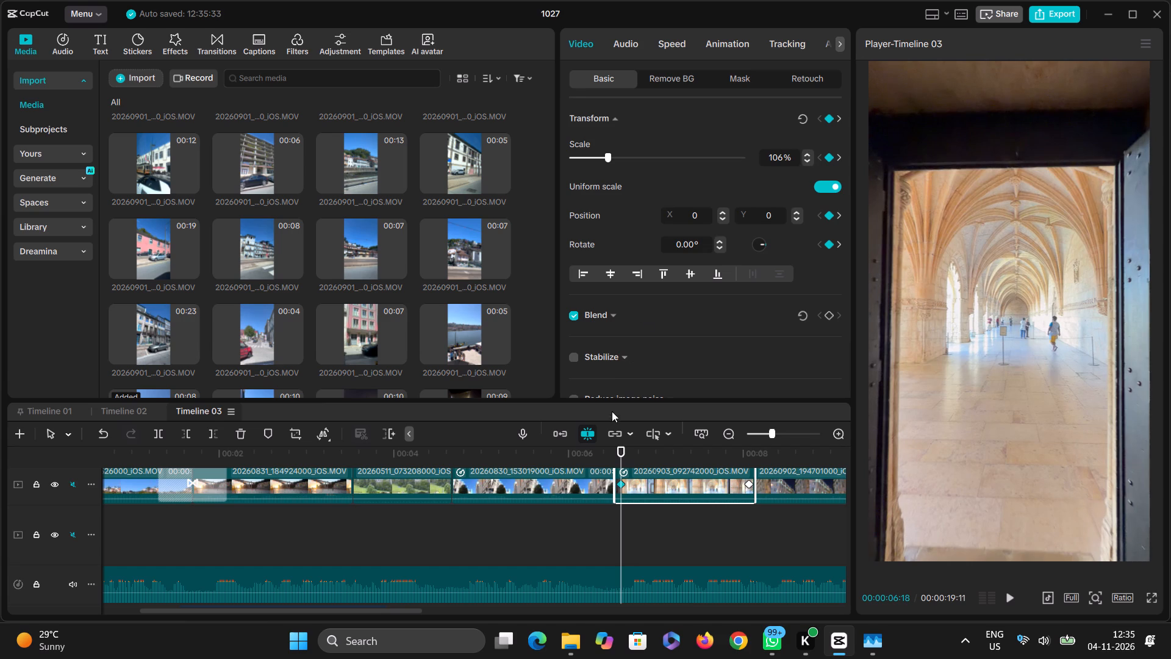
Play back the reel from just before the vaulted corridor clip through the river and night street clips.
left_click(606, 450)
key("space")
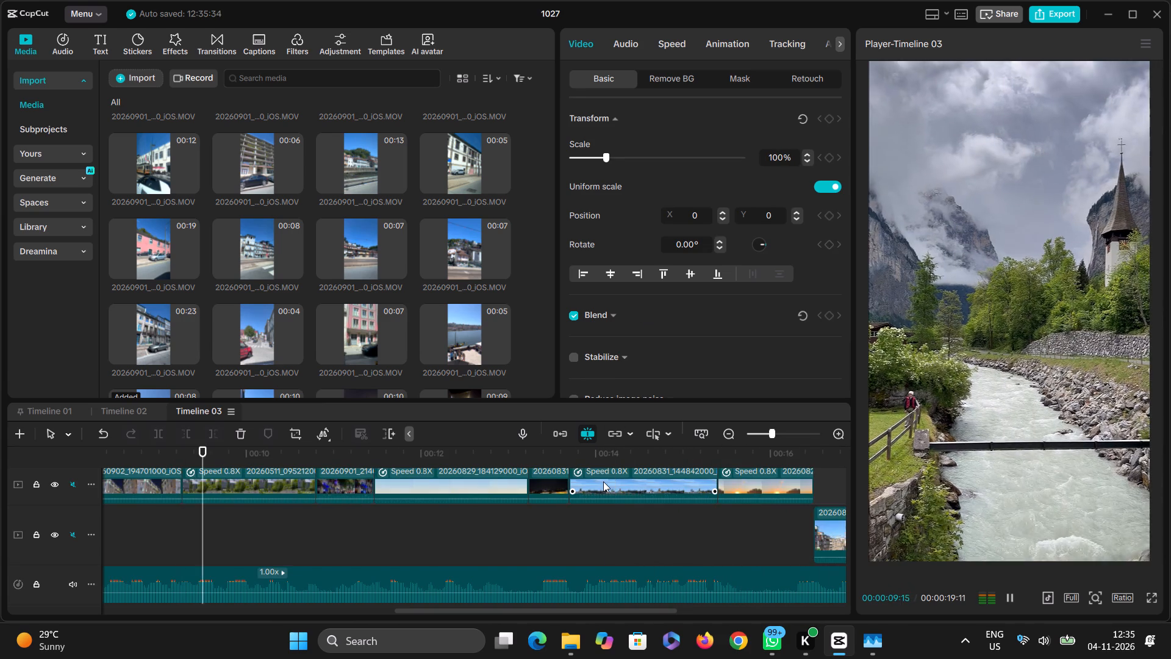
key("space")
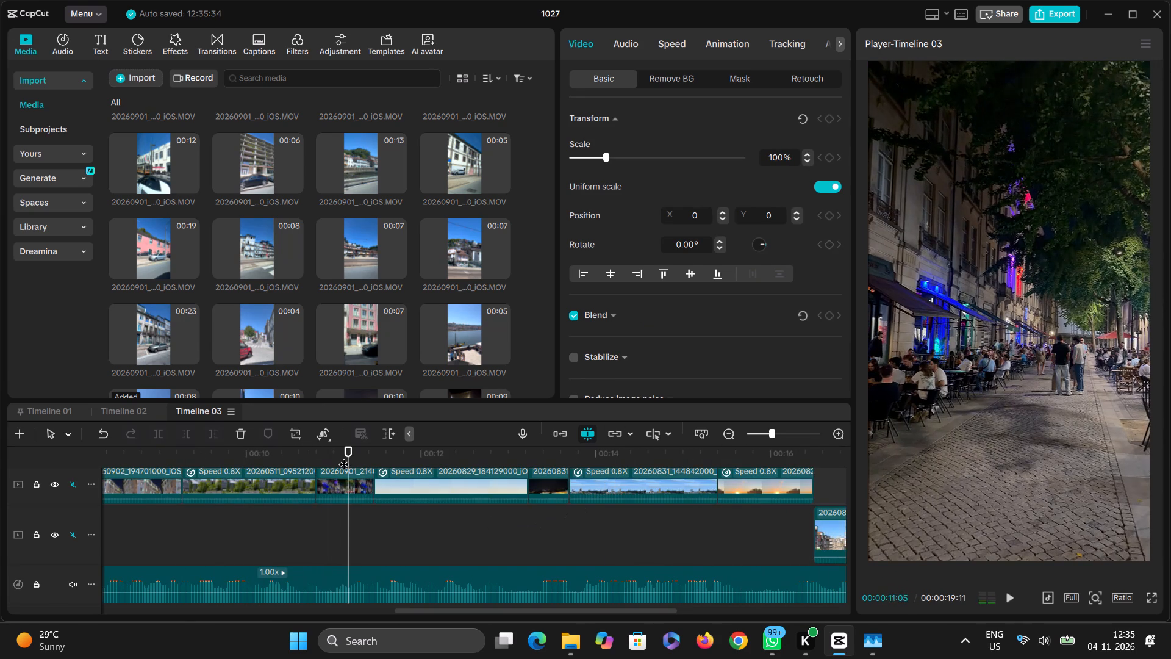
left_click_drag(344, 456, 306, 461)
key("space")
key("space")
left_click_drag(306, 463, 292, 466)
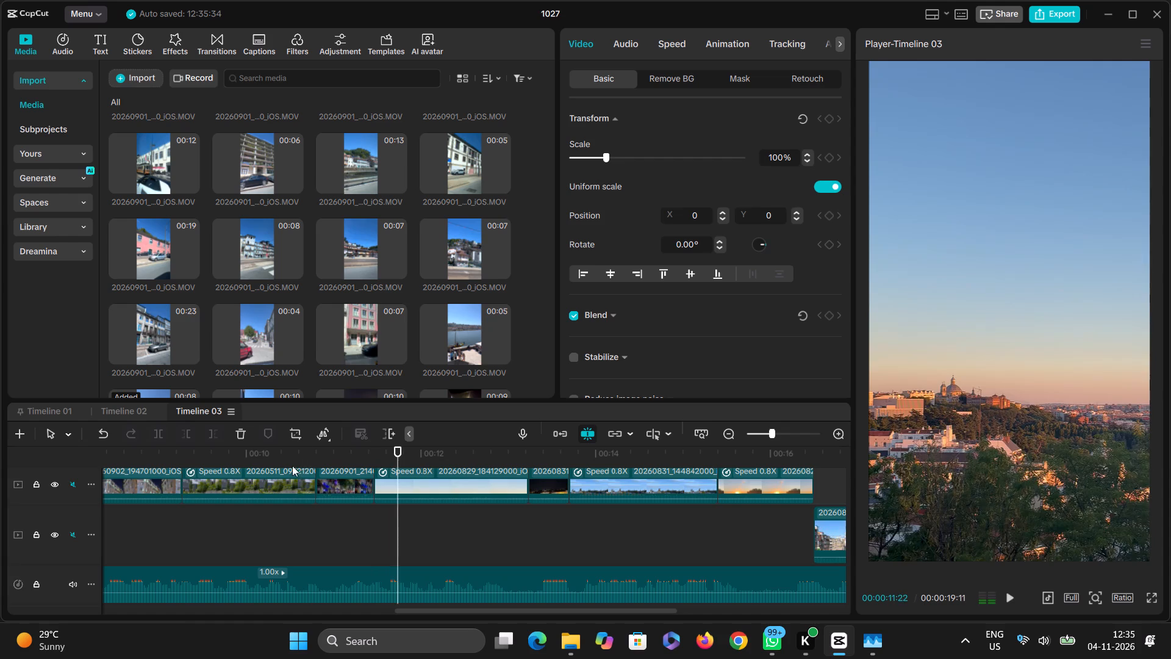
left_click_drag(292, 466, 98, 495)
key("space")
key("space")
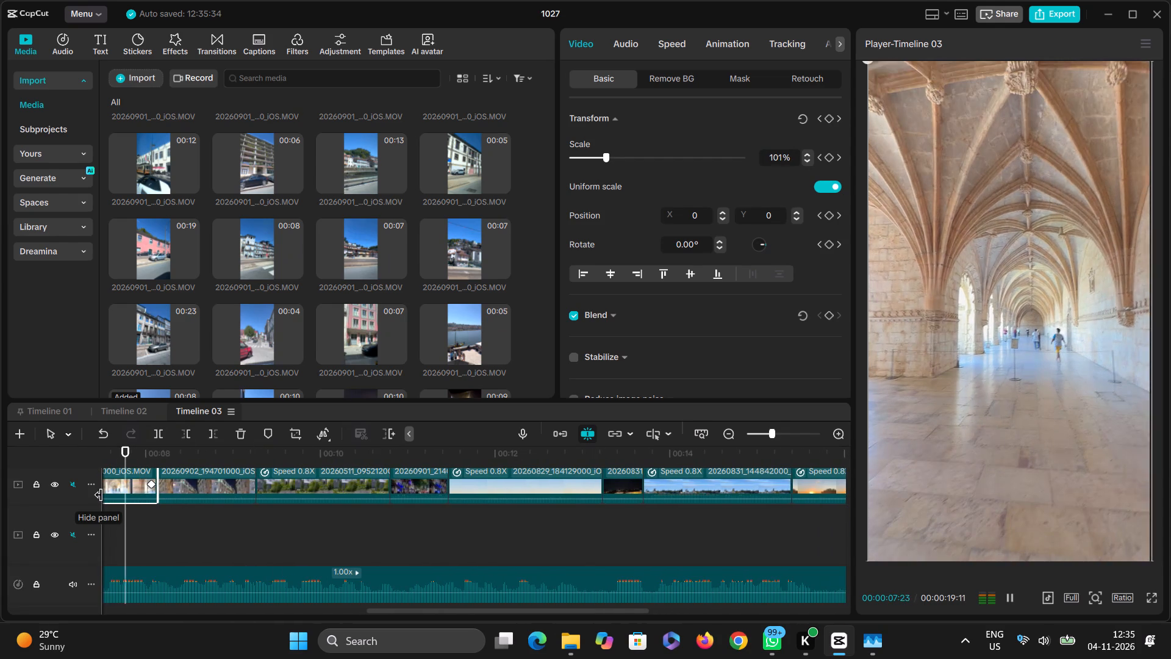
key("space")
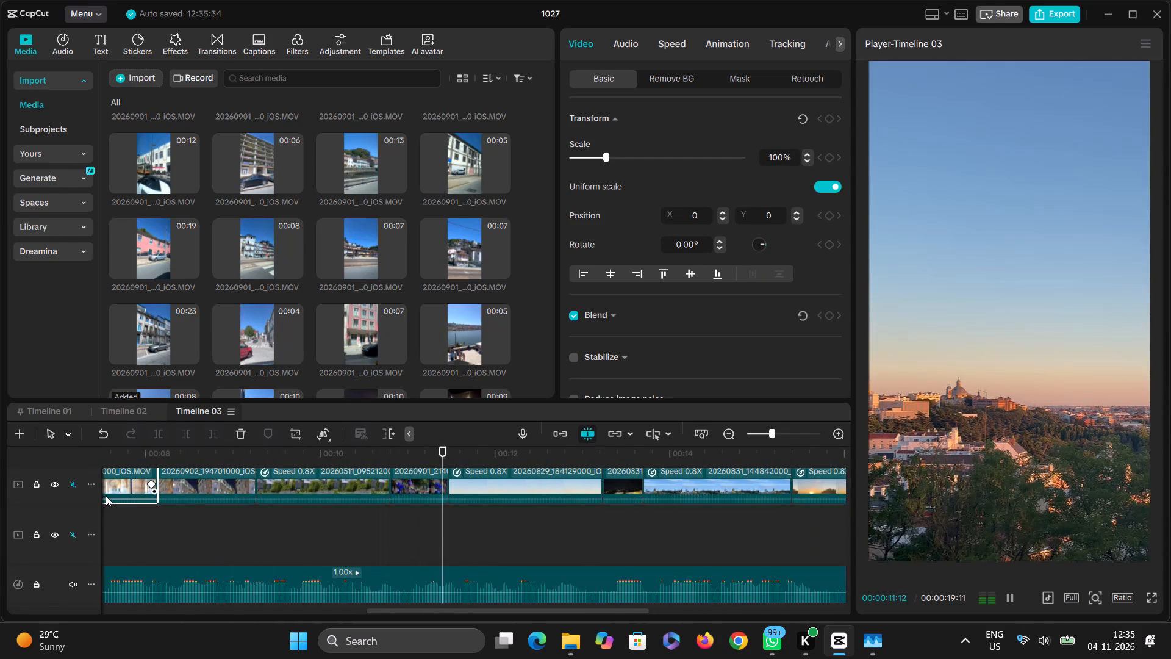
key("space")
Play the reel from the night bus clip at 00:00:09:00 through to the faded ending.
left_click(234, 449)
key("space")
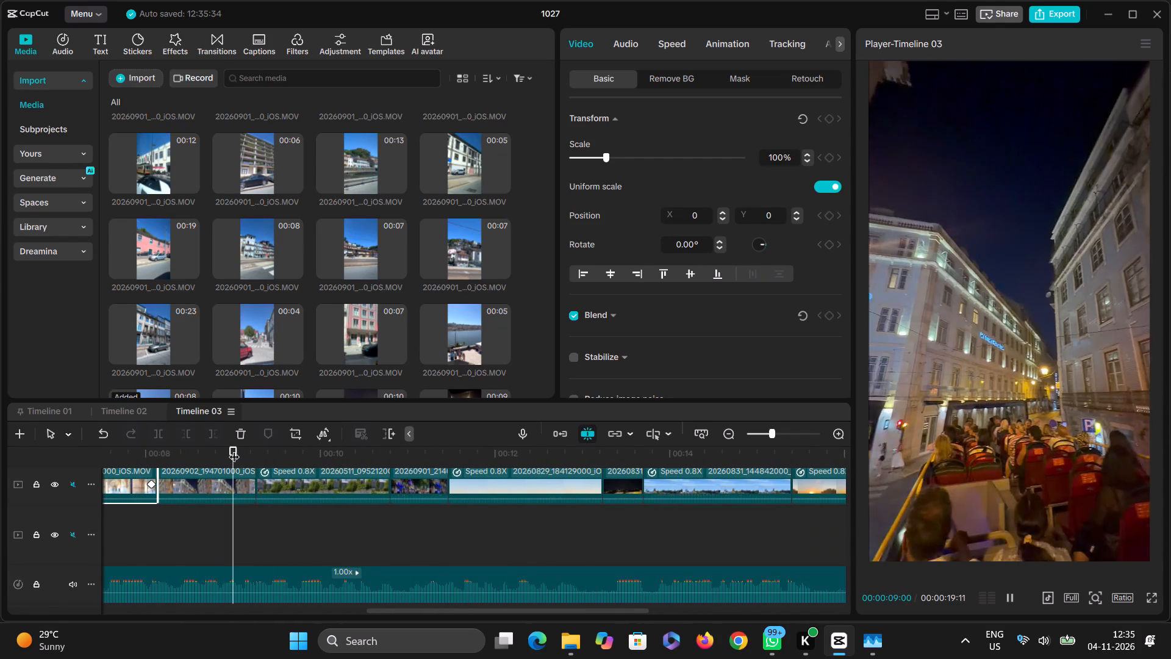
key("space")
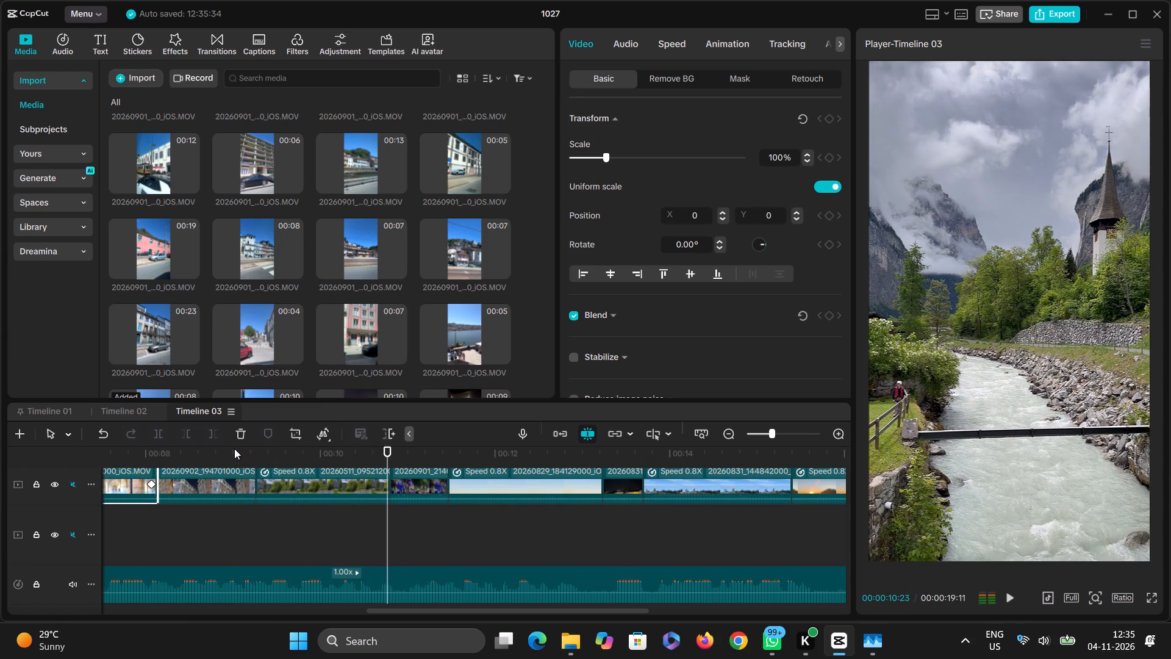
key("space")
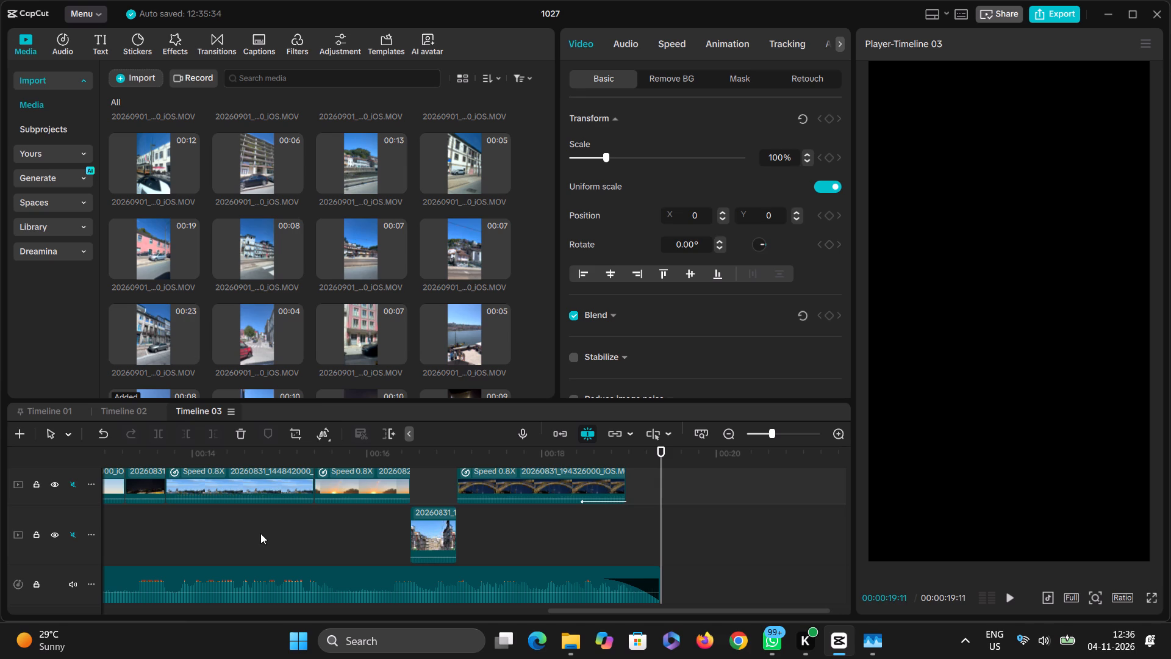
Add a custom adjustment layer above the clips and align its start with the beginning of the reel at 00:00:00:00.
scroll(284, 563, "up", 4)
left_click_drag(255, 458, 0, 461)
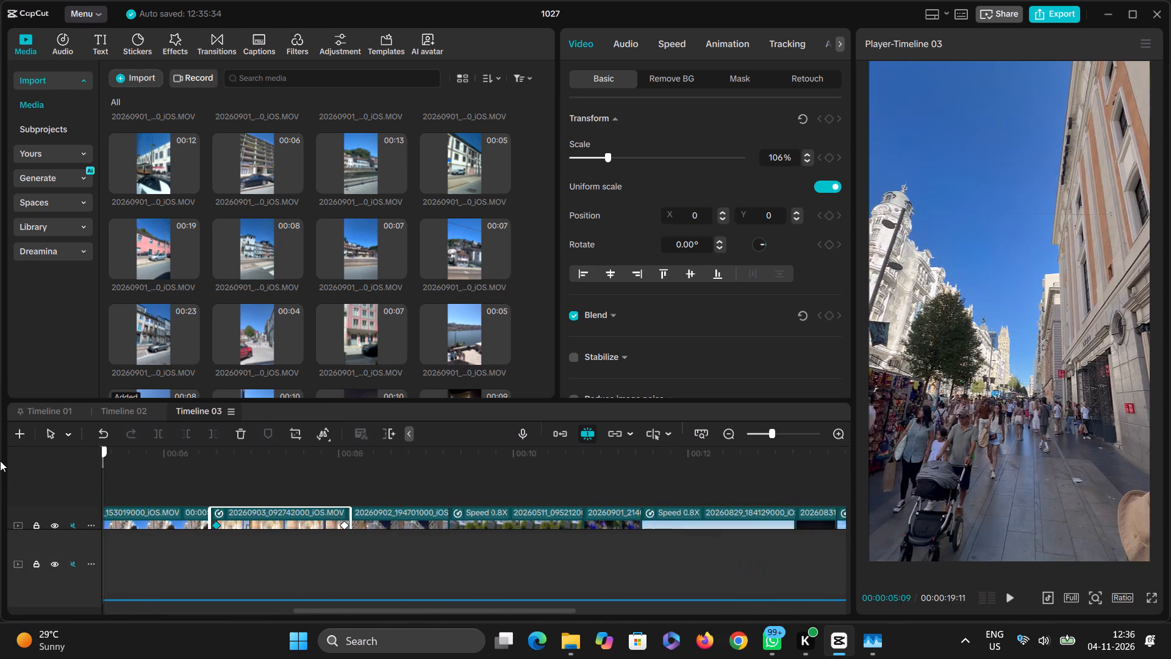
left_click_drag(0, 461, 30, 467)
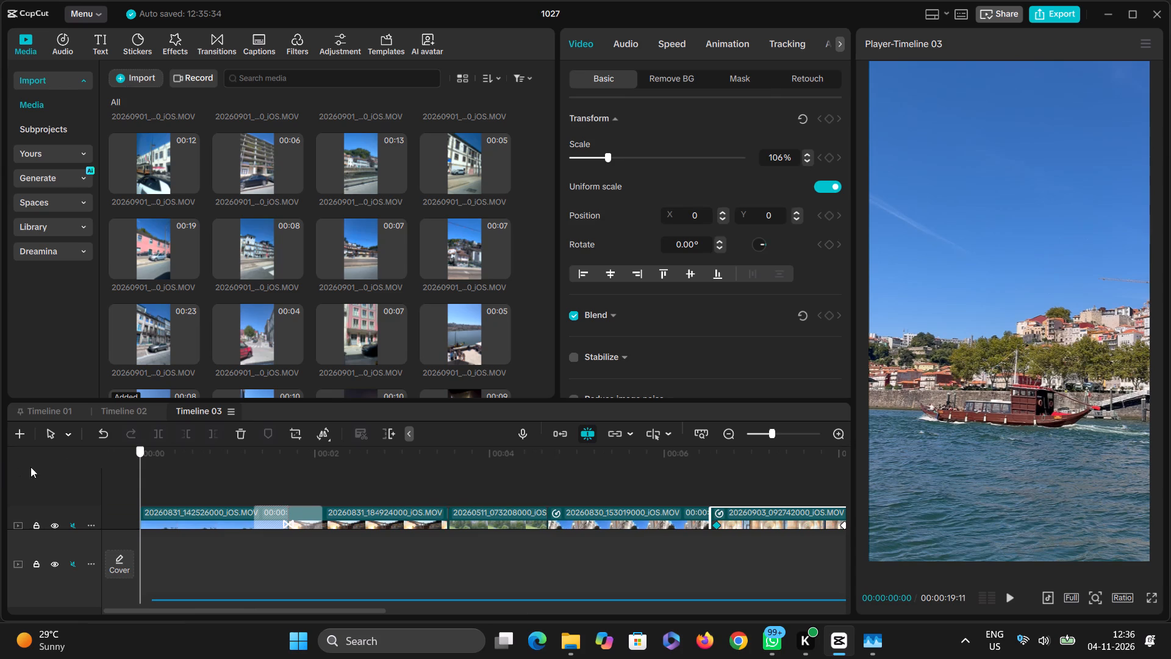
left_click_drag(30, 467, 131, 463)
left_click(179, 464)
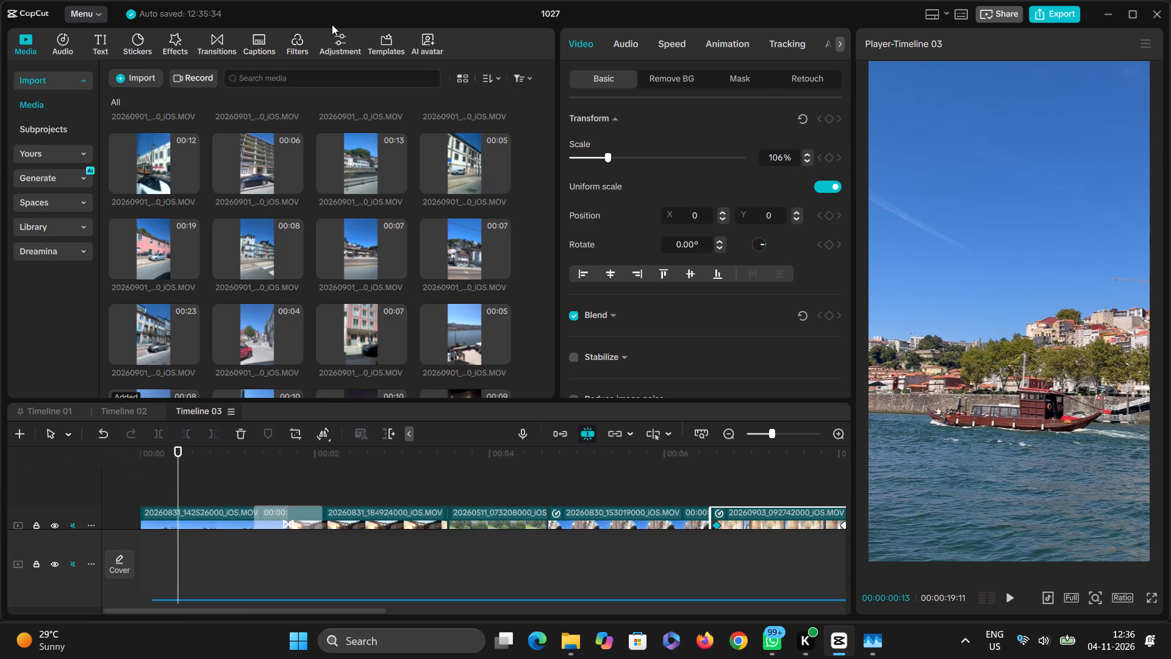
left_click(351, 46)
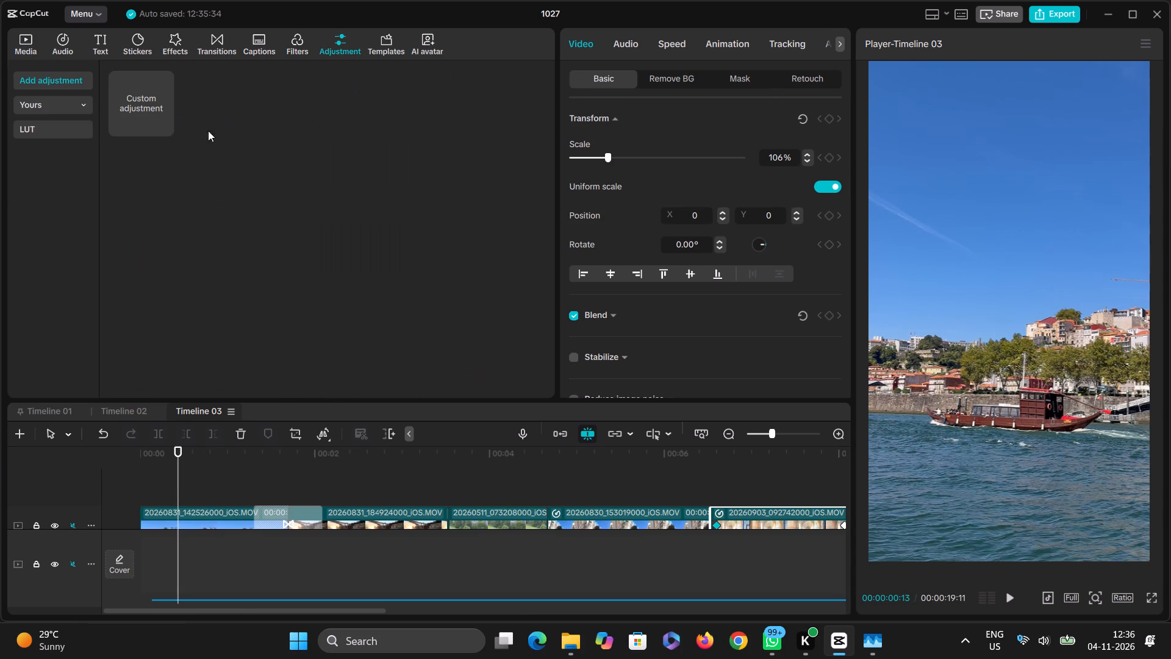
left_click(168, 126)
left_click(165, 124)
left_click_drag(181, 514, 81, 525)
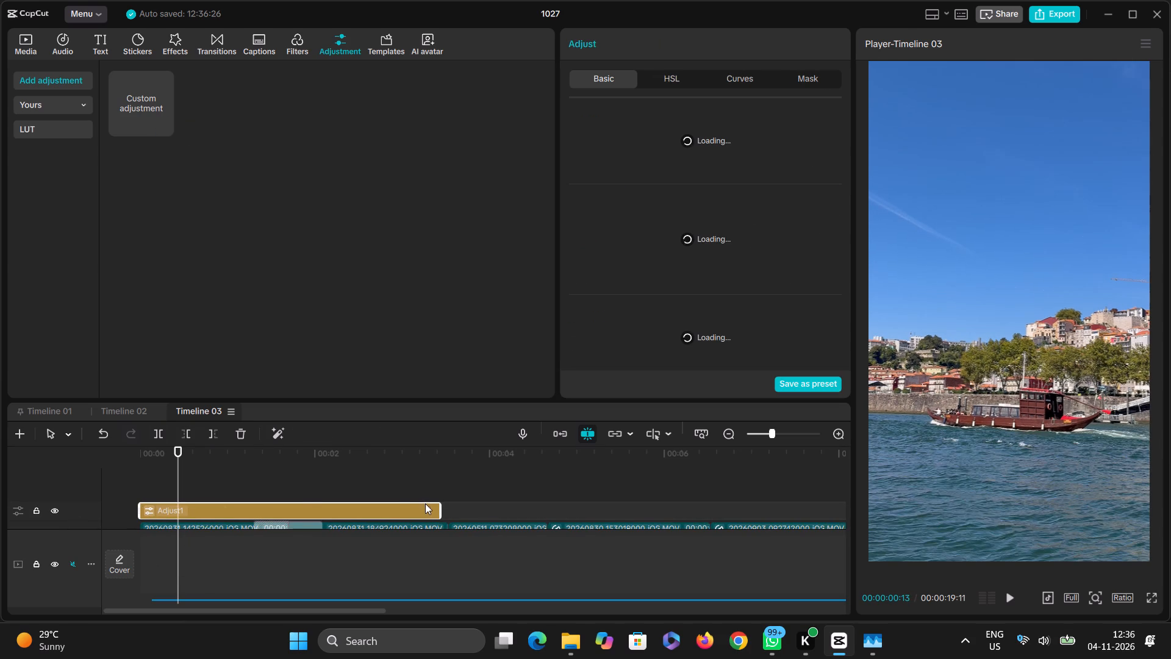
Extend the adjustment layer to the end of the final night bridge clip so it covers all the footage.
left_click_drag(439, 504, 863, 519)
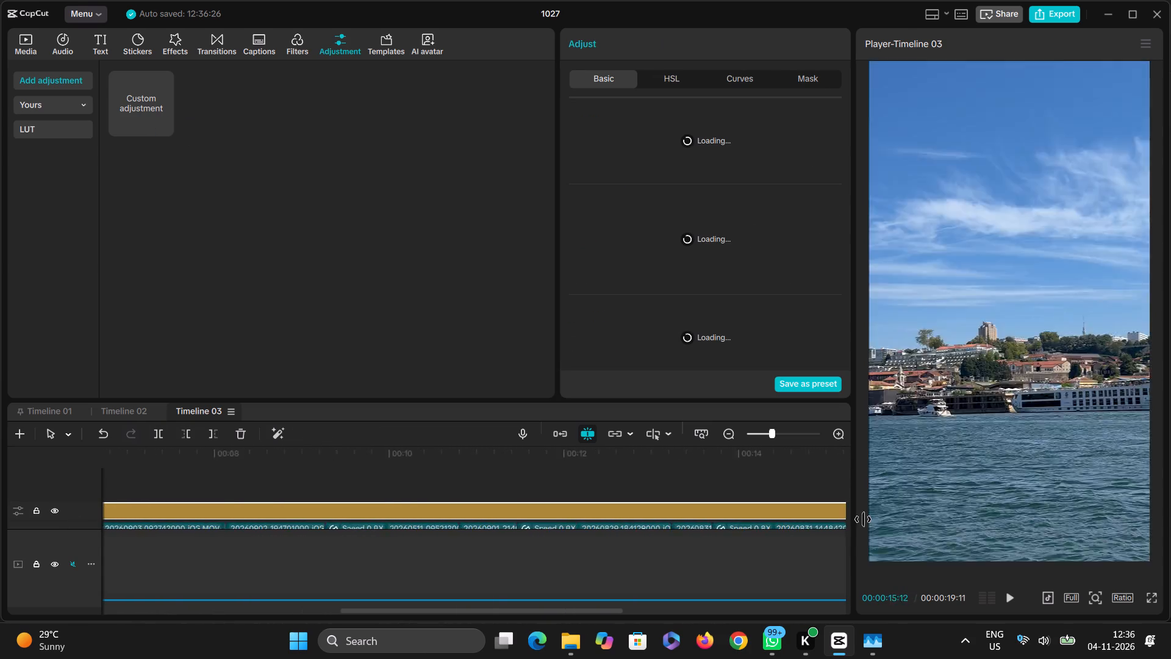
left_click_drag(863, 519, 693, 577)
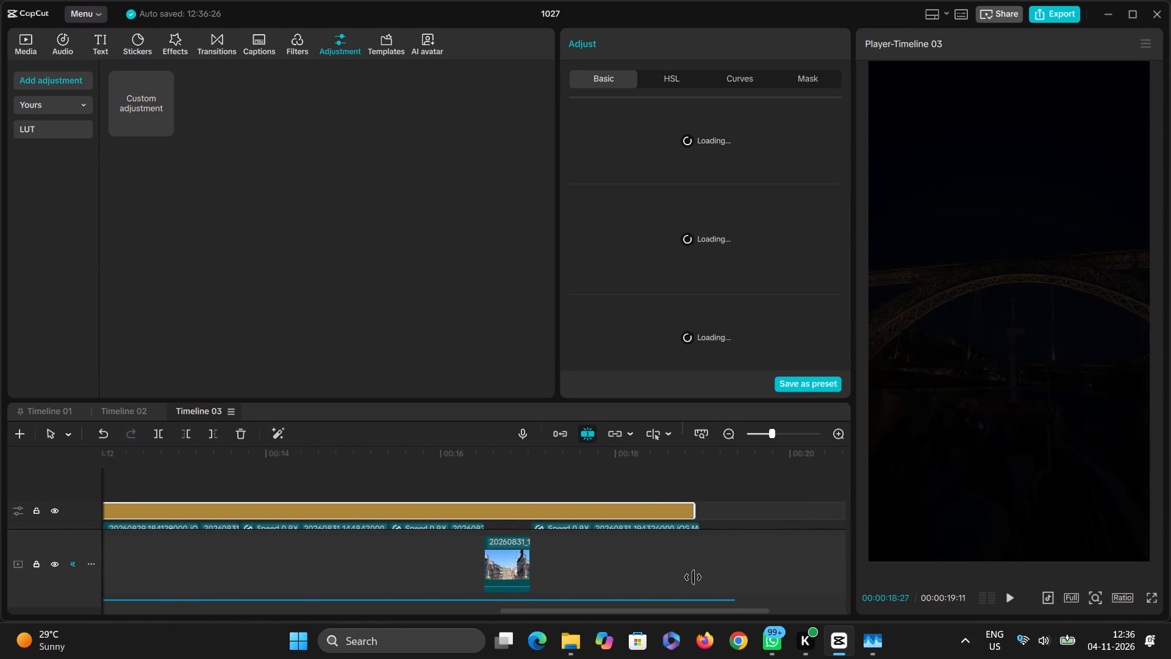
left_click_drag(693, 577, 697, 577)
Reselect the adjustment layer to bring up its Basic adjustment settings, with the playhead at 00:00:01:09 on the opening boat clip.
left_click_drag(673, 455, 121, 460)
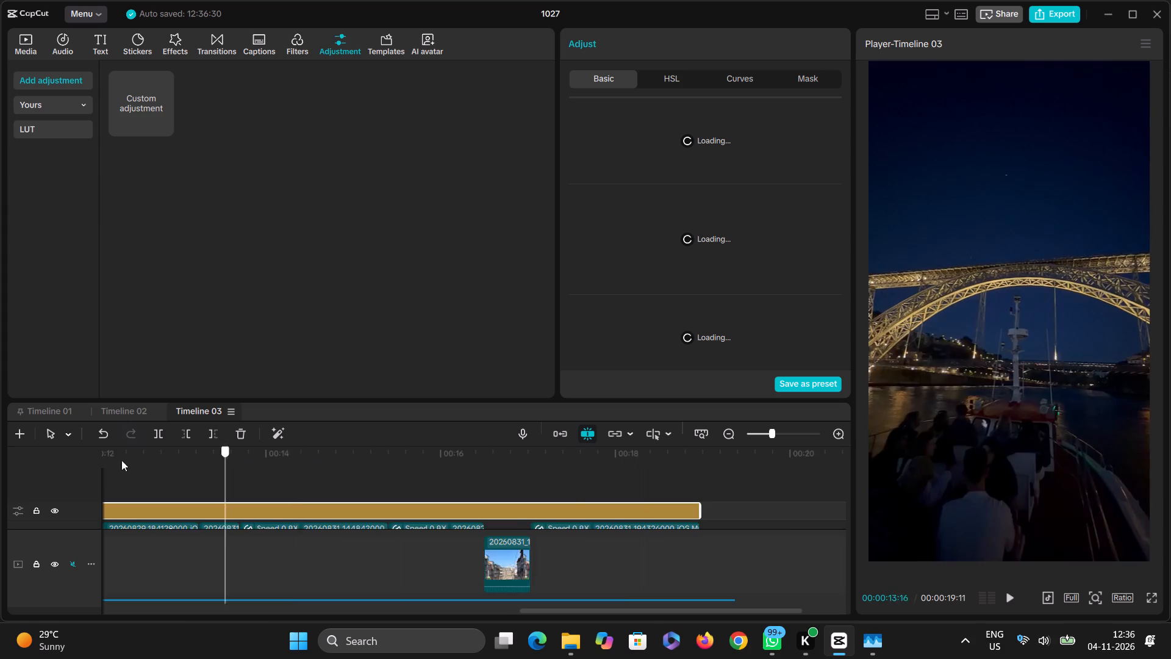
left_click_drag(121, 460, 212, 519)
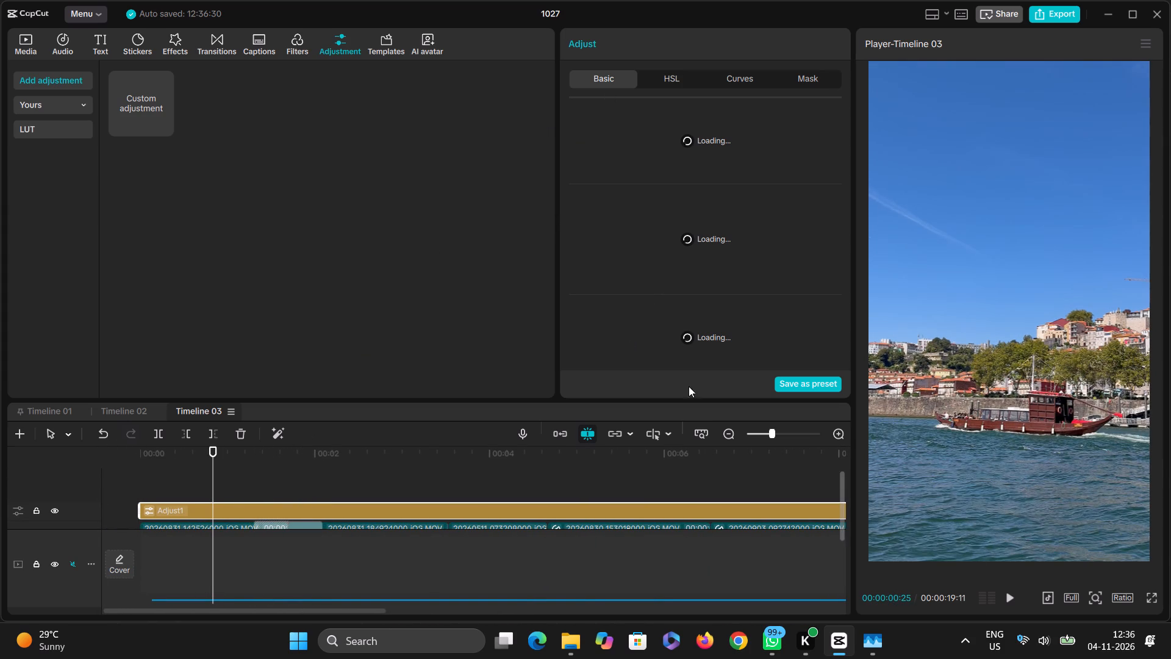
left_click(338, 253)
left_click(224, 45)
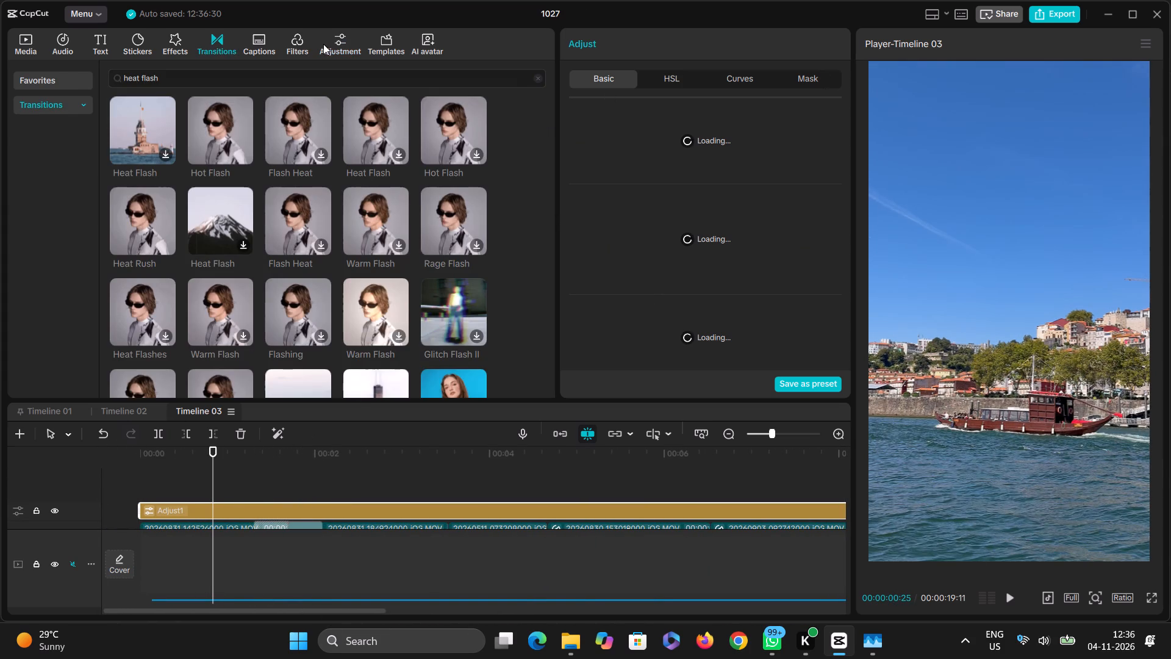
left_click(361, 36)
double_click(342, 44)
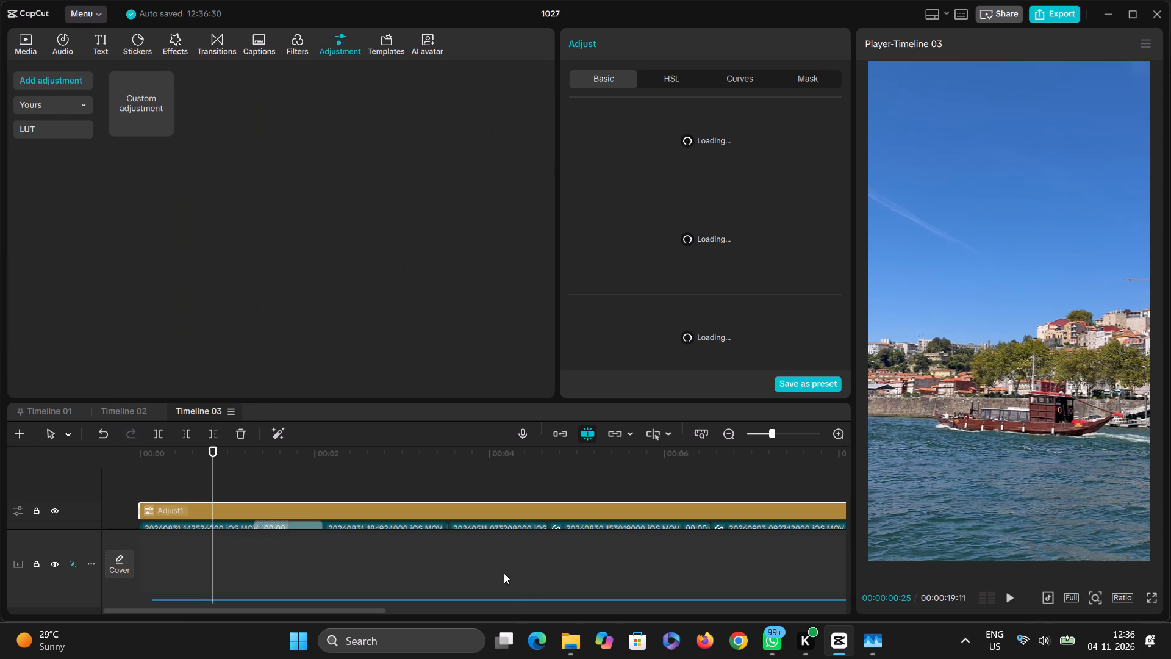
left_click(503, 470)
left_click(504, 497)
left_click(504, 502)
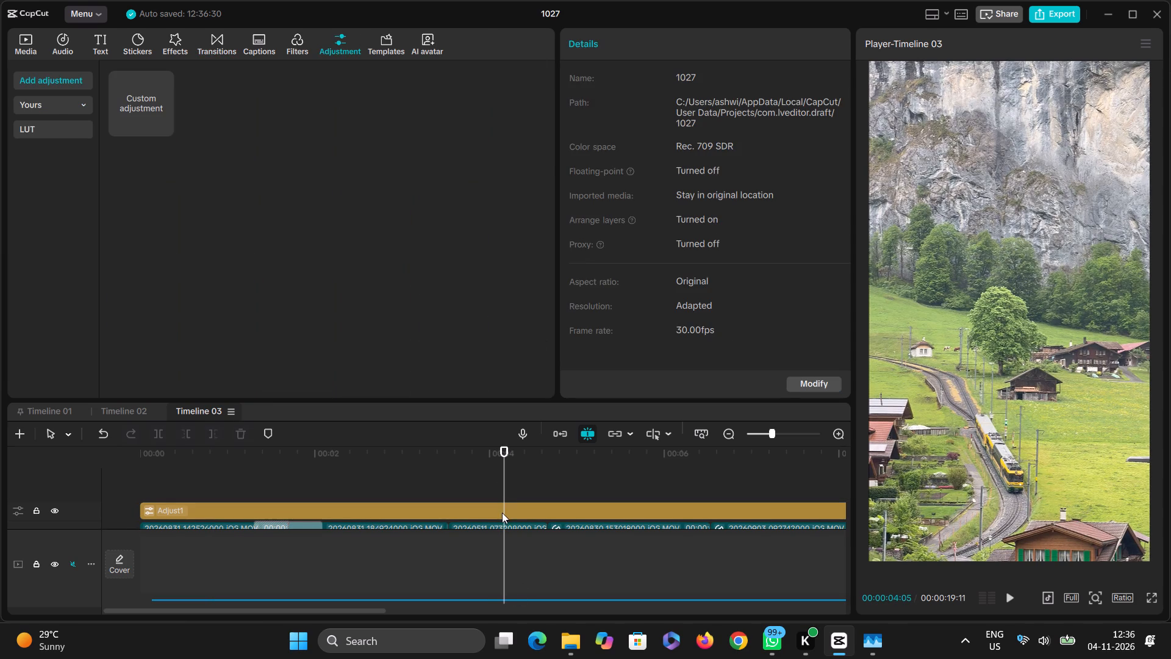
left_click(502, 513)
left_click_drag(489, 455, 251, 483)
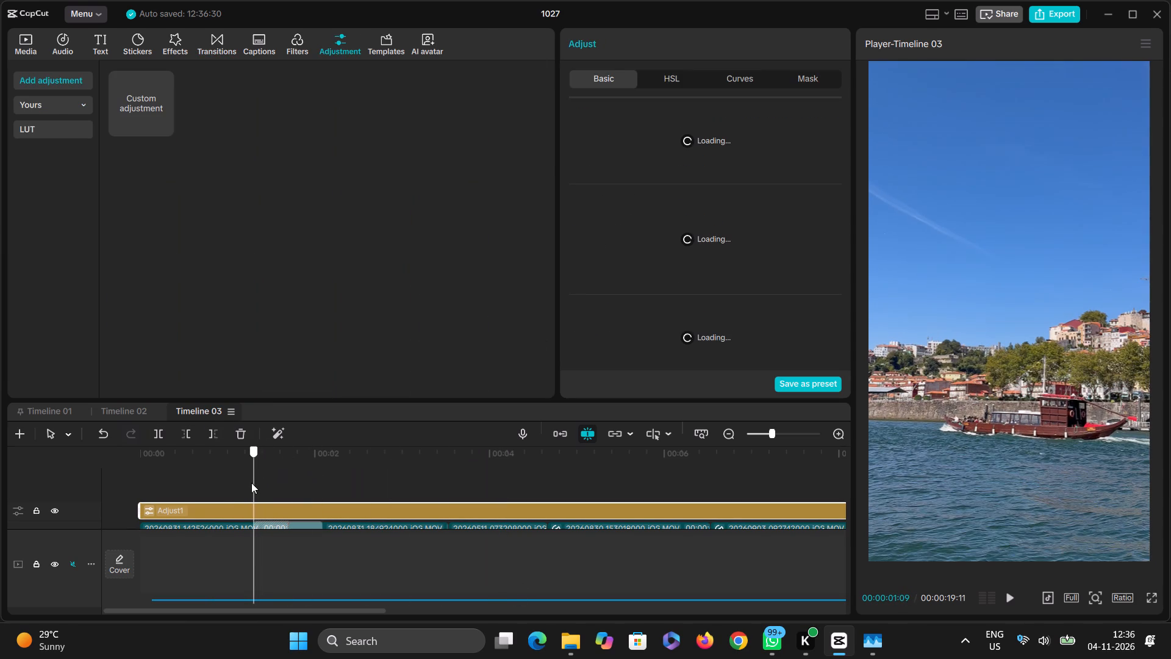
left_click_drag(251, 483, 254, 484)
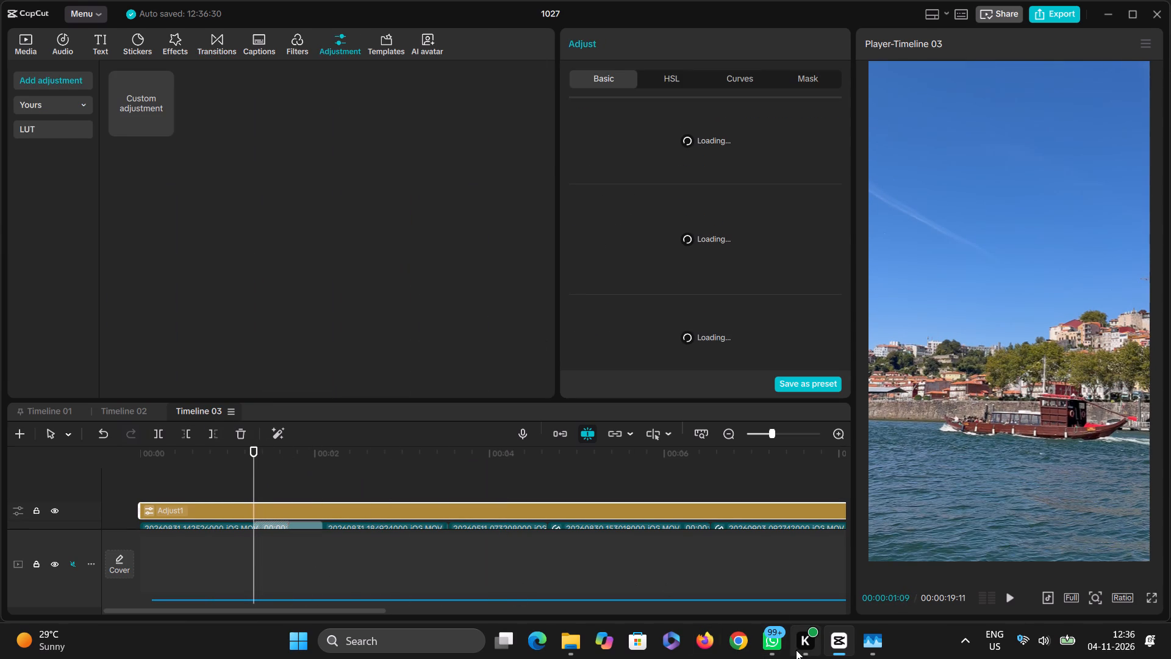
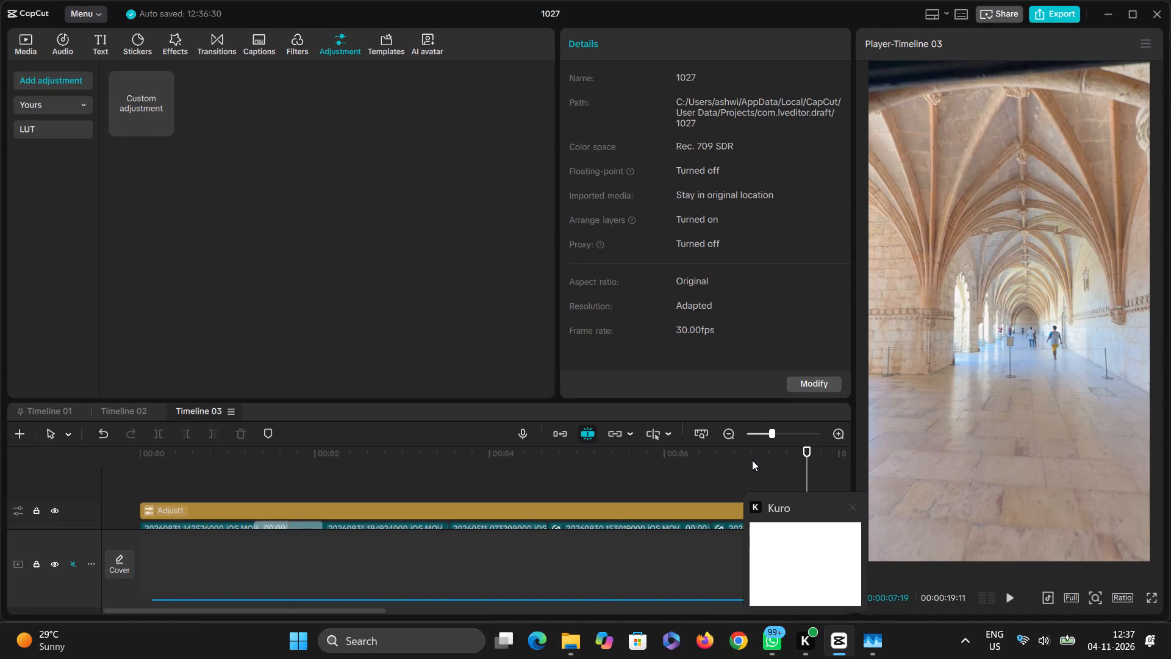
Set the temperature to -3 and the saturation to 14 on Timeline 03's adjustment layer.
left_click_drag(748, 452, 139, 524)
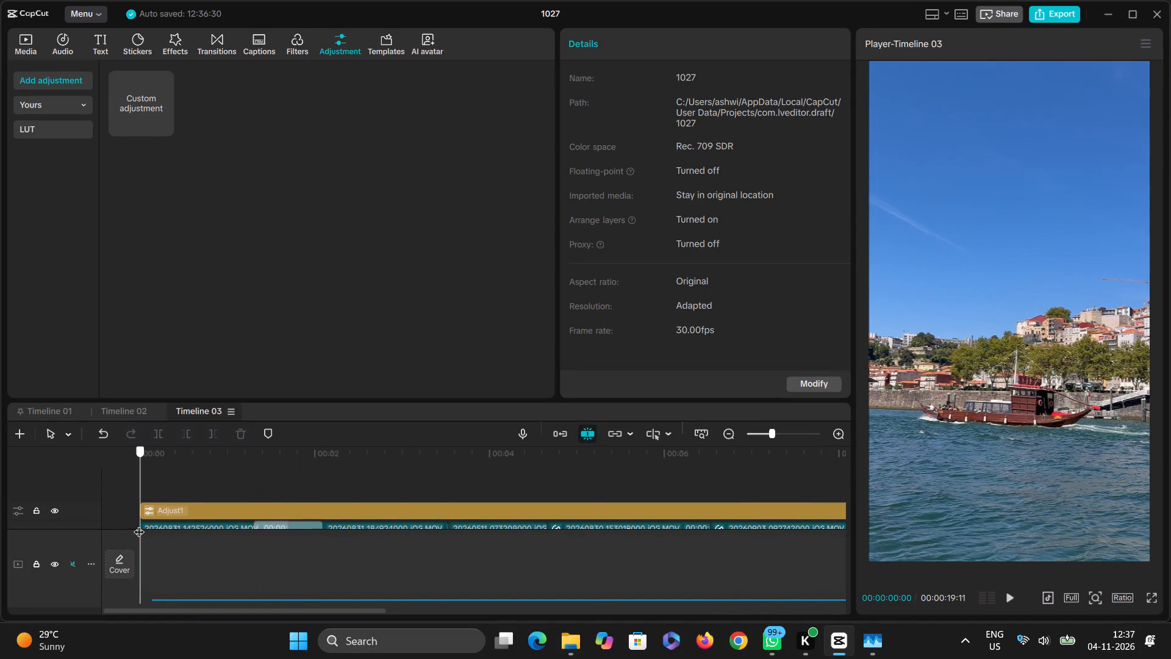
left_click_drag(139, 524, 160, 514)
left_click(176, 507)
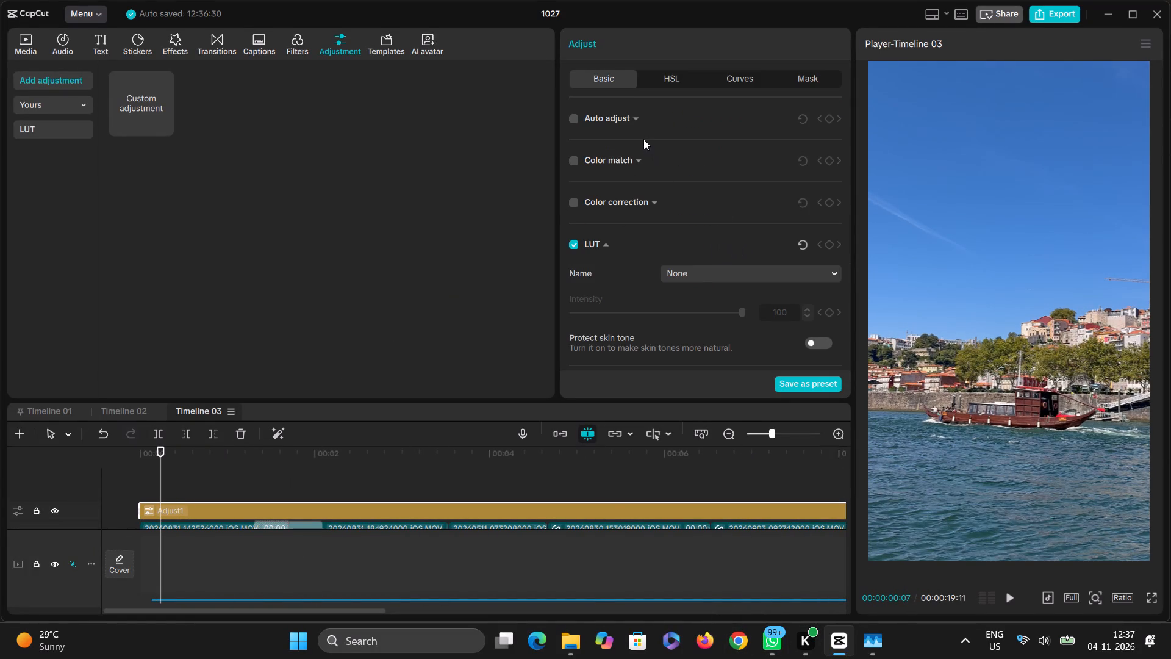
scroll(650, 142, "down", 2)
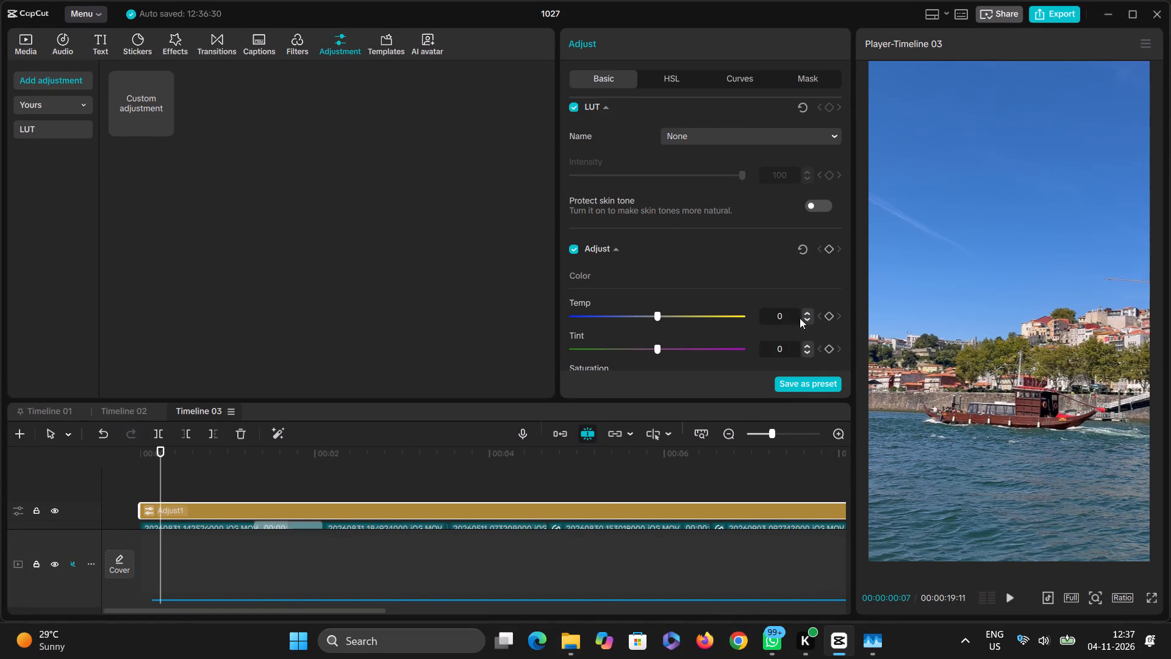
double_click(806, 317)
left_click(806, 317)
scroll(655, 305, "down", 2)
left_click_drag(664, 249, 670, 251)
left_click_drag(200, 458, 204, 478)
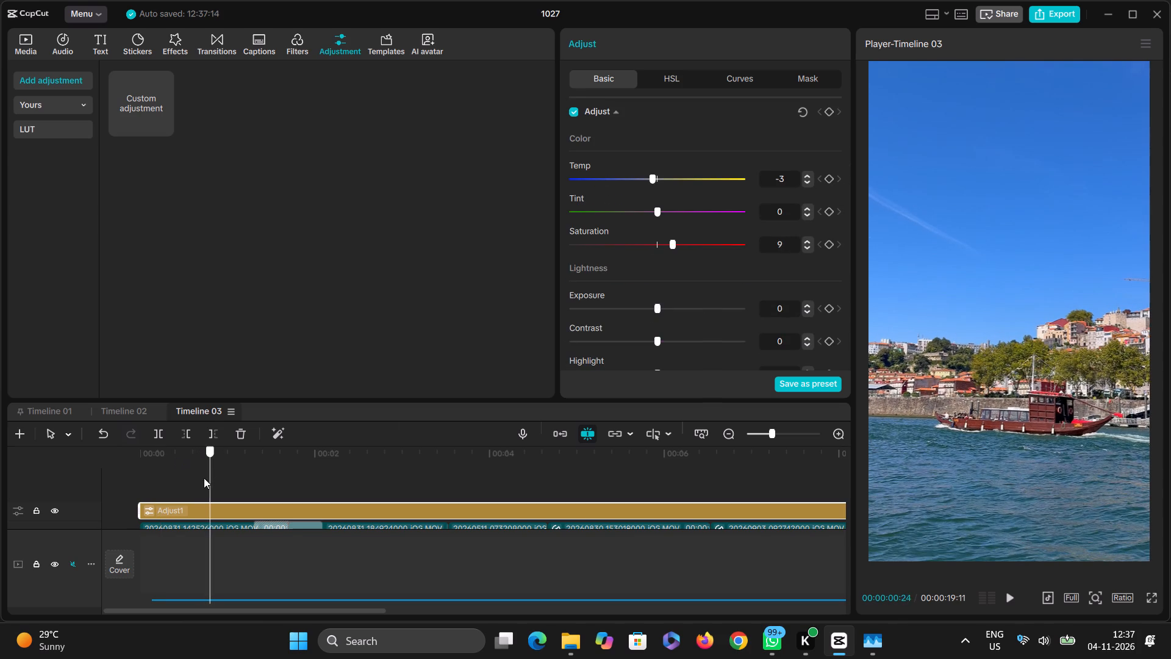
left_click_drag(204, 478, 198, 482)
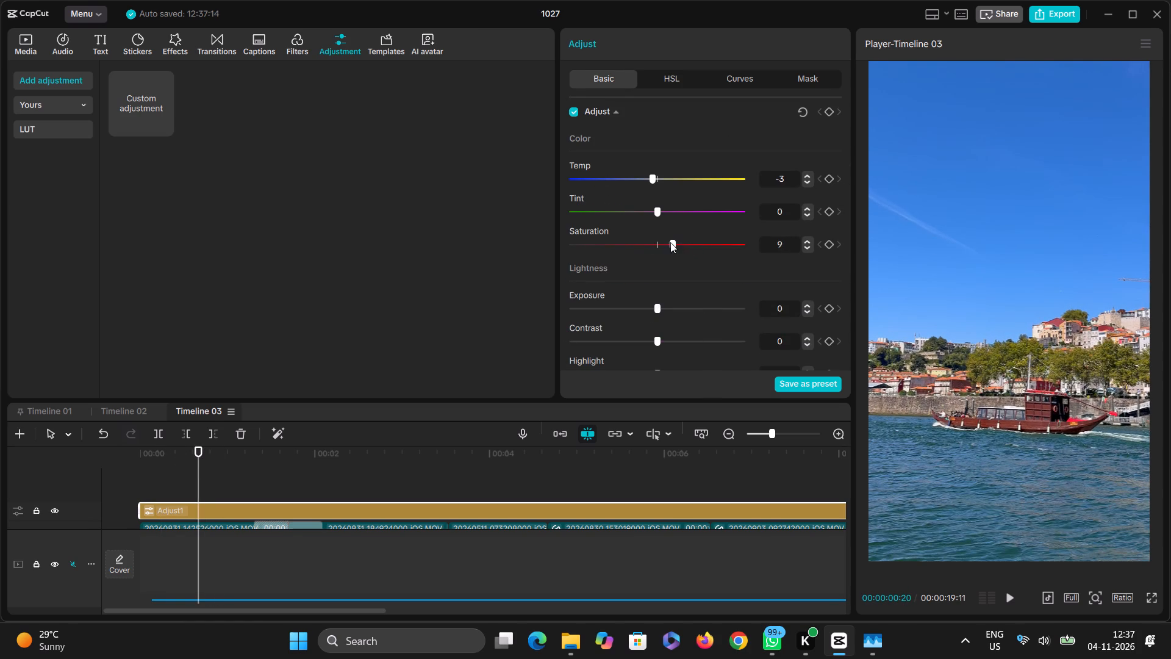
left_click_drag(670, 242, 679, 278)
Set the adjustment layer's exposure to 4 and contrast to 3.
scroll(627, 308, "down", 1)
left_click_drag(654, 239, 654, 242)
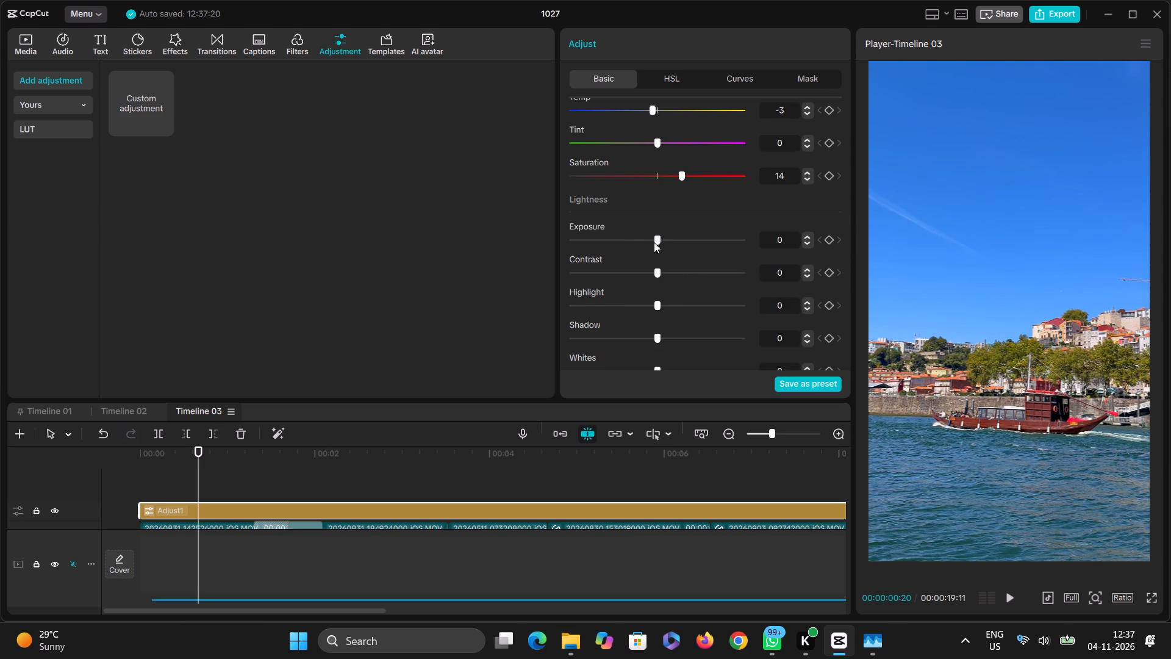
left_click_drag(654, 242, 657, 277)
triple_click(805, 236)
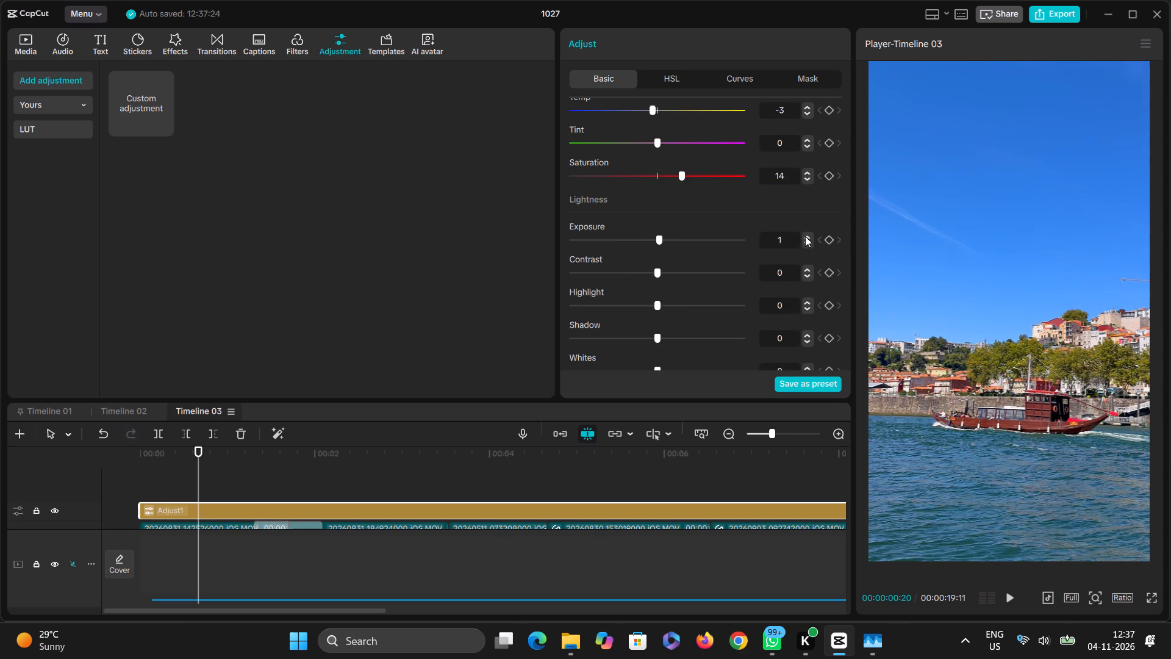
left_click(807, 236)
double_click(809, 266)
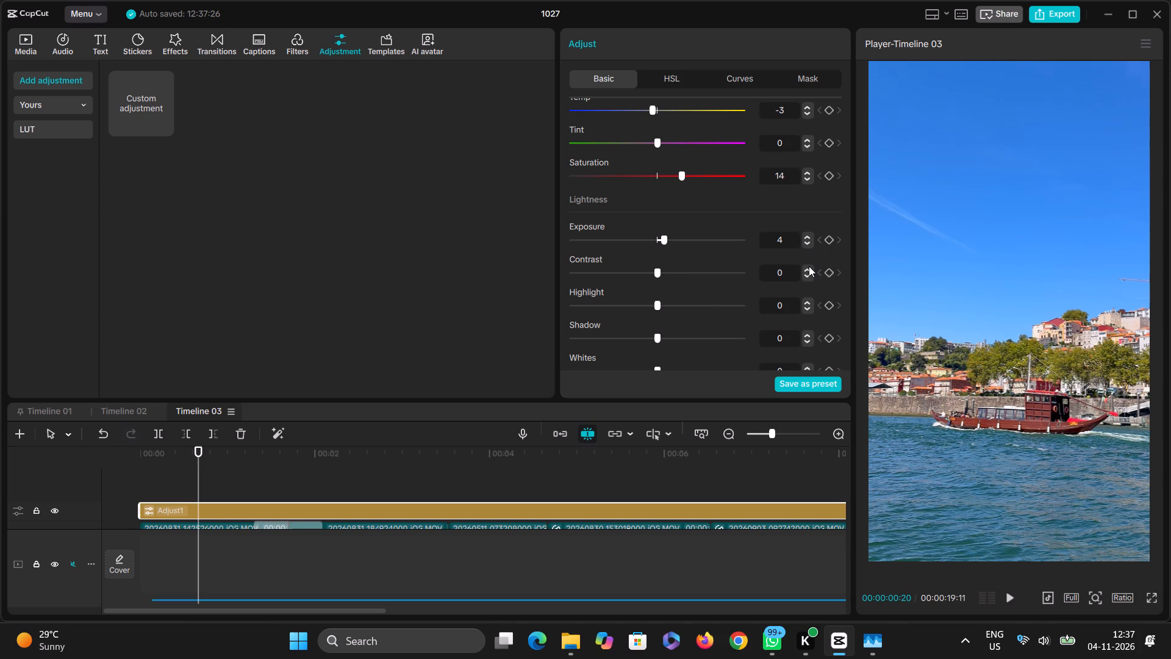
left_click(809, 267)
double_click(806, 273)
left_click(805, 273)
Set the adjustment layer's highlight to -4 and brilliance to -3.
left_click_drag(659, 310, 700, 311)
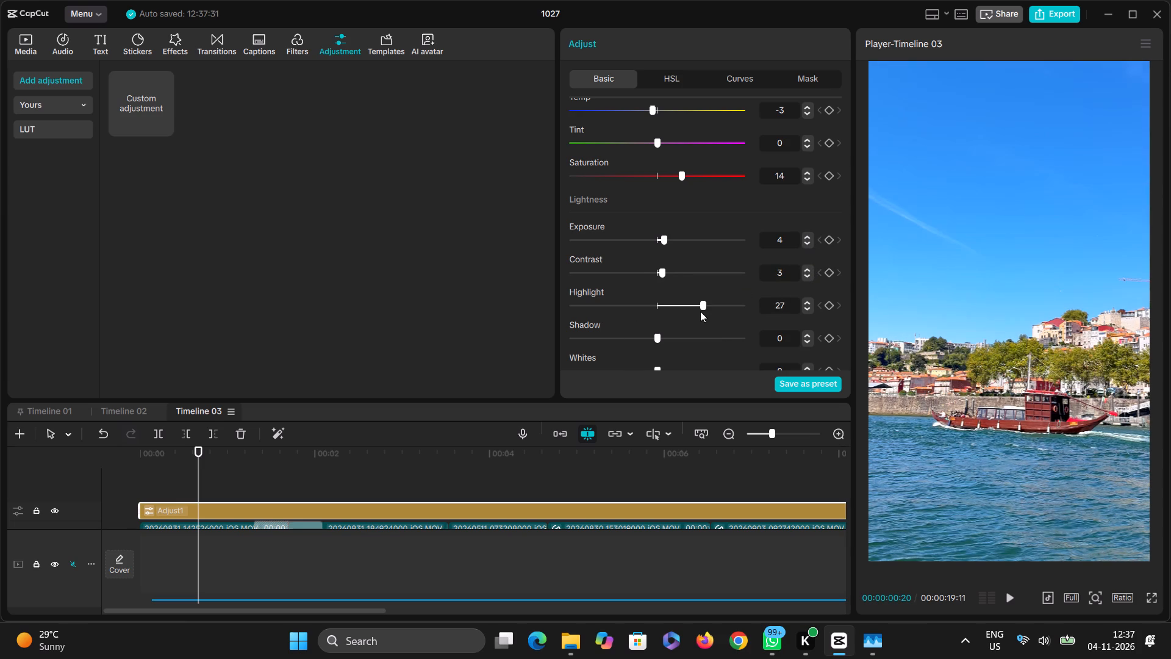
left_click_drag(700, 311, 647, 345)
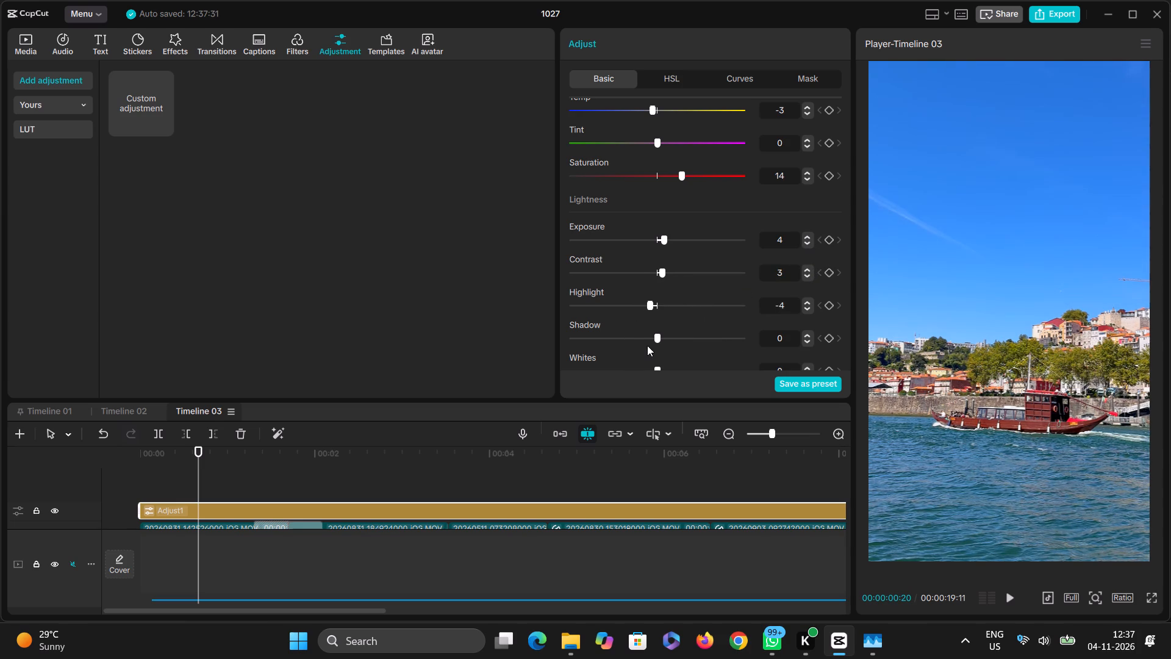
left_click_drag(647, 345, 648, 346)
scroll(660, 358, "down", 2)
left_click_drag(659, 298, 820, 397)
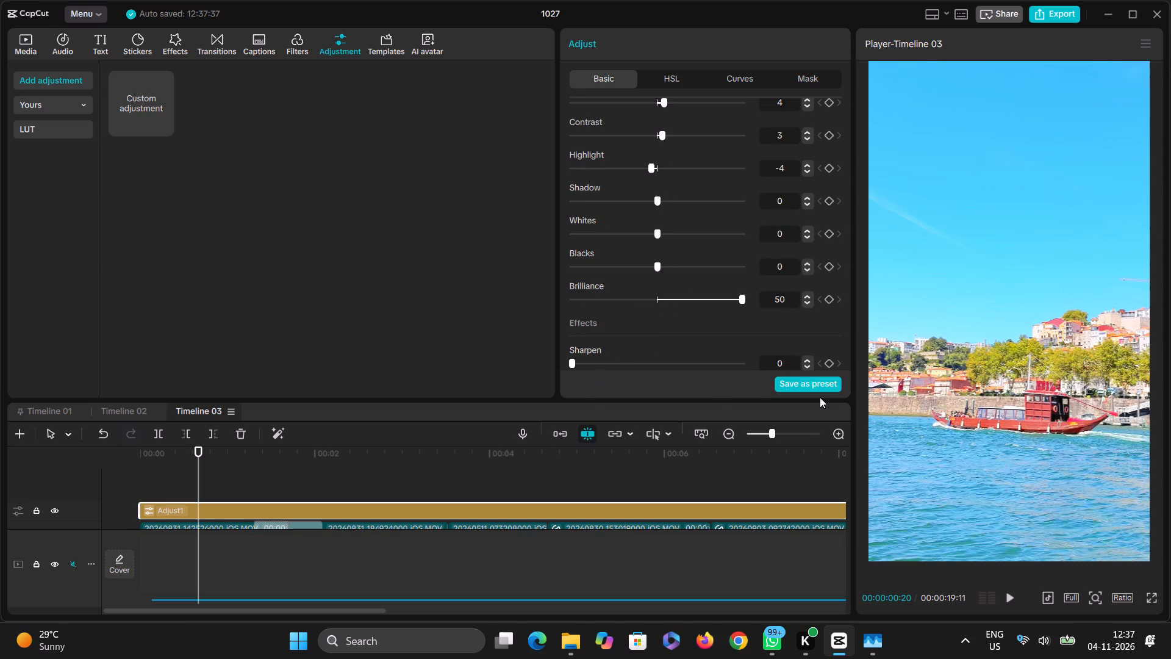
left_click_drag(820, 397, 649, 455)
Set the adjustment layer's sharpen effect to 20.
scroll(625, 353, "down", 2)
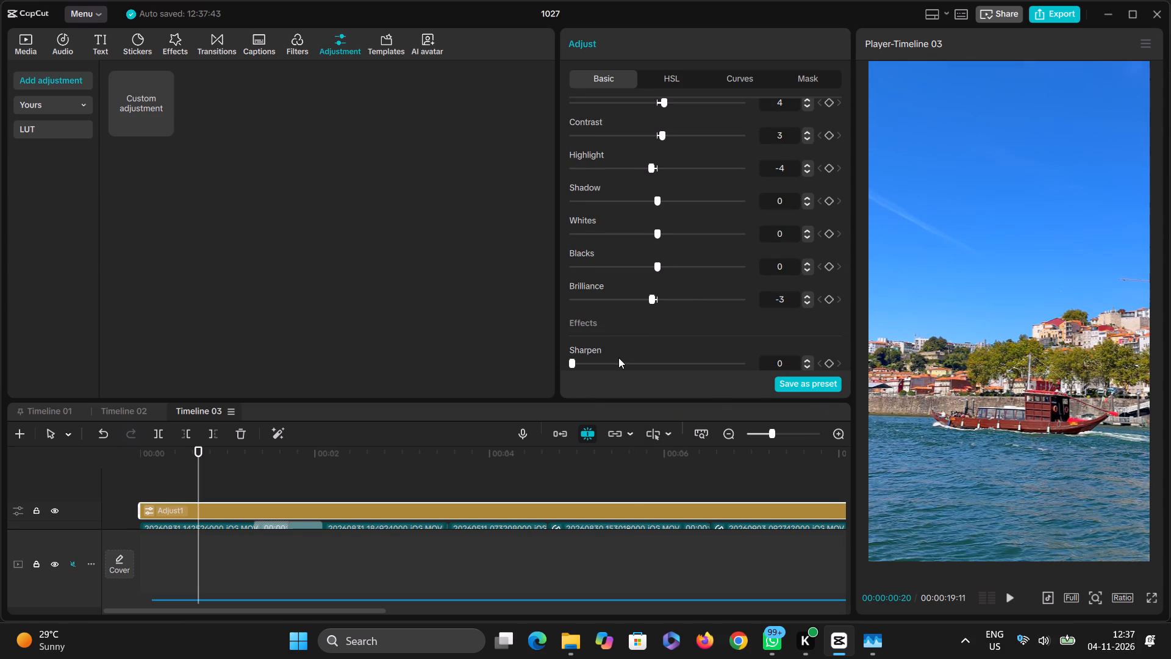
left_click_drag(600, 231, 609, 232)
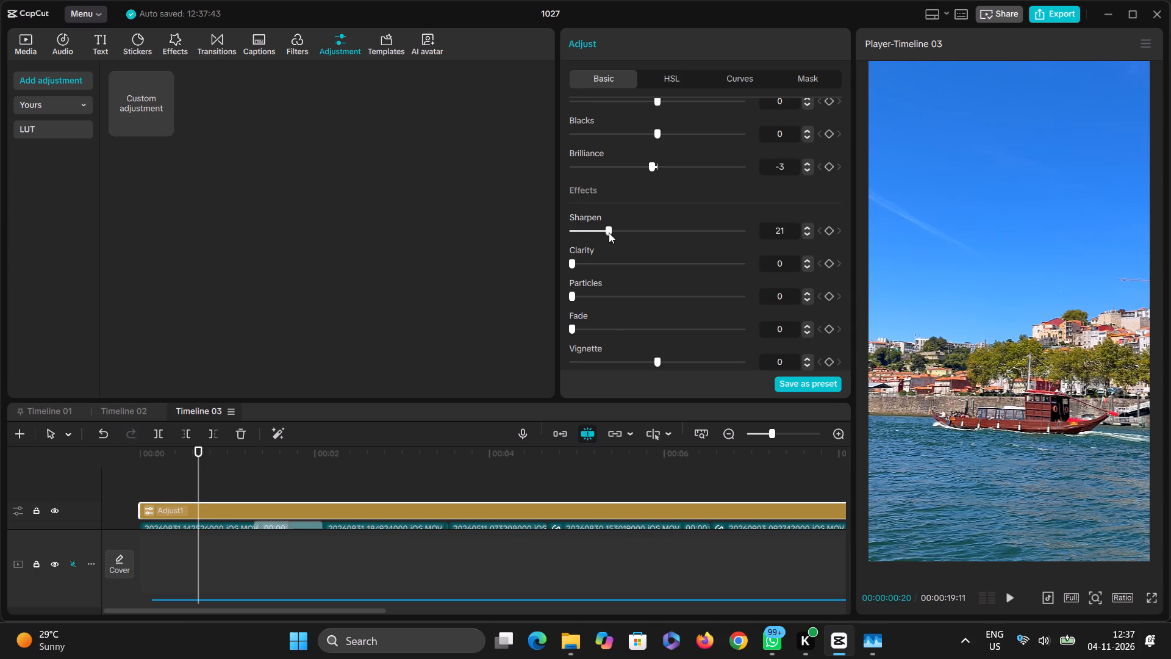
left_click_drag(609, 232, 606, 240)
left_click_drag(606, 240, 603, 245)
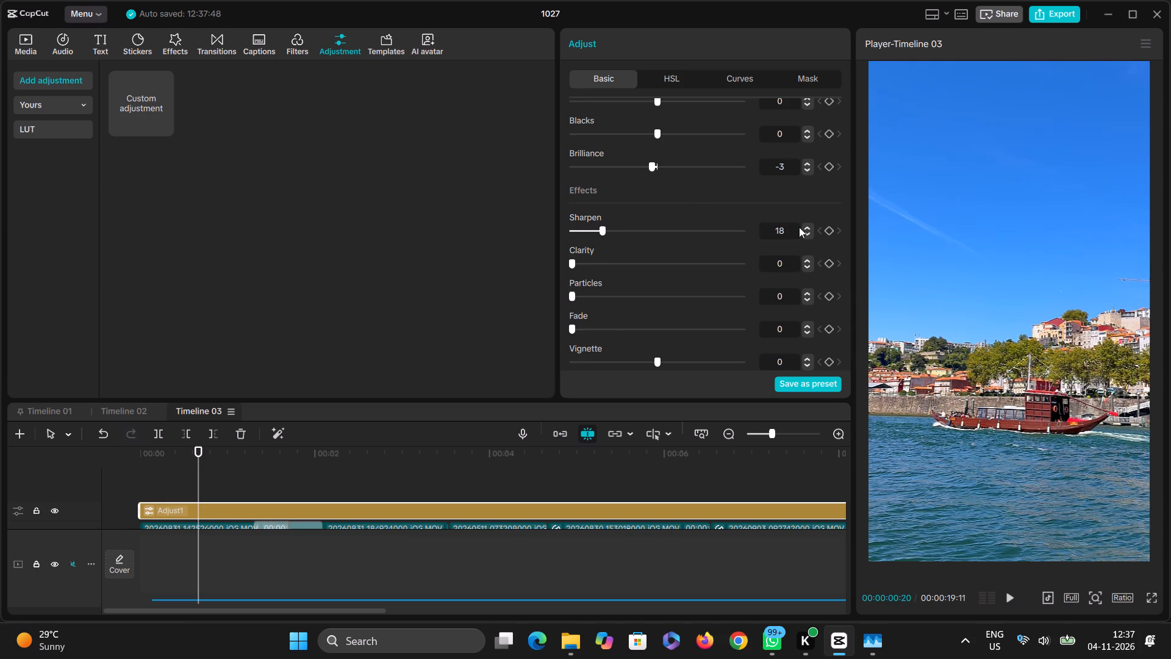
left_click(805, 229)
left_click(805, 229)
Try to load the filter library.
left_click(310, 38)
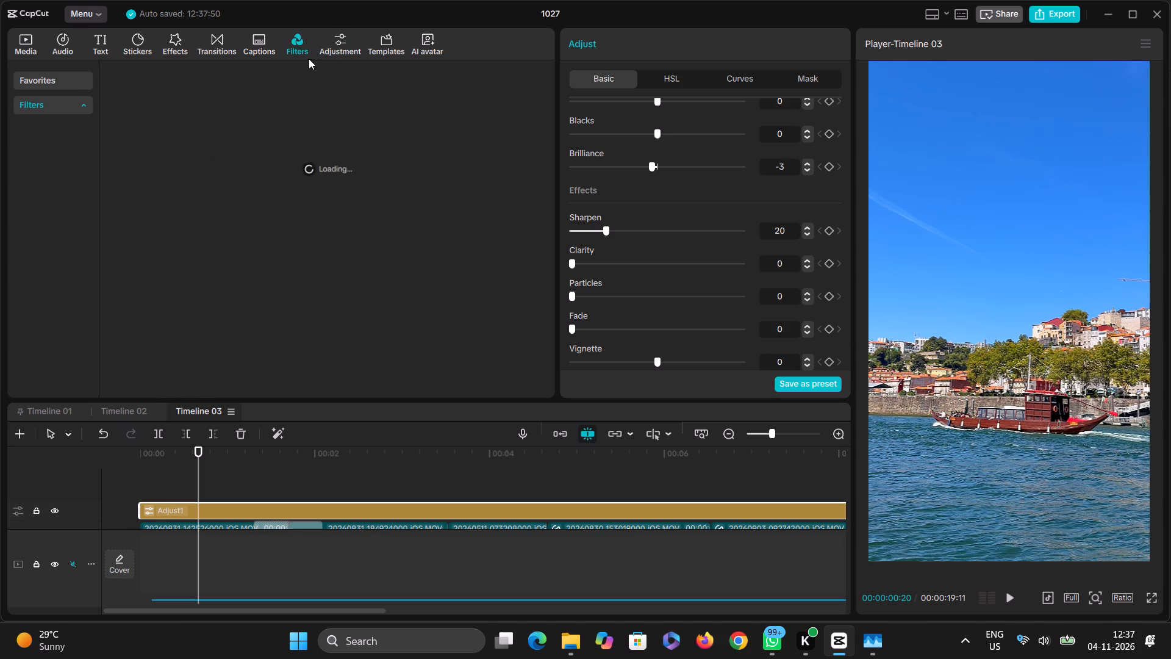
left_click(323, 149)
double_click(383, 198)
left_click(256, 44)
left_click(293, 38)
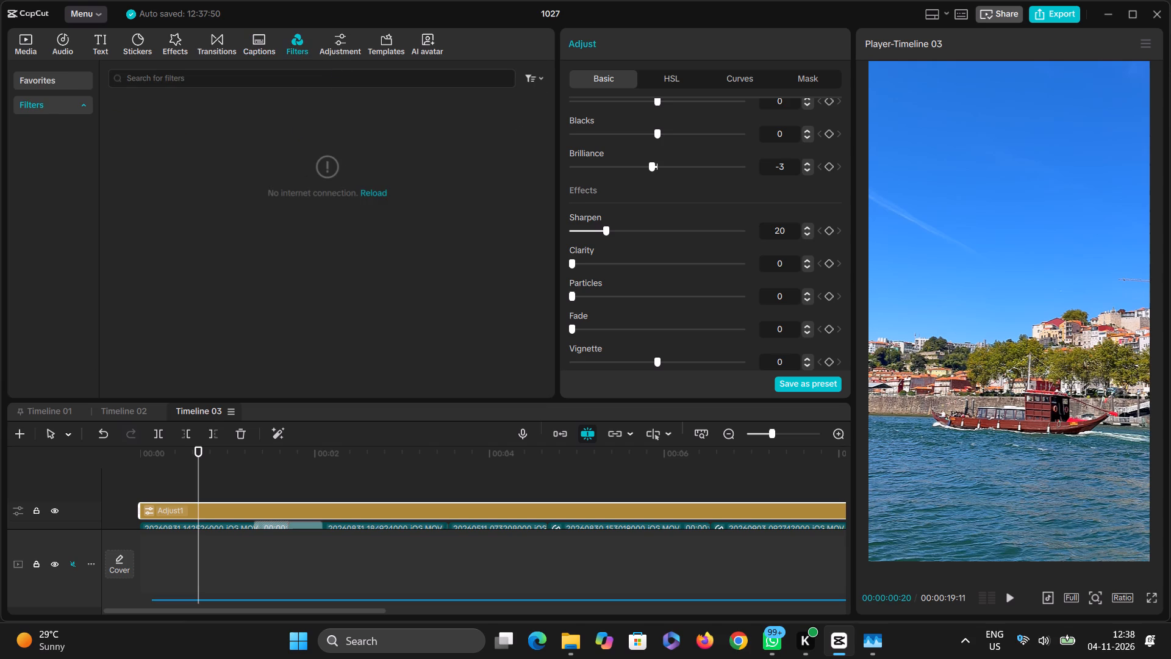
Play back part of the color-adjusted opening boat clip and check the frame about 2 seconds into the timeline.
scroll(225, 454, "down", 6)
left_click_drag(190, 463, 35, 508)
key("space")
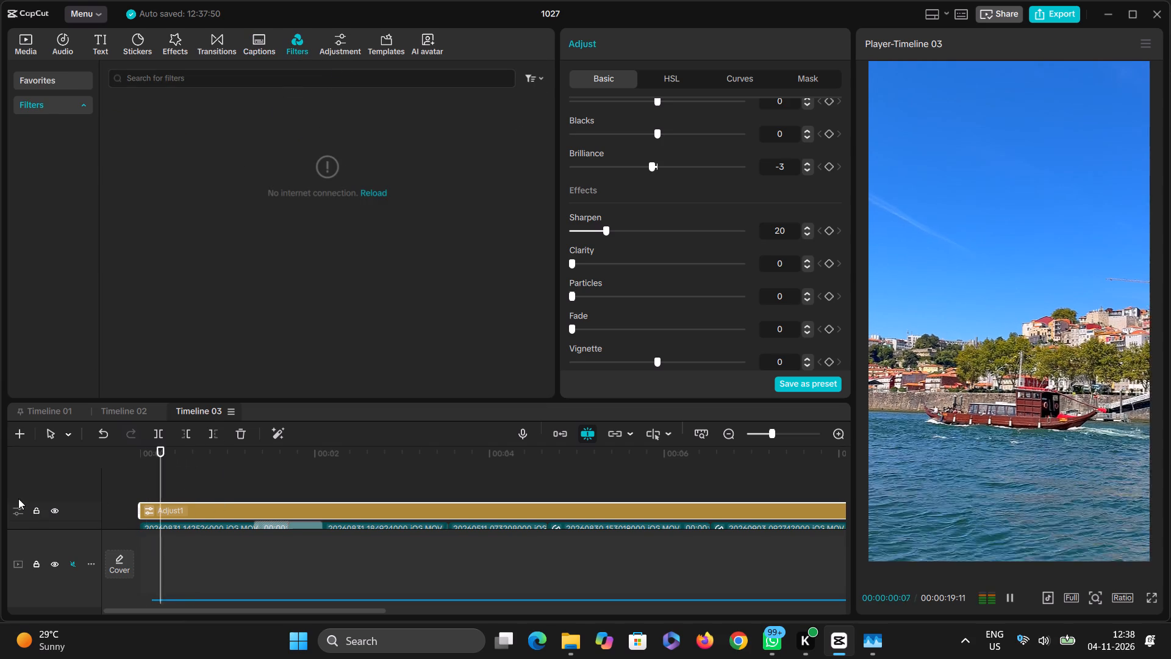
key("space")
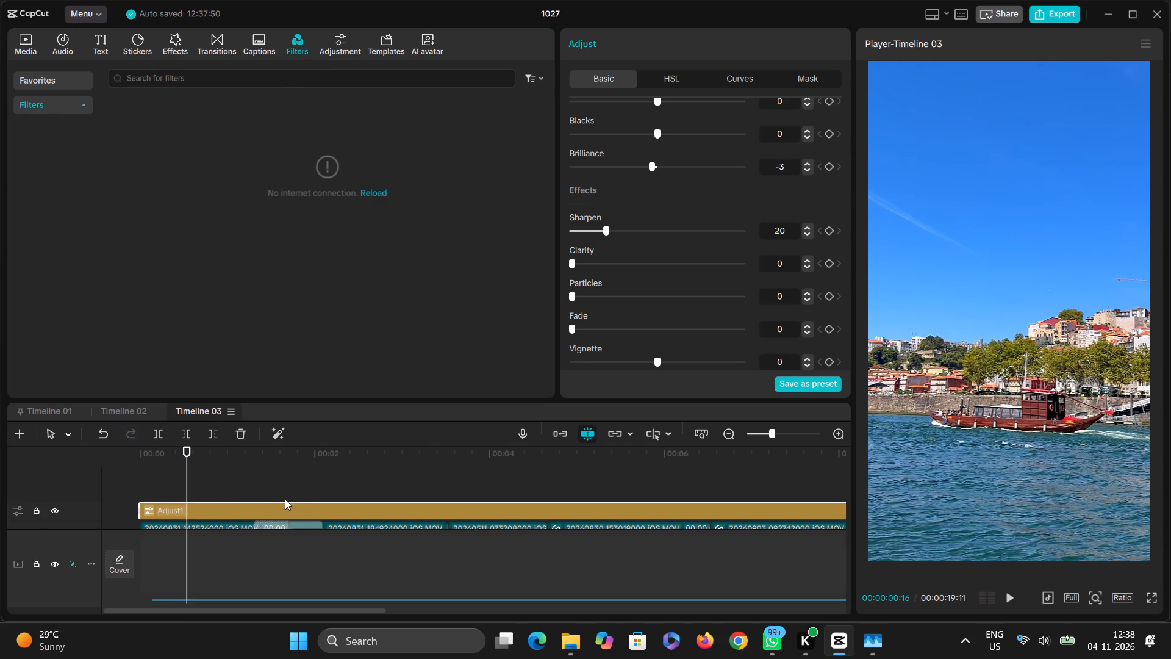
scroll(318, 450, "down", 3)
left_click(342, 455)
Apply the Fade In entrance animation to the first video clip on the timeline.
scroll(335, 499, "down", 3)
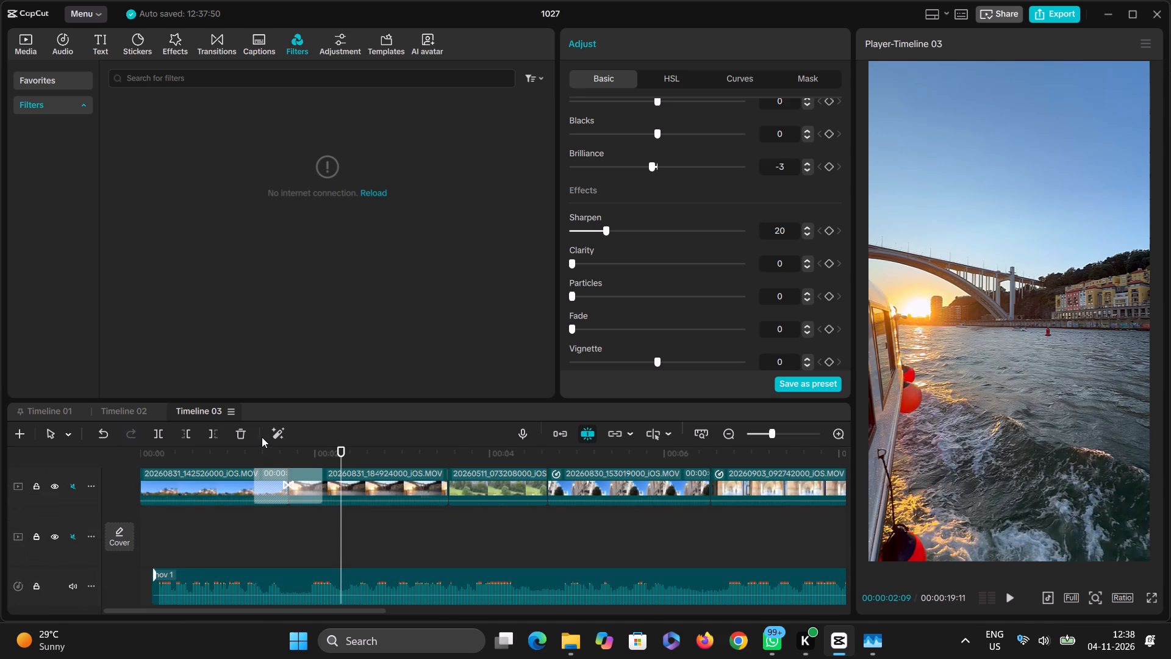
left_click(187, 483)
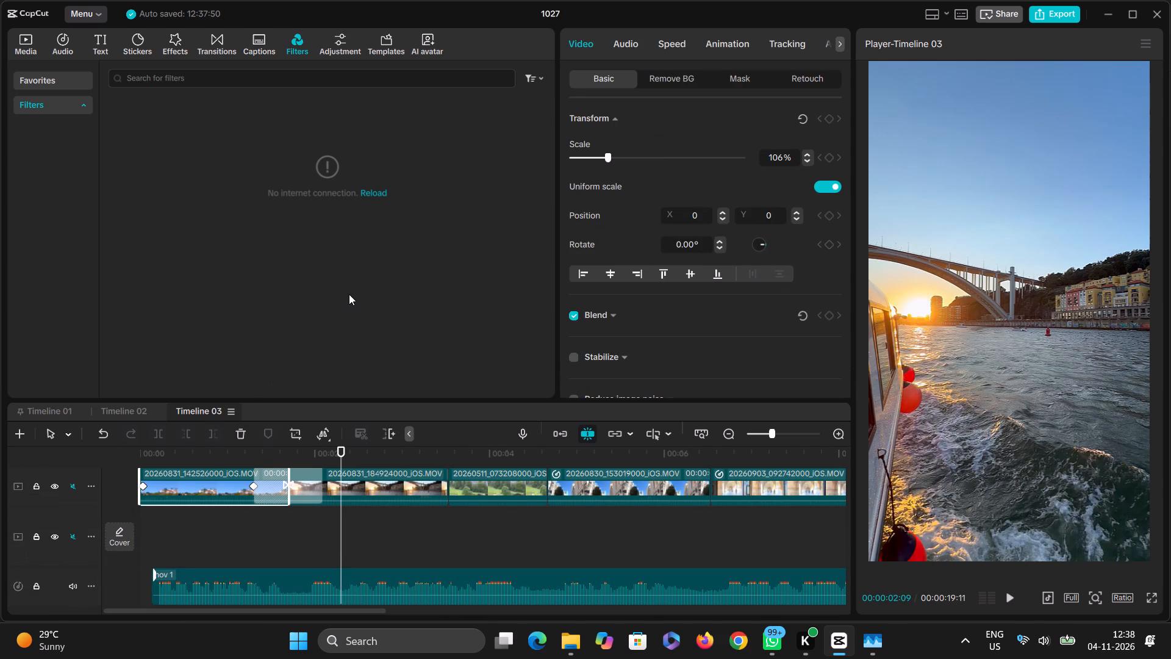
left_click(725, 39)
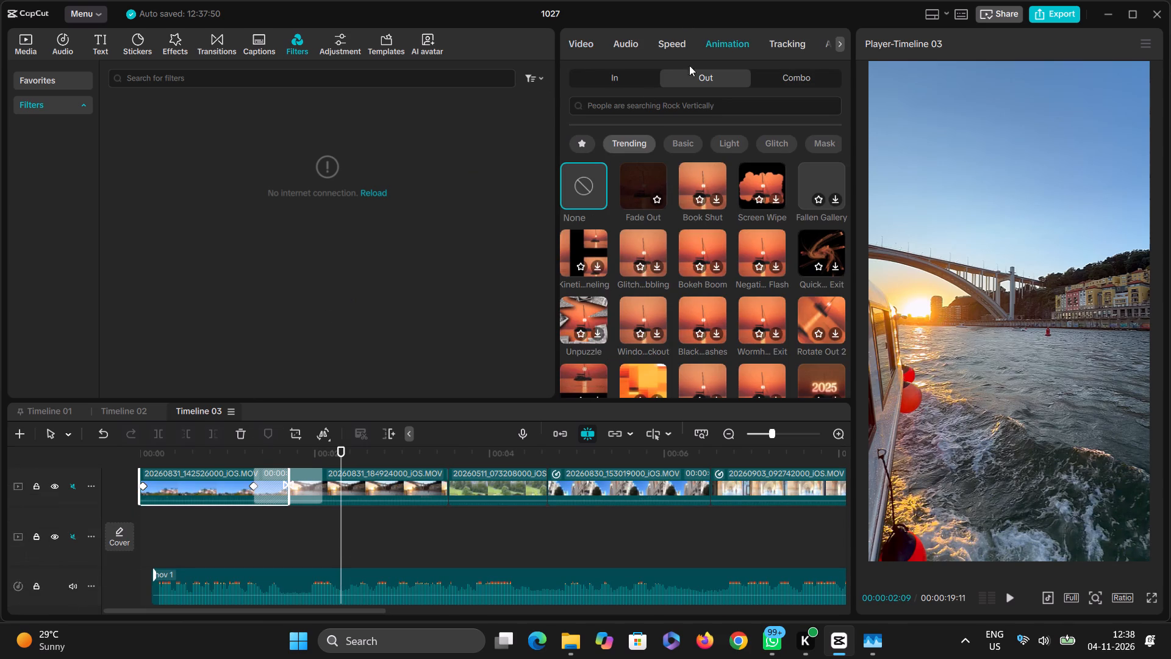
left_click(622, 75)
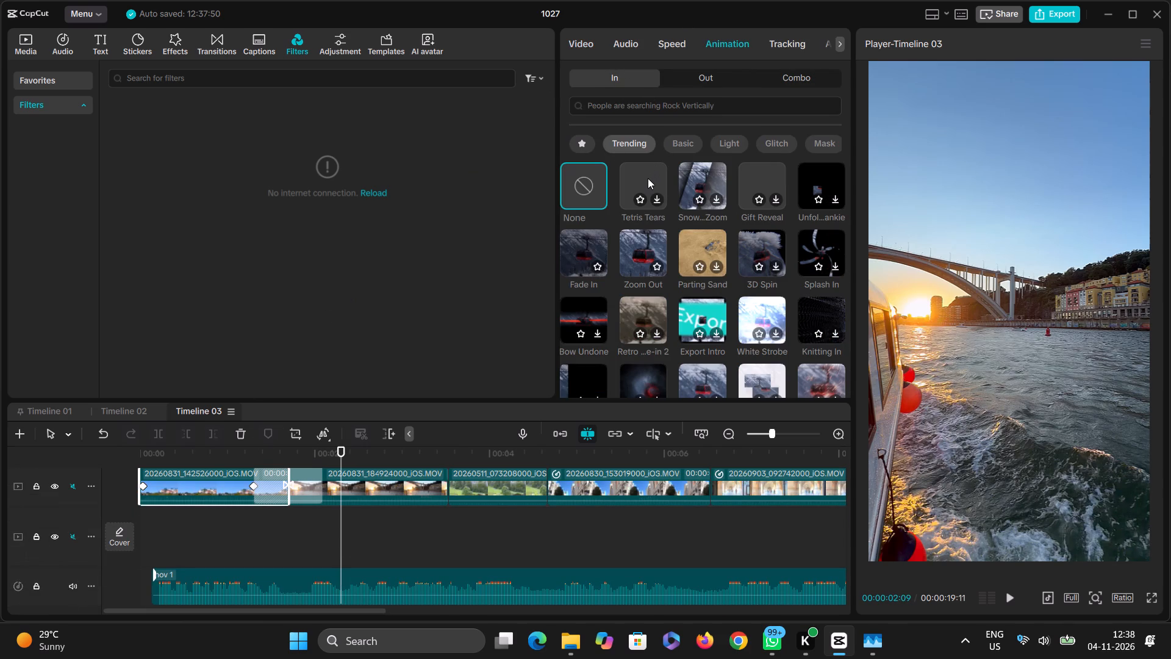
left_click(585, 249)
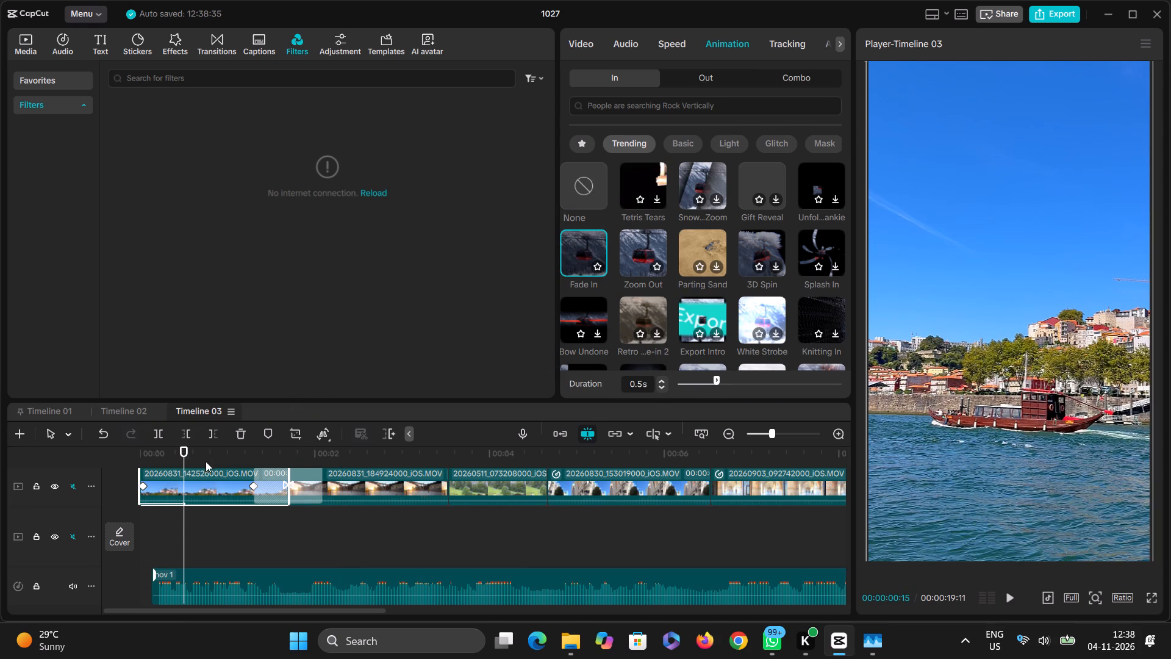
Reload the filter library and reopen it.
scroll(218, 478, "up", 3)
double_click(378, 192)
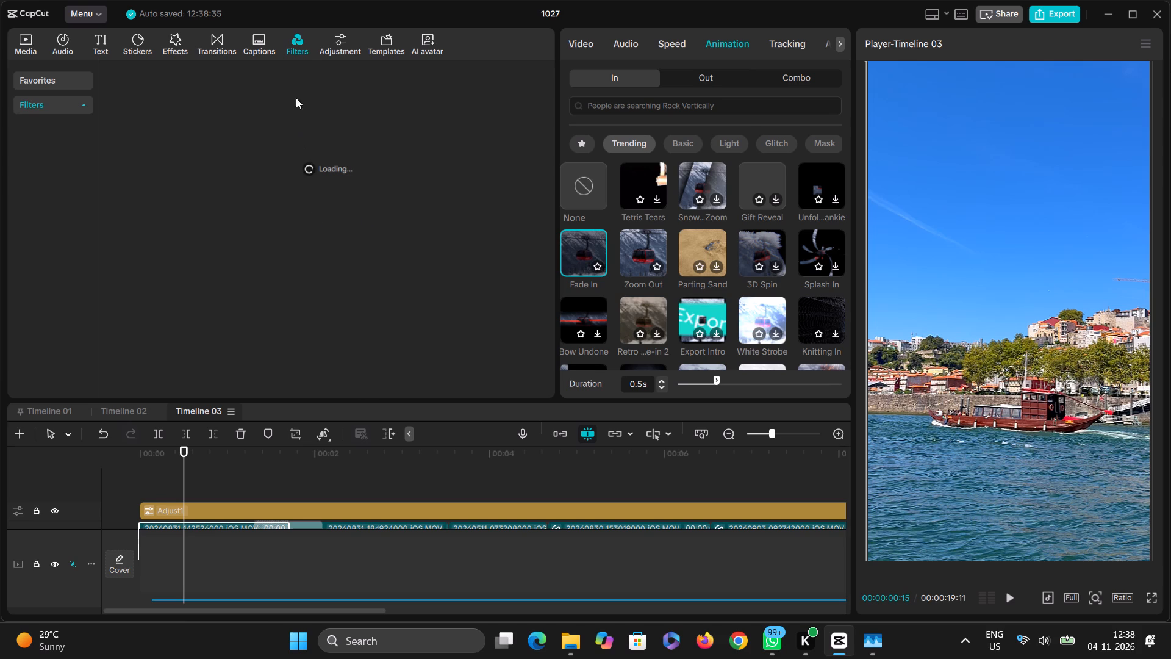
left_click(332, 48)
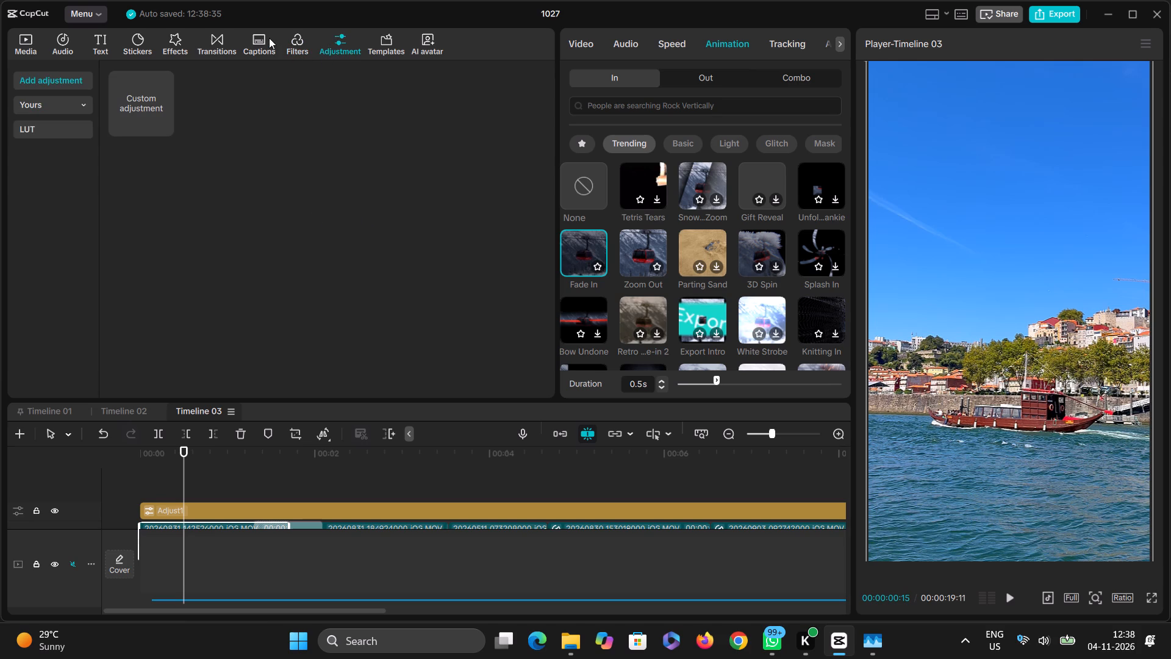
left_click(306, 37)
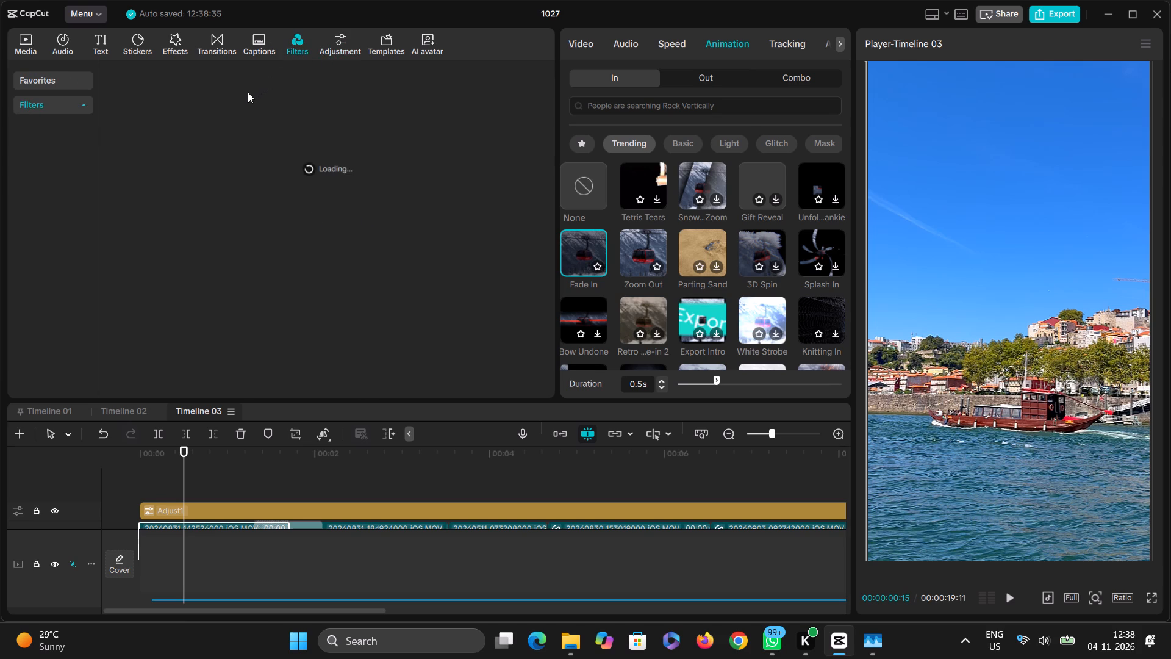
Copy the first Freedom filter from Timeline 02 into Timeline 03 so that it starts at the beginning of the timeline.
left_click(143, 414)
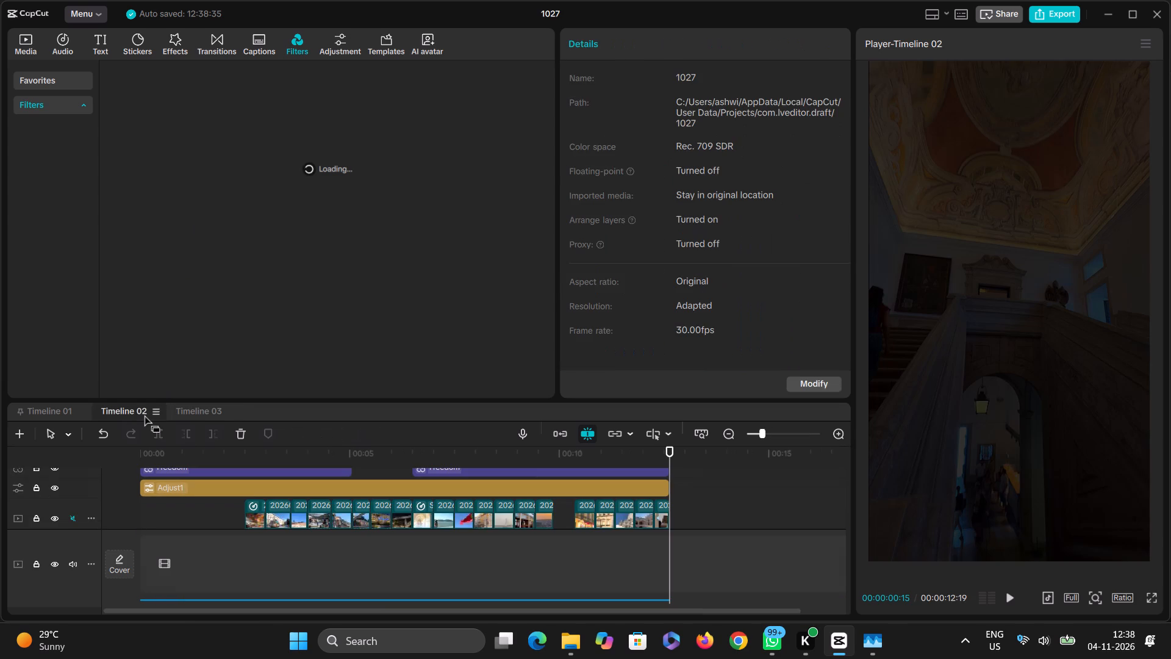
scroll(216, 571, "up", 2)
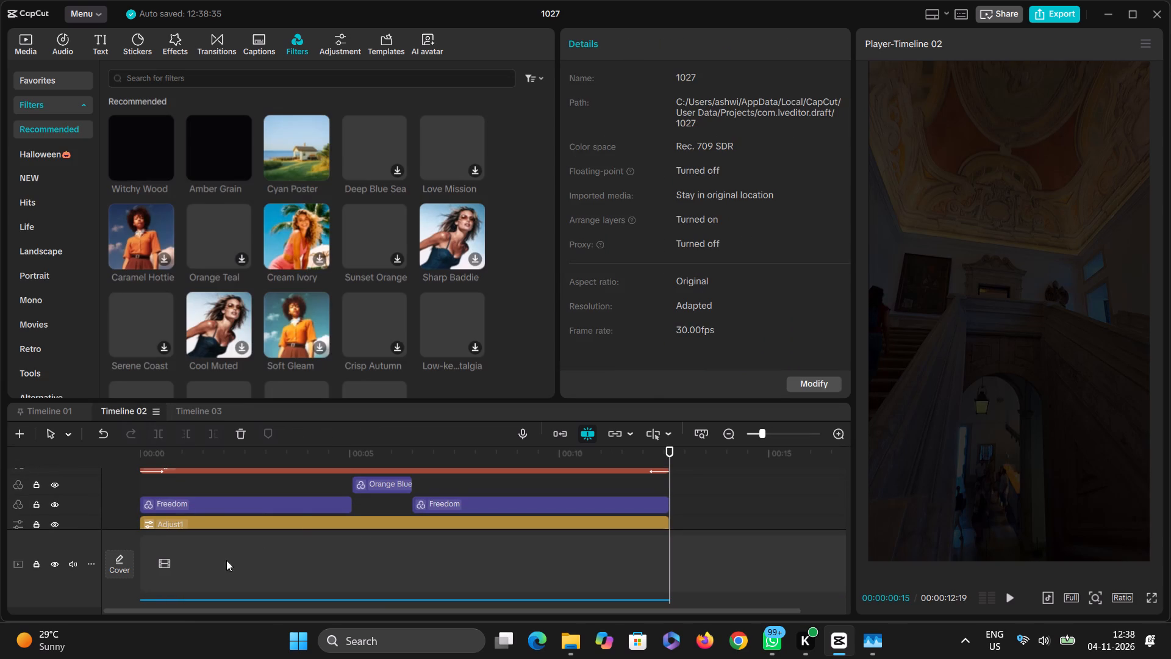
left_click_drag(305, 459, 227, 474)
scroll(290, 550, "up", 2)
scroll(282, 552, "down", 2)
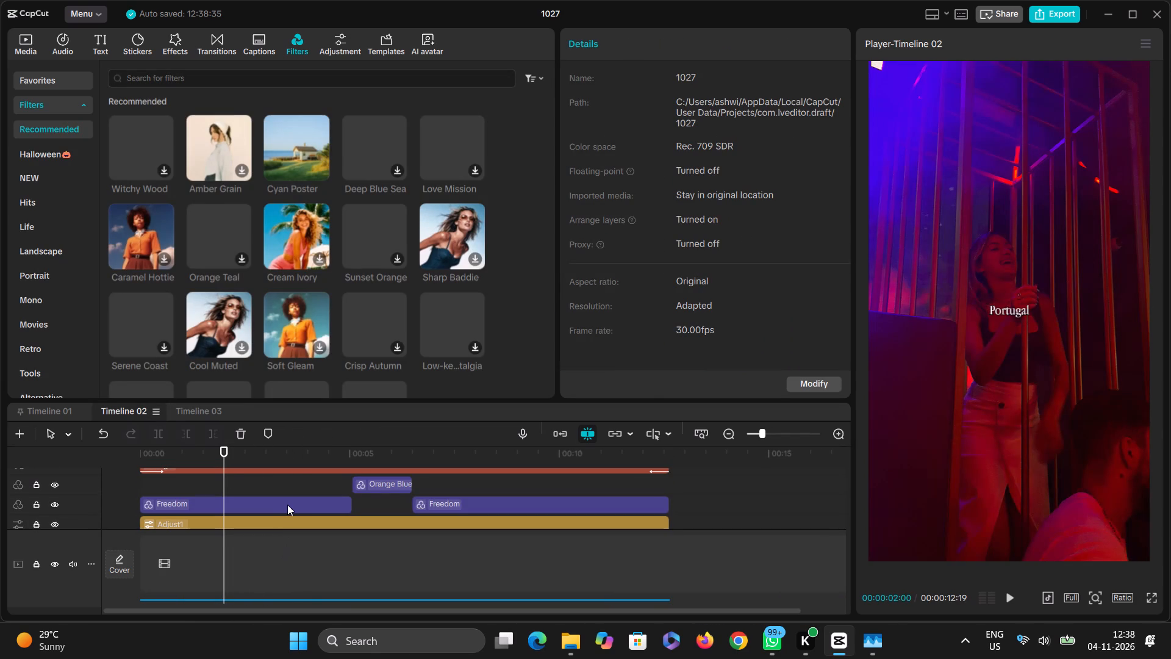
left_click(287, 505)
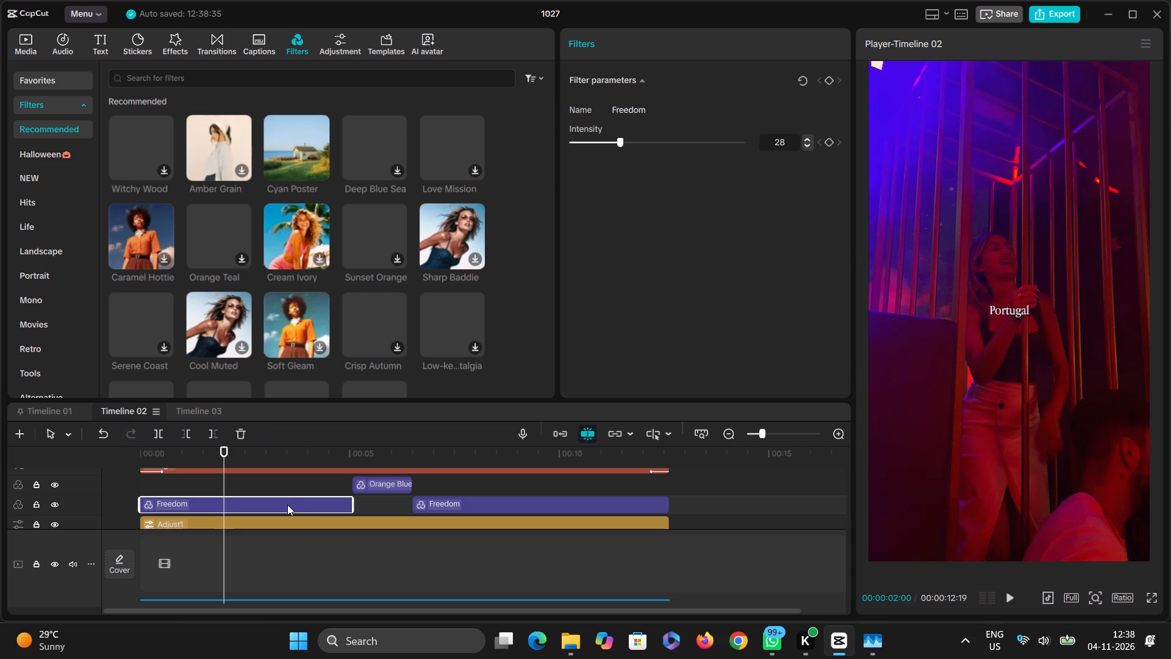
key("ctrl+c")
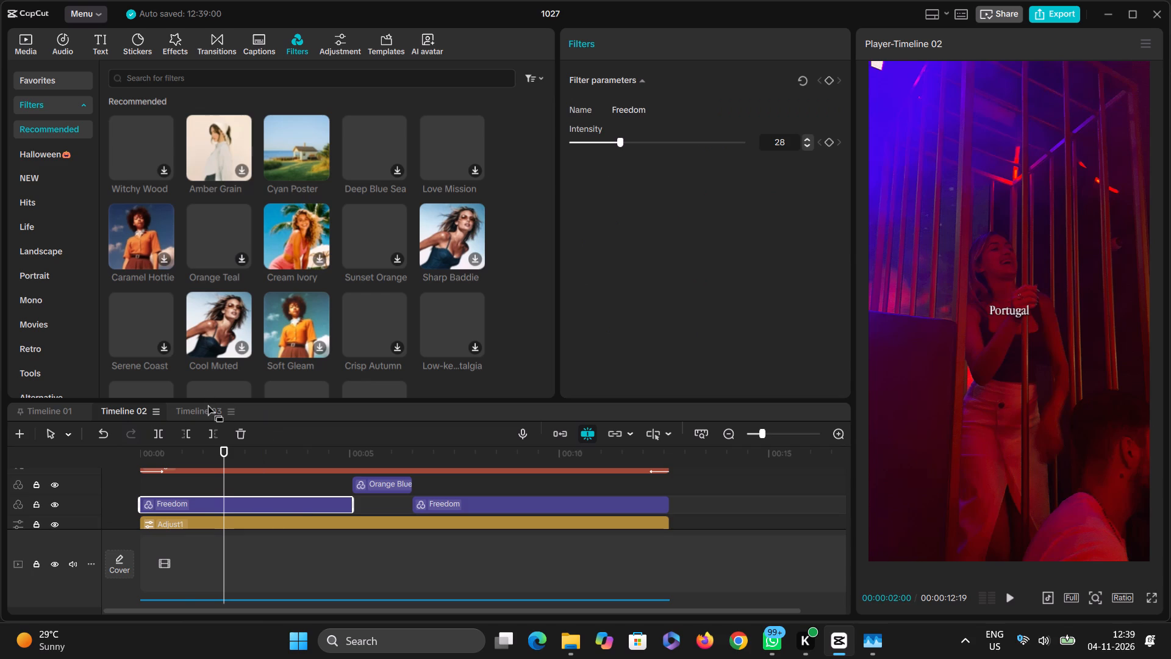
left_click(207, 405)
key("ctrl+v")
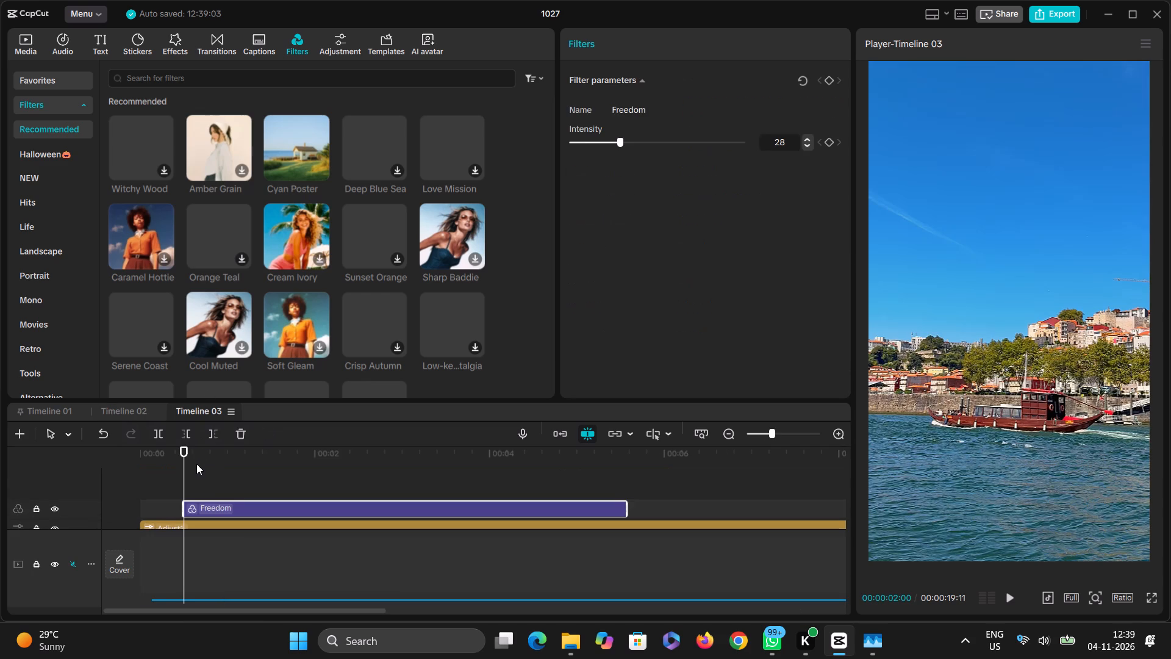
scroll(279, 502, "up", 3)
scroll(280, 504, "down", 4)
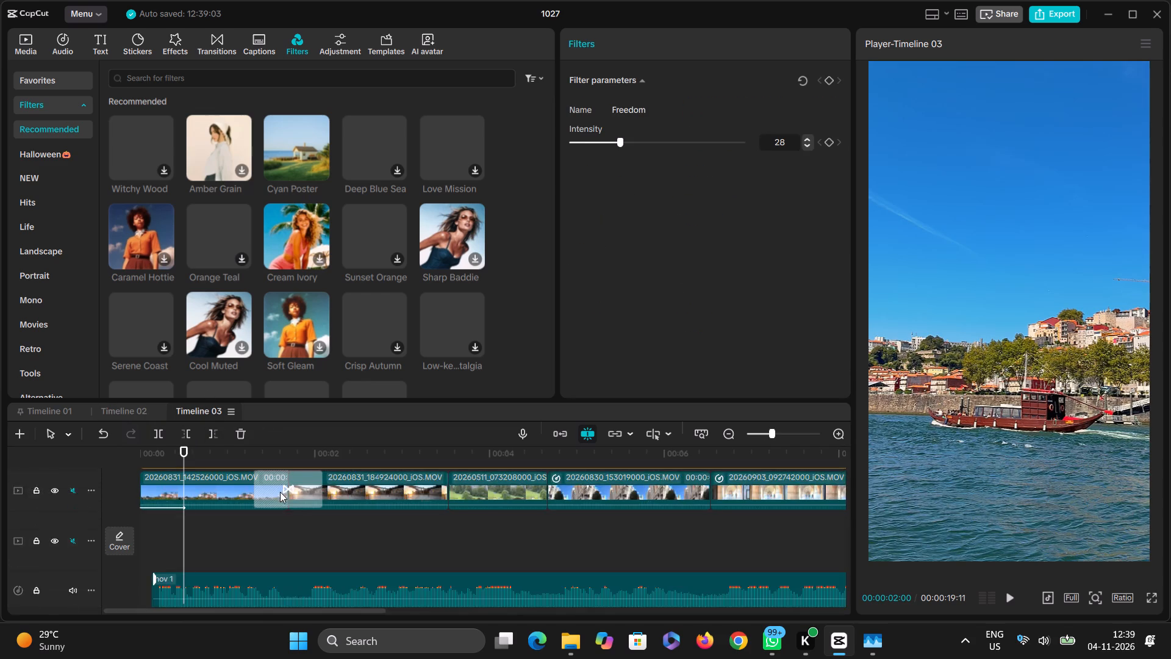
scroll(280, 491, "up", 4)
left_click_drag(263, 515, 220, 514)
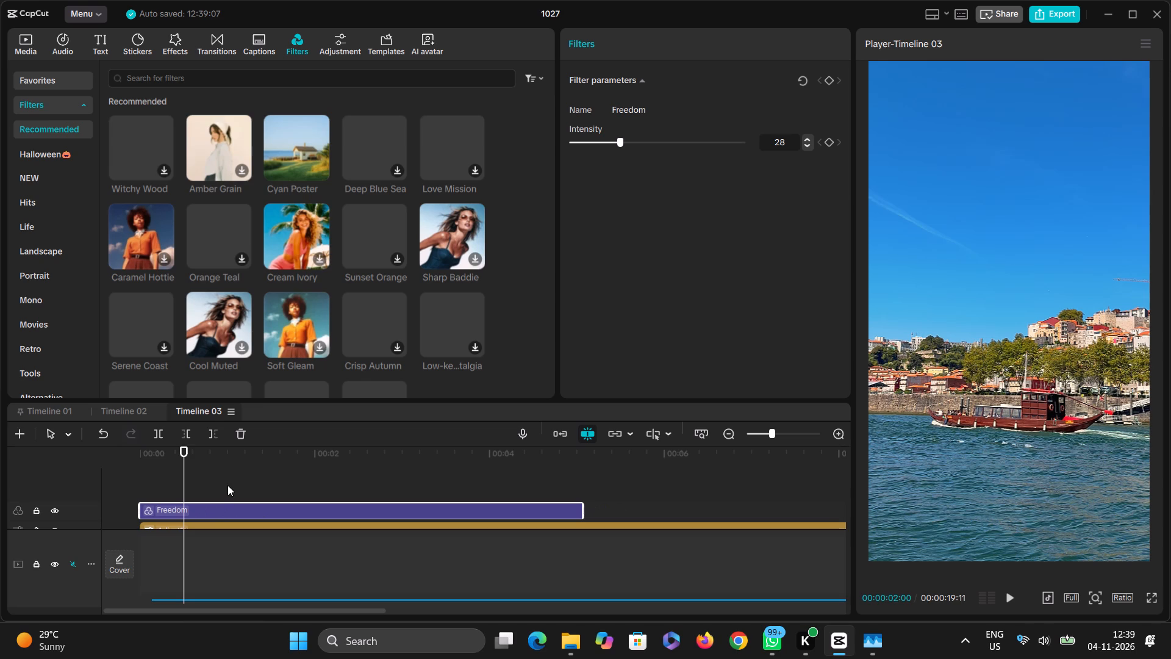
Play through the clips and extend the Freedom filter's end to about 8 seconds, where the night bus clip begins.
key("space")
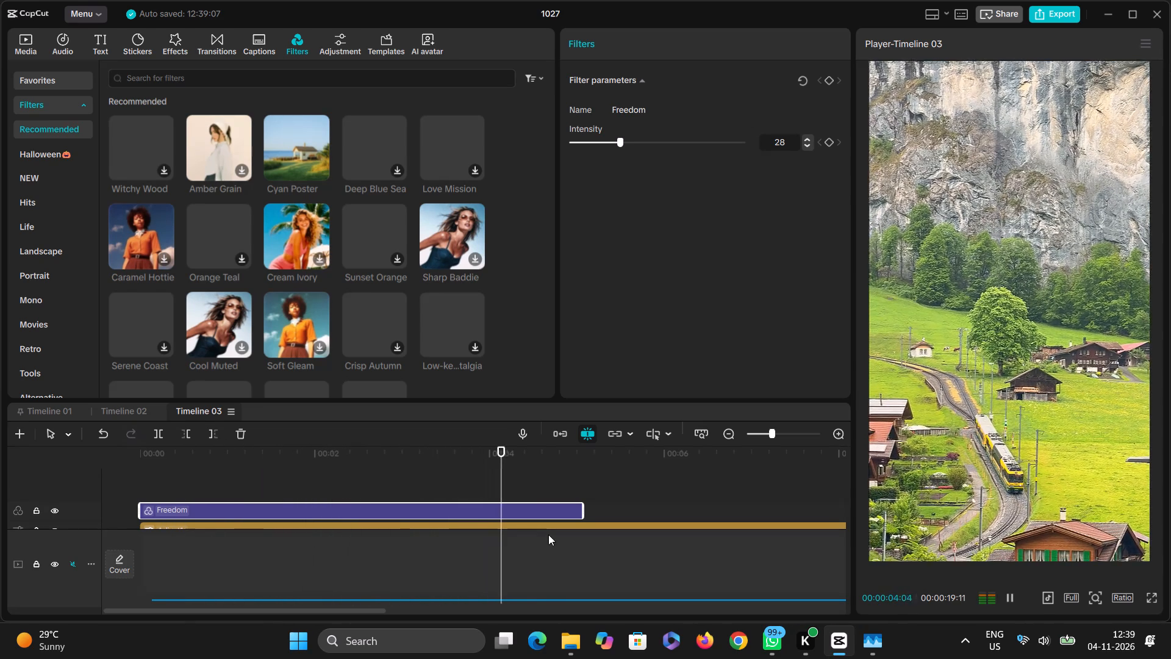
key("space")
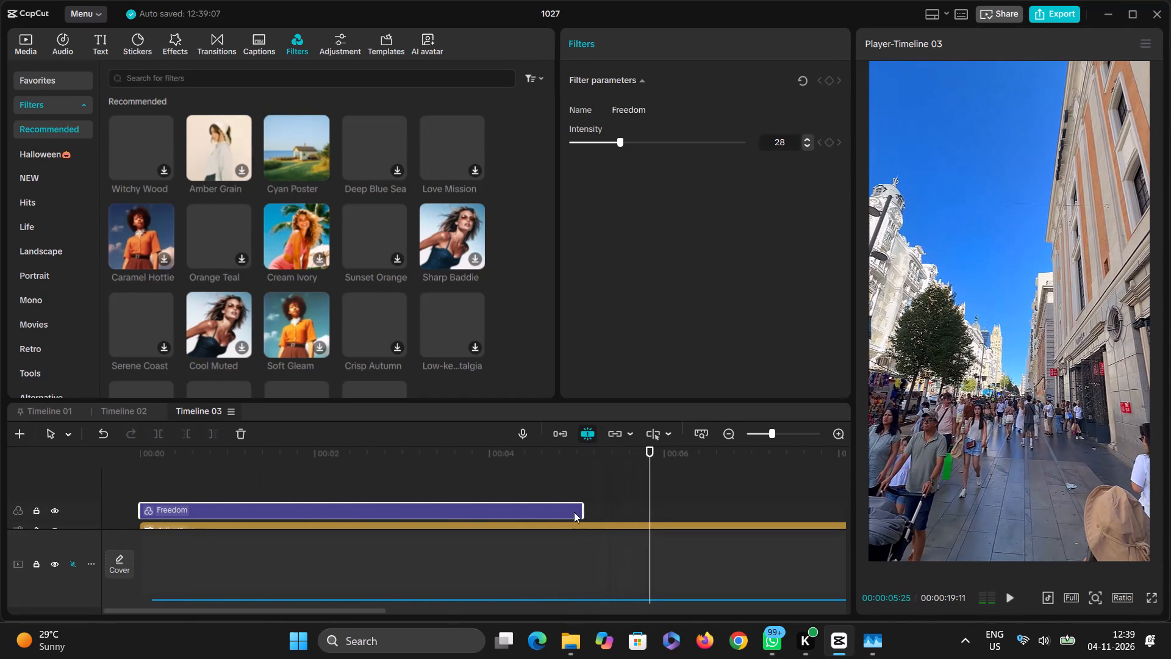
left_click_drag(581, 514, 712, 497)
key("space")
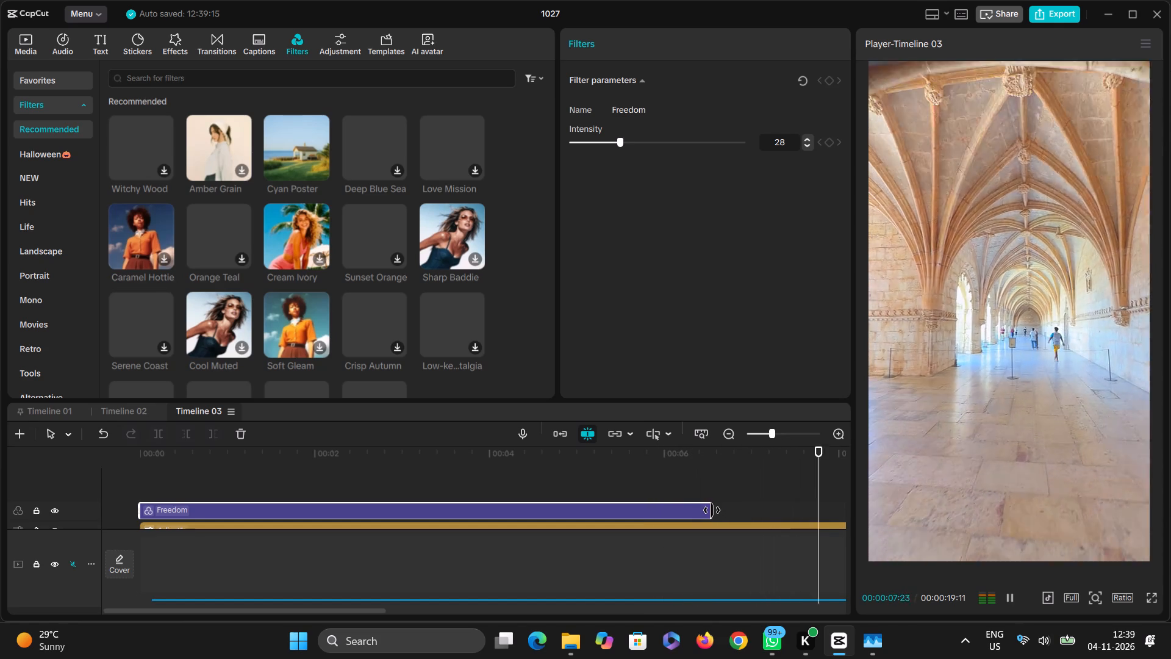
key("space")
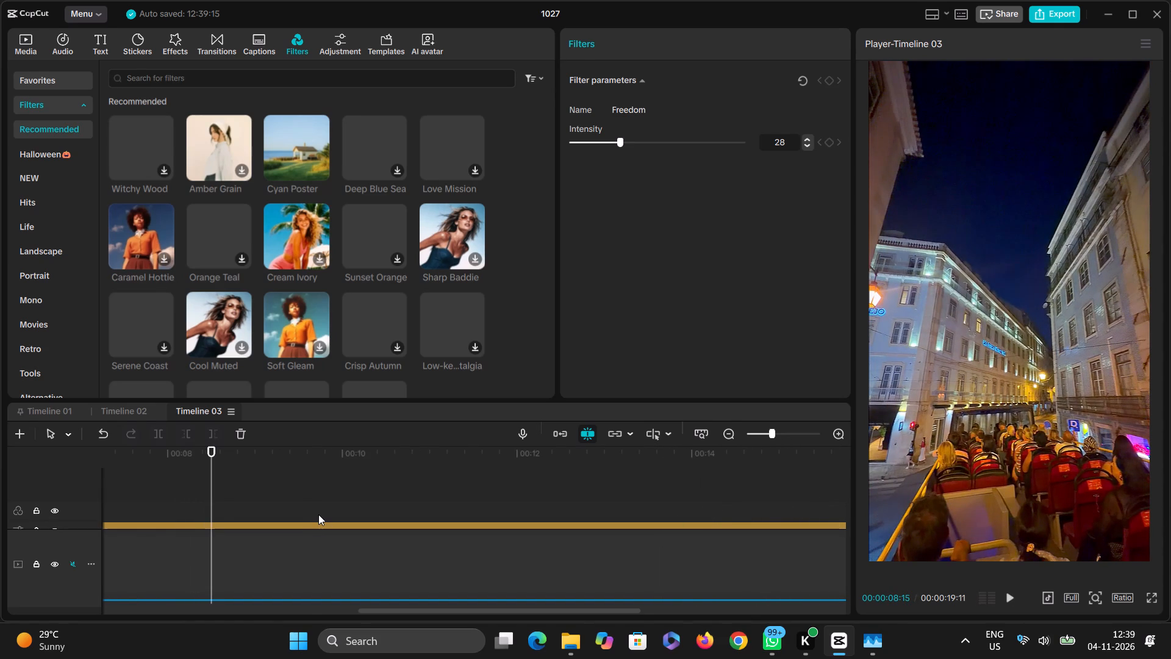
scroll(318, 514, "up", 2, "alt")
left_click_drag(220, 511, 321, 512)
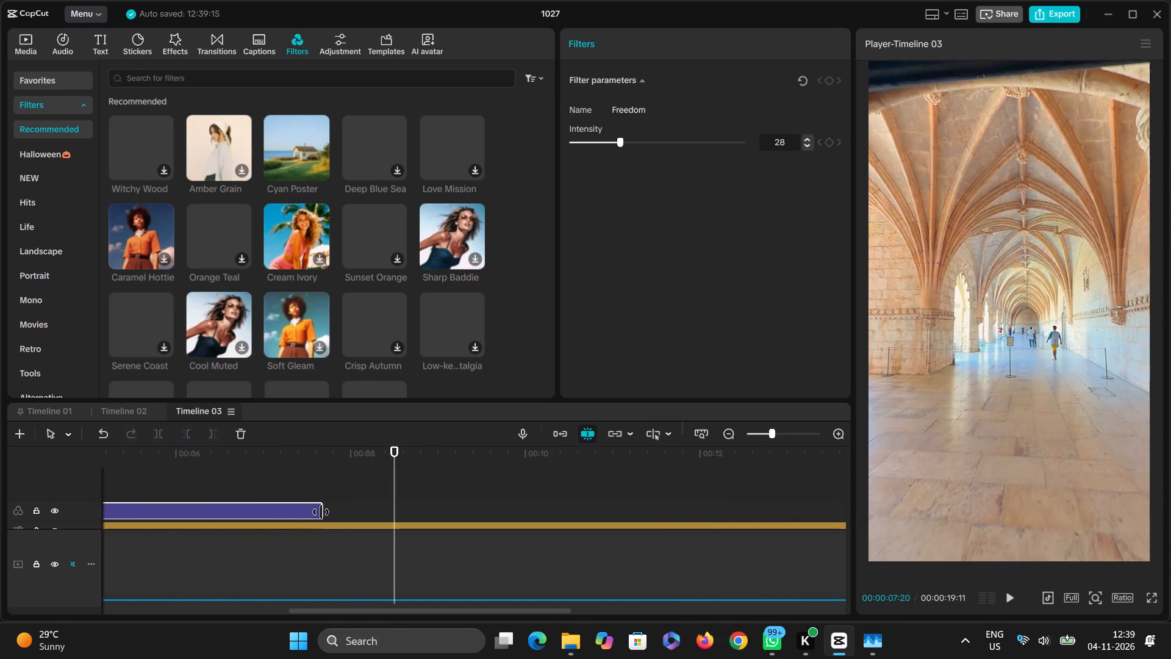
left_click_drag(321, 512, 360, 517)
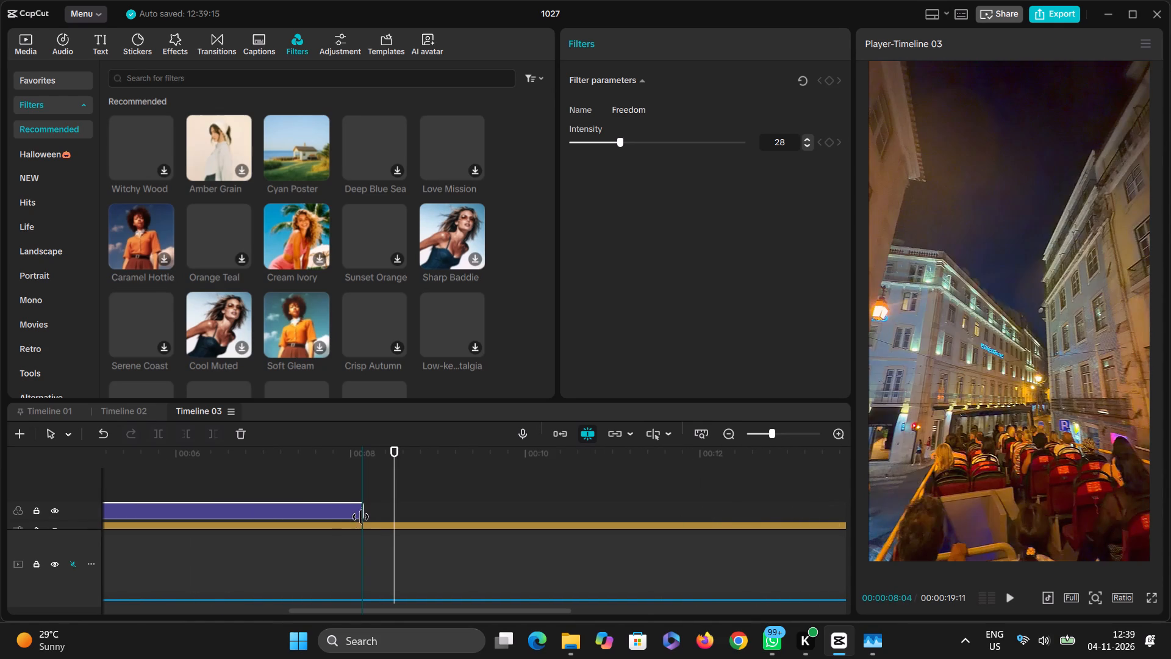
left_click_drag(360, 517, 355, 522)
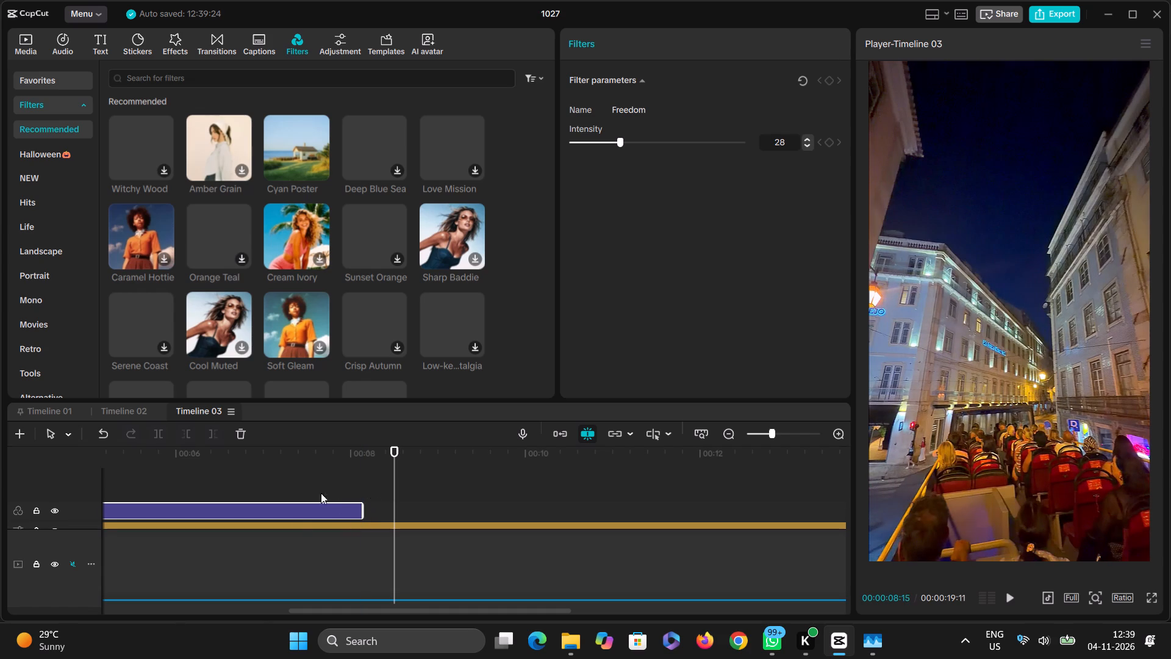
Copy the Orange Blue filter from Timeline 02 into Timeline 03, starting right where the Freedom filter ends.
left_click(148, 410)
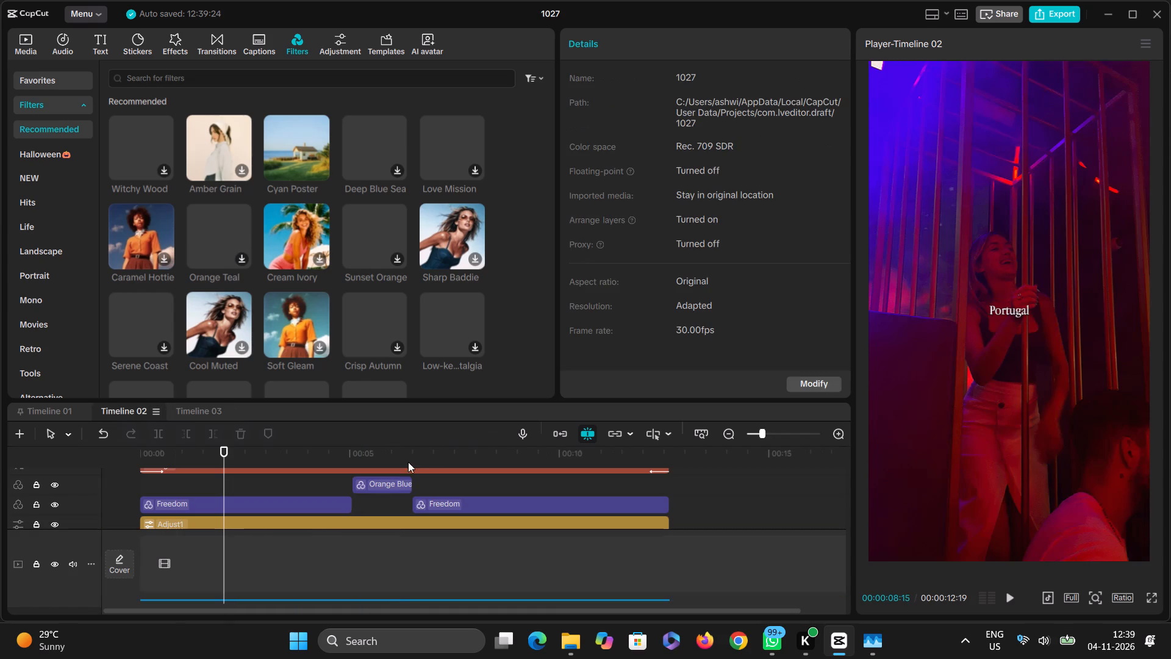
left_click_drag(392, 463, 406, 459)
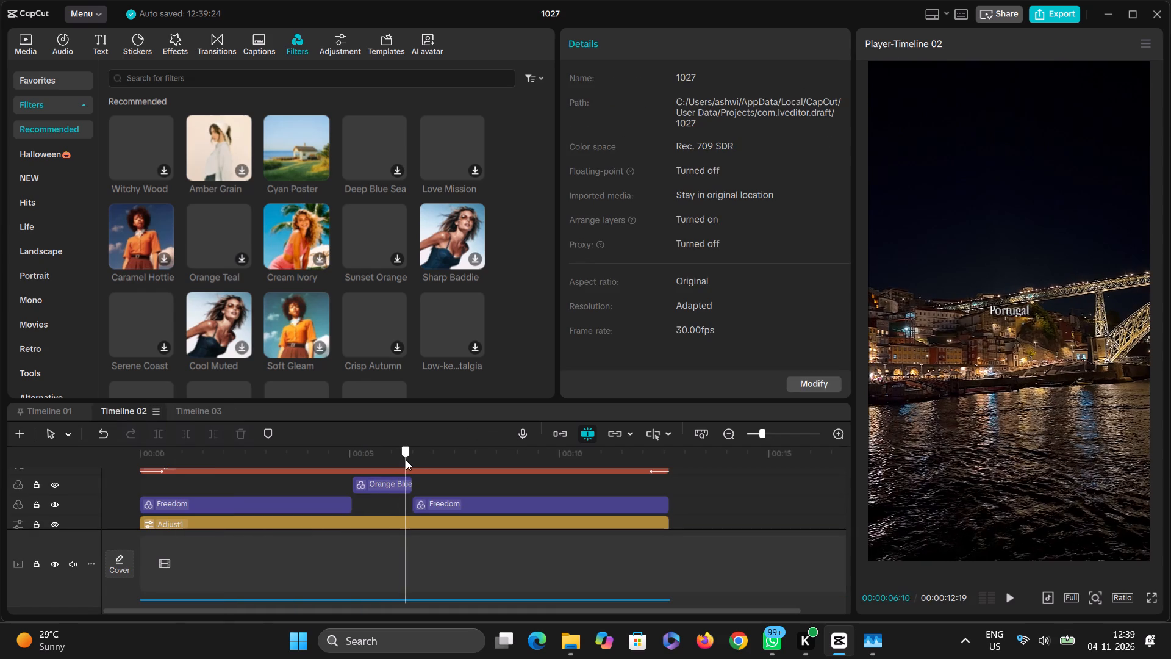
left_click_drag(406, 459, 386, 469)
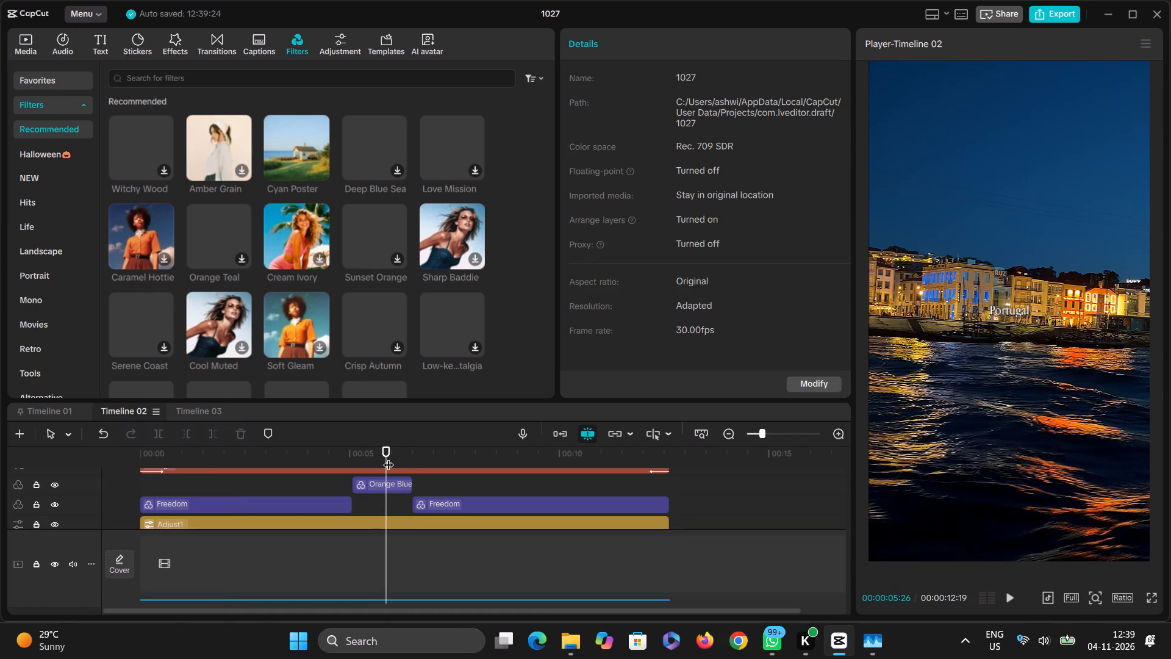
left_click_drag(389, 456, 385, 467)
left_click(177, 416)
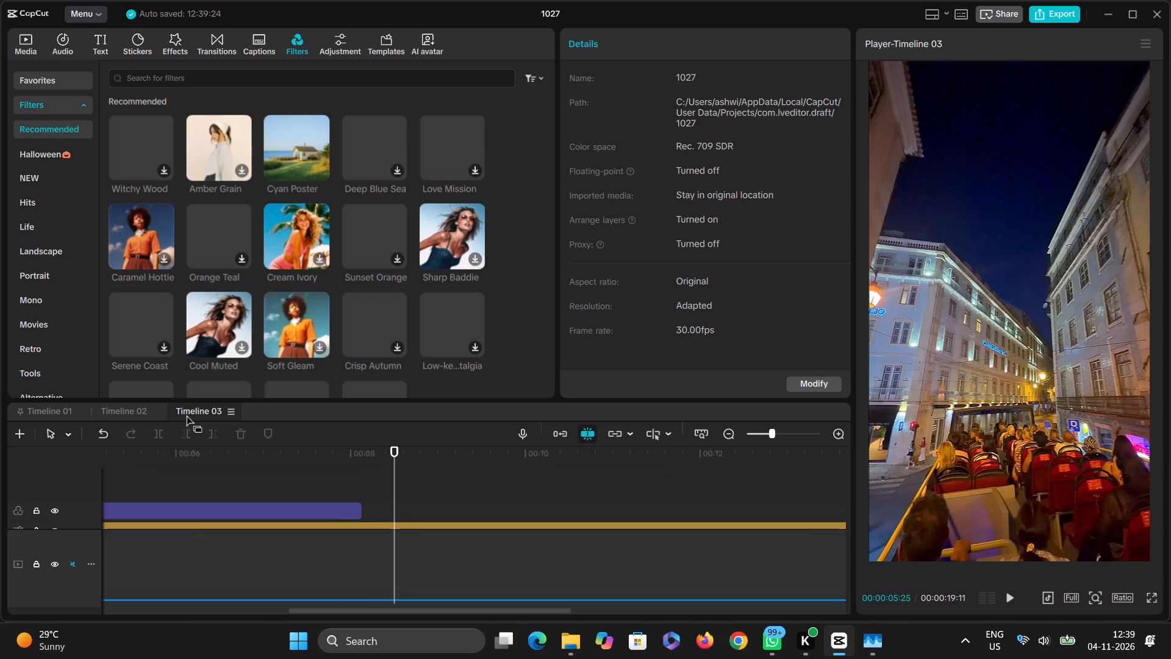
left_click(129, 418)
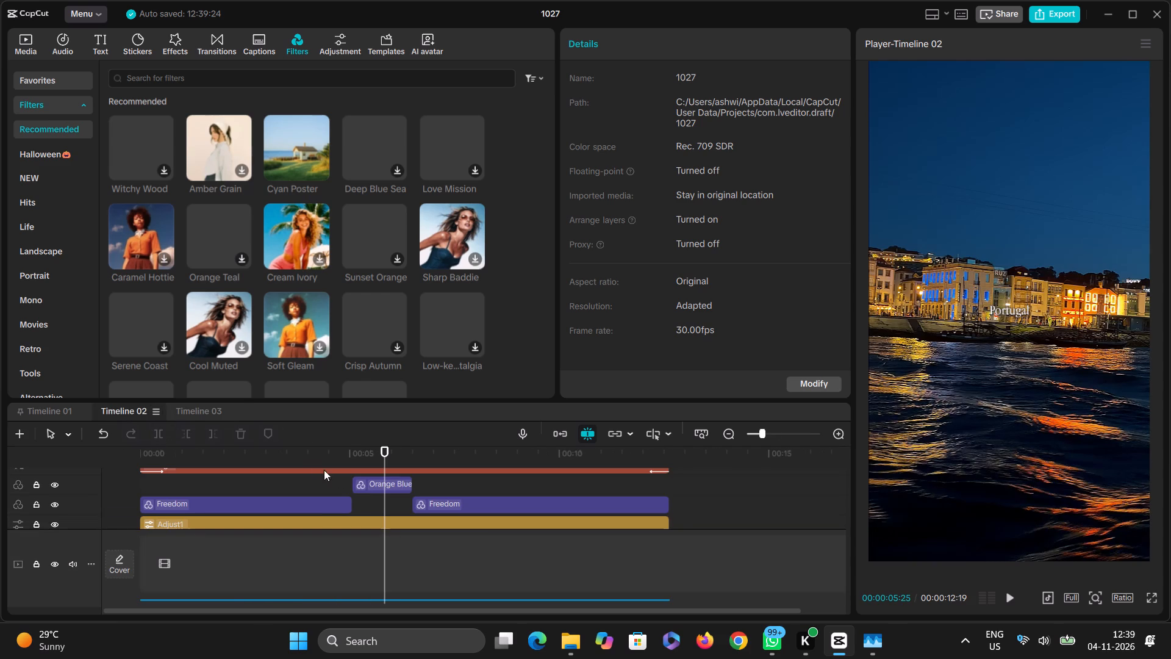
left_click(375, 485)
key("ctrl+c")
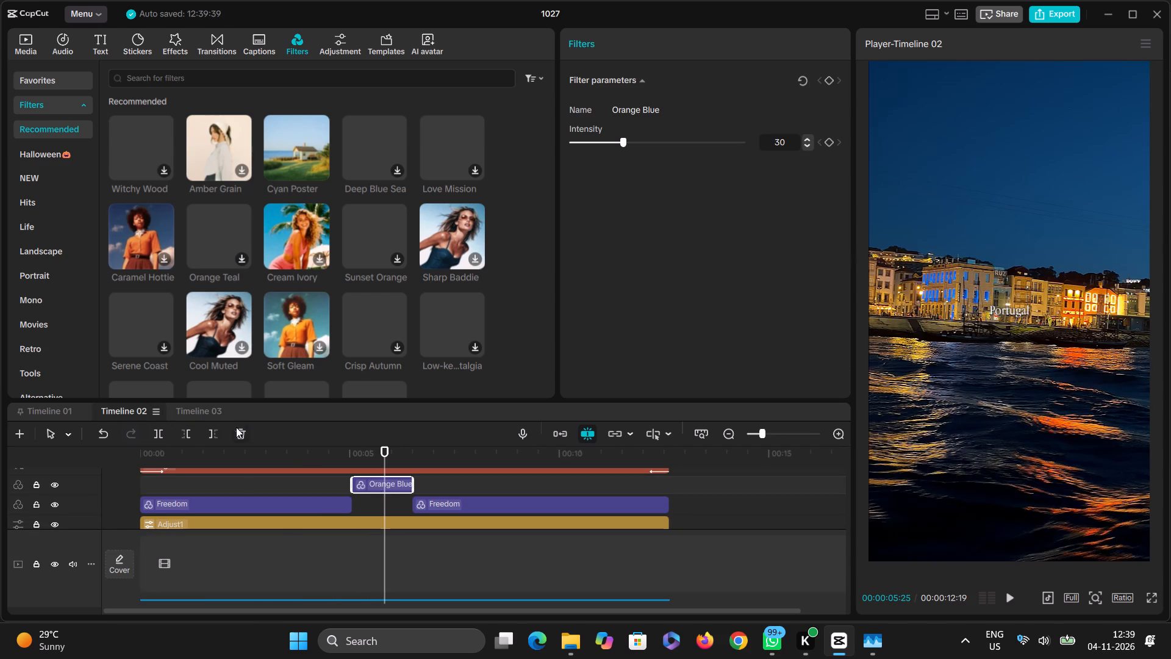
left_click(196, 406)
key("ctrl+v")
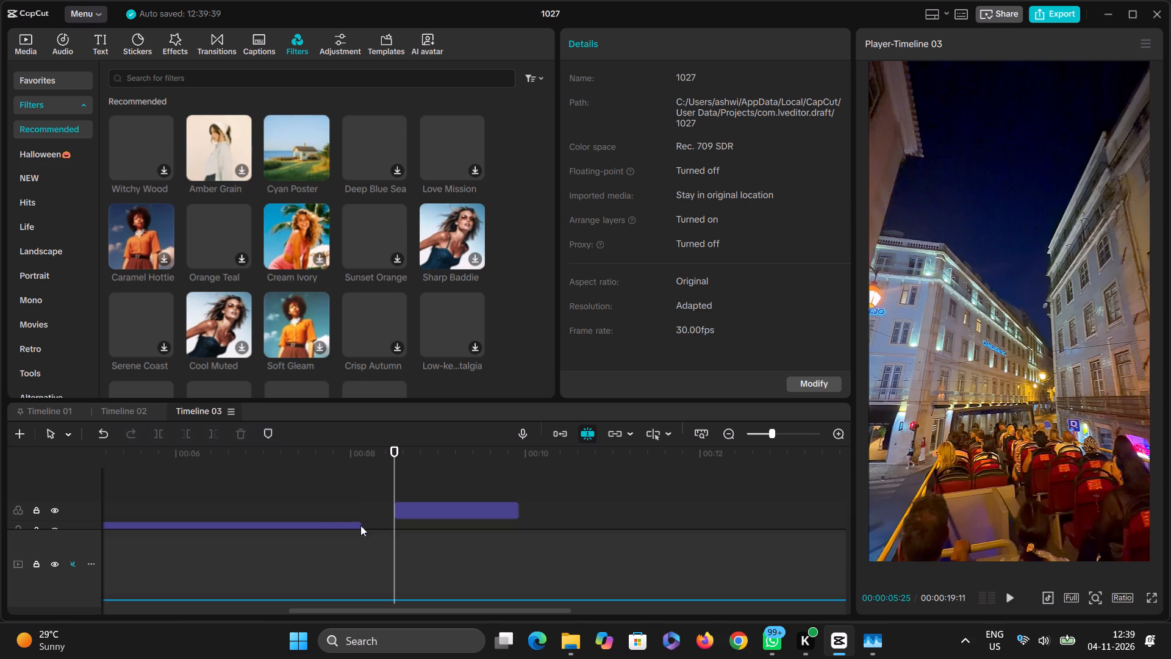
left_click_drag(415, 511, 384, 515)
Play back the night bus clip and shorten the Orange Blue filter to end with it at about 9 seconds.
left_click(347, 461)
key("space")
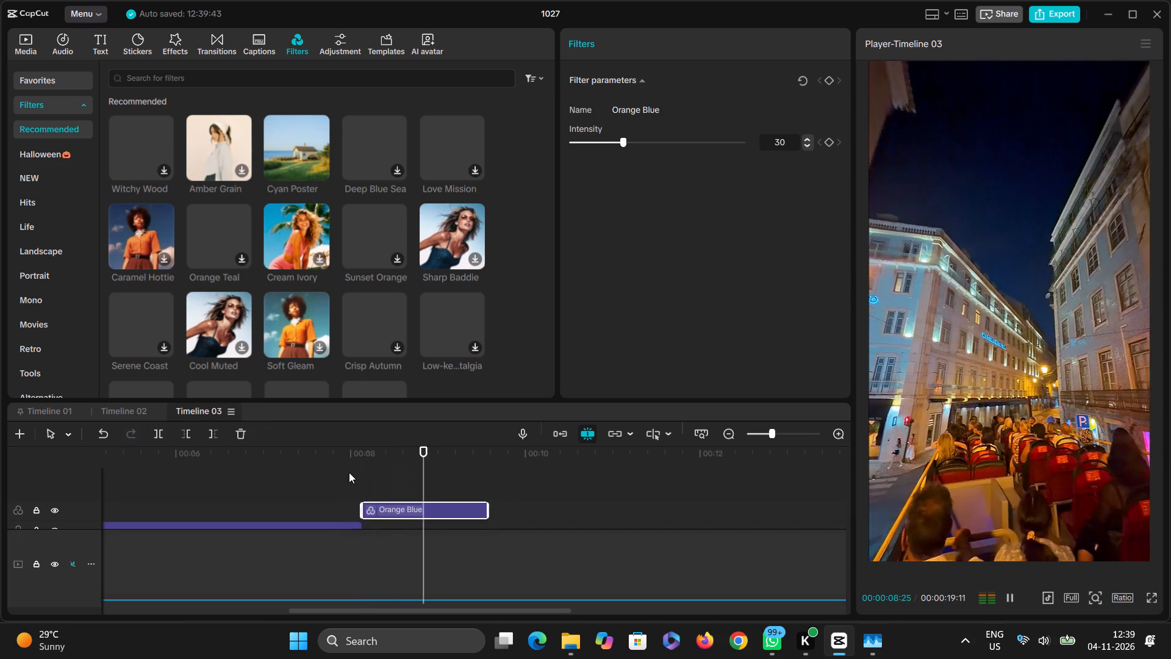
key("space")
key("space")
key("space")
scroll(456, 492, "down", 2)
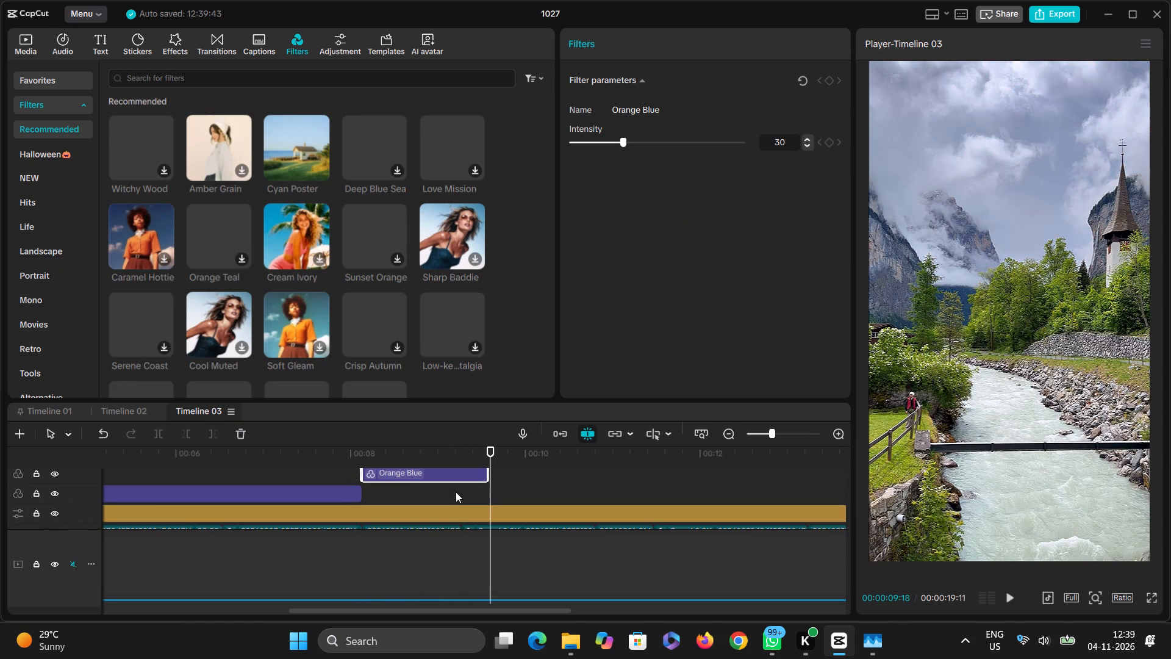
left_click_drag(486, 477, 463, 479)
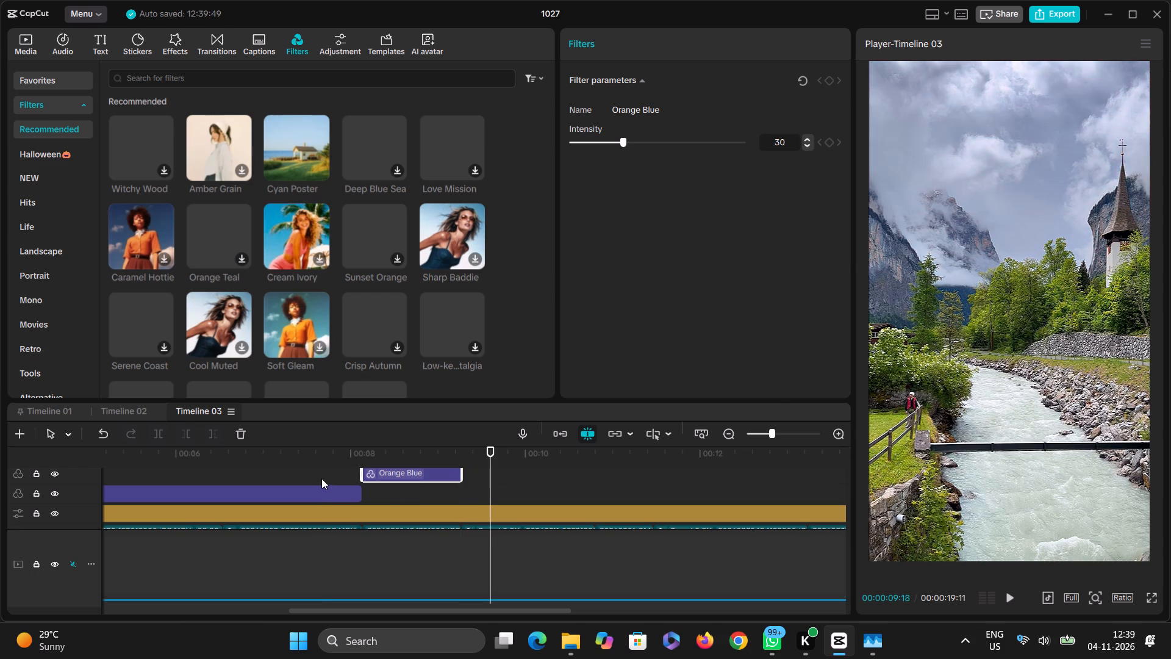
Play back Timeline 03 from just before 8 seconds to about 11 seconds to check the Orange Blue filter.
left_click(321, 478)
left_click(330, 485)
left_click(332, 489, "ctrl")
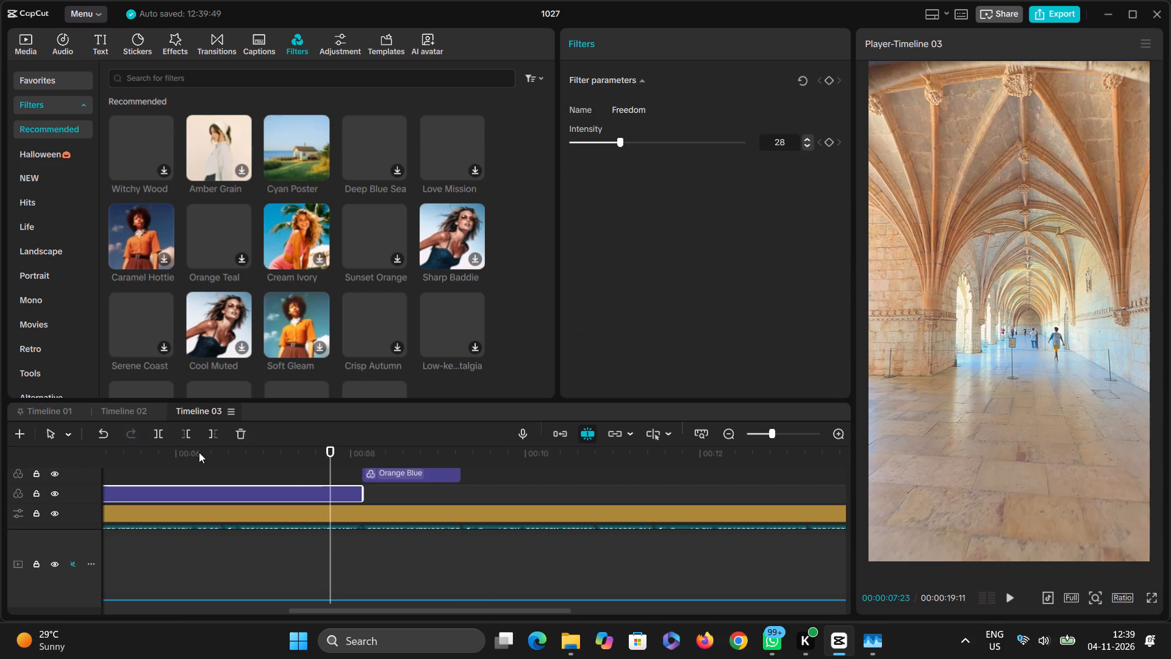
left_click(410, 470)
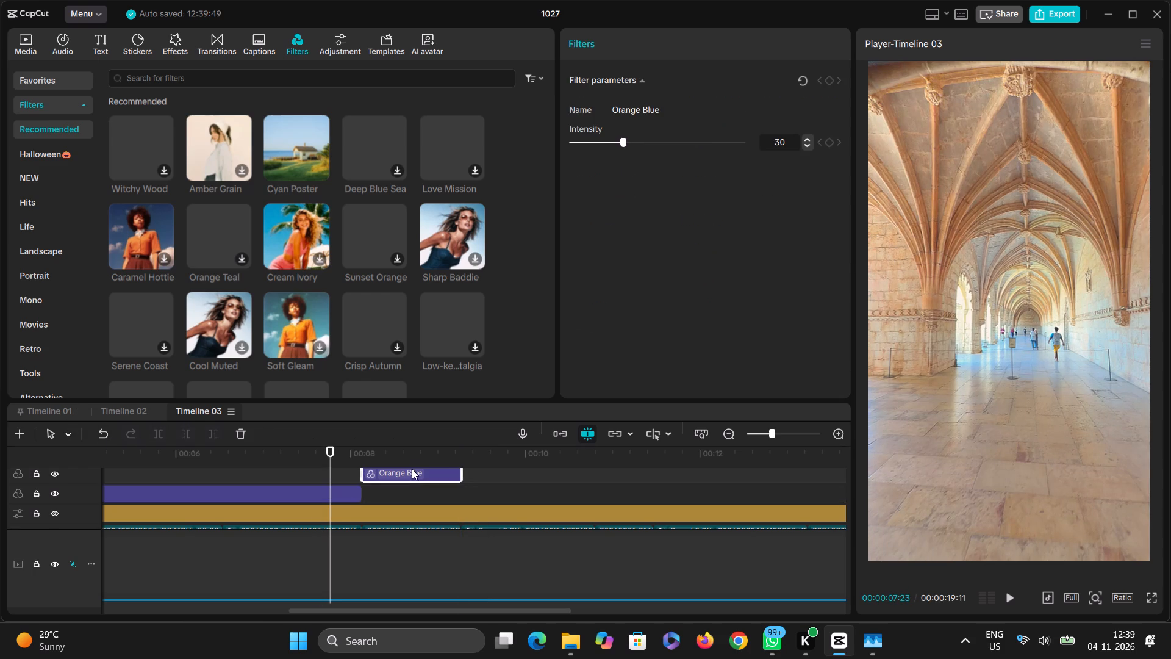
key("space")
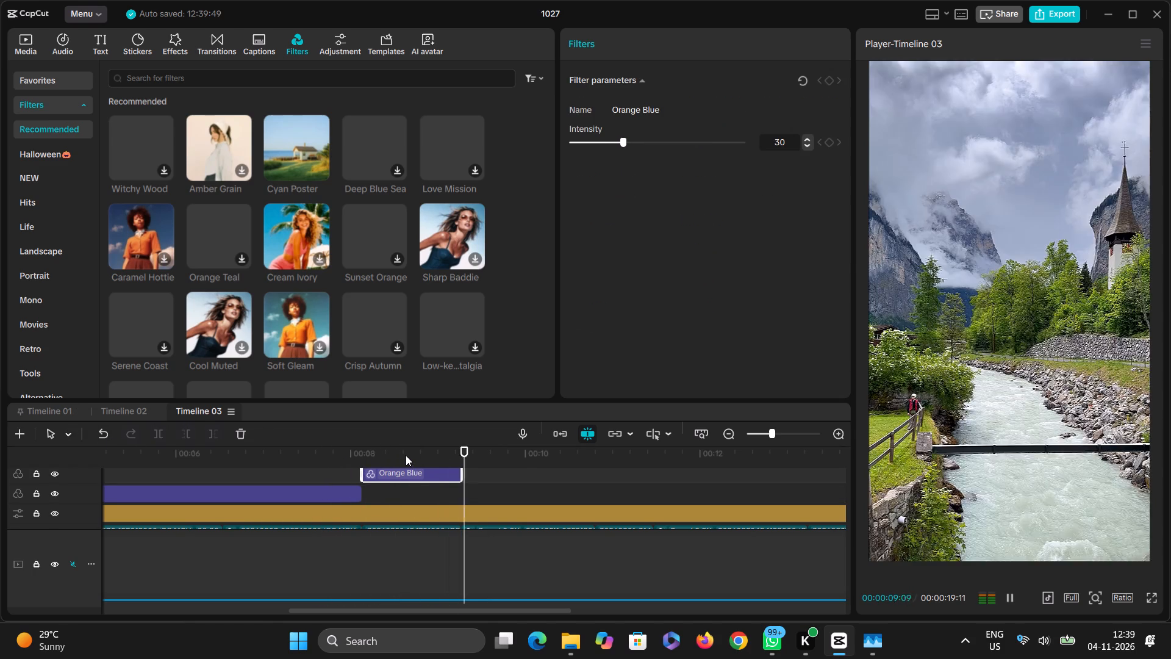
key("space")
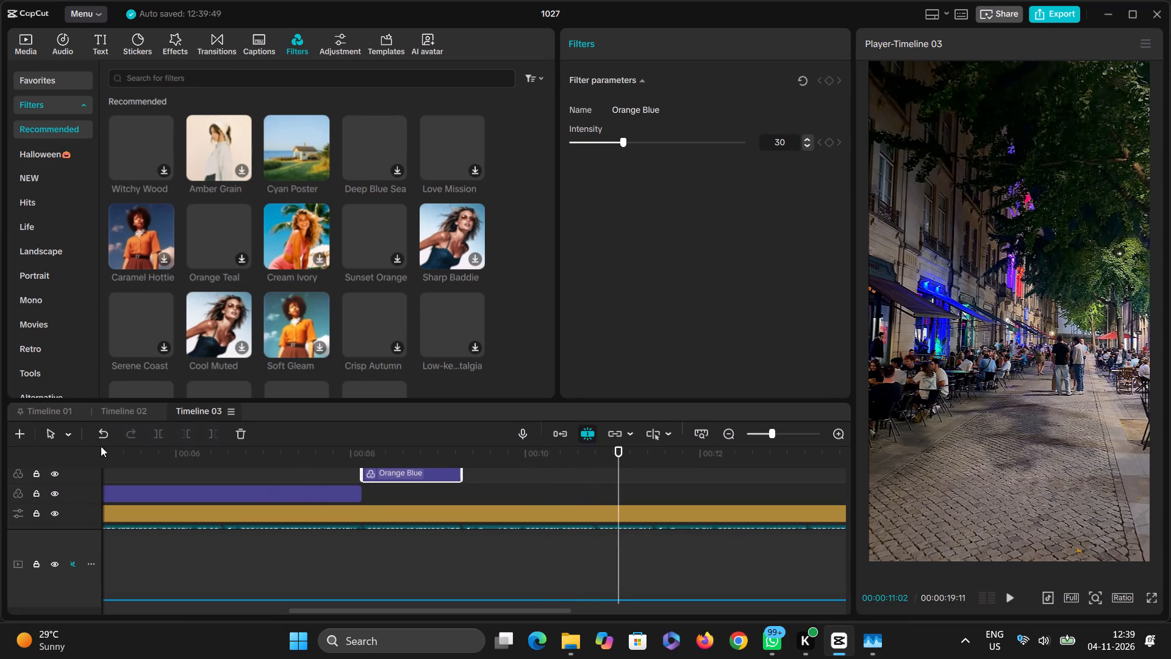
Scrub through Timeline 01 around 9 to 12 seconds and copy its Badbunny filter.
left_click(73, 414)
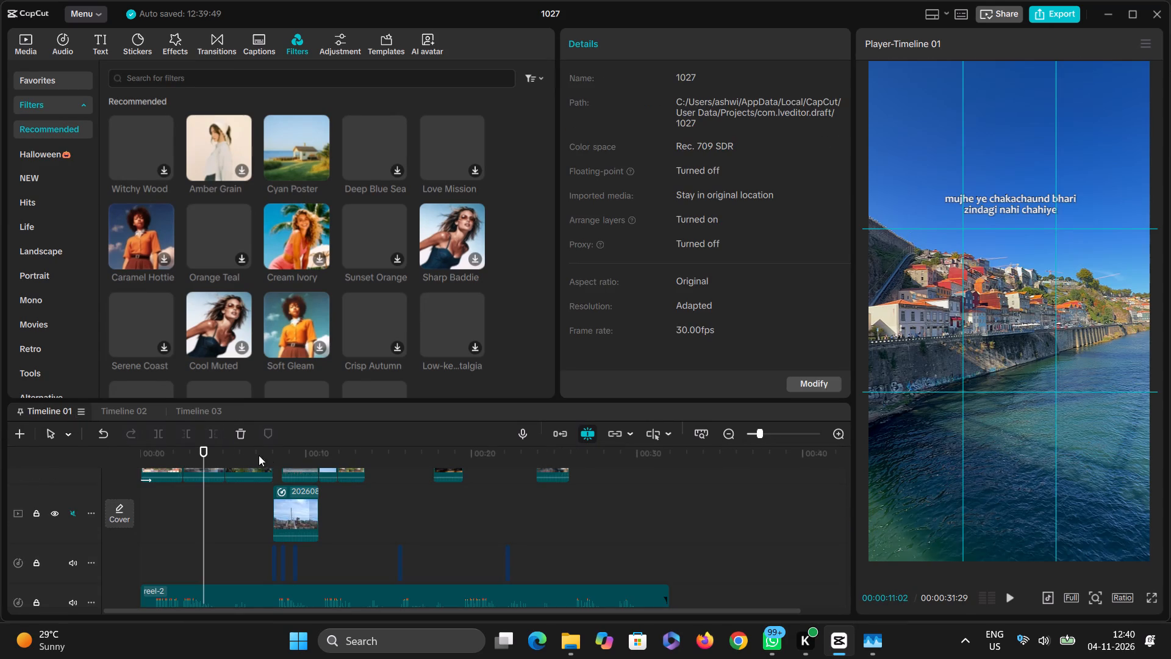
left_click_drag(316, 455, 321, 477)
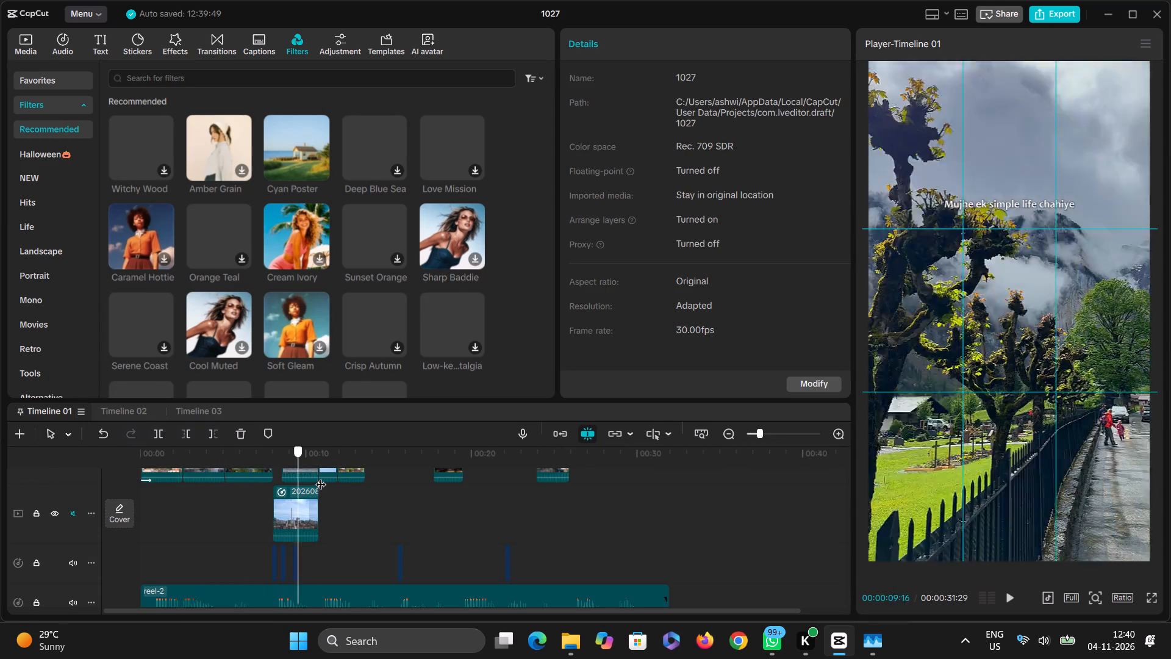
left_click_drag(321, 477, 298, 488)
scroll(359, 543, "up", 6)
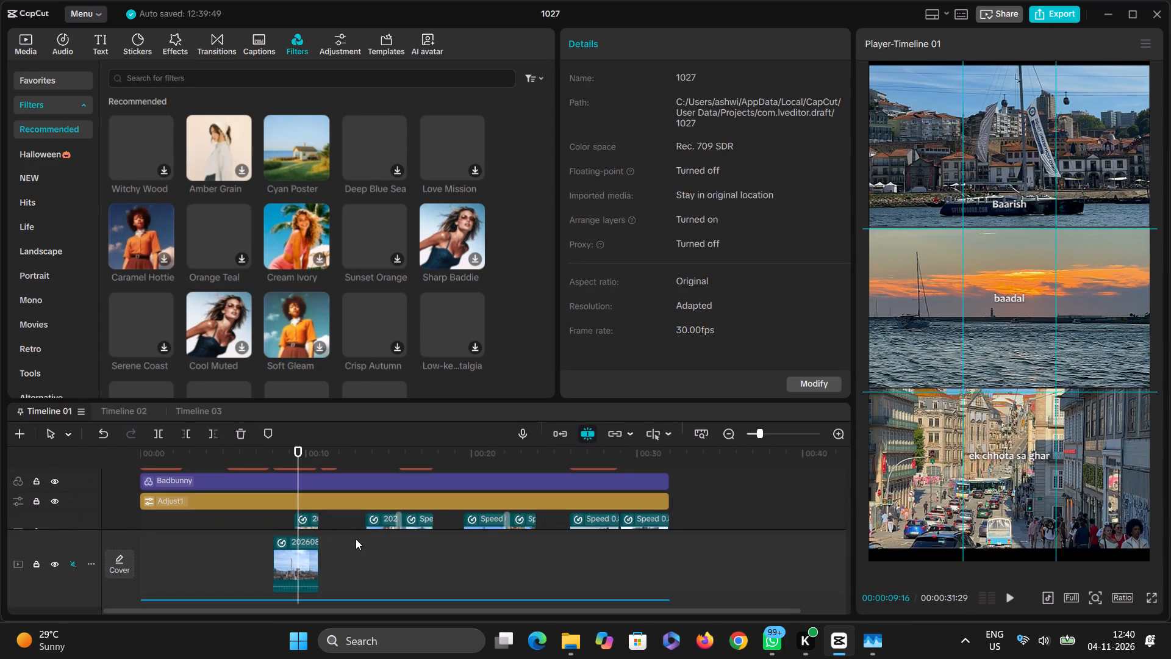
scroll(354, 539, "up", 2)
left_click_drag(287, 459, 333, 477)
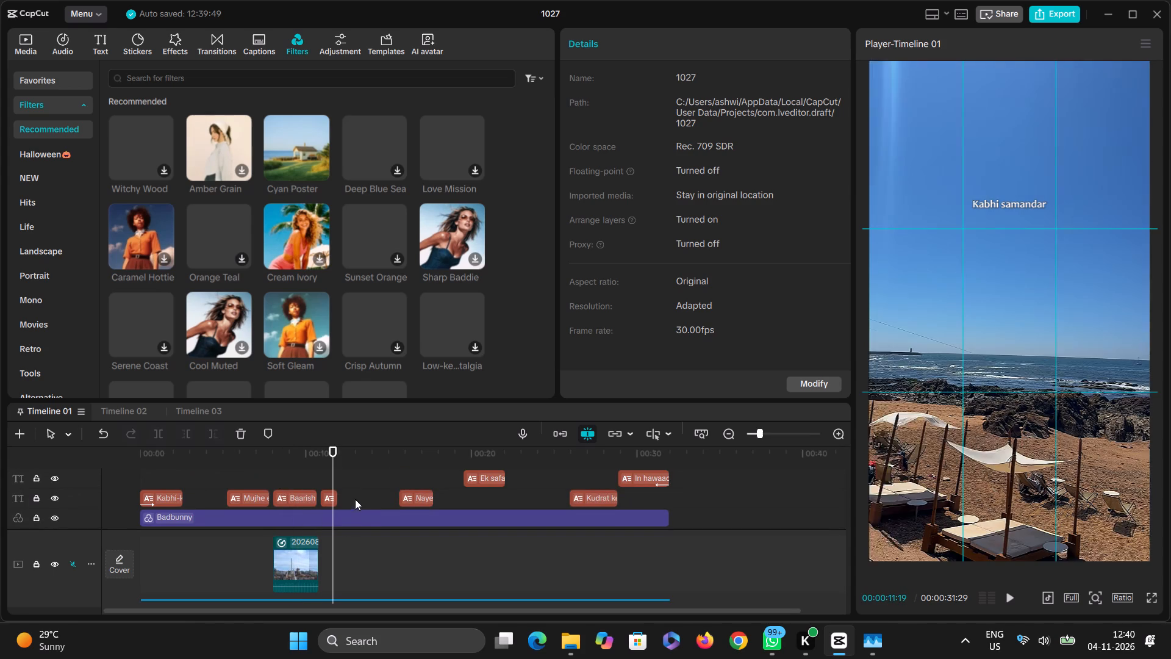
left_click(355, 512)
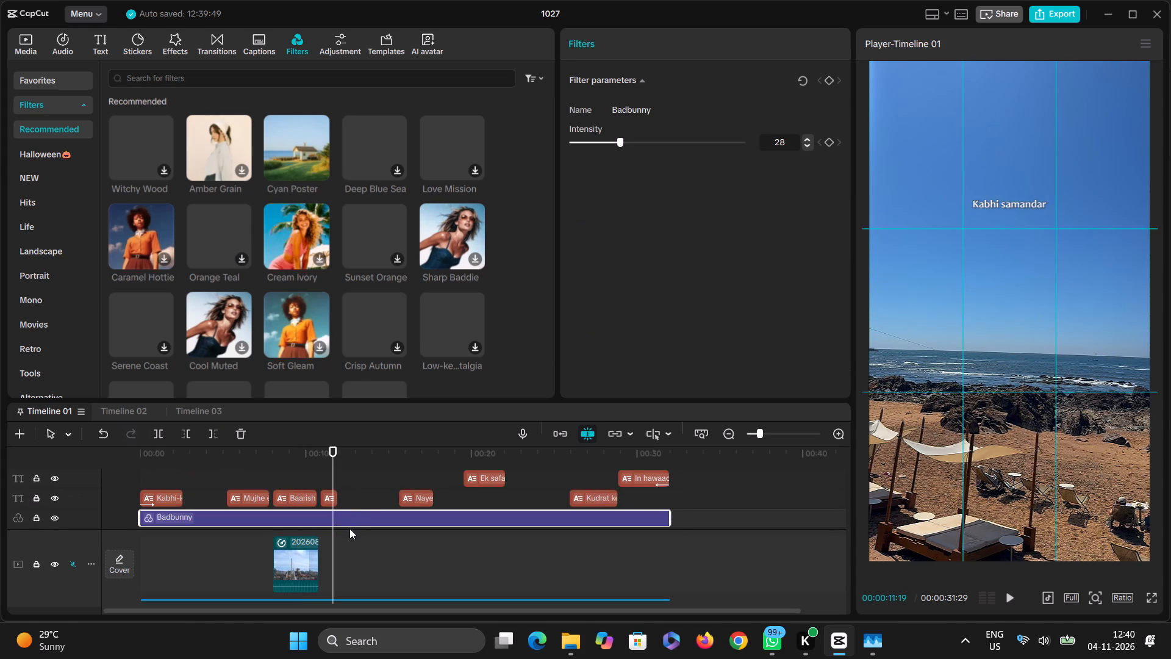
key("ctrl+c")
Paste the Badbunny filter into Timeline 03 on the Freedom filter's track, starting where the Orange Blue filter ends.
left_click(204, 408)
scroll(392, 503, "down", 1)
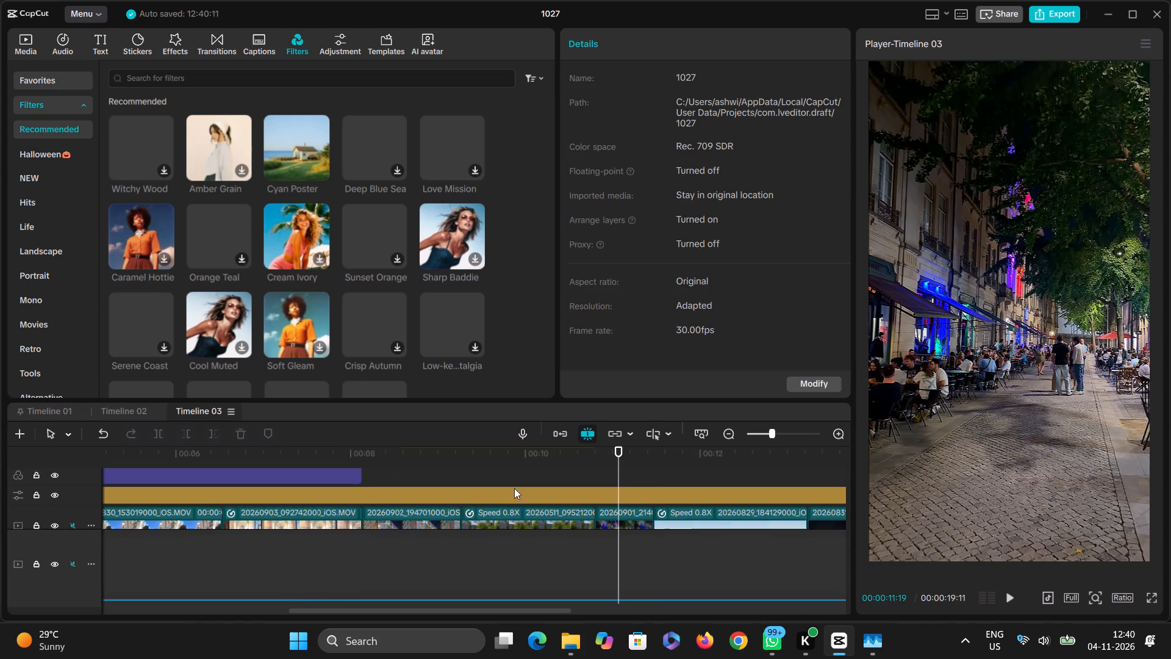
scroll(512, 490, "up", 2)
left_click_drag(494, 465, 473, 470)
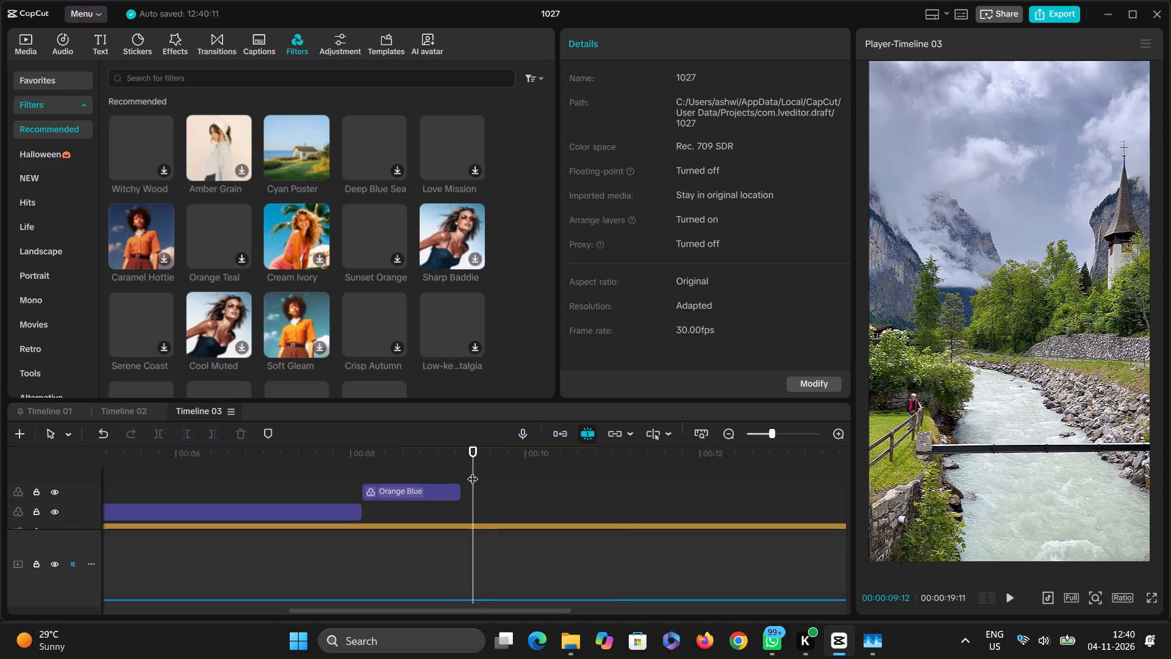
key("ctrl+v")
scroll(505, 496, "up", 2)
scroll(541, 505, "down", 1)
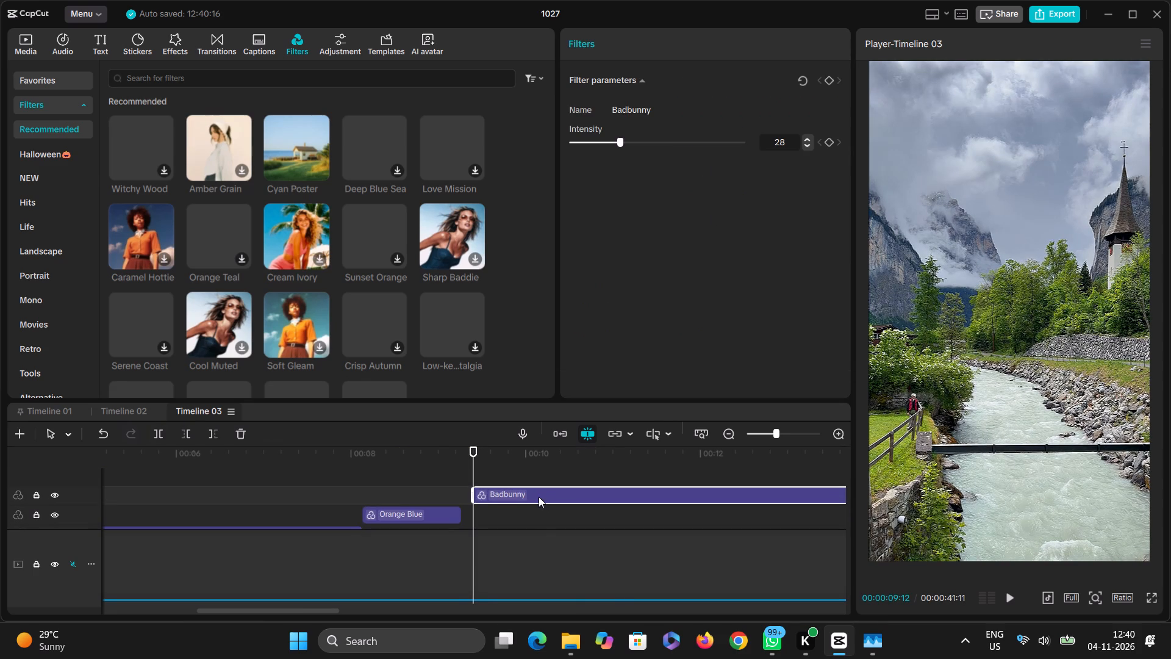
left_click_drag(540, 490, 524, 533)
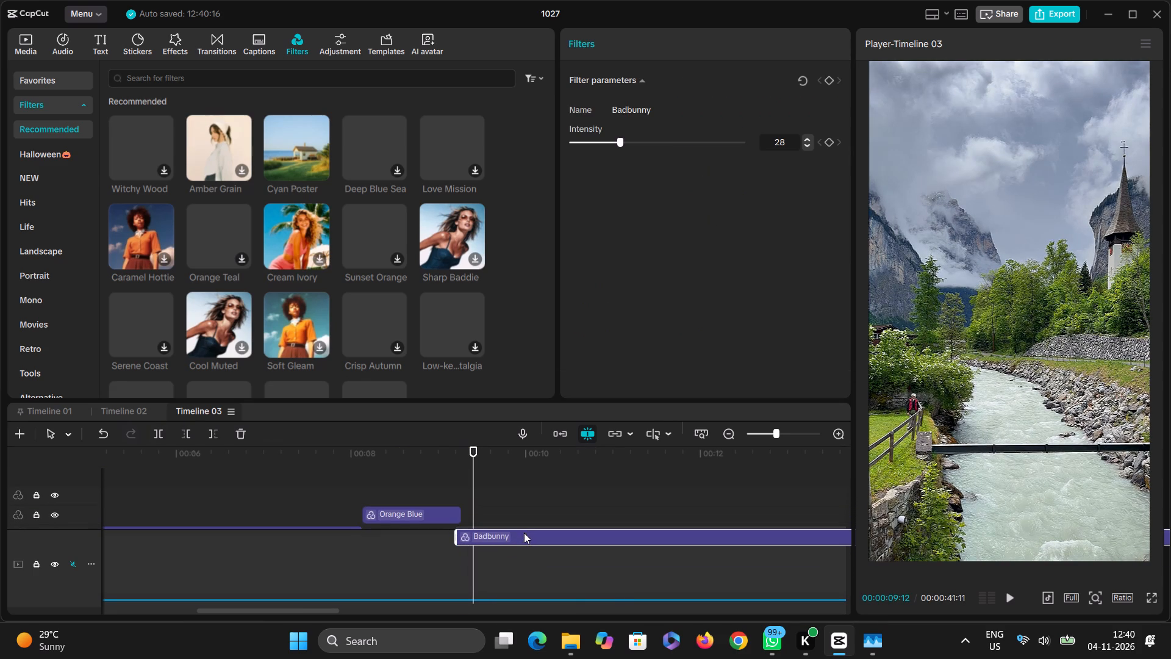
left_click_drag(524, 533, 528, 532)
Play back the next clips, split the Badbunny filter at 00:00:10:24 where the night street clip begins, and move its second part to about 12 seconds.
scroll(521, 513, "up", 1)
left_click(455, 458)
key("space")
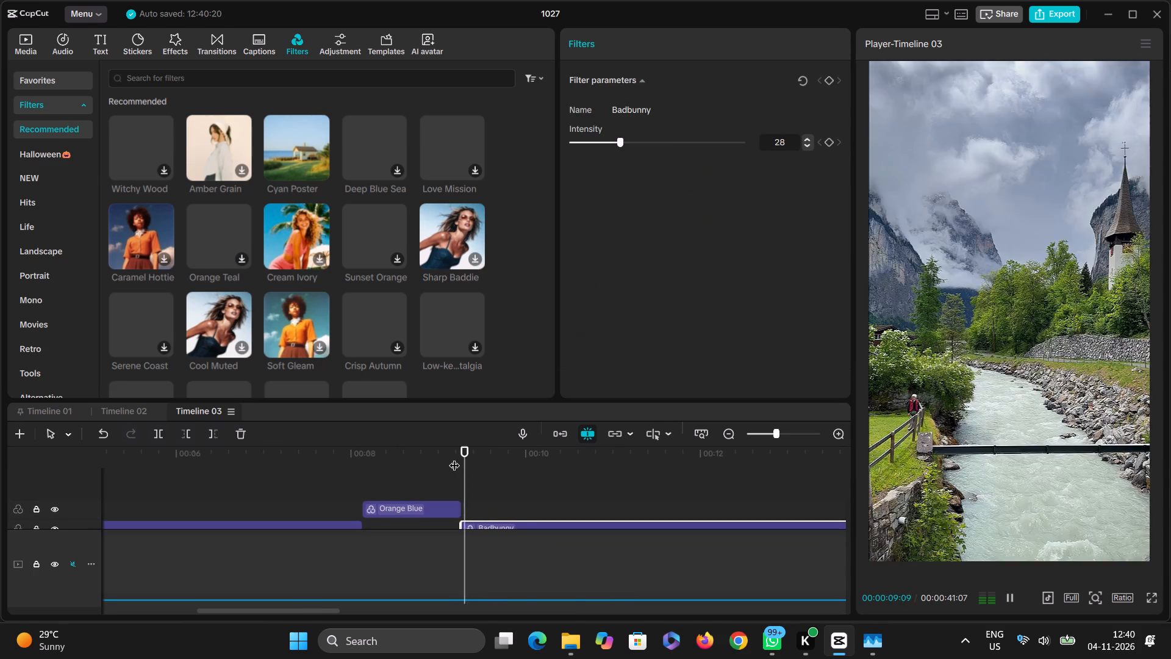
key("space")
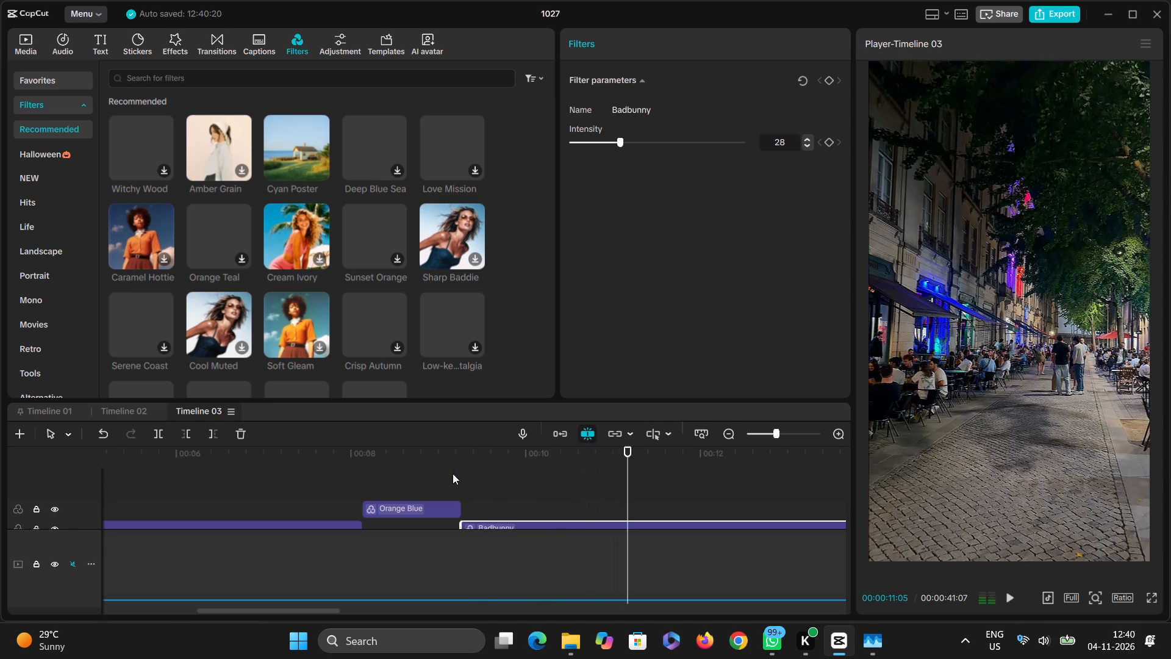
key("space")
key("space")
scroll(570, 492, "down", 2)
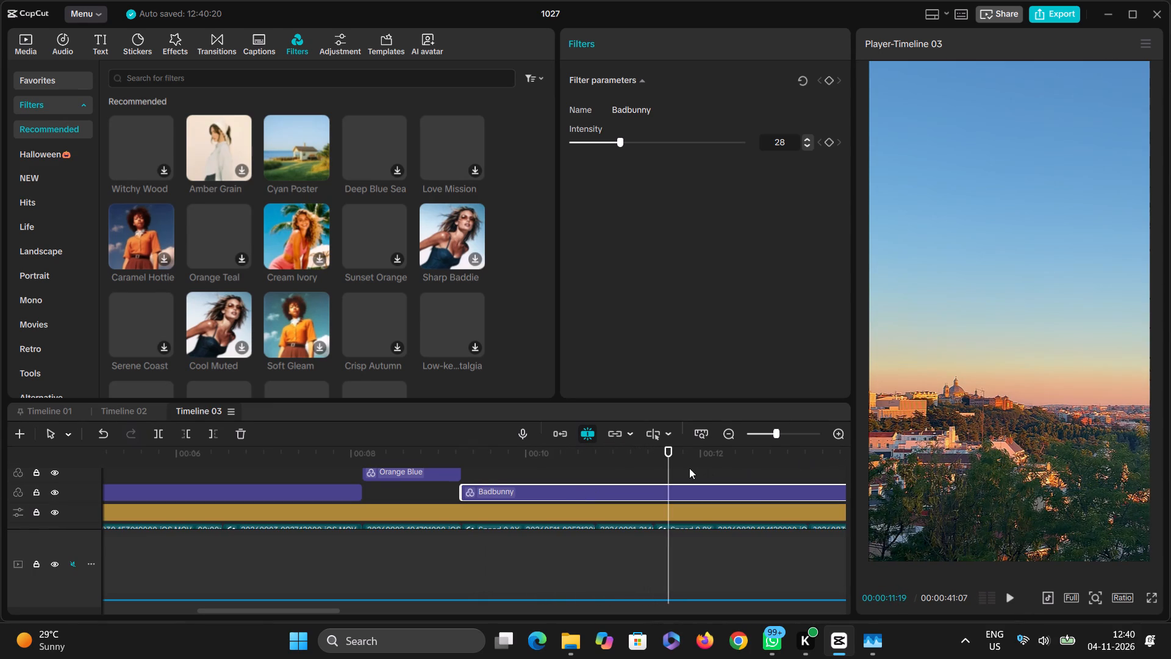
scroll(681, 469, "down", 1)
left_click_drag(669, 460, 597, 480)
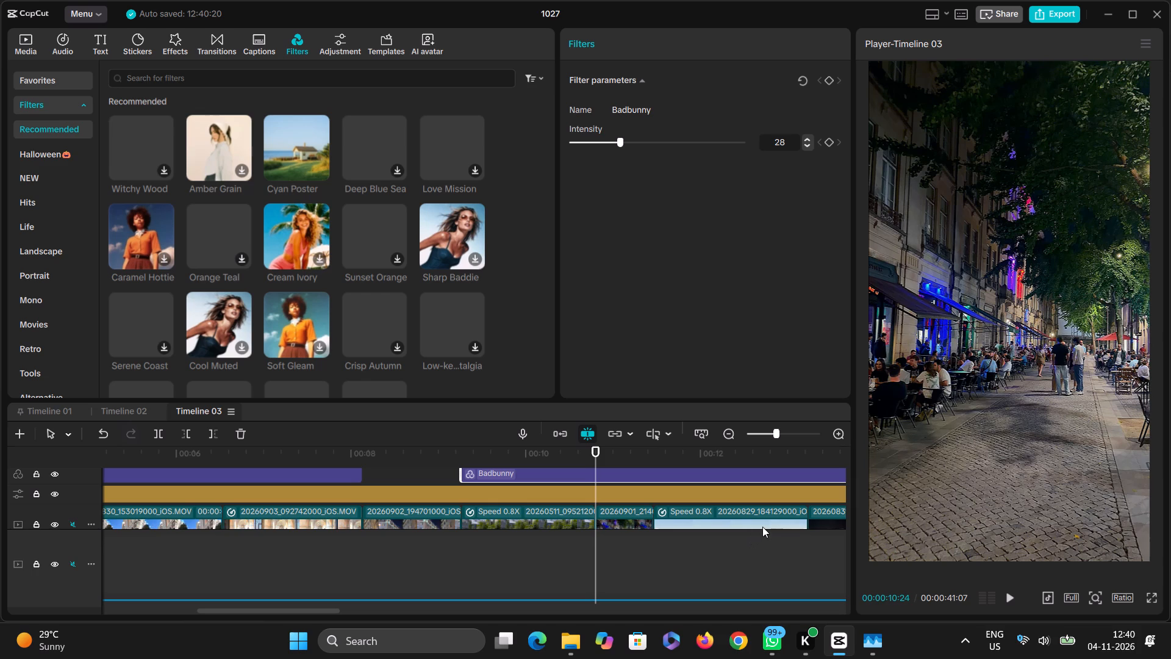
key("ctrl+b")
scroll(692, 505, "up", 1)
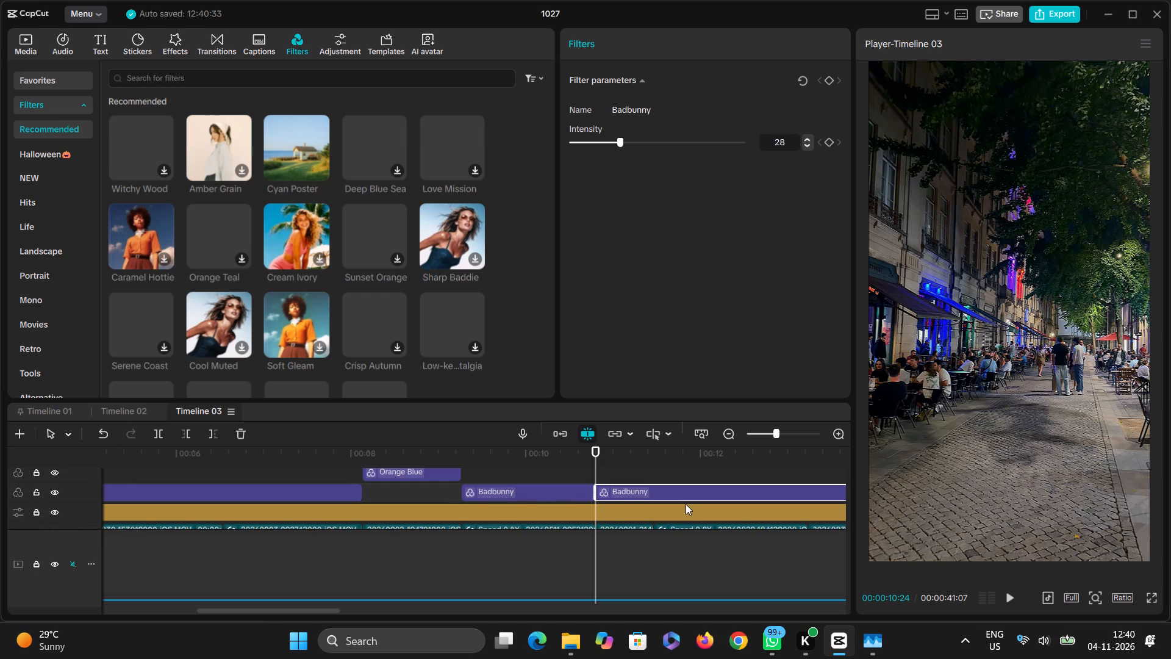
left_click_drag(682, 494, 772, 484)
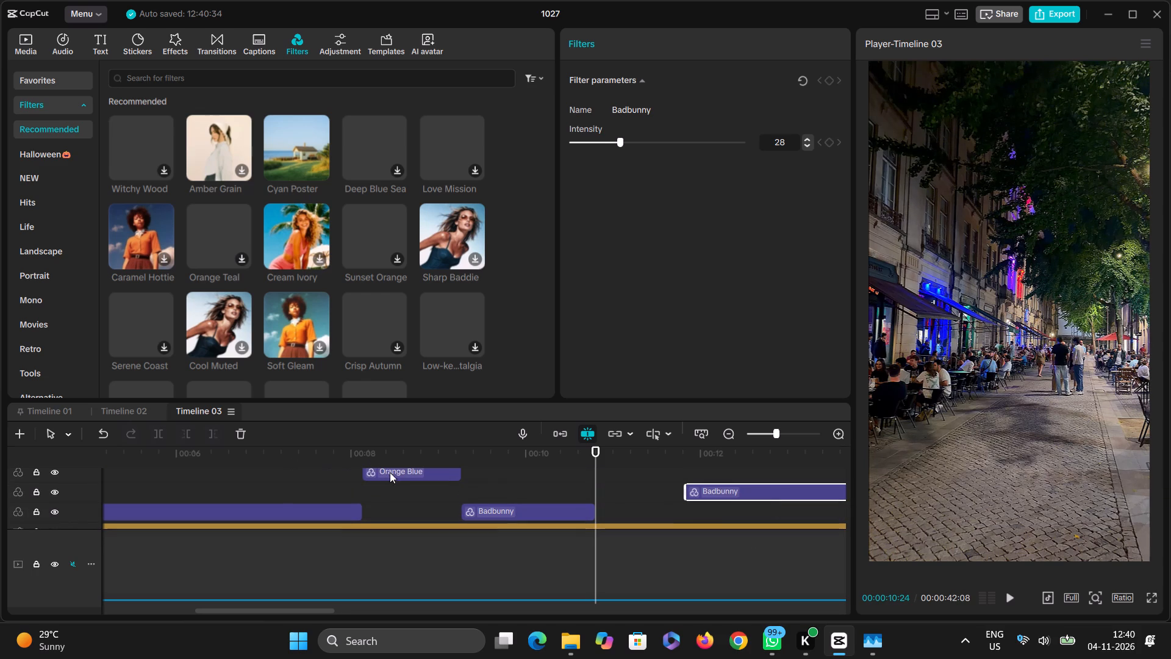
Duplicate the Orange Blue filter and place the copy at 00:00:10:24, starting where the first Badbunny part ends.
left_click_drag(390, 472, 392, 499)
left_click(395, 491, "ctrl")
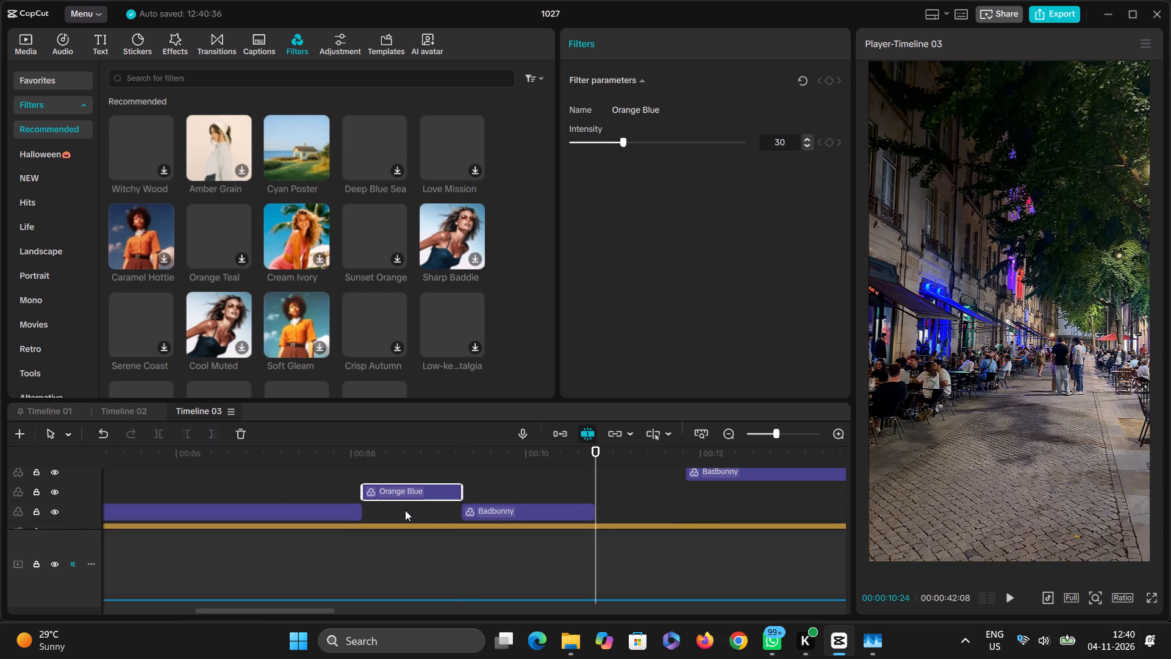
key("ctrl+c")
left_click(651, 455, "ctrl")
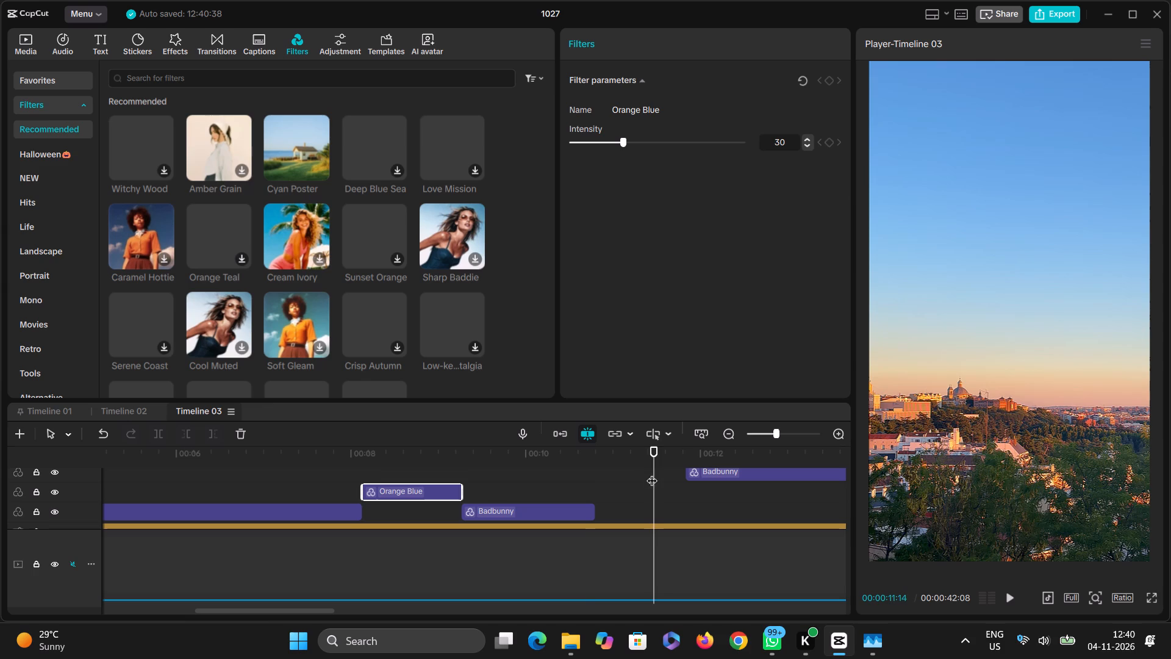
key("ctrl+v")
left_click_drag(676, 485, 616, 491)
Play back the second Orange Blue filter and shorten it to end just before 12 seconds, where the second Badbunny part starts.
left_click(576, 453)
key("space")
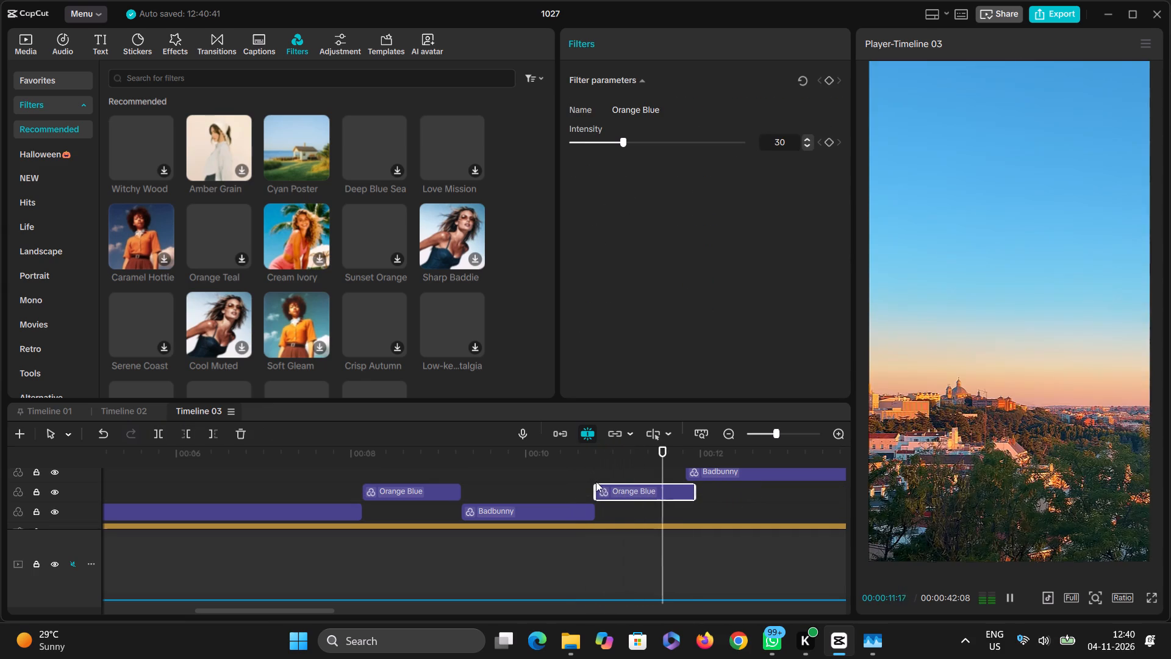
key("space")
key("space")
key("space")
key("space")
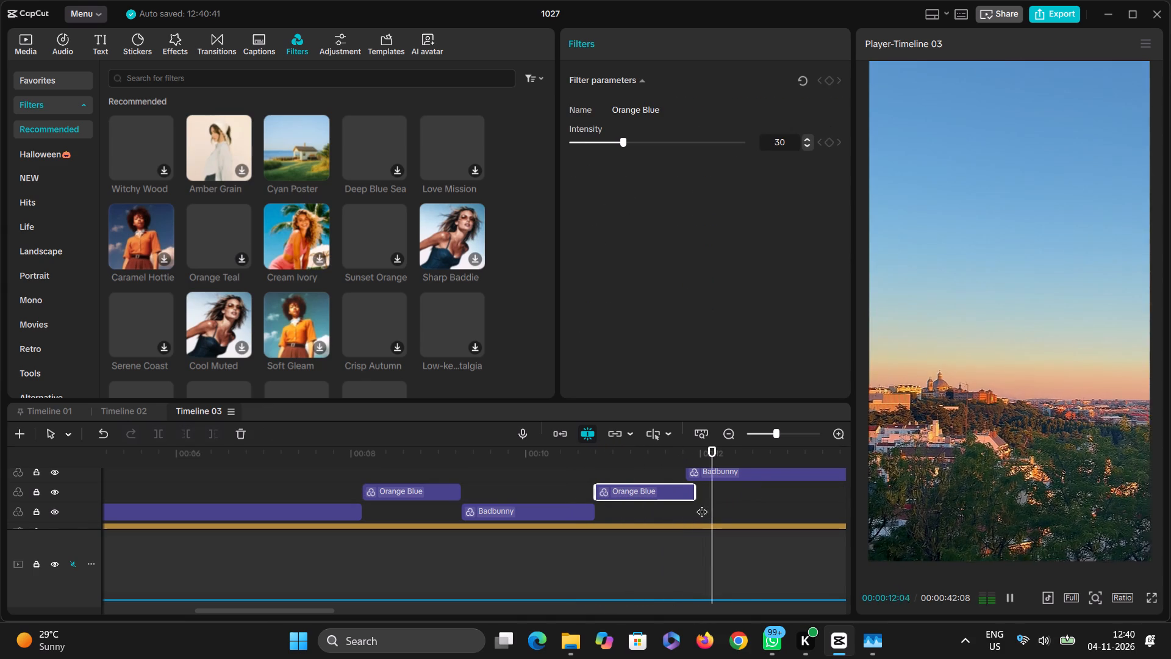
scroll(703, 503, "down", 2)
key("space")
scroll(695, 497, "up", 2)
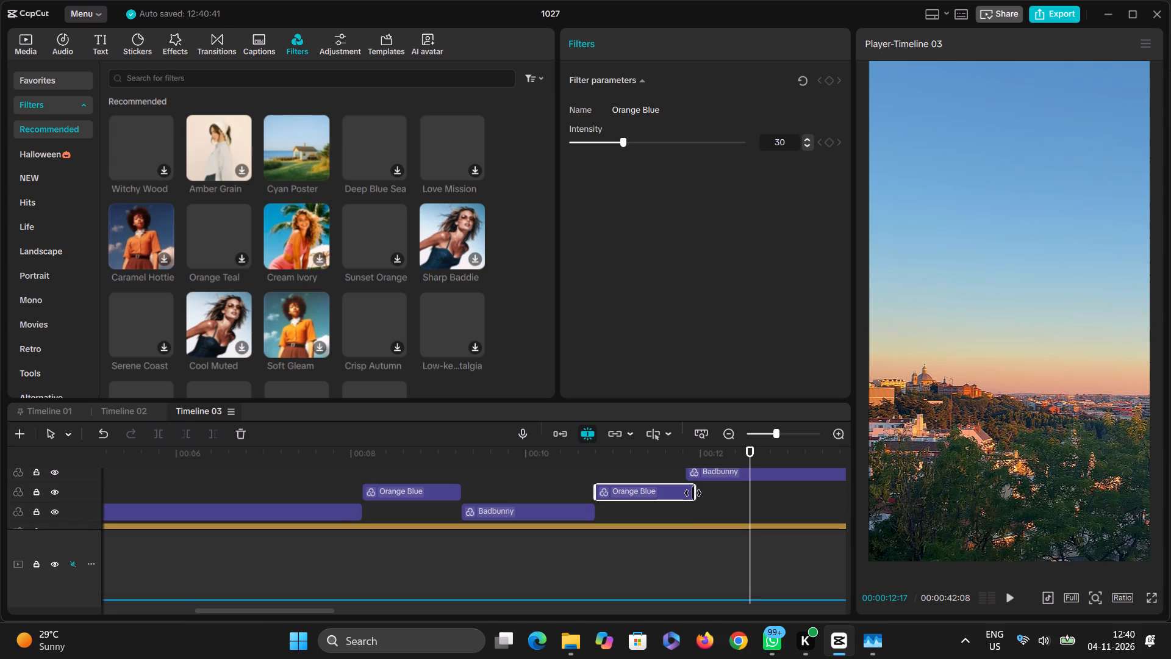
left_click(672, 499)
left_click_drag(693, 491, 675, 497)
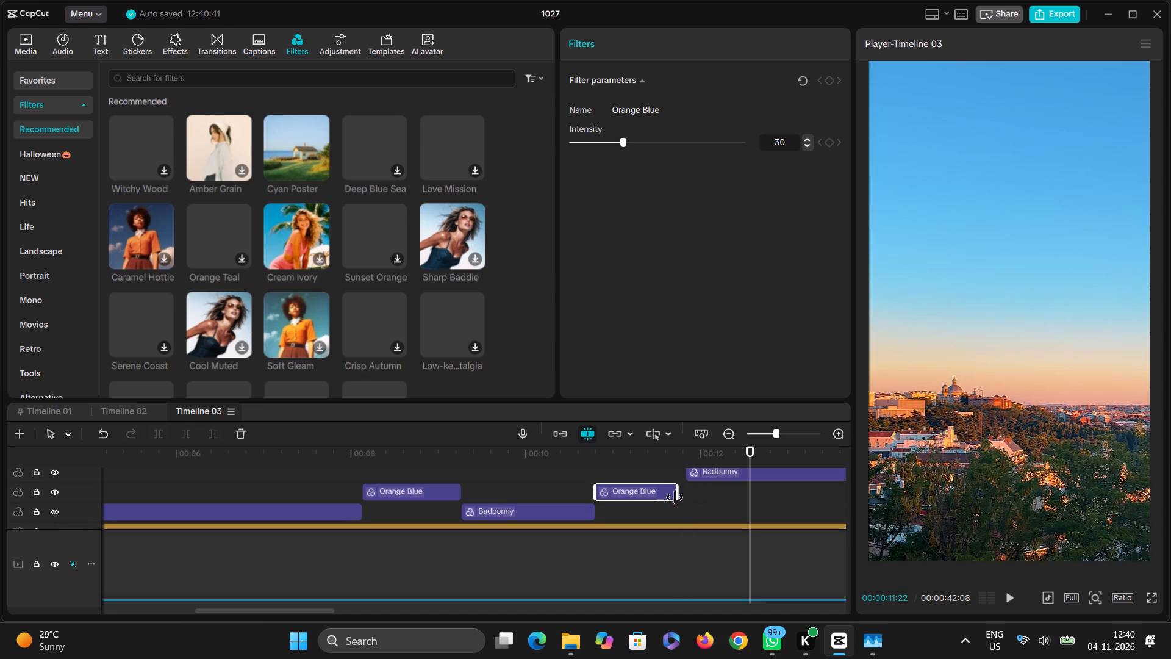
left_click_drag(675, 497, 681, 497)
Duplicate the Freedom filter and place the copy right where the second Orange Blue filter ends.
left_click(354, 510)
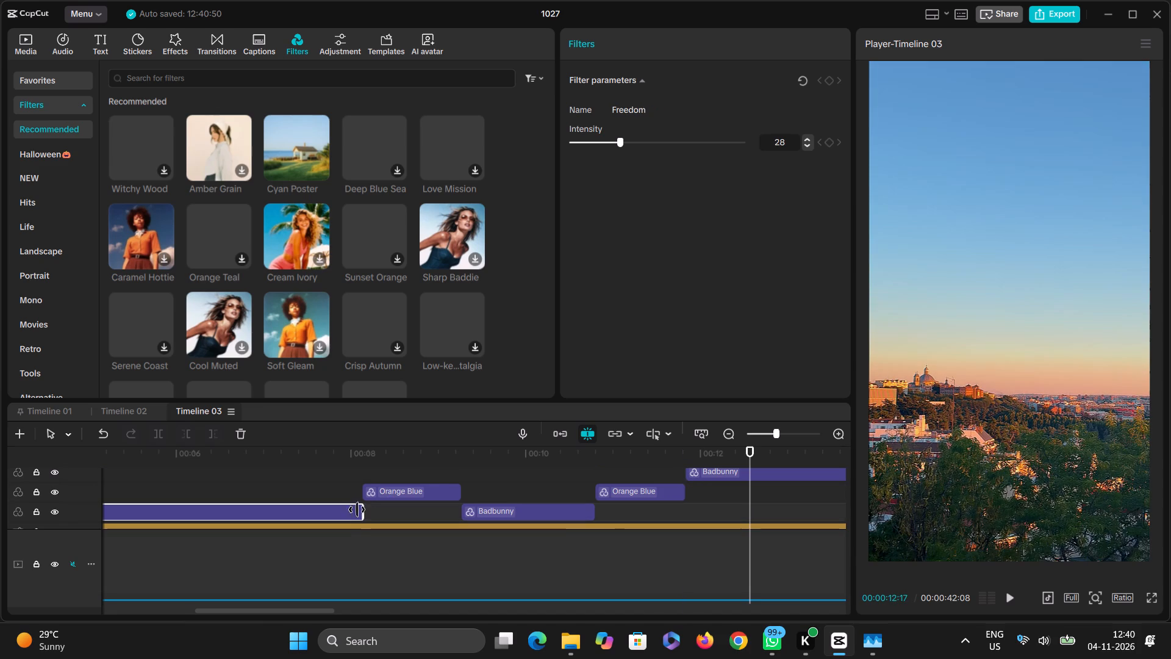
key("ctrl+c")
left_click(718, 455)
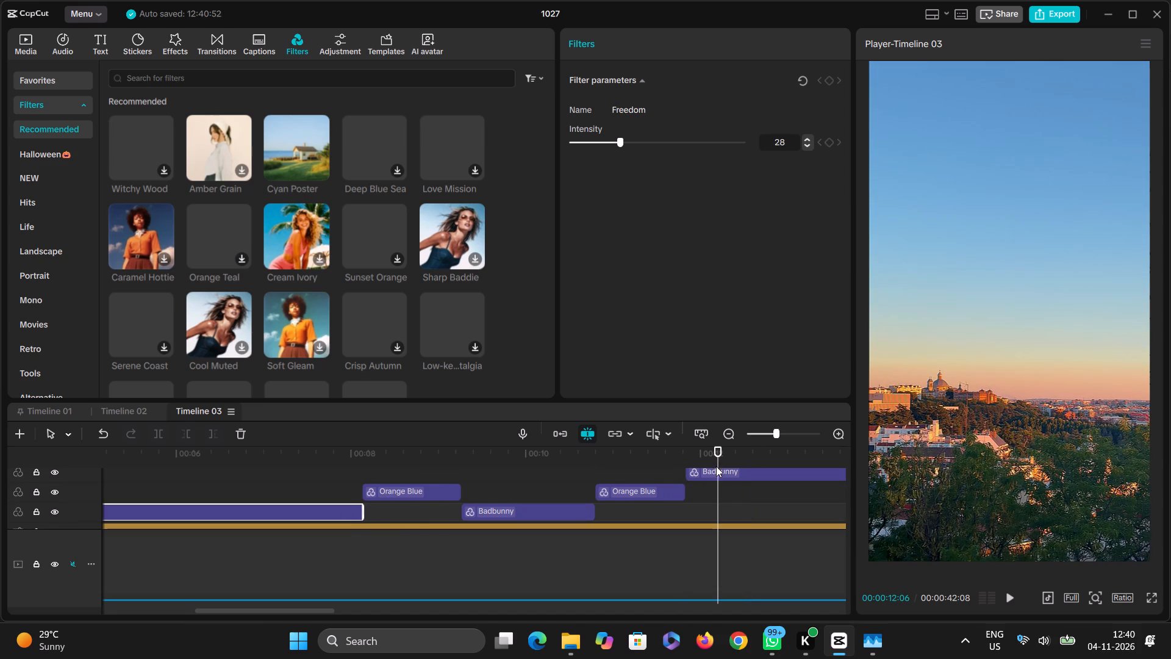
key("ctrl+v")
scroll(752, 490, "down", 1, "ctrl")
left_click_drag(749, 509, 728, 512)
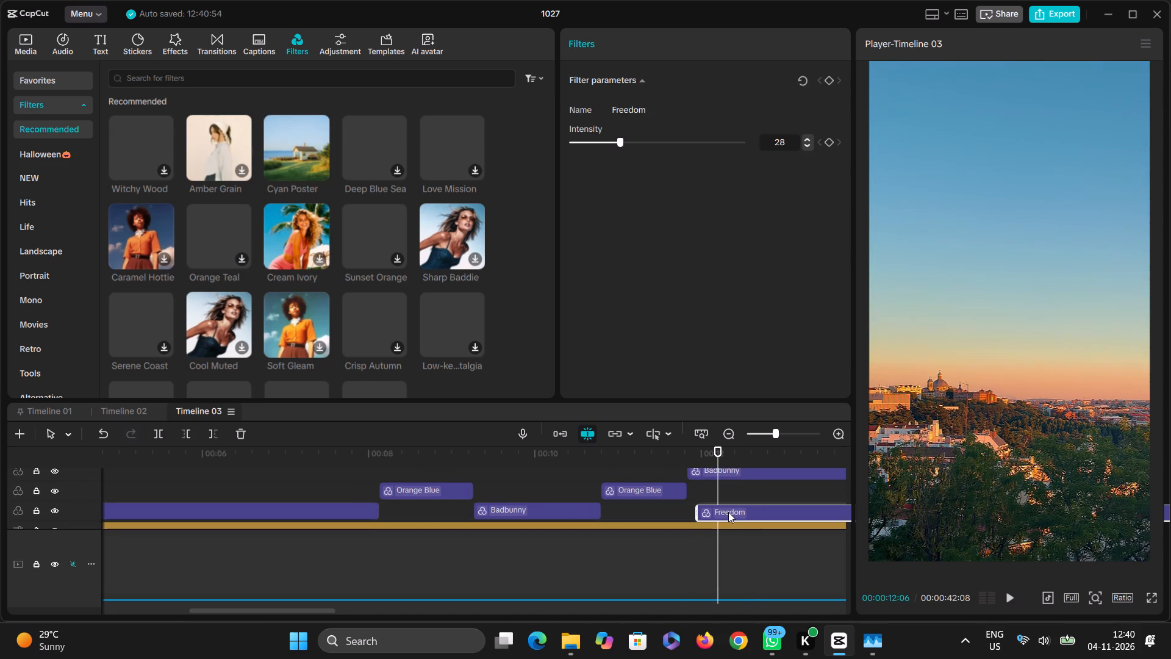
left_click_drag(728, 512, 722, 510)
Move the second Badbunny part further along the timeline to about 17.5 seconds.
left_click_drag(752, 475, 892, 478)
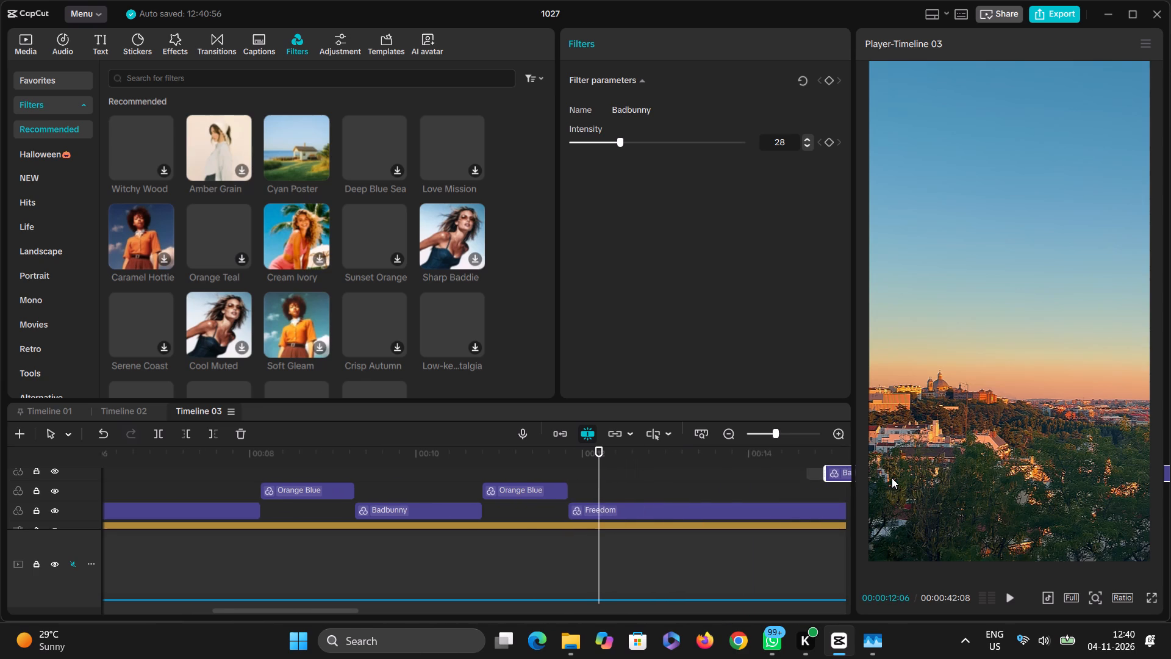
left_click_drag(892, 478, 892, 478)
Split the second Freedom filter at 00:00:13:07, where the night river clip begins, and move its latter part to the start of the daytime river clip.
left_click(330, 464)
key("space")
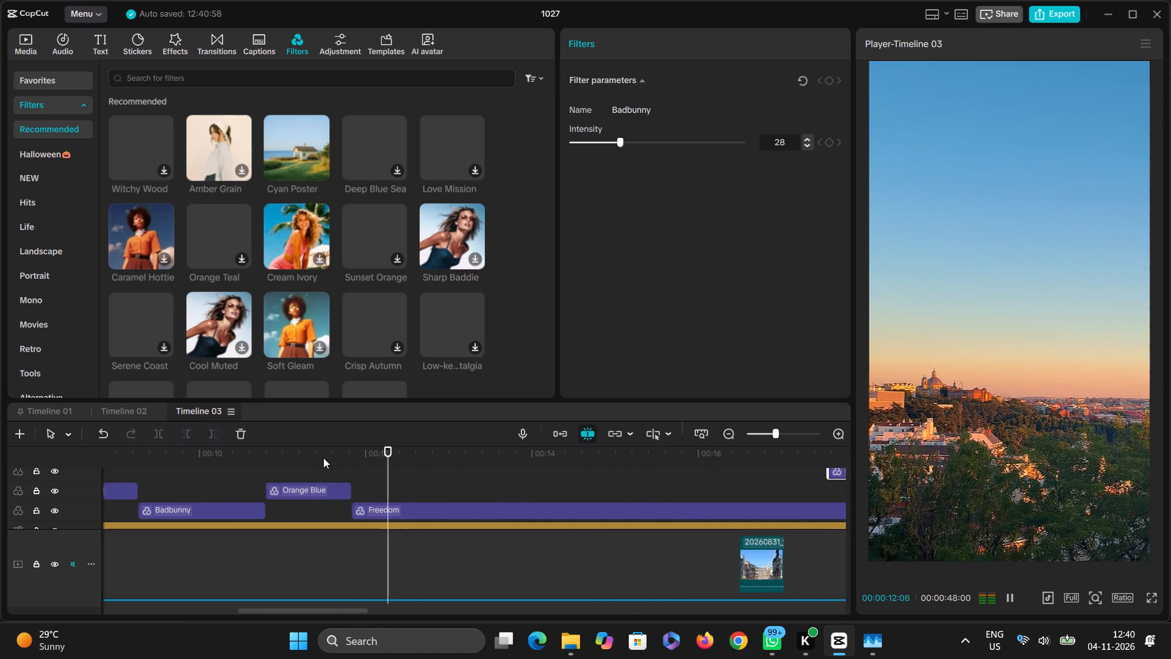
key("space")
scroll(404, 487, "down", 2)
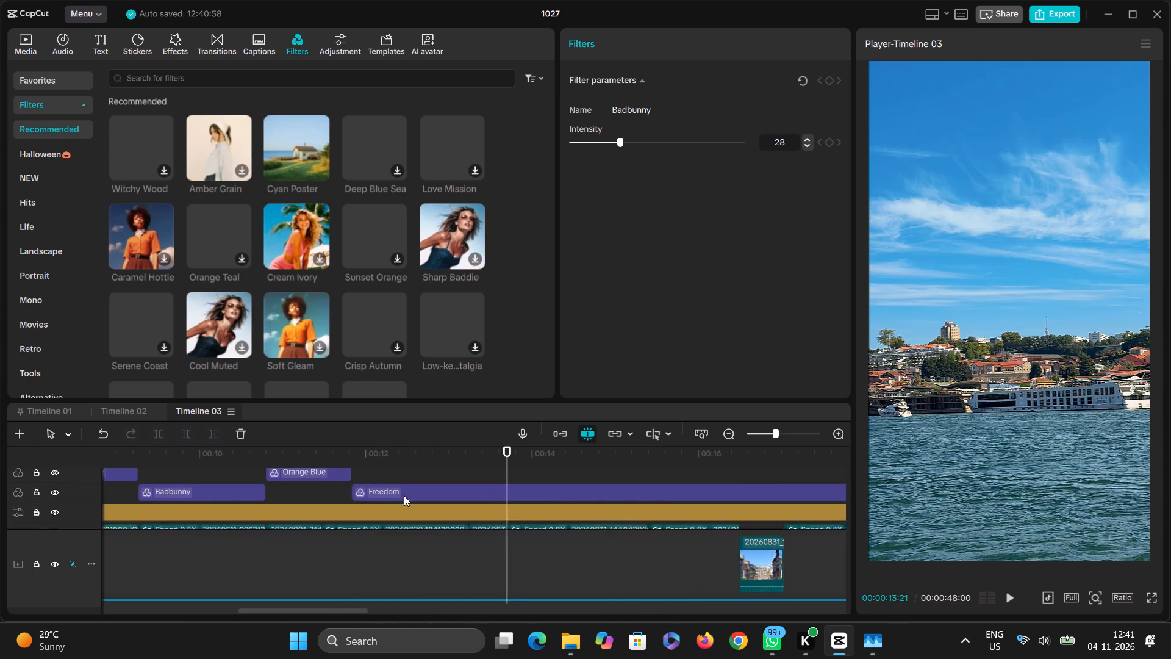
scroll(404, 495, "down", 2)
scroll(453, 476, "up", 2)
left_click_drag(507, 459, 470, 469)
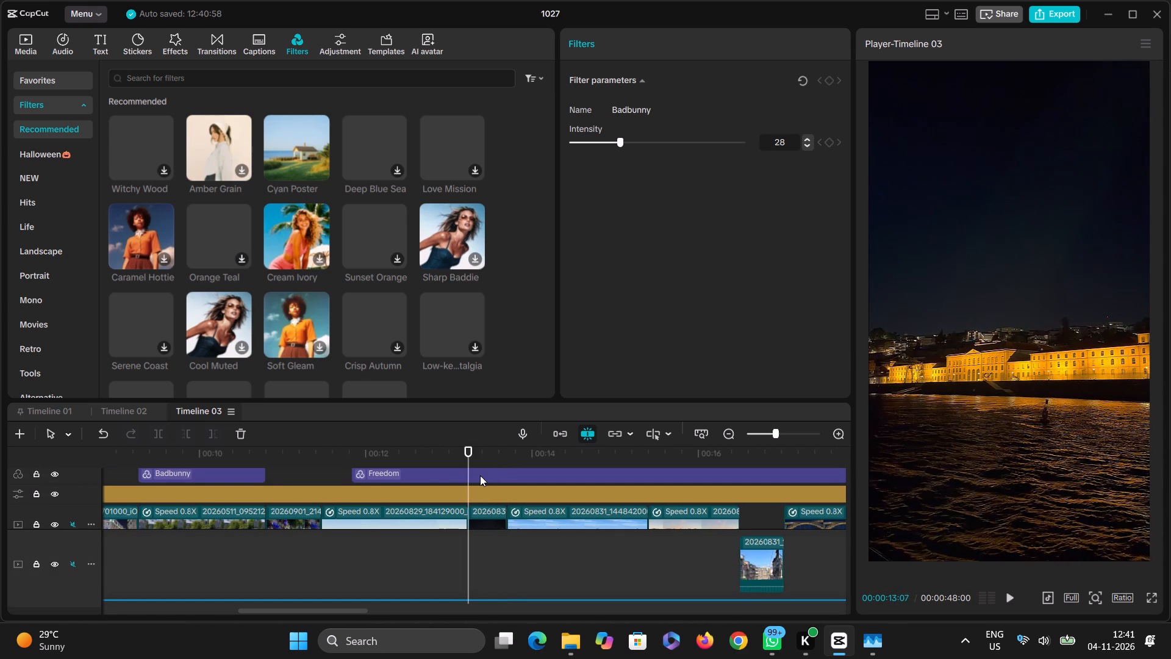
left_click(480, 475)
key("ctrl+c")
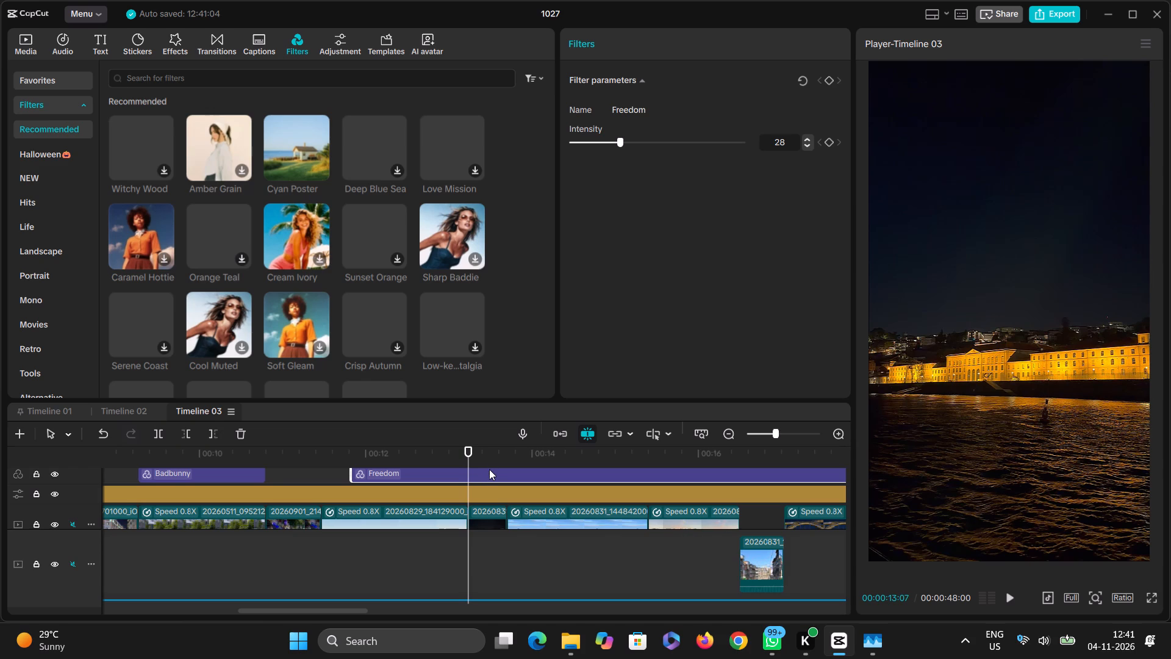
key("ctrl+b")
left_click_drag(504, 474, 546, 479, "ctrl")
Duplicate the Orange Blue filter over the night river clip and shorten the copy to fill the gap between the two Freedom parts.
scroll(276, 558, "up", 2, "ctrl")
scroll(342, 535, "up", 2)
left_click(315, 494)
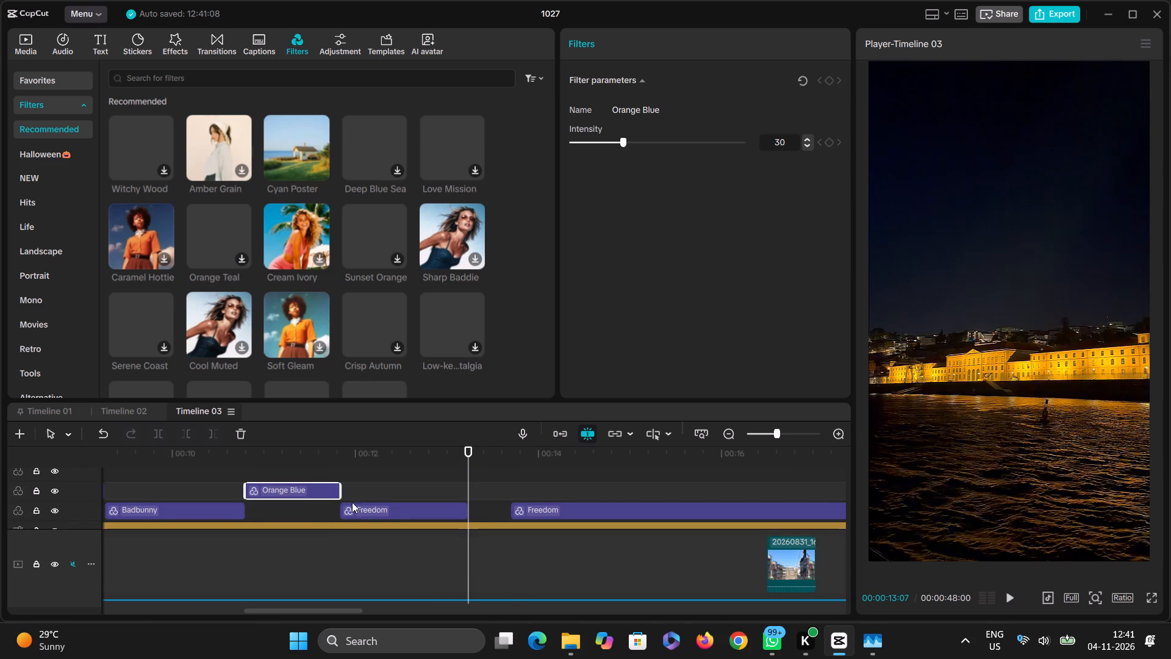
key("ctrl+c")
left_click(487, 459)
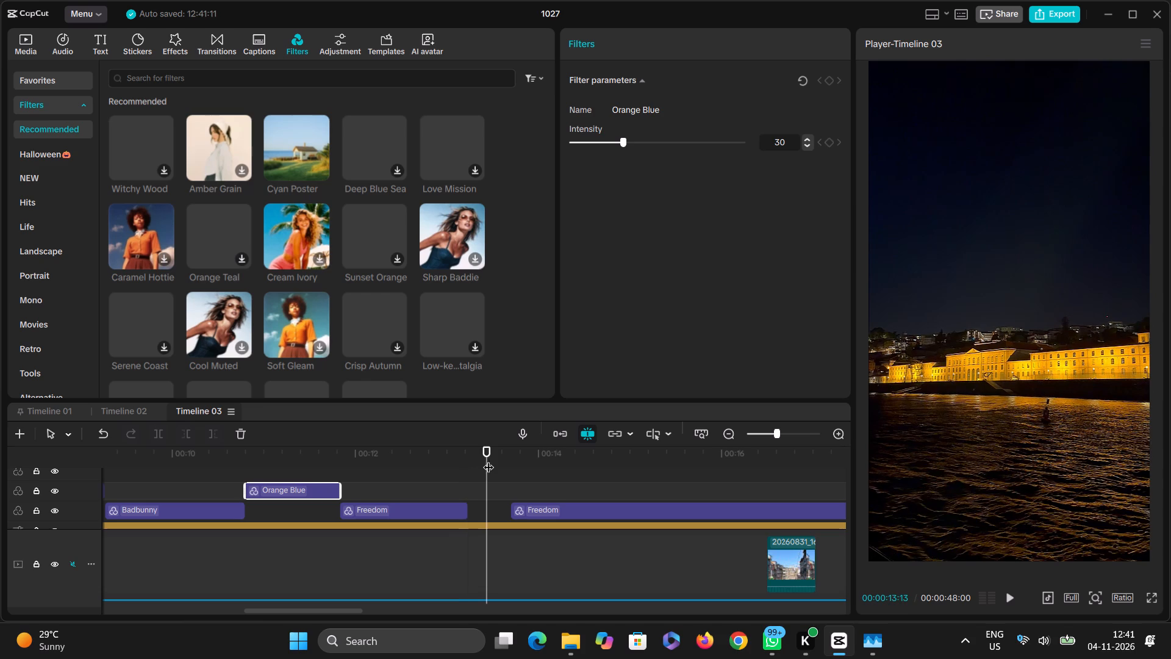
key("ctrl+v")
left_click_drag(529, 485, 512, 486)
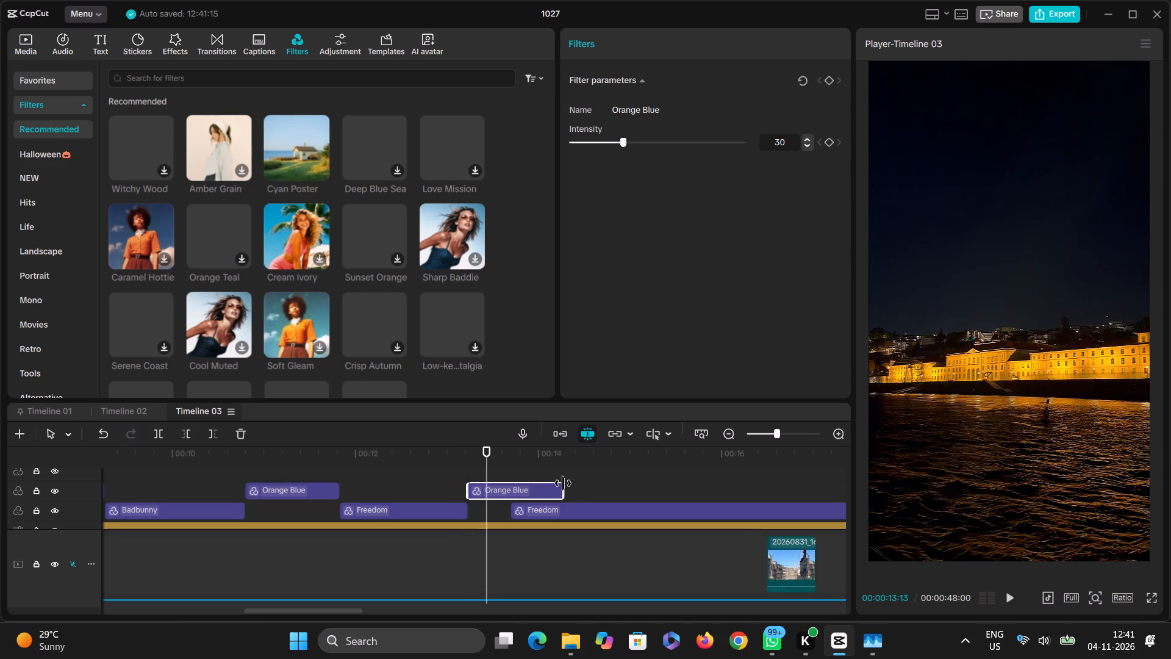
left_click_drag(564, 484, 512, 489)
Play back Timeline 03 from about 13 seconds to past 14 seconds to check the night river clip's filter.
key("space")
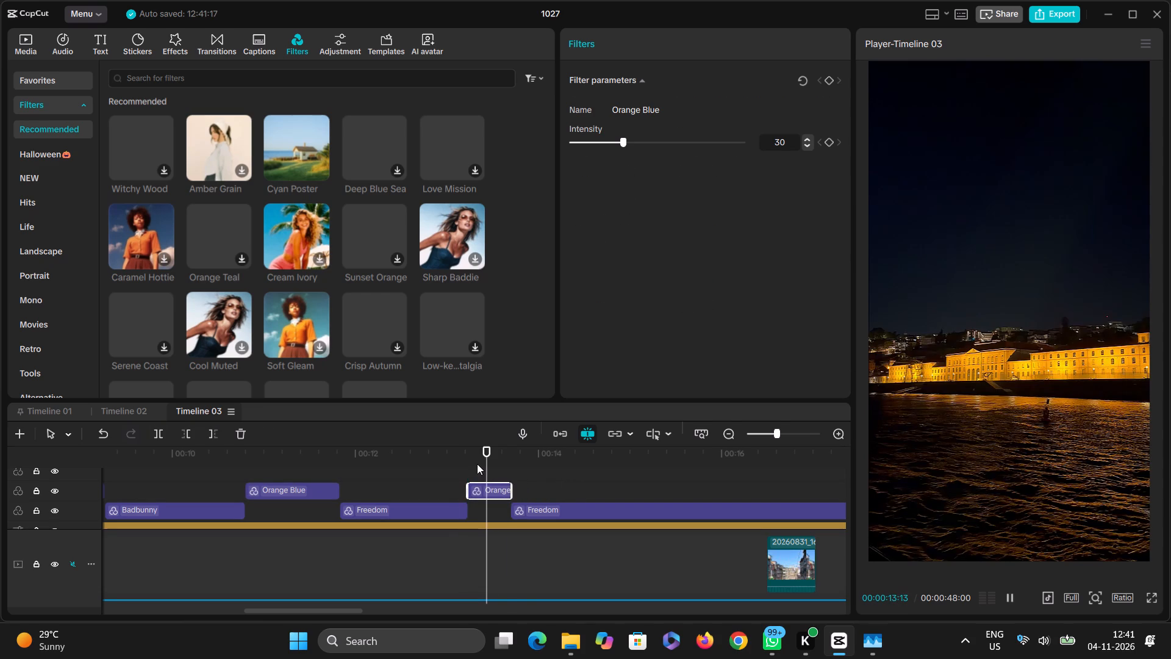
key("space")
left_click(477, 464)
key("space")
key("space")
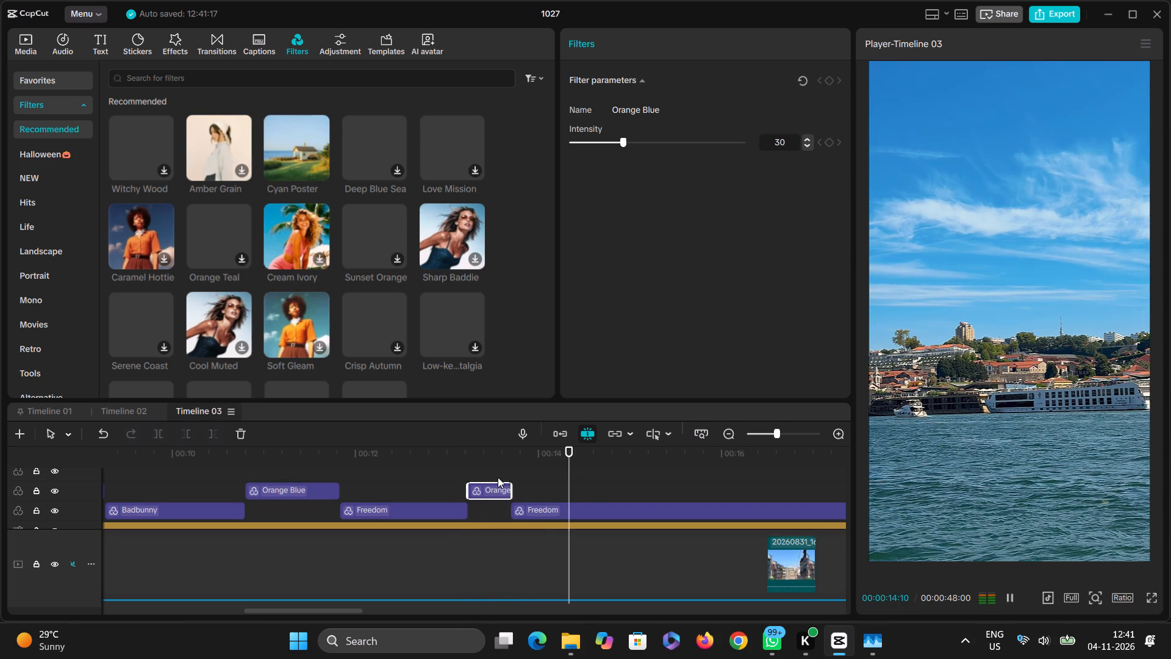
Play back Timeline 03 from about 14 seconds to past 17 seconds to check the filters over the river, sunset, street and night bridge clips.
key("space")
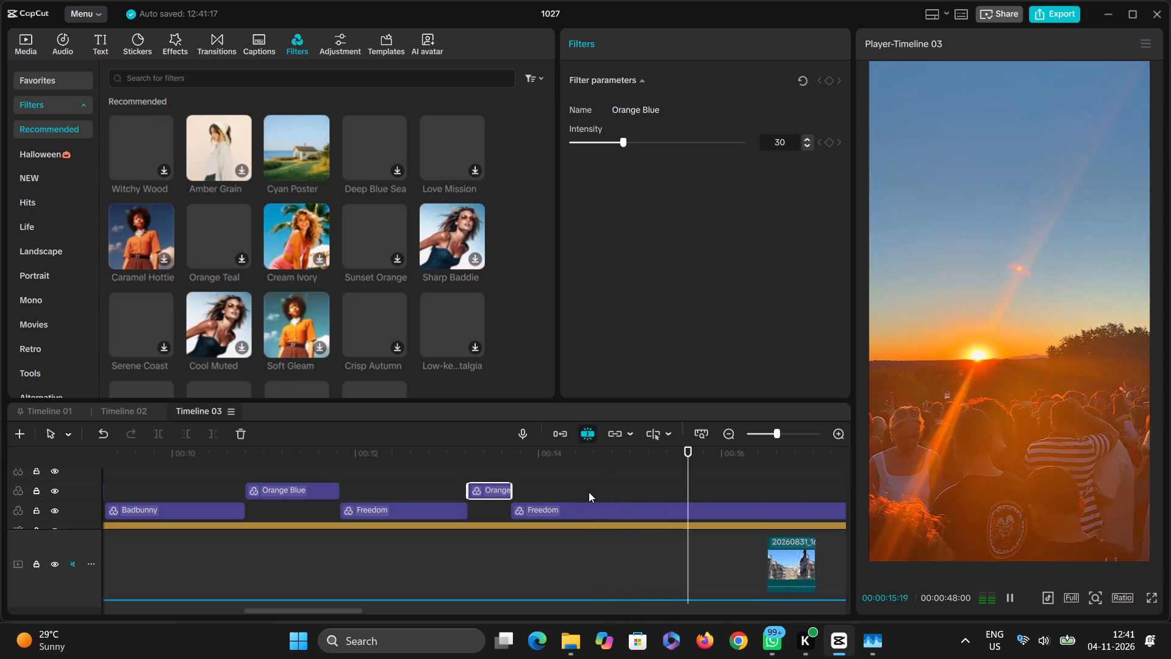
key("space")
scroll(623, 494, "down", 2)
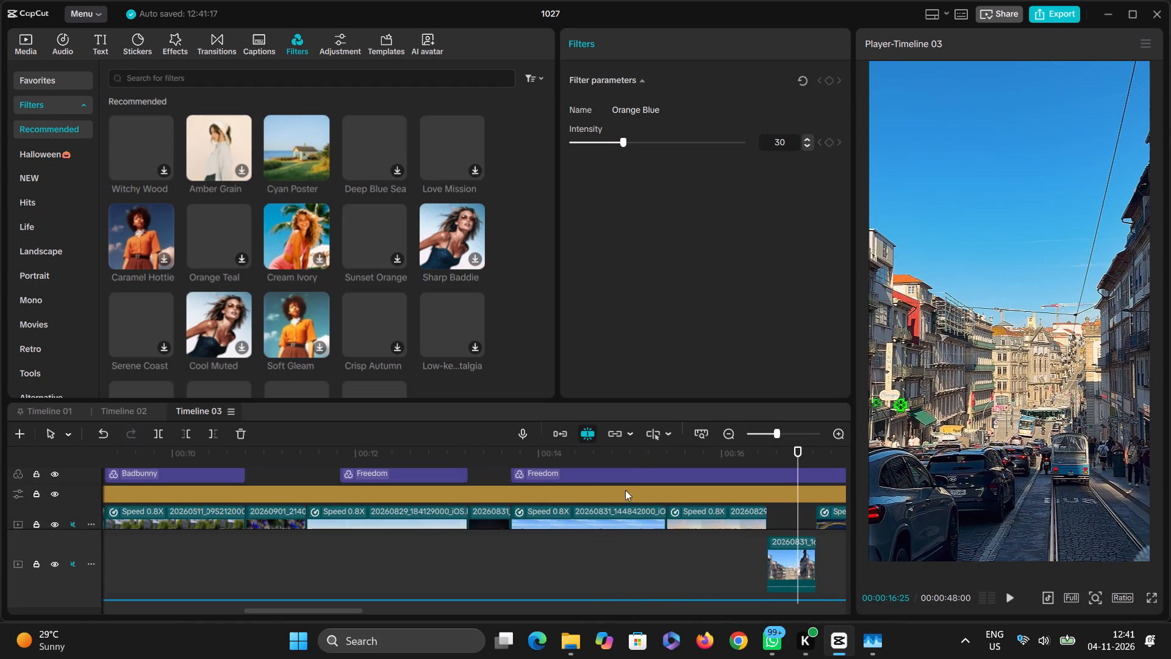
left_click(634, 458)
key("space")
key("space")
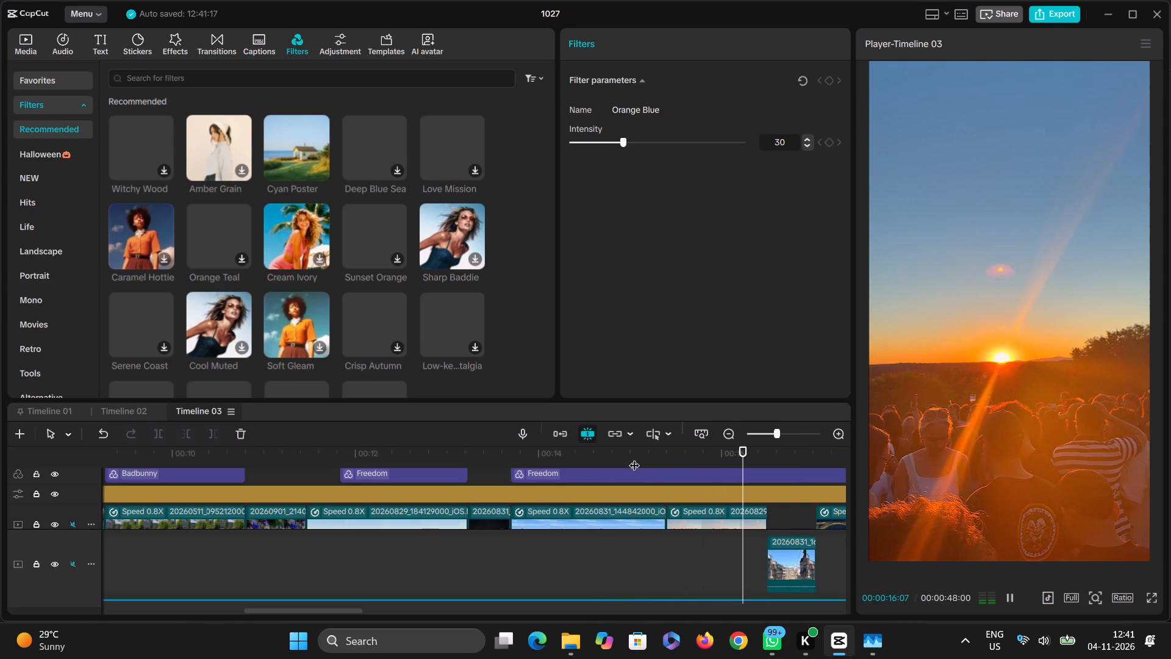
key("space")
key("space")
key("space")
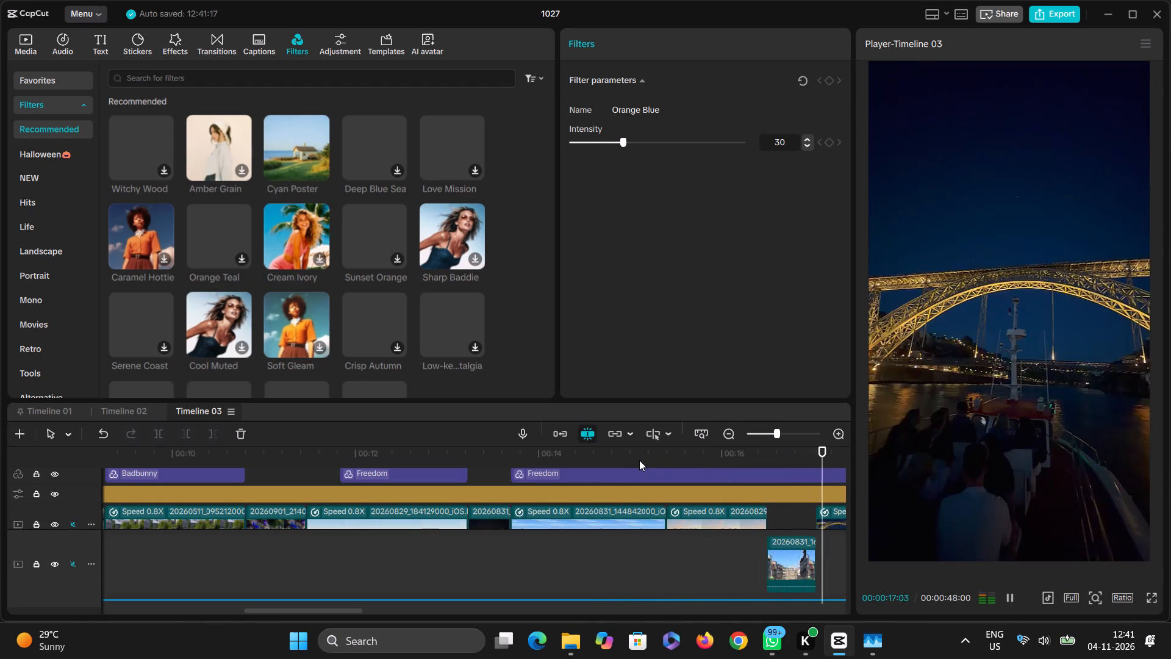
key("space")
Split the last Freedom filter at 00:00:17:01, where the night bridge clip begins, and delete the part after the split.
scroll(331, 522, "up", 3)
scroll(252, 522, "down", 3)
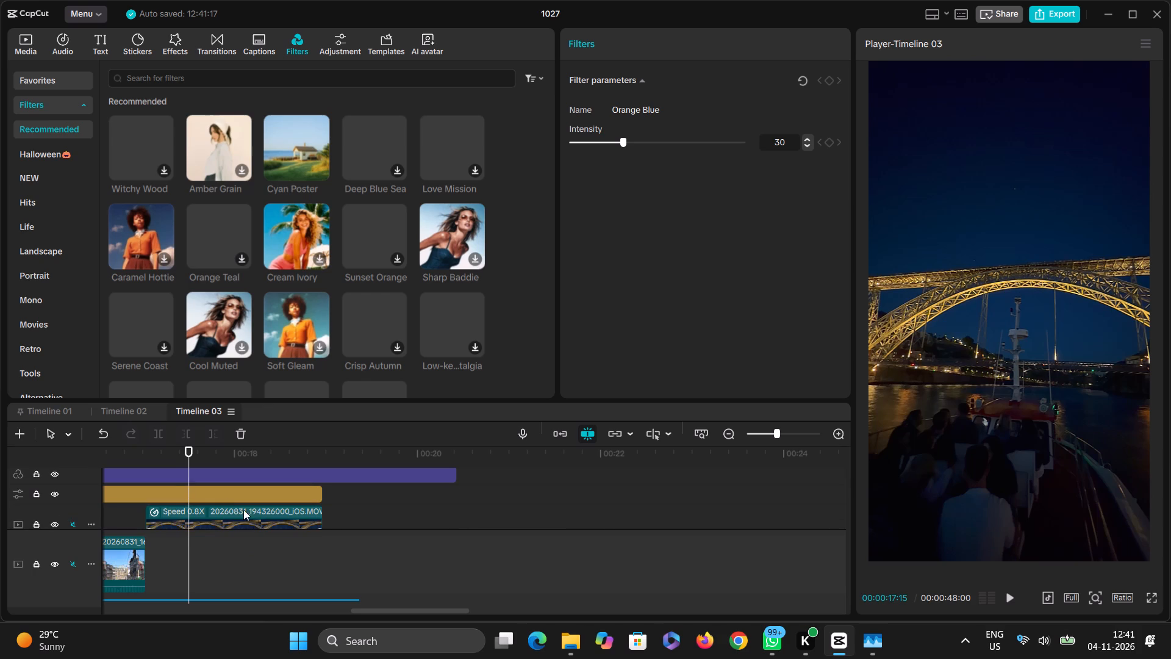
left_click_drag(186, 458, 312, 472)
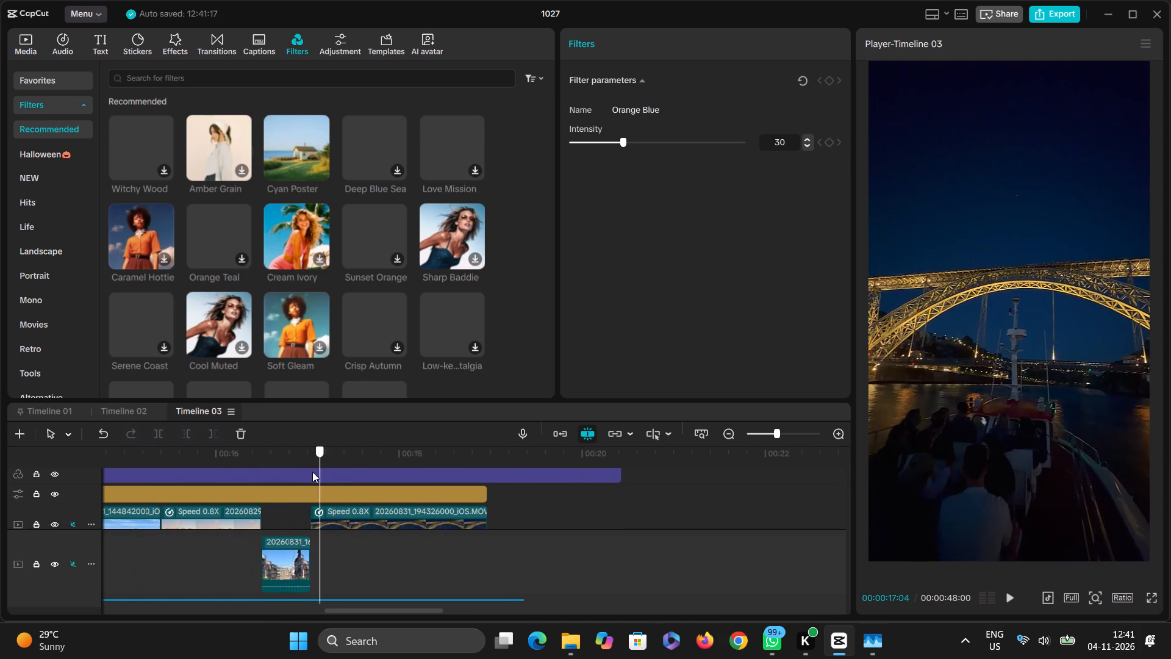
left_click_drag(312, 472, 307, 474)
left_click(340, 470)
key("ctrl+c")
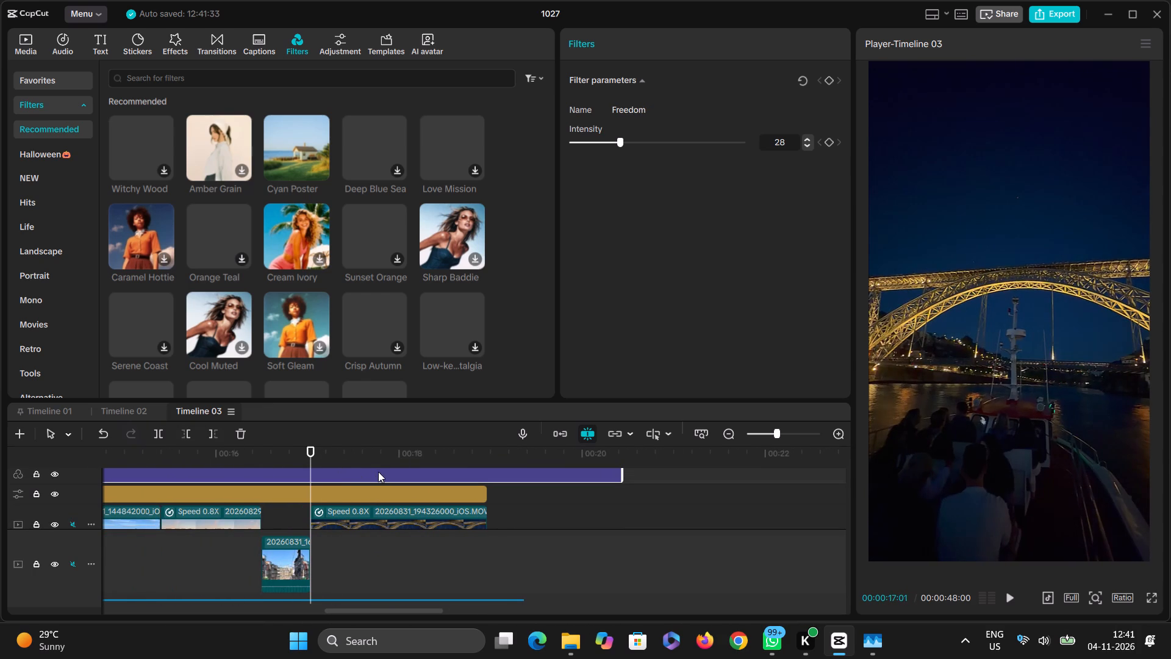
key("ctrl+b")
key("BackSpace")
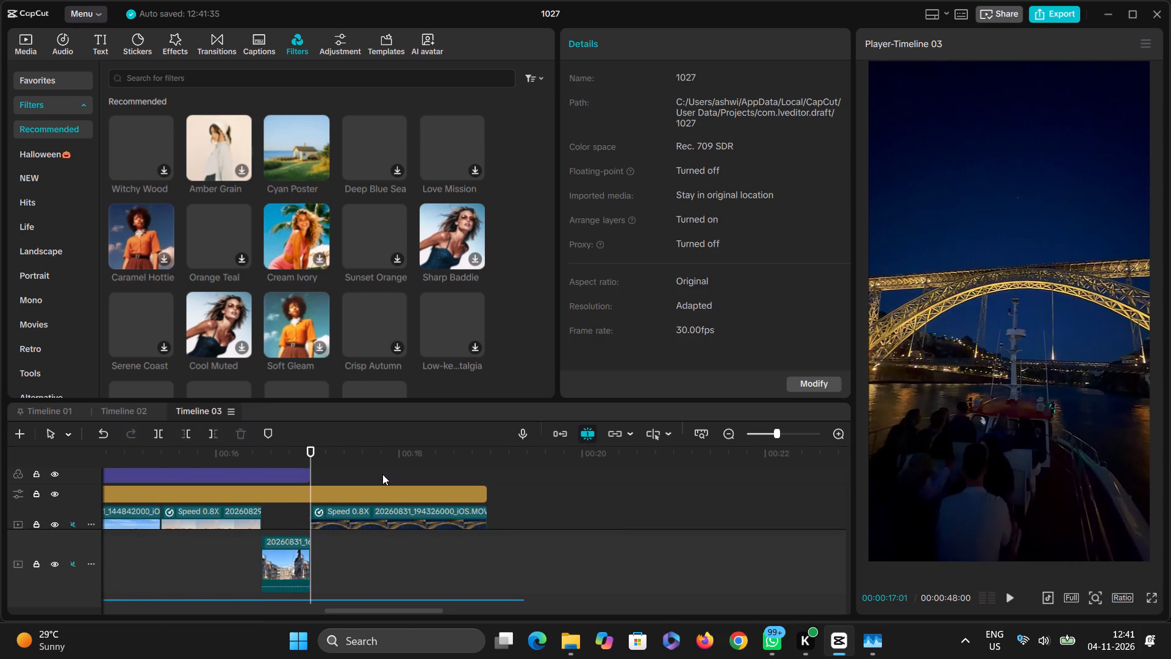
Delete the leftover Badbunny filter part above the night bridge clip.
scroll(382, 474, "up", 2)
left_click(395, 477)
key("BackSpace")
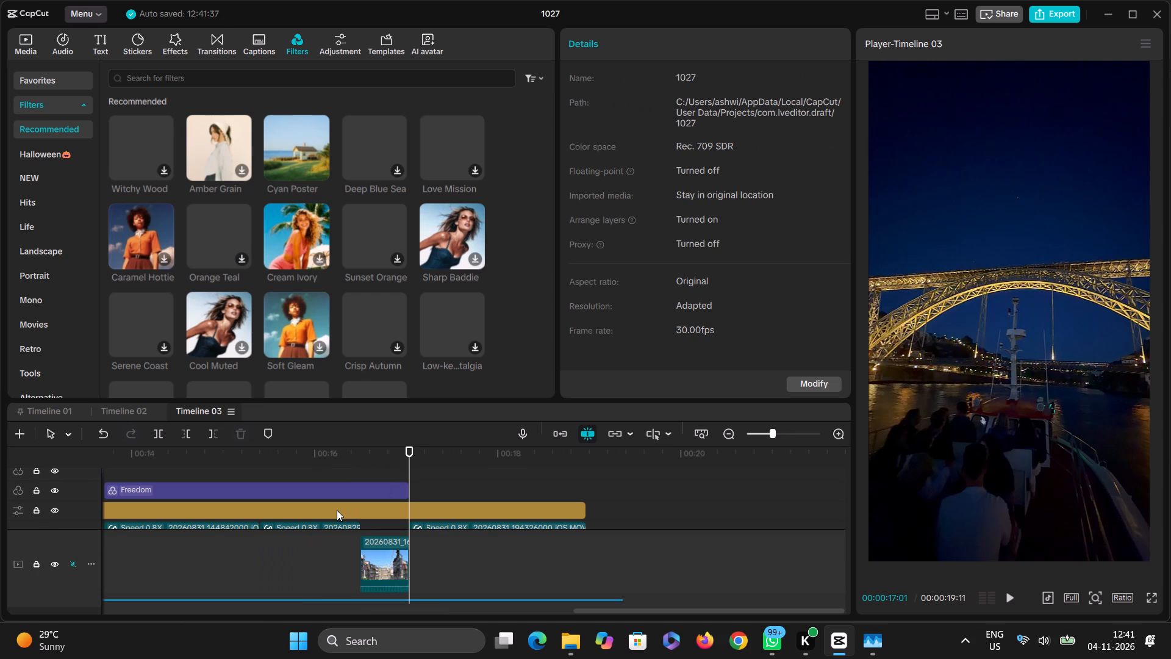
Duplicate the longer Orange Blue filter and place the copy at the start of the night bridge clip, at about 17 seconds.
scroll(332, 513, "up", 2, "ctrl")
scroll(325, 521, "up", 4, "alt")
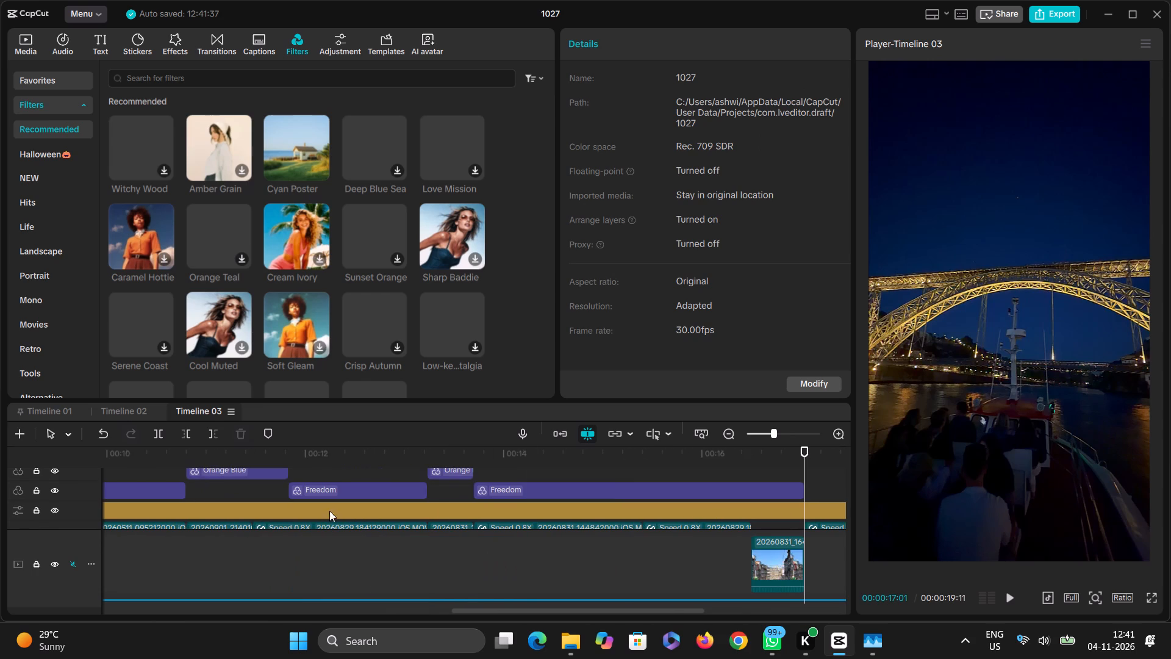
left_click(443, 469)
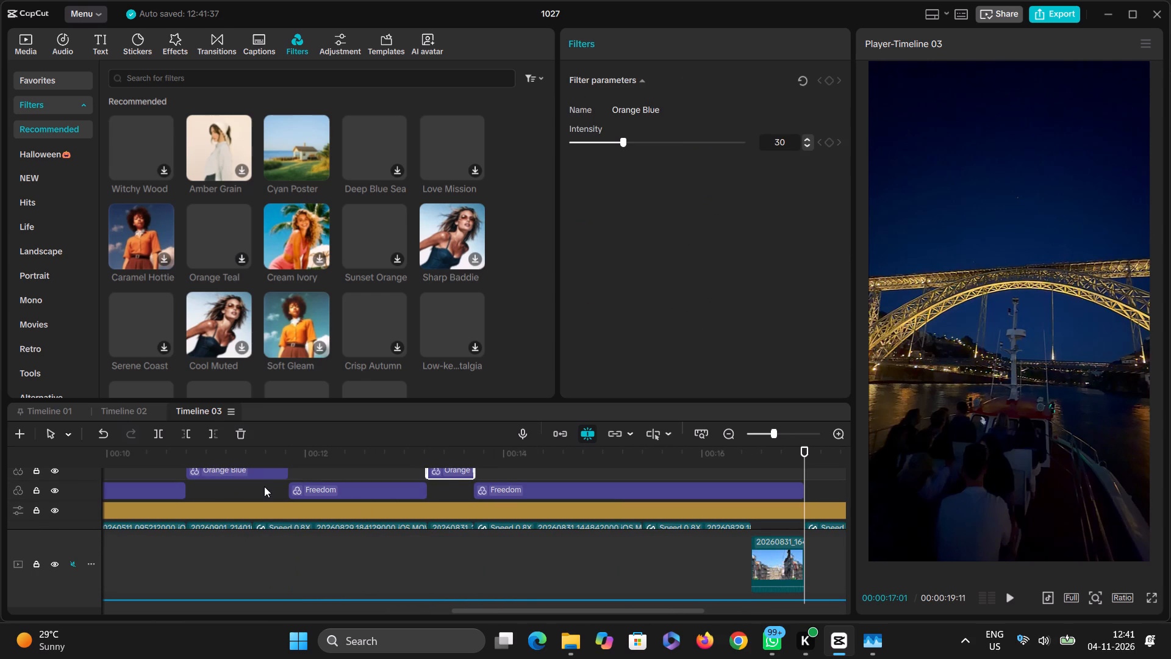
left_click(267, 476)
key("ctrl+c")
scroll(321, 492, "down", 3, "alt")
left_click(572, 456)
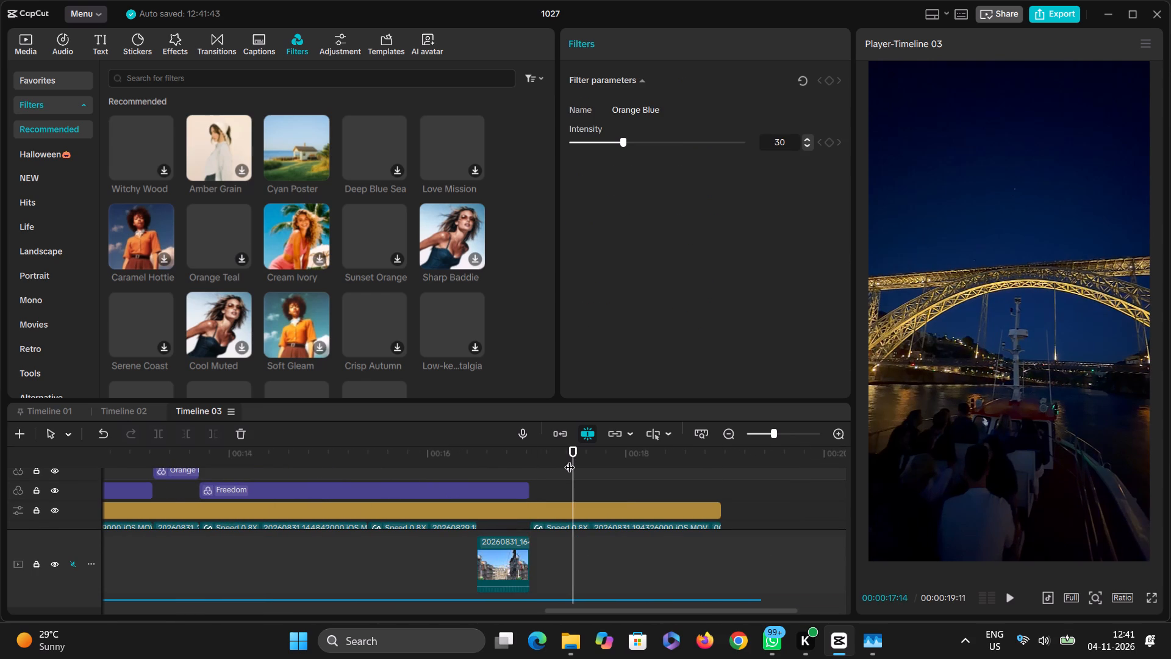
key("ctrl+v")
scroll(600, 499, "up", 2)
left_click_drag(596, 511, 557, 513)
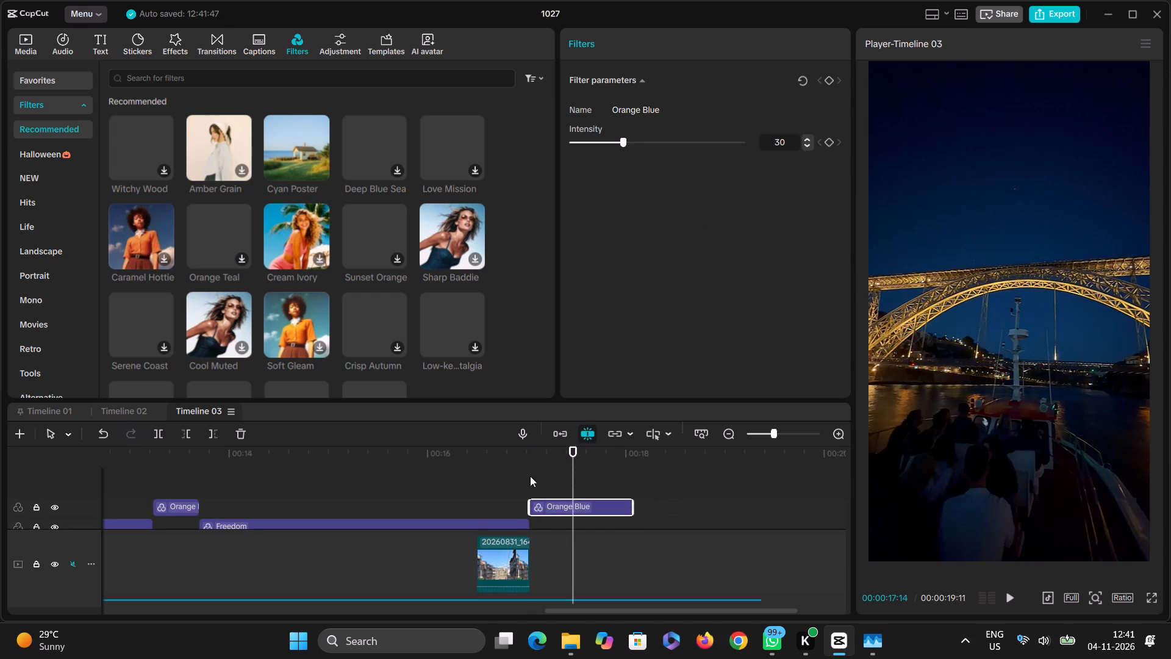
Play back the start of the night bridge clip and extend its Orange Blue filter to the clip's end, at about 19 seconds.
left_click(518, 459)
key("space")
key("space")
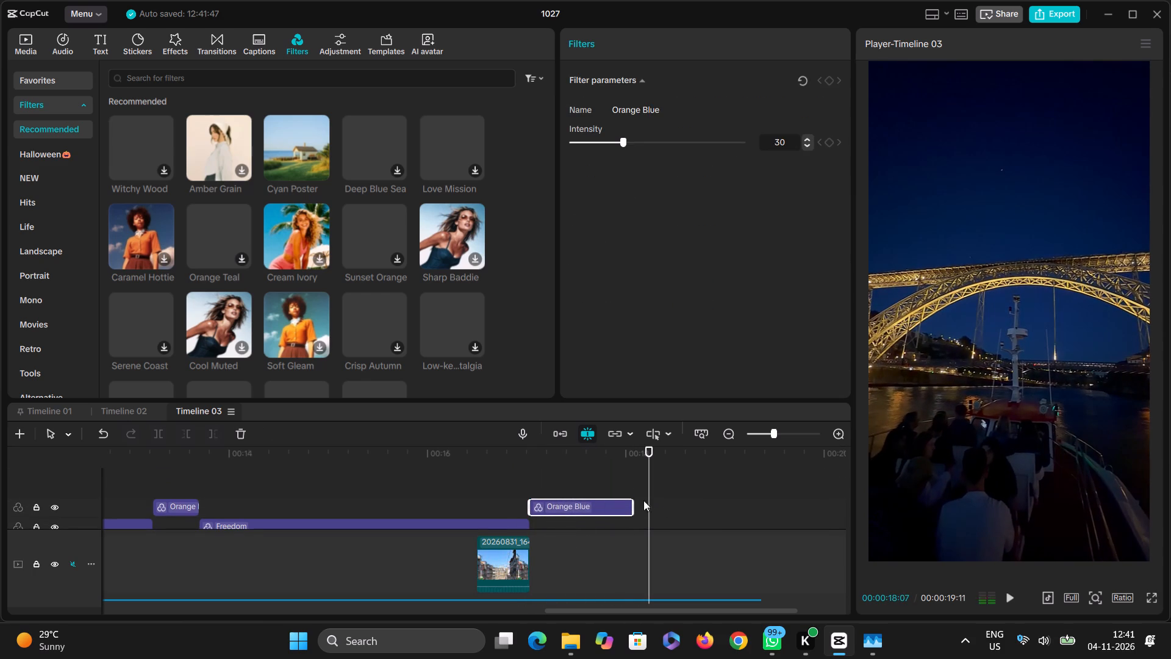
left_click_drag(635, 499, 709, 496)
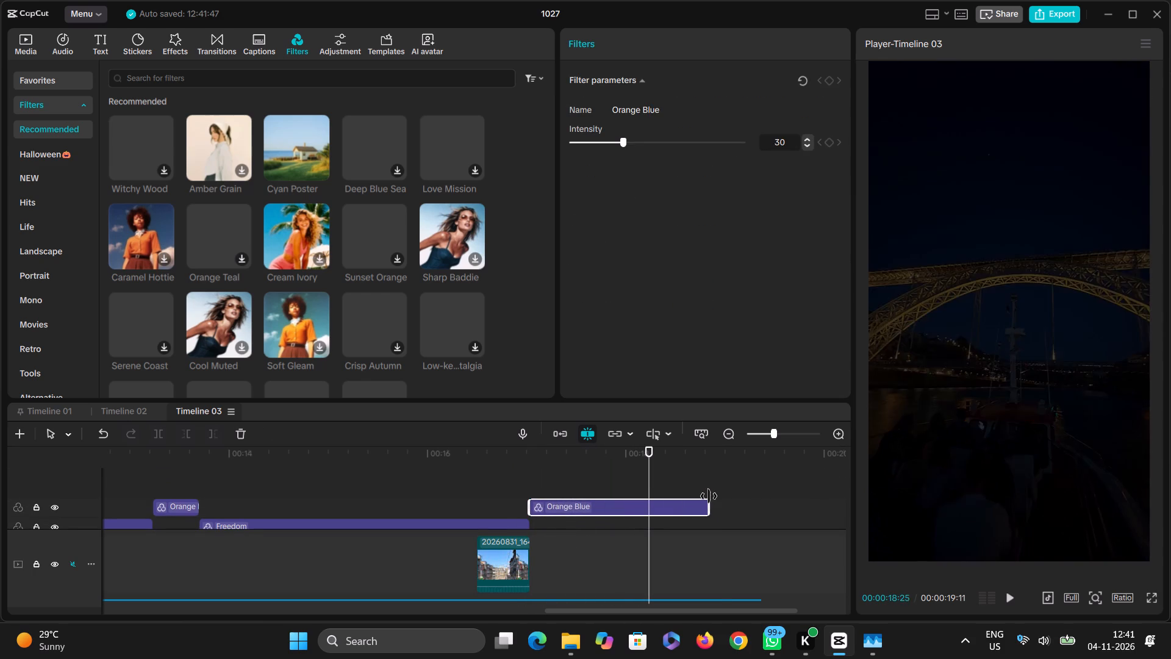
left_click_drag(709, 496, 723, 497)
Play back the night bridge clip from about 17 seconds to check the Orange Blue filter and the closing fade.
left_click(528, 461)
key("space")
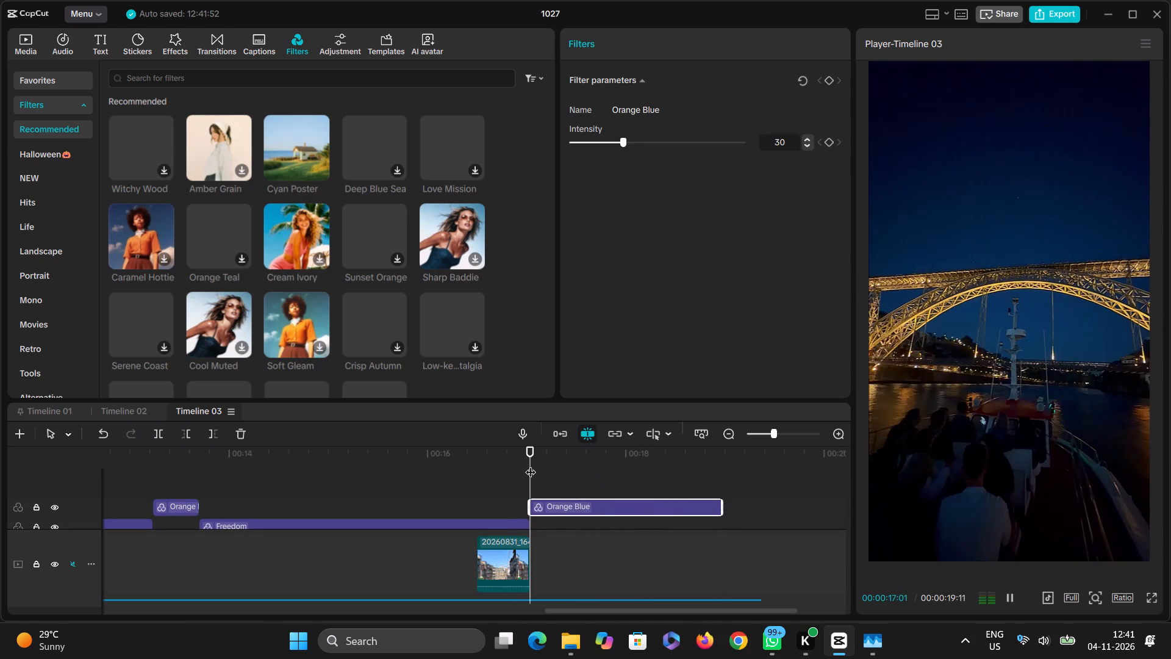
scroll(557, 493, "down", 2)
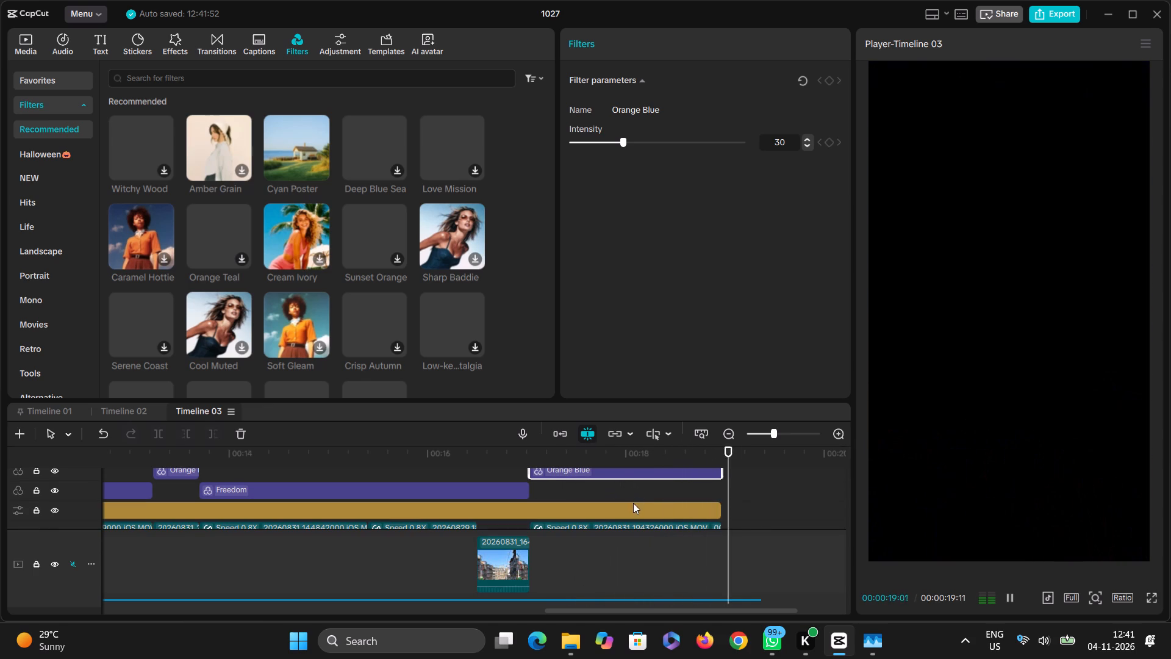
left_click(532, 453)
key("space")
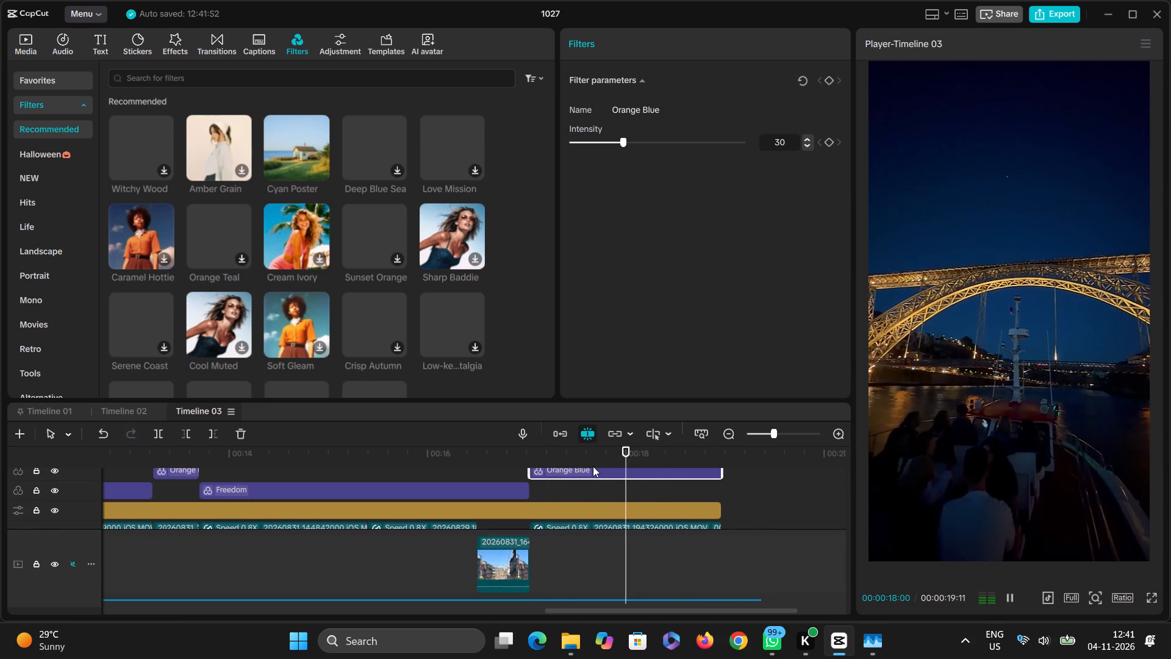
key("space")
Extend the end of the night bridge clip to about 19.2 seconds and shift its closing keyframe slightly toward the new end.
scroll(746, 471, "down", 3)
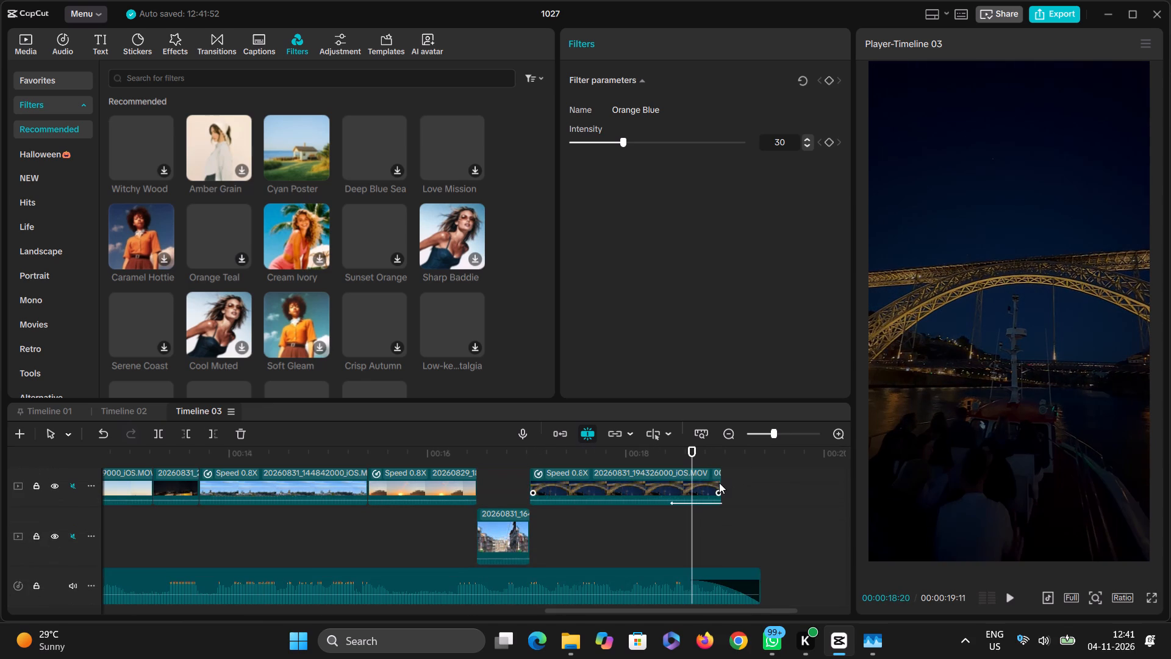
left_click(699, 484)
left_click_drag(720, 480, 731, 481)
left_click_drag(725, 470, 746, 475)
key("space")
key("space")
left_click_drag(720, 483, 725, 484)
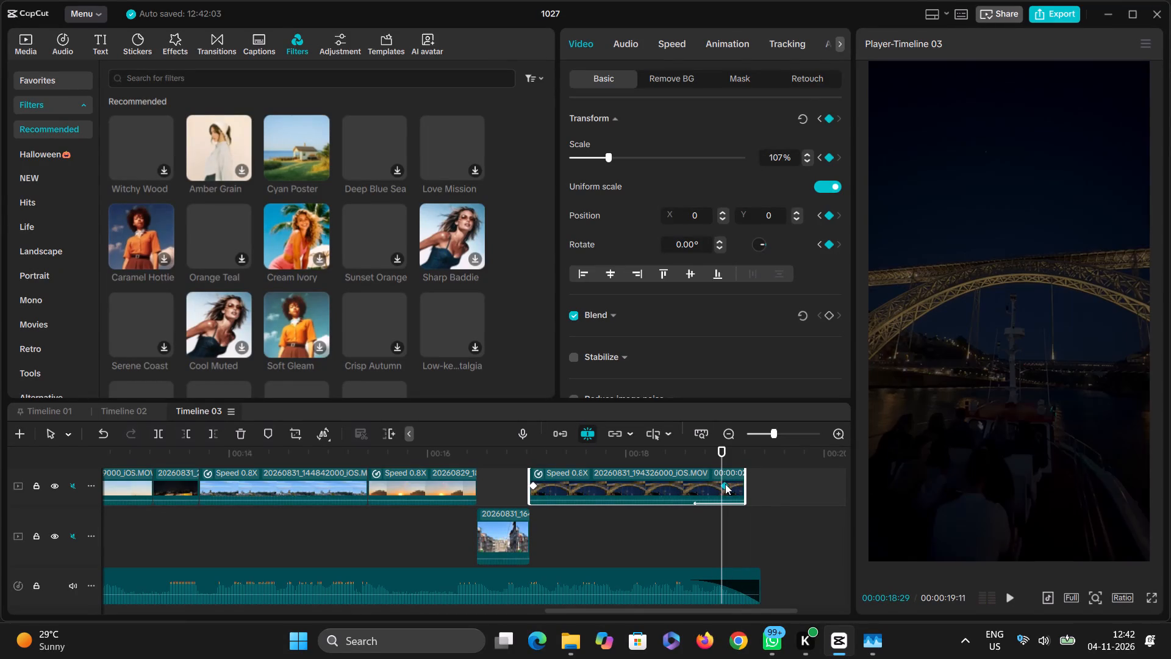
left_click_drag(725, 484, 733, 485)
Play back the ending and the opening of Timeline 03 past 5 seconds, and return to the street clip's start at 00:00:04:20.
key("space")
key("space")
scroll(720, 491, "up", 2)
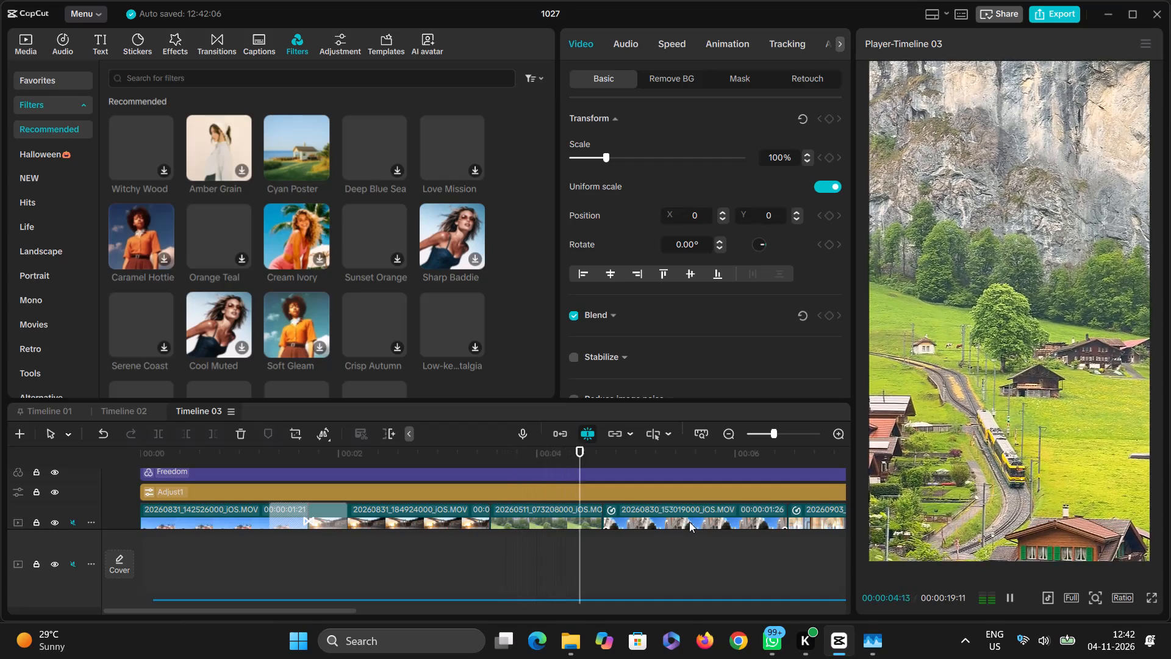
key("space")
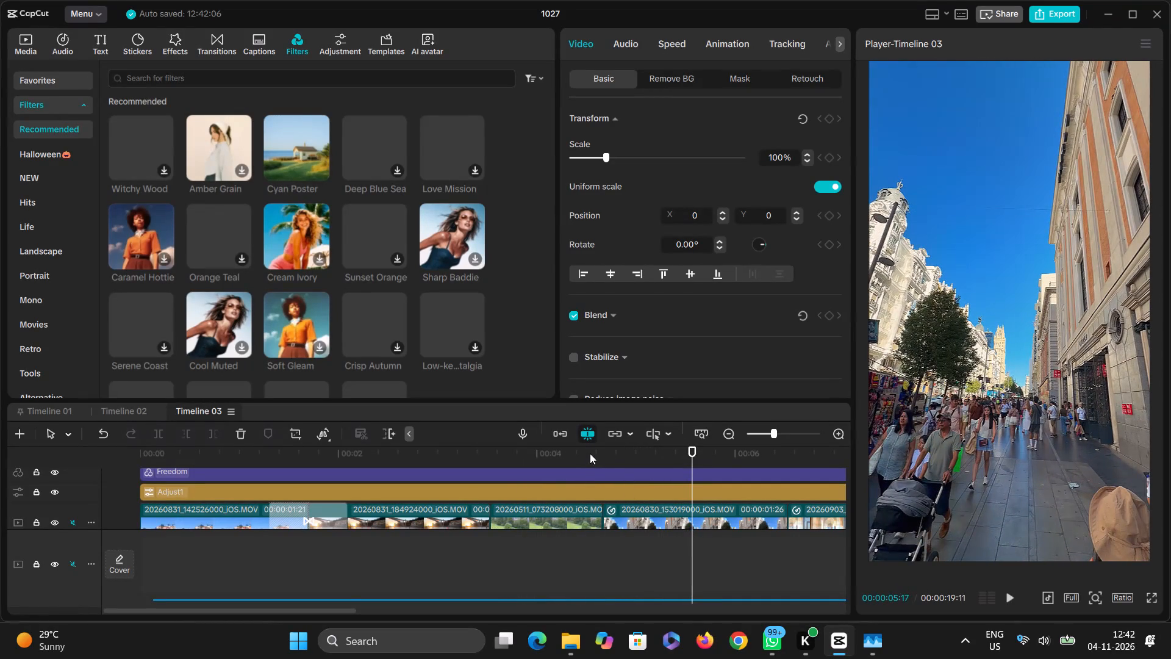
left_click(607, 453)
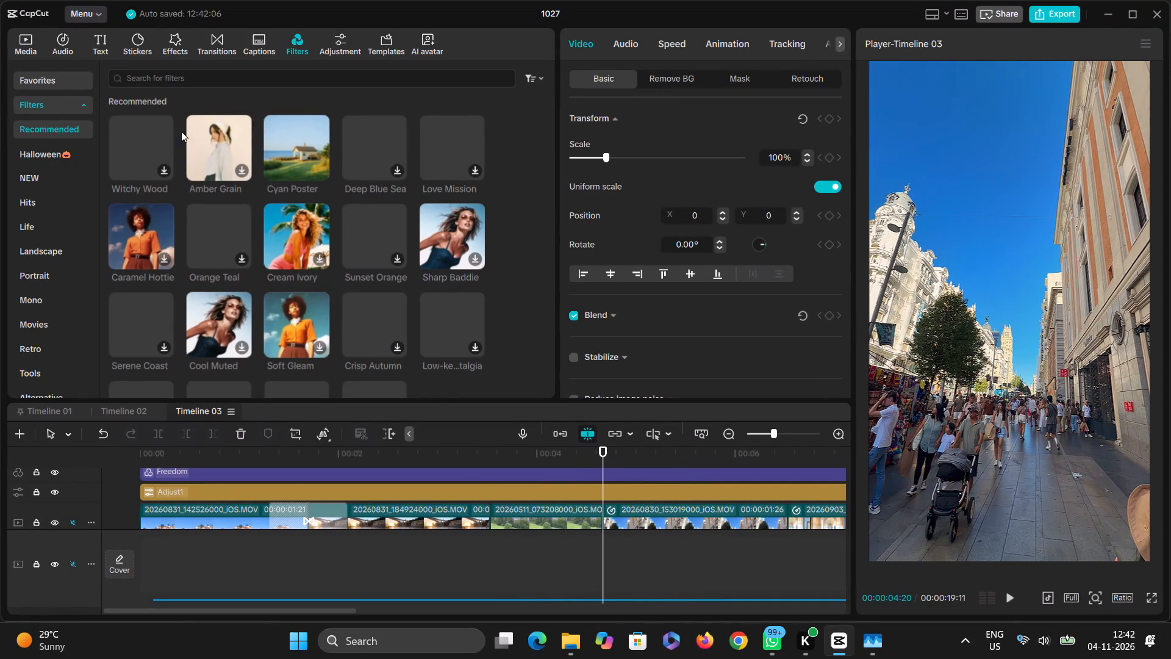
Open the transitions library and play back Timeline 03 from 00:00:04:20 to past 9 seconds, reviewing the cuts up to the mountain river clip.
left_click(234, 41)
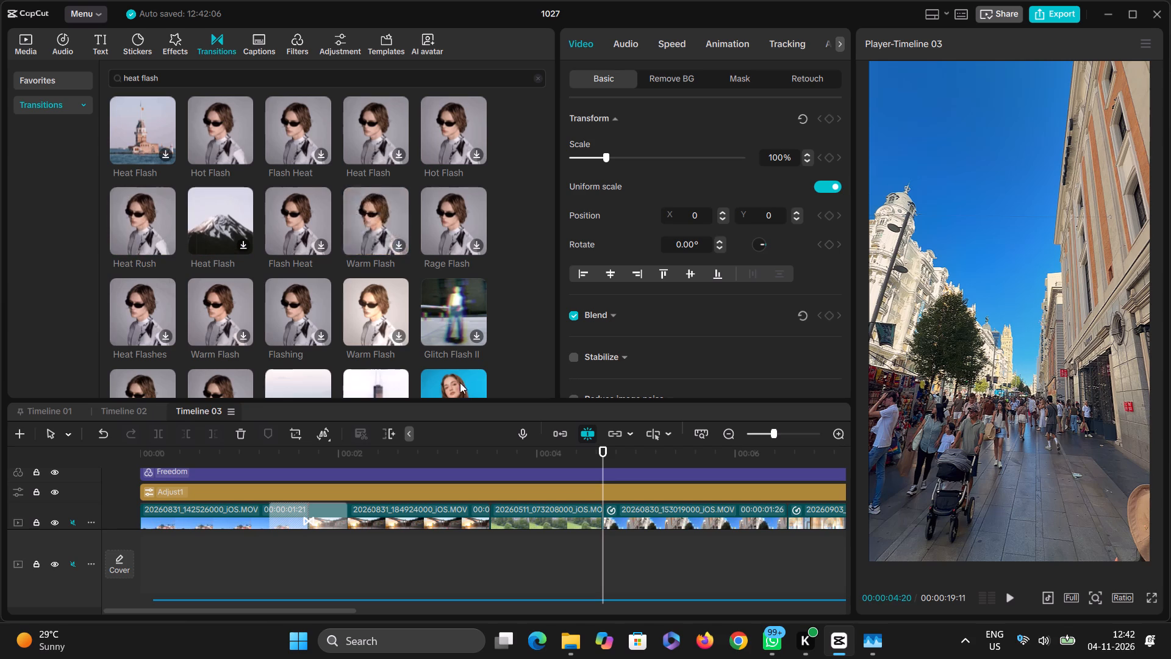
key("space")
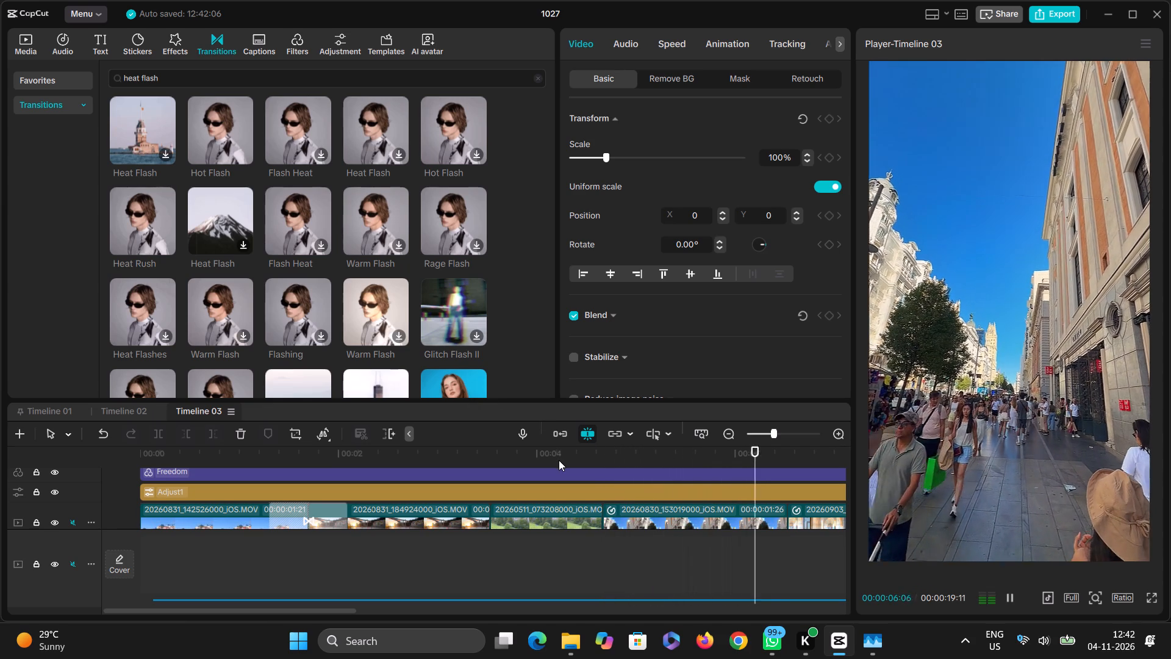
key("space")
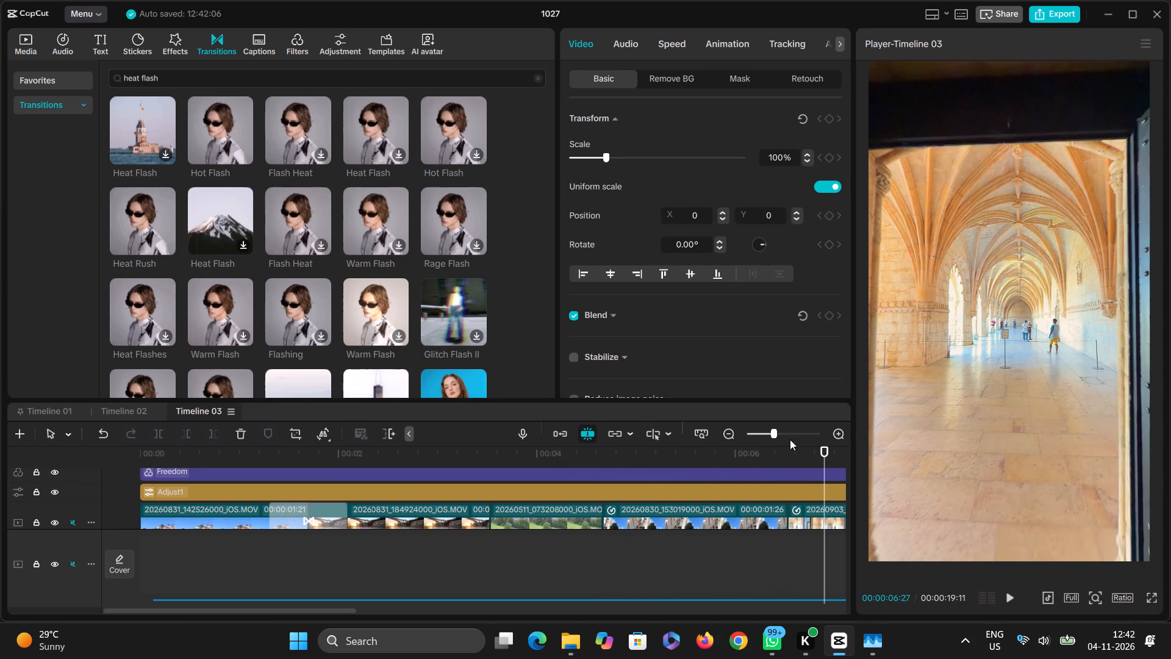
left_click_drag(795, 454, 787, 466)
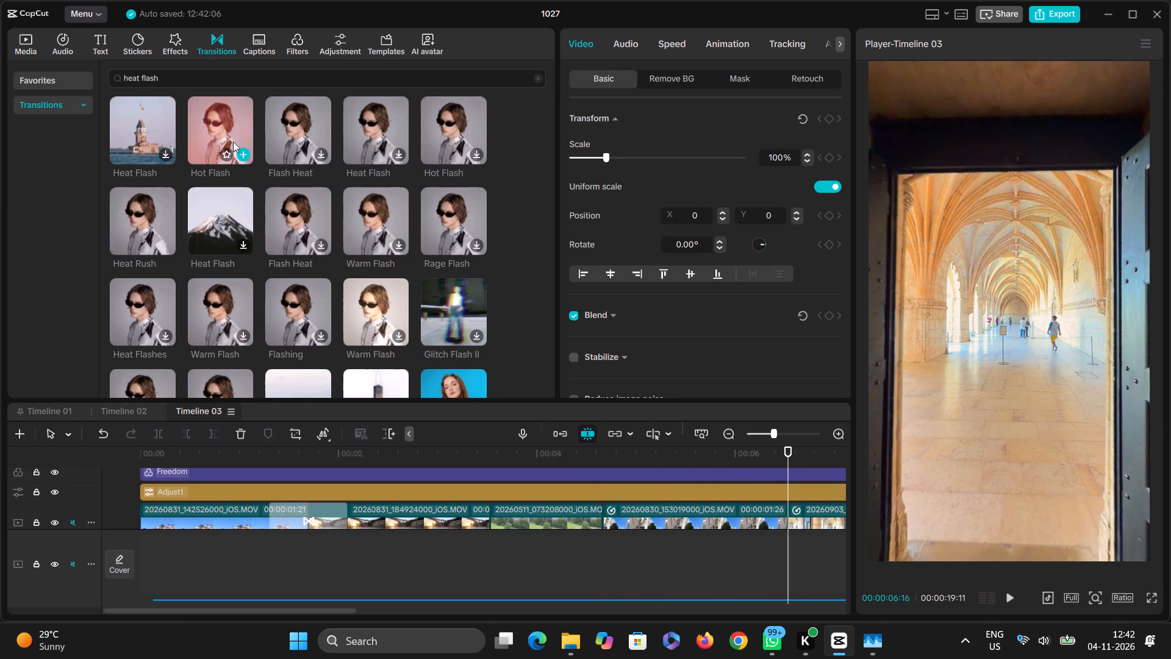
key("space")
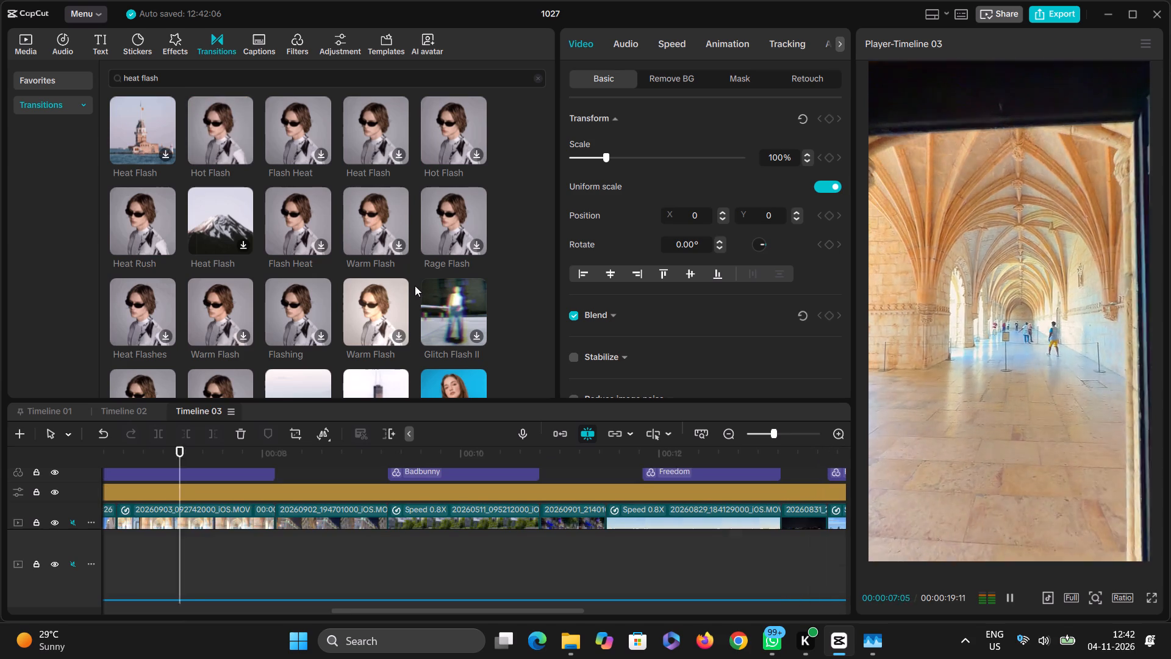
key("space")
key("space")
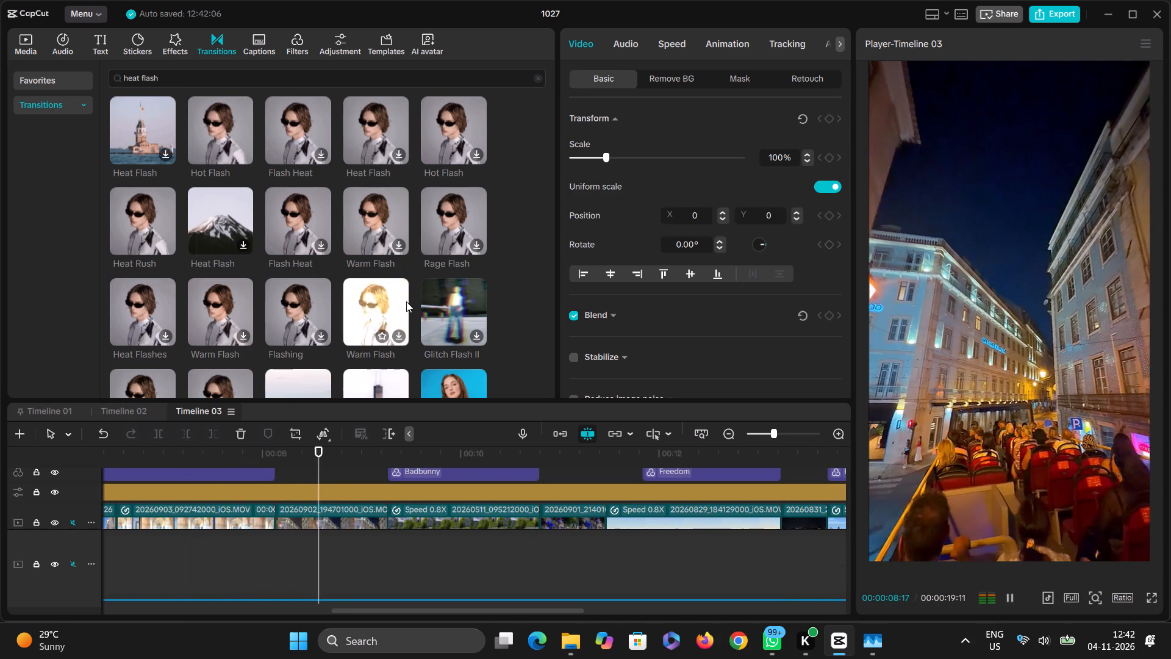
key("space")
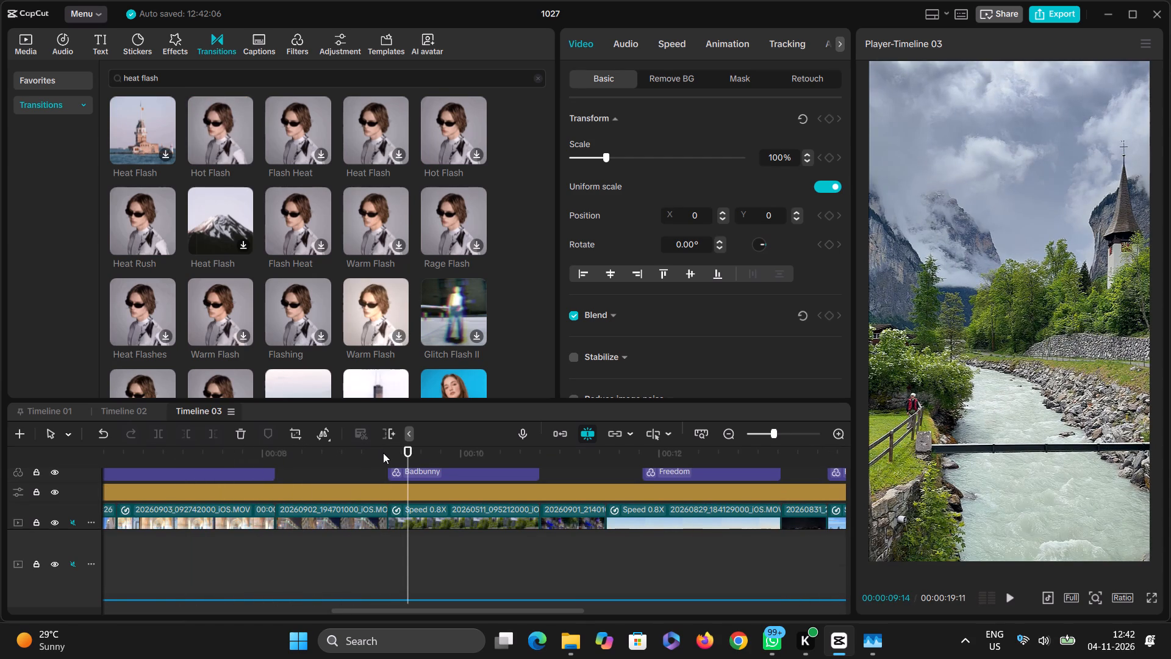
left_click(385, 455)
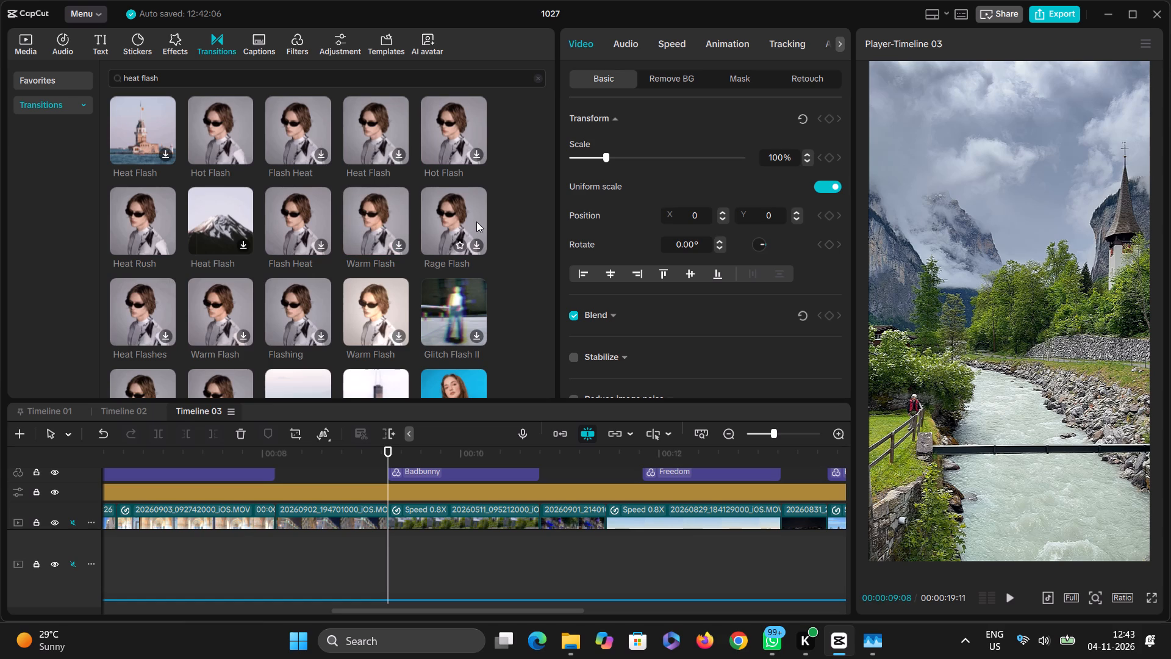
Search the transitions library for "flash" and apply Flash Transition at the cut into the mountain river clip at 00:00:09:08.
scroll(407, 272, "down", 1)
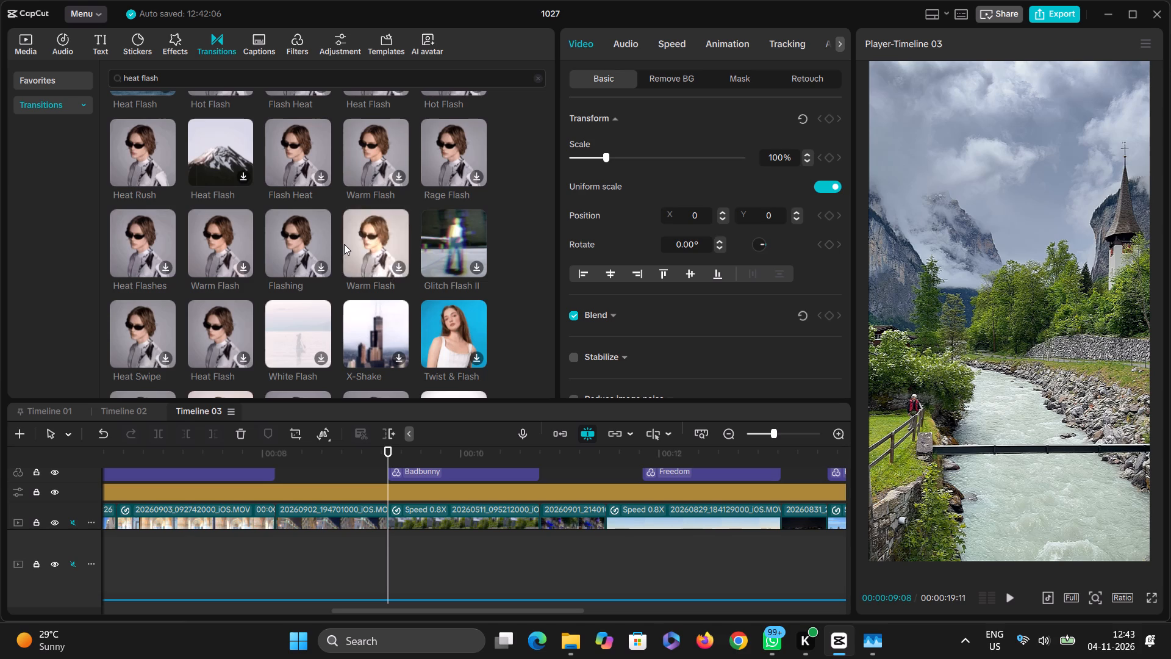
scroll(361, 300, "down", 2)
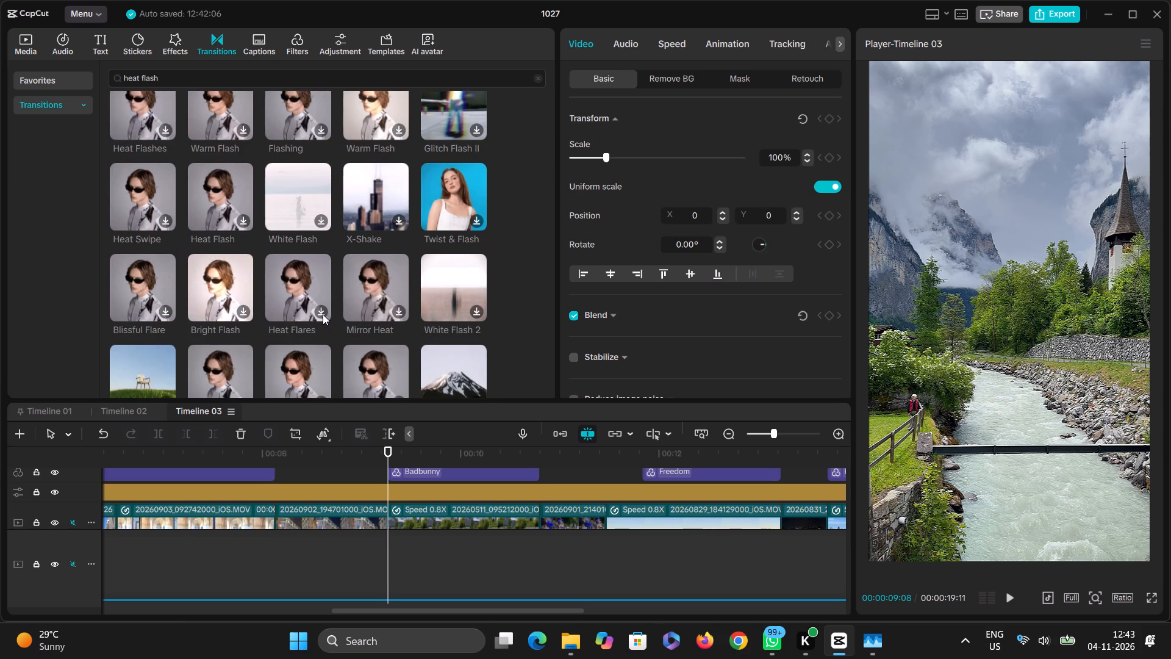
scroll(203, 293, "up", 2)
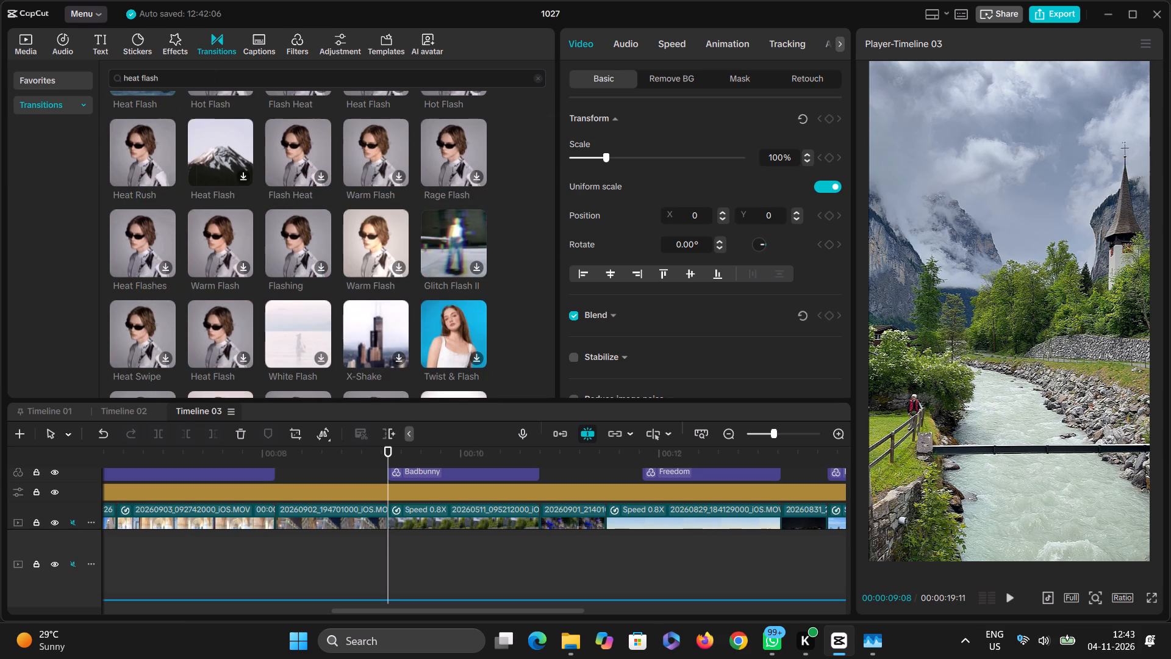
left_click(142, 73)
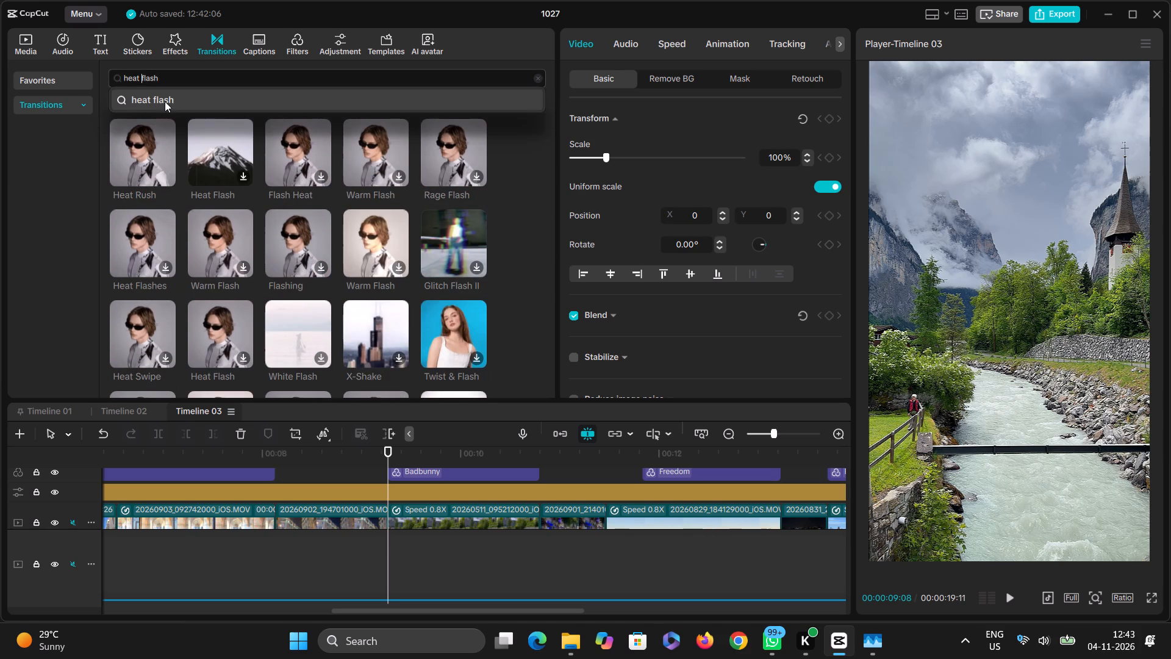
key("BackSpace")
key("BackSpace")
key("BackSpace")
key("BackSpace")
key("BackSpace")
key("BackSpace")
key("BackSpace")
key("Return")
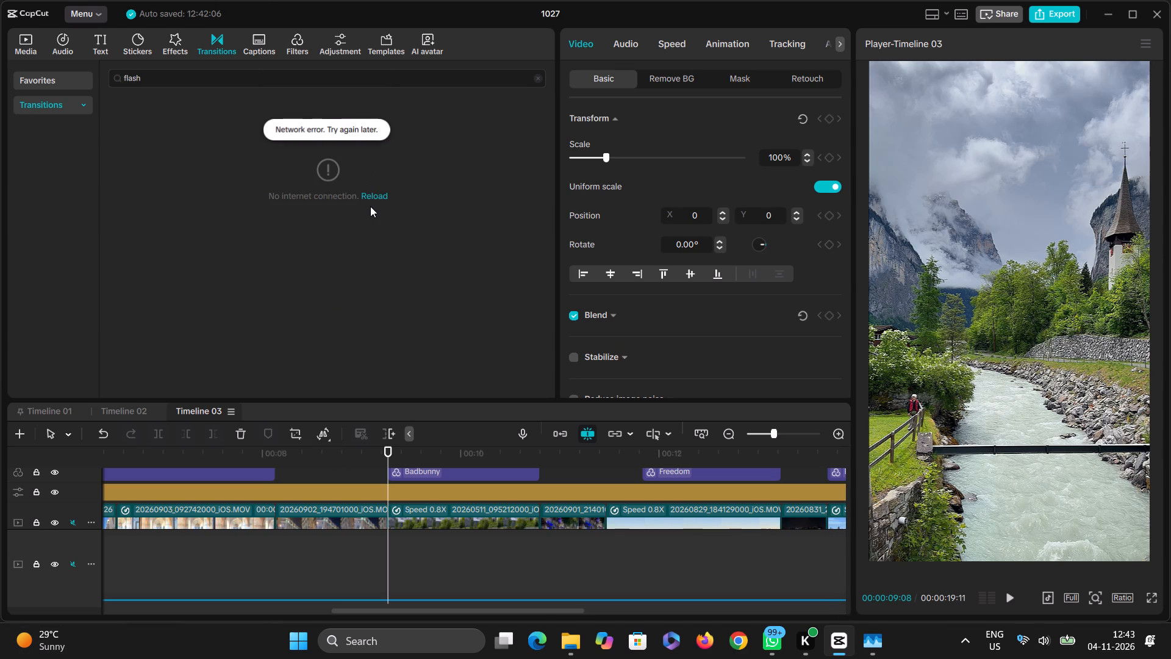
left_click(370, 206)
double_click(370, 202)
left_click(374, 196)
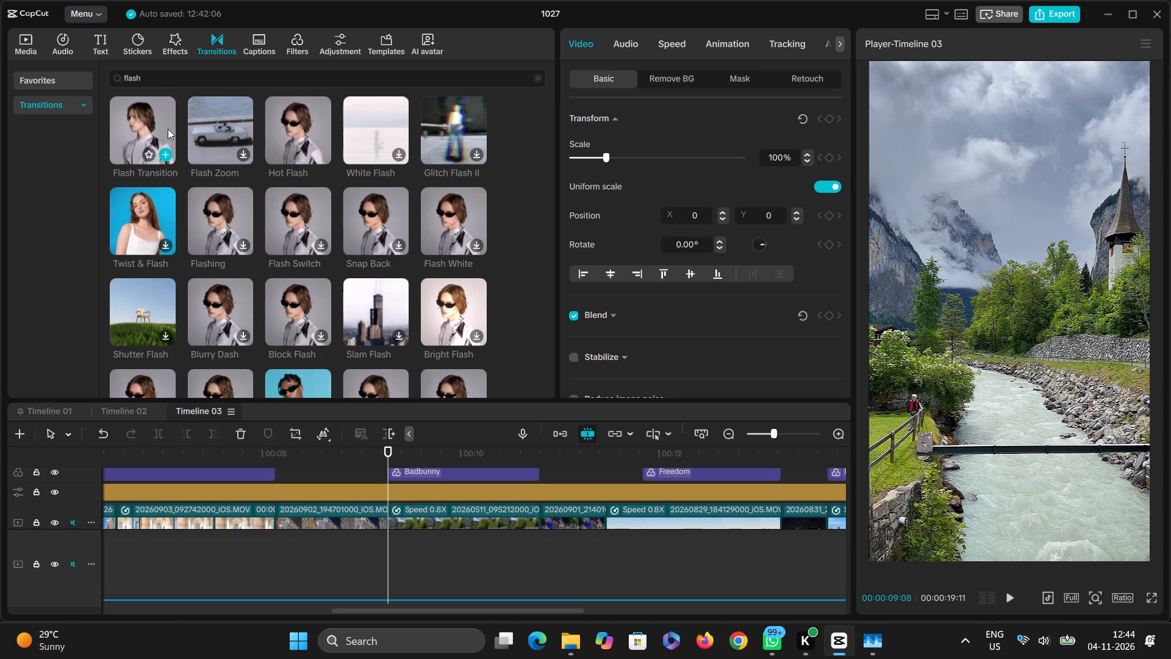
left_click_drag(168, 129, 385, 523)
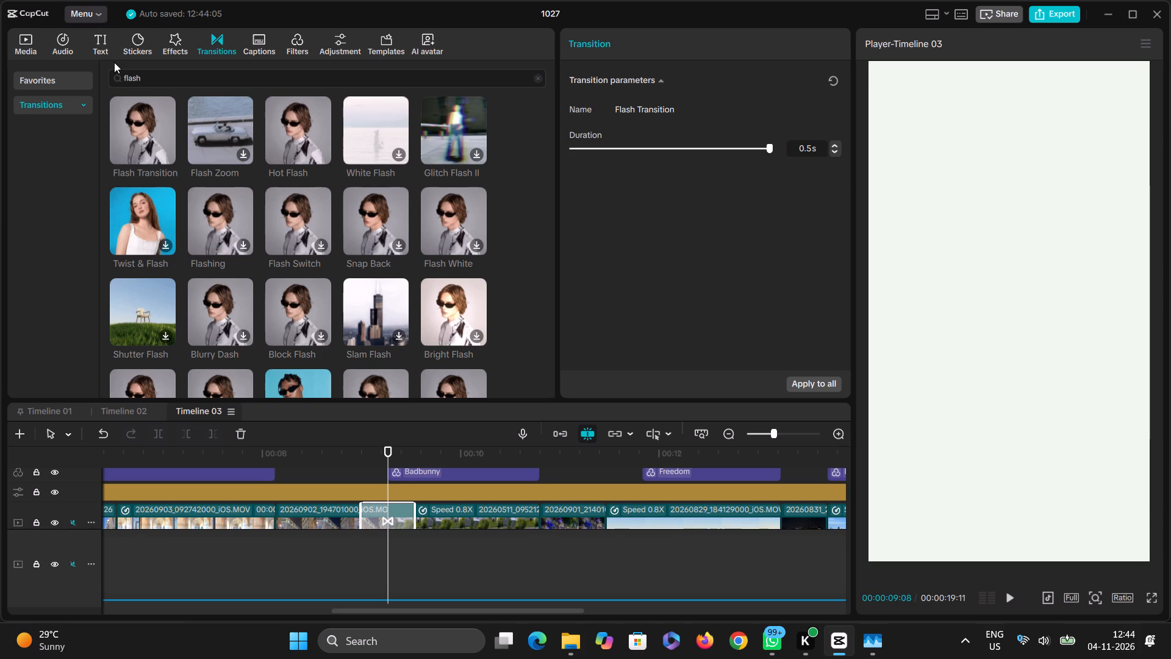
Search the audio library for "click sound", reloading the search if needed.
left_click(59, 40)
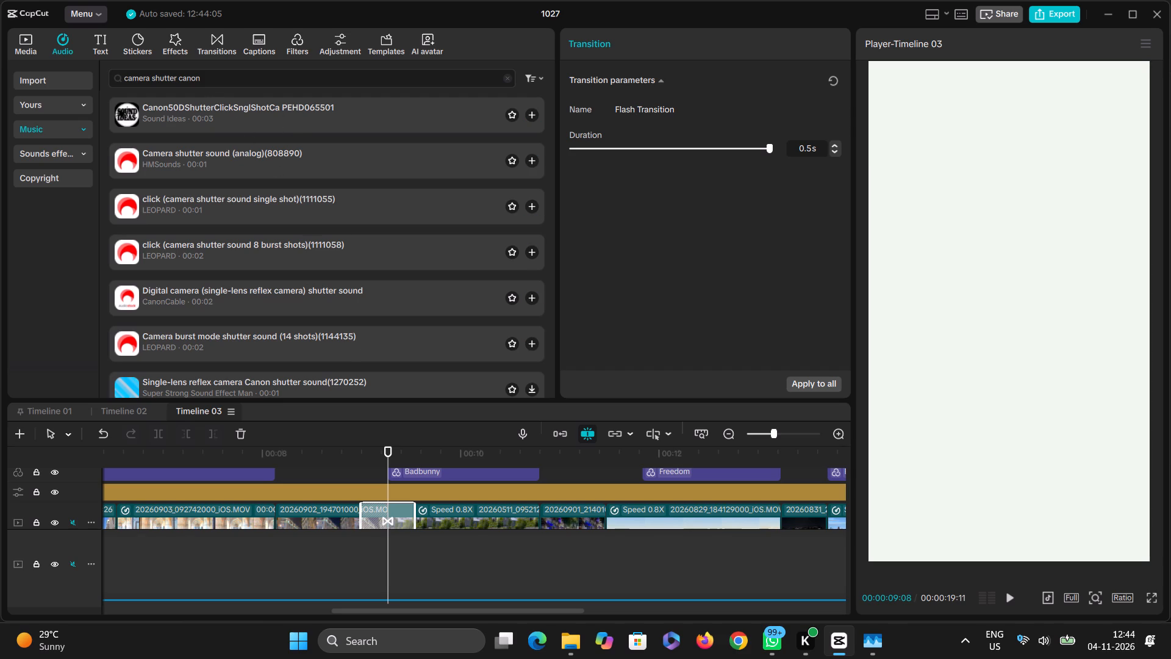
left_click_drag(206, 78, 105, 69)
left_click_drag(206, 74, 82, 85)
type("click sound")
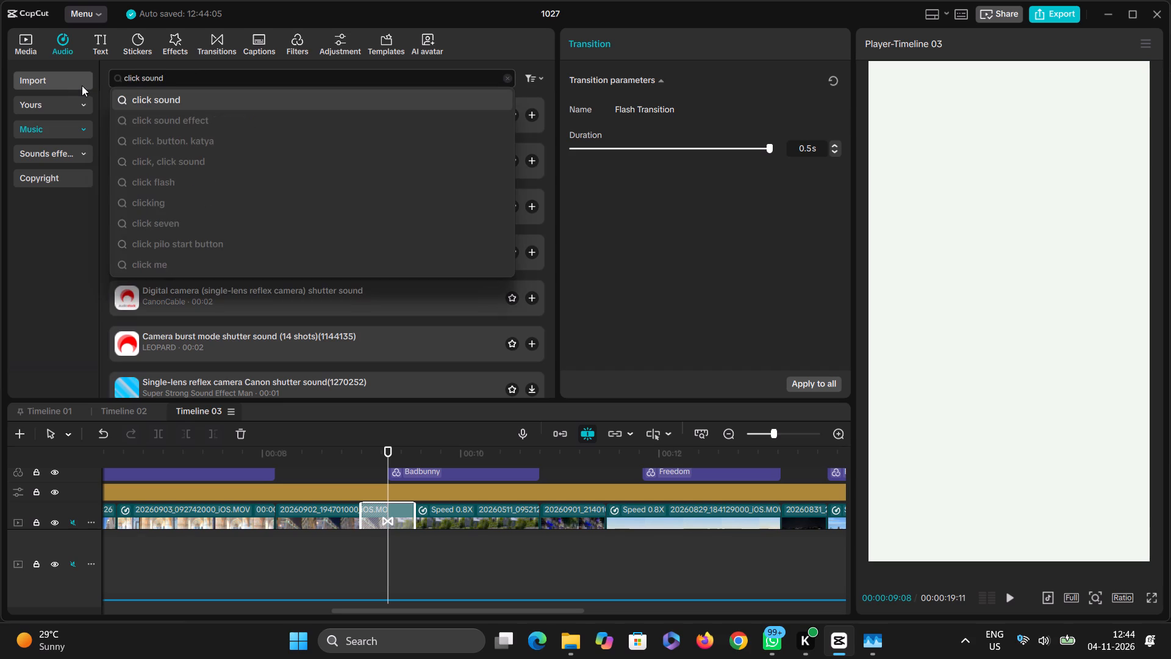
key("Return")
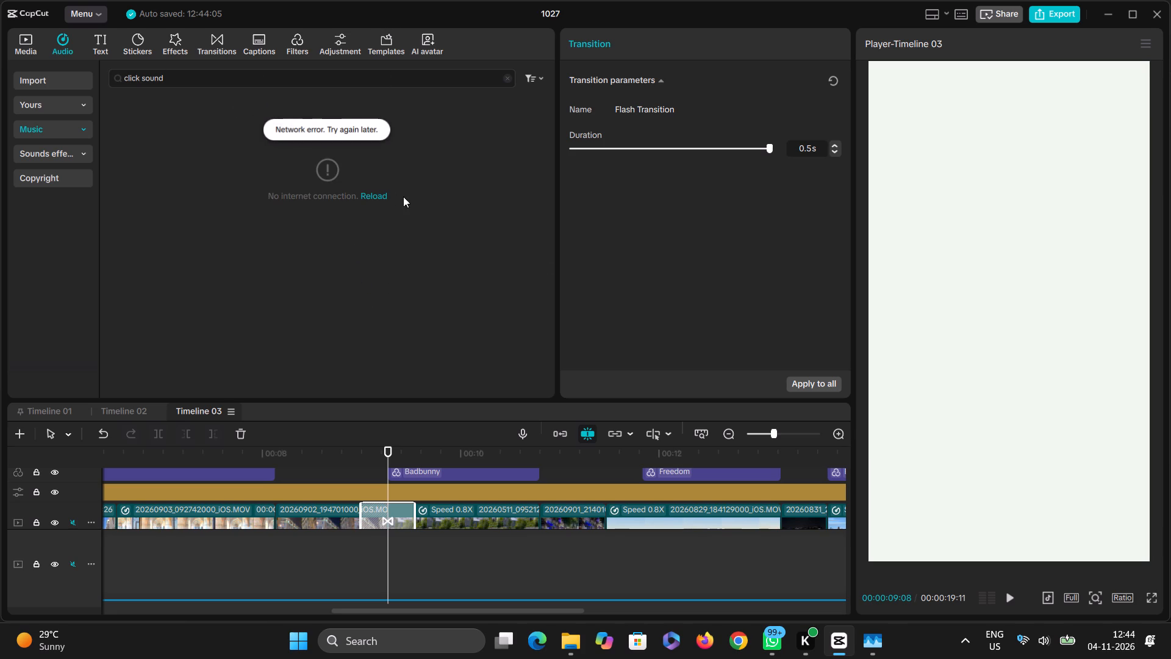
left_click(107, 44)
left_click(106, 35)
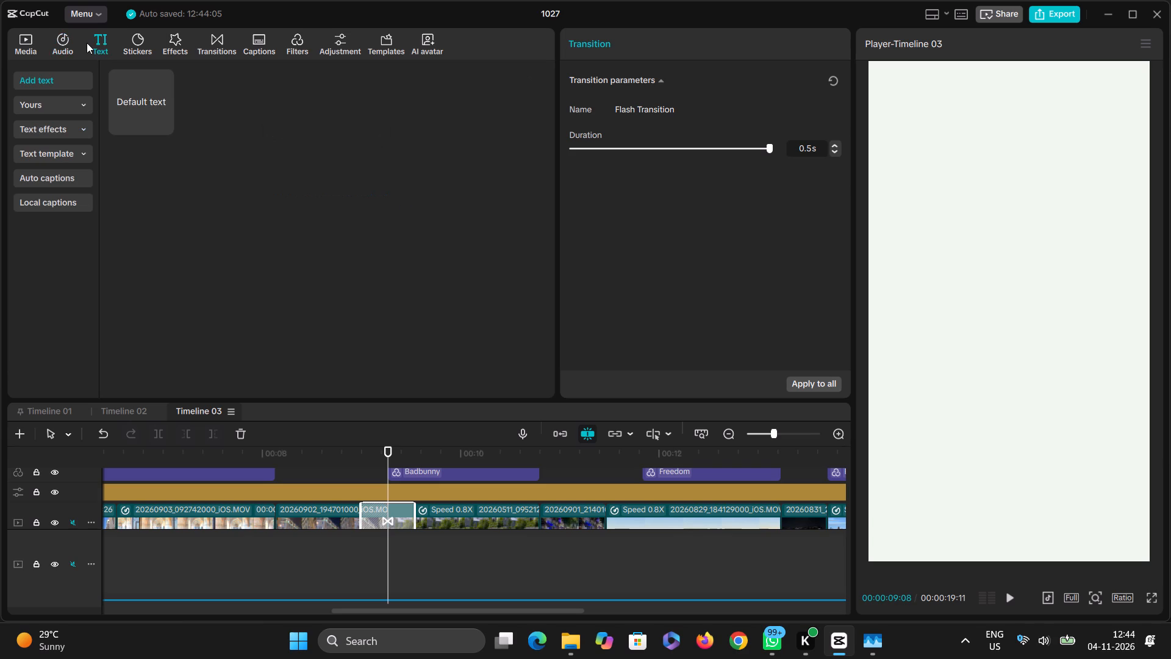
left_click(81, 43)
left_click(71, 44)
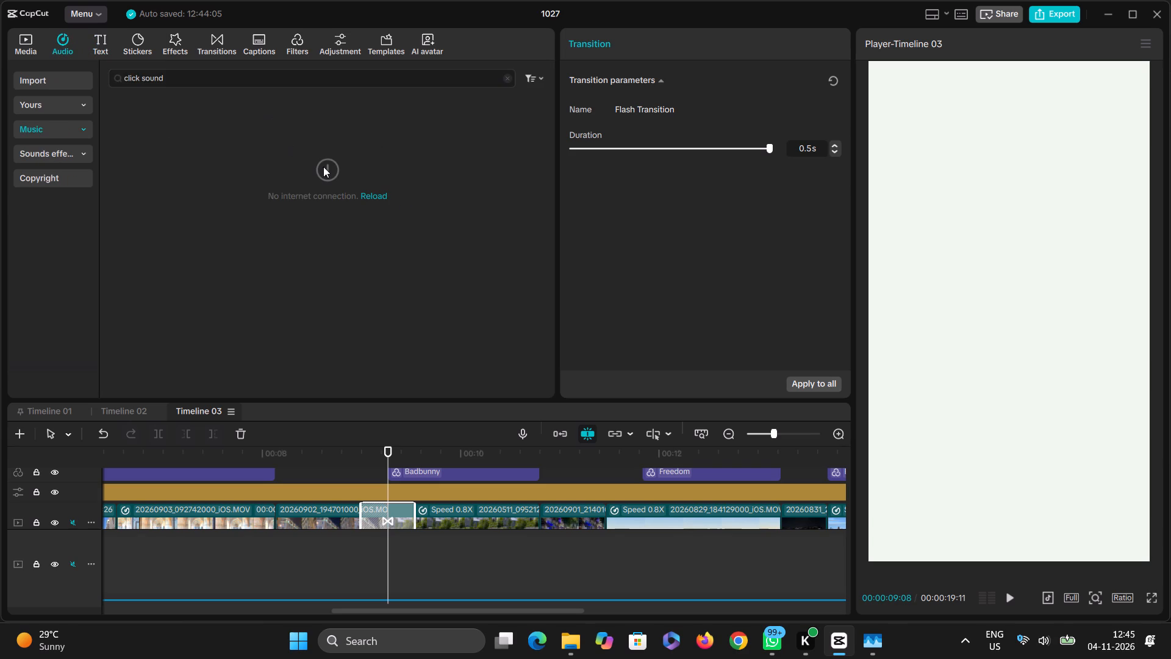
left_click(379, 199)
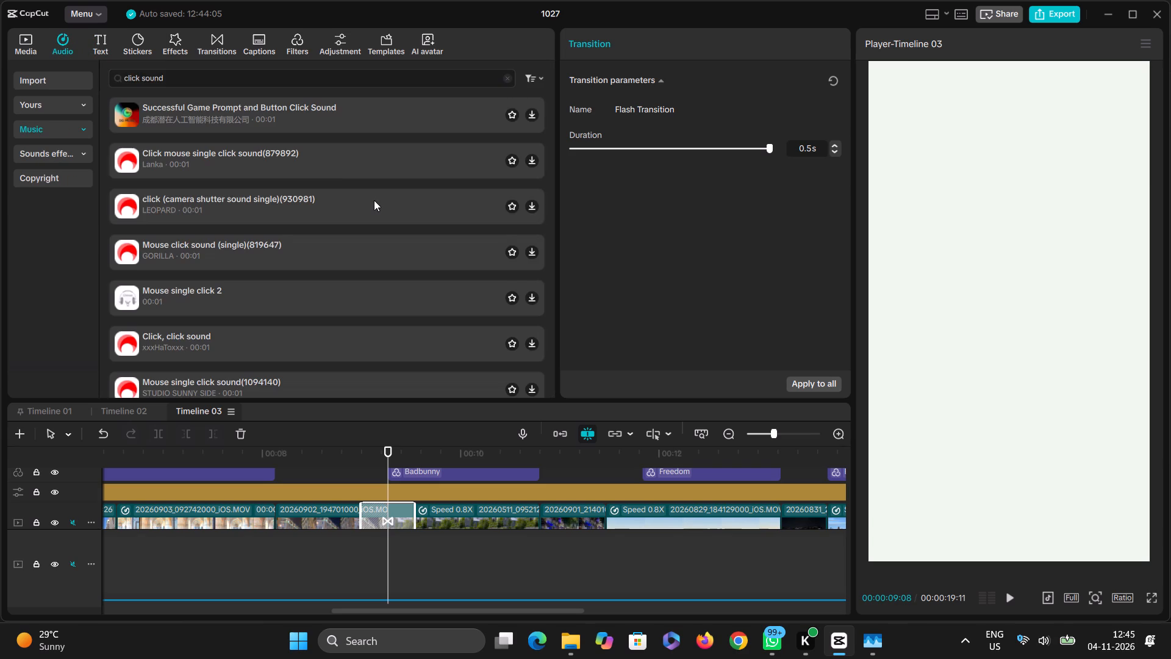
Audition click effects including the mouse single click (879892), the single camera shutter (930981) and Mouse single click sound (1094140).
left_click(426, 151)
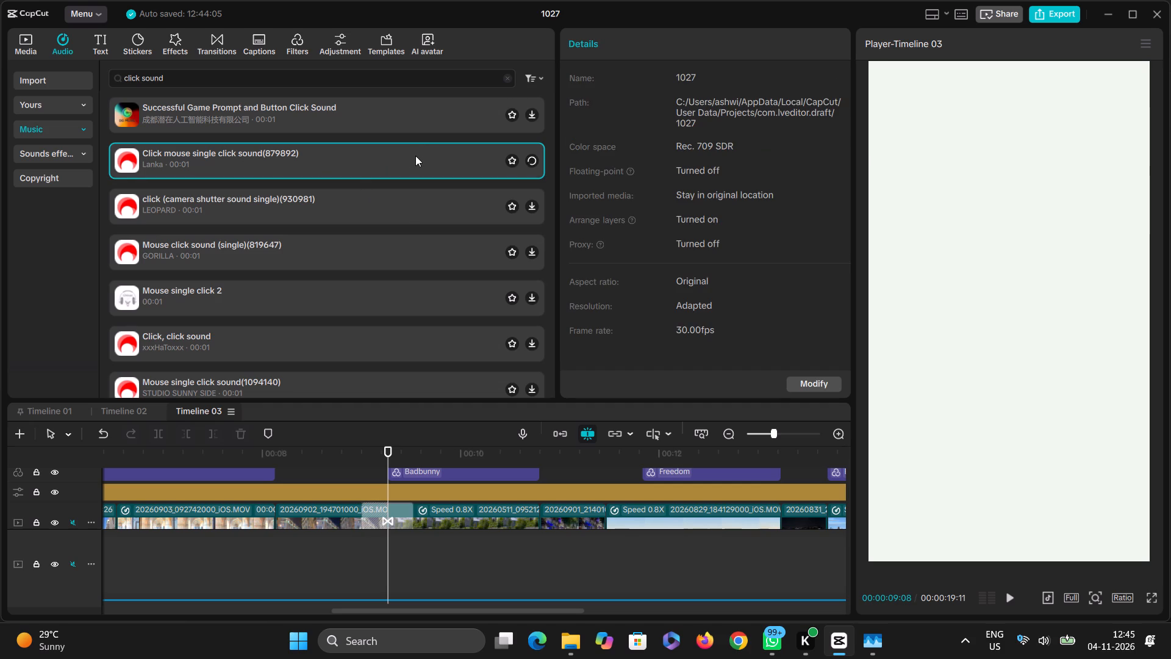
left_click(284, 214)
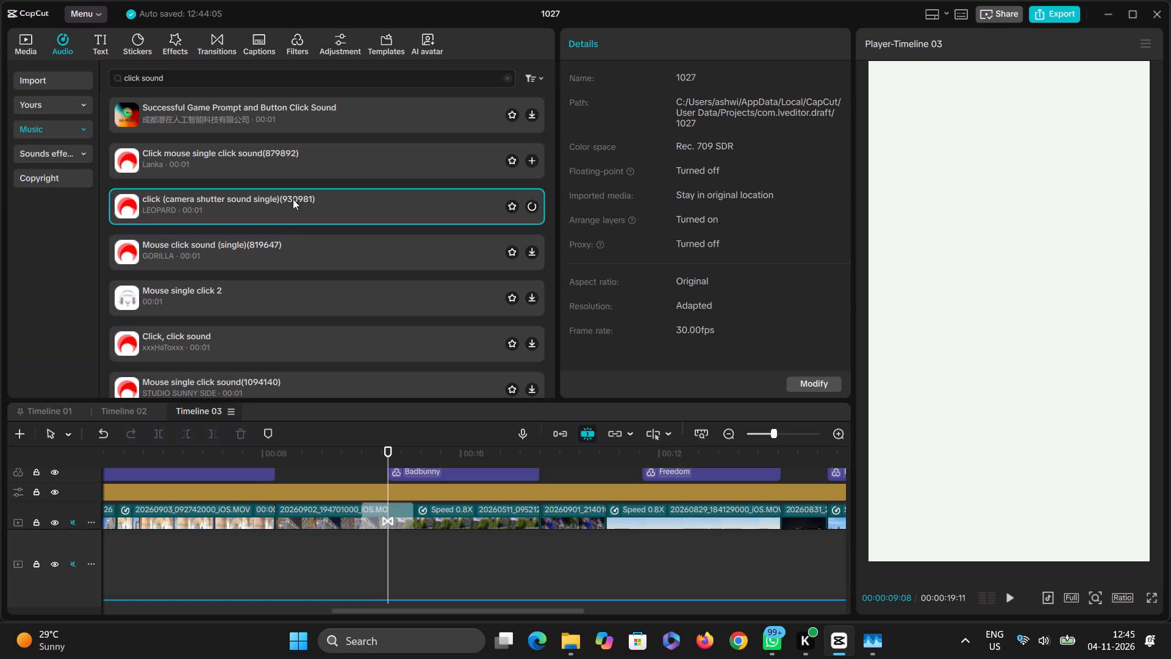
left_click(293, 198)
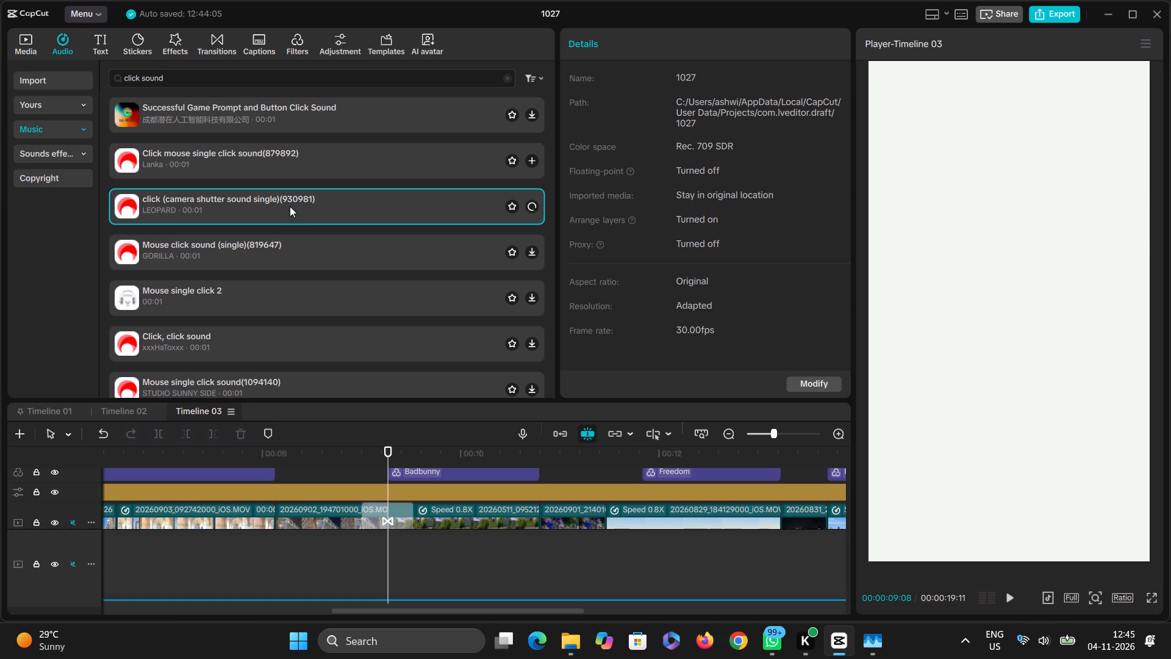
double_click(290, 206)
left_click(290, 206)
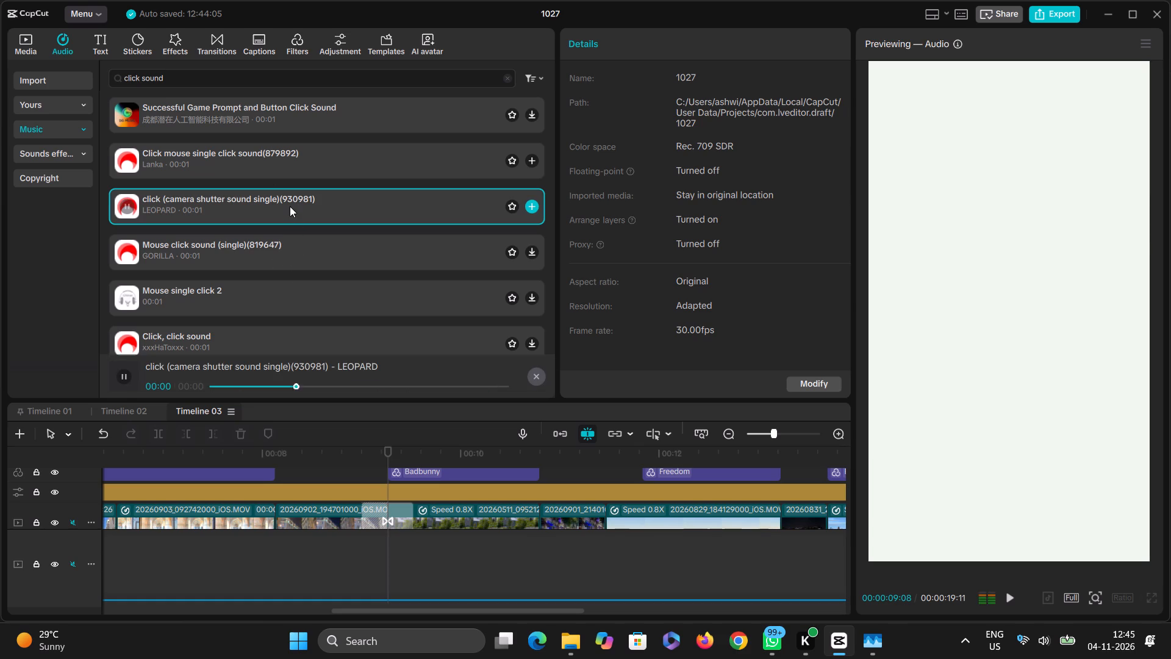
left_click(290, 172)
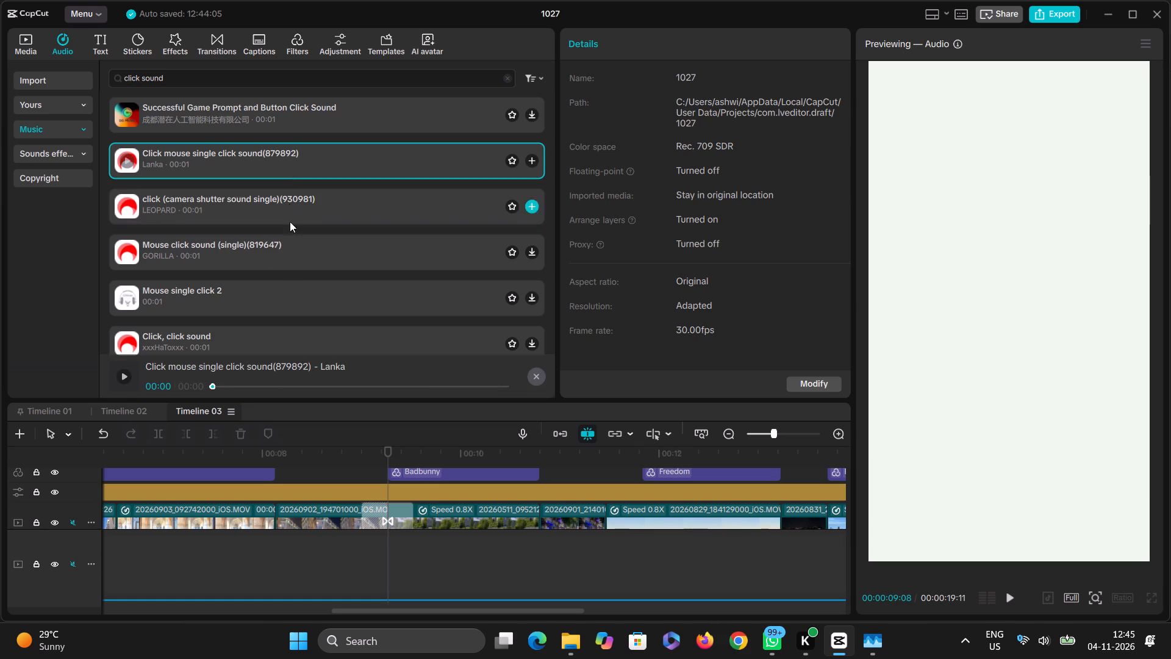
left_click(231, 326)
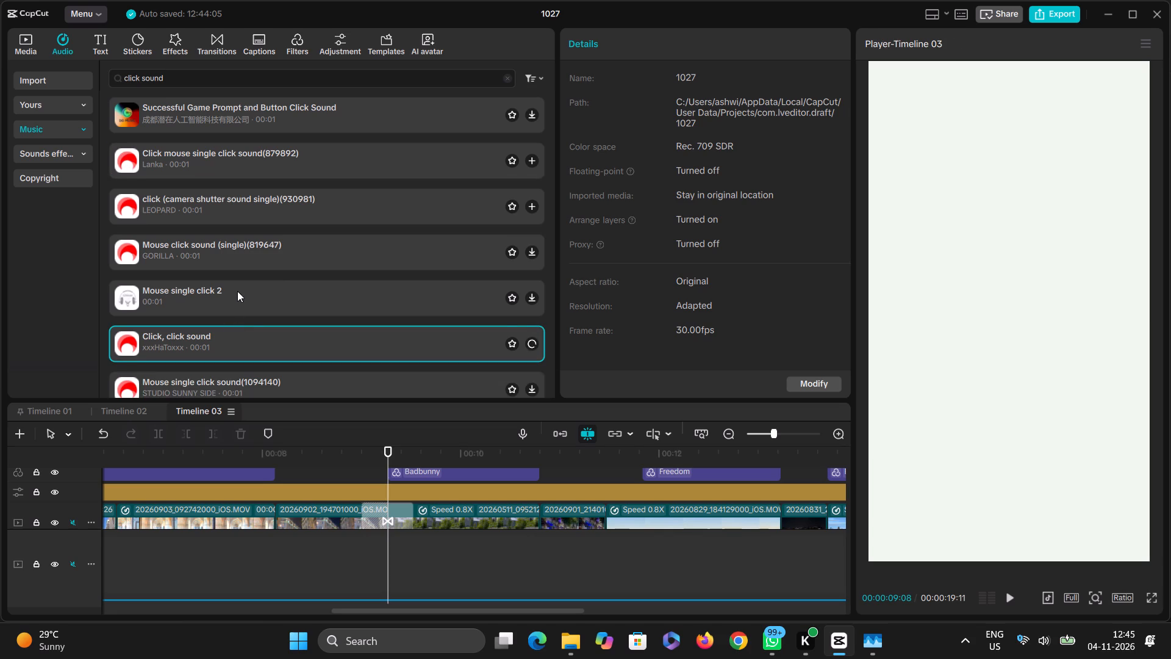
scroll(241, 299, "down", 1)
left_click(241, 311)
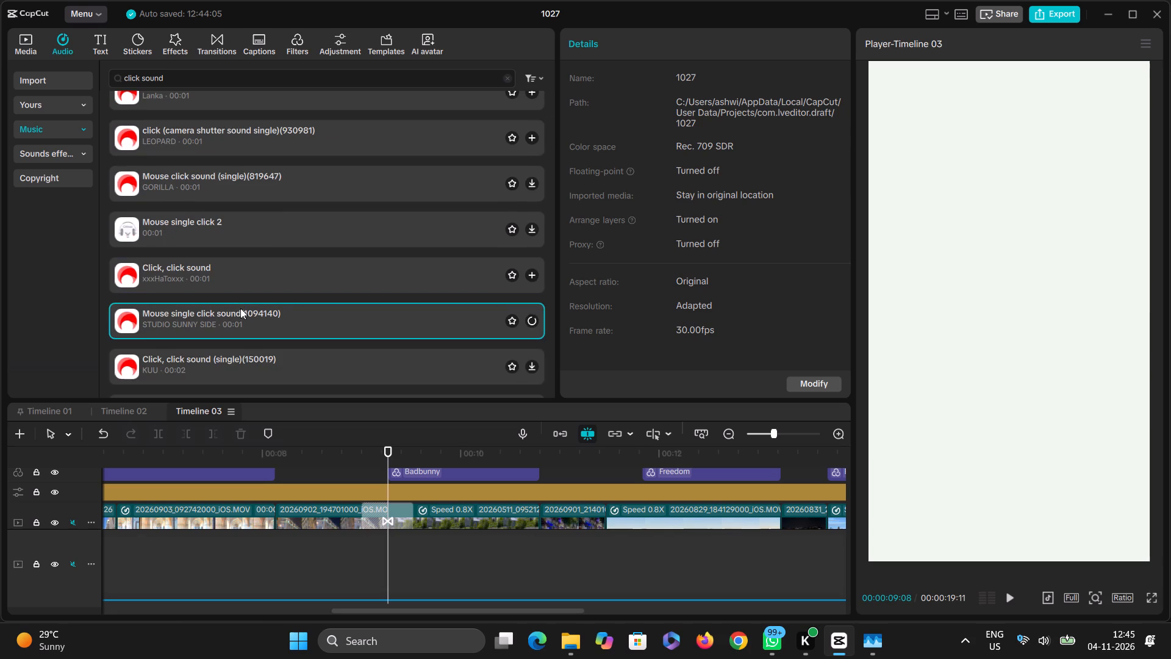
scroll(239, 308, "down", 2)
scroll(223, 351, "up", 3)
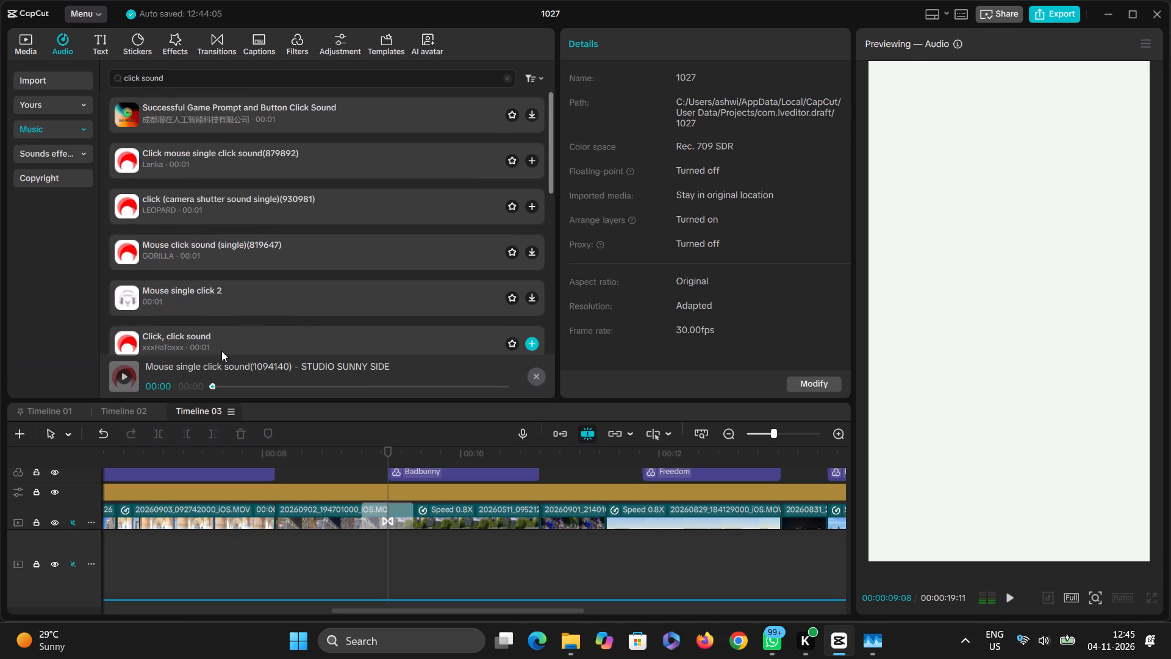
Search audio for "click sound effect sound" and place the single-shot camera shutter click (1111055) under the flash transition, starting just before 00:00:09:08.
left_click(206, 77)
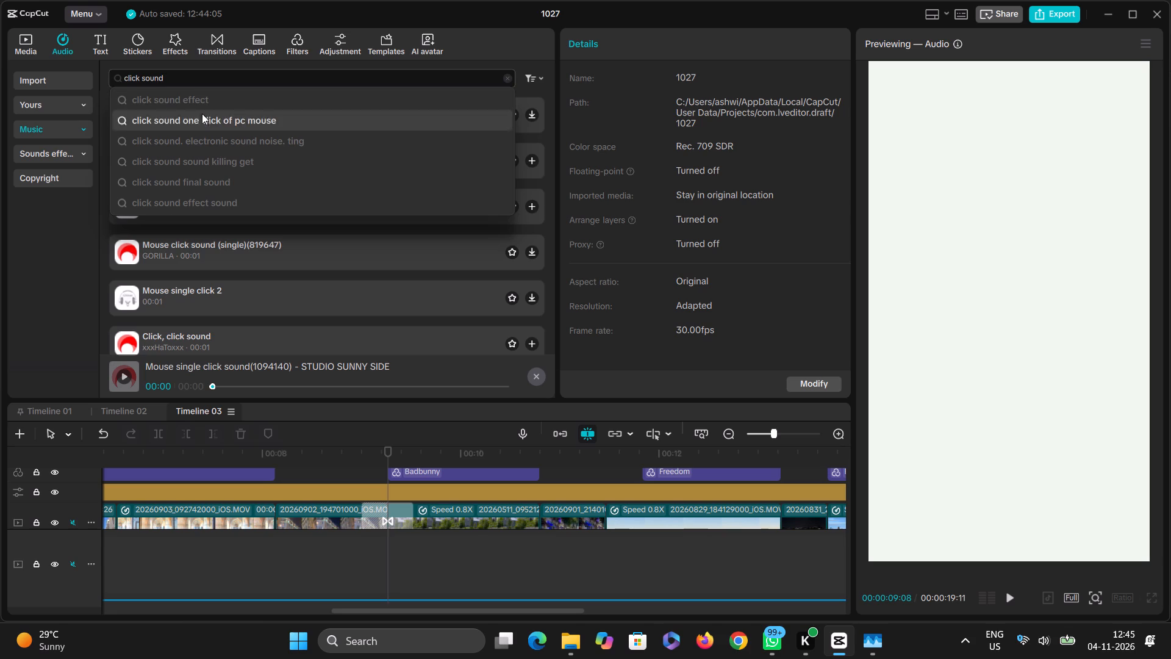
left_click(208, 201)
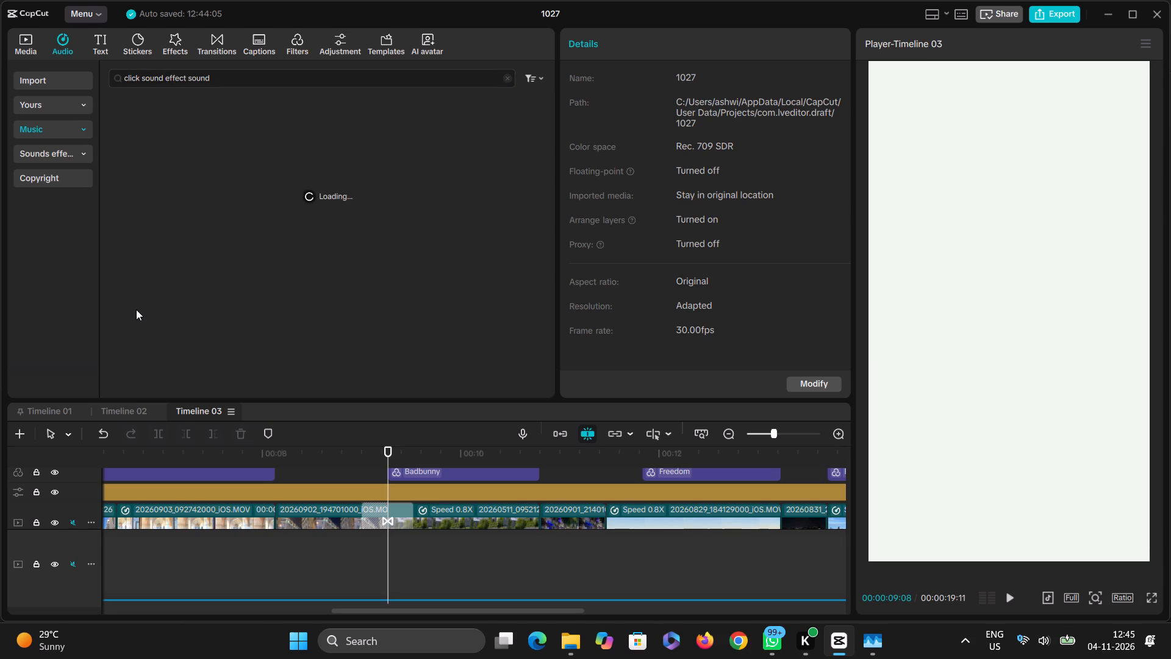
left_click(248, 117)
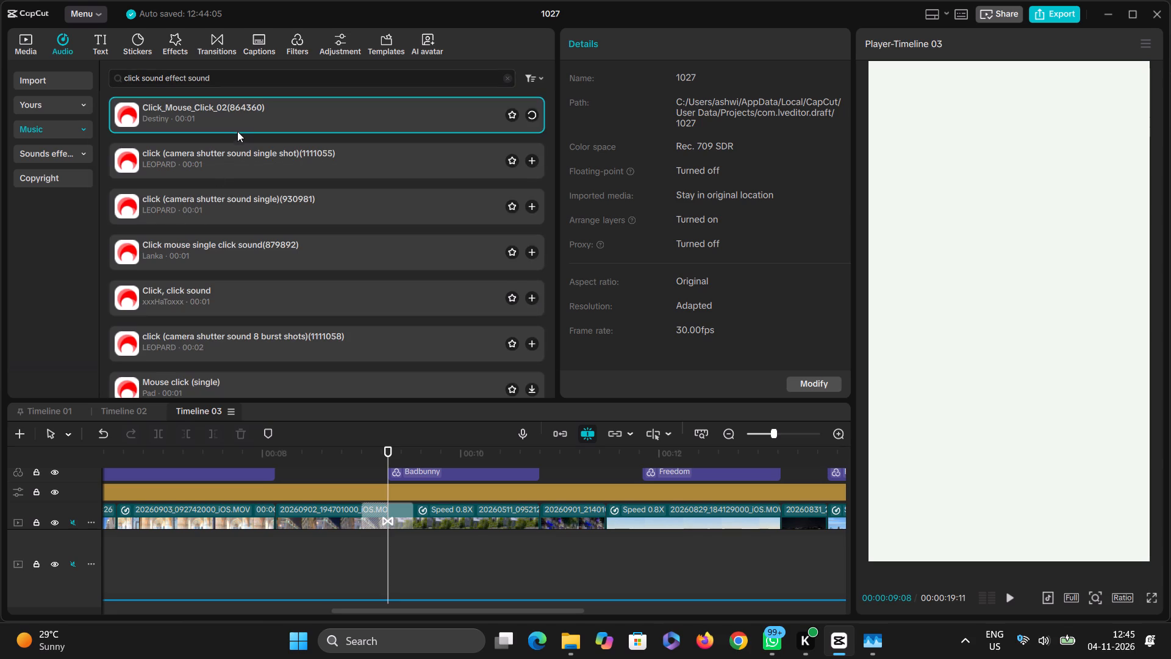
left_click(212, 175)
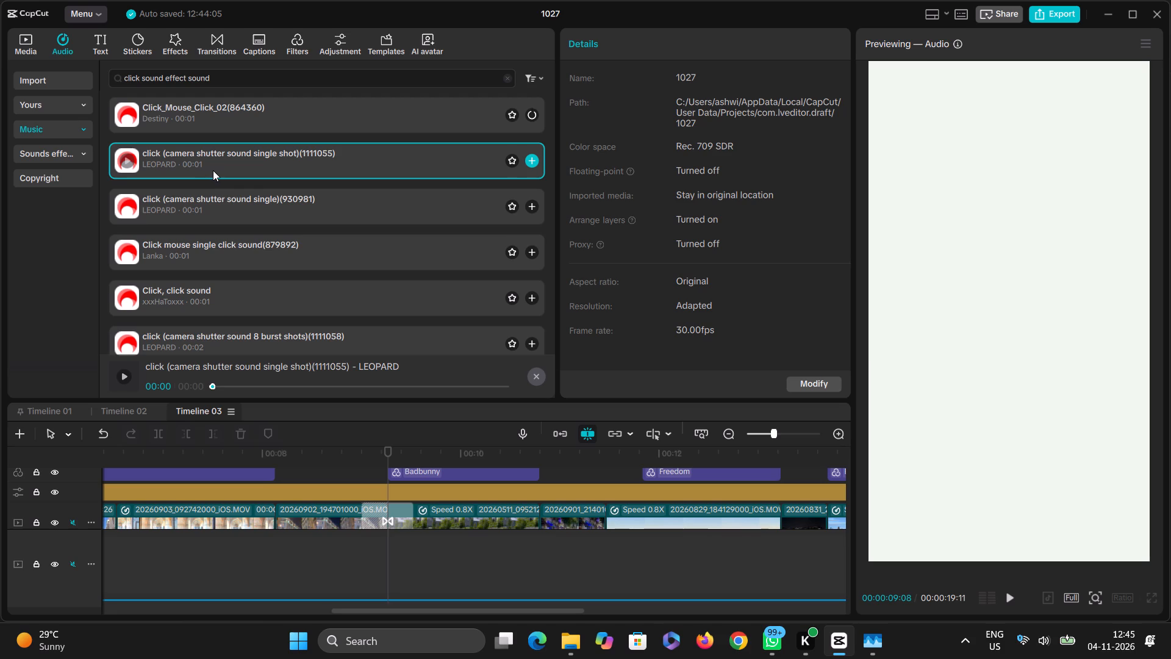
left_click(213, 170)
left_click(221, 162)
left_click_drag(221, 162, 223, 162)
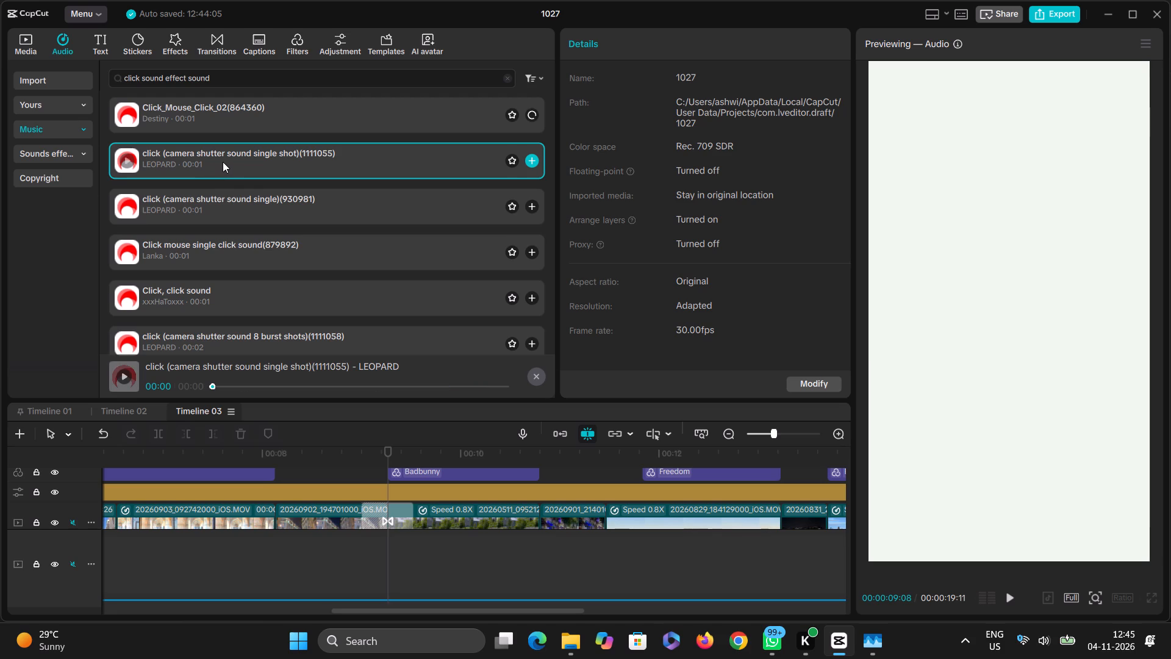
left_click_drag(223, 162, 374, 549)
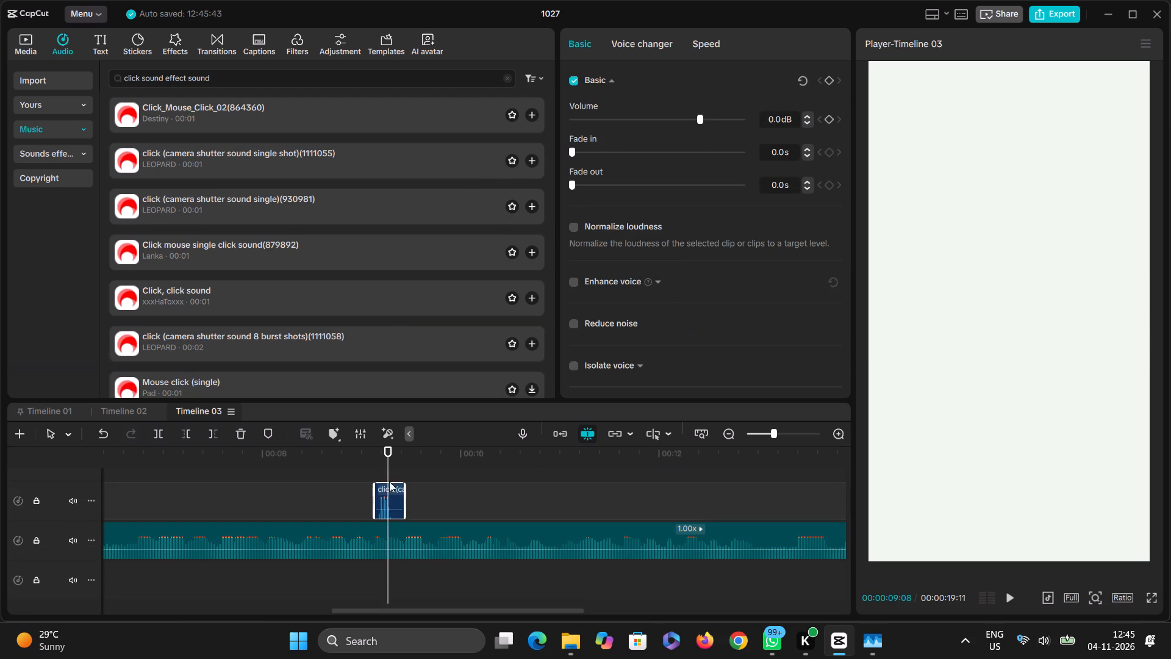
Play back Timeline 03 from 00:00:09:01 to about 17 seconds, checking the shutter click against the flash transition and reviewing the following cuts.
left_click_drag(389, 454, 364, 472)
key("space")
key("space")
left_click(364, 457)
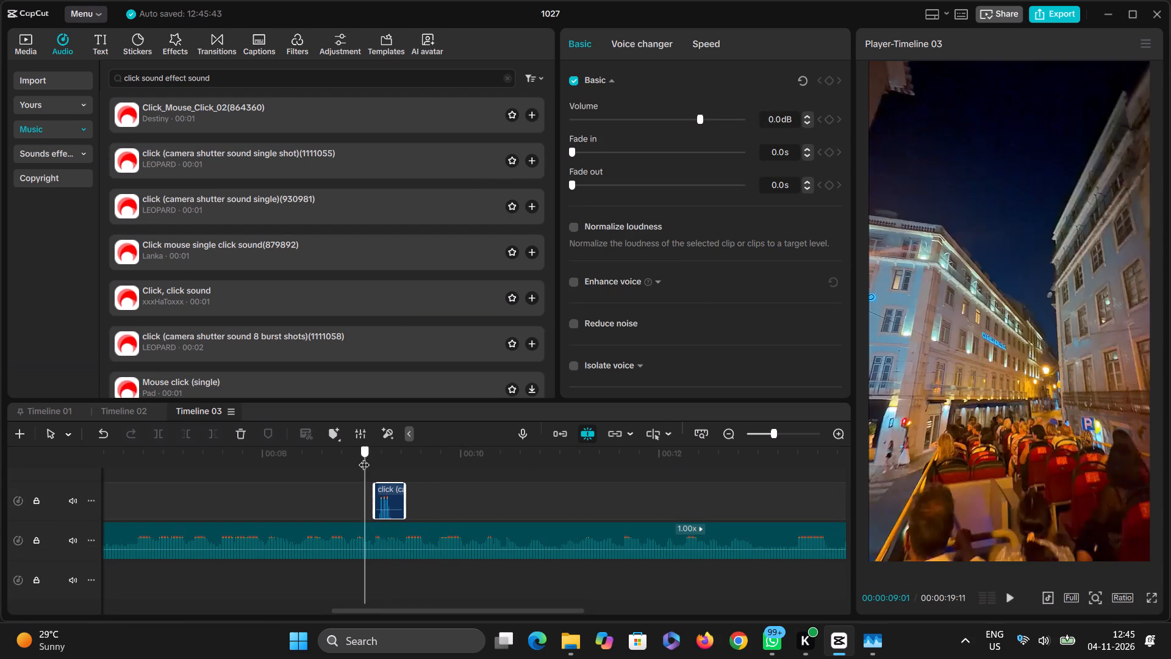
key("space")
left_click(364, 457)
key("space")
key("space")
scroll(553, 530, "up", 6)
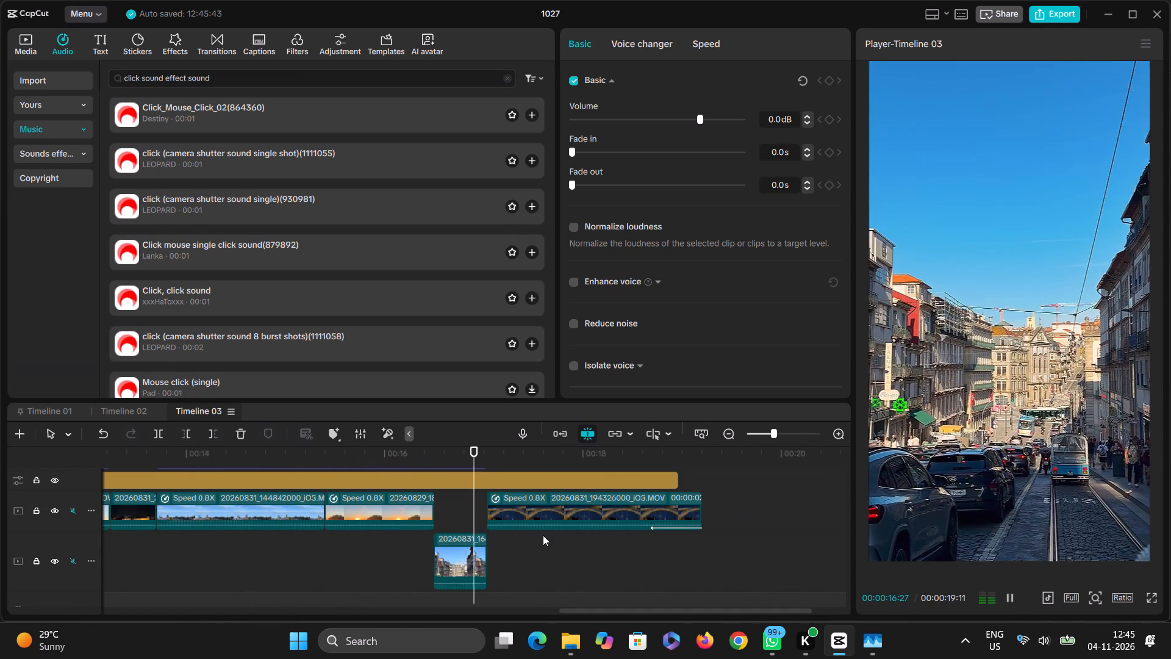
key("space")
Play back the cuts from the sunset clip through the street clip to the night bridge clip, around 00:00:16 to 00:00:17.
scroll(532, 530, "up", 2)
scroll(414, 477, "down", 4)
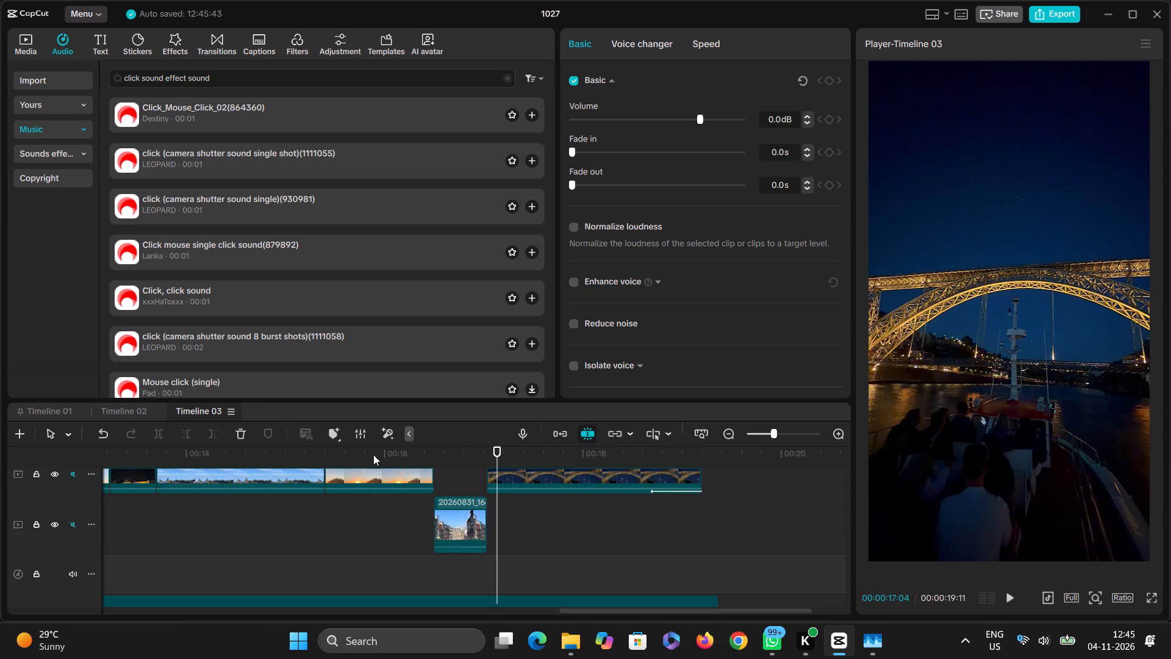
left_click(372, 453)
key("space")
key("space")
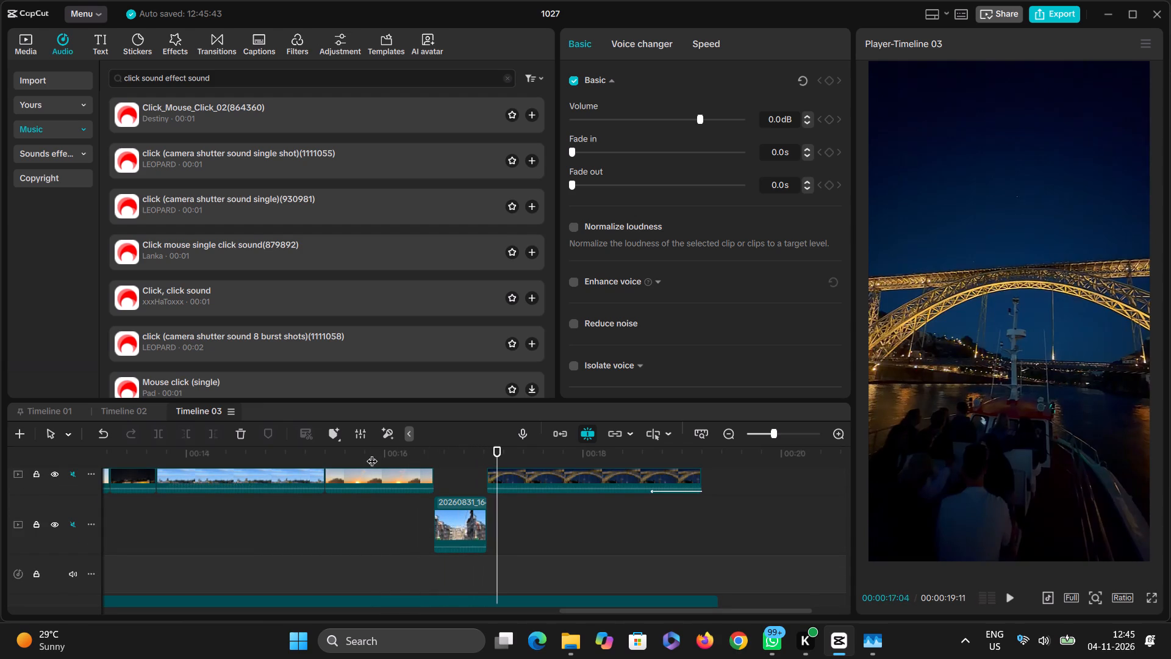
key("space")
left_click(372, 453)
key("space")
key("space")
key("space")
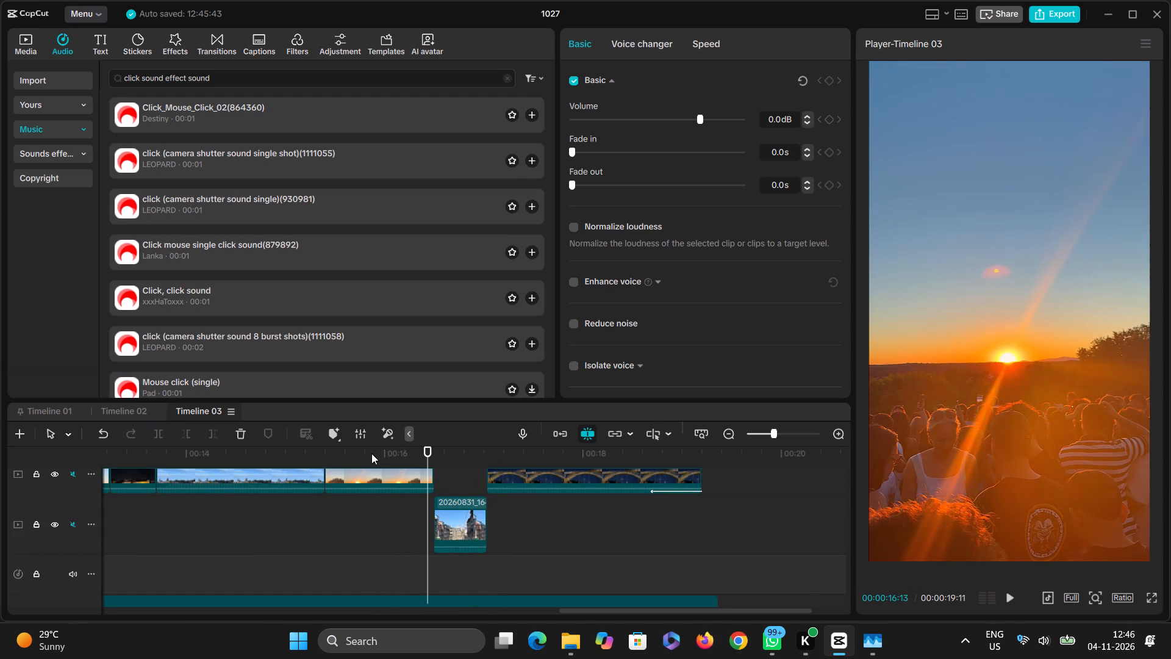
key("space")
key("space")
left_click(396, 455)
key("space")
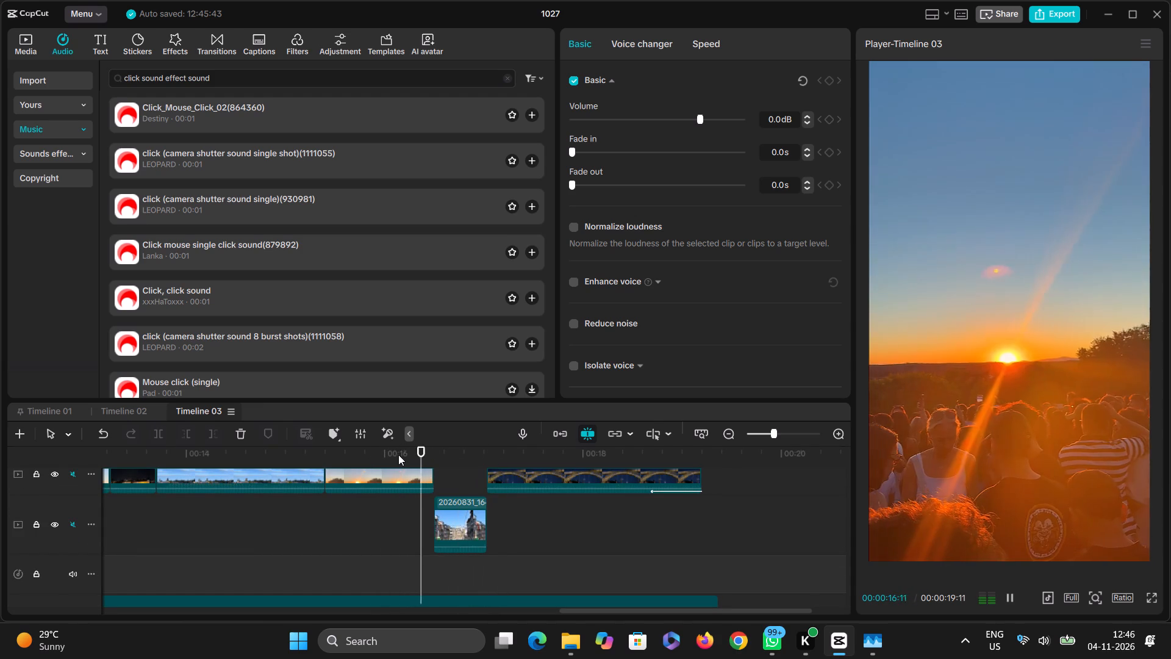
key("space")
Extend the sunset clip's end to about 00:00:16:20 and move the street clip to start where it ends.
left_click(415, 481)
left_click(435, 478)
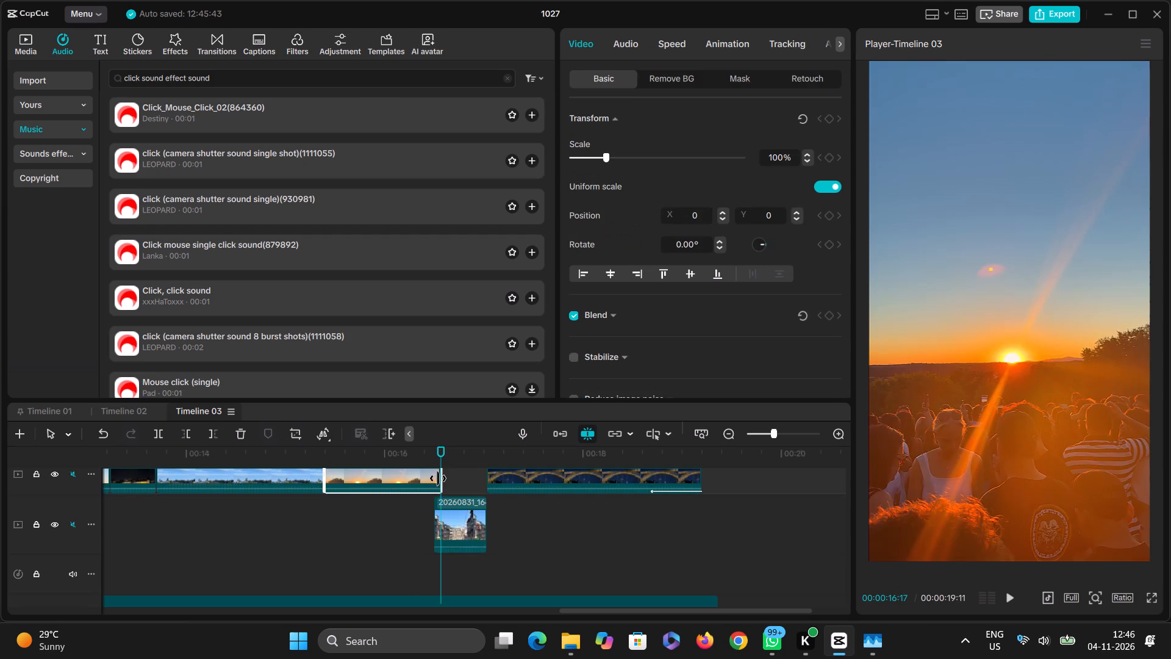
key("space")
key("space")
key("space")
key("space")
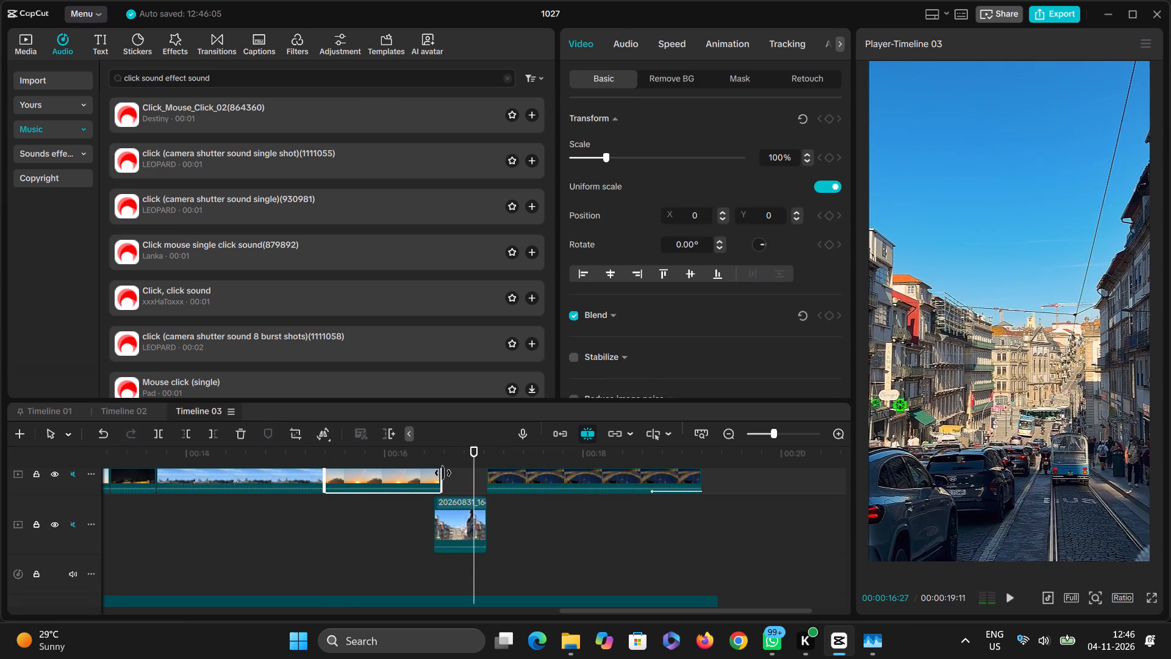
left_click_drag(443, 473, 448, 477)
left_click_drag(460, 524, 476, 527)
Check the cuts in playback and move the night bridge clip to start at the street clip's end, about 00:00:17:06.
left_click(446, 457)
key("space")
key("space")
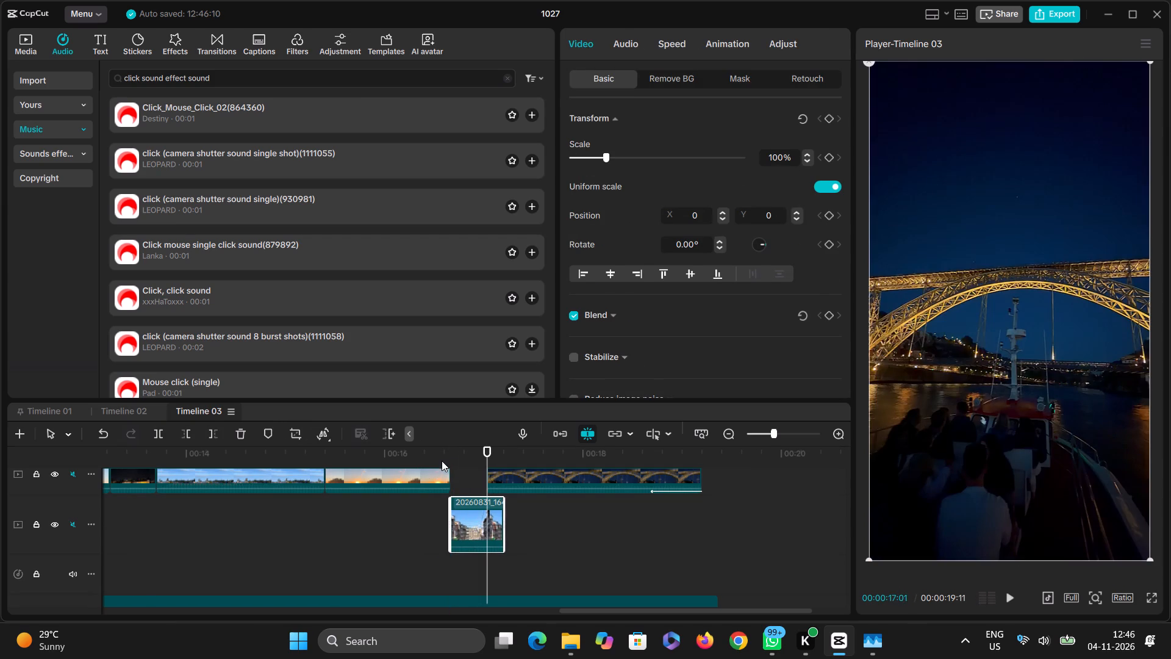
key("space")
key("space")
left_click(450, 456)
key("space")
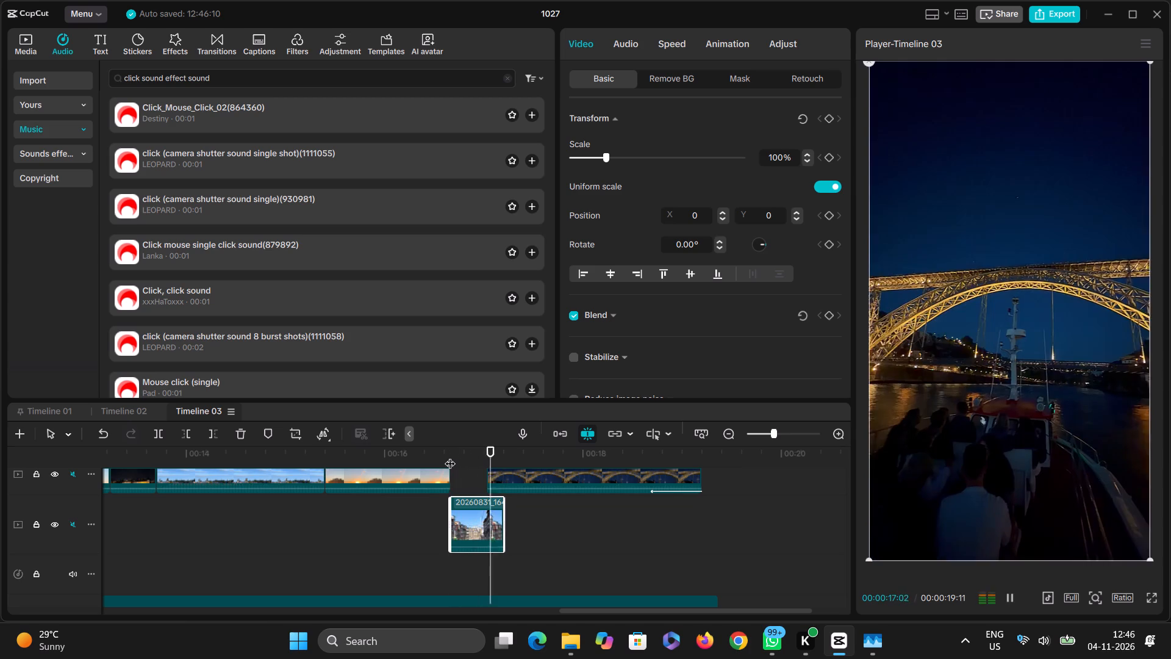
key("space")
left_click_drag(512, 472, 532, 480)
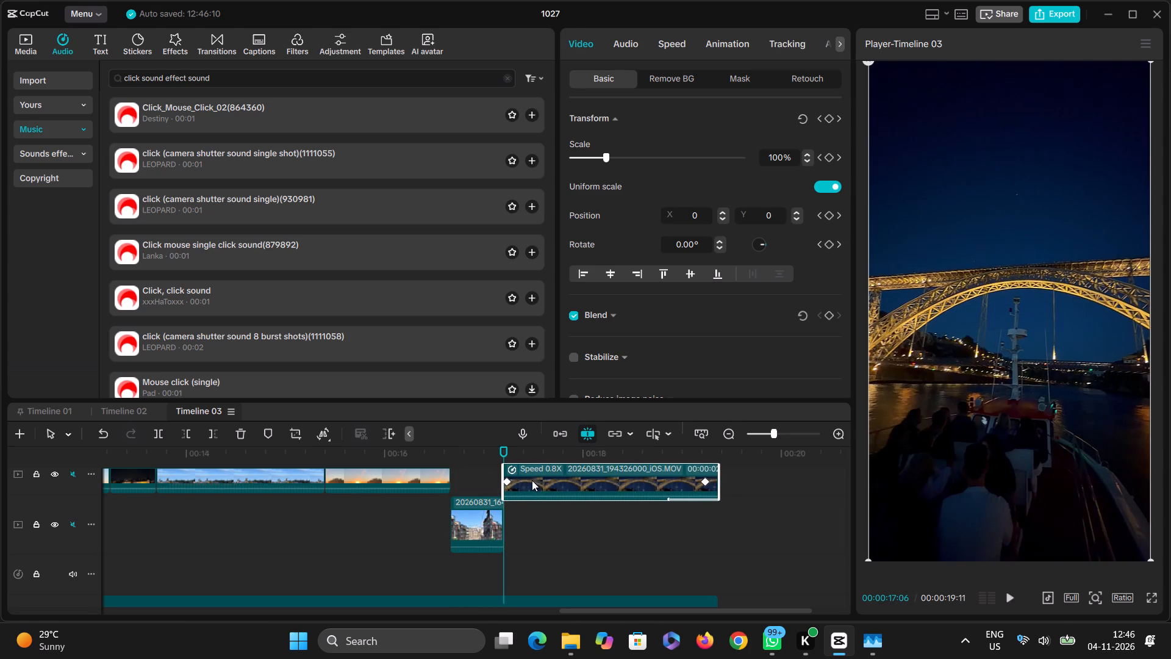
Replay the sunset section, then extend the sunset clip's end to 00:00:16:22 and move the street clip to start there.
left_click_drag(495, 467, 329, 453)
key("space")
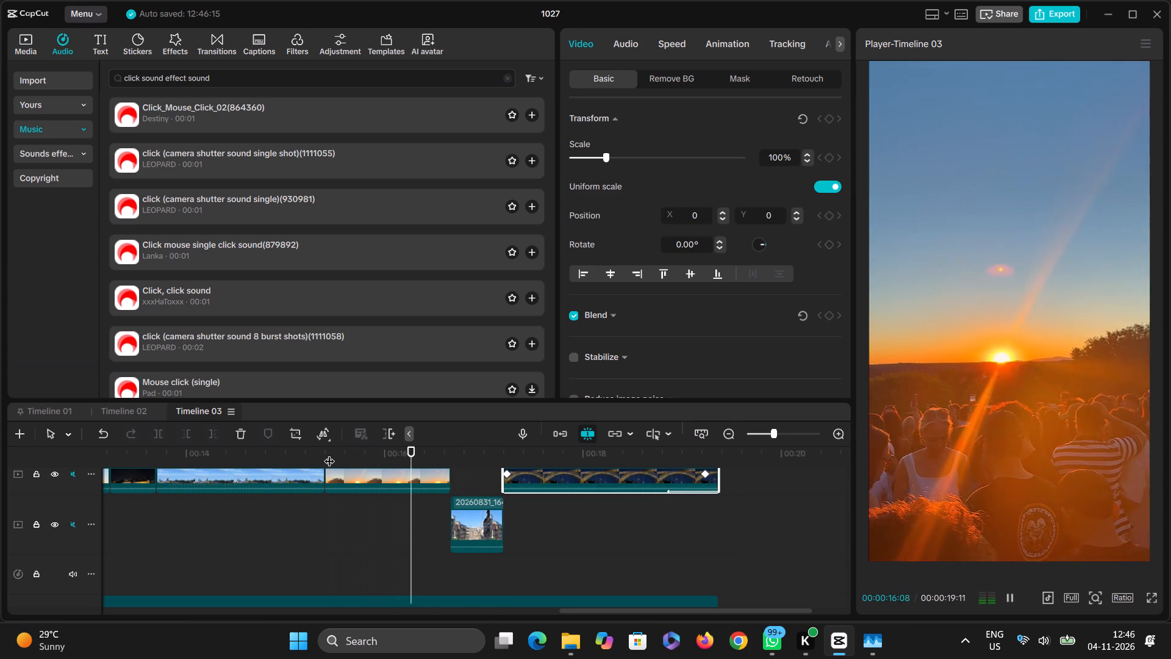
key("space")
left_click(329, 458)
key("space")
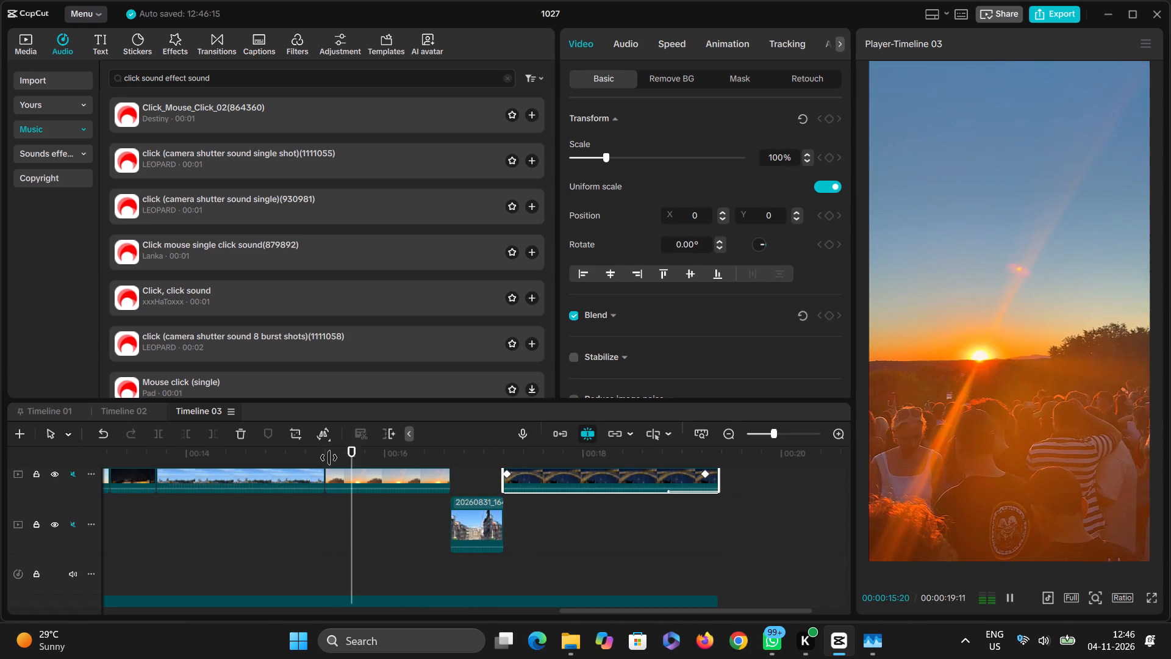
key("space")
left_click(394, 483)
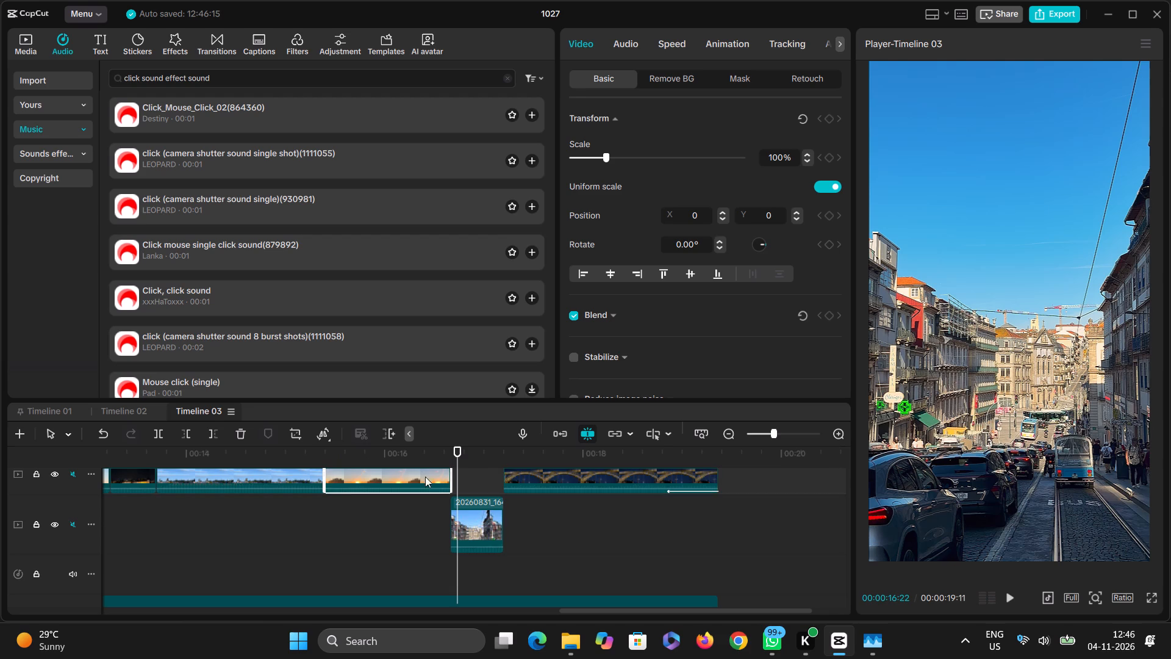
left_click(452, 477)
left_click_drag(480, 517, 486, 519)
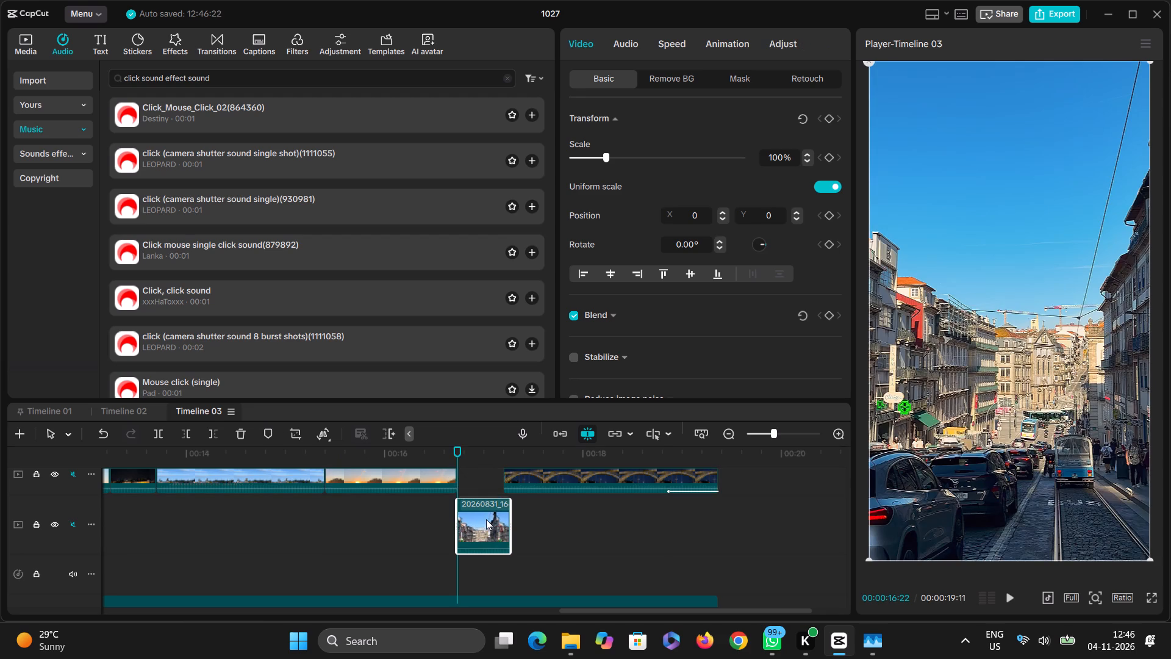
left_click_drag(486, 519, 487, 519)
Move the night bridge clip to start at the street clip's new end, about 00:00:17:08.
key("space")
key("space")
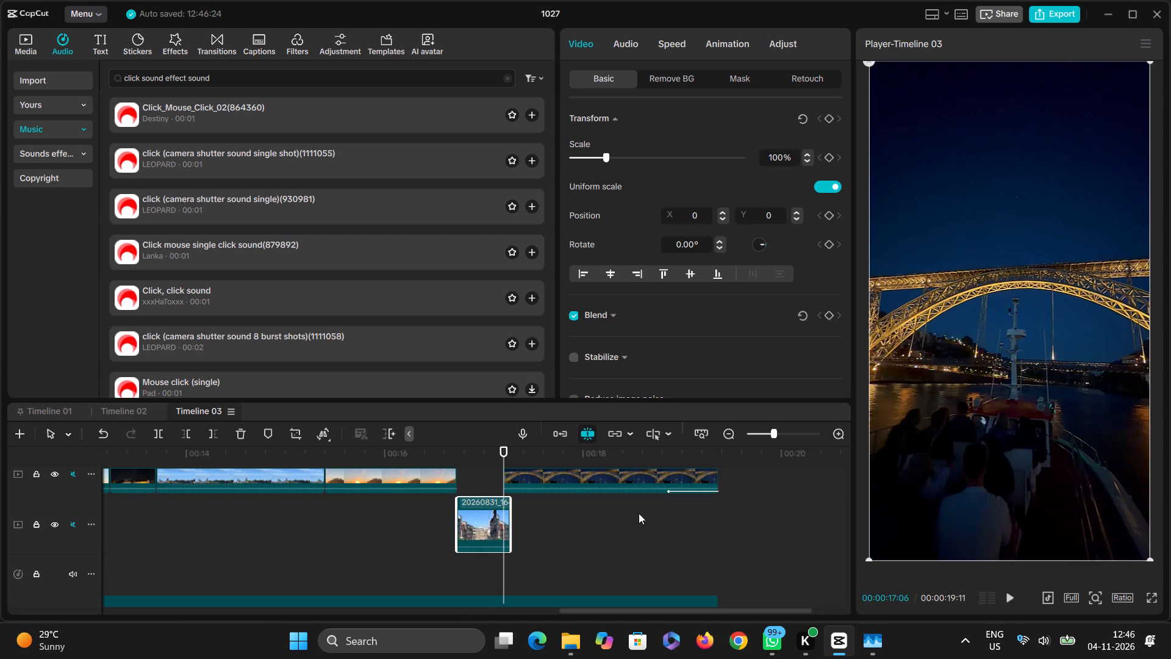
key("space")
key("space")
left_click_drag(571, 473, 581, 478)
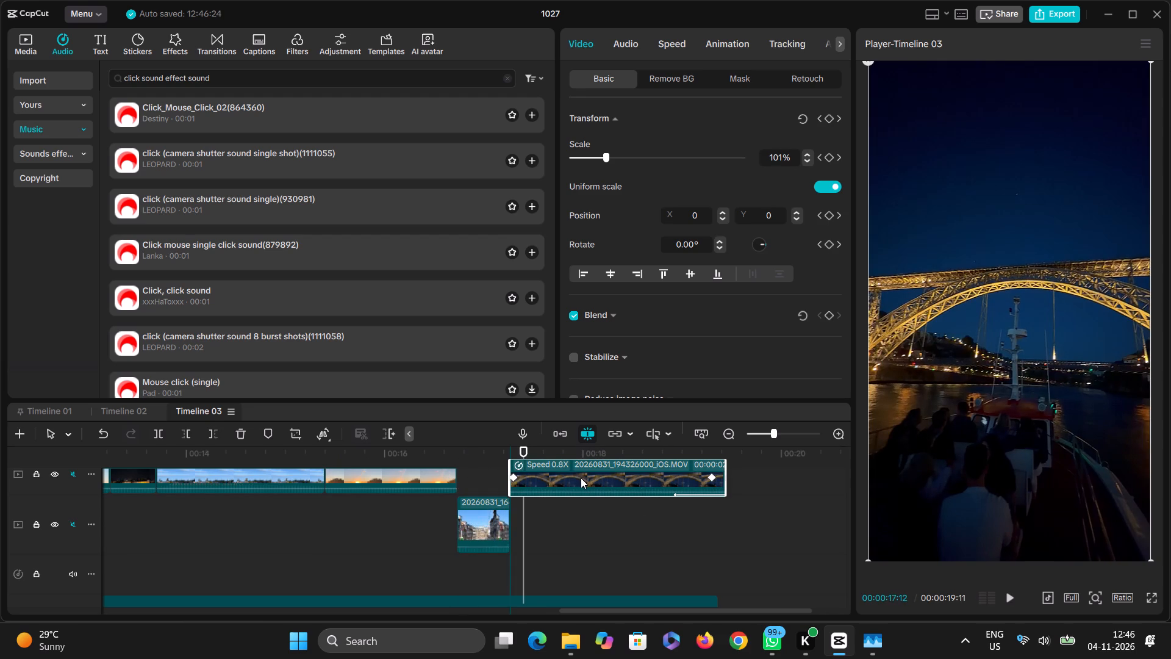
left_click_drag(581, 478, 581, 479)
Play the ending through, then extend the adjustment layer to the end of the video at 00:00:19:13.
left_click(472, 455)
key("space")
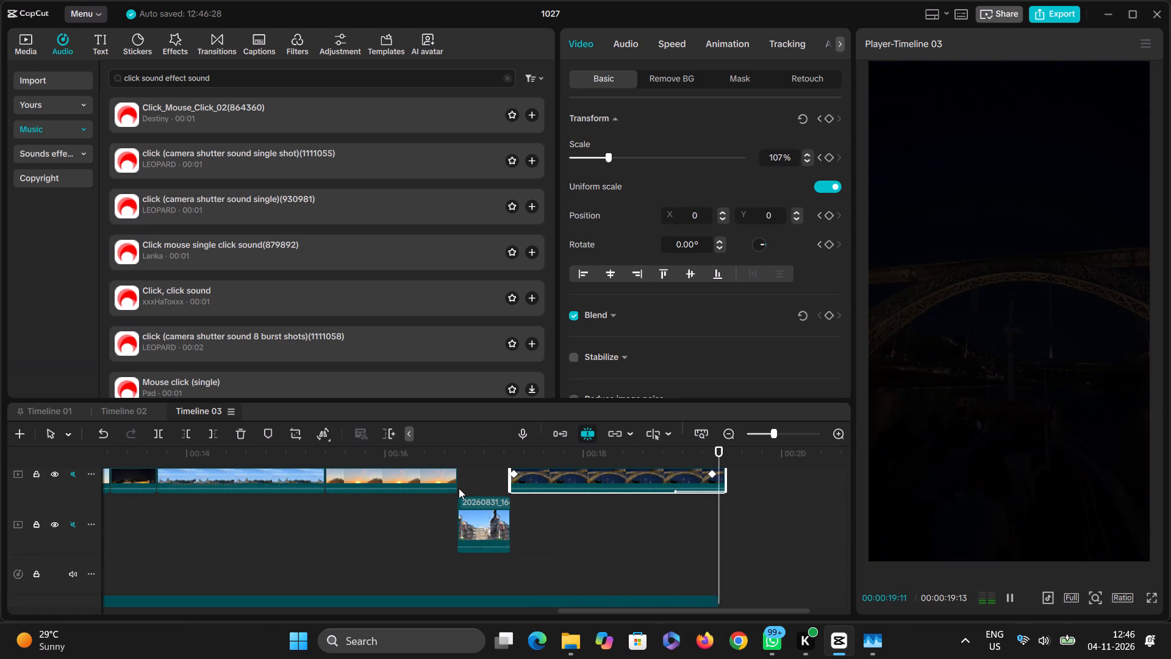
scroll(506, 534, "up", 2)
scroll(617, 499, "up", 2)
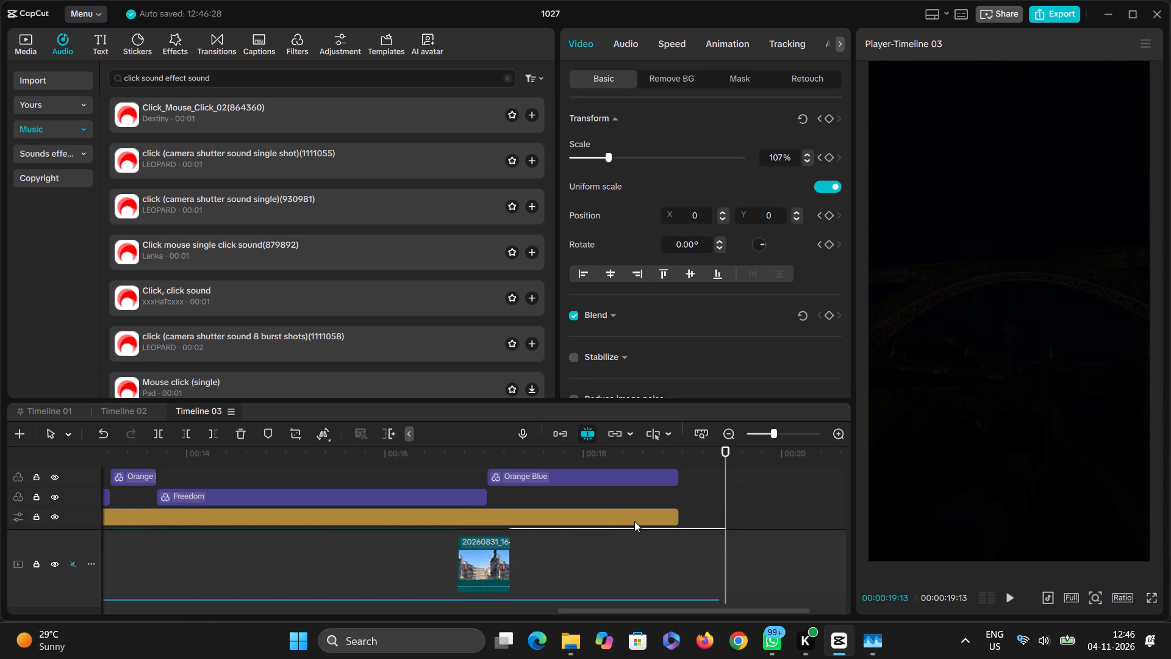
left_click(634, 518)
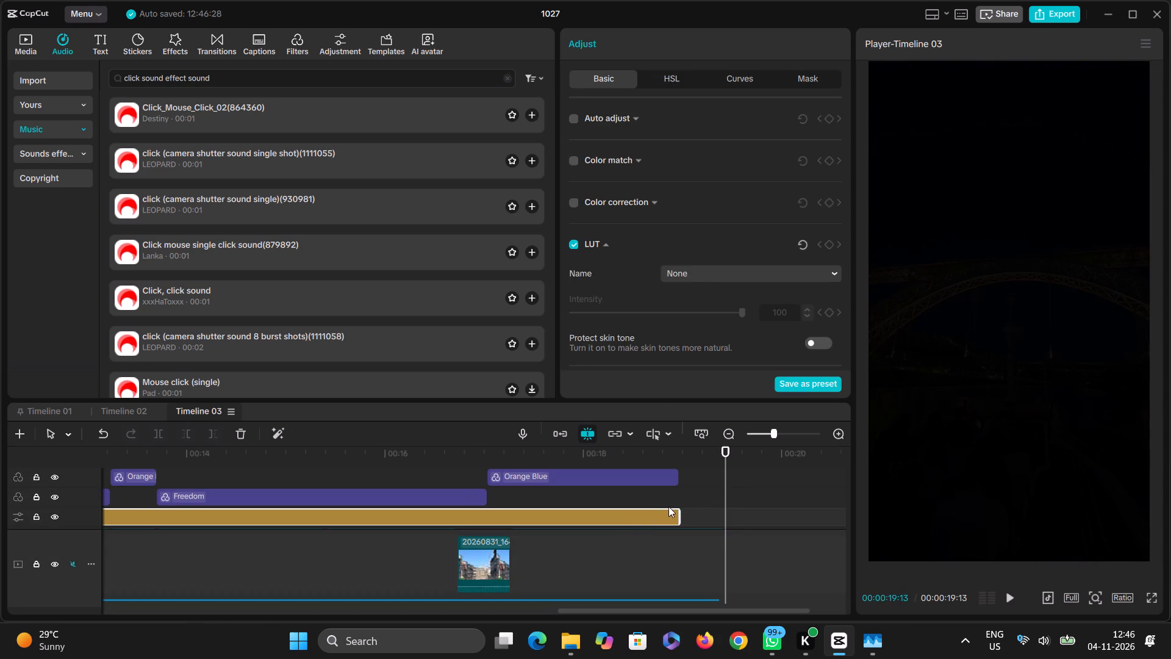
left_click_drag(677, 519, 720, 526)
Extend the last Orange Blue filter to the end of the night bridge clip at 00:00:19:13.
left_click(703, 457)
left_click_drag(697, 446, 656, 451)
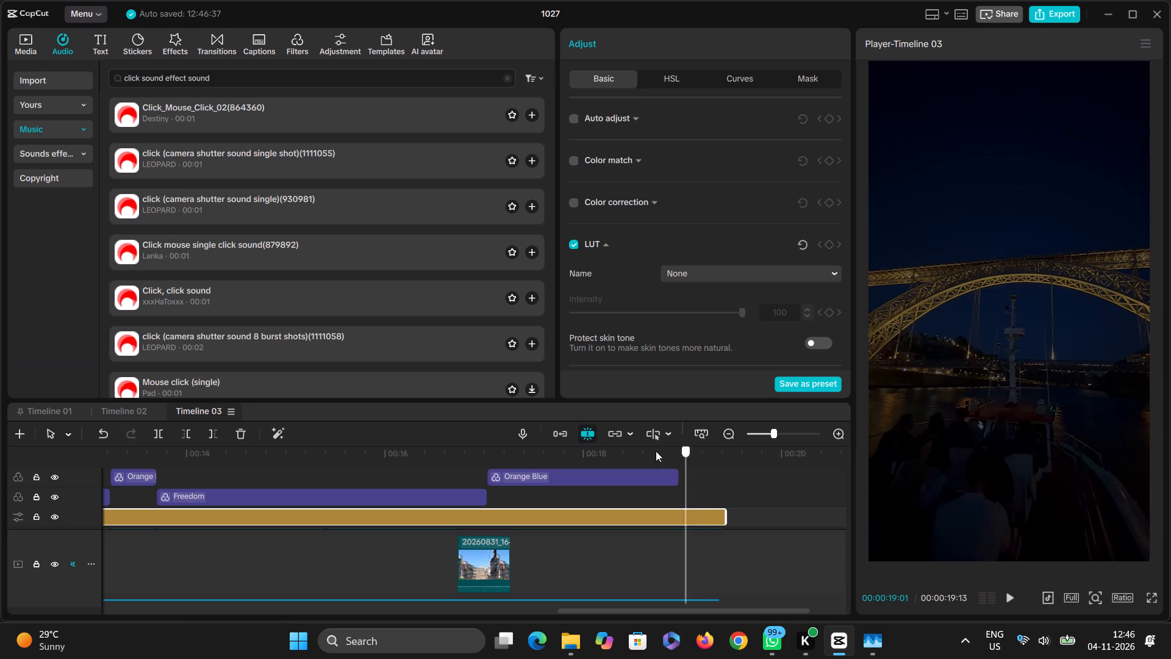
left_click_drag(656, 451, 592, 476)
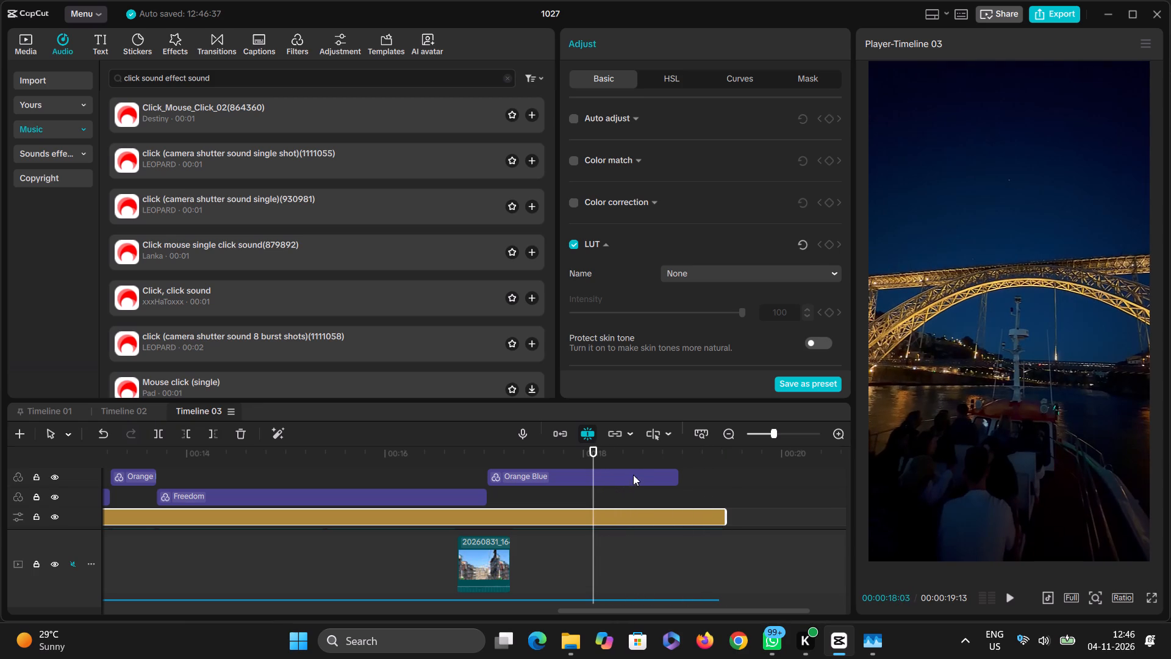
left_click(634, 473)
left_click_drag(678, 467, 702, 470)
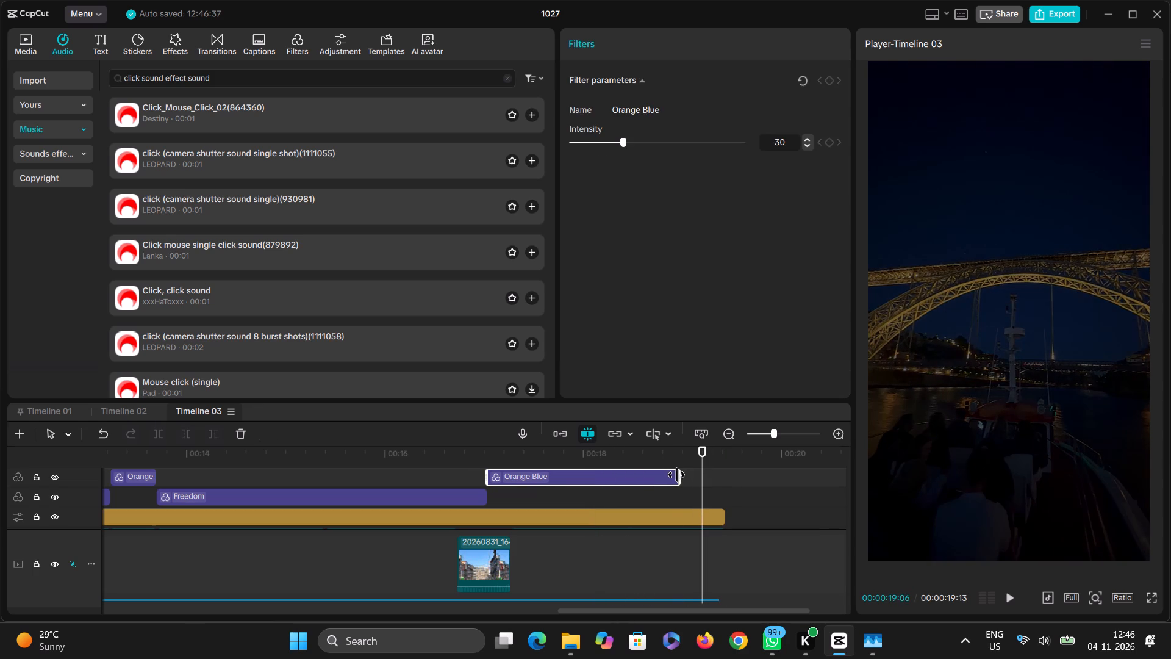
left_click_drag(678, 476, 726, 479)
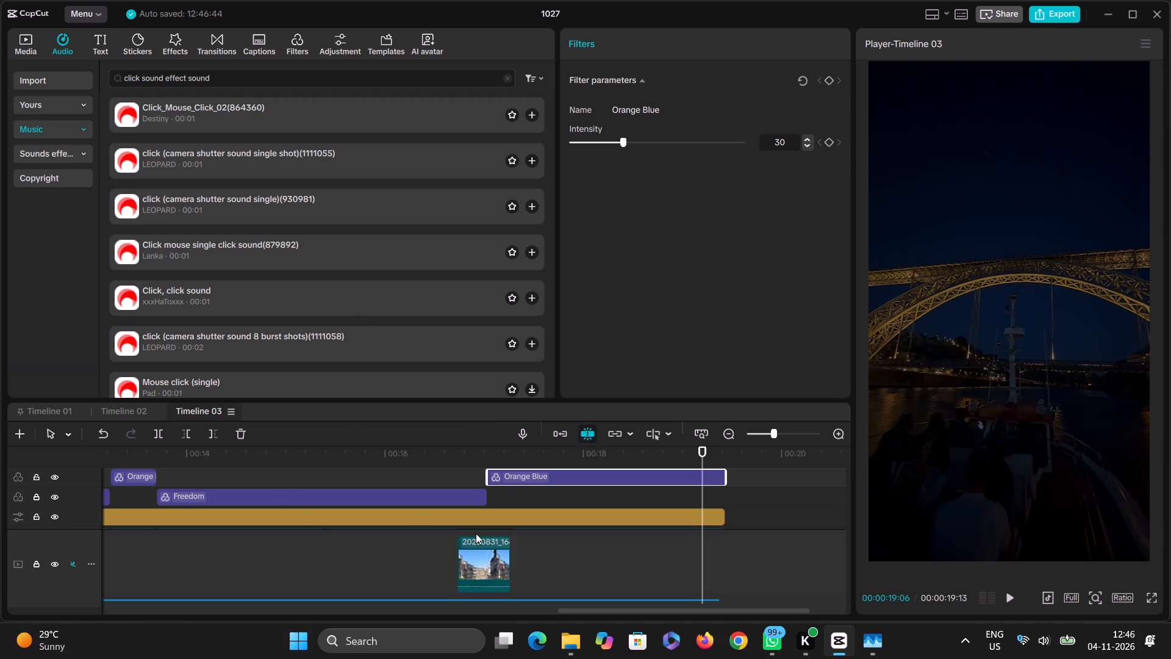
Play back Timeline 03 from the beginning to about 00:00:15, checking the cuts, the flash transition and the shutter click.
scroll(496, 517, "down", 4, "alt")
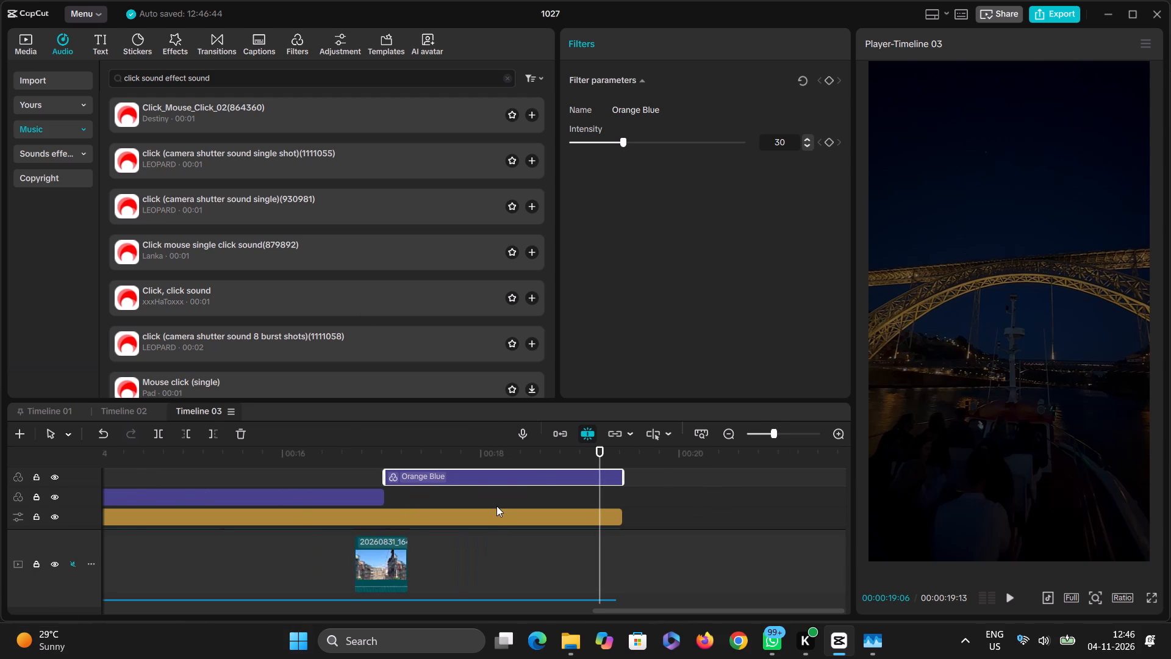
scroll(496, 508, "down", 10, "ctrl")
left_click(493, 456, "ctrl")
key("space")
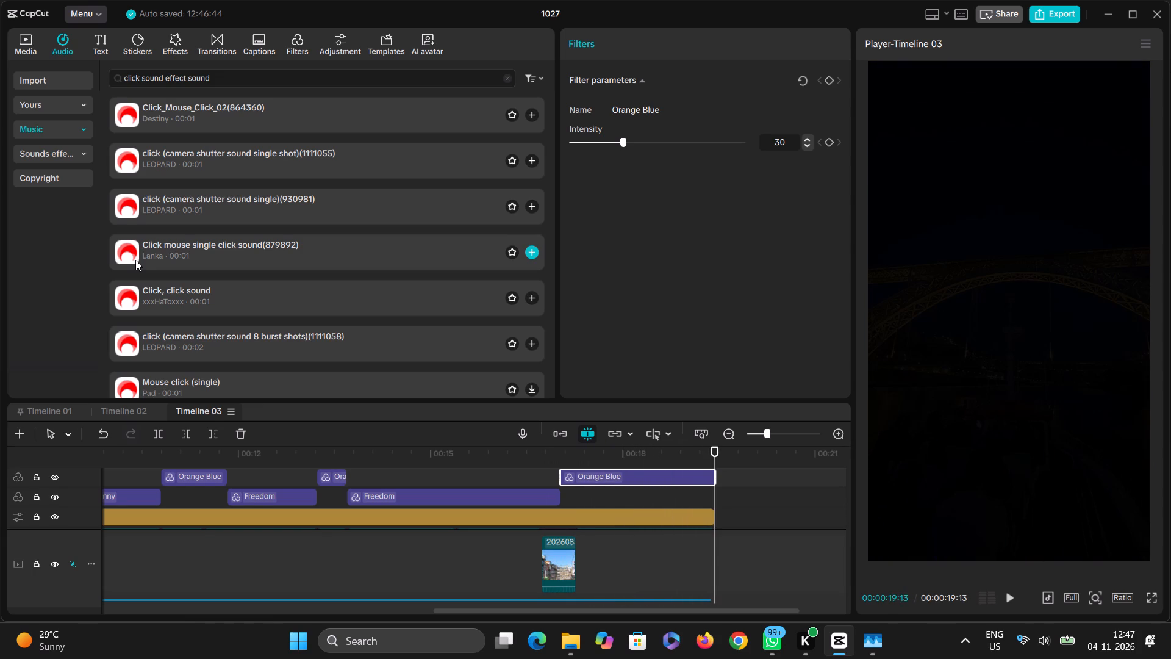
left_click_drag(455, 455, 418, 454)
scroll(445, 469, "down", 4)
key("space")
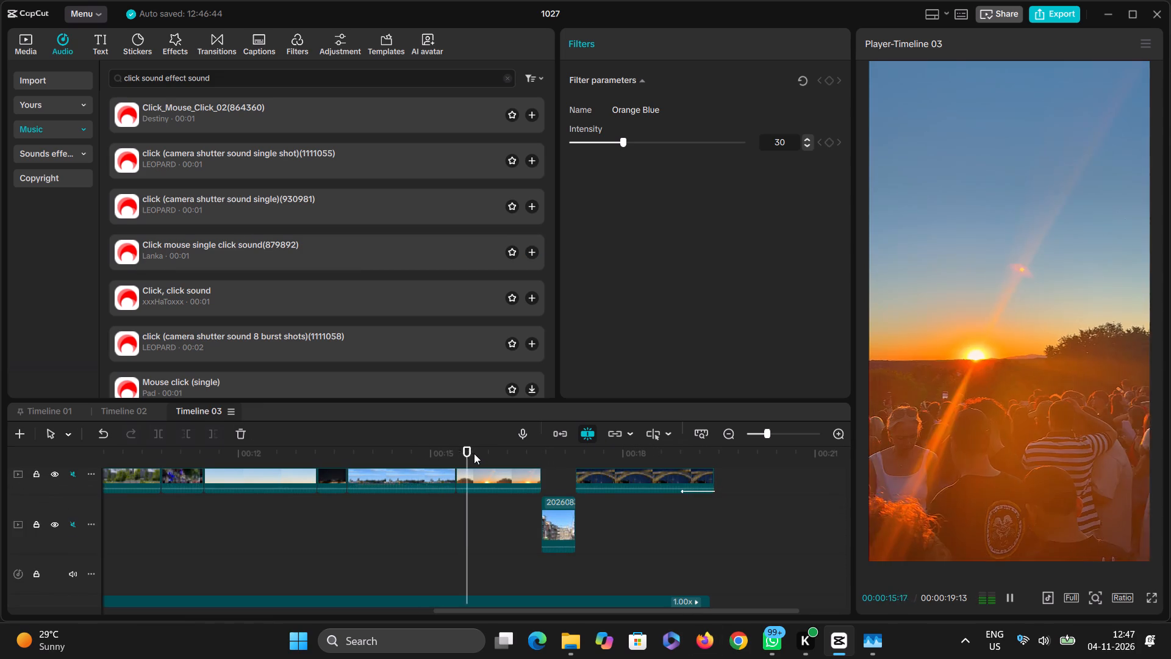
key("space")
left_click(474, 453)
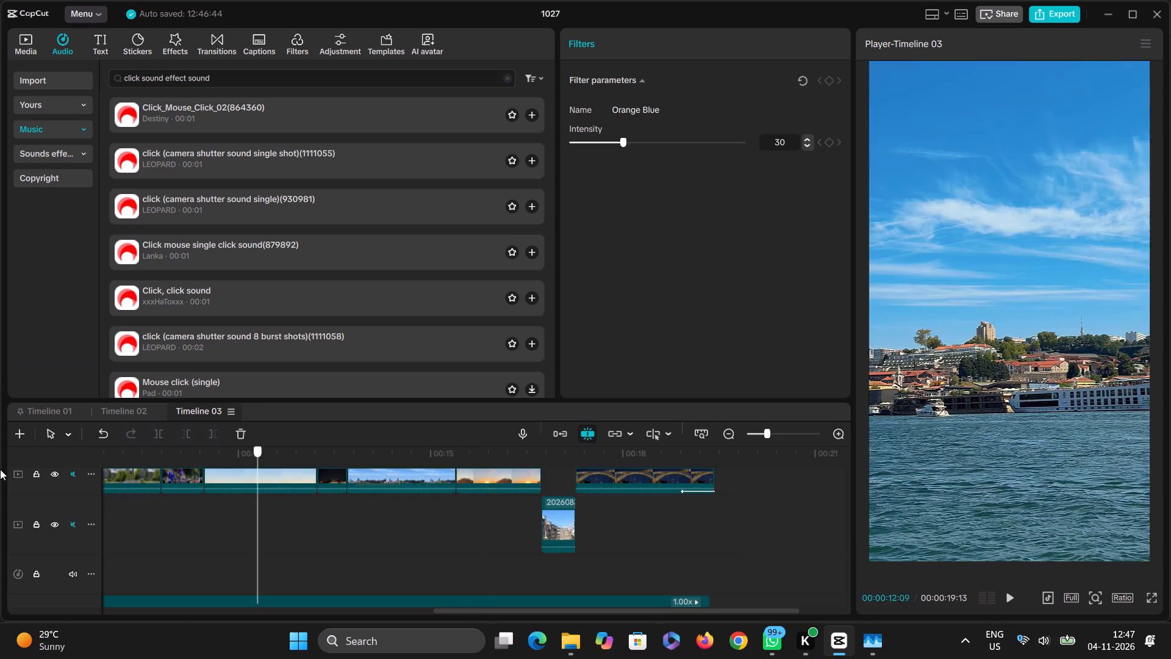
key("space")
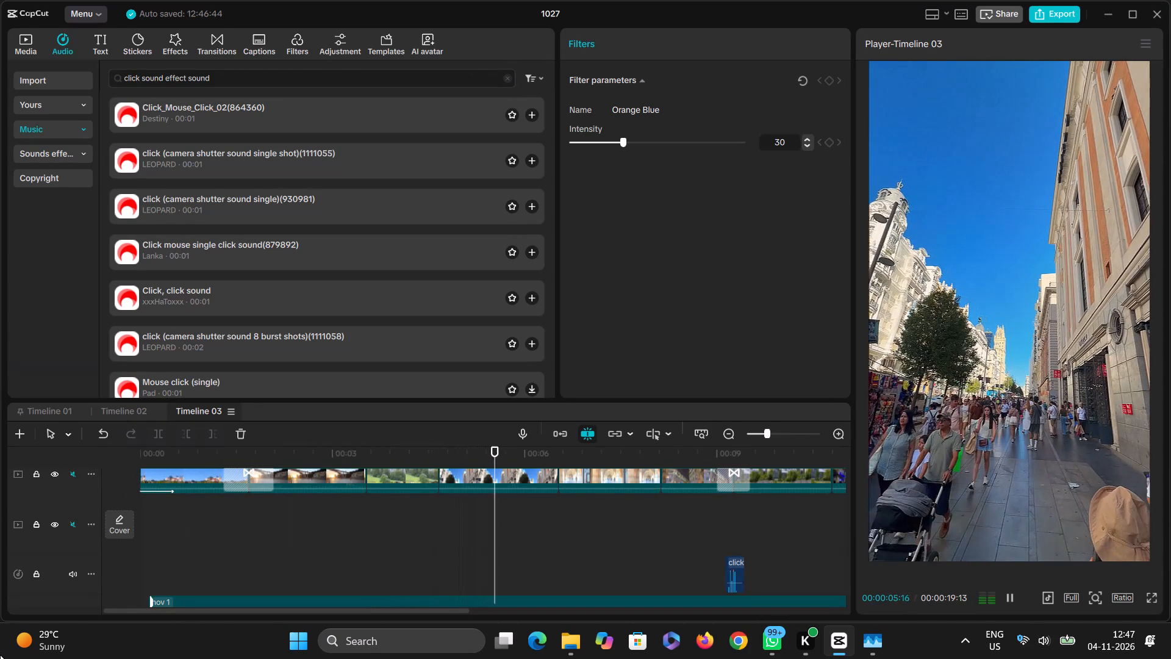
key("space")
key("space")
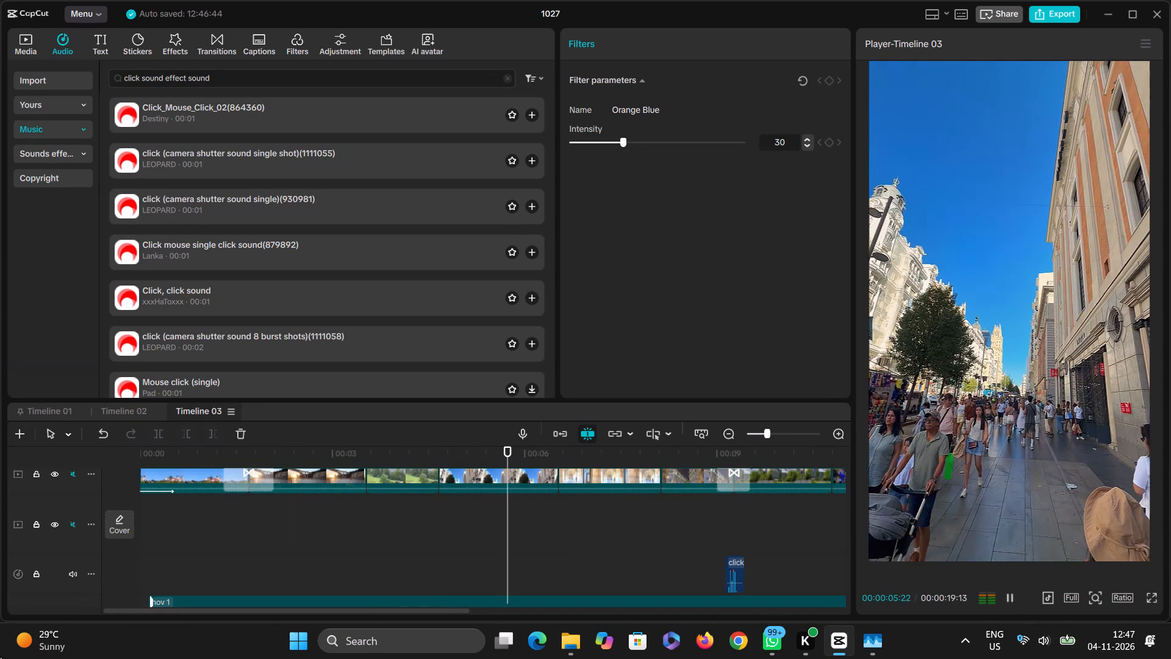
key("space")
key("space")
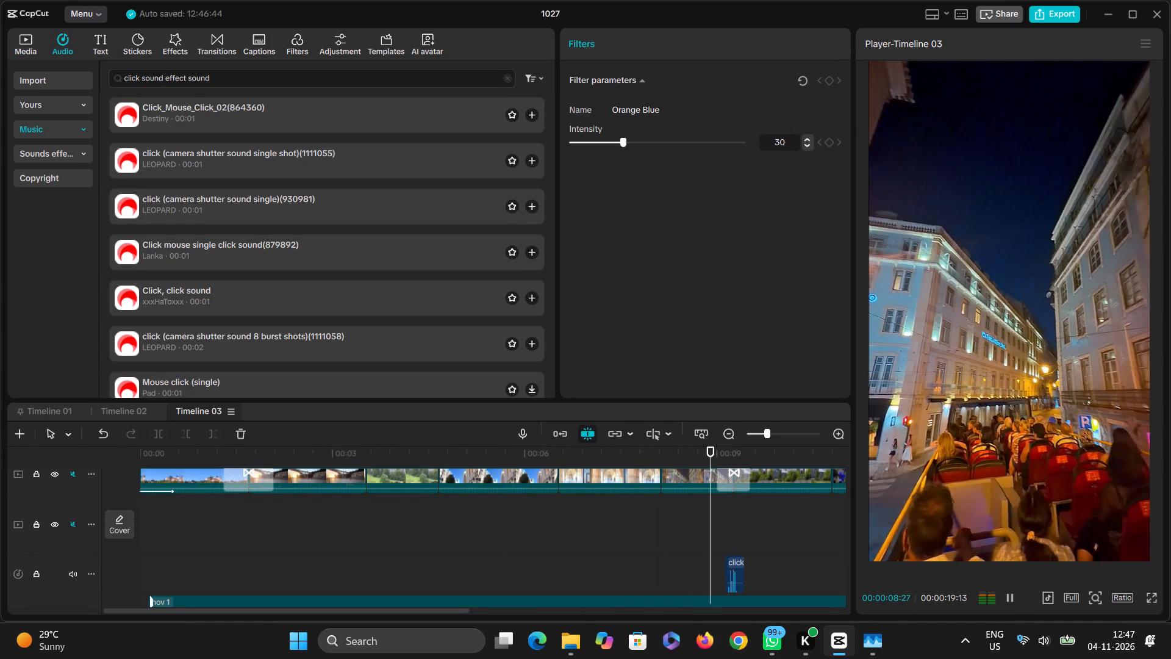
key("space")
key("space")
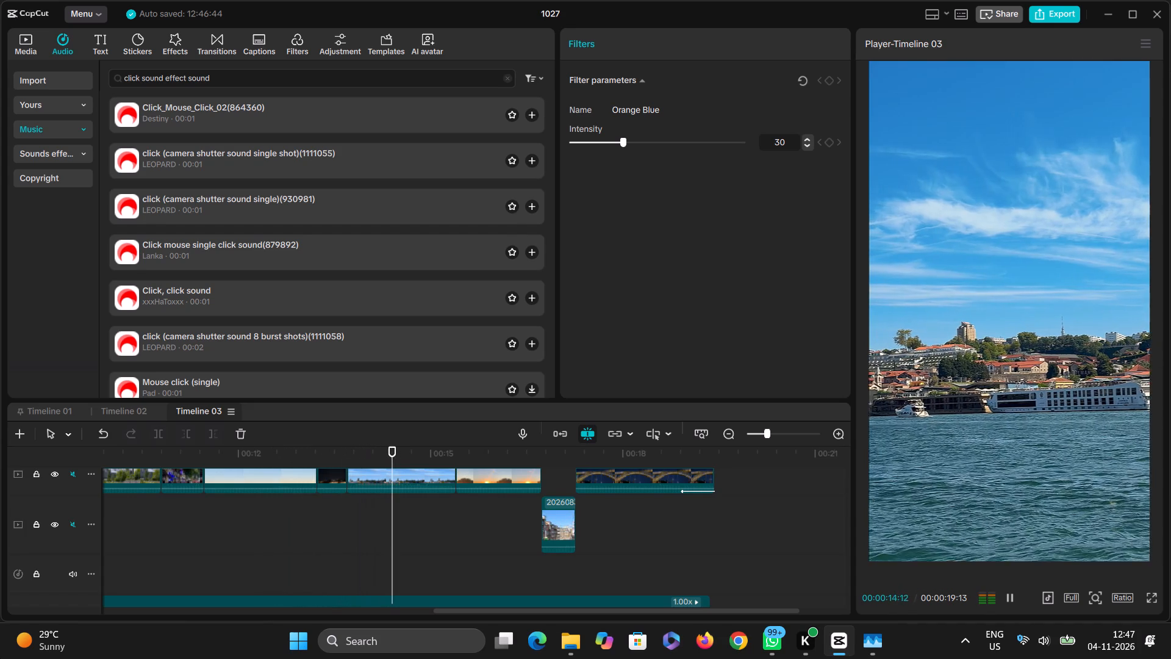
key("space")
scroll(180, 588, "up", 4)
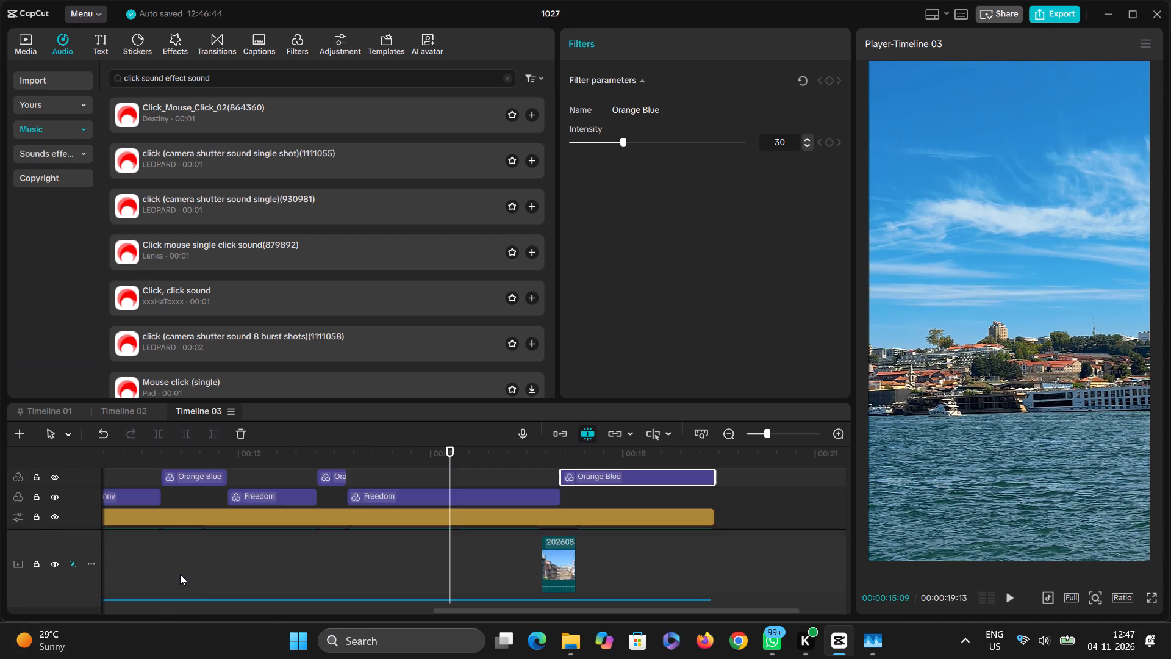
scroll(182, 569, "up", 3)
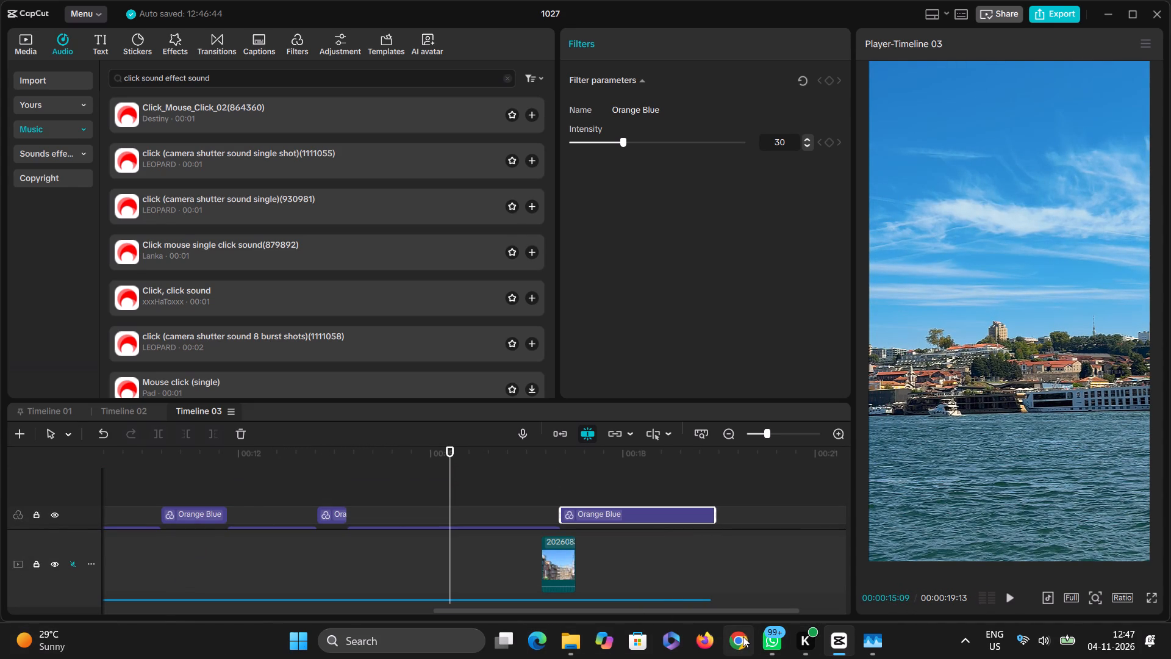
Switch to Google Chrome, maximize its window and search the web for "transcriber".
left_click(742, 637)
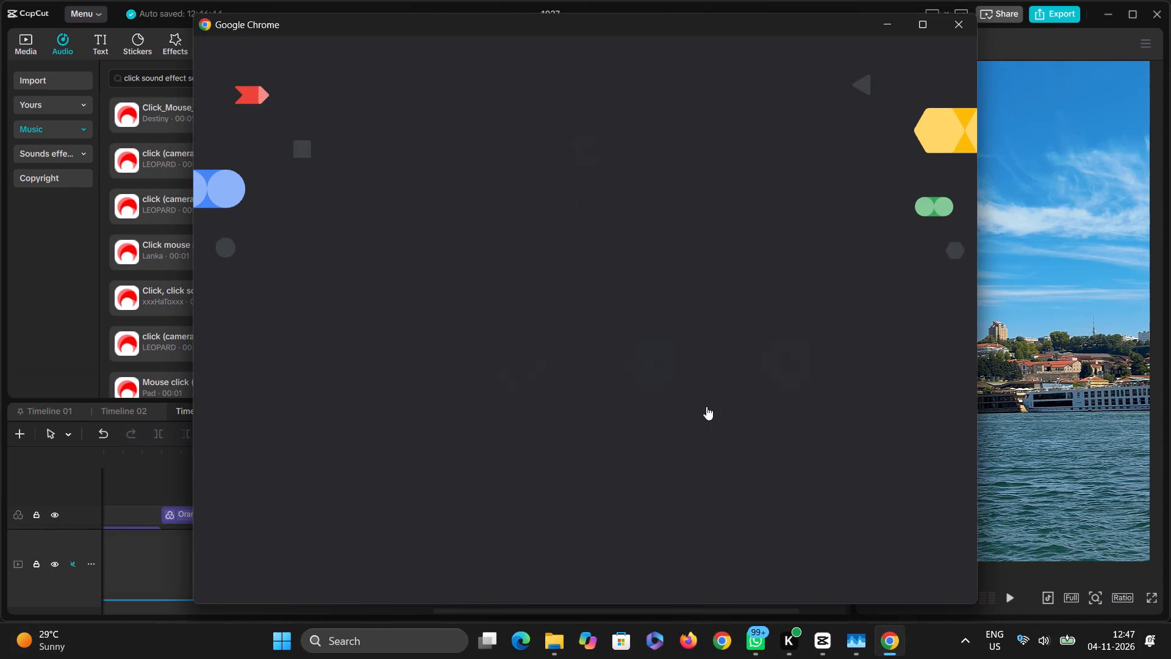
left_click(669, 377)
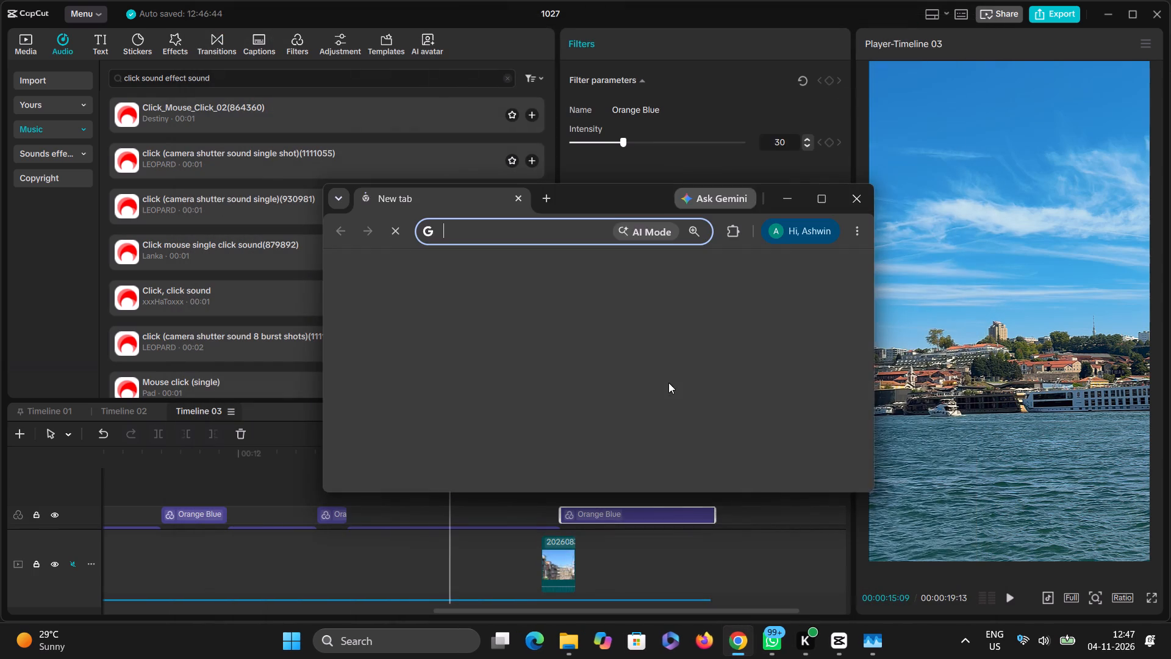
left_click(587, 196)
double_click(588, 196)
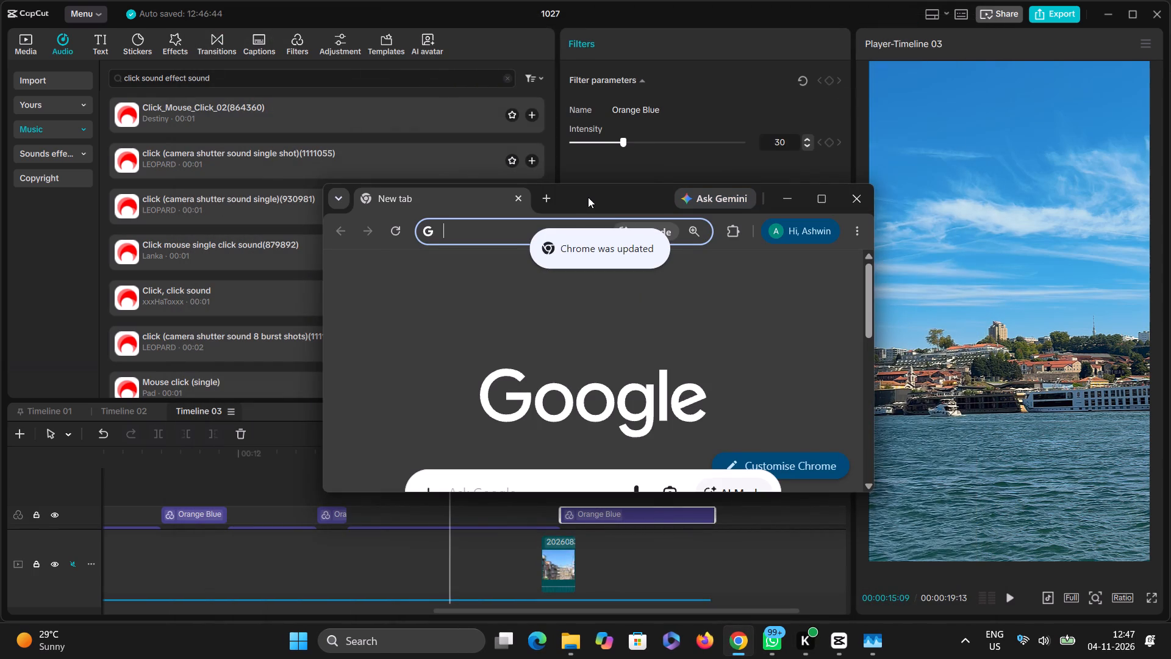
left_click(588, 197)
left_click(625, 312)
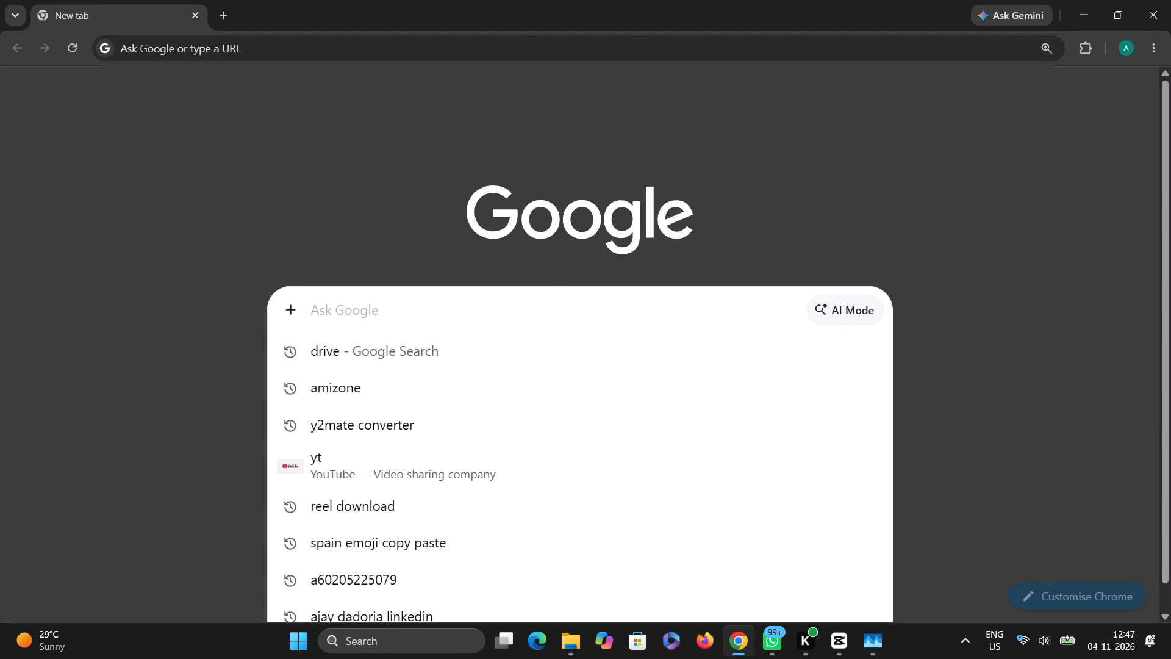
scroll(425, 531, "down", 3)
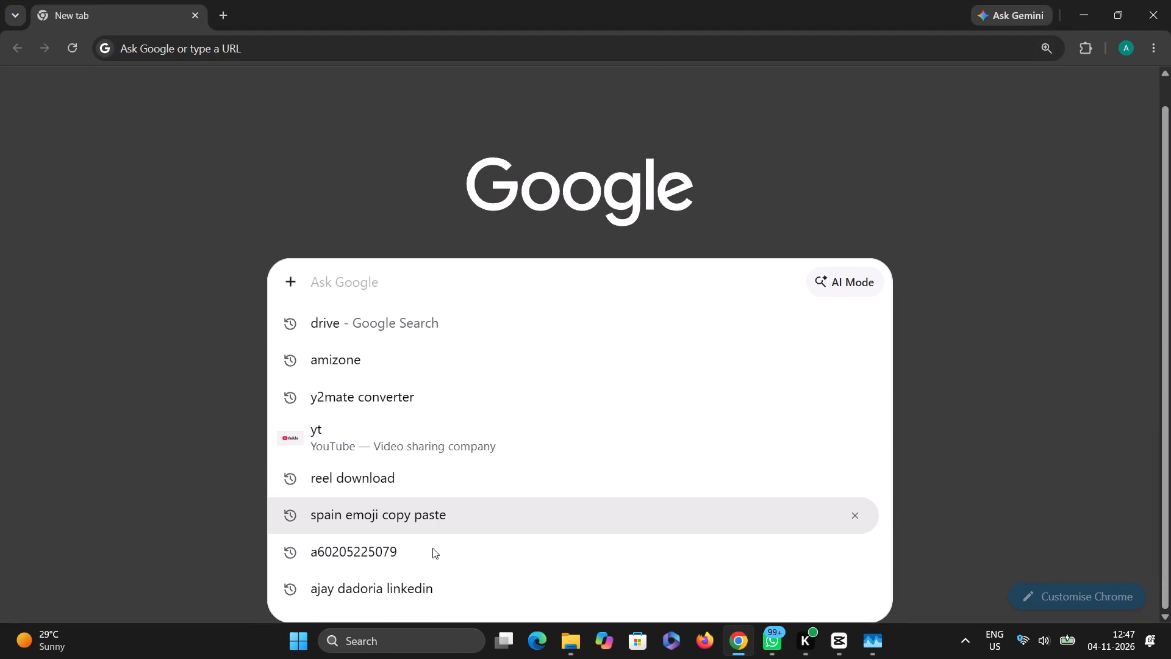
scroll(432, 549, "down", 2)
scroll(432, 552, "up", 3)
key("t")
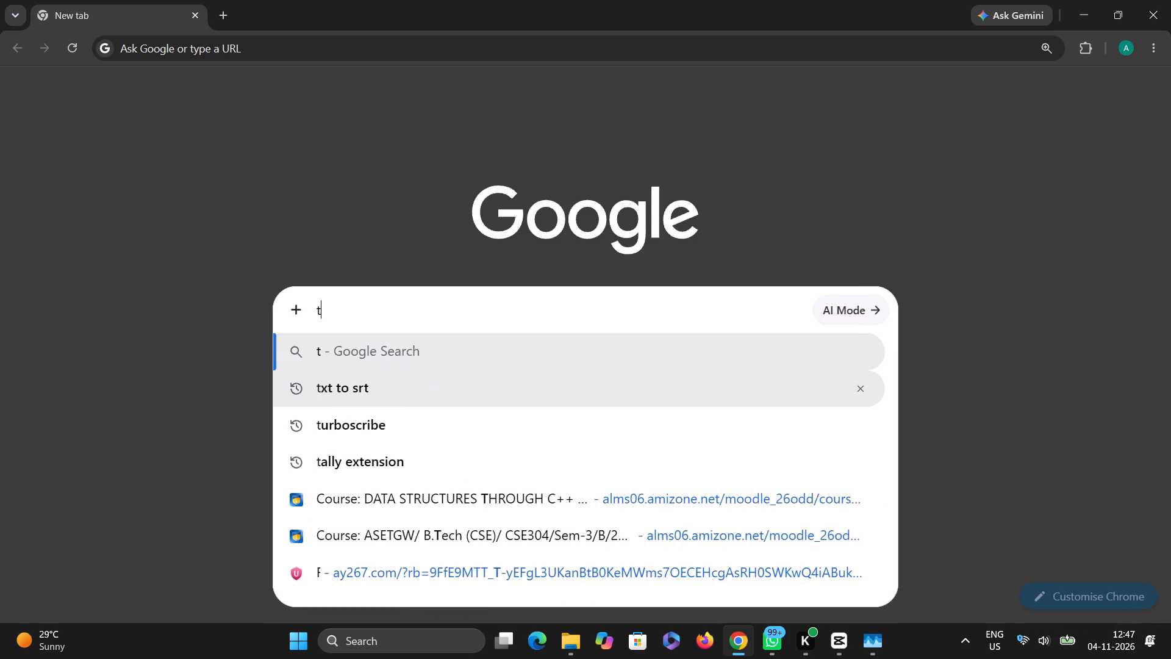
key("r")
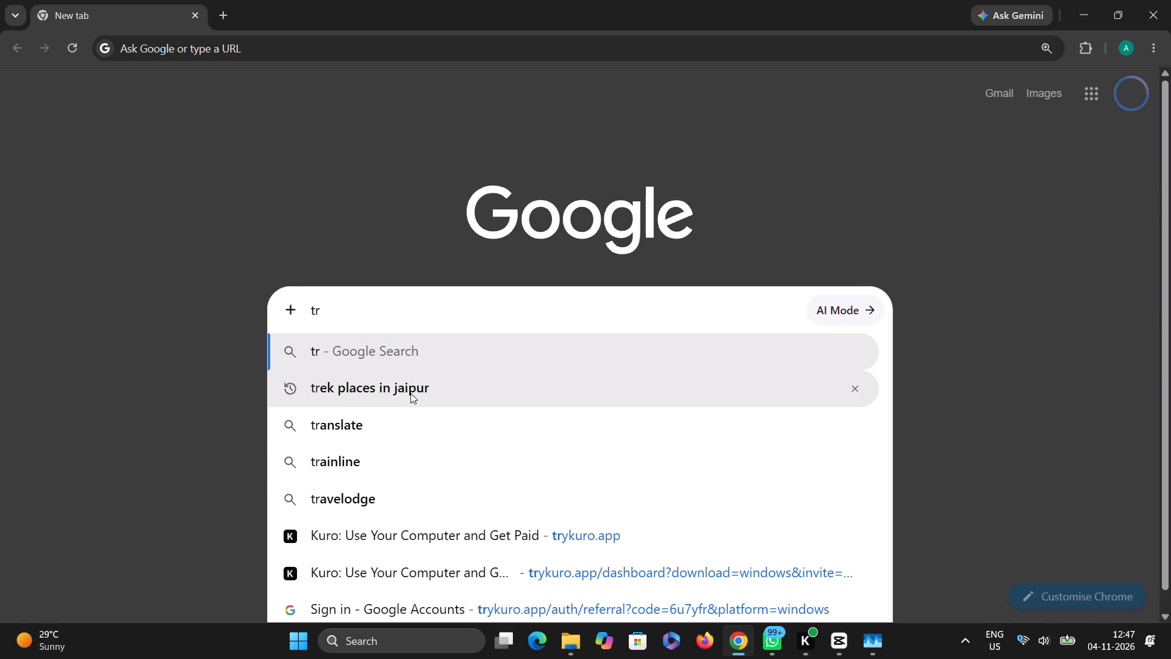
key("a")
key("n")
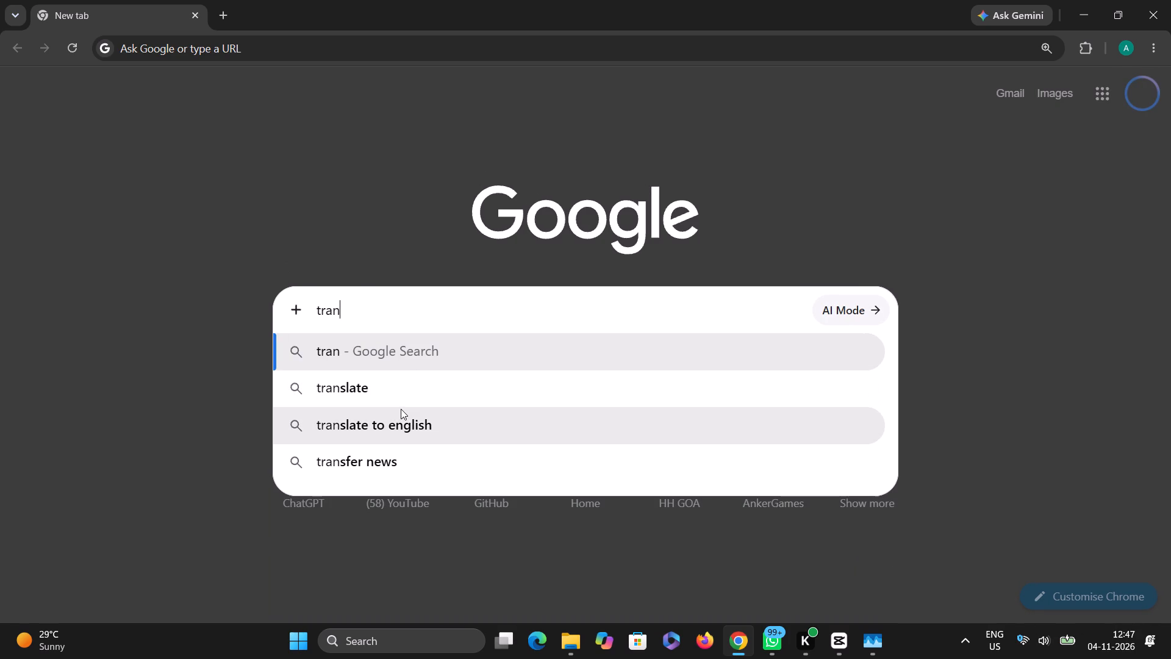
type("sc")
key("r")
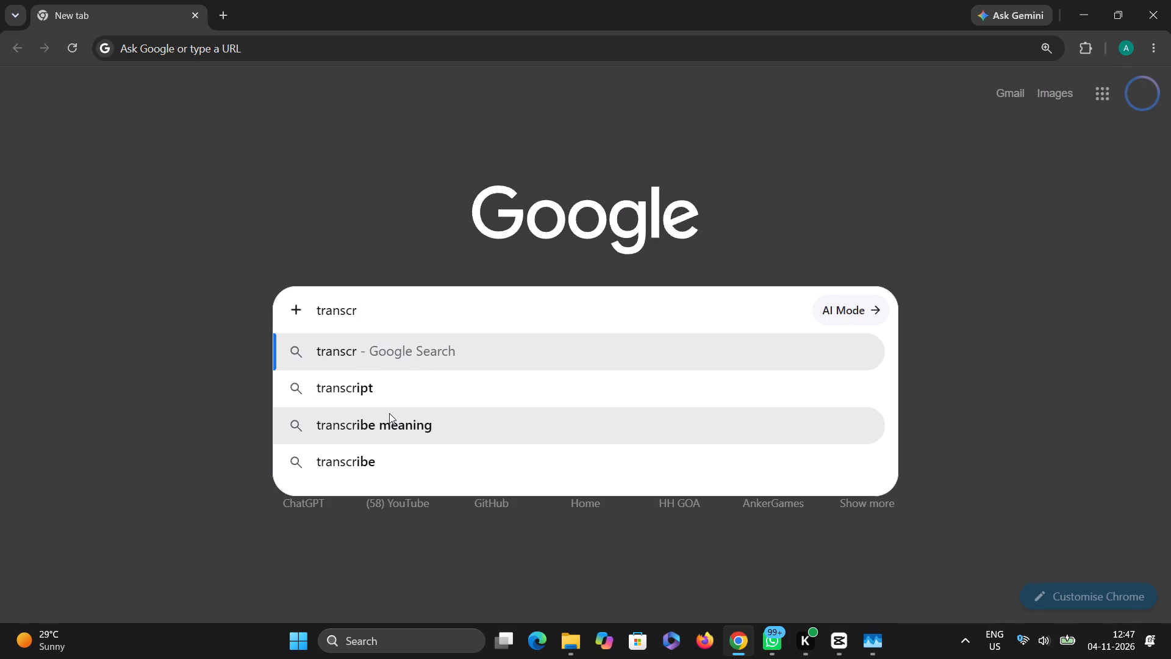
left_click(390, 451)
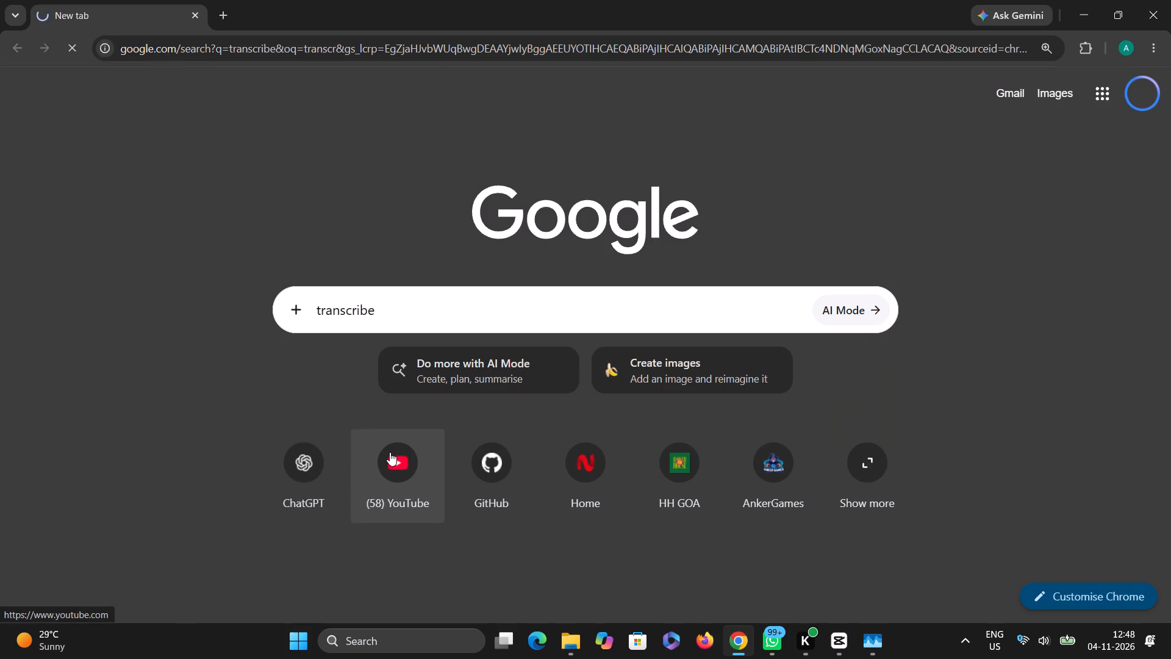
left_click(442, 326)
key("r")
key("Return")
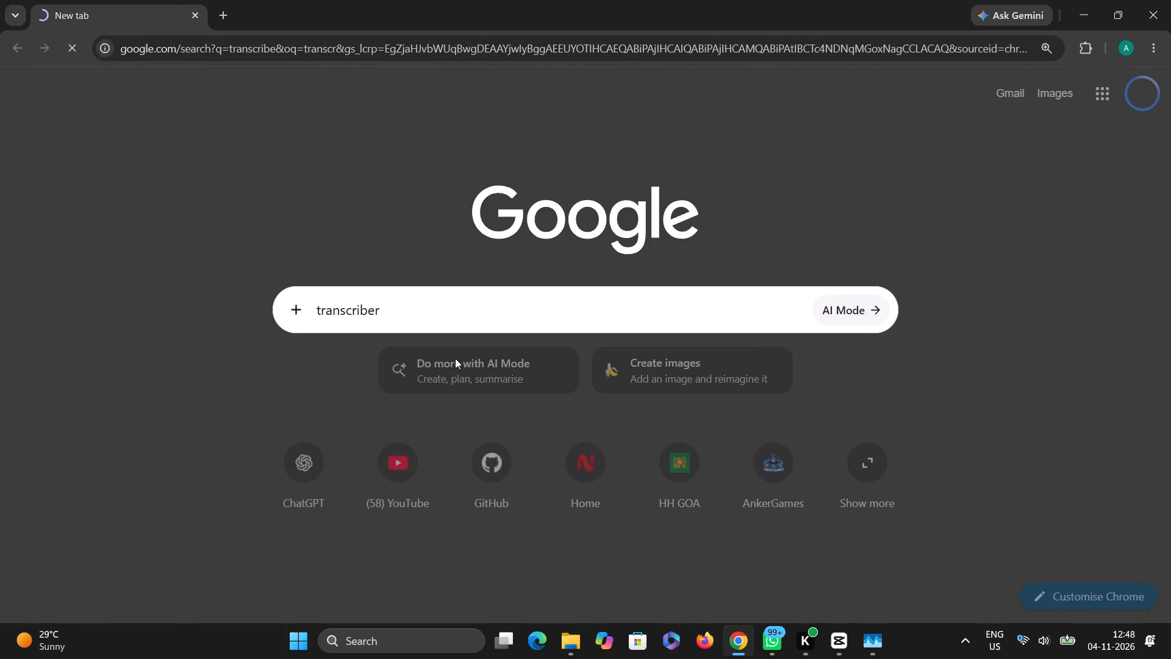
Browse the search results, open the sponsored TurboScribe Audio to Text Converter site and bring up its Transcribe Files form.
left_click(1079, 636)
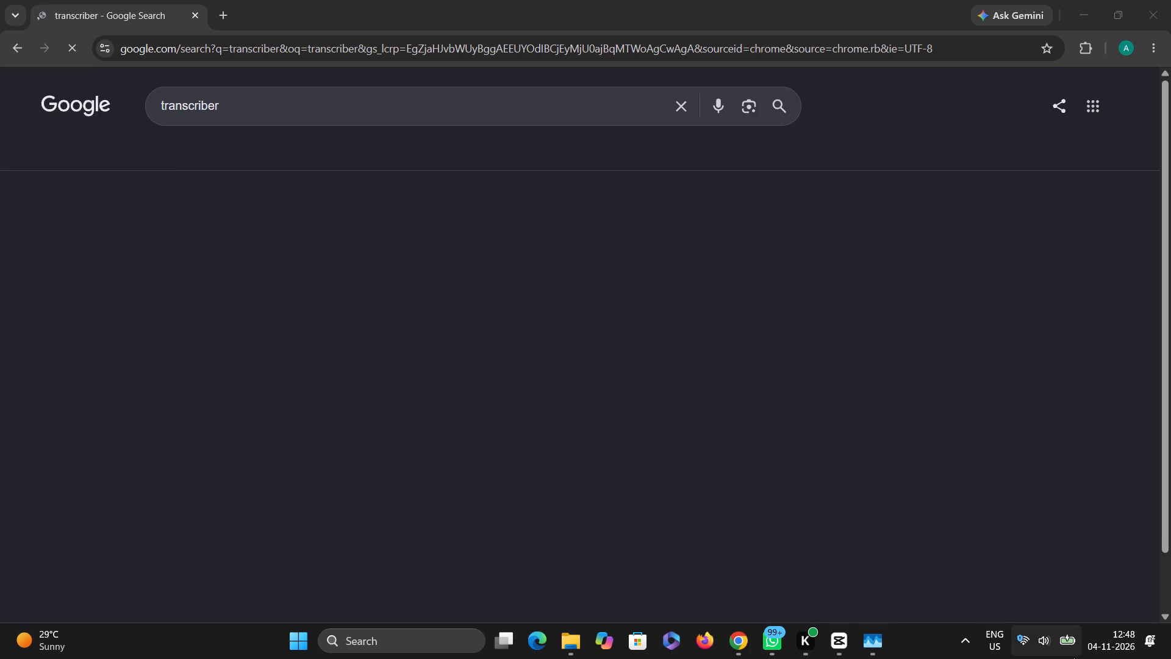
scroll(338, 419, "down", 11)
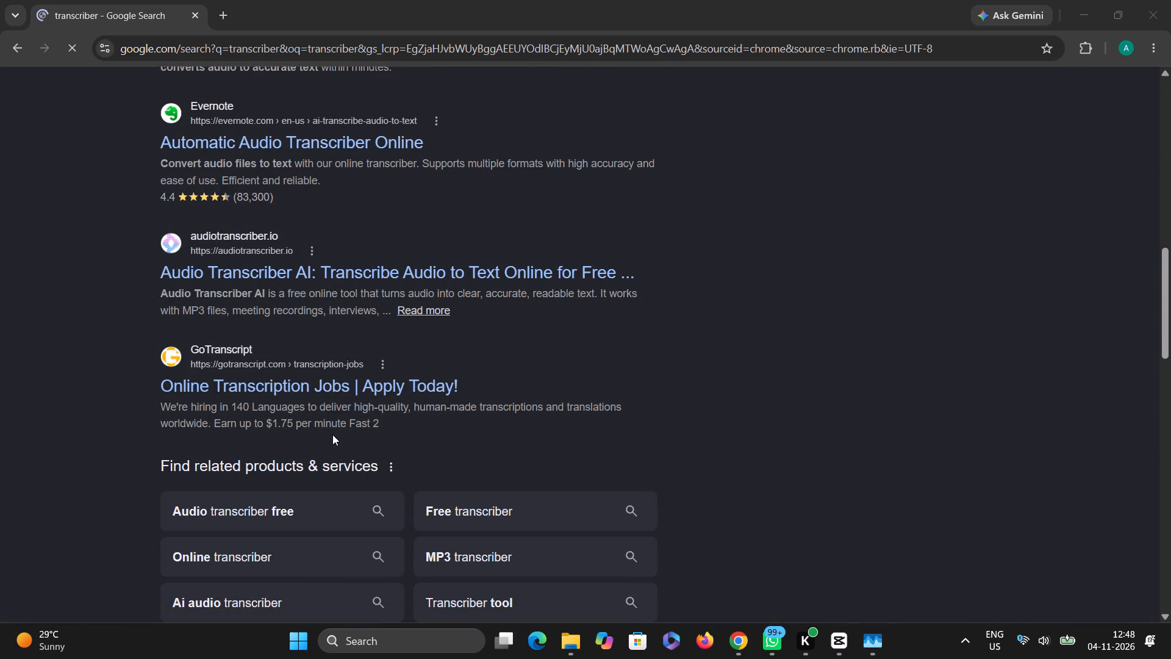
scroll(332, 436, "up", 3)
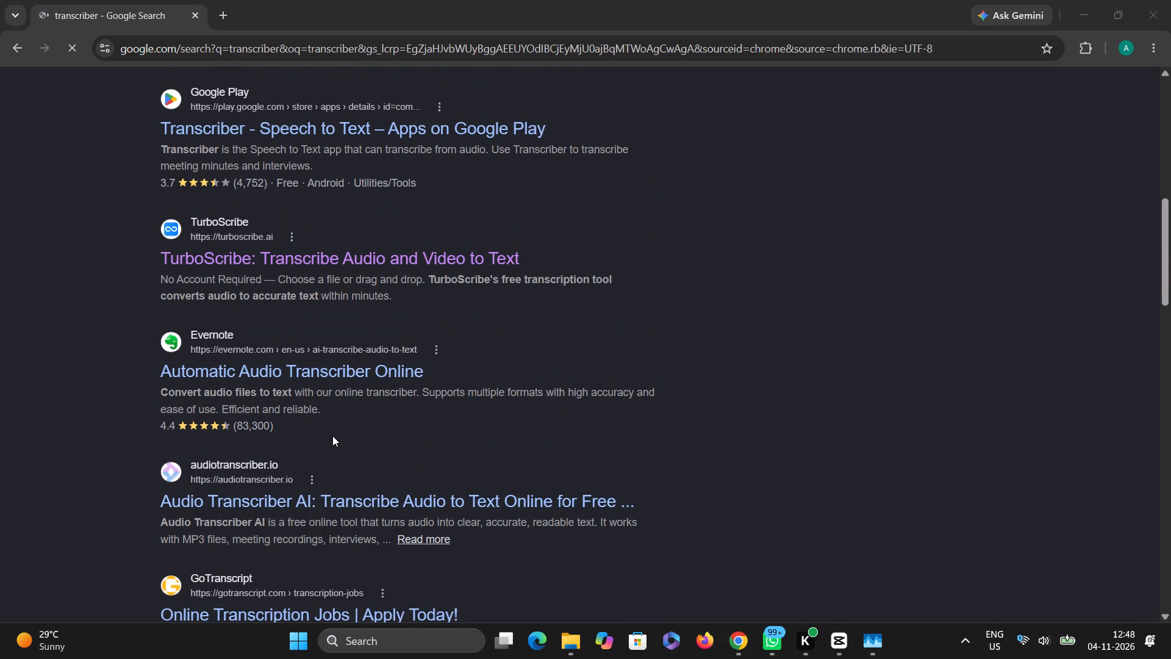
scroll(332, 436, "up", 8)
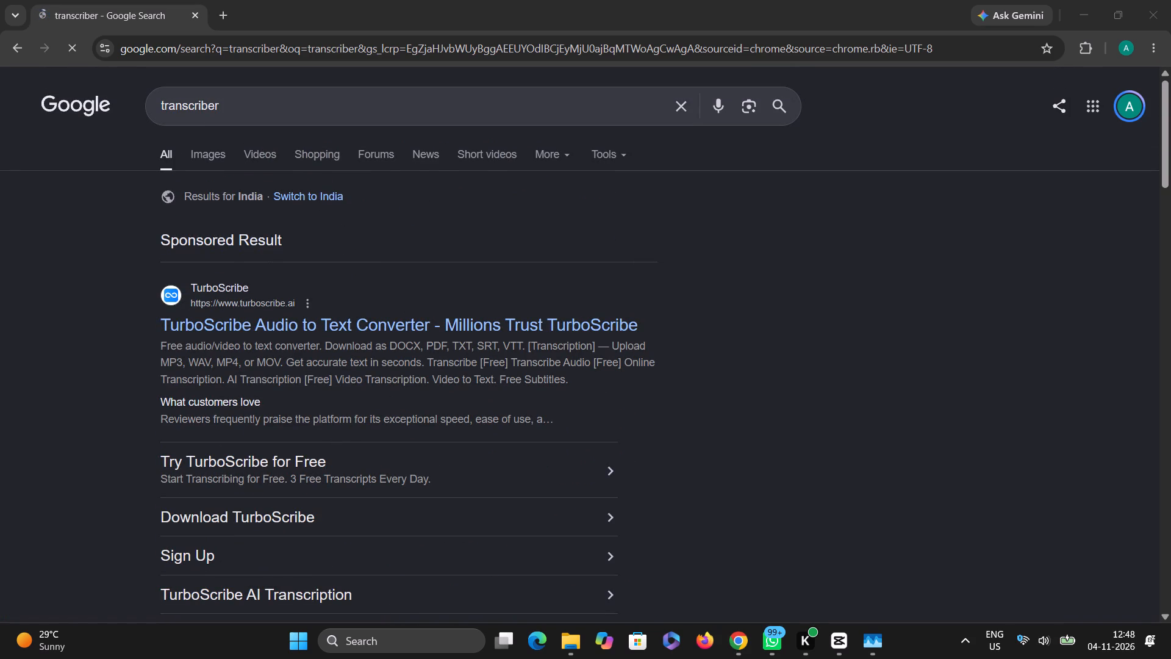
left_click(402, 333)
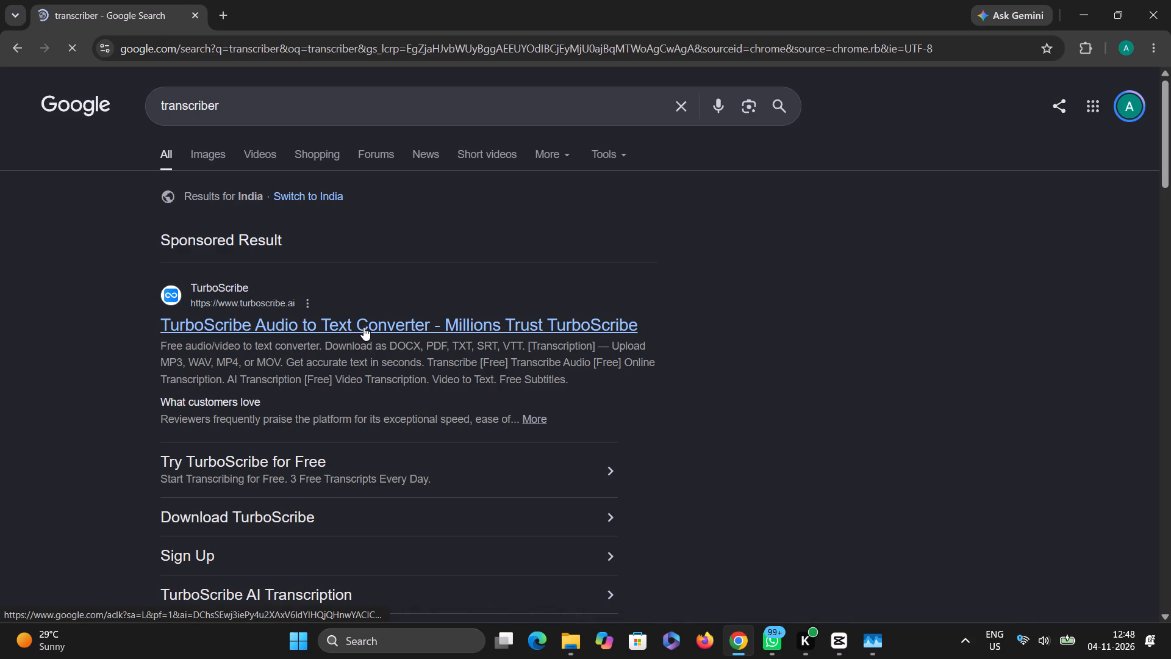
left_click(363, 327)
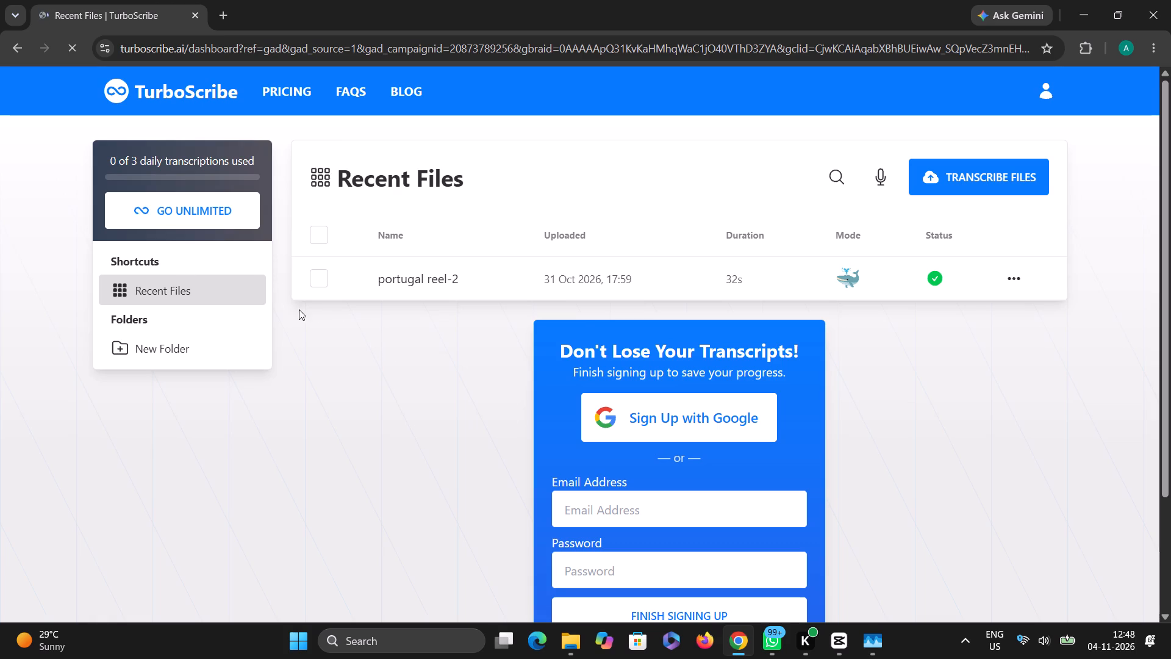
left_click(985, 177)
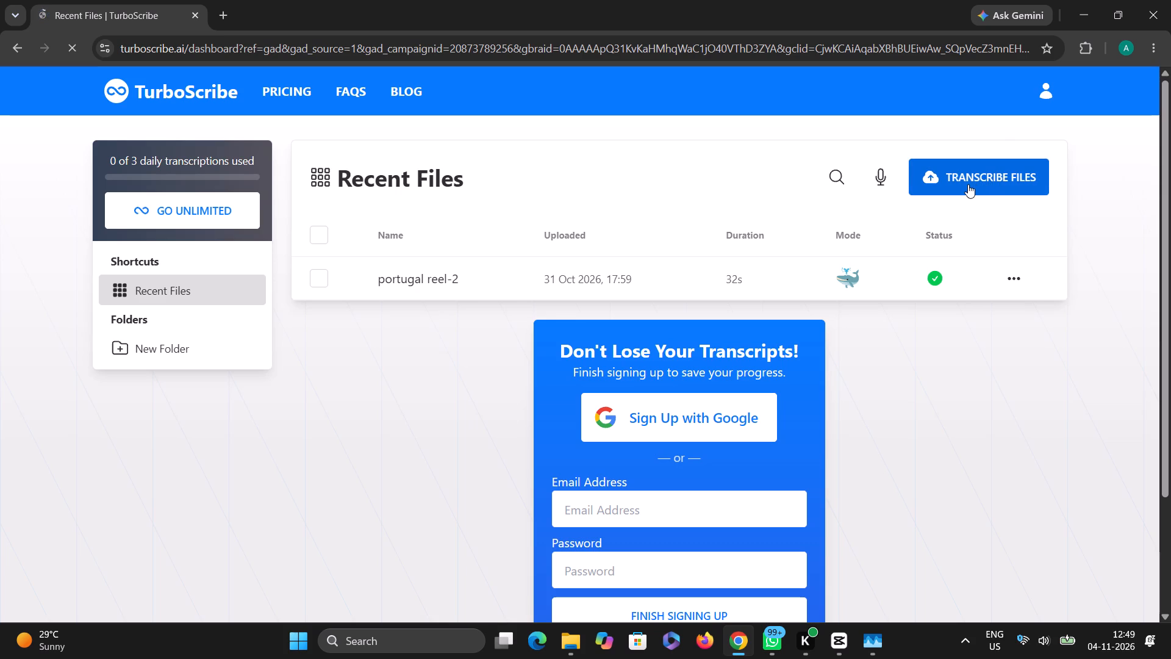
left_click(965, 179)
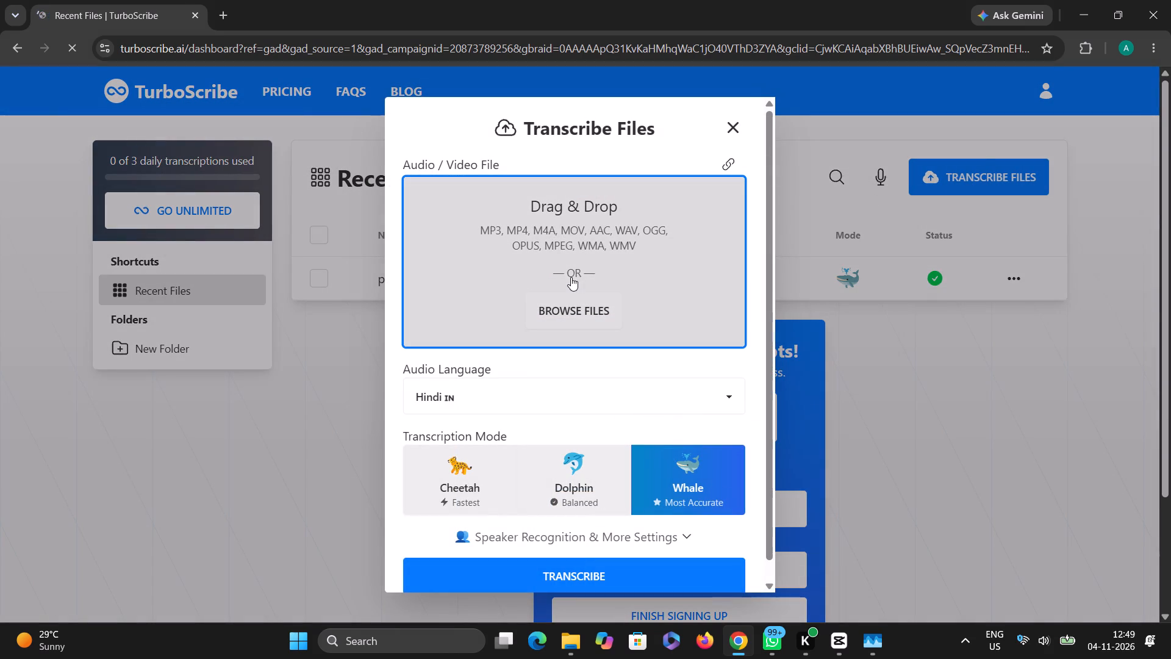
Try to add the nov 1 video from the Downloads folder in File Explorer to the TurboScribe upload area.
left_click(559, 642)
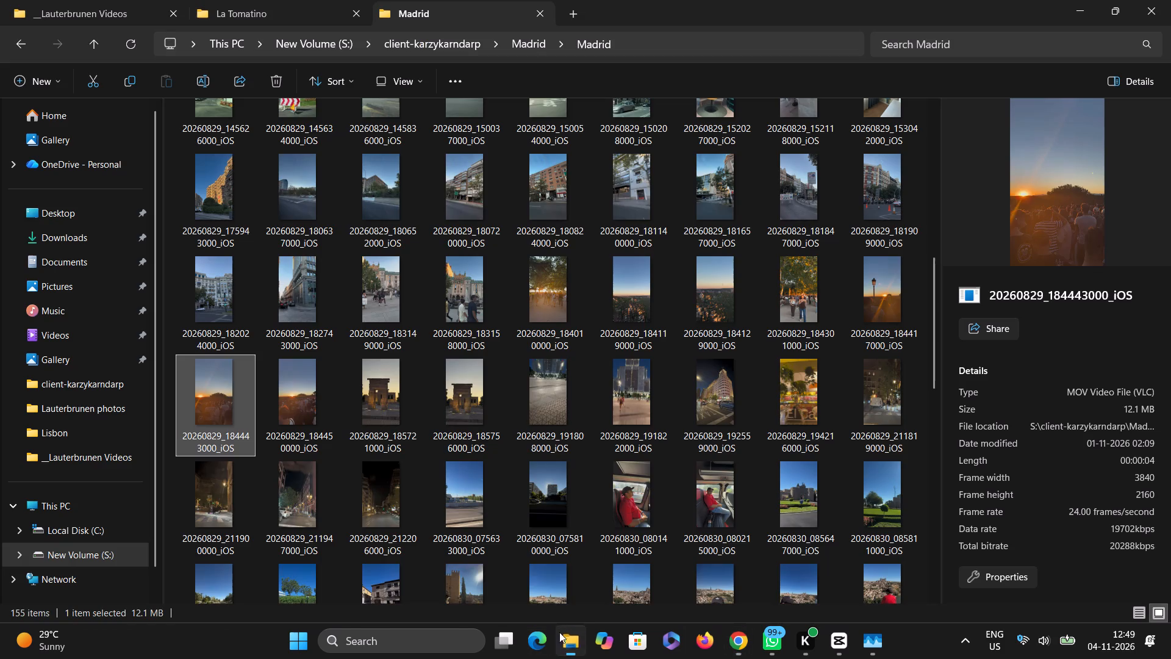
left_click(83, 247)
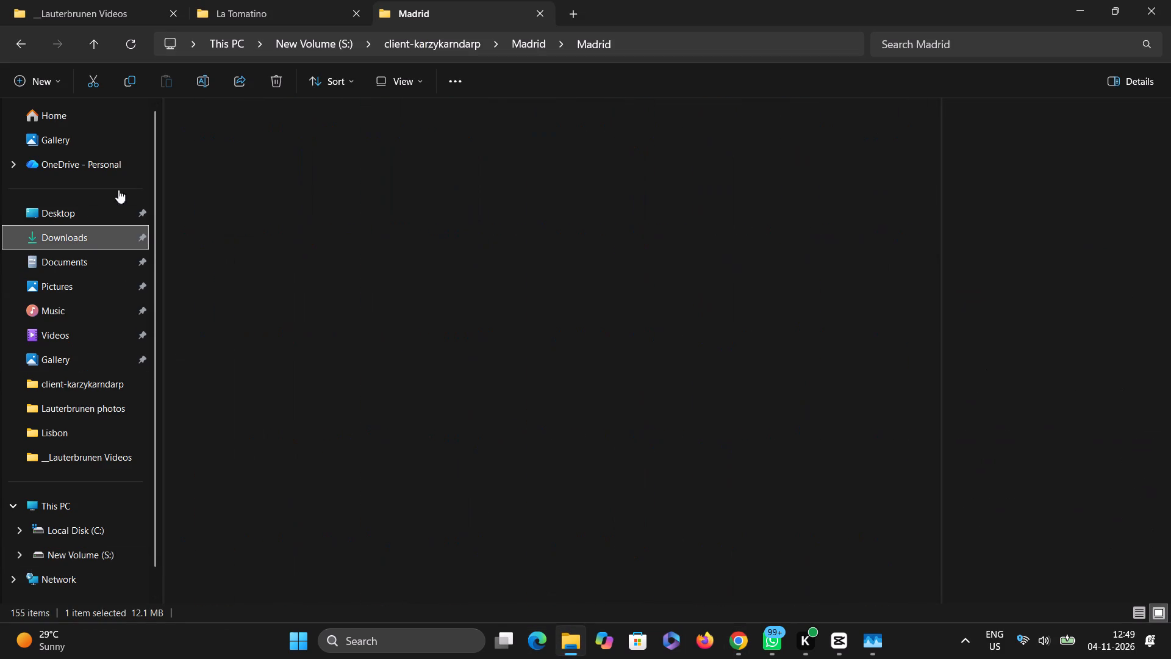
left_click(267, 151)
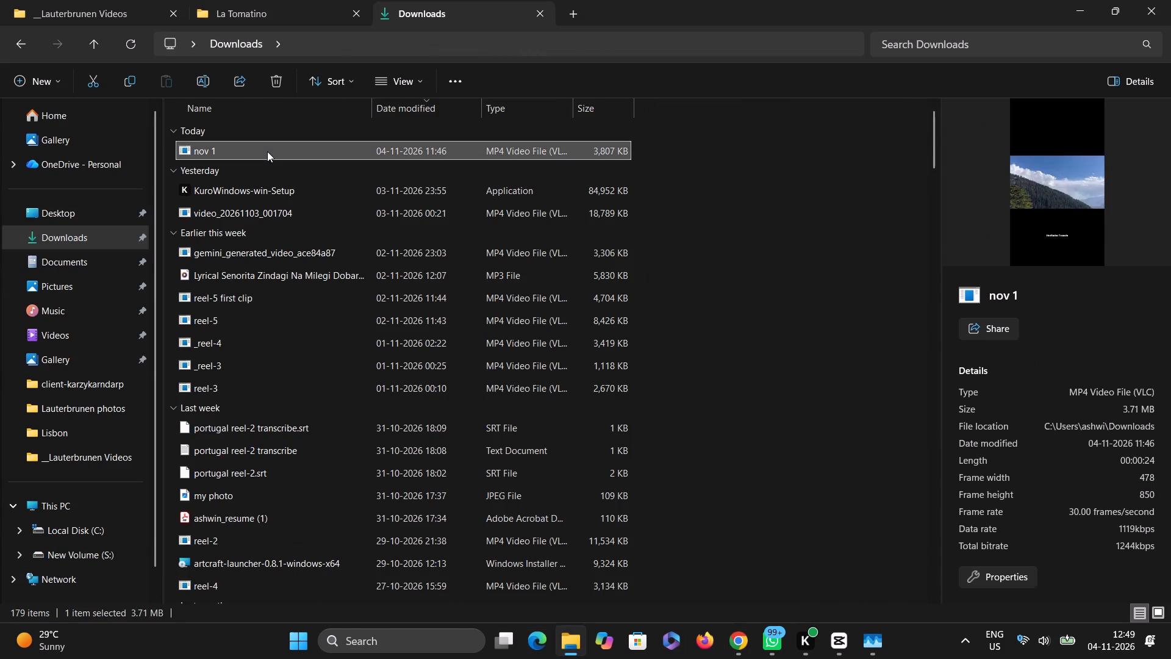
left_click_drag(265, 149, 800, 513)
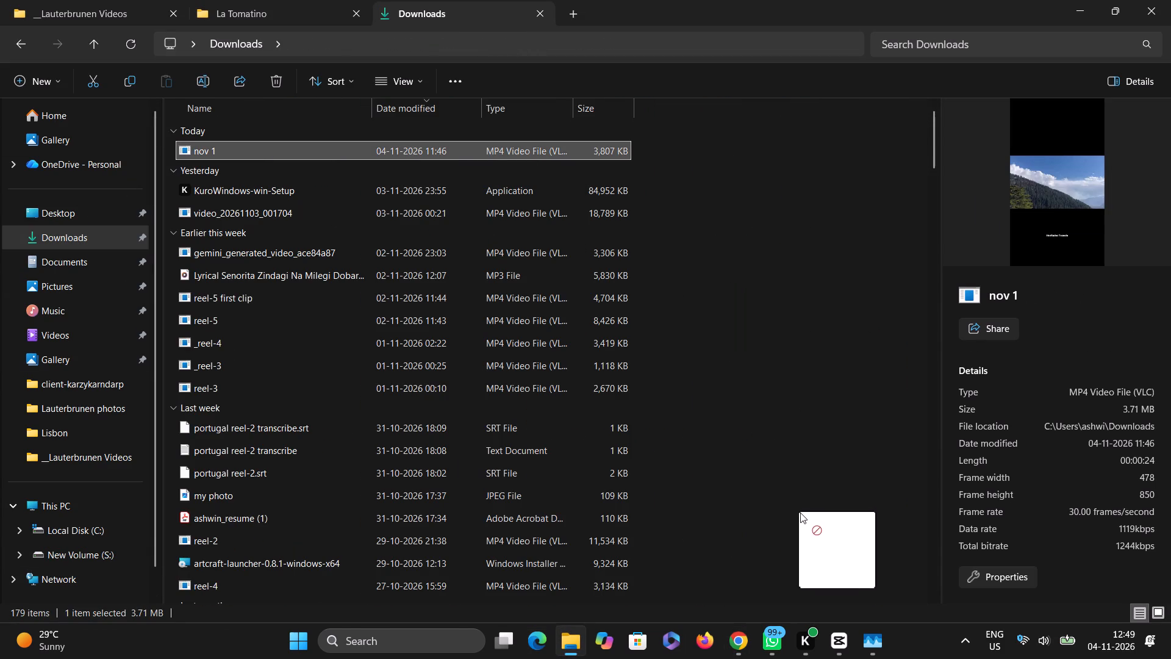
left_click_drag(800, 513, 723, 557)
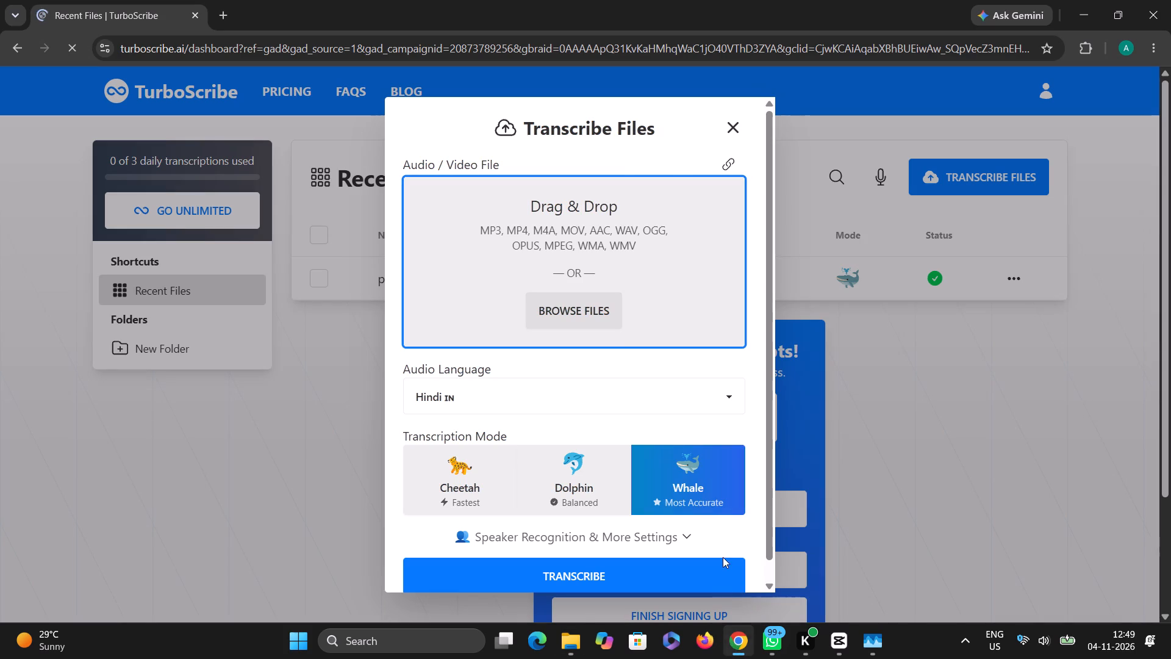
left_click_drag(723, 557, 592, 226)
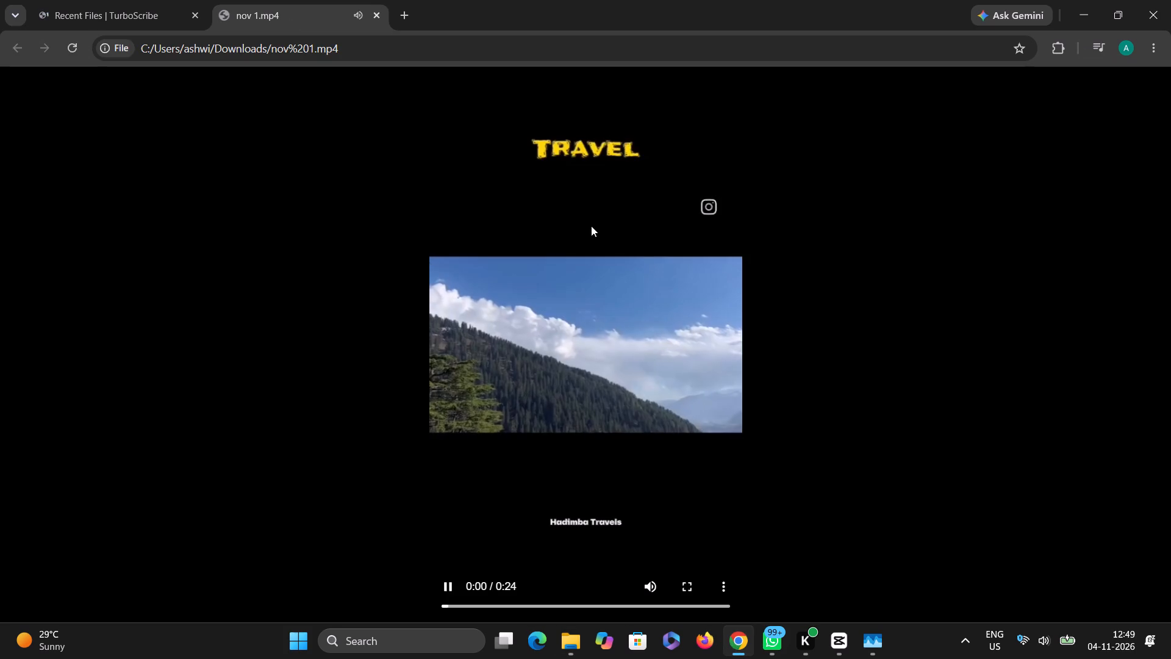
Pause the nov 1.mp4 video playing in the browser at about 0:08 and return to the TurboScribe page.
left_click(113, 2)
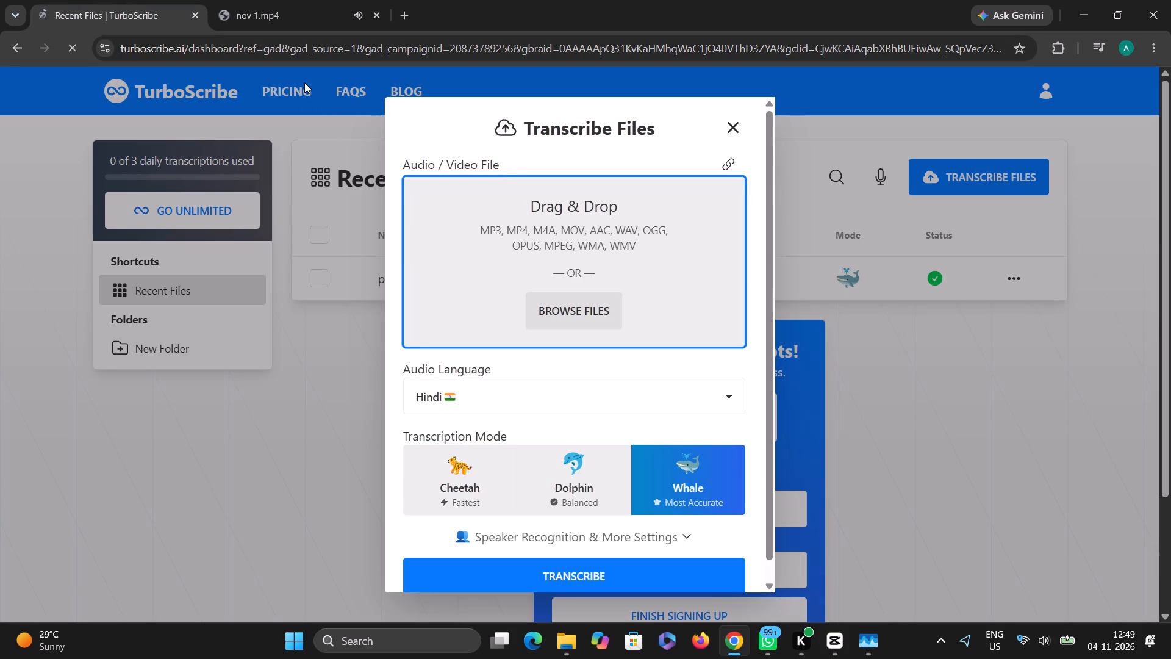
left_click(295, 13)
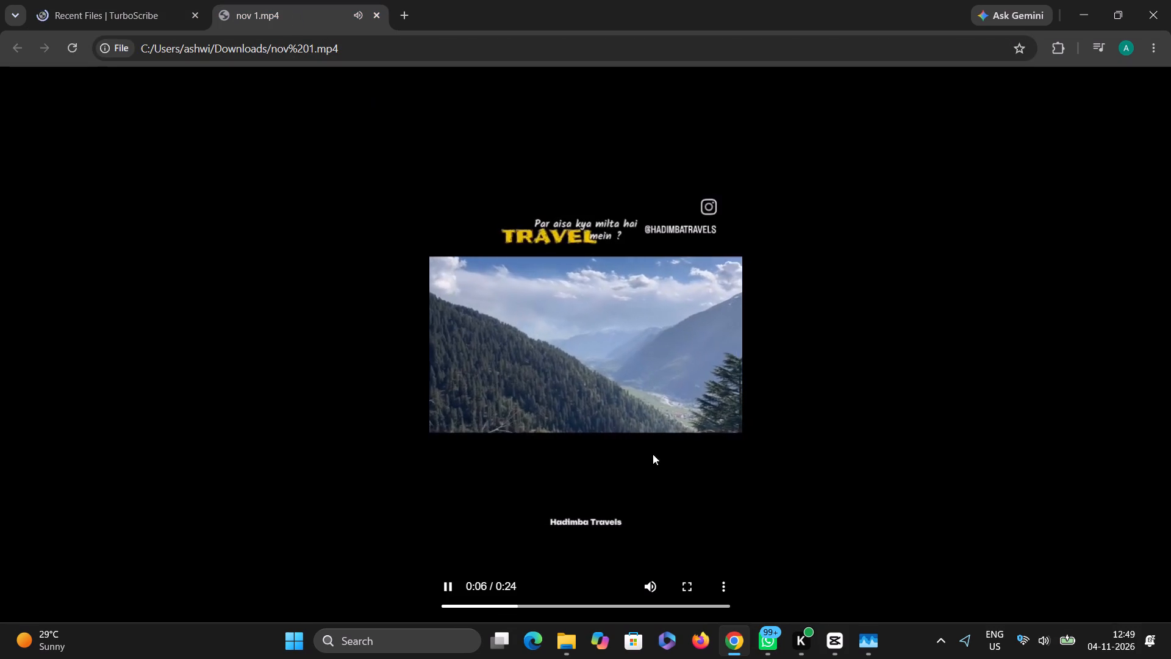
left_click(760, 489)
left_click(689, 447)
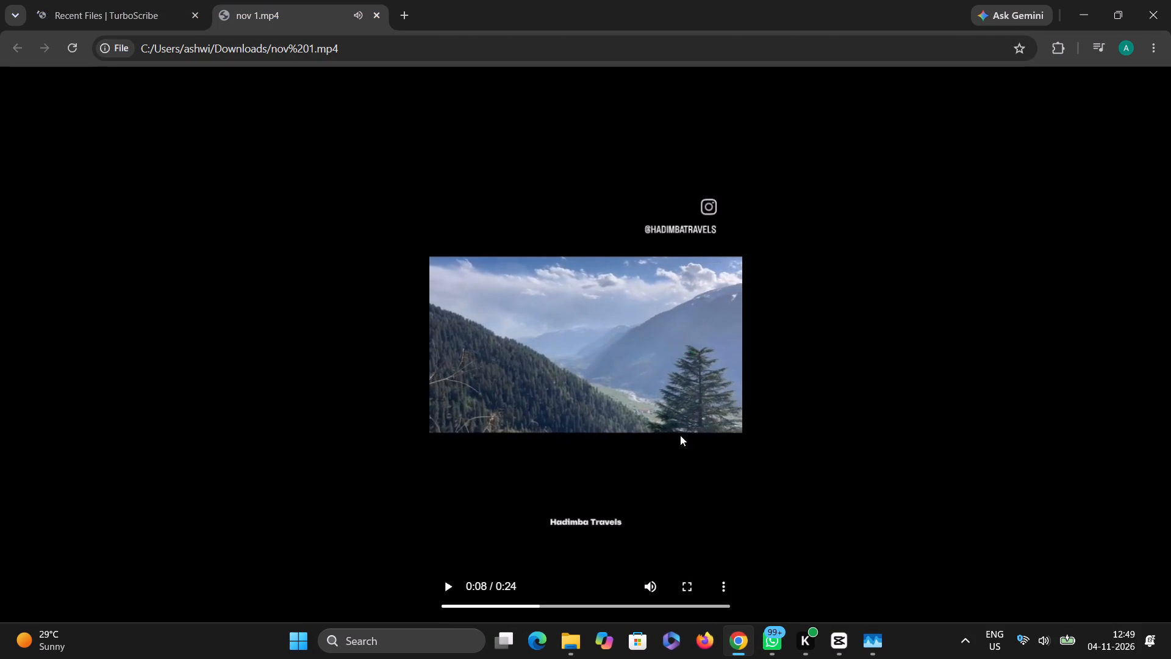
left_click(149, 2)
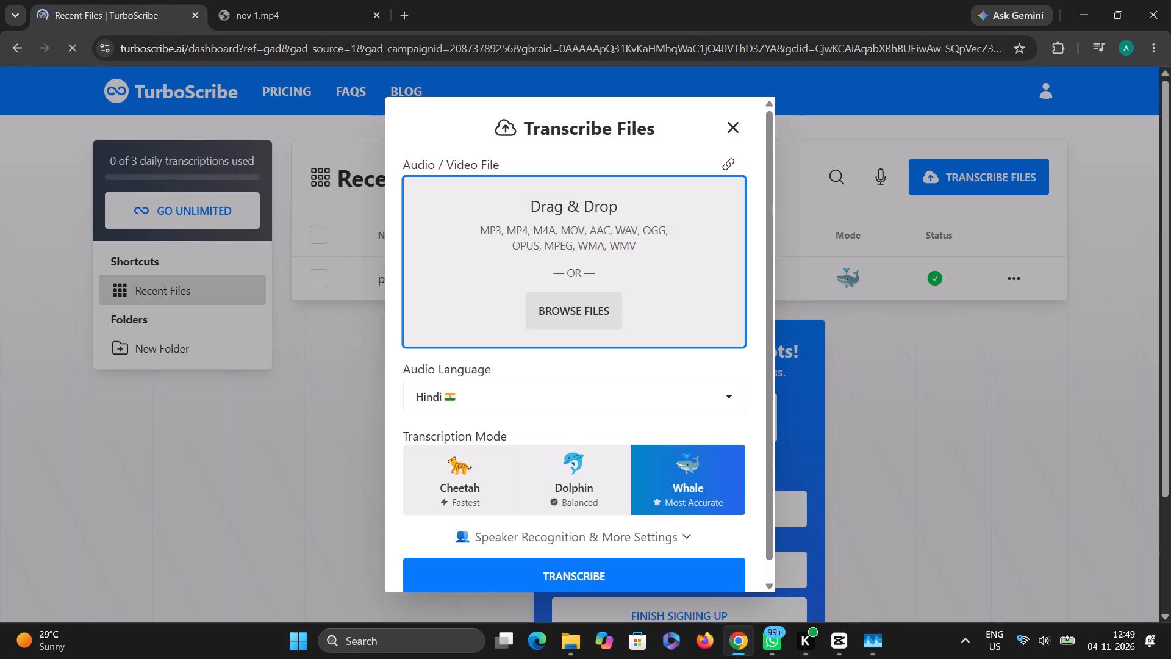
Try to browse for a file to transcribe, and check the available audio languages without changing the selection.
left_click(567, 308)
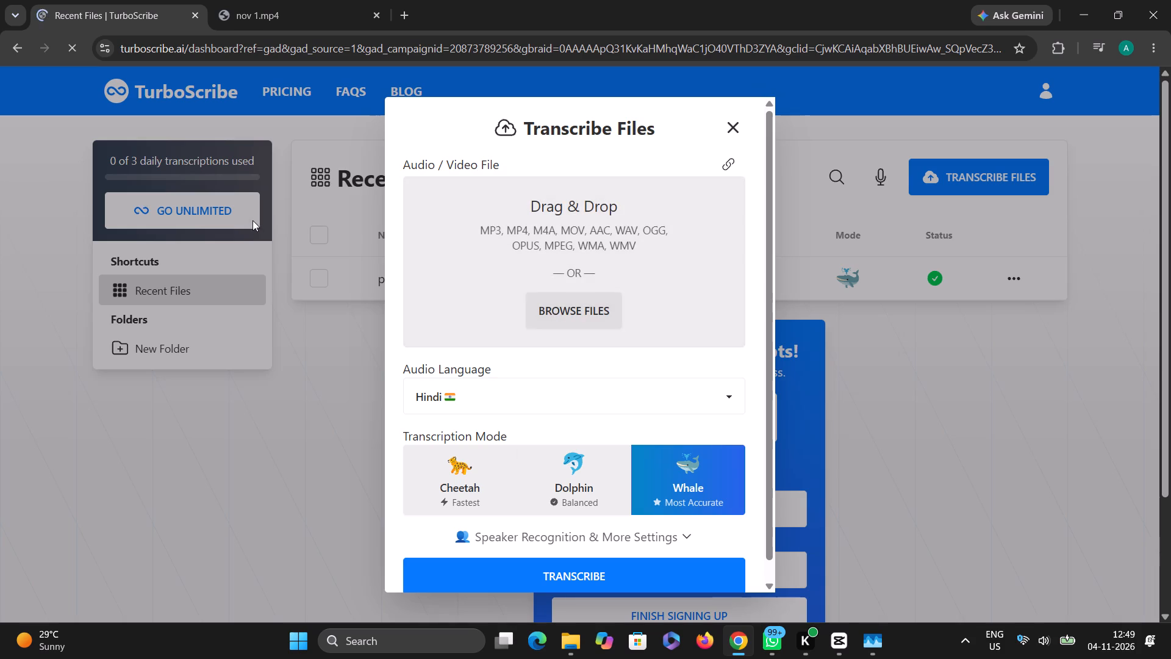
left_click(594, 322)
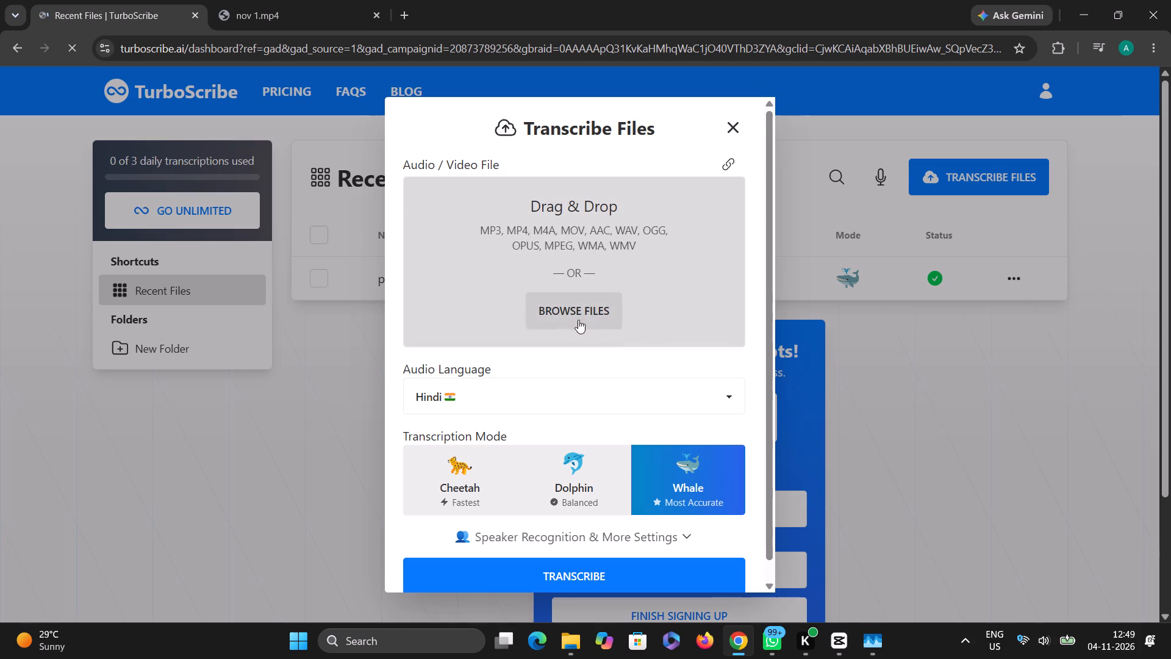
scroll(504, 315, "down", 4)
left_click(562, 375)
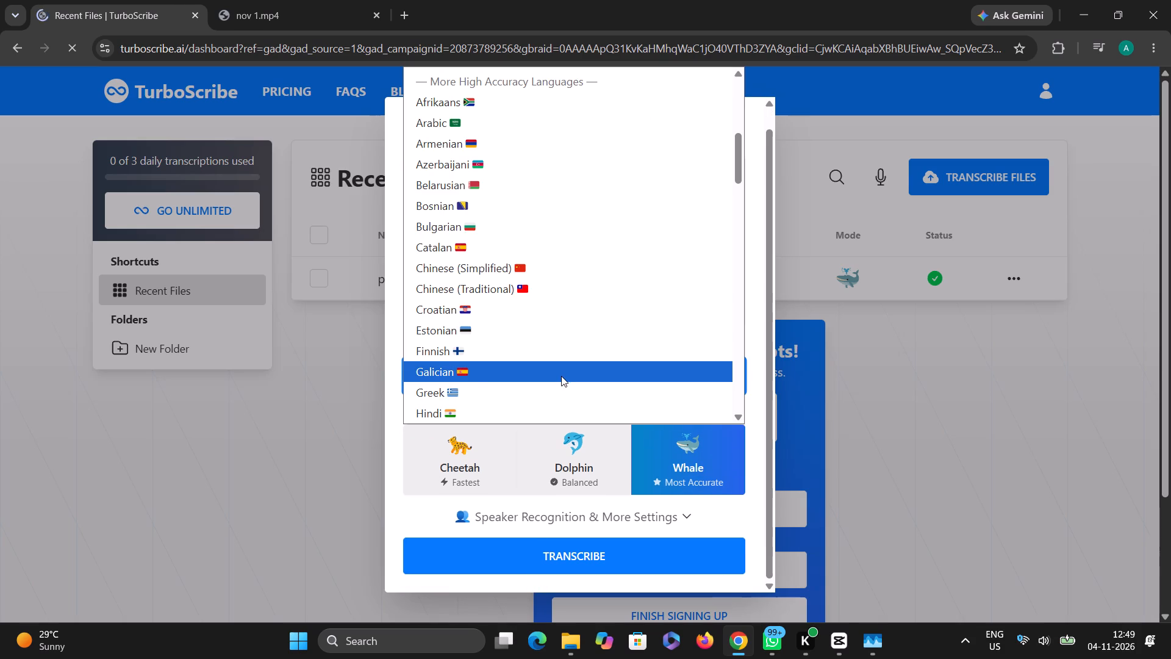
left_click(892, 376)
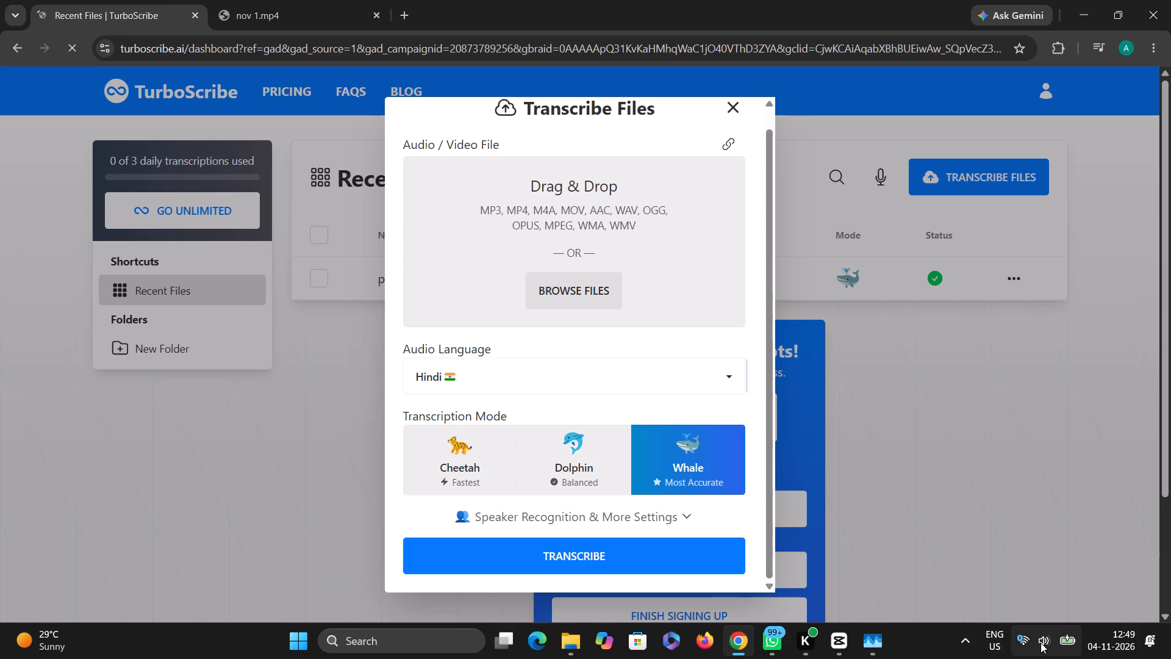
Turn off the VPN connection in the Windows quick settings and return to the TurboScribe form.
left_click(1063, 635)
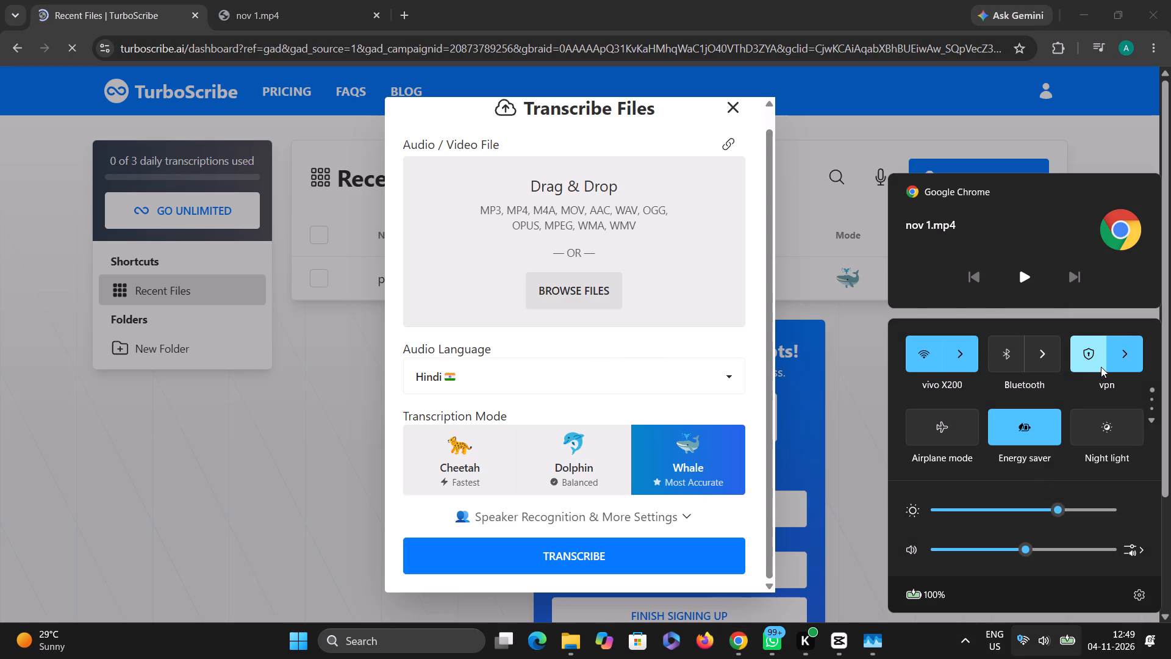
left_click(1101, 367)
left_click(1069, 650)
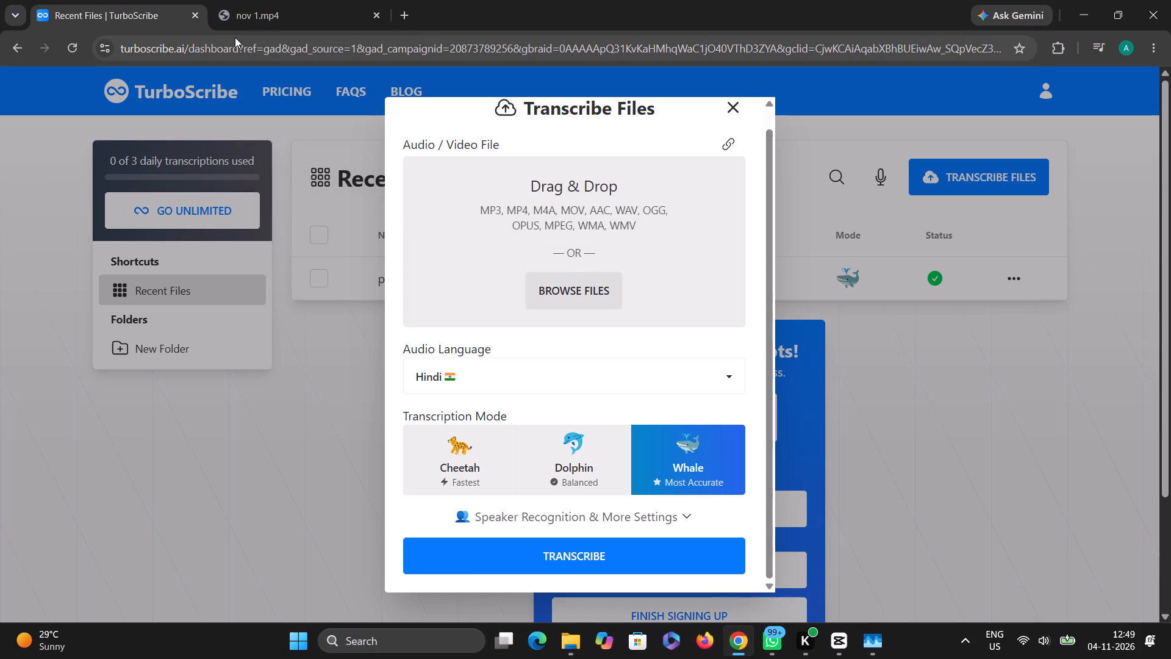
Close the browser tab that plays nov 1.mp4.
left_click(259, 13)
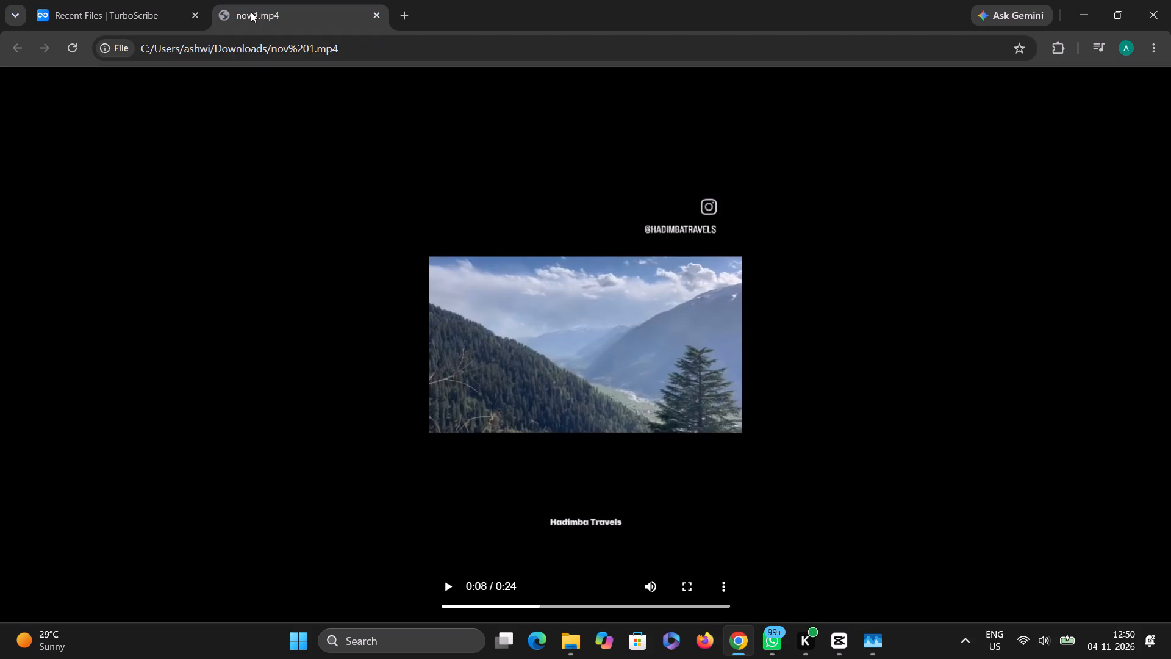
left_click(380, 12)
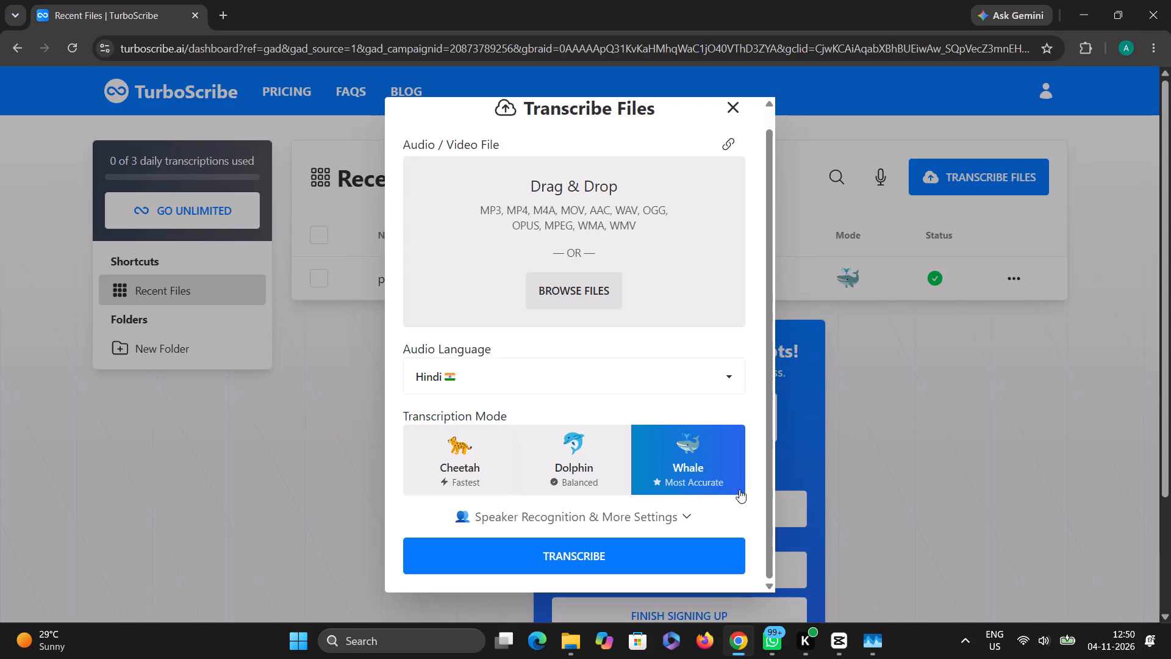
Add the nov 1 video from the Downloads folder in File Explorer to the TurboScribe upload area and start its transcription.
left_click(574, 643)
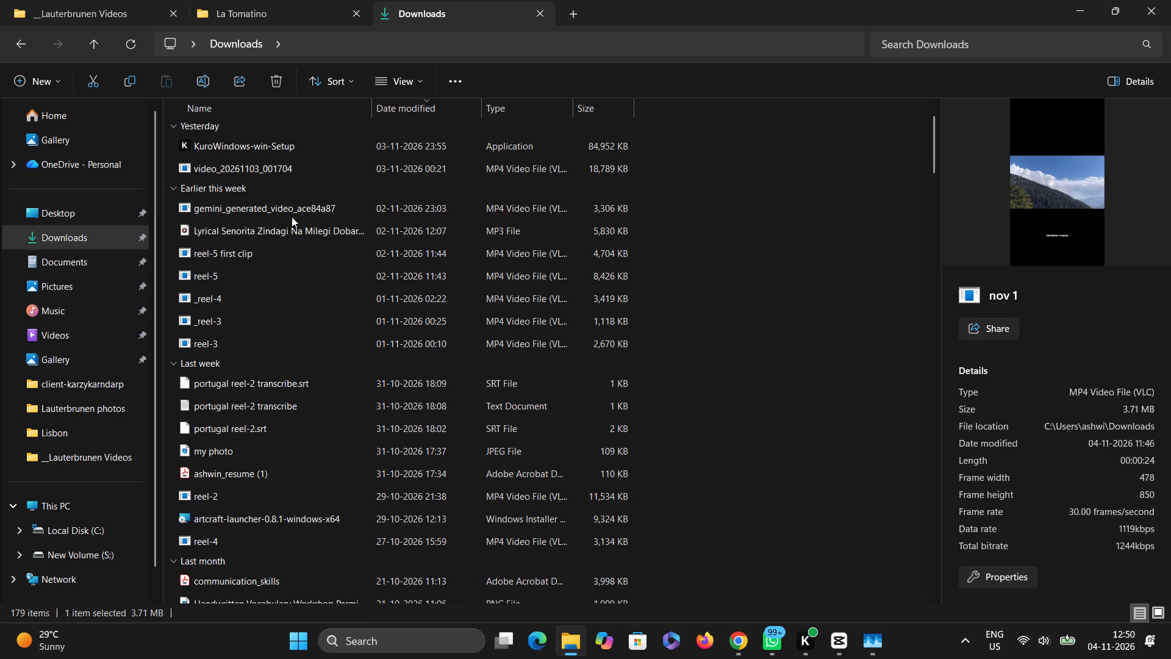
scroll(292, 217, "up", 2)
left_click_drag(295, 152, 756, 477)
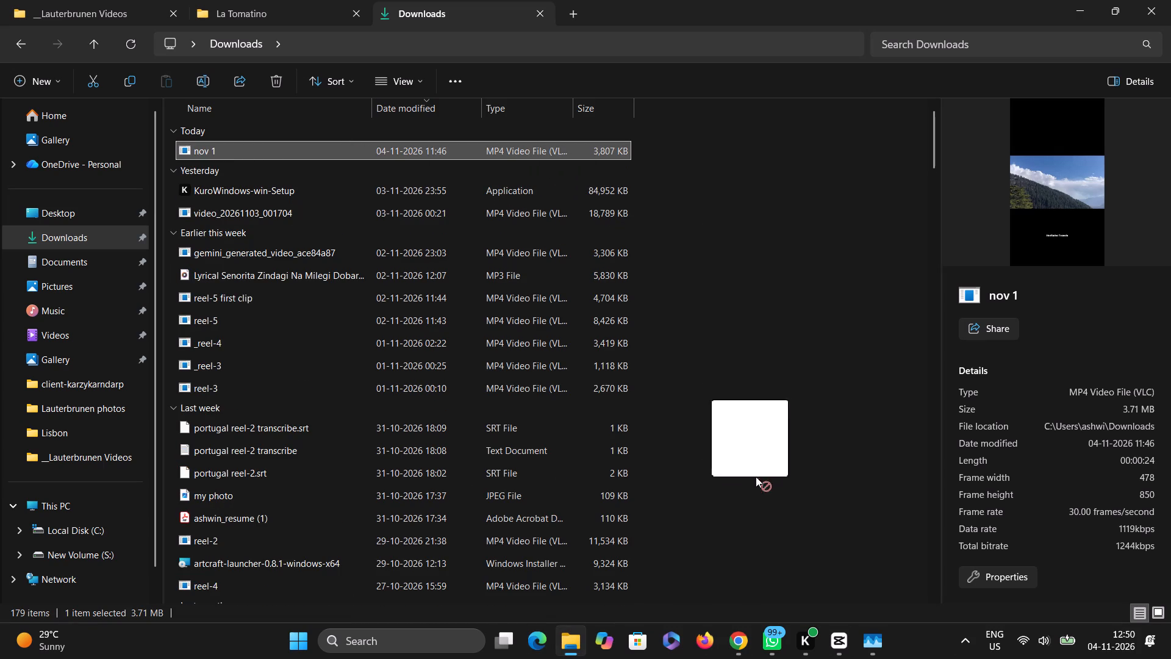
left_click_drag(756, 477, 546, 212)
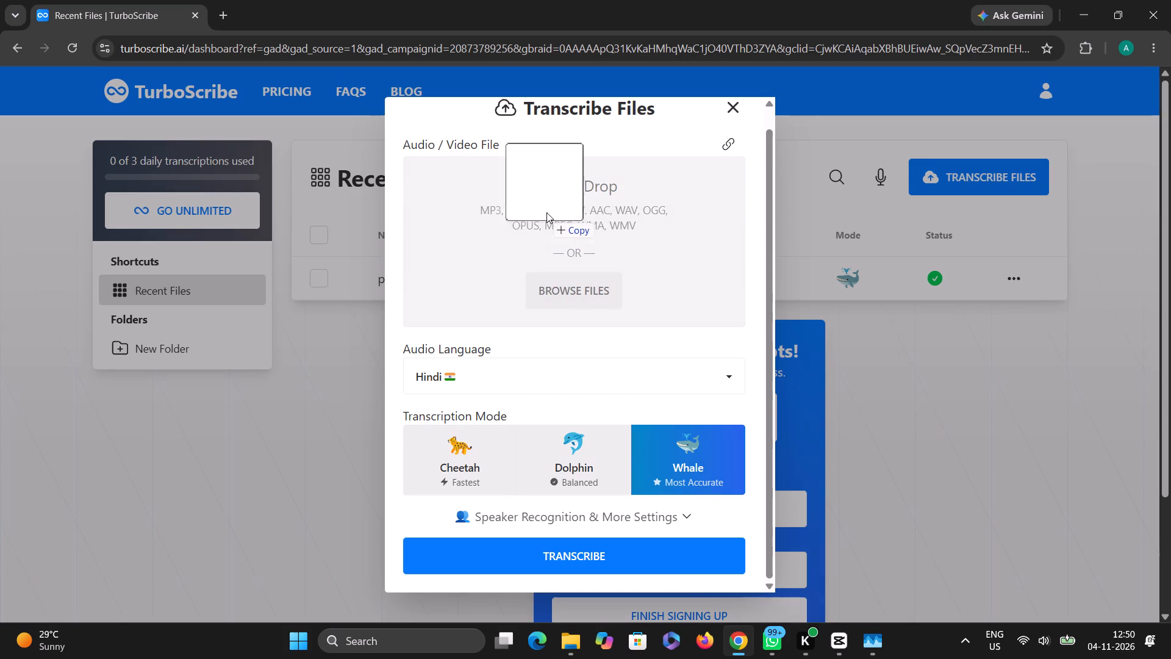
left_click_drag(546, 212, 548, 213)
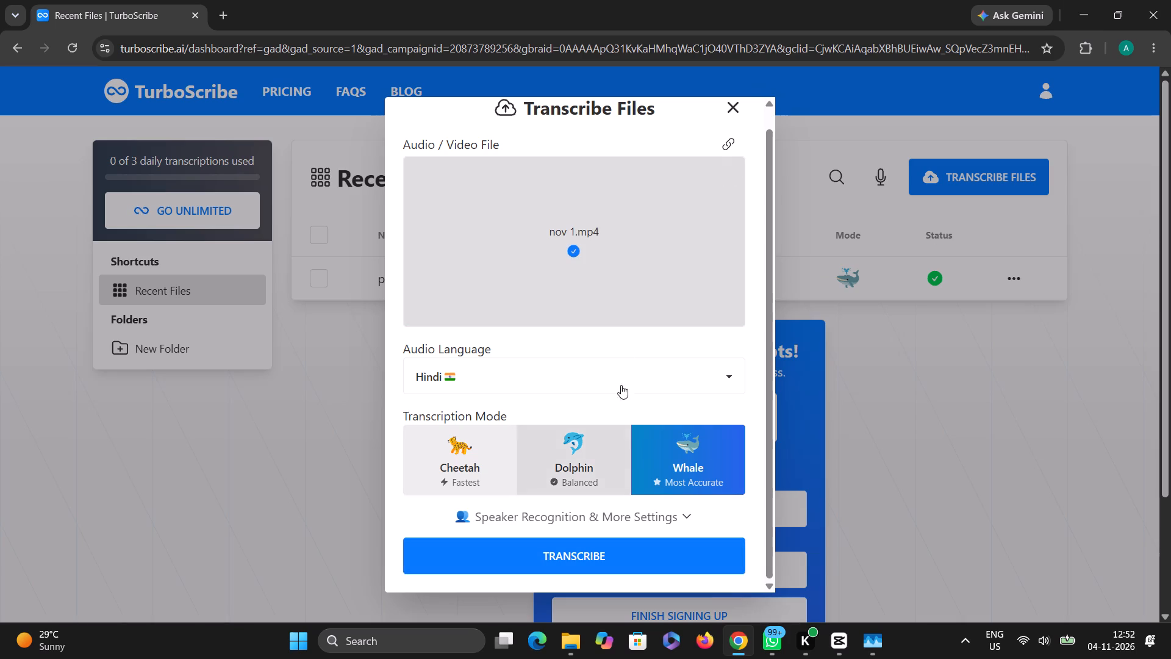
left_click(549, 551)
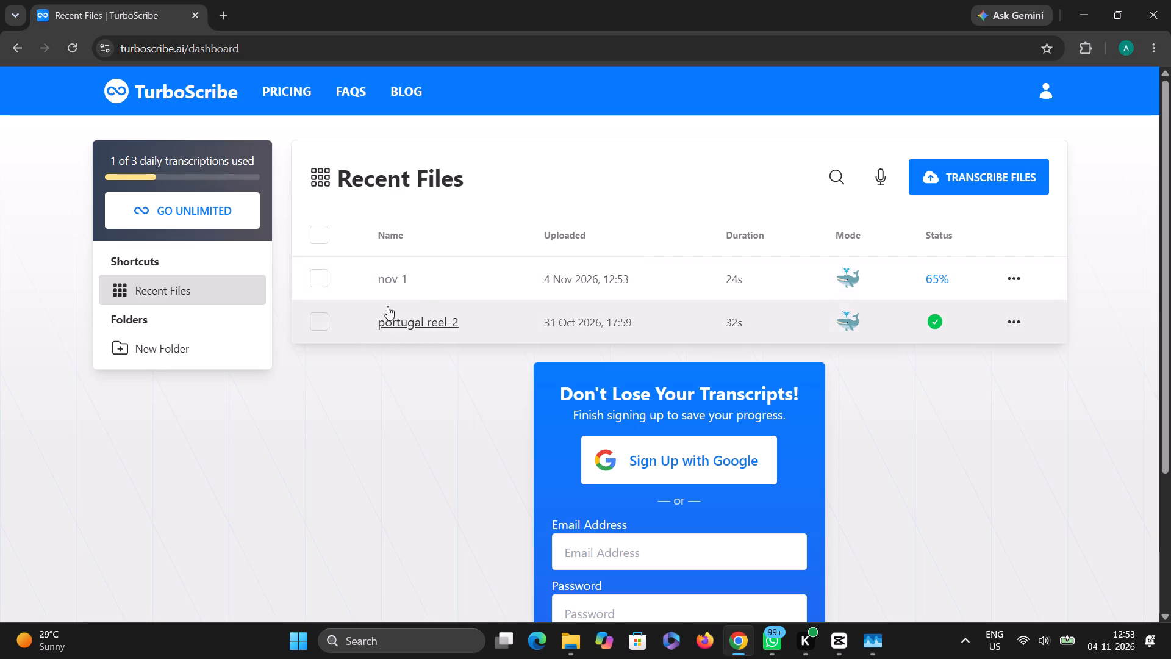
Open the transcript of the nov 1 file from the recent files.
scroll(407, 414, "down", 2)
scroll(497, 426, "up", 3)
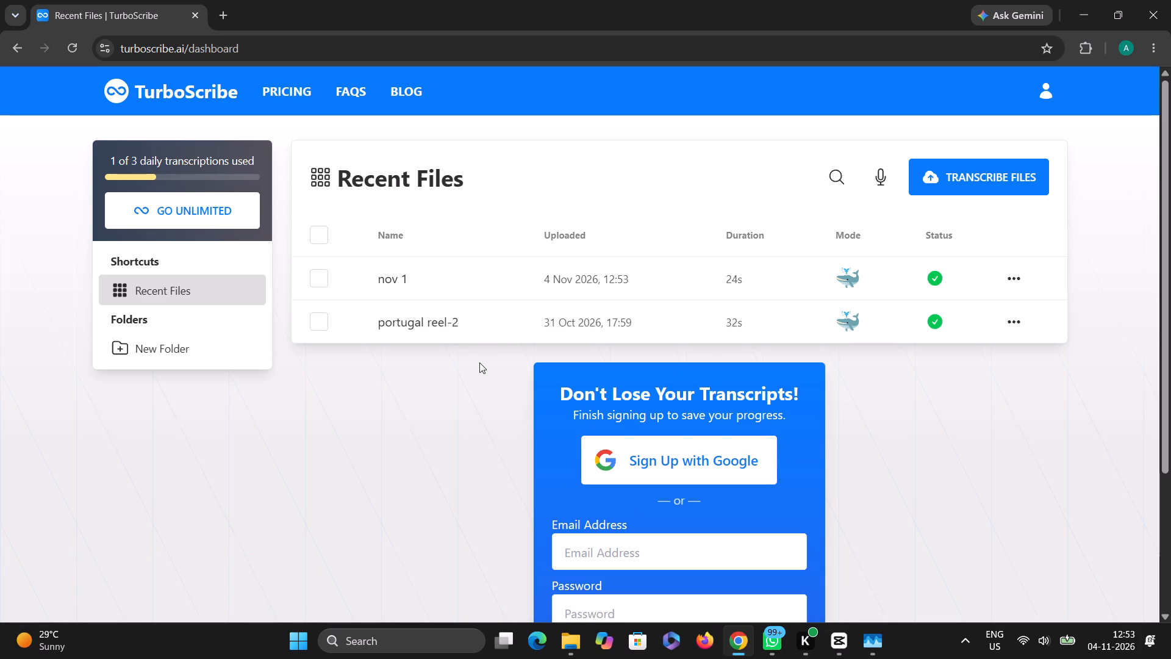
left_click(1022, 282)
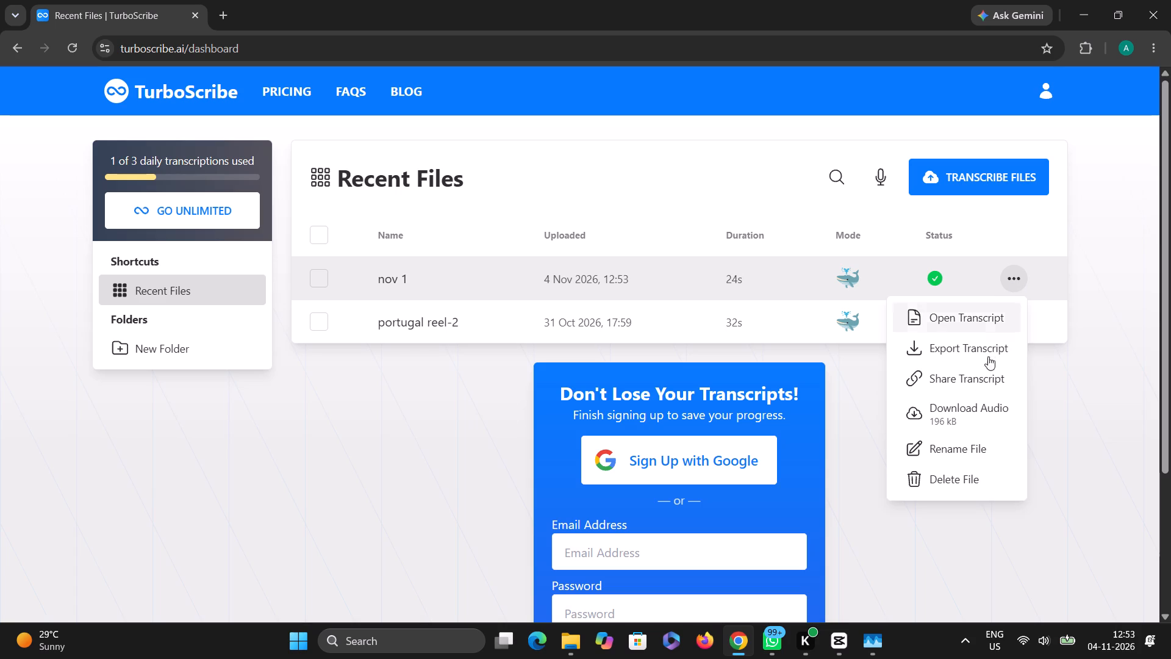
left_click(1009, 278)
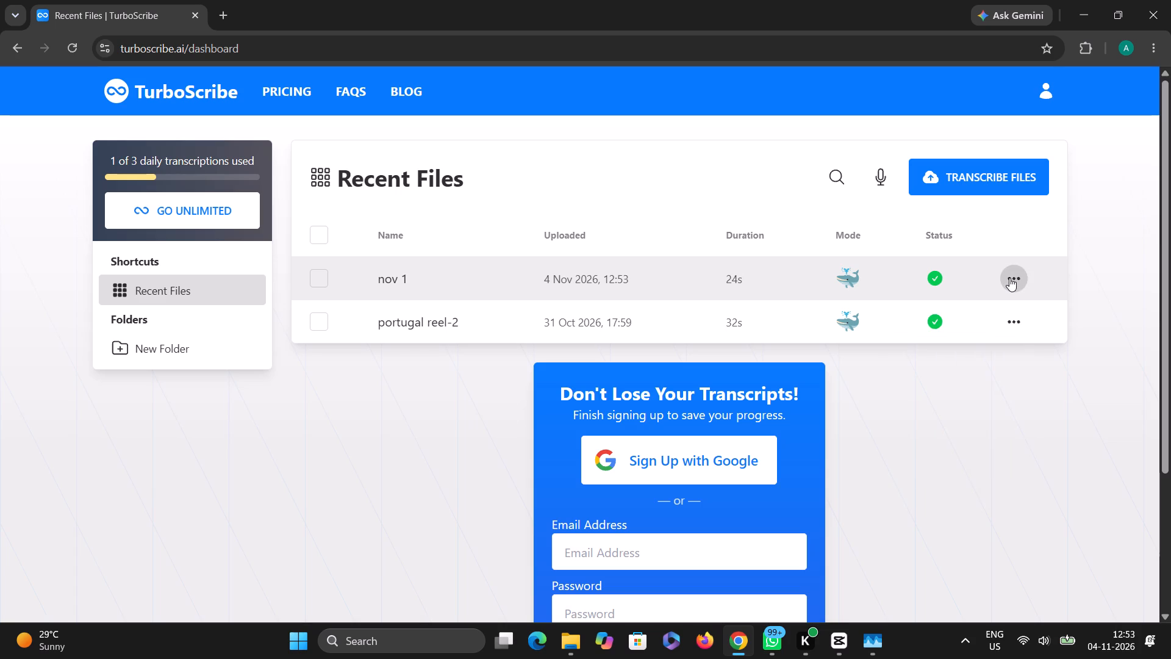
left_click(1009, 278)
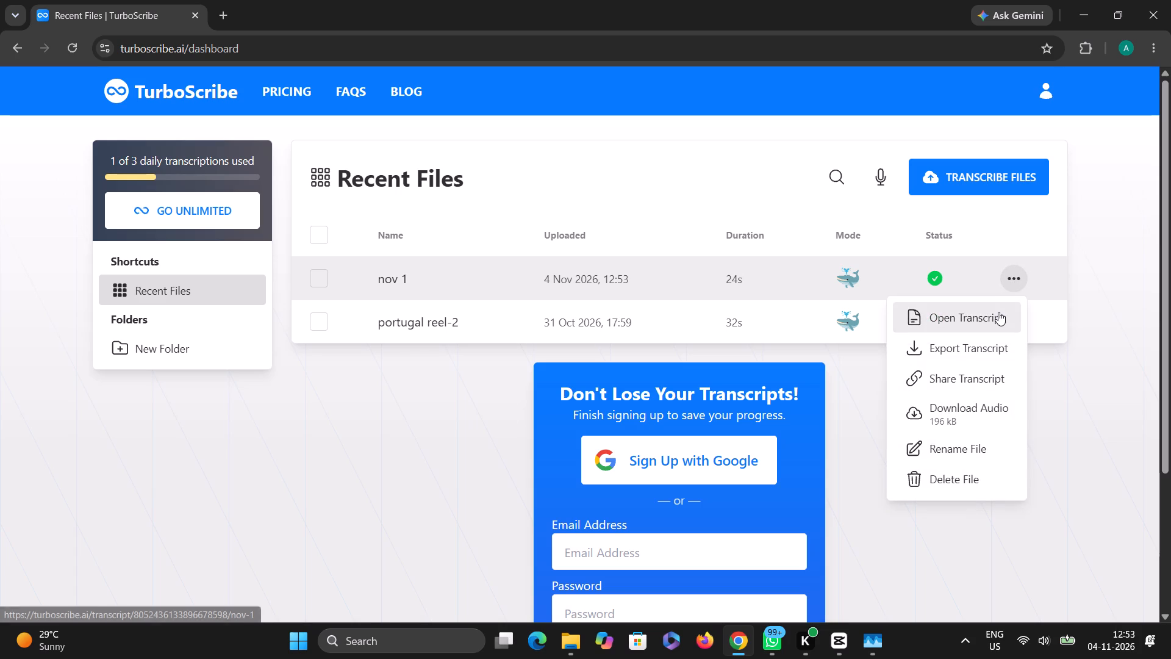
left_click(998, 312)
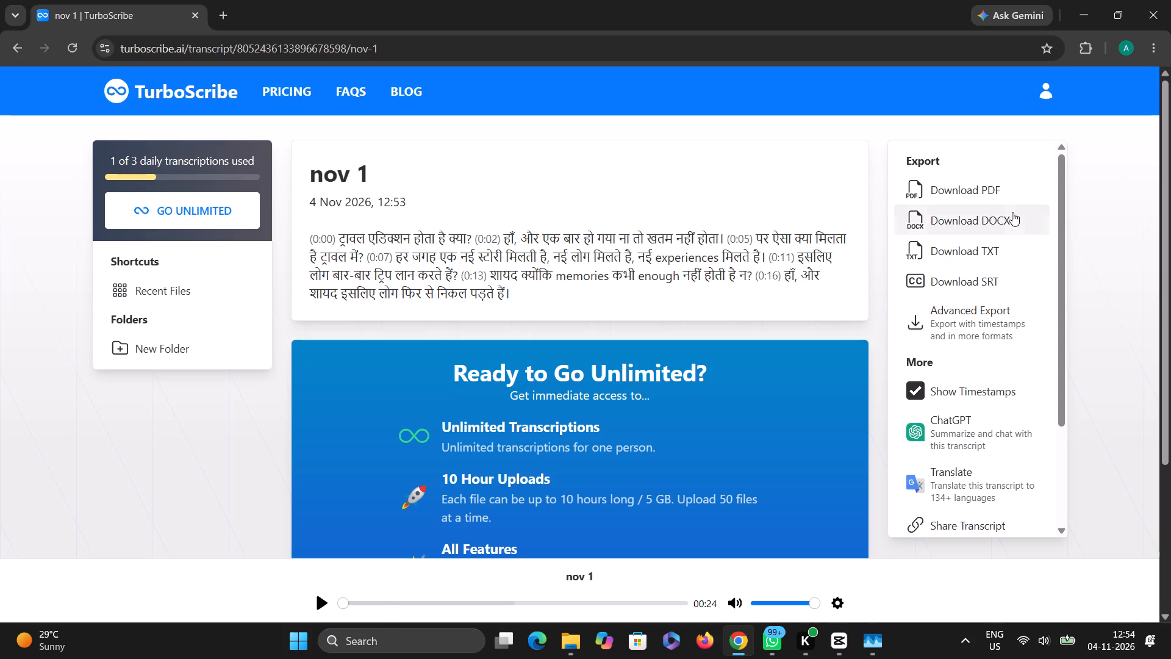
Download the nov 1 transcript as SRT subtitles with a maximum of 6 words per segment.
left_click(961, 286)
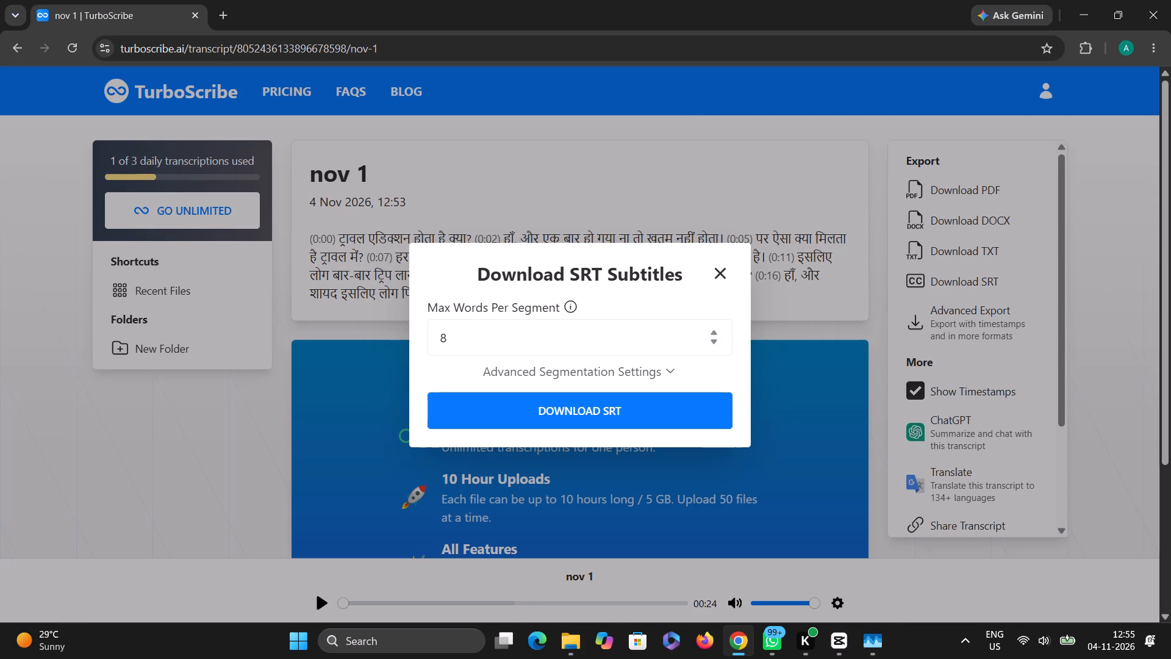
left_click(526, 345)
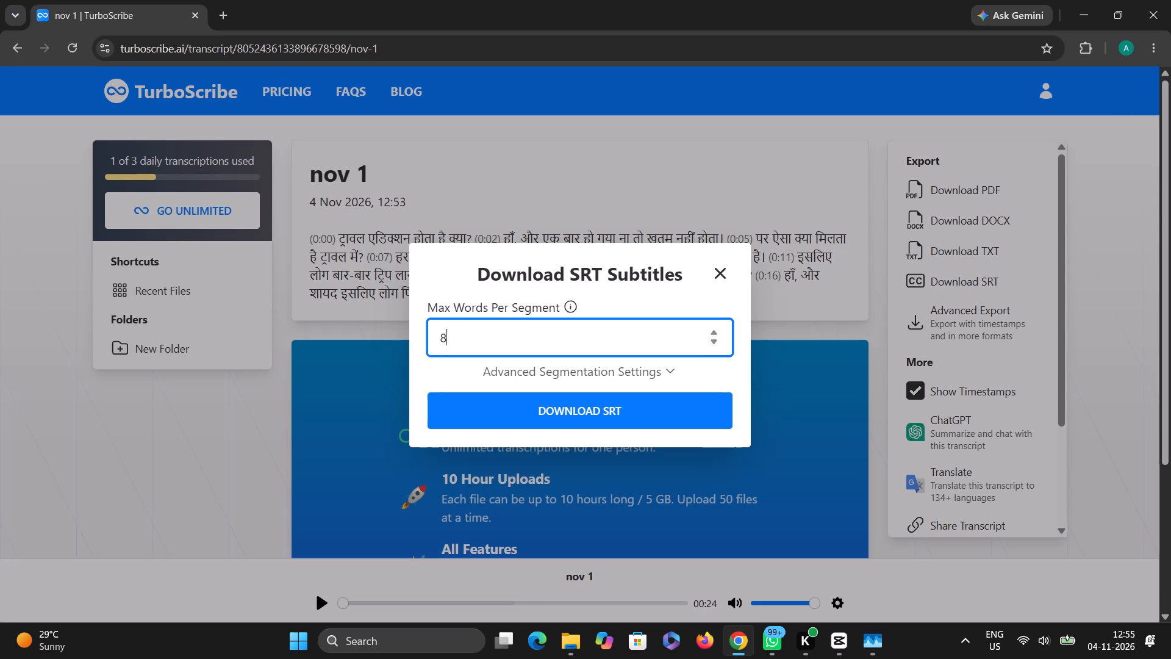
key("BackSpace")
key("6")
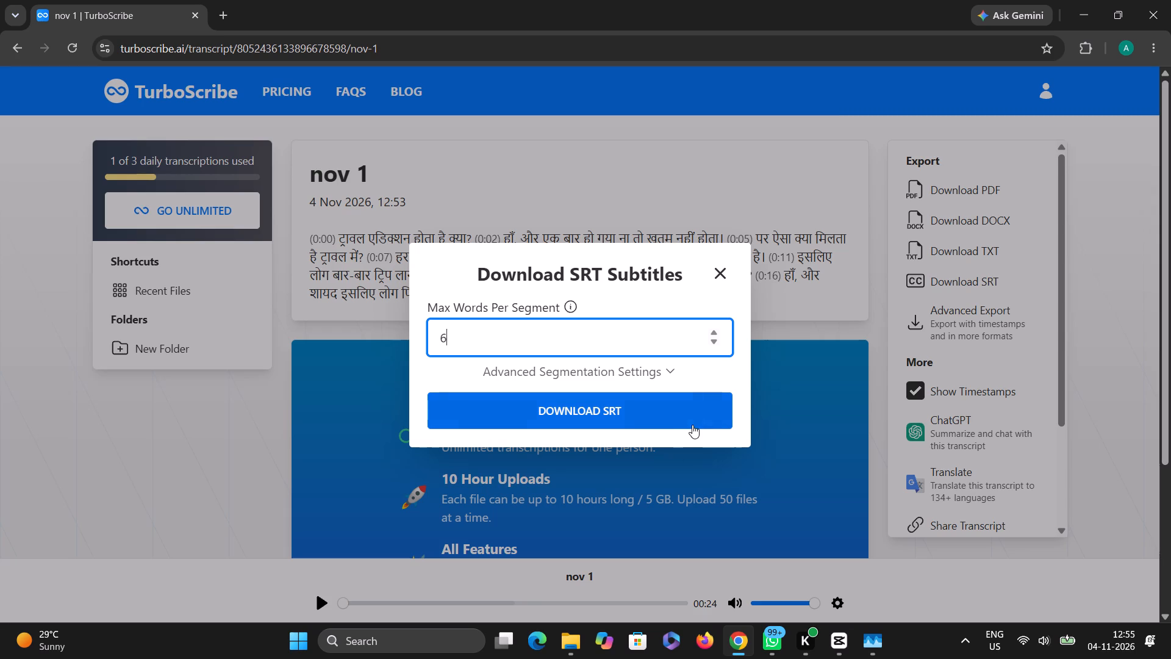
left_click(638, 414)
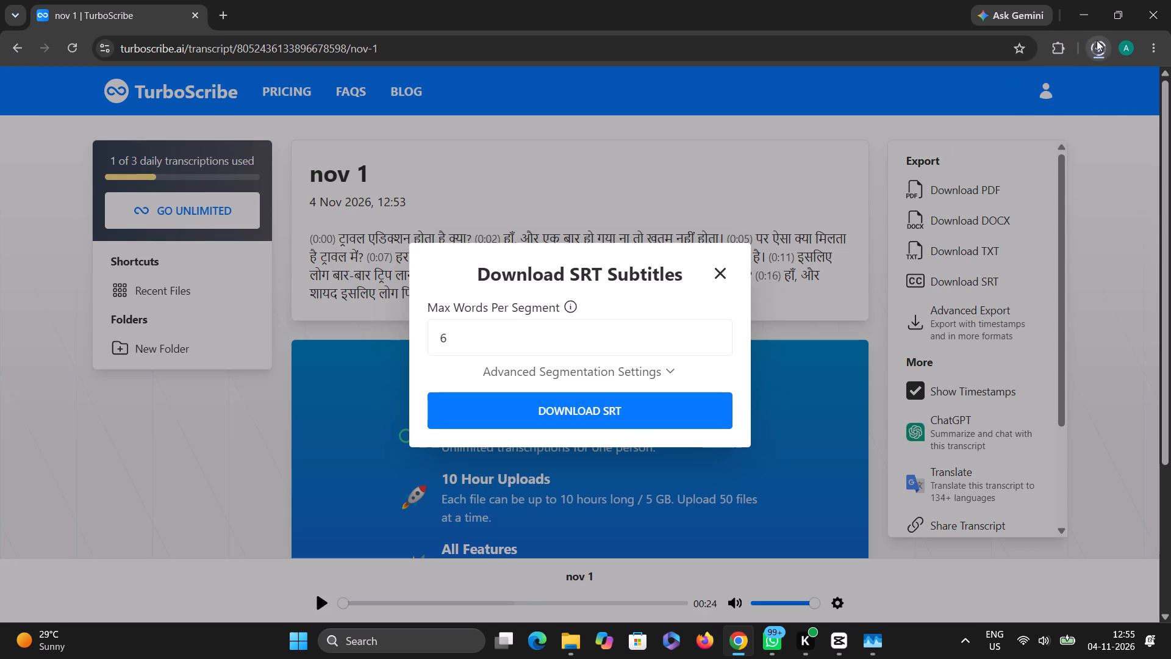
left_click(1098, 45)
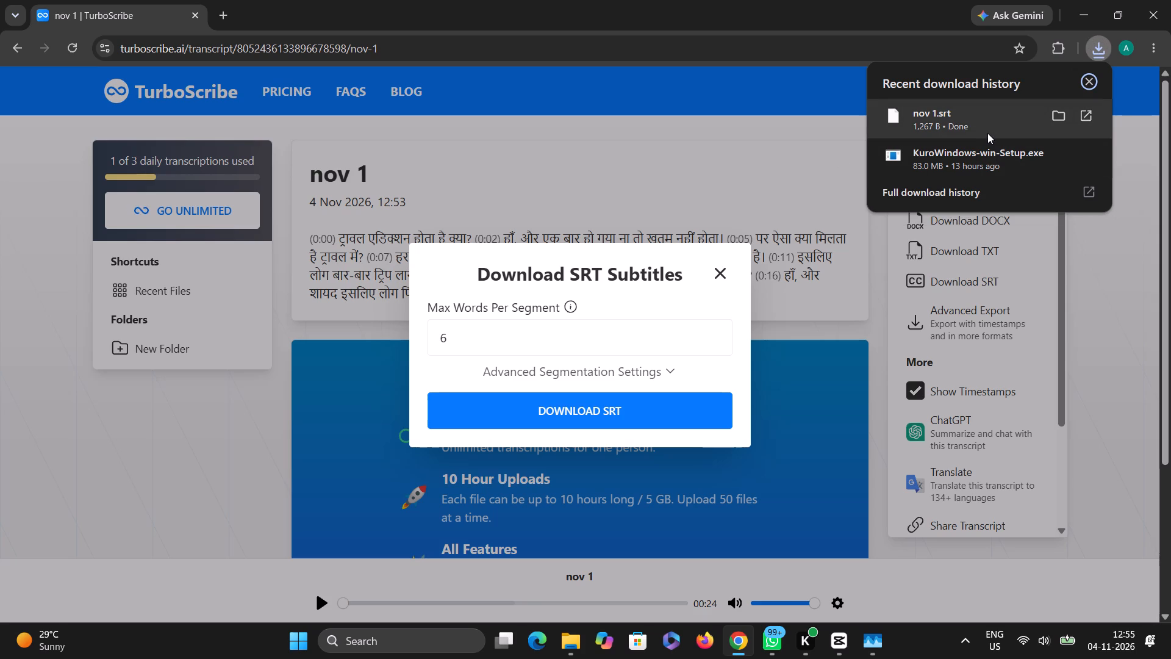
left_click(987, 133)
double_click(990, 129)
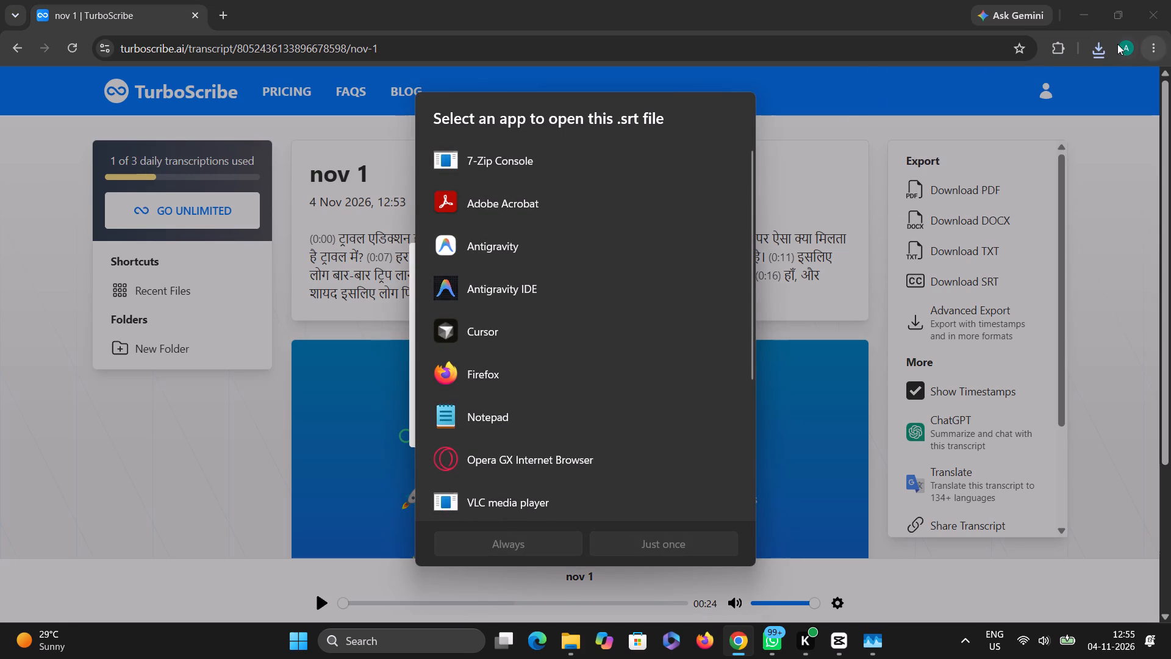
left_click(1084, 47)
Open the downloaded nov 1.srt file in the current browser tab.
left_click(1092, 46)
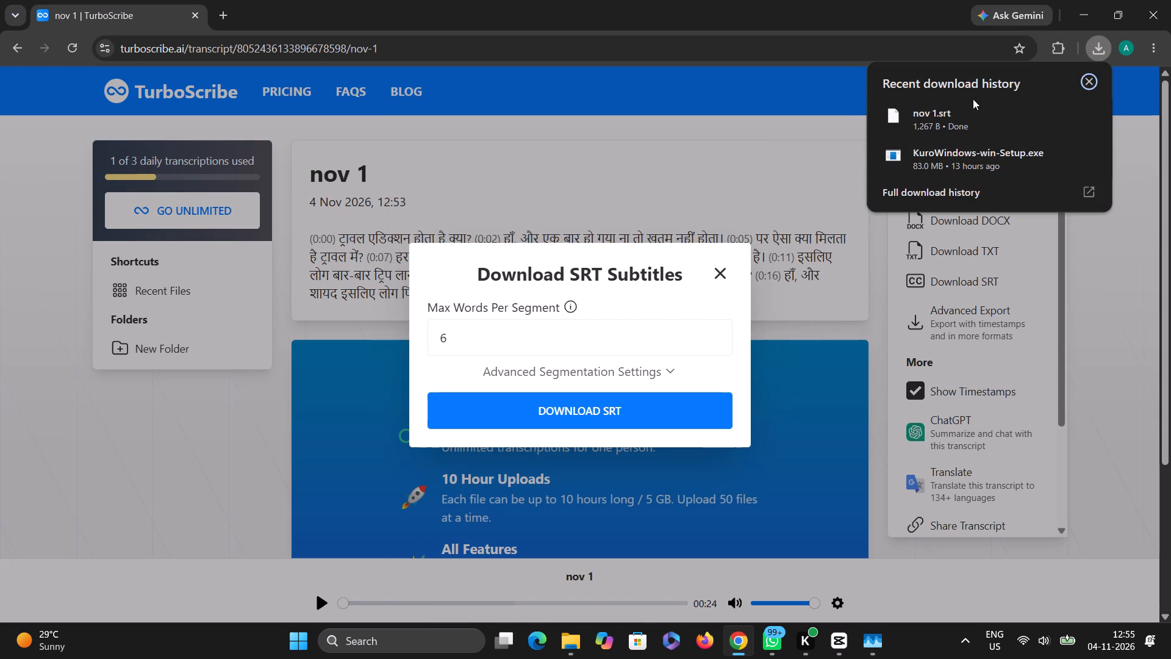
left_click_drag(950, 125, 341, 43)
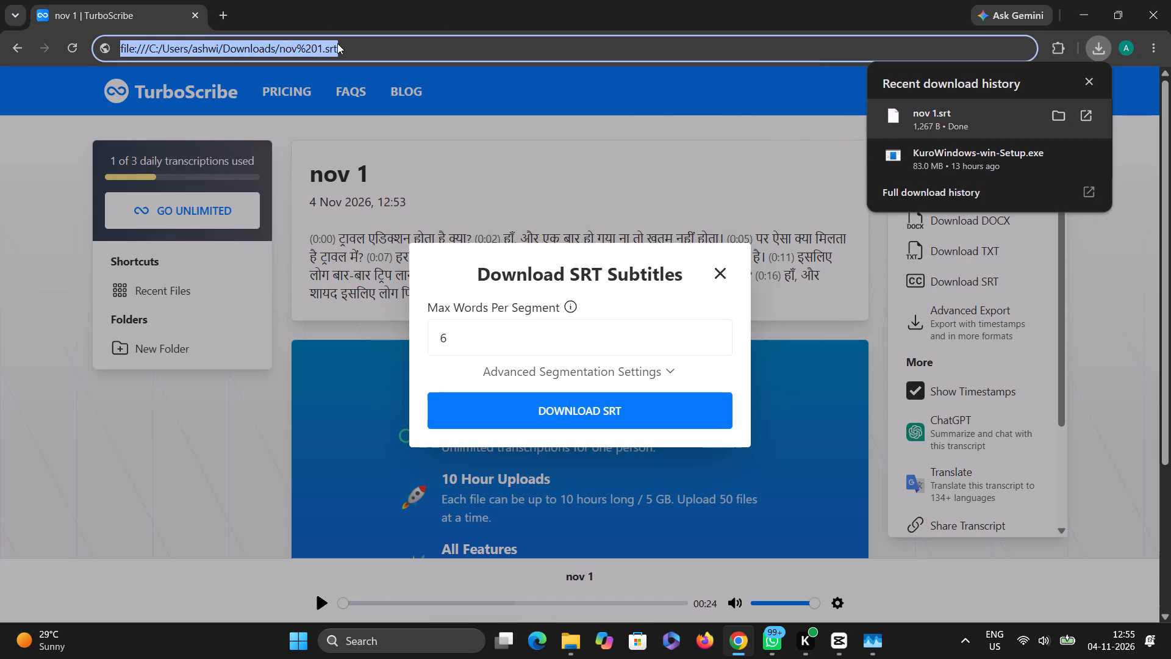
key("Return")
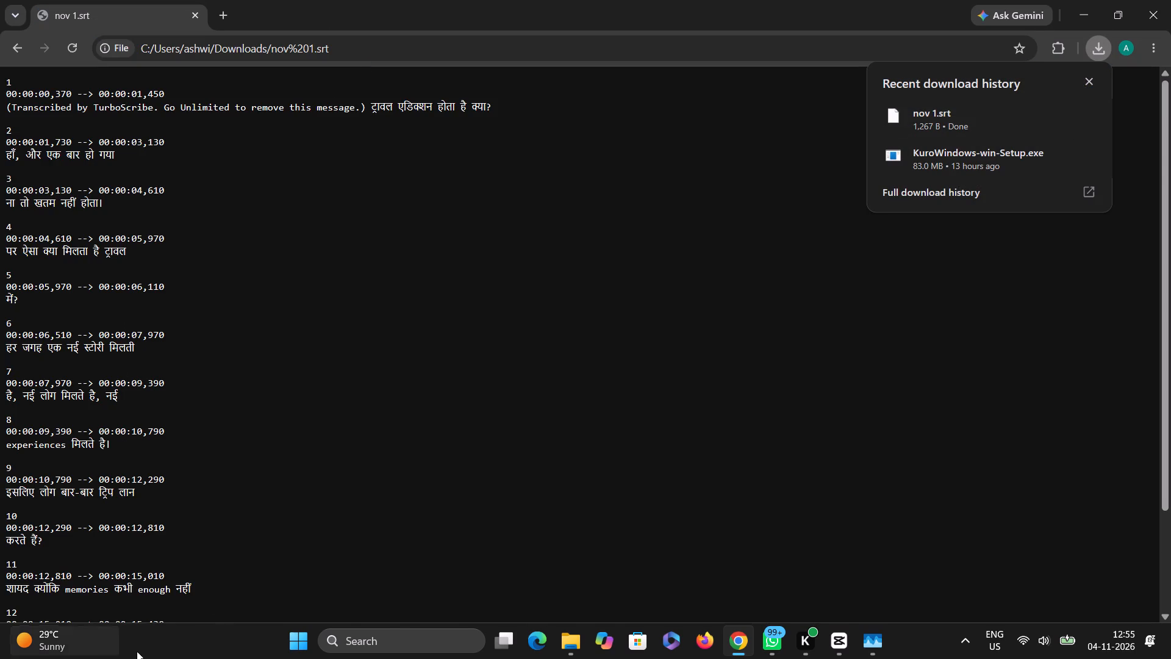
scroll(210, 614, "down", 4)
scroll(176, 514, "down", 3)
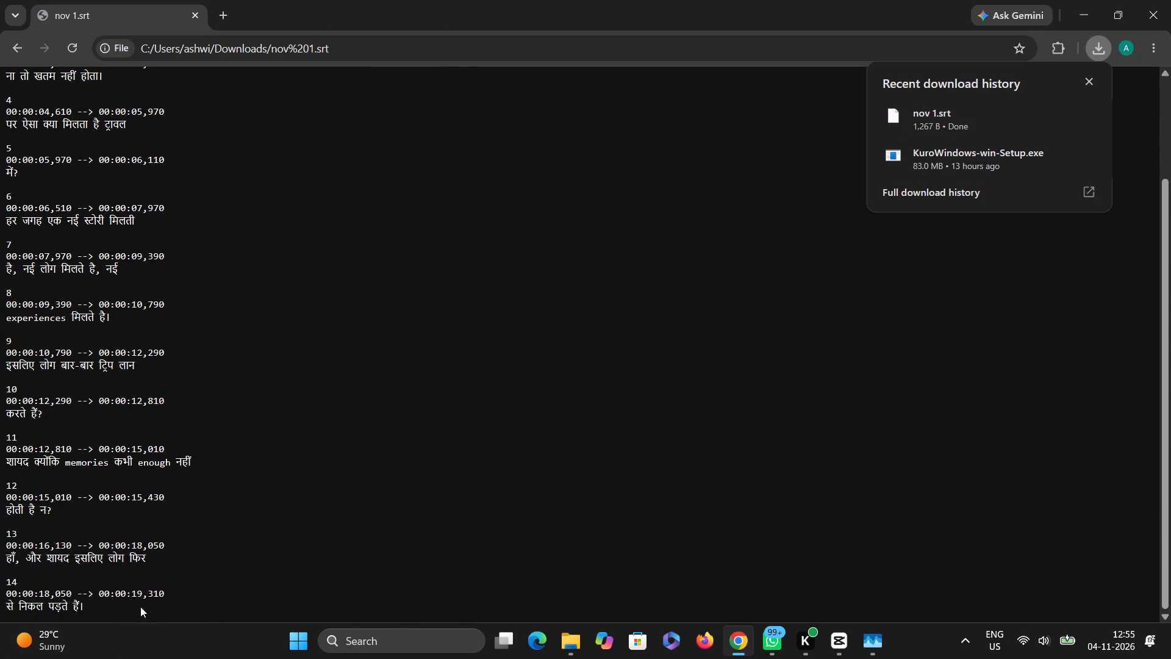
left_click_drag(91, 606, 3, 104)
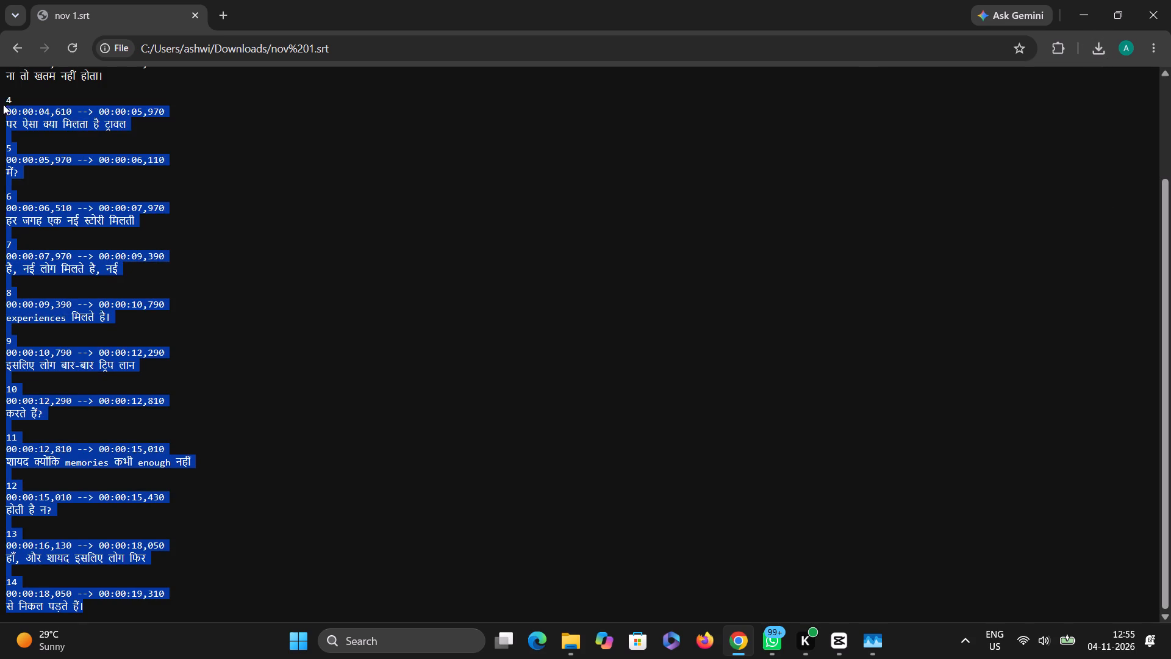
left_click_drag(3, 104, 26, 73)
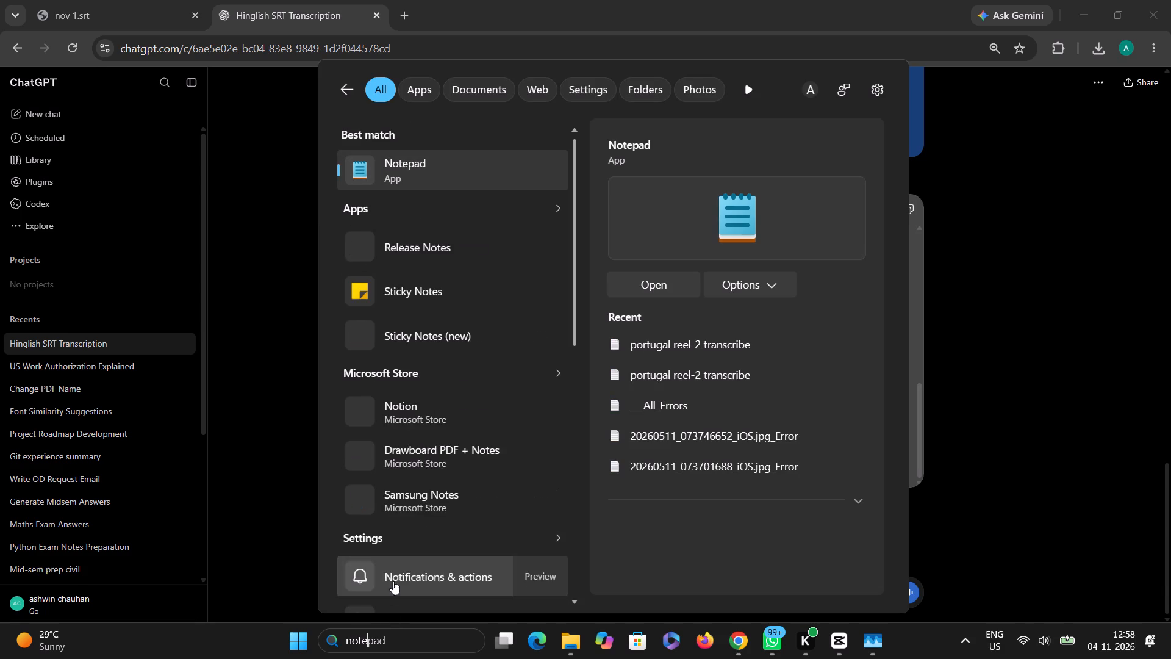
left_click(469, 174)
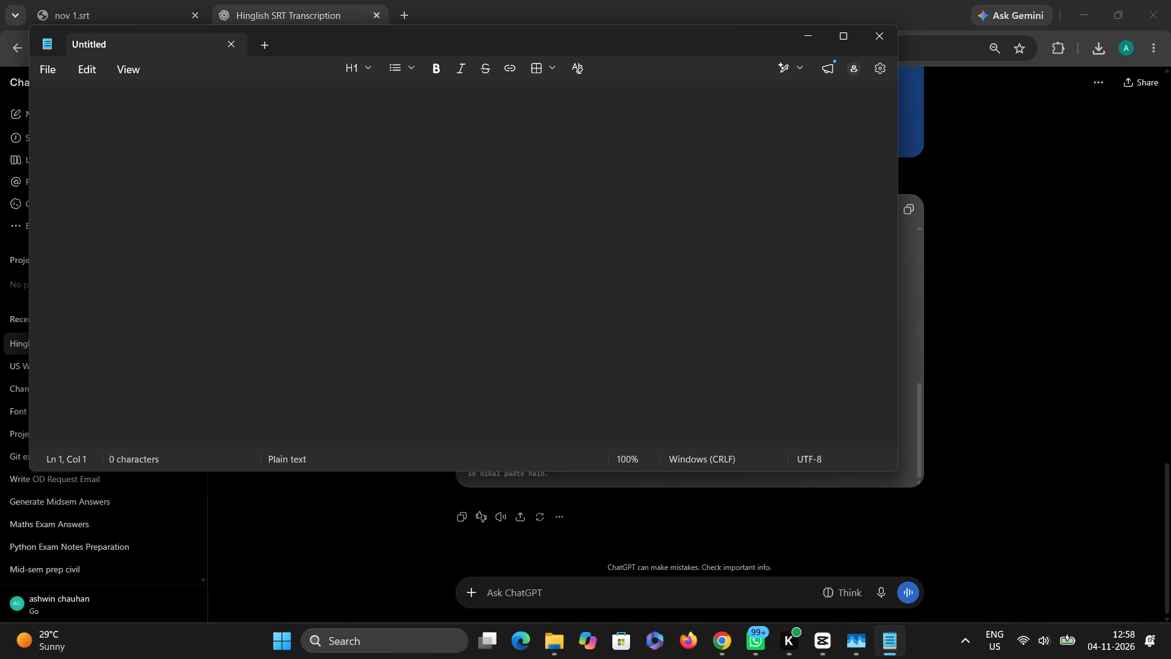
left_click(129, 110)
key("ctrl+v")
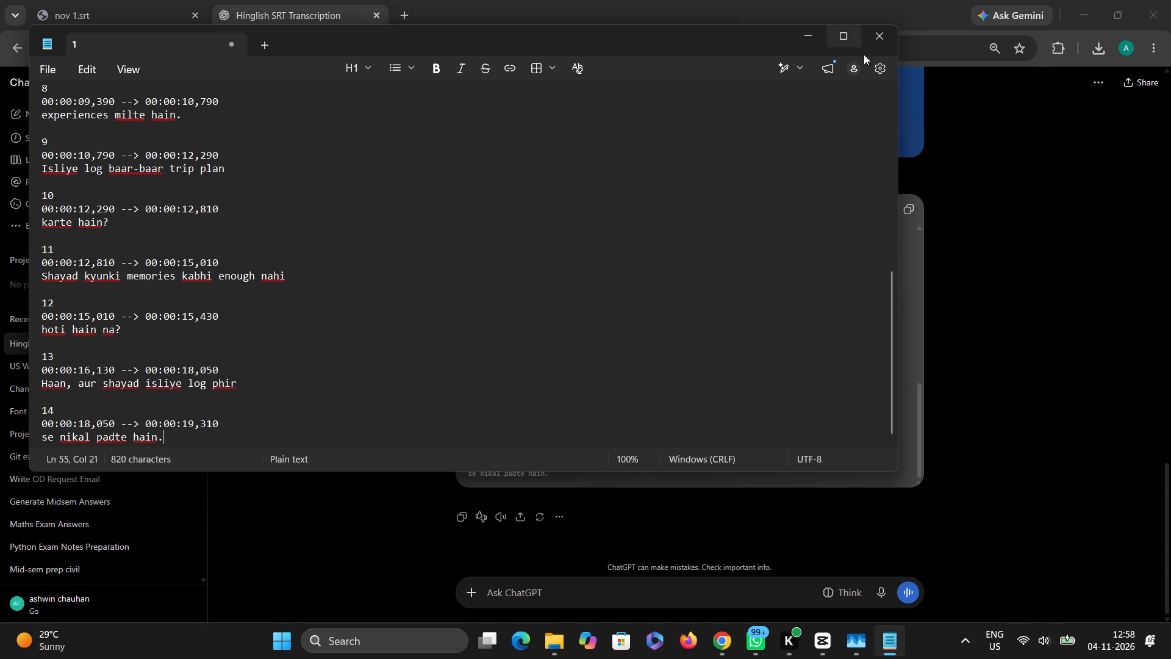
Save the Hinglish subtitles as a text document named "nov 1 subtitle" in Downloads.
left_click(55, 73)
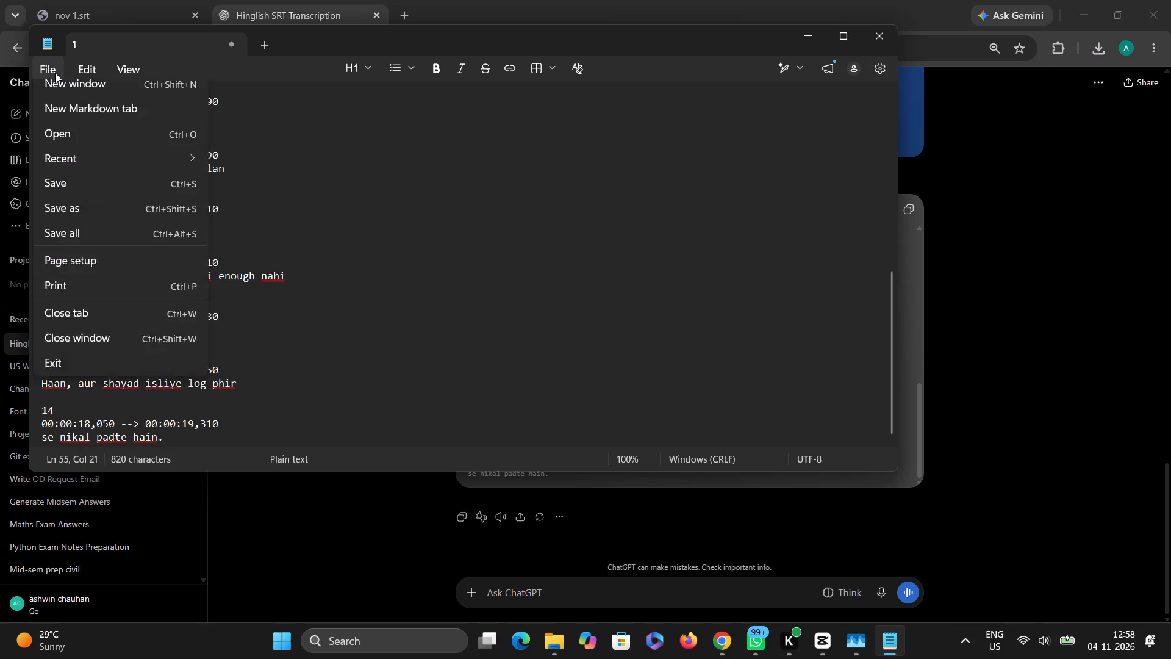
left_click(106, 240)
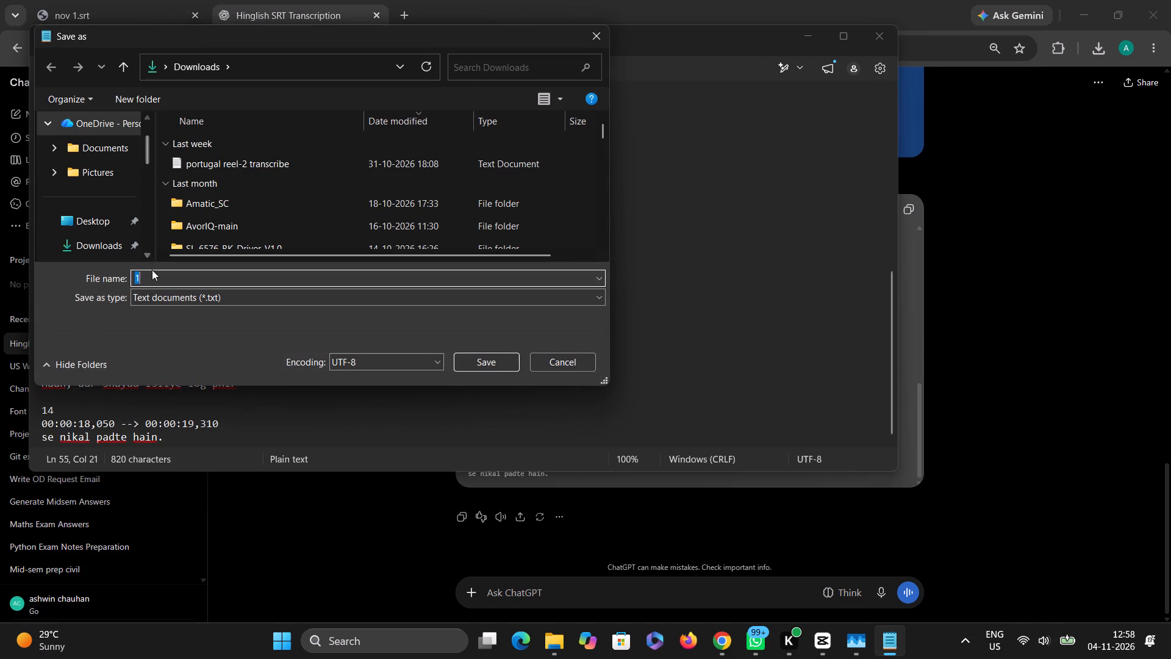
key("BackSpace")
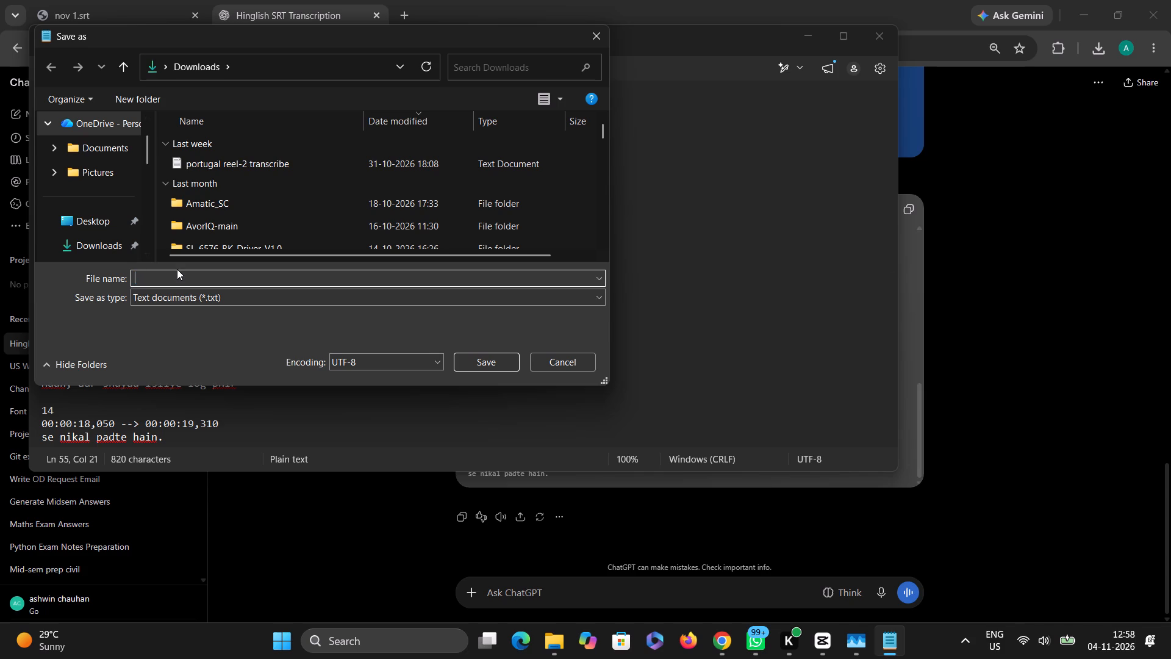
type("nov 1")
key("space")
type("te")
key("BackSpace")
key("BackSpace")
type("sub")
key("space")
type("title")
left_click(175, 279)
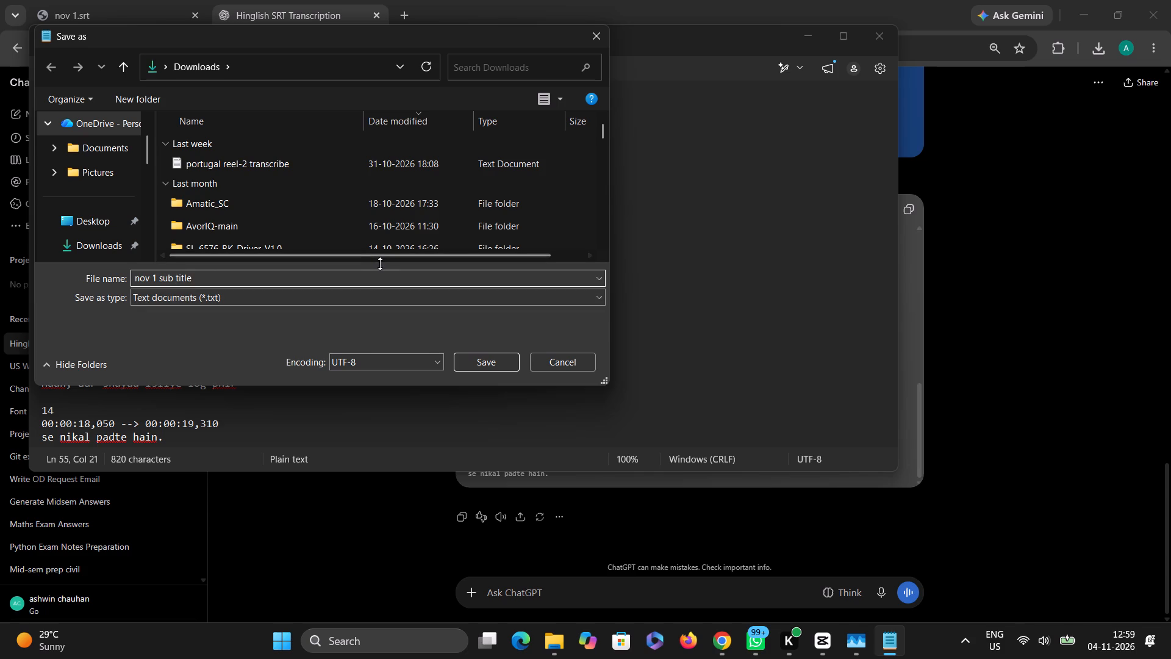
key("BackSpace")
left_click(487, 365)
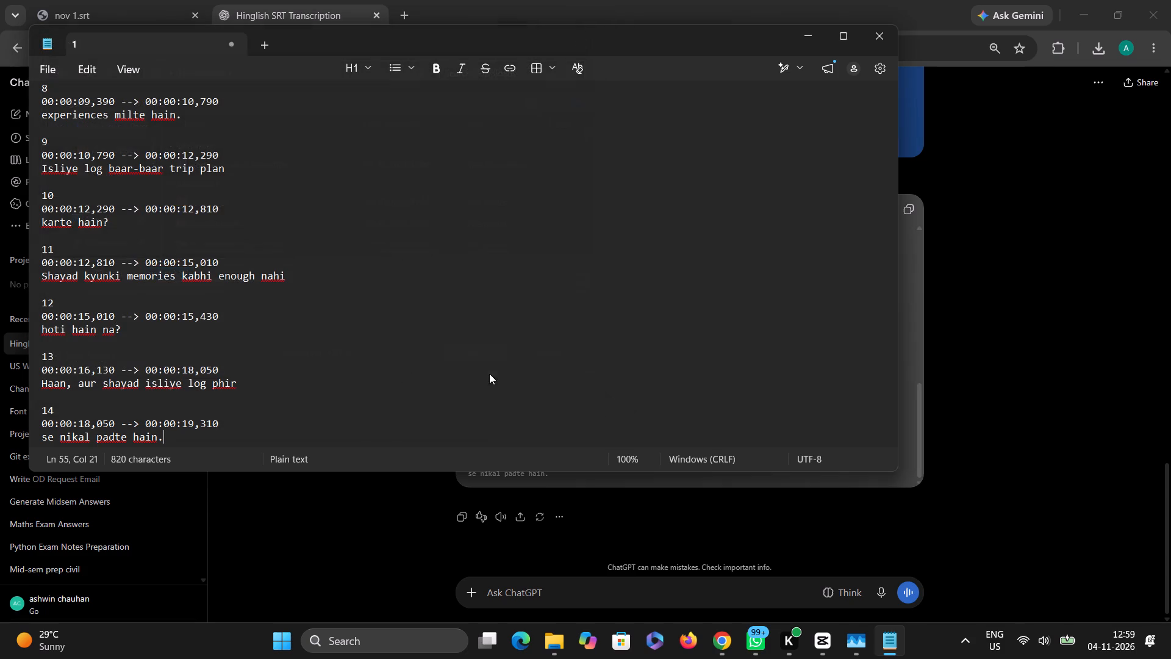
Search Google for "txt to srt" in a new browser tab.
left_click(404, 16)
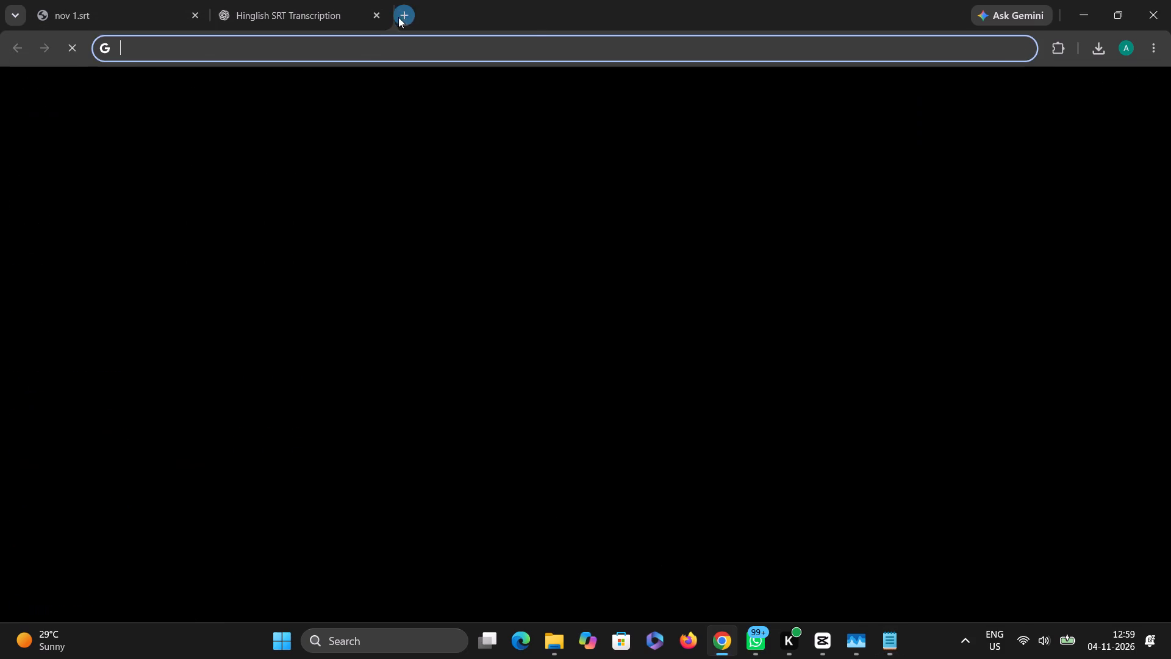
left_click(352, 300)
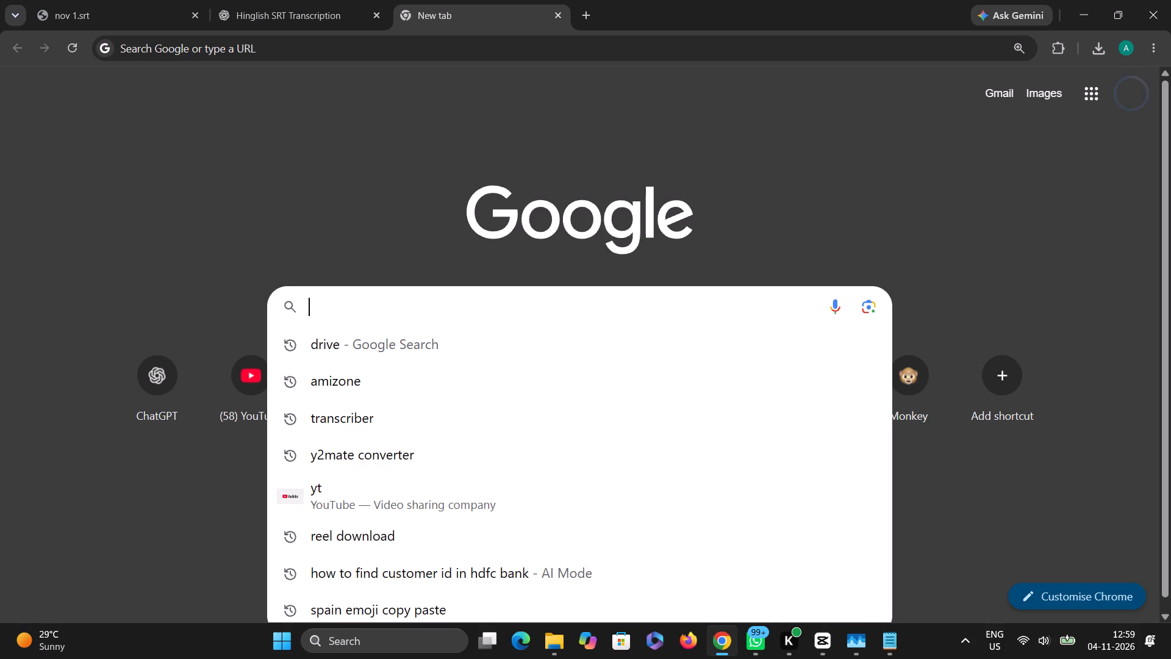
key("t")
type("xt to")
key("space")
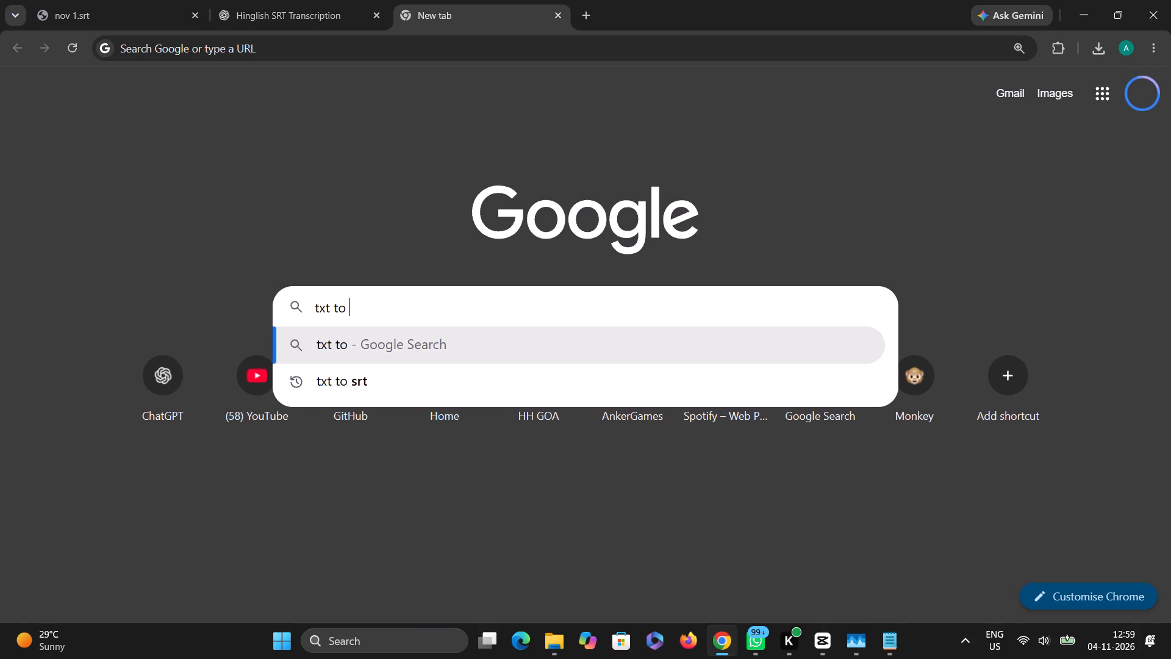
left_click(374, 393)
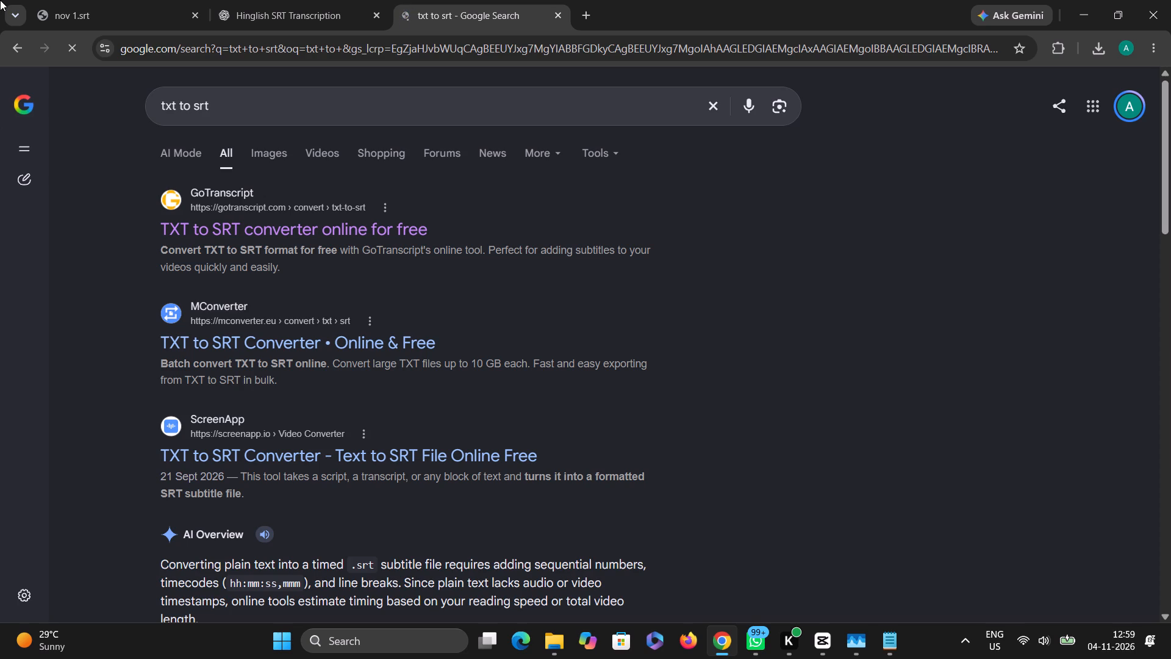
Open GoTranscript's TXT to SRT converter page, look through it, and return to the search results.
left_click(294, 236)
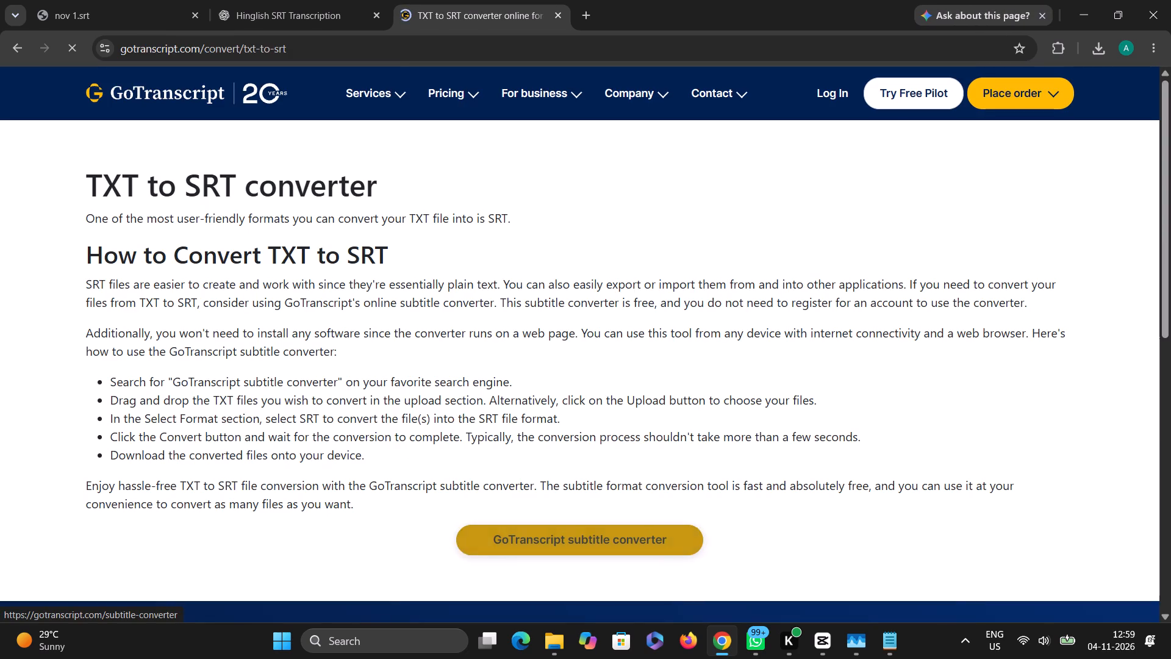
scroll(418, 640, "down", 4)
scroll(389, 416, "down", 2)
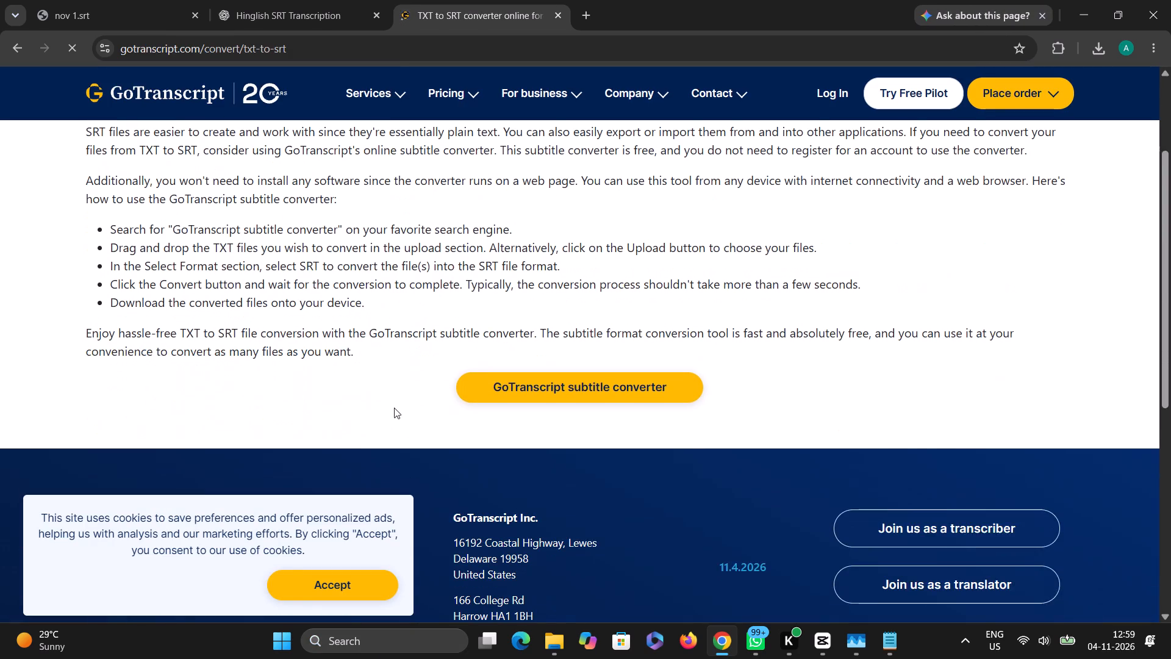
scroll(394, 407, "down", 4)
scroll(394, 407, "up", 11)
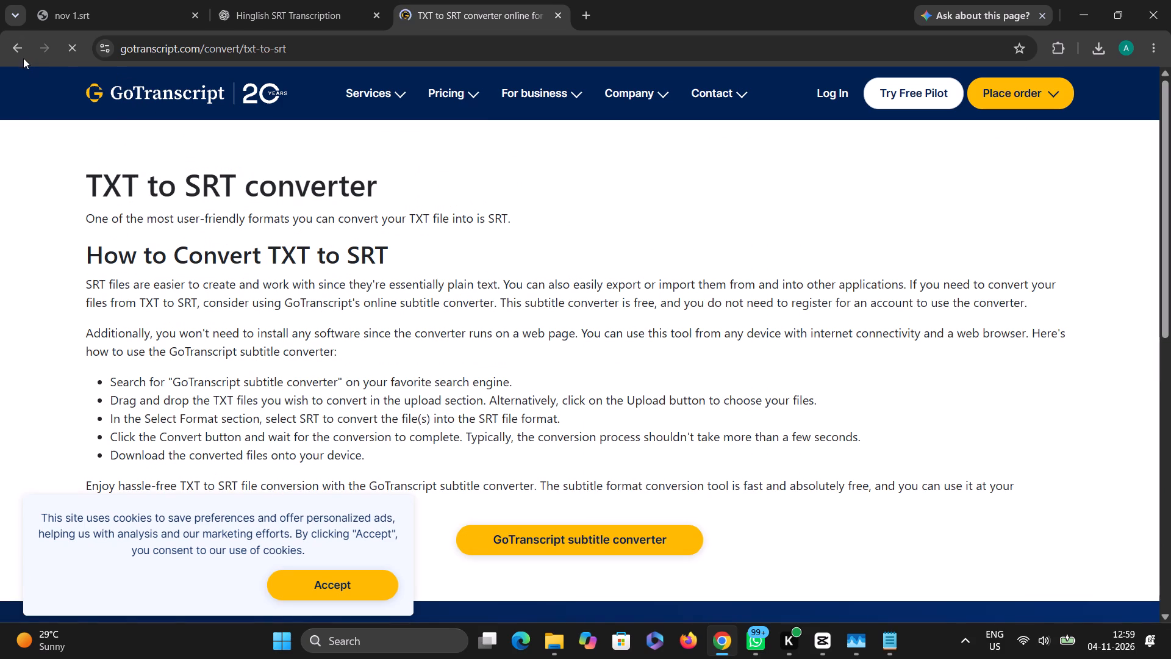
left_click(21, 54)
Open MConverter's TXT to SRT converter and upload the nov 1 subtitle text document from Downloads.
left_click(321, 340)
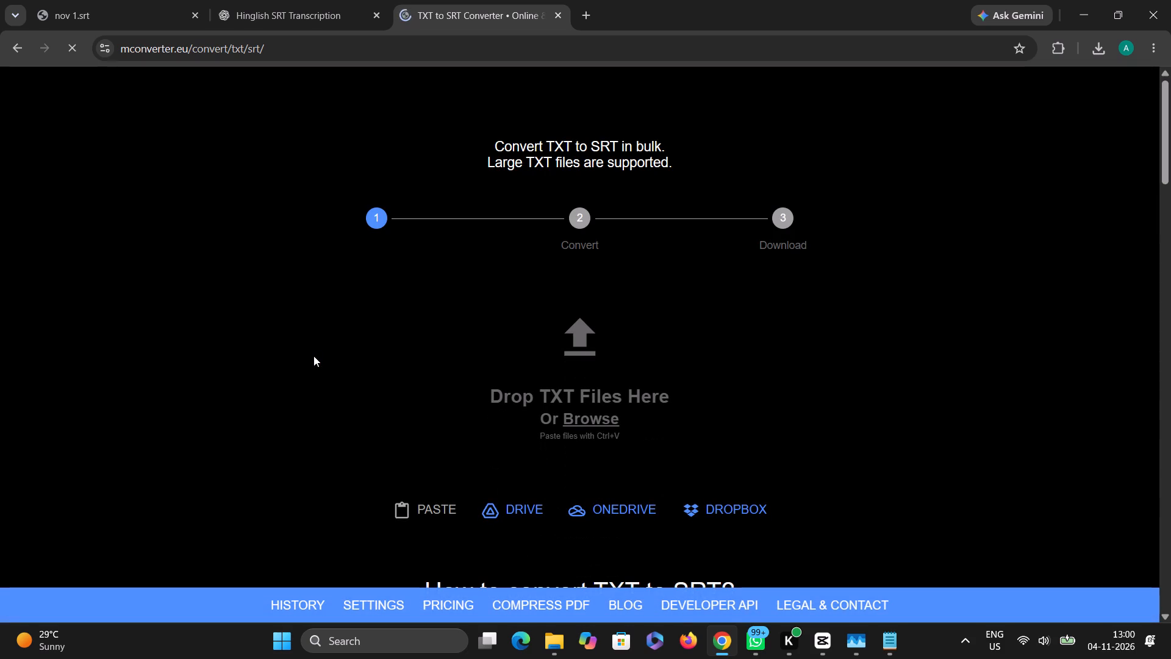
scroll(447, 361, "down", 2)
scroll(509, 353, "up", 2)
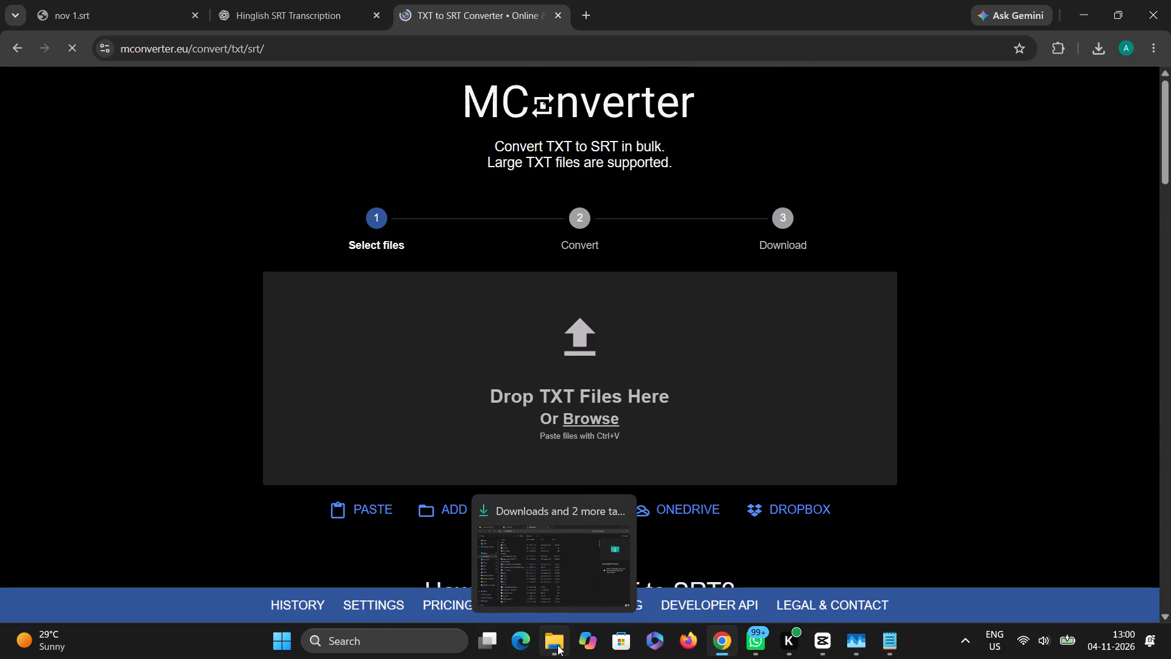
left_click(558, 645)
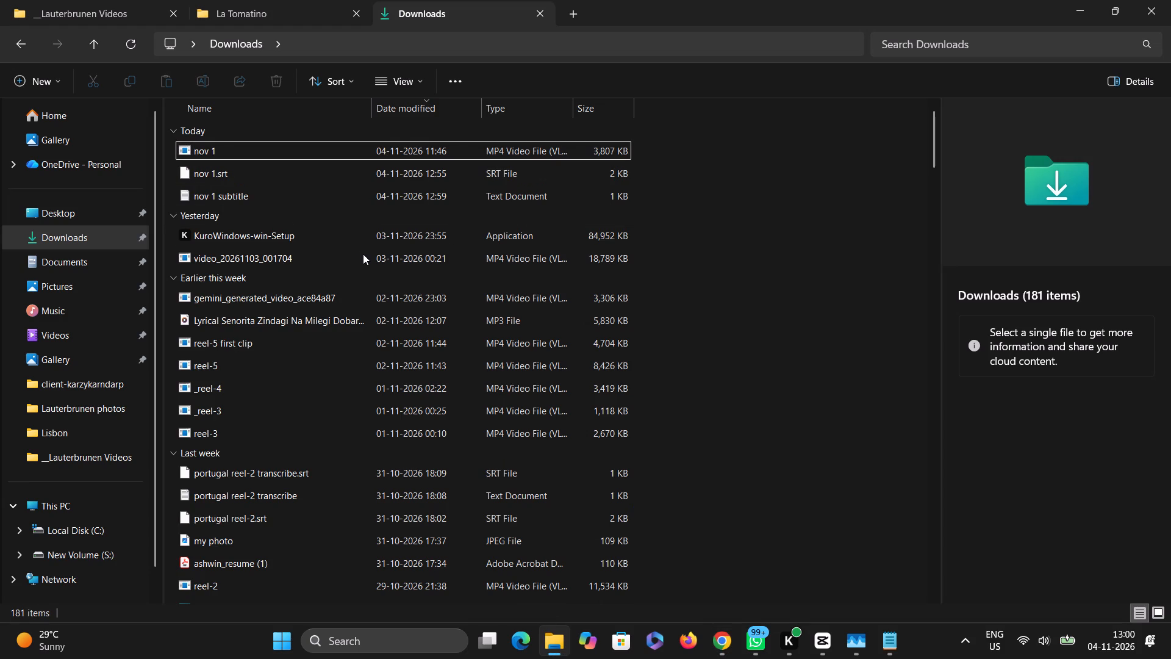
scroll(378, 218, "up", 3)
left_click_drag(386, 149, 617, 161)
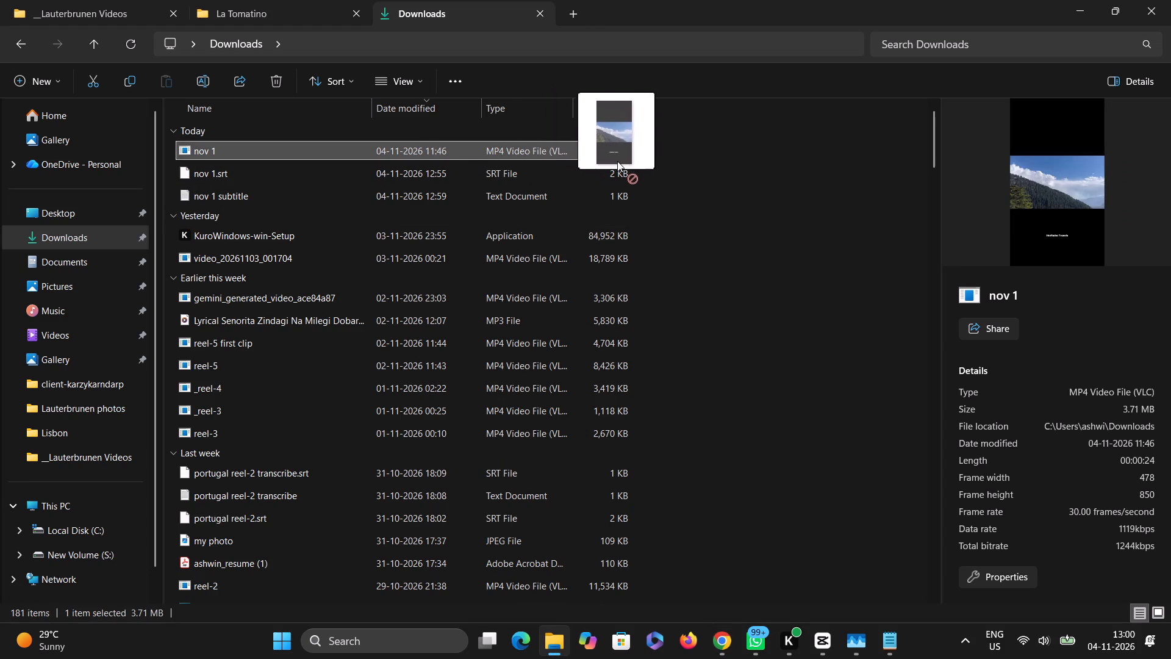
left_click_drag(617, 161, 458, 146)
left_click(460, 189)
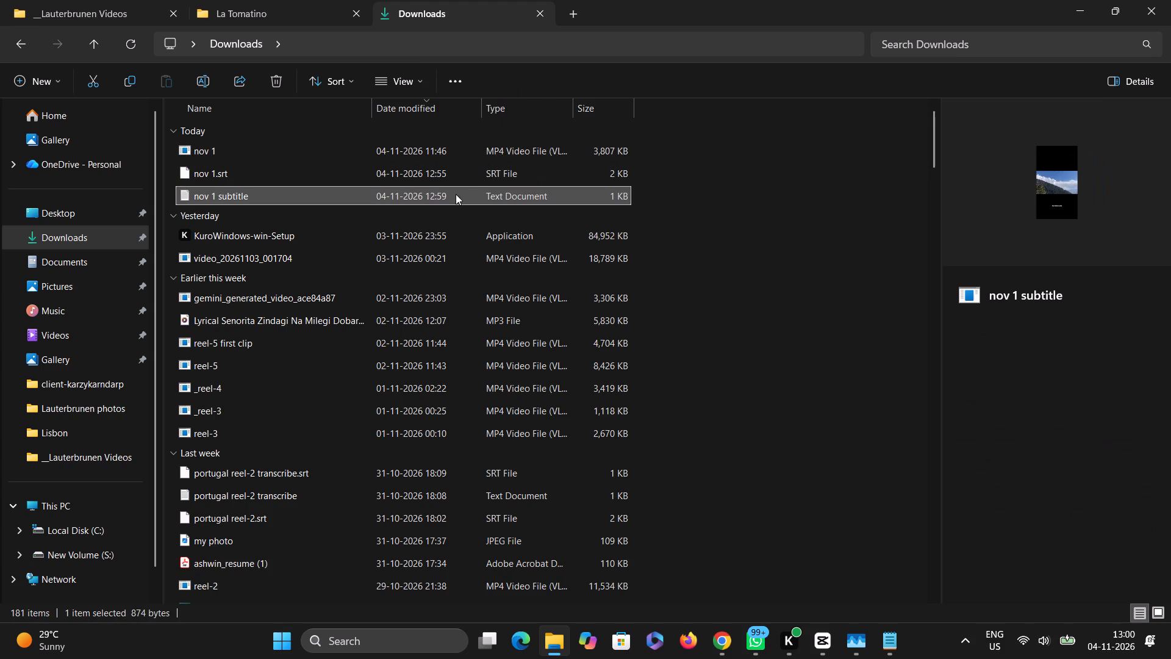
left_click_drag(455, 194, 712, 643)
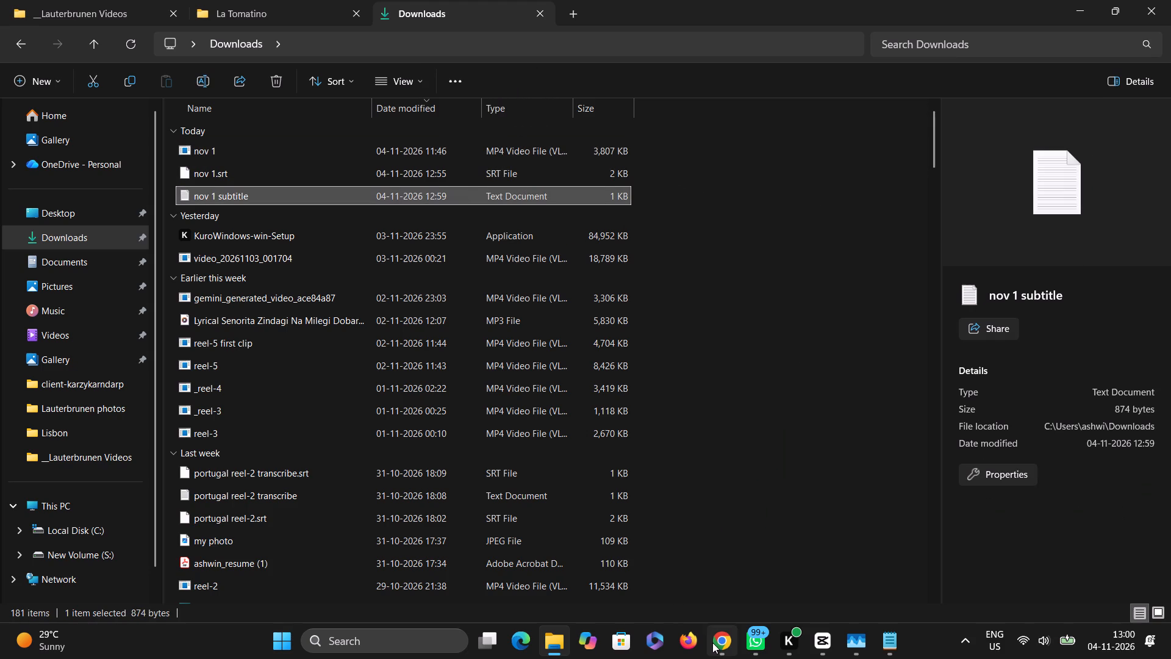
left_click_drag(712, 643, 539, 384)
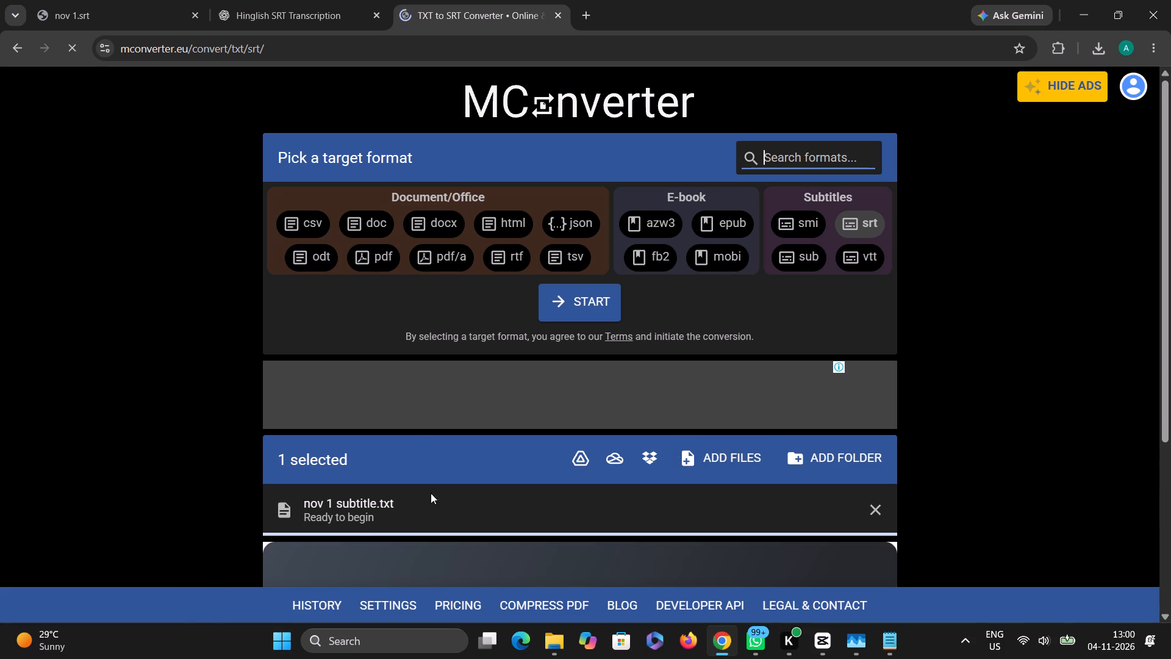
Convert the uploaded nov 1 subtitle.txt to the srt format and open the browser's recent download history.
scroll(569, 383, "down", 4)
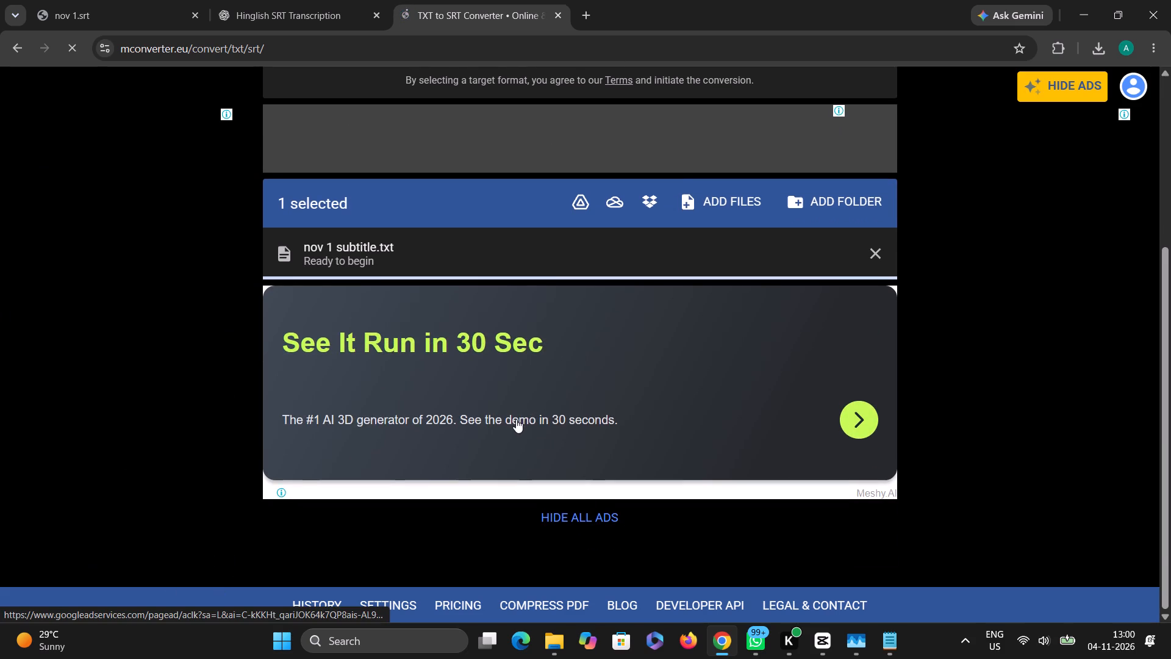
scroll(514, 421, "up", 4)
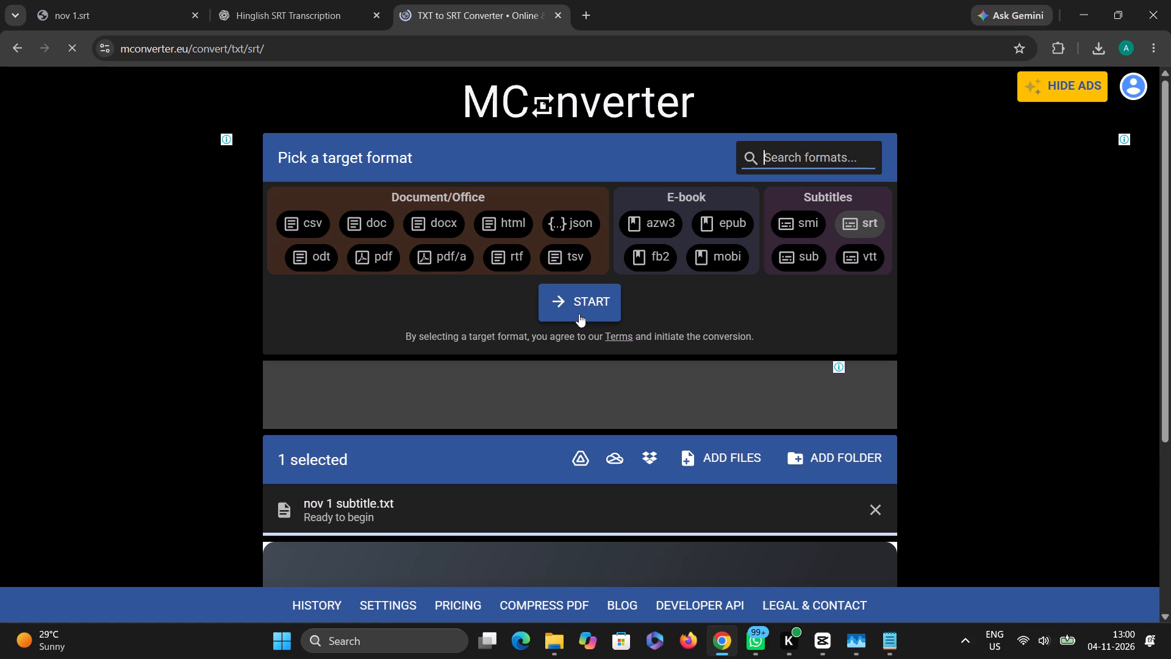
left_click(850, 226)
scroll(617, 314, "up", 2)
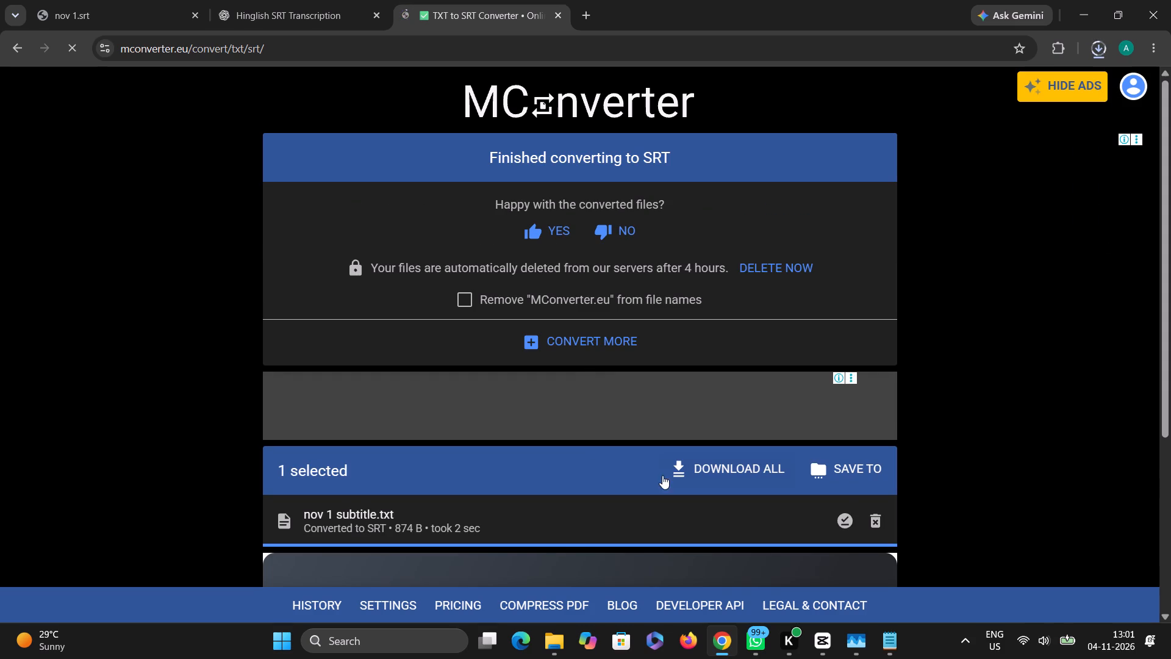
left_click(1092, 52)
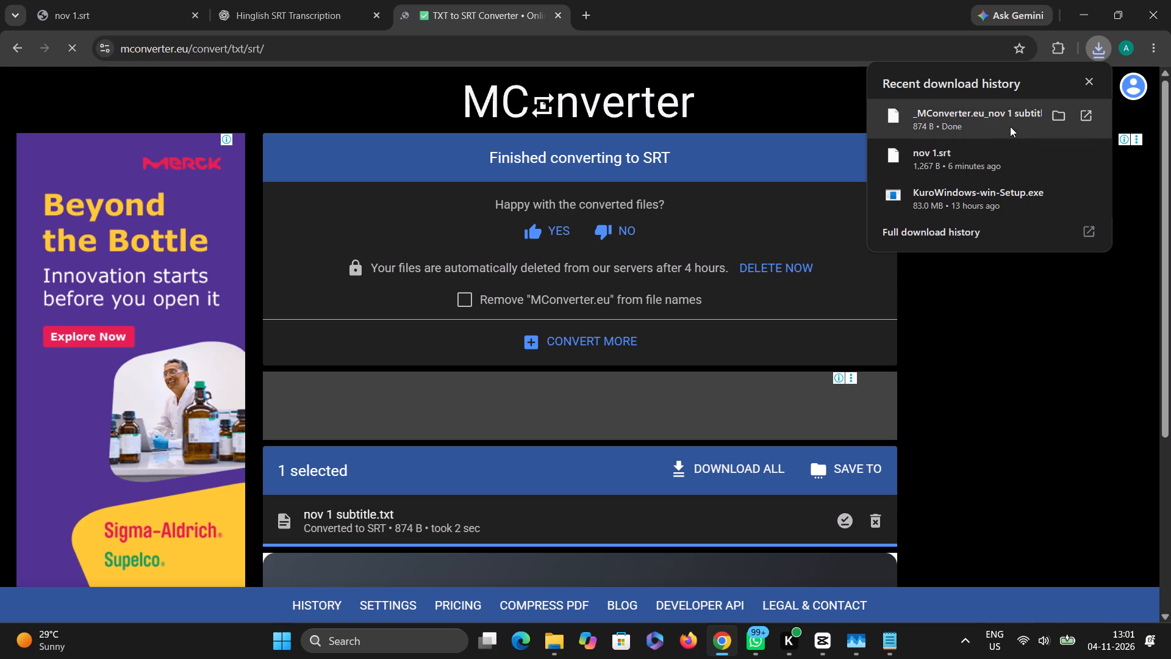
Switch to CapCut, return the playhead to the timeline start, and import _MConverter.eu_nov 1 subtitle.srt from Downloads as local captions.
left_click(808, 639)
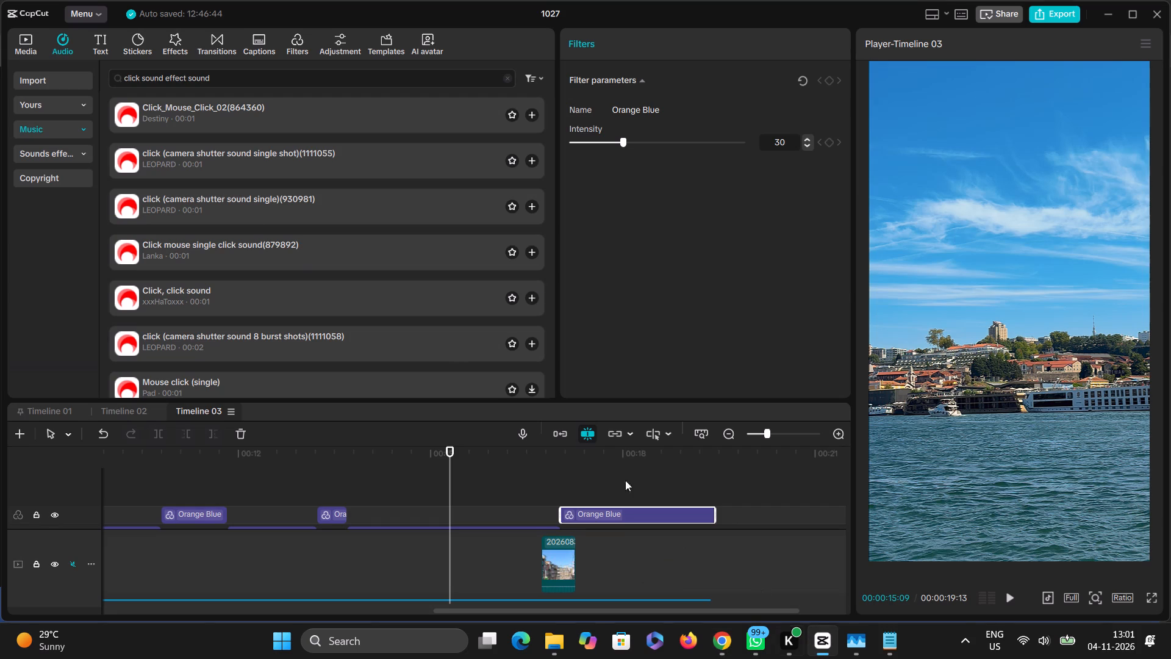
left_click_drag(351, 474, 0, 495)
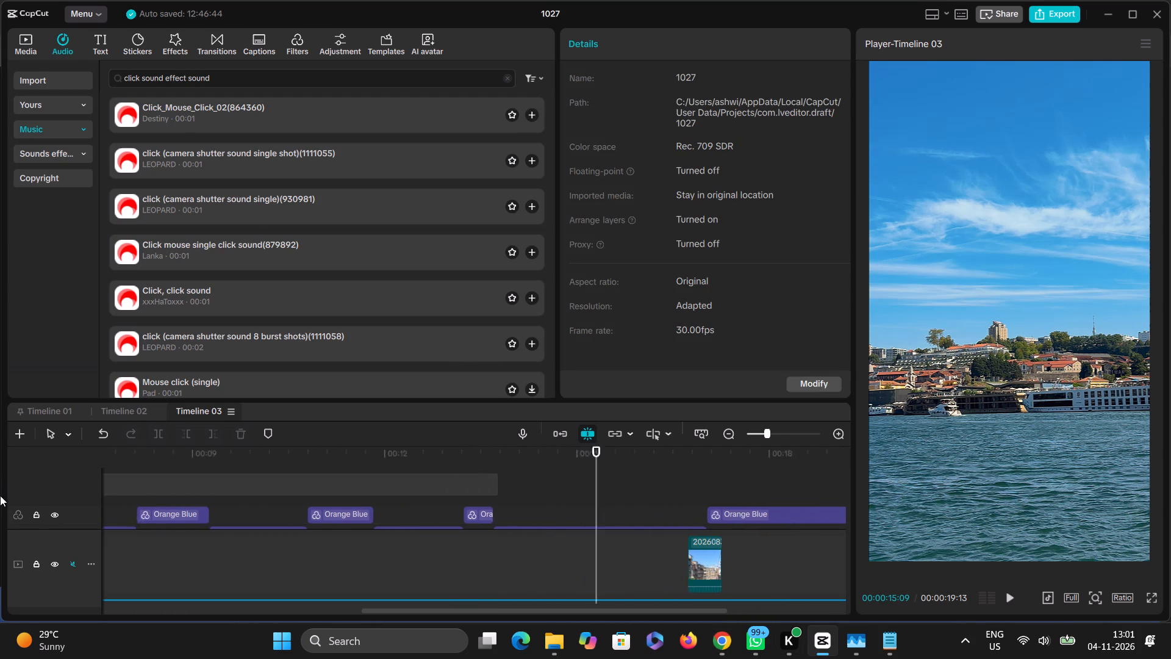
left_click_drag(0, 495, 1, 495)
left_click_drag(147, 463, 0, 451)
scroll(138, 494, "down", 2)
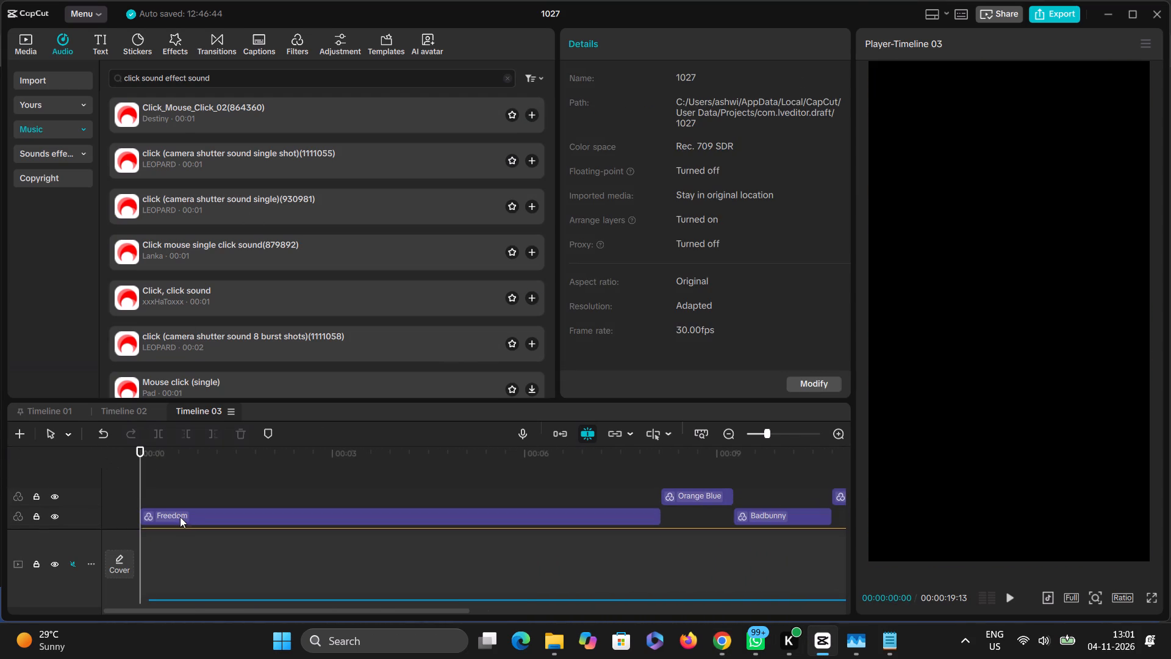
left_click(105, 39)
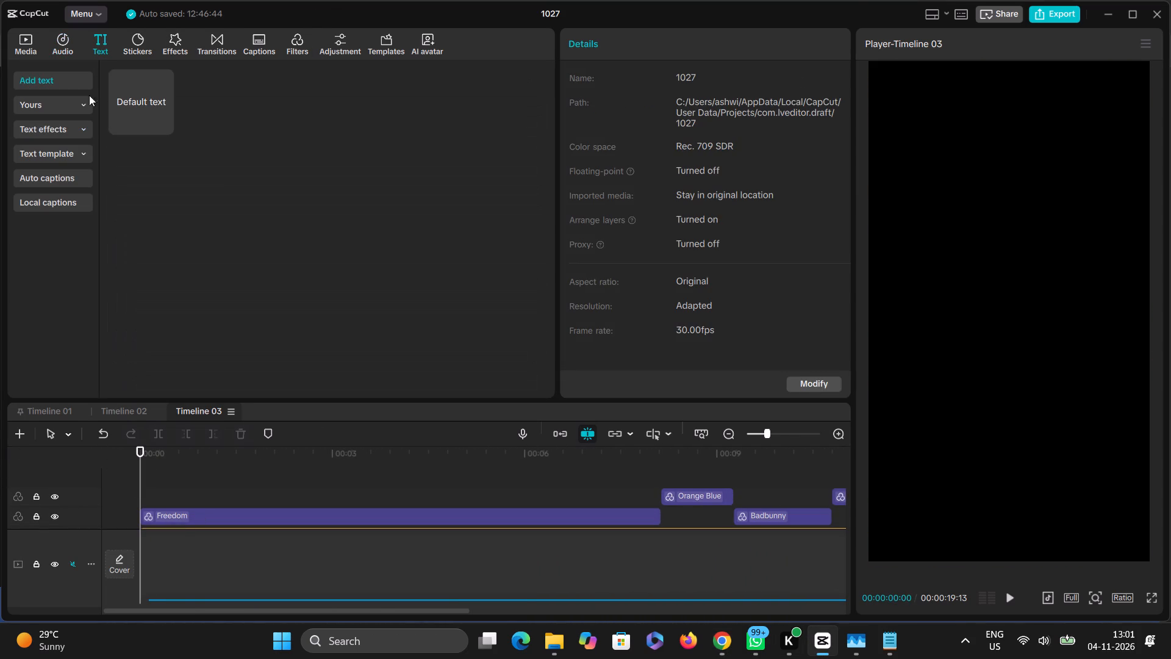
left_click(60, 197)
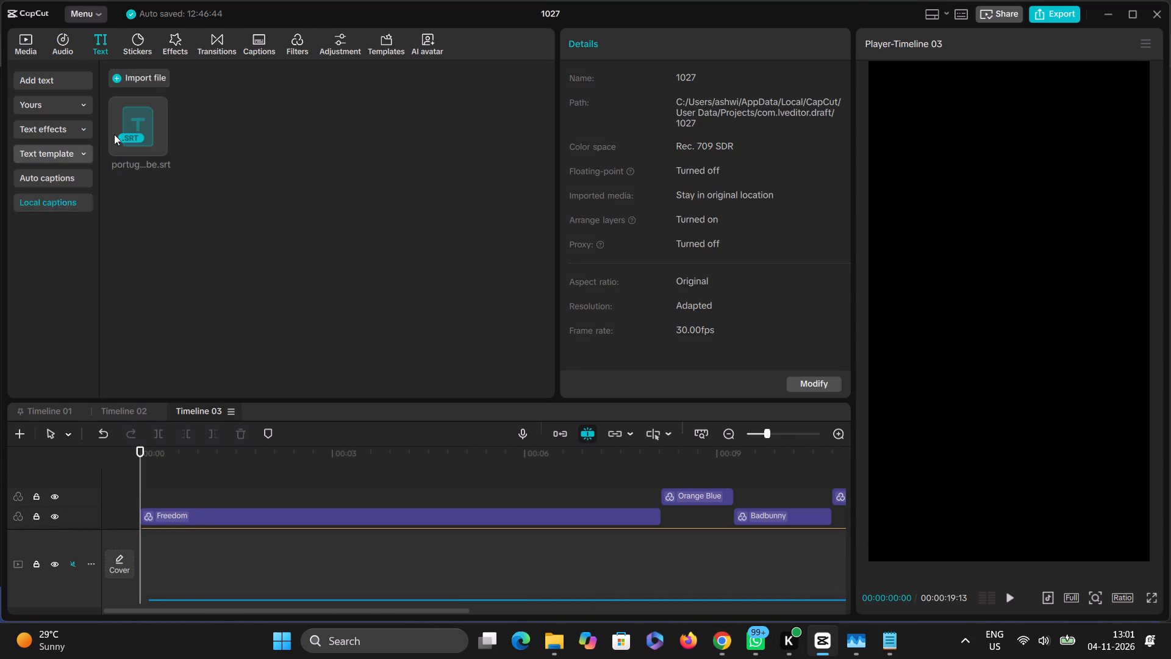
left_click(151, 71)
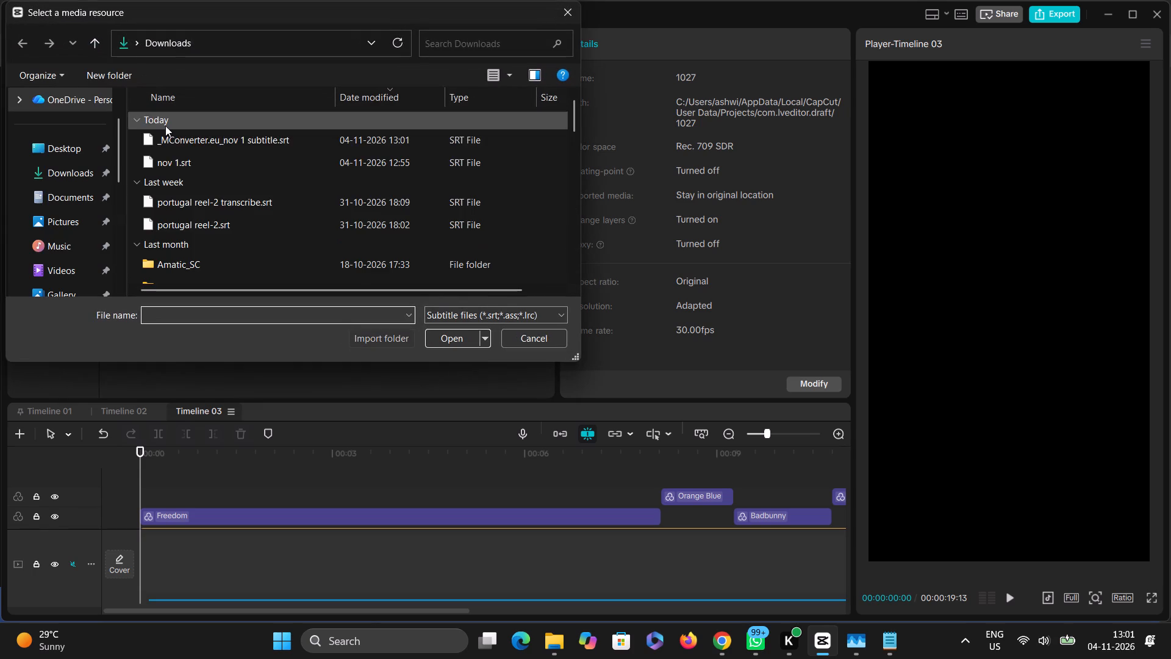
left_click(188, 140)
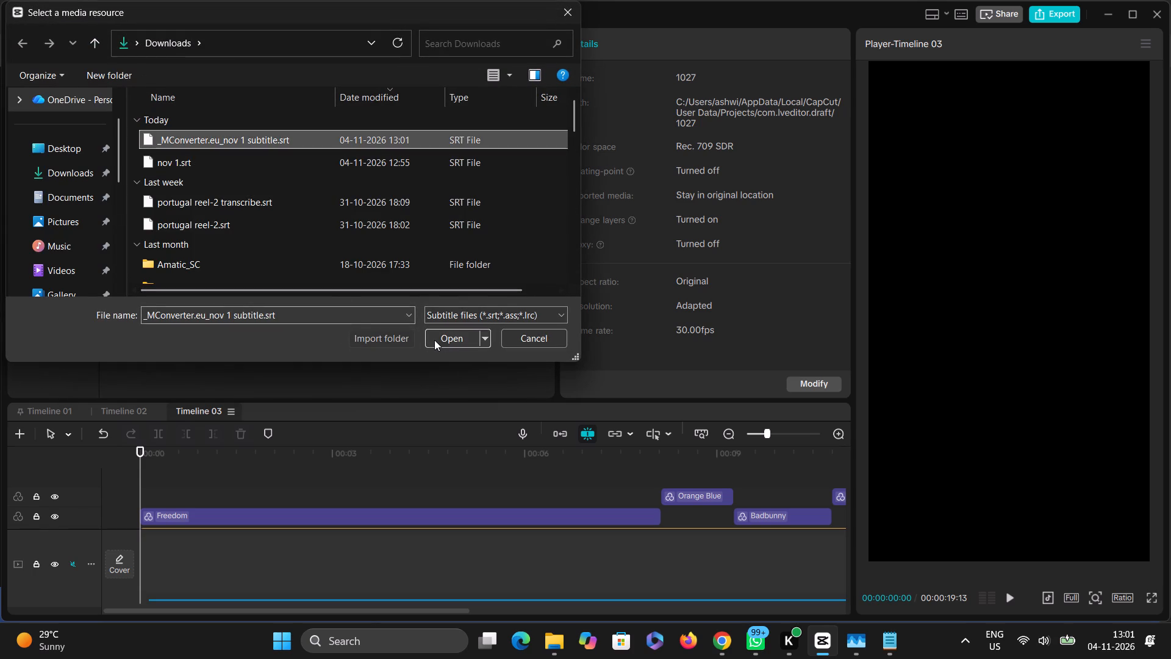
left_click(440, 340)
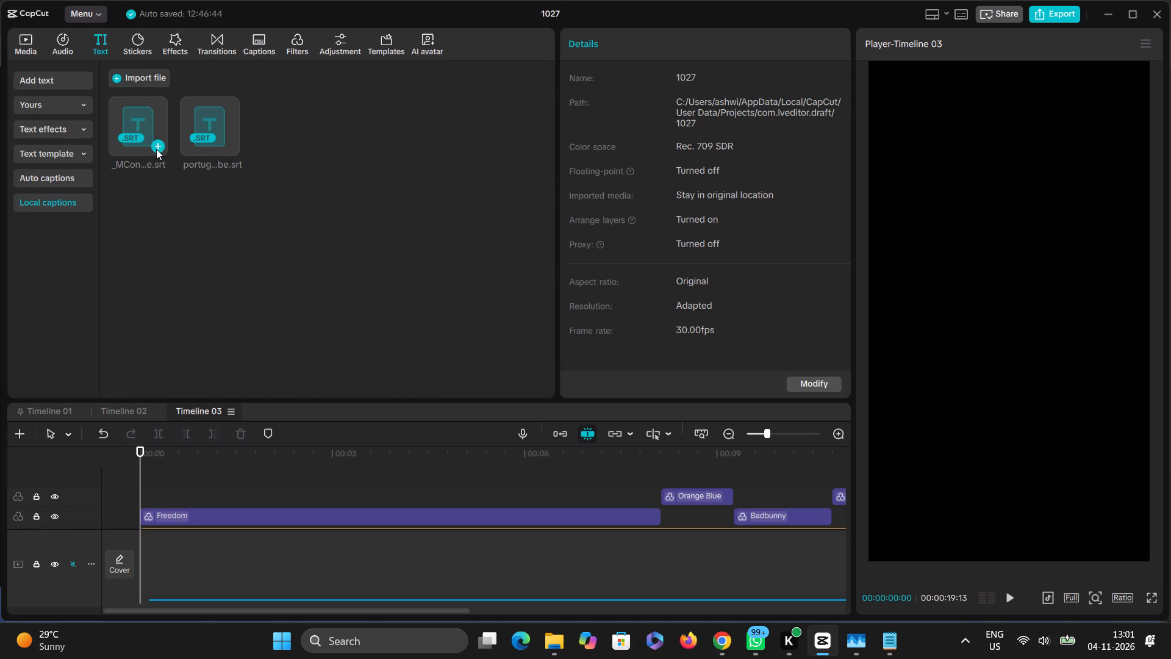
Add the imported _MConverter.eu_nov 1 subtitle captions to Timeline 03.
left_click(158, 146)
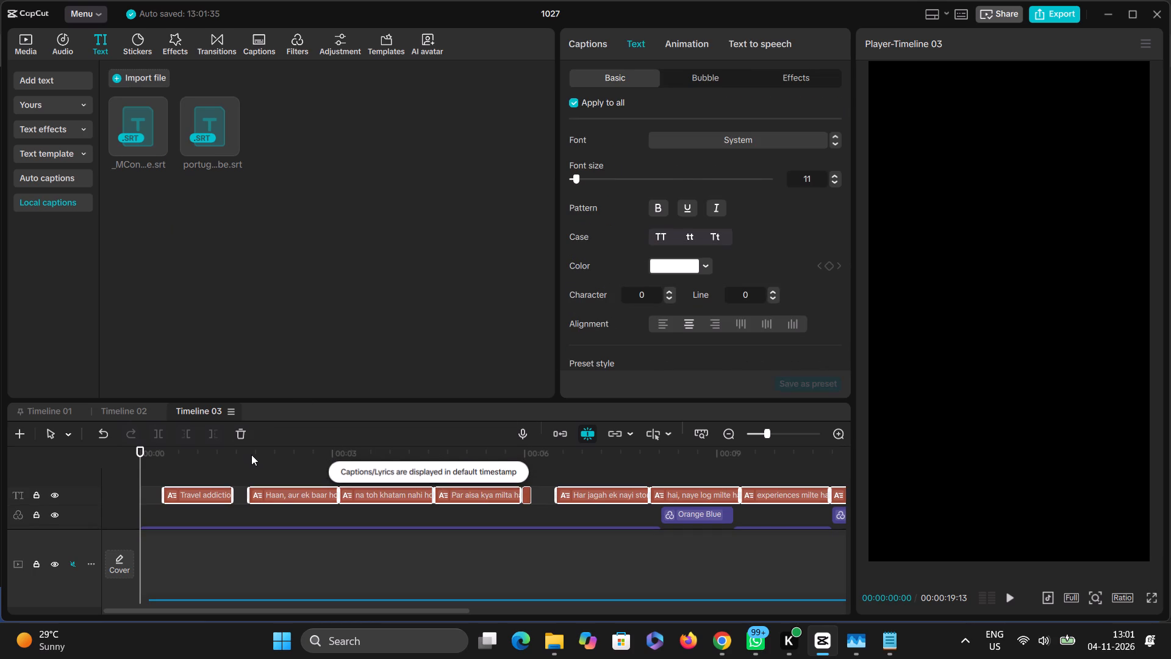
key("ctrl+z")
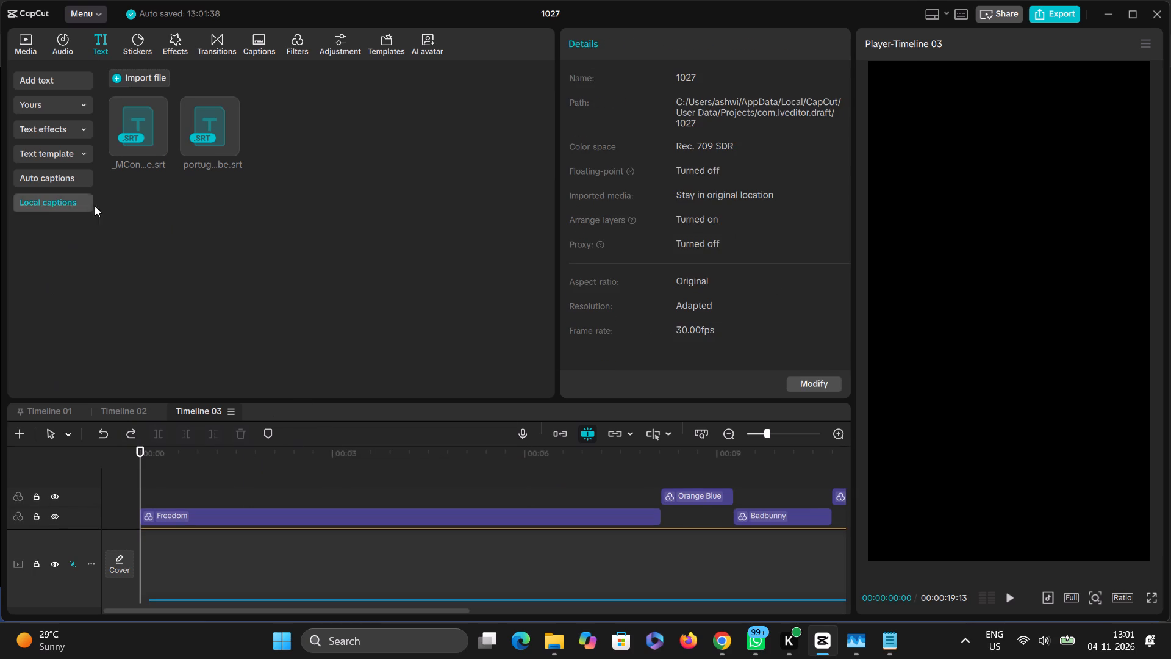
left_click(160, 144)
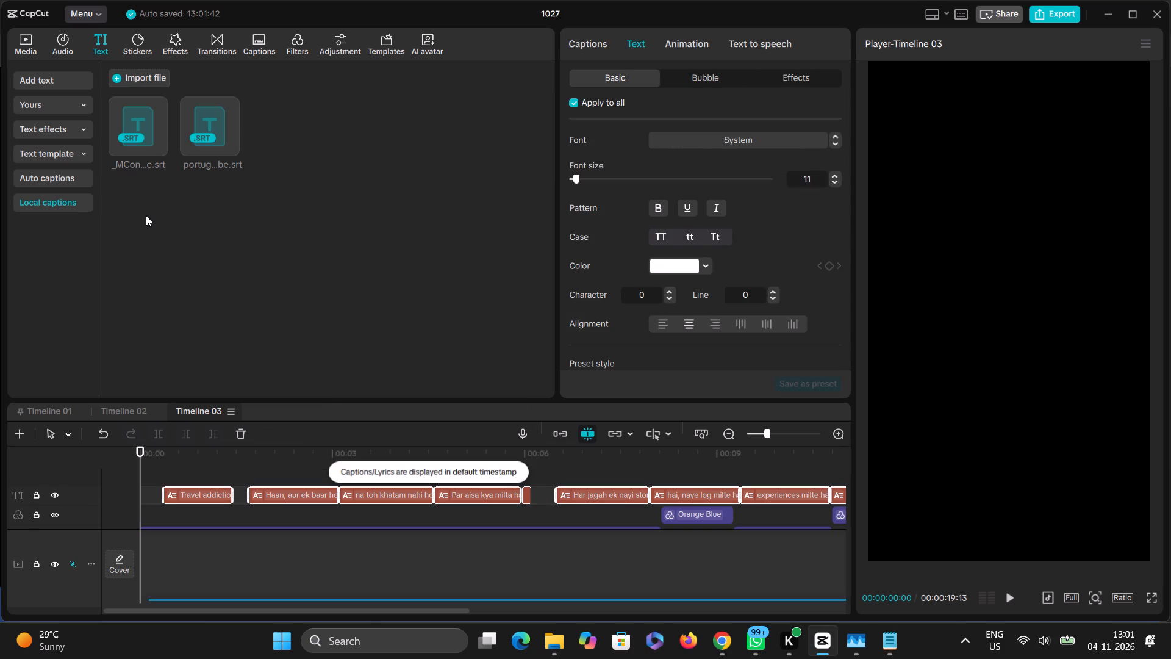
Move all captions up into the sky area, about a third of the way down the frame, and scrub through the first caption.
left_click(195, 455)
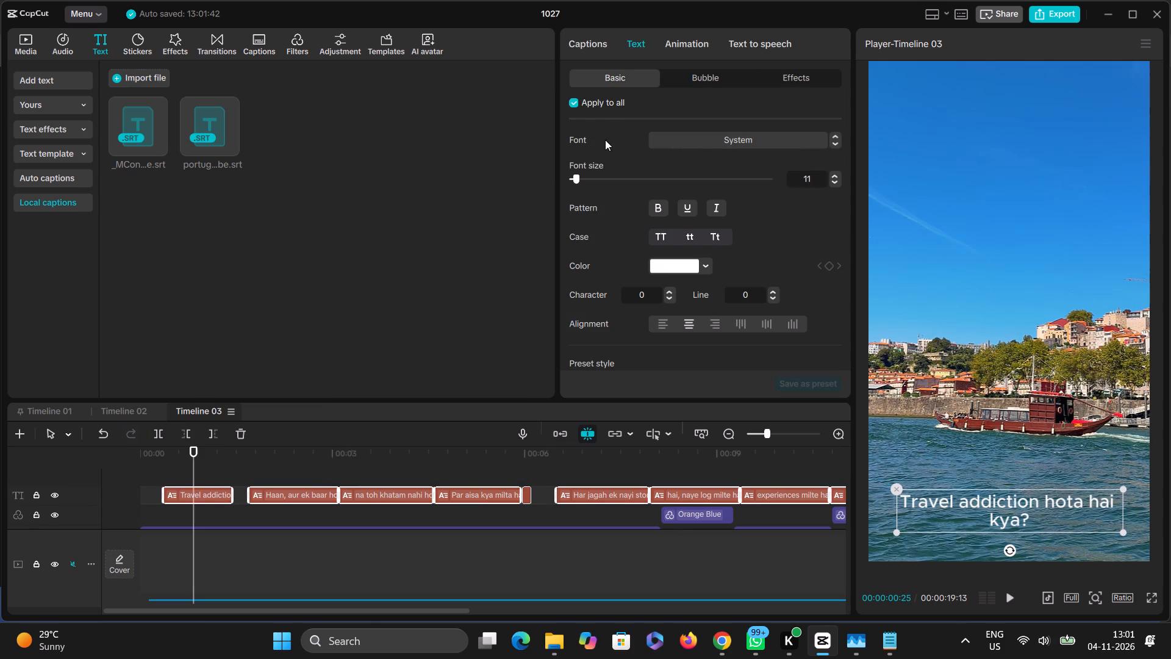
left_click_drag(1001, 506, 1013, 253)
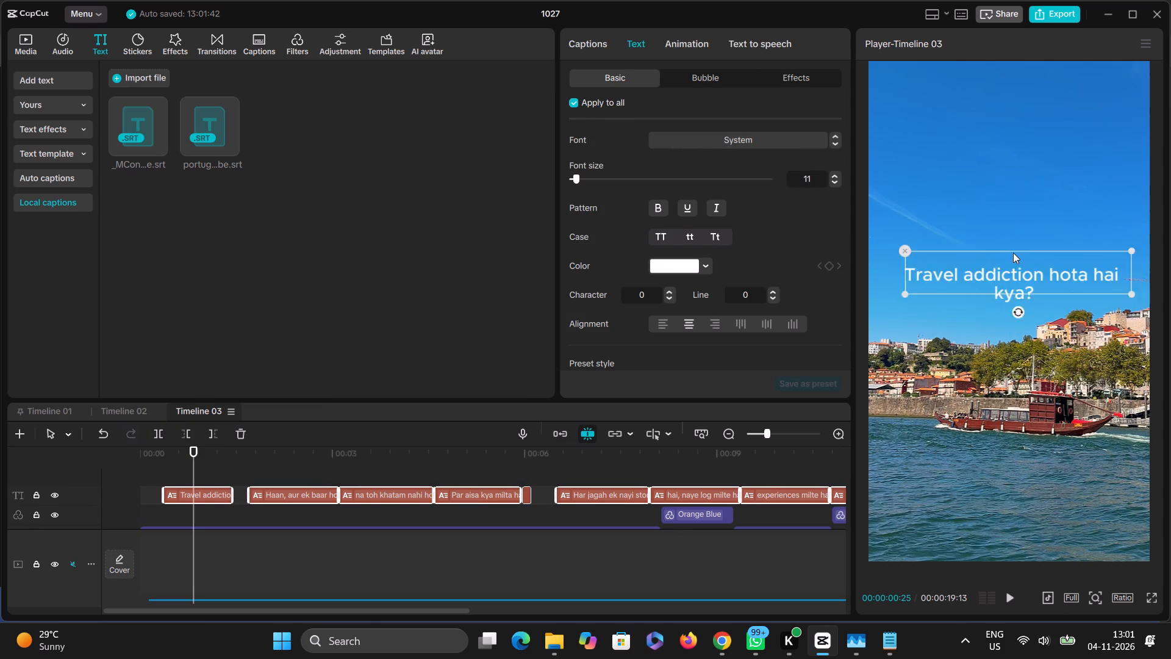
left_click_drag(1013, 253, 1012, 212)
left_click_drag(281, 441, 353, 460)
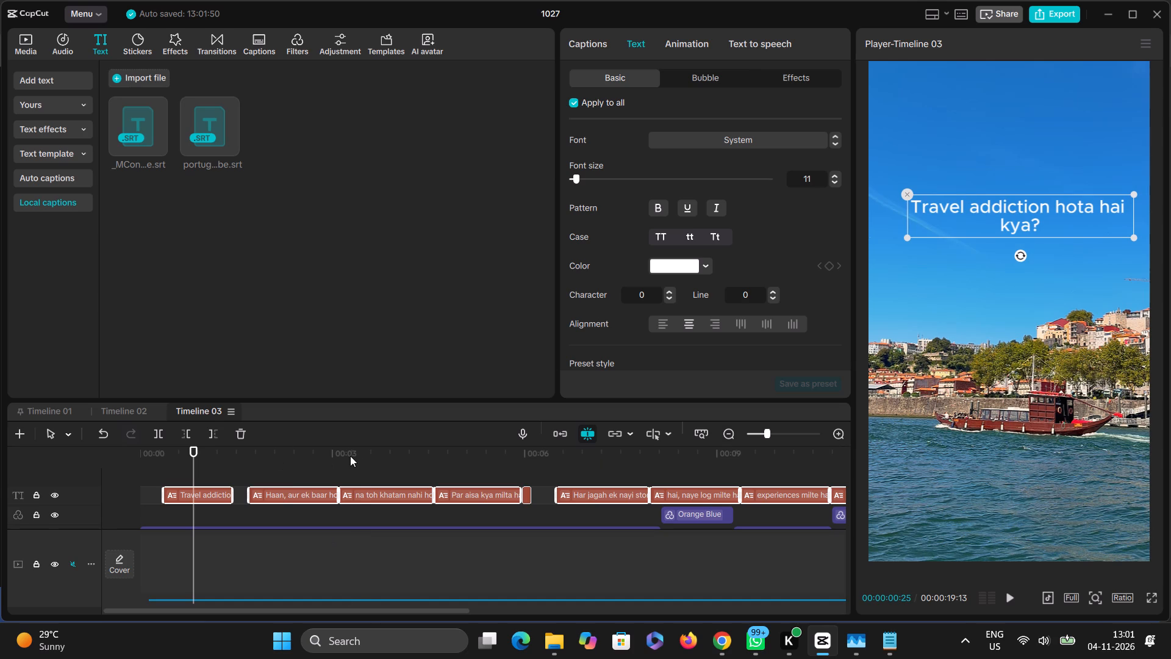
left_click_drag(350, 456, 172, 516)
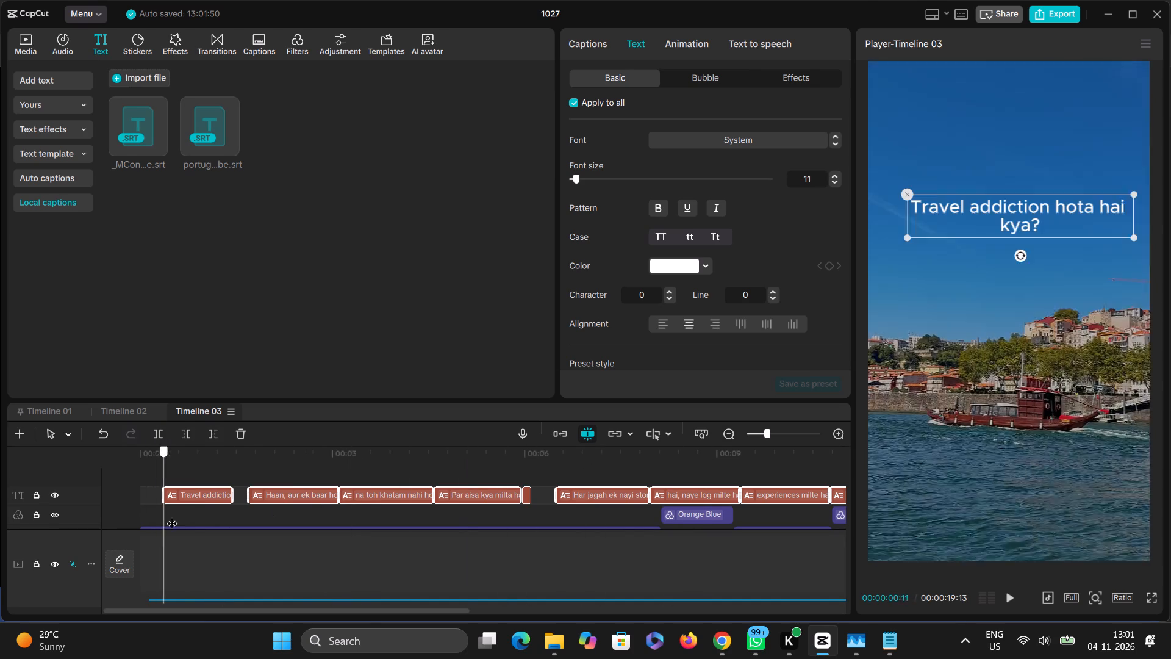
left_click_drag(172, 516, 182, 514)
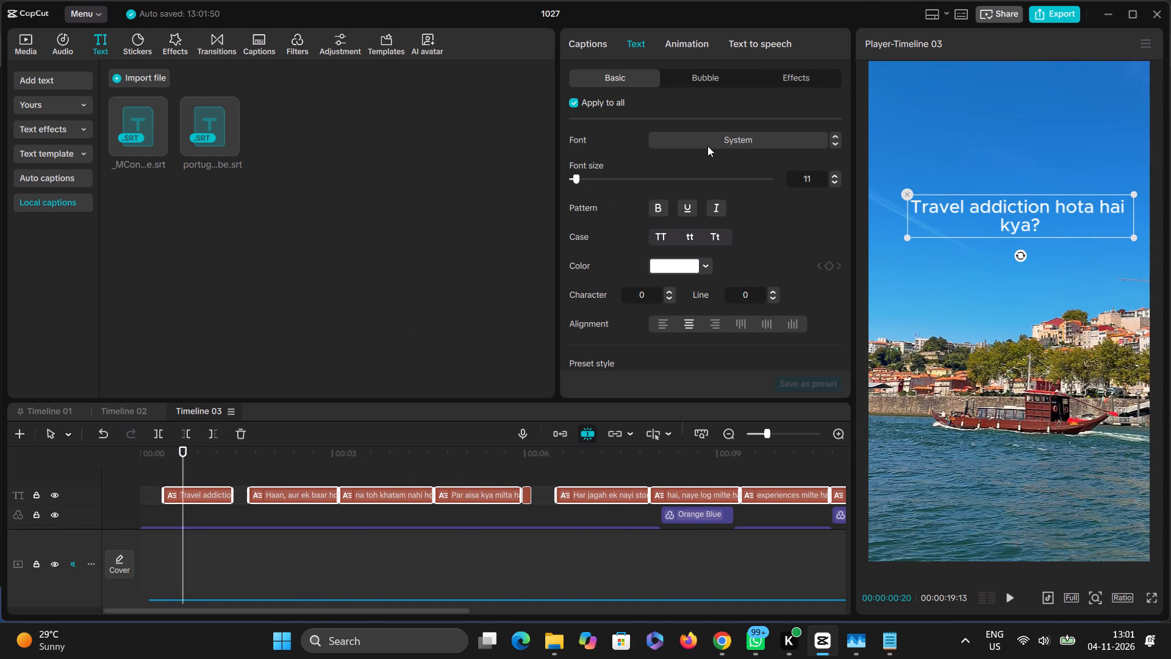
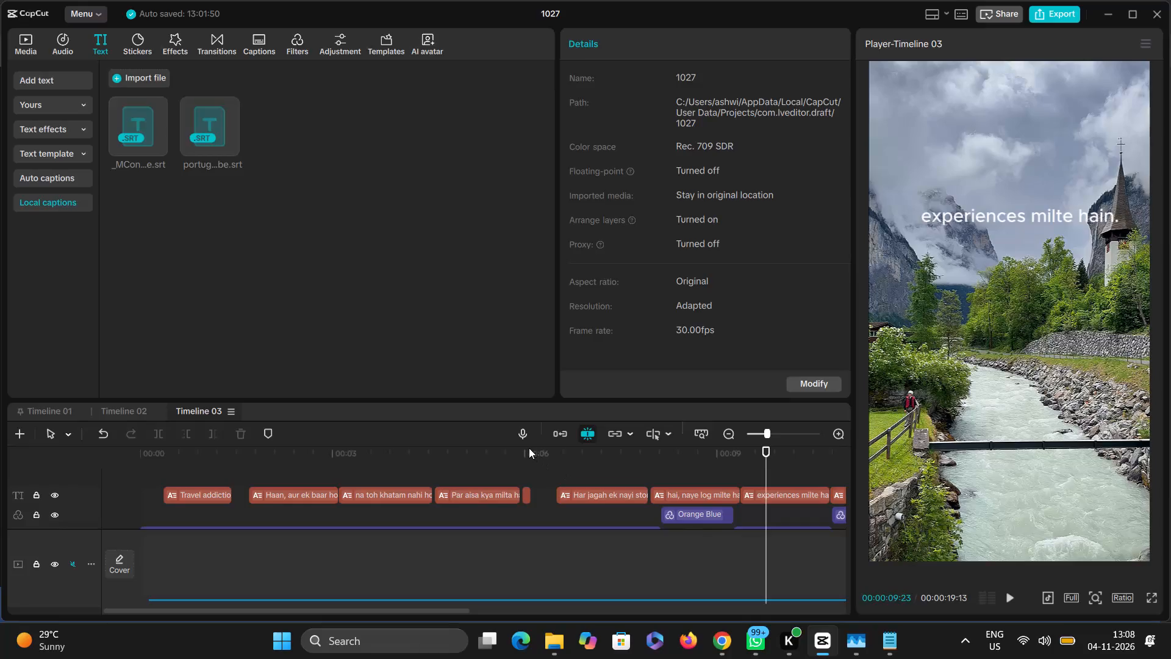
Play the opening from the start, shrink all captions slightly, and move them higher in the sky, centred horizontally.
left_click_drag(525, 453, 2, 559)
key("space")
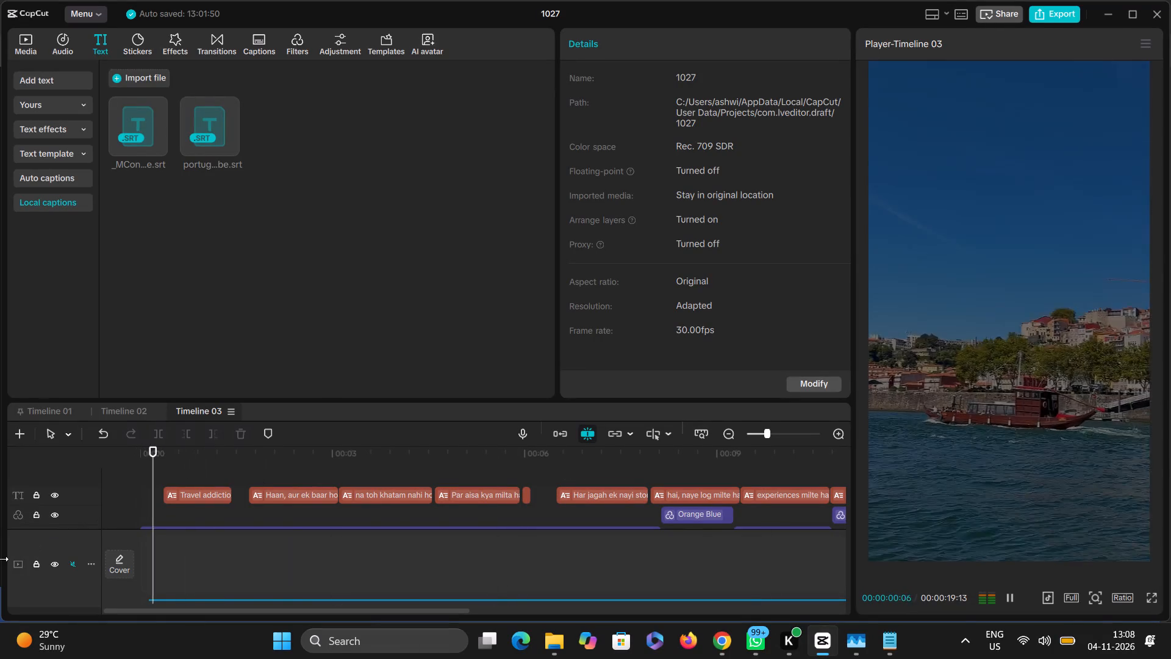
key("space")
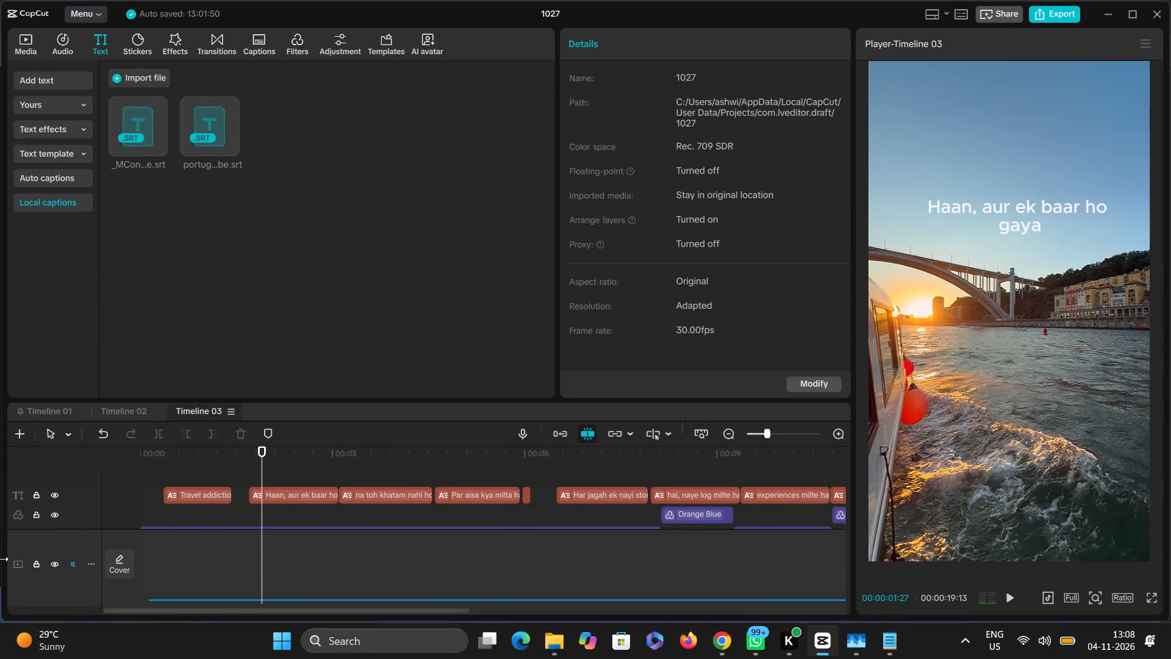
left_click(221, 492)
left_click(1036, 220)
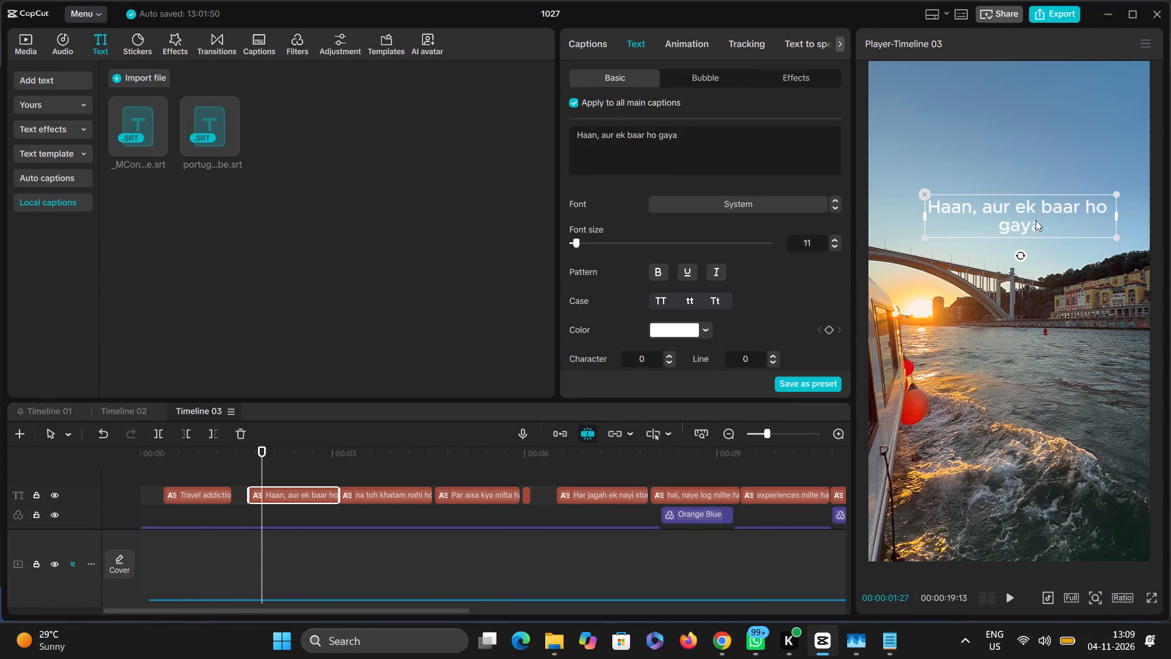
left_click_drag(1116, 236, 1079, 229)
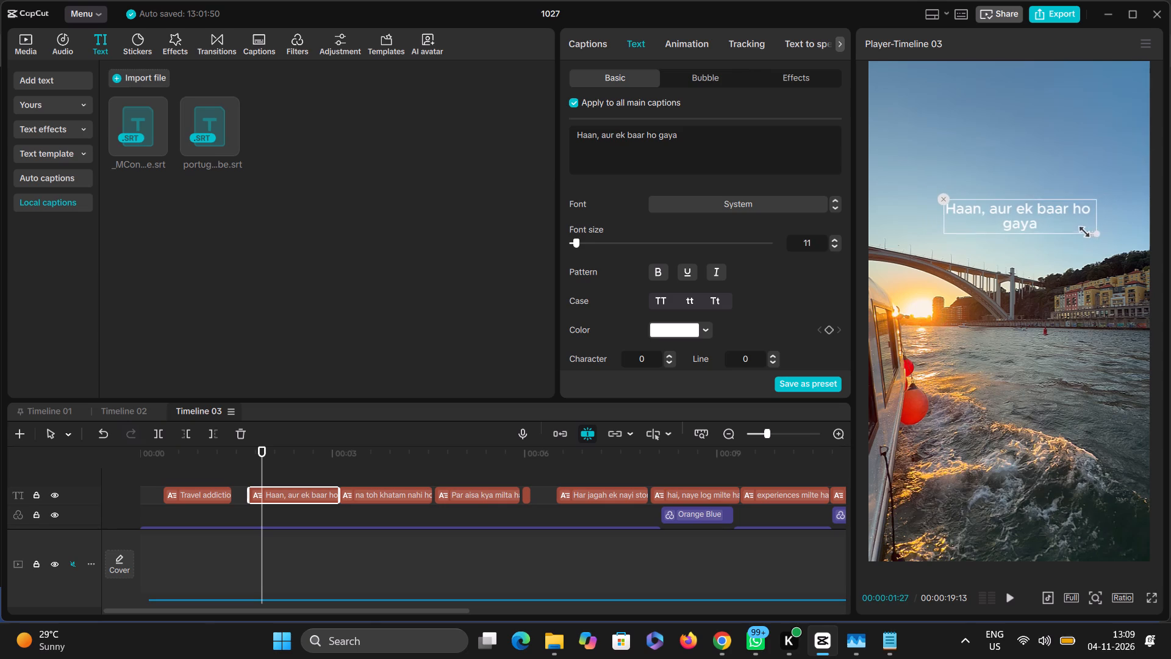
left_click_drag(1079, 229, 1066, 229)
left_click_drag(1033, 216, 1026, 171)
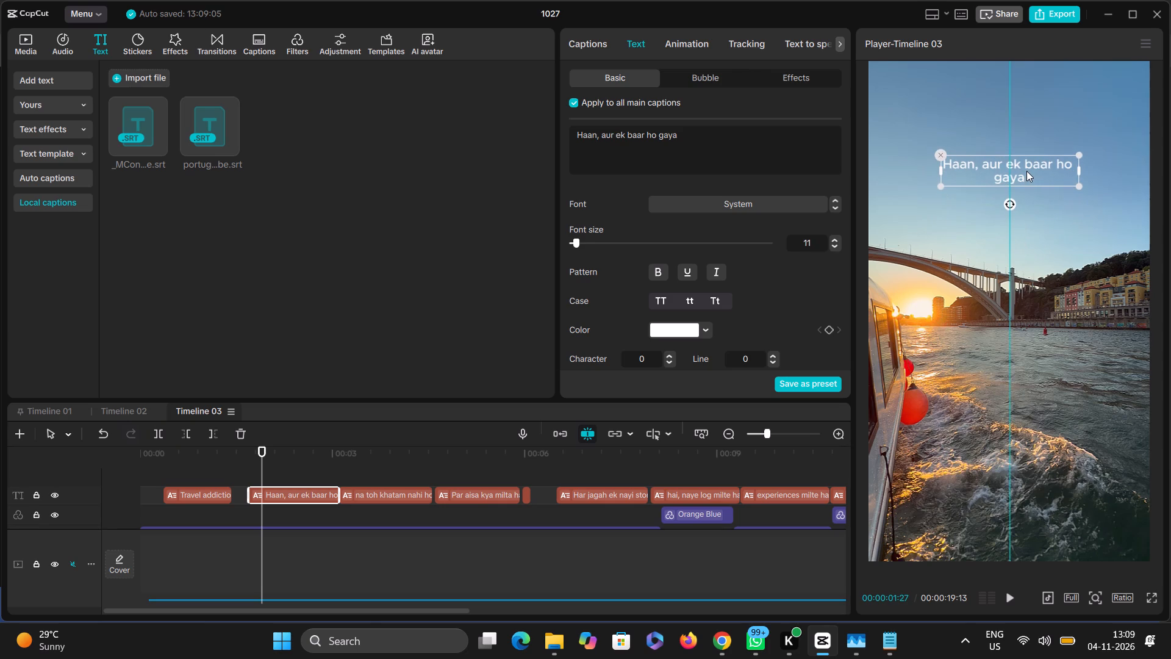
left_click_drag(1026, 171, 1029, 171)
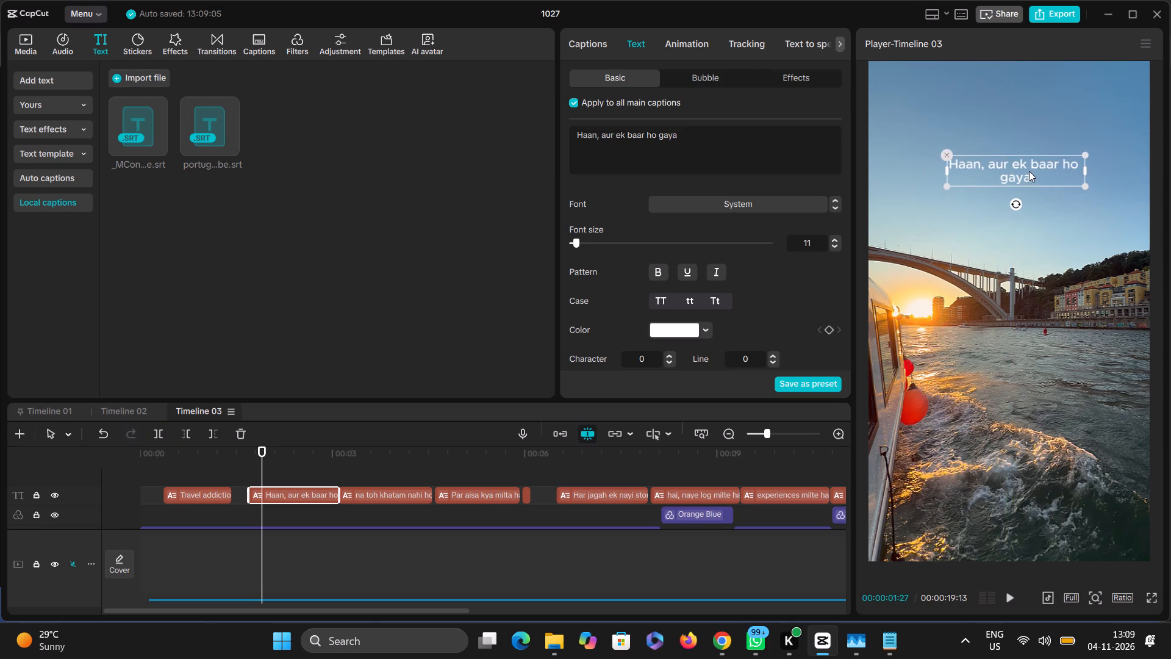
left_click_drag(1029, 171, 1026, 171)
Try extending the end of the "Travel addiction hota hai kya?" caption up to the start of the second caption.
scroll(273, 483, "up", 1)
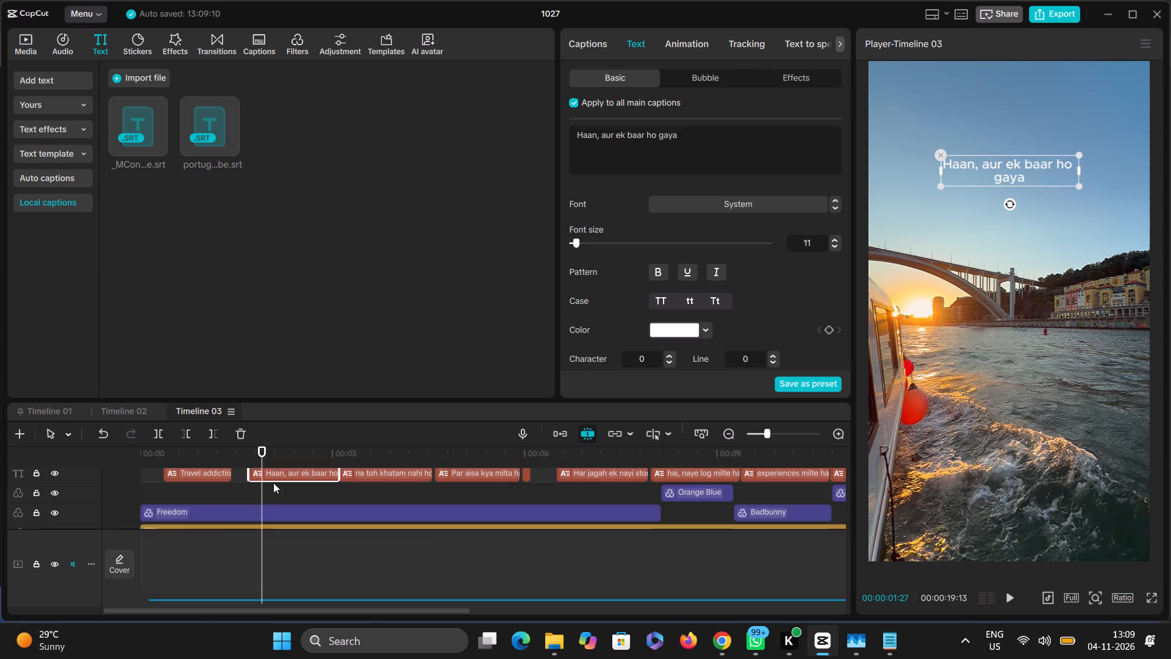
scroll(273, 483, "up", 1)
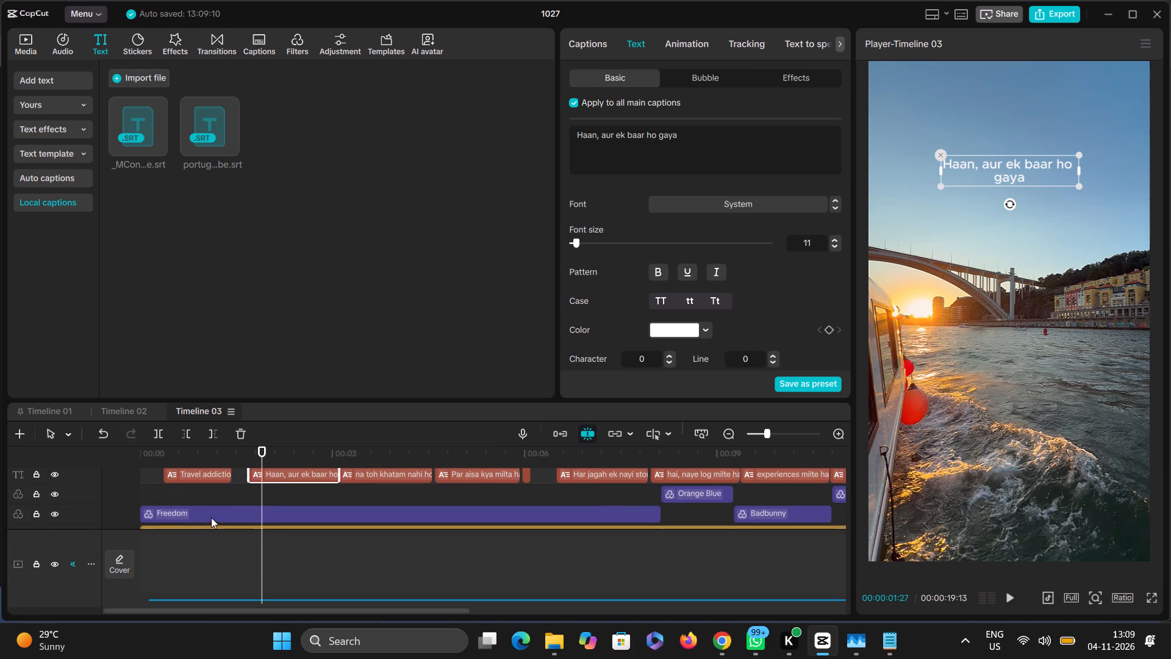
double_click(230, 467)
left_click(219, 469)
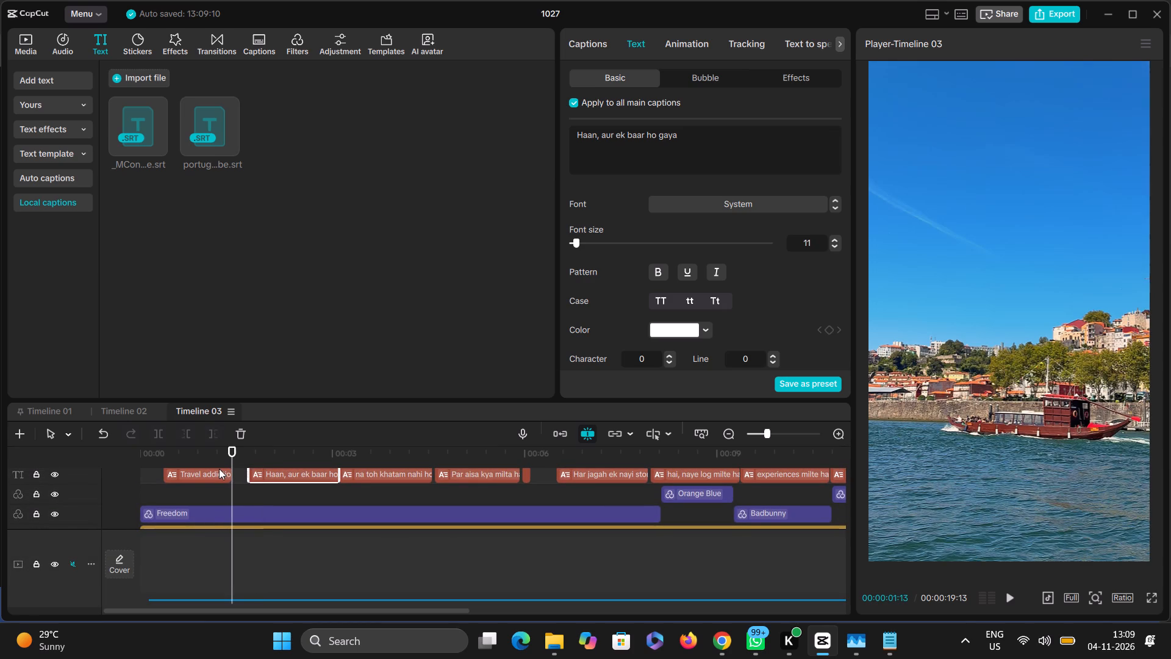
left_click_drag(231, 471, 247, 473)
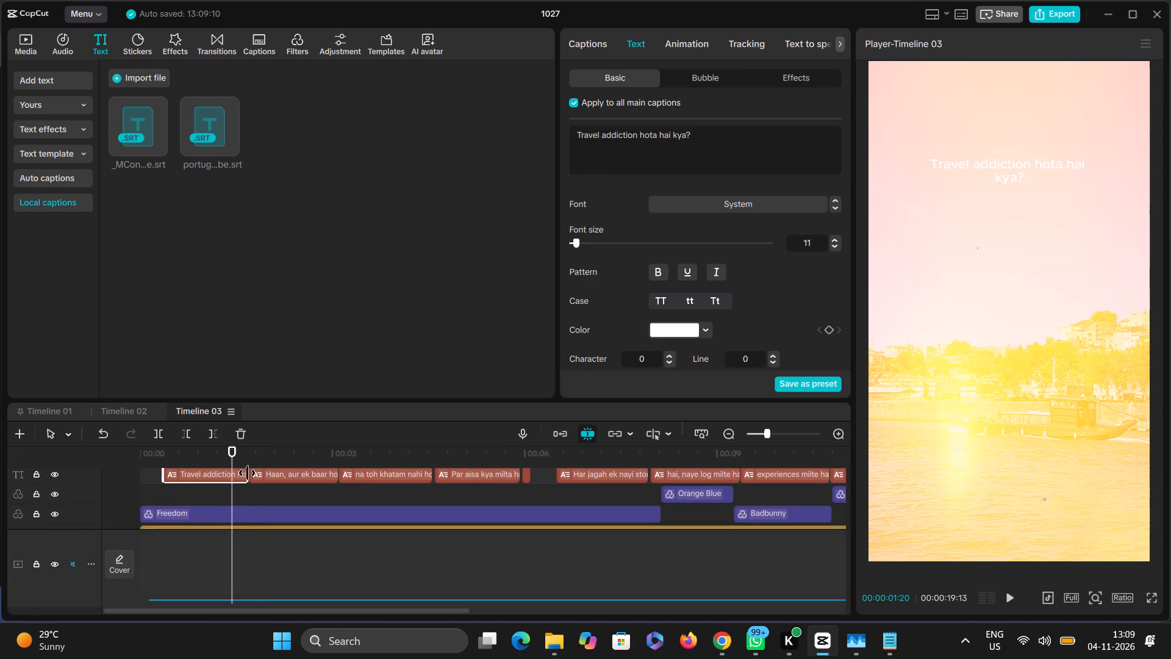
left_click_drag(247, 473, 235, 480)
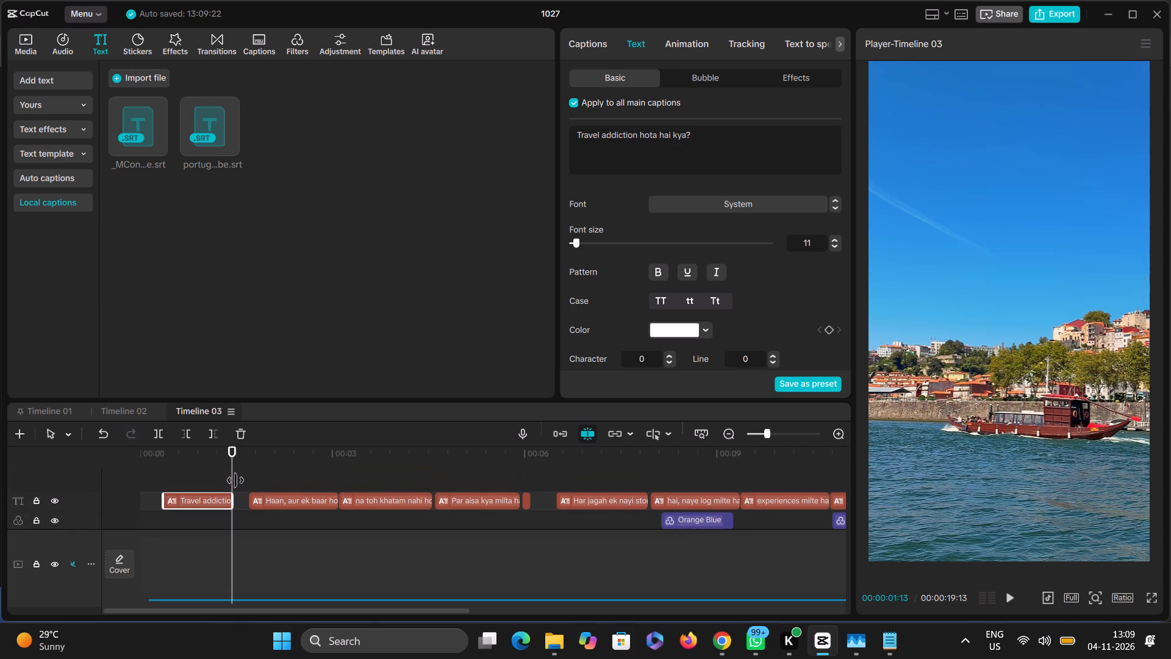
Move the "Haan, aur ek baar ho gaya" caption to a new track above, starting at about 2 s.
left_click_drag(264, 501, 283, 487)
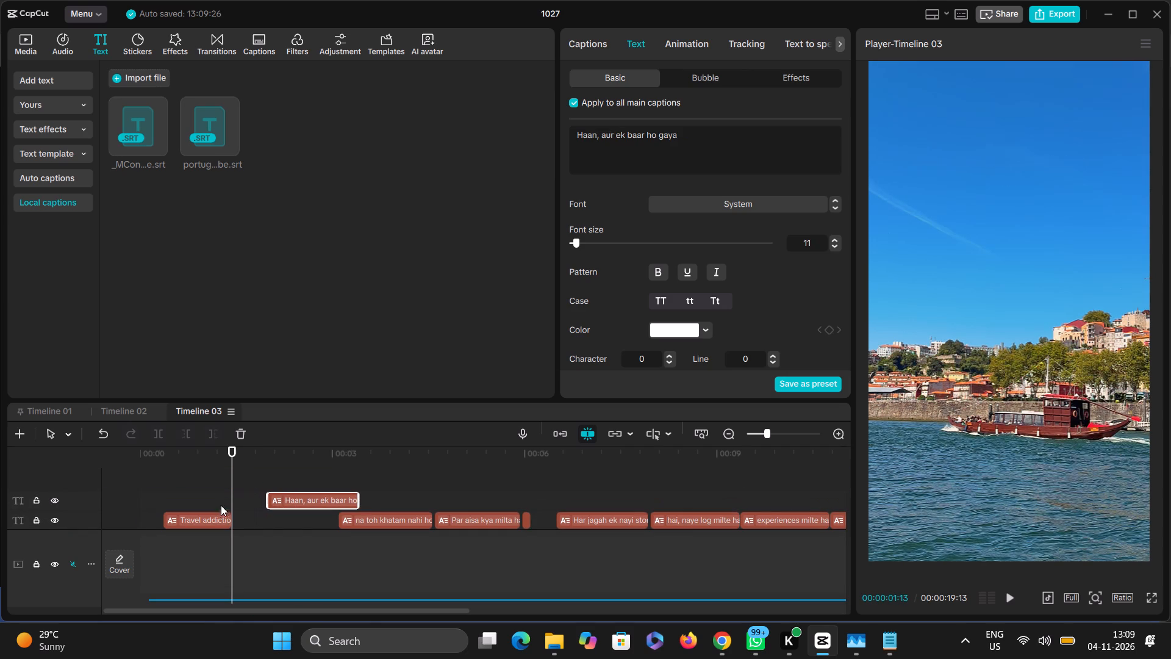
Stretch the "Travel addiction hota hai kya?" caption to span from the timeline start to about 1.7 s.
left_click(217, 513)
left_click_drag(229, 517, 240, 519)
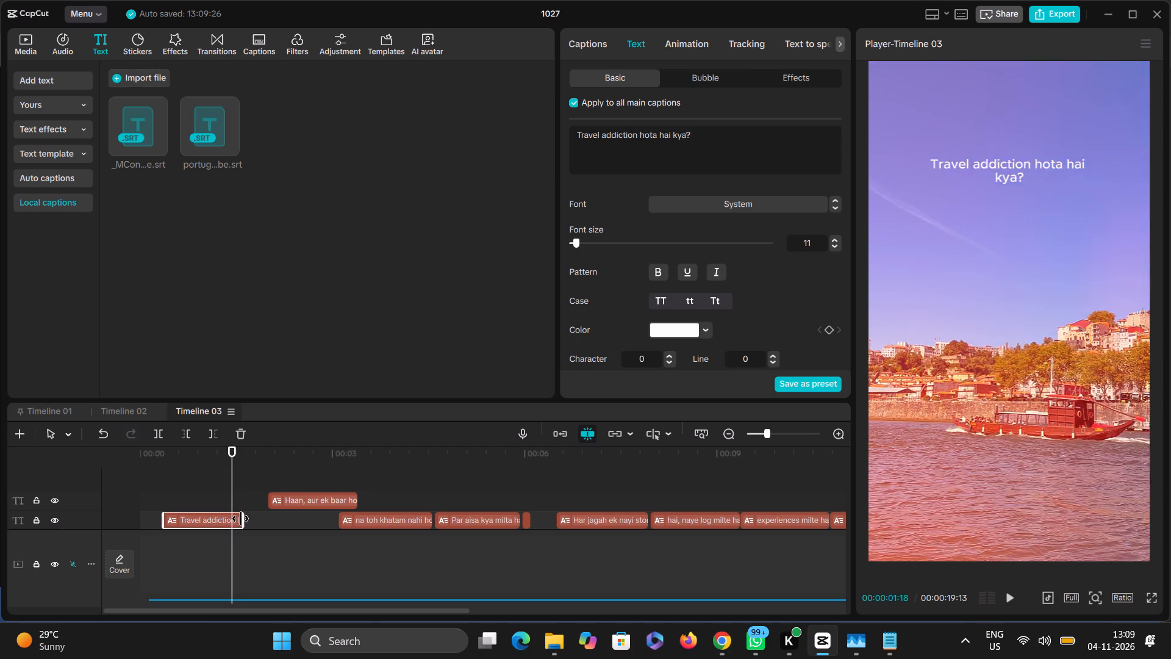
left_click_drag(240, 519, 247, 520)
left_click_drag(165, 517, 113, 517)
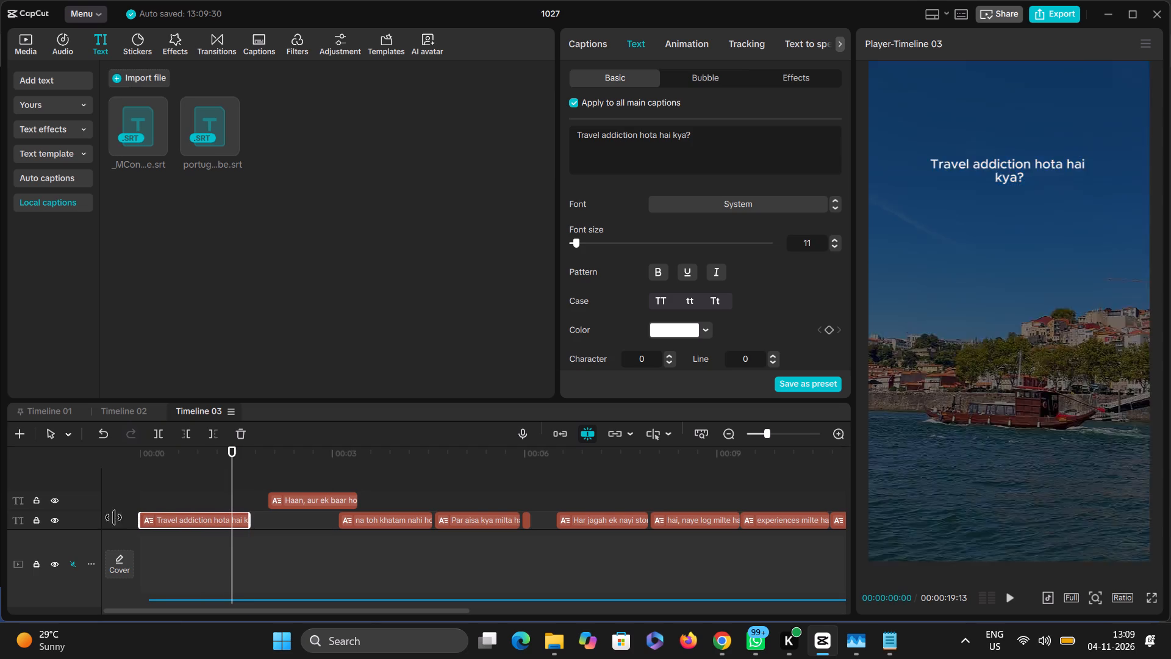
left_click_drag(113, 517, 104, 517)
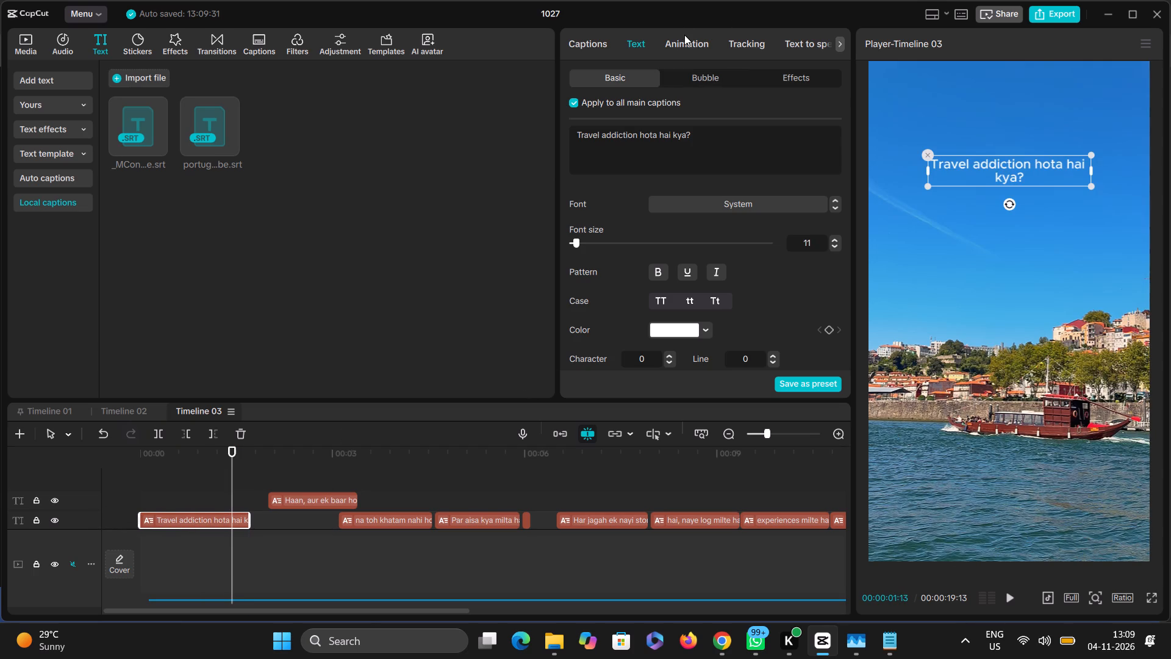
Search the In animations for "write" for the "Travel addiction hota hai kya?" caption.
left_click(684, 35)
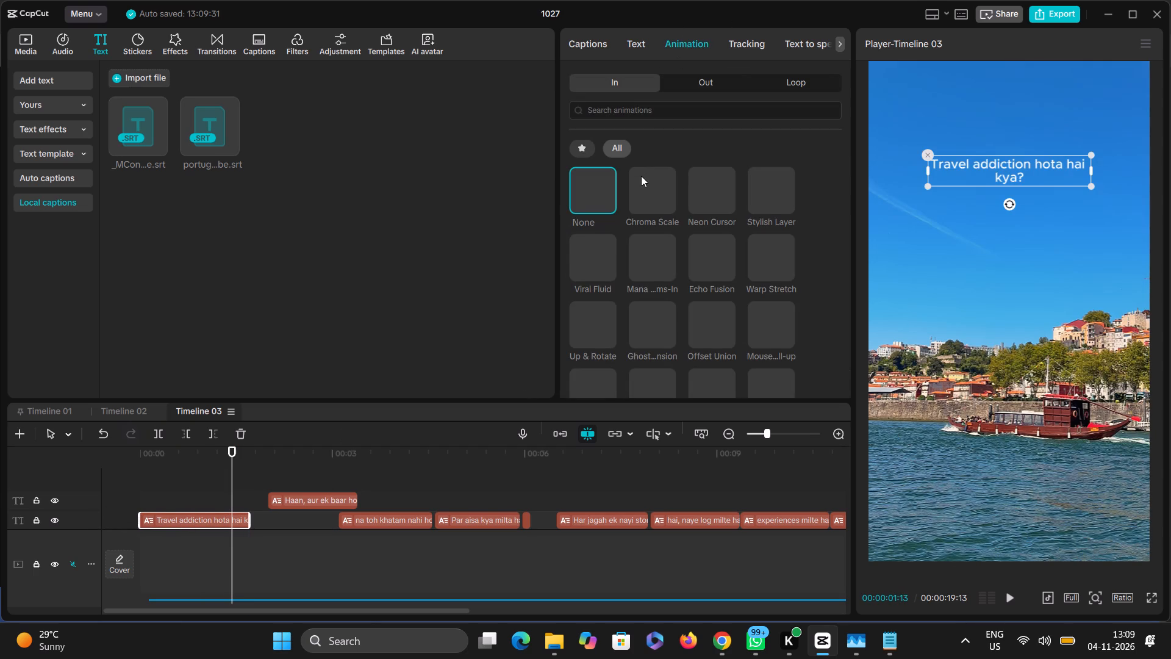
left_click(673, 109)
key("g")
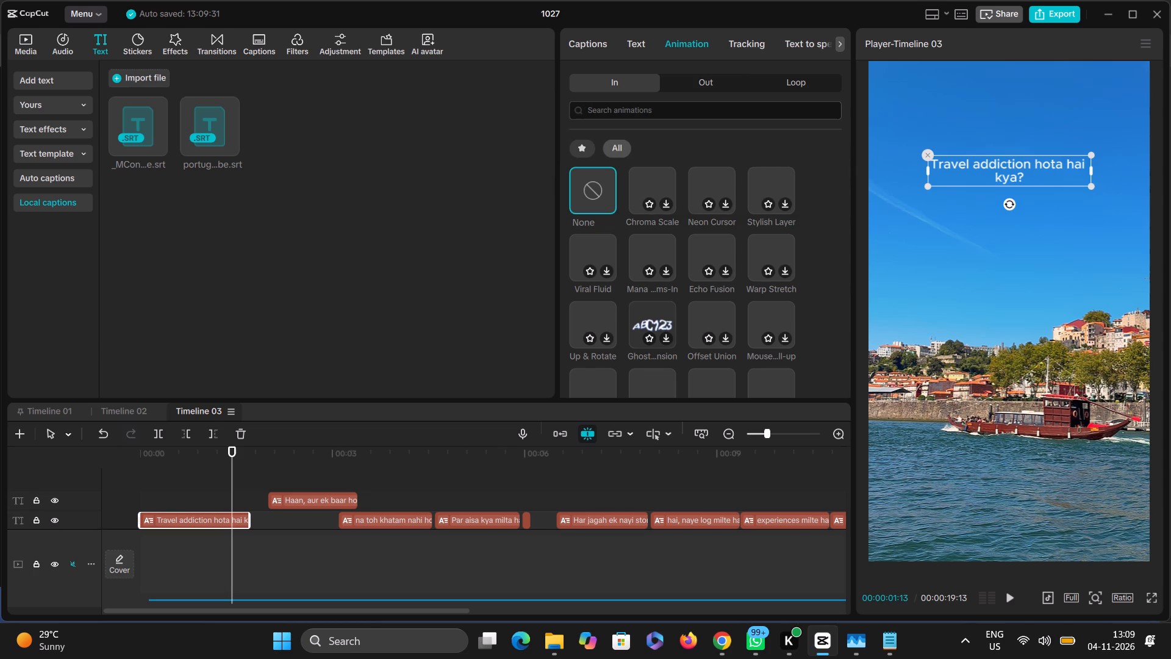
key("BackSpace")
type("write")
key("Return")
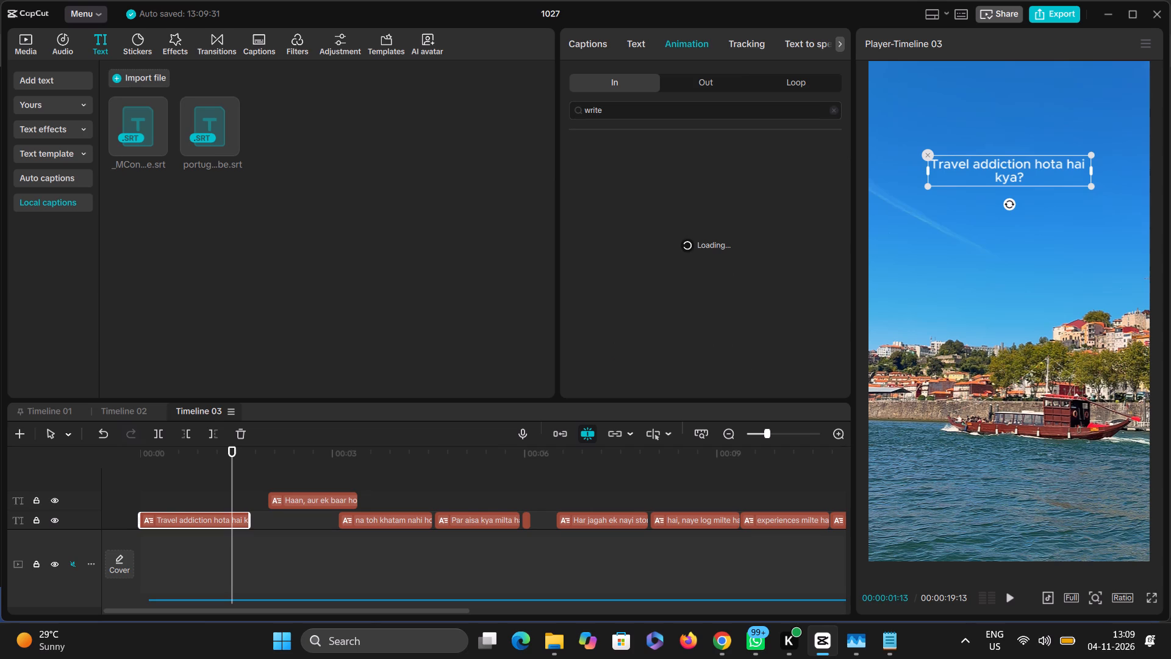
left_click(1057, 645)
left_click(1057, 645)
Return the playhead to the timeline start and enlarge the timeline area to show the caption, filter, adjustment and video tracks.
left_click_drag(201, 456, 155, 470)
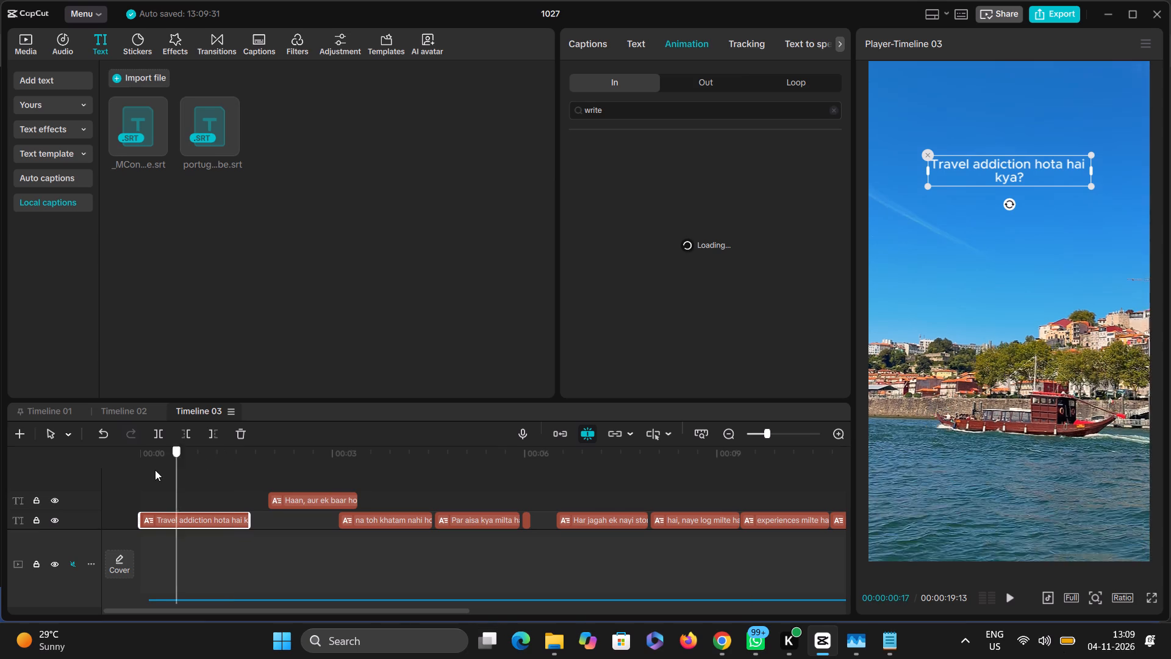
left_click_drag(155, 470, 114, 470)
scroll(265, 491, "down", 1)
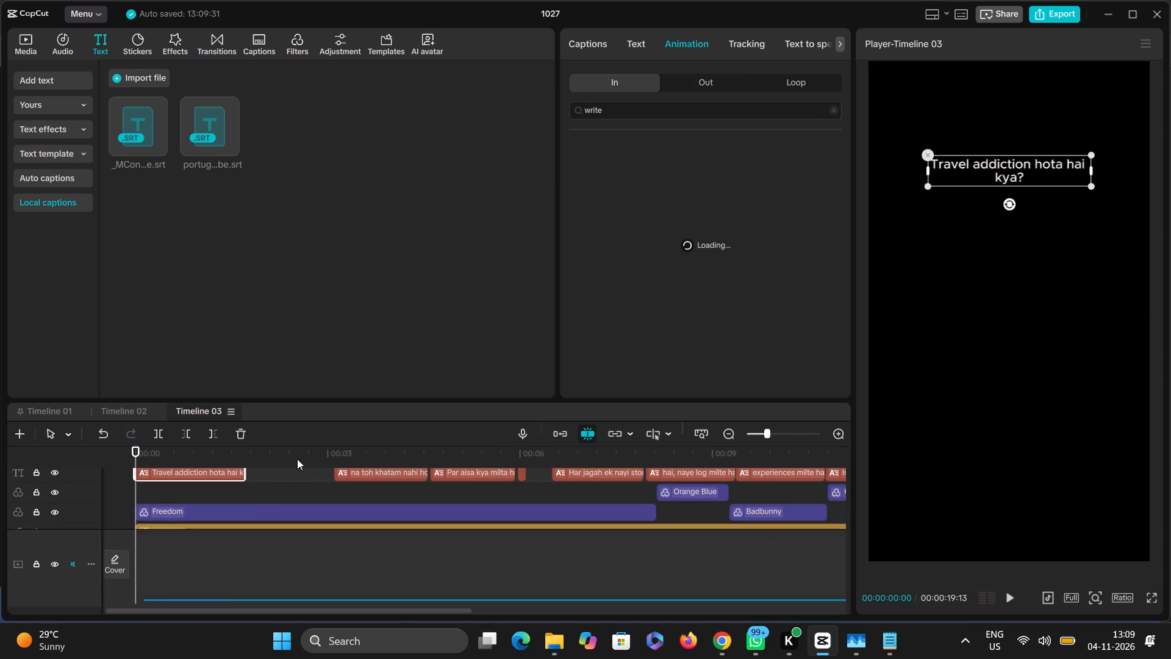
scroll(295, 470, "up", 1)
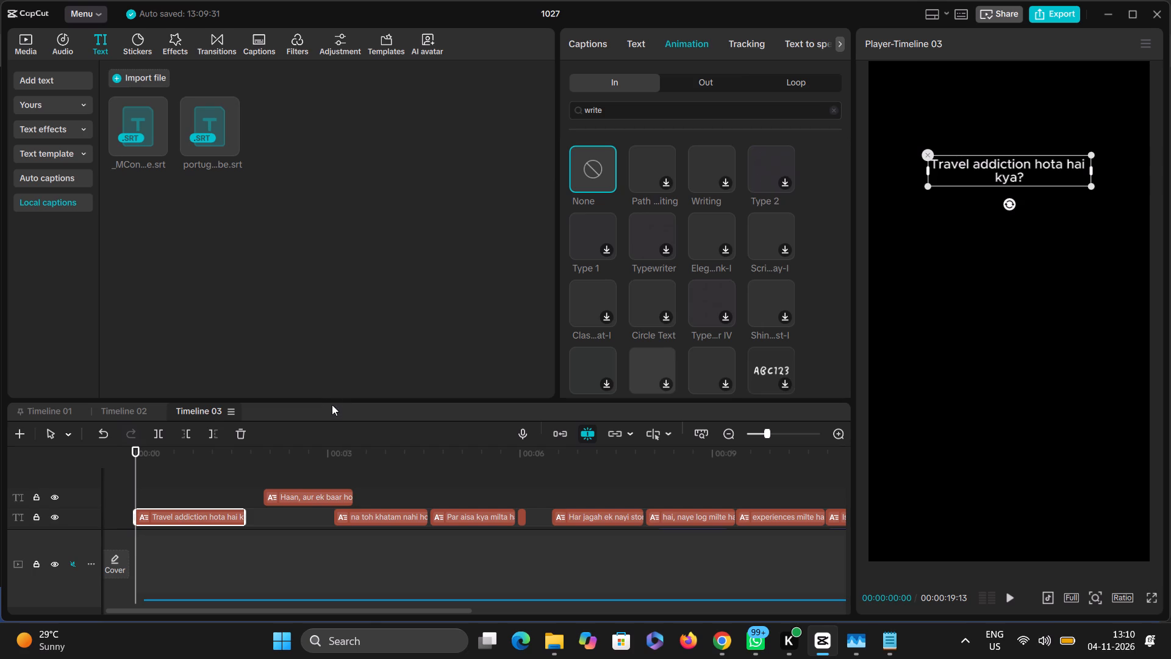
left_click_drag(335, 400, 349, 328)
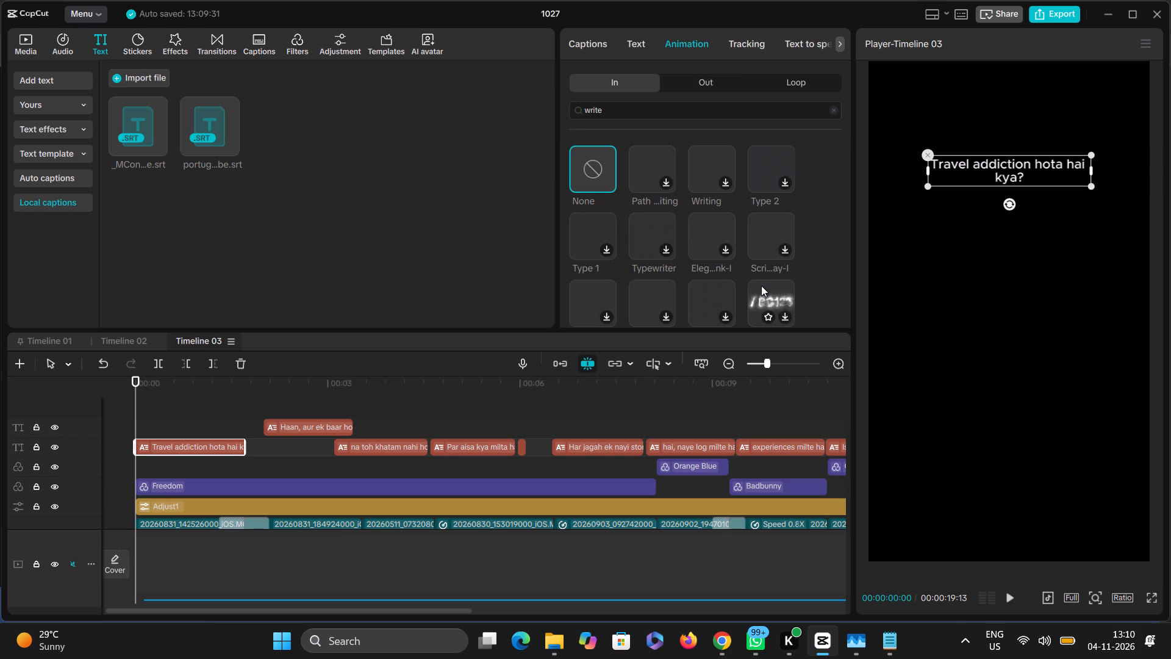
Apply the Type 2 In animation to the "Travel addiction hota hai kya?" caption.
left_click(776, 178)
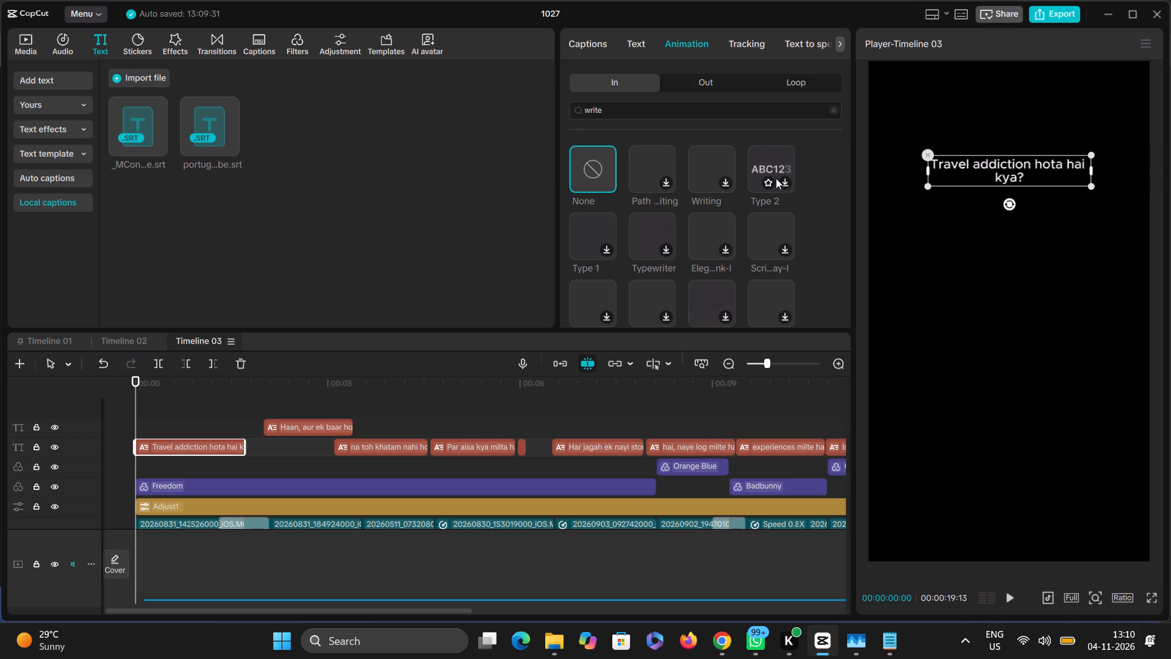
left_click(776, 178)
left_click(792, 180)
left_click(757, 132)
left_click(764, 163)
double_click(764, 163)
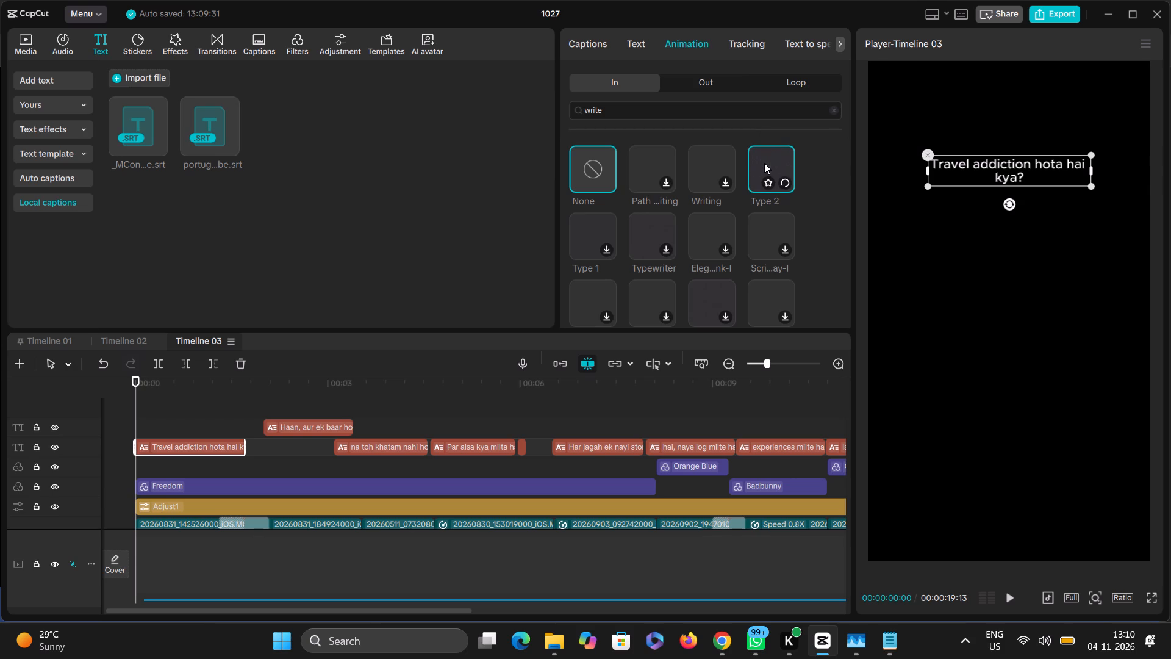
Switch on the VPN connection in the Windows quick settings and return to the CapCut timeline.
left_click(1064, 646)
left_click(1101, 345)
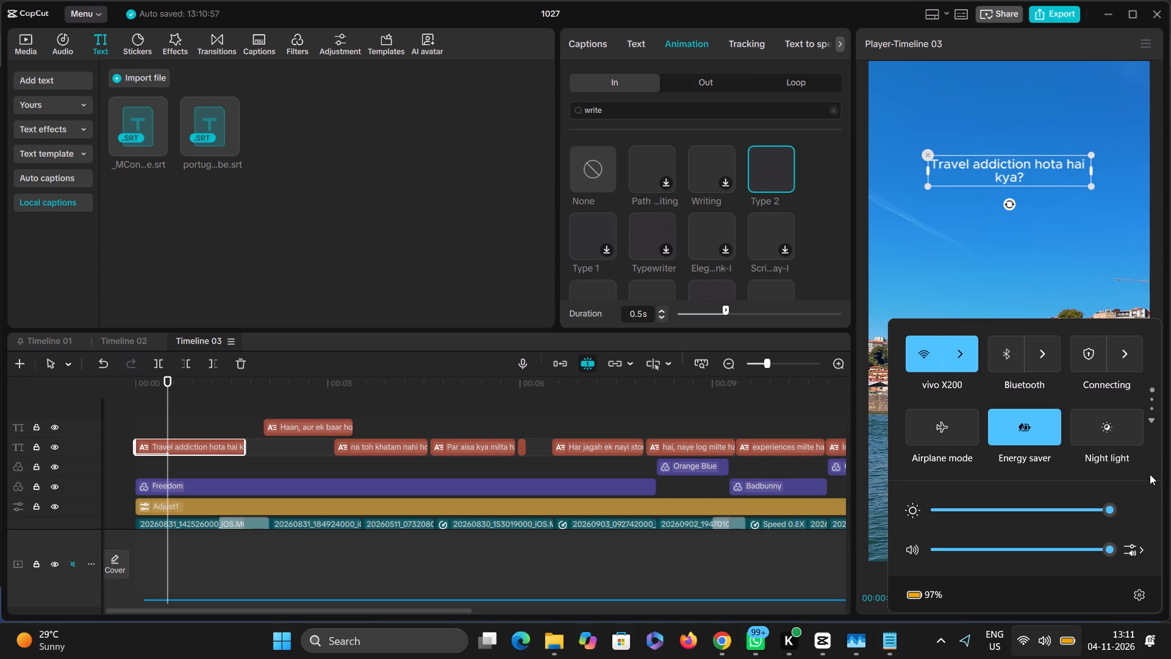
left_click(635, 467)
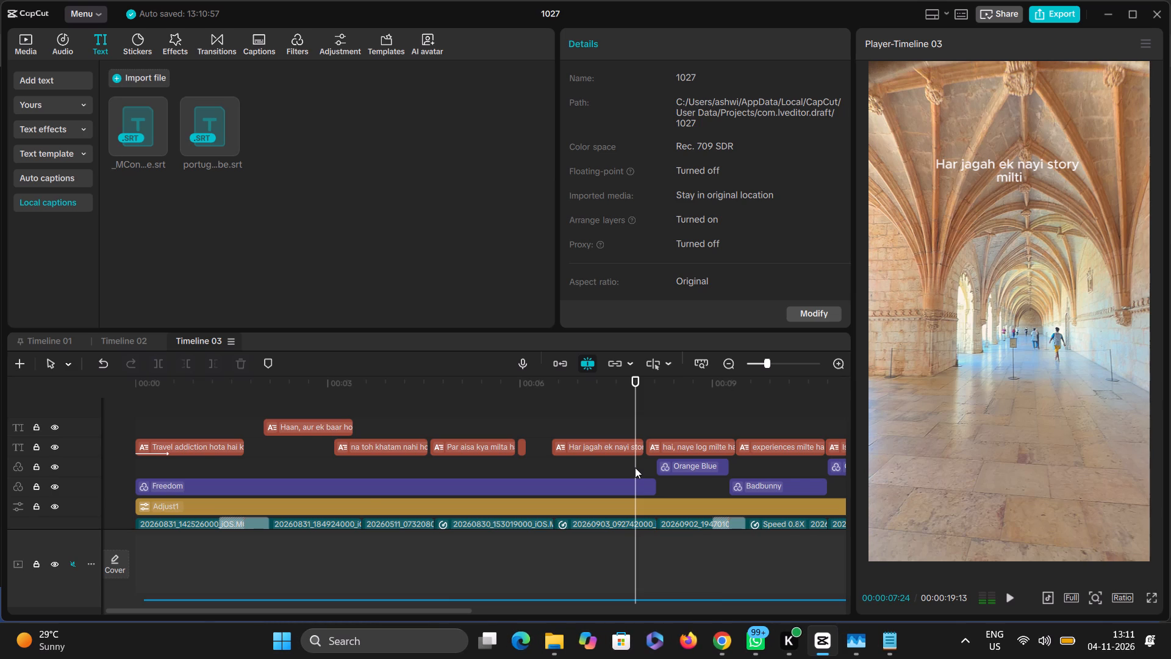
Play the opening second from the timeline start to check the first caption's In animation.
left_click_drag(165, 389, 133, 384)
right_click(165, 389)
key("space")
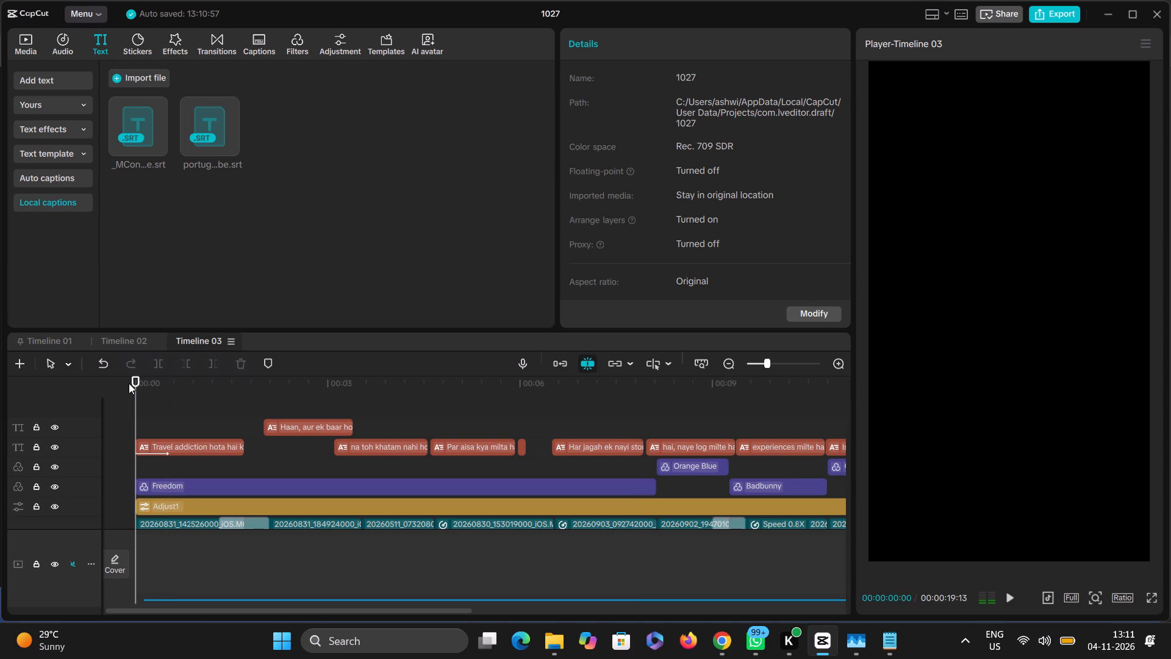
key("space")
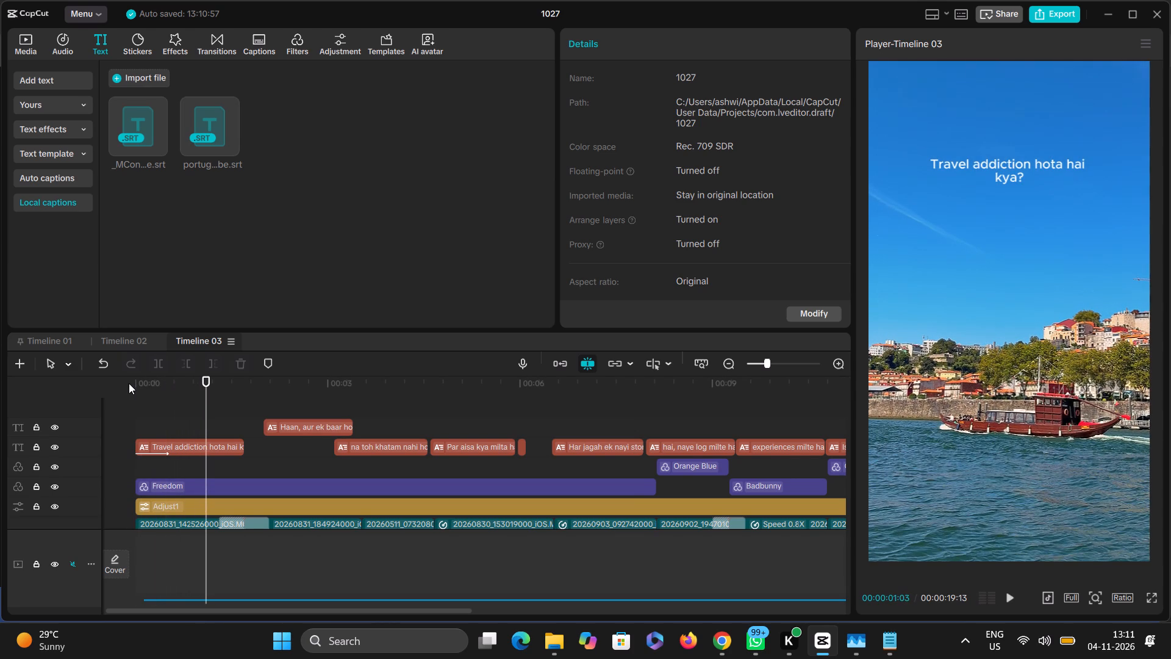
Set the duration of the Type 2 In animation on the "Travel addiction hota hai kya?" caption to 1.0 s.
left_click(162, 443)
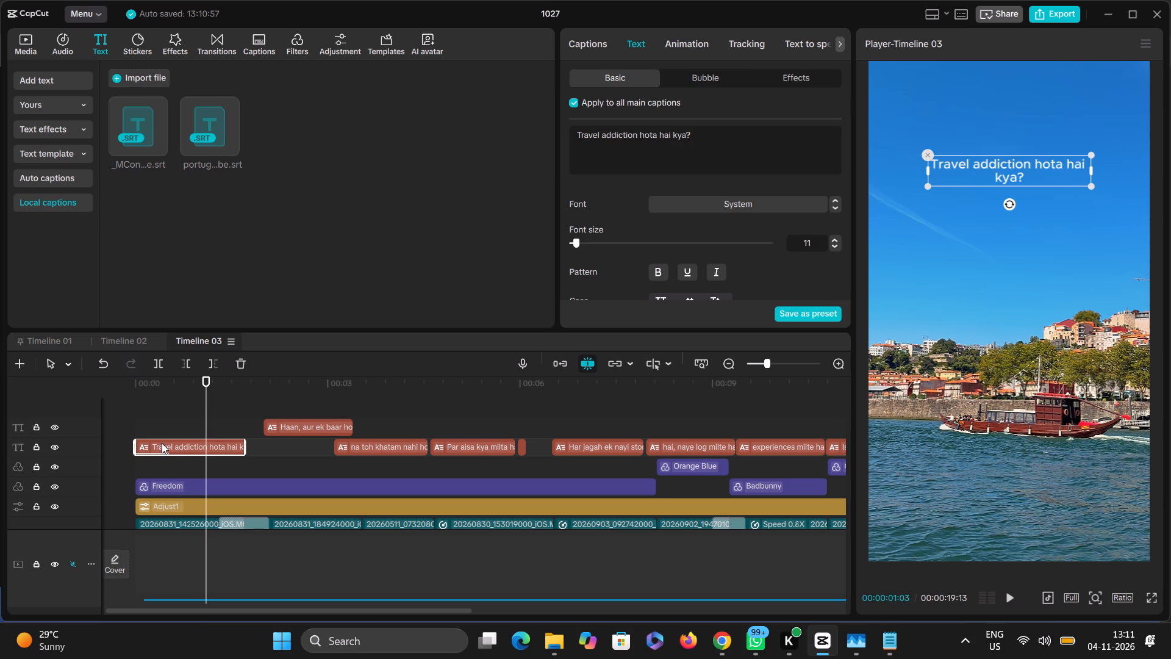
left_click(307, 305)
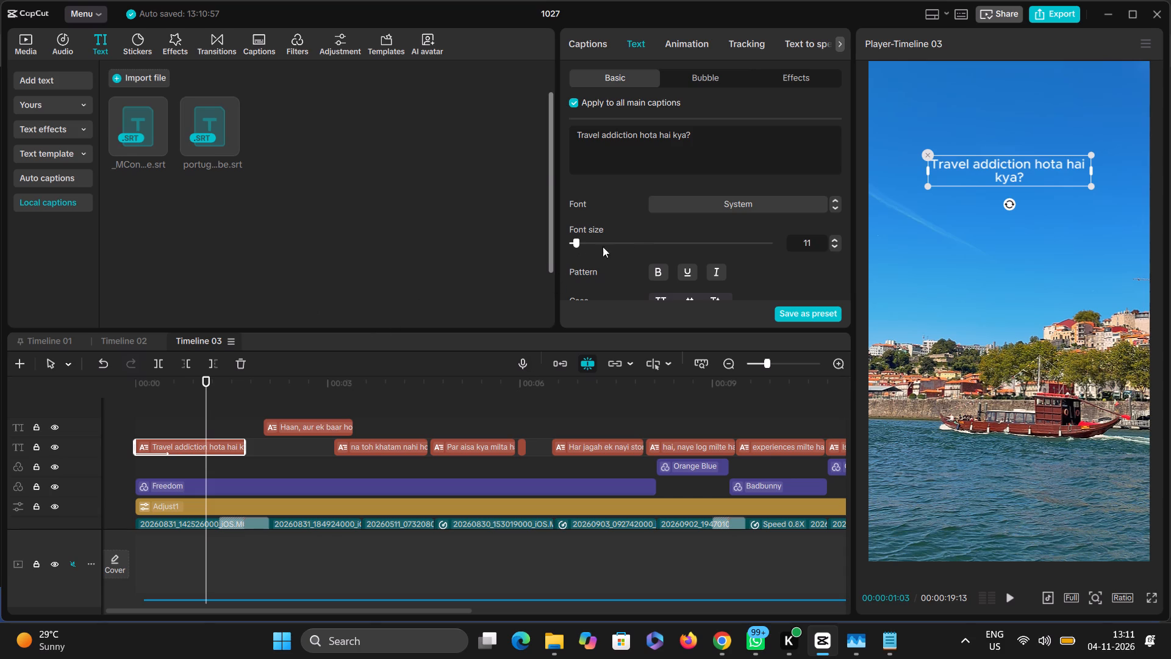
left_click(697, 41)
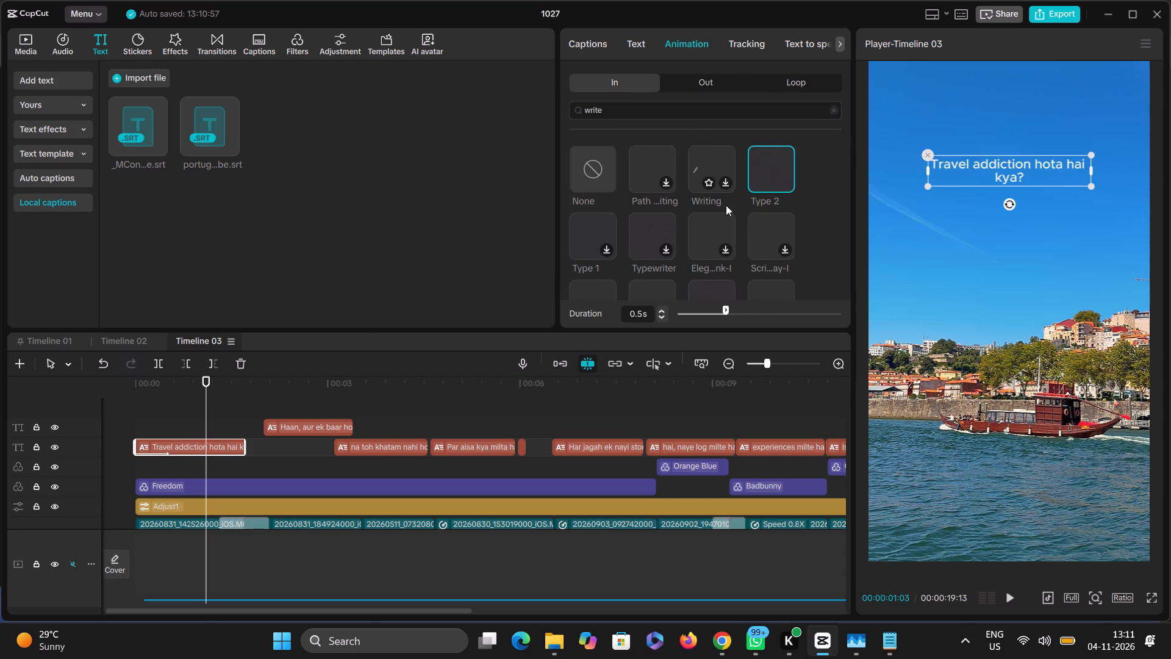
left_click(757, 310)
left_click_drag(757, 310, 776, 312)
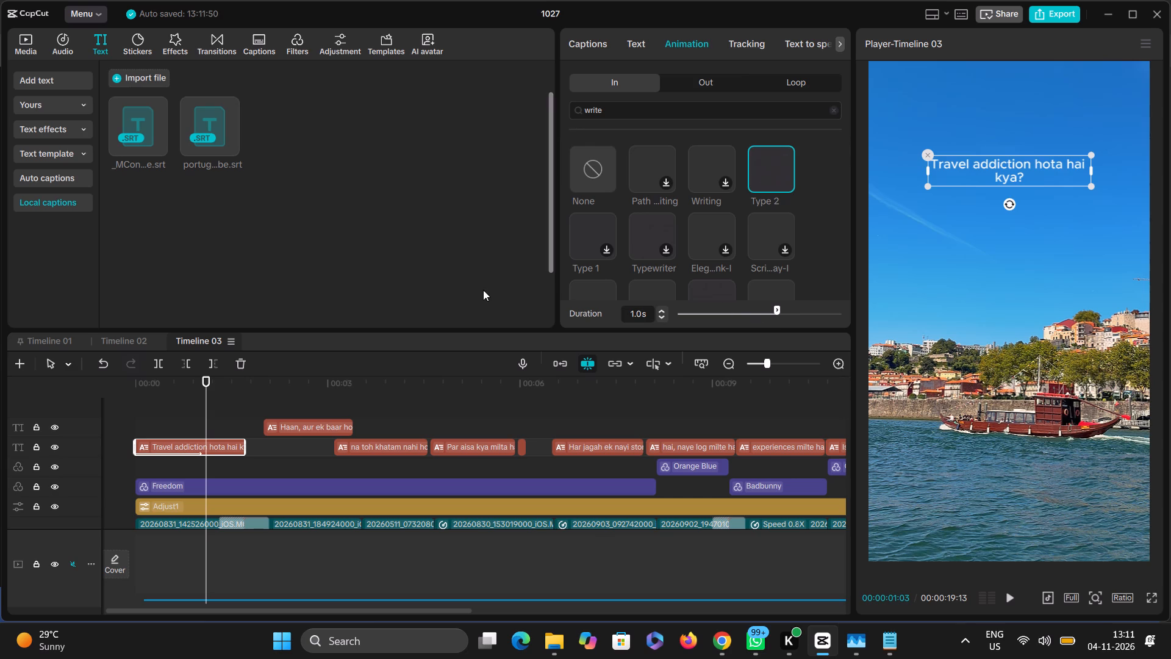
Play the first captions from the timeline start to review the entrance animation and caption timing.
left_click_drag(201, 395, 90, 388)
key("space")
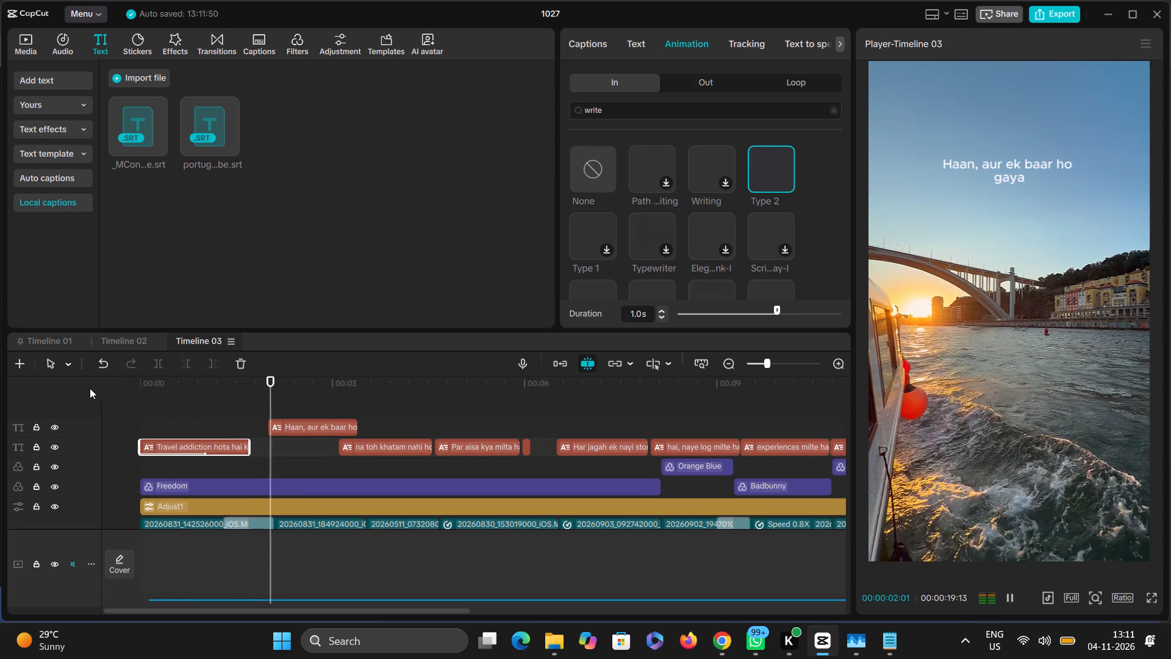
key("space")
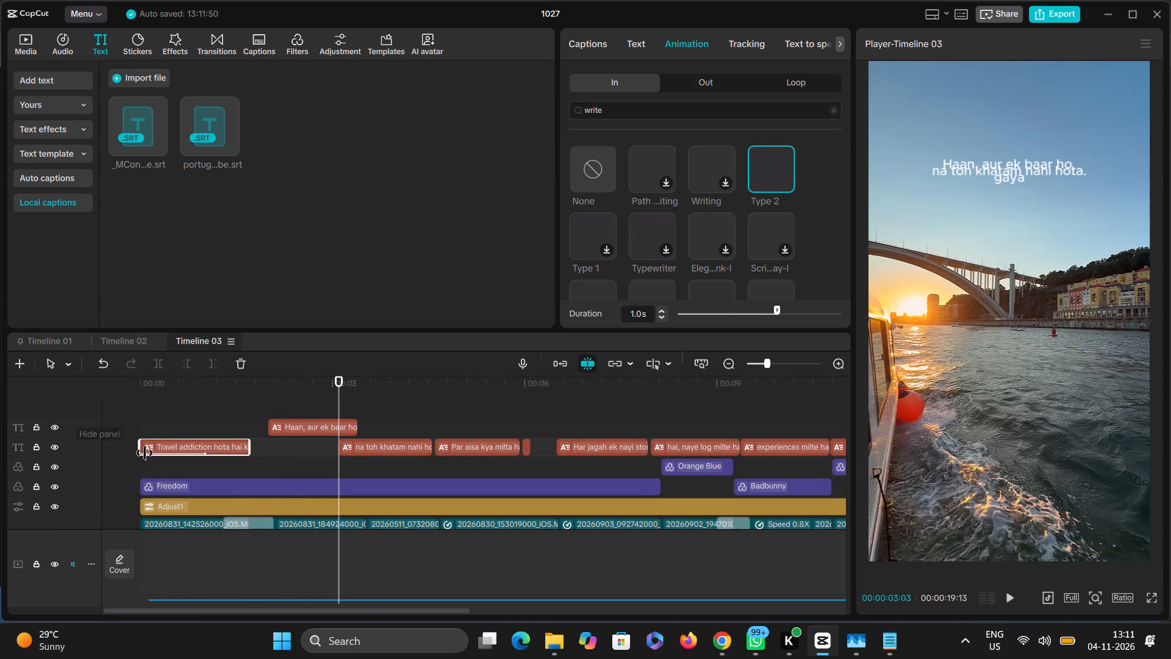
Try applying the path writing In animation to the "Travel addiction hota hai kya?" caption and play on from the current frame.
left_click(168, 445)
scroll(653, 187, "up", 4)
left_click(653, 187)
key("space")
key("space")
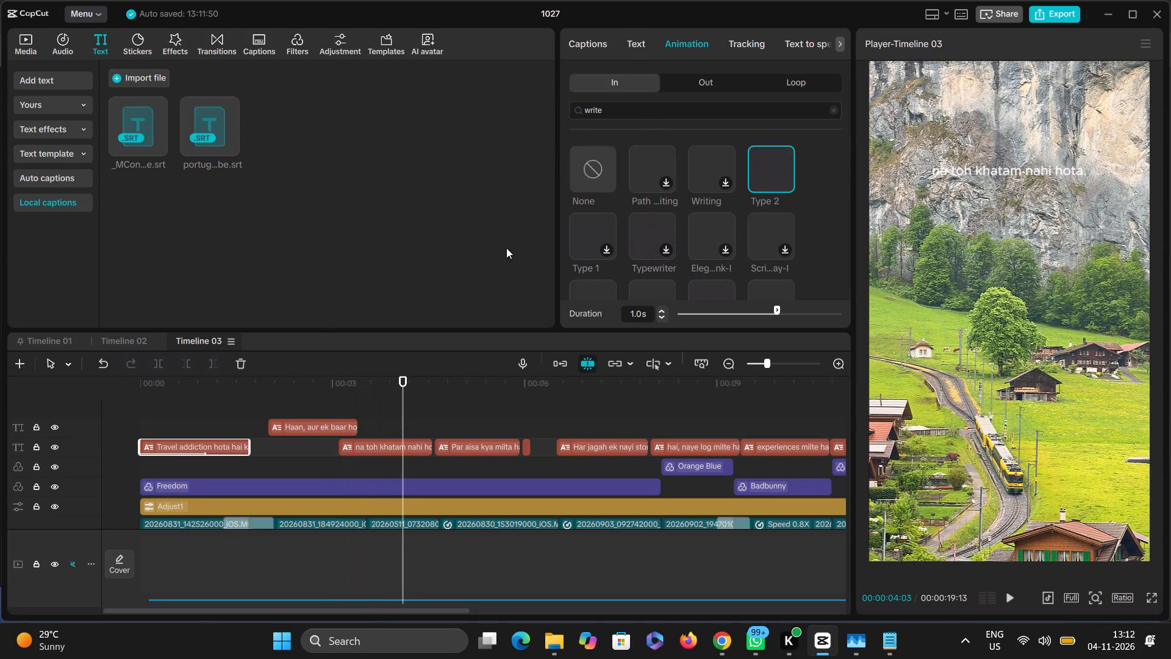
Undo the recent animation and timing edits on the first two captions, back to the first caption having no In animation.
key("ctrl+z")
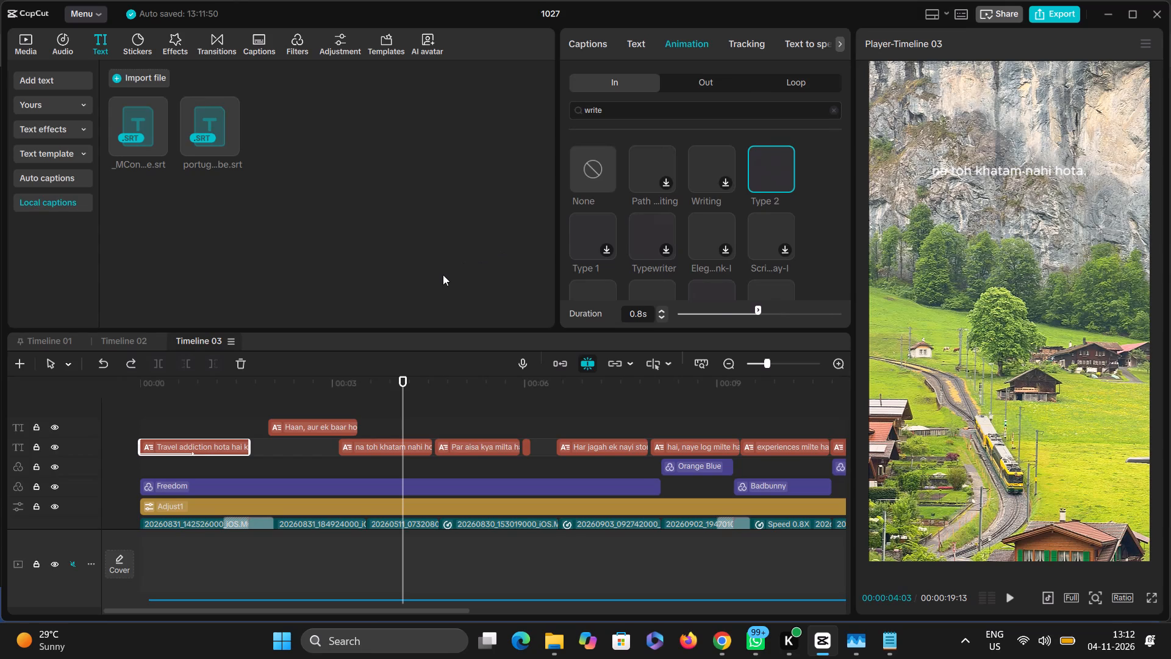
key("ctrl+z")
key("ctrl+z")
key("ctrl+z")
key("ctrl+z")
key("ctrl+z")
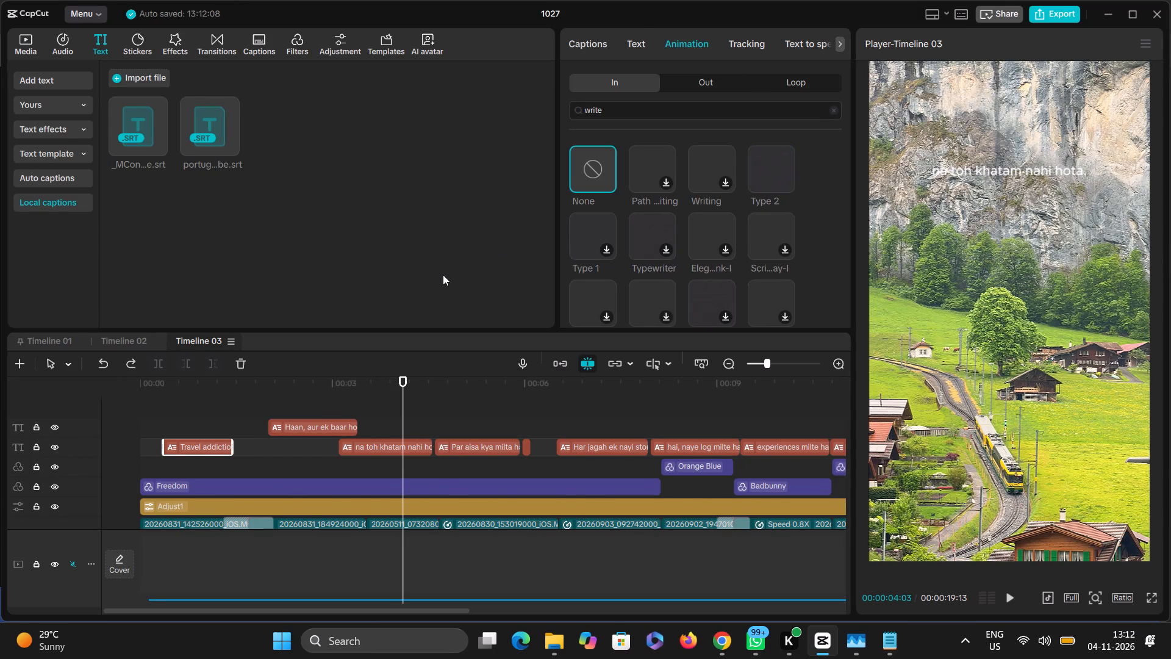
Play from within the "Travel addiction hota hai kya?" caption into the next one to review them without animation.
left_click(197, 385)
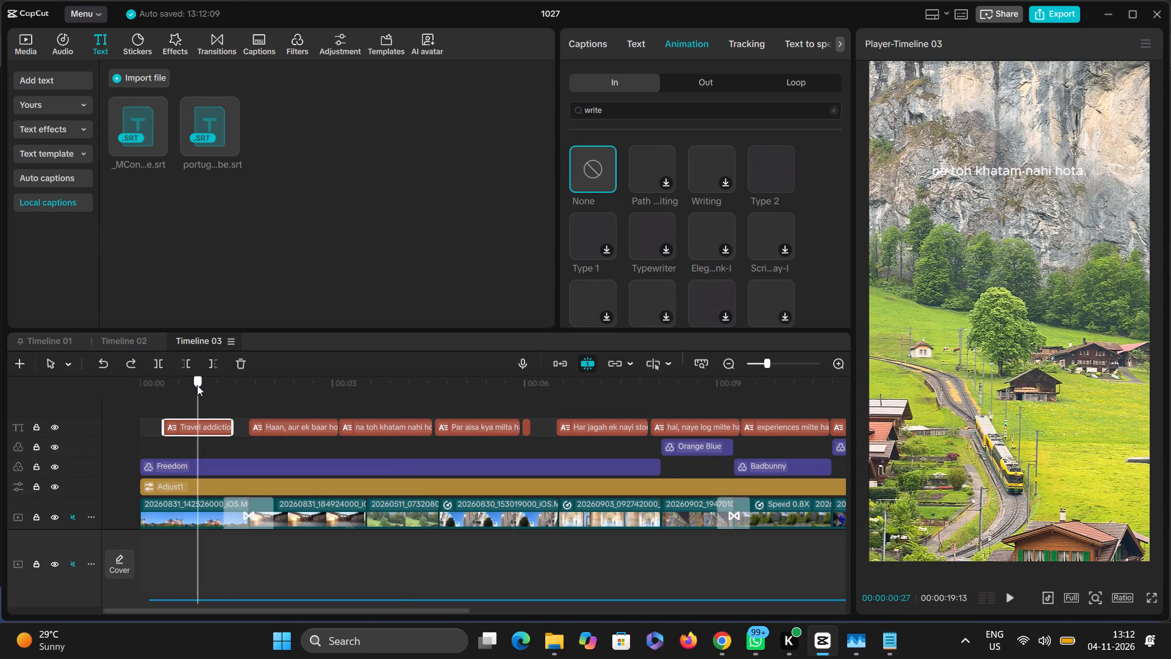
left_click(631, 35)
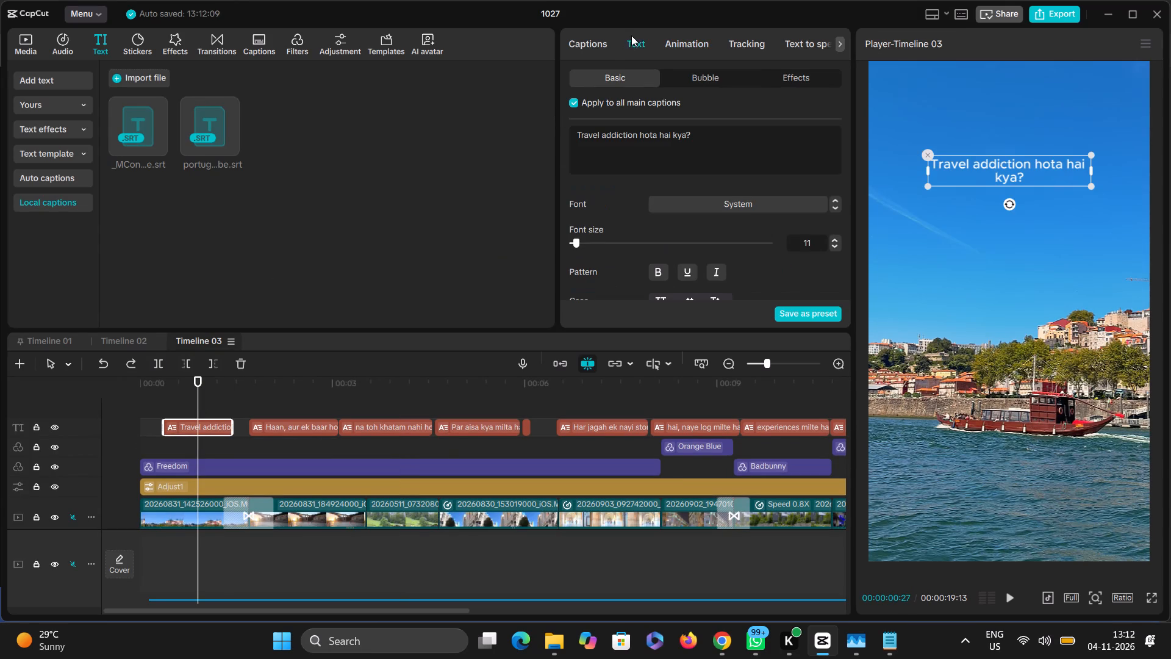
key("space")
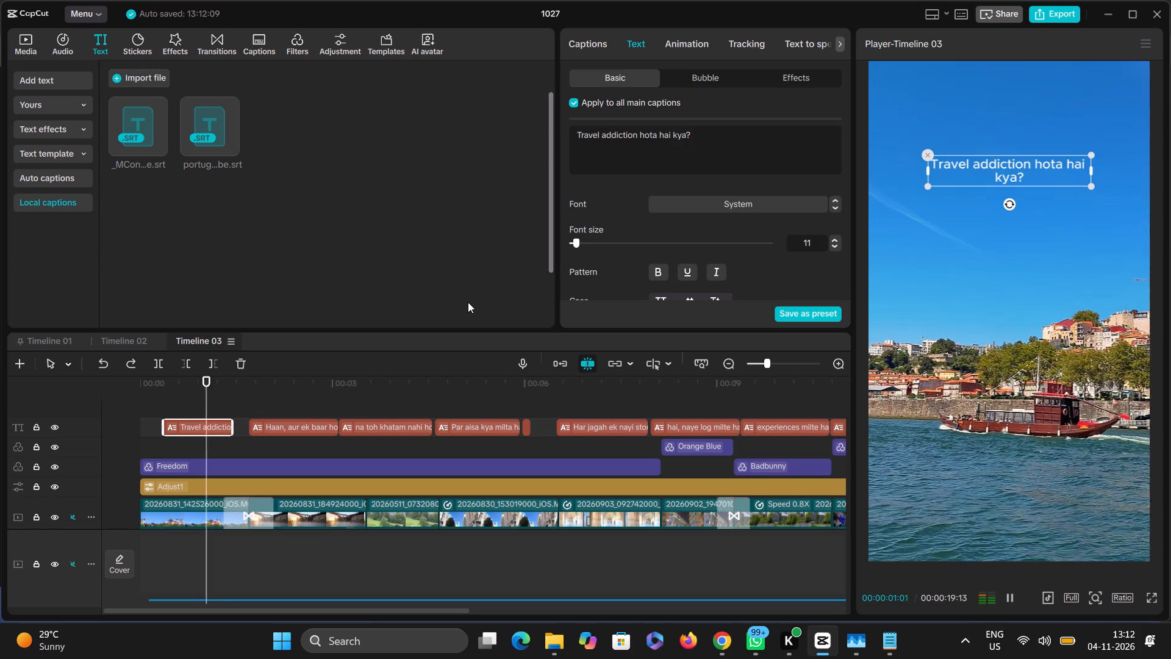
key("space")
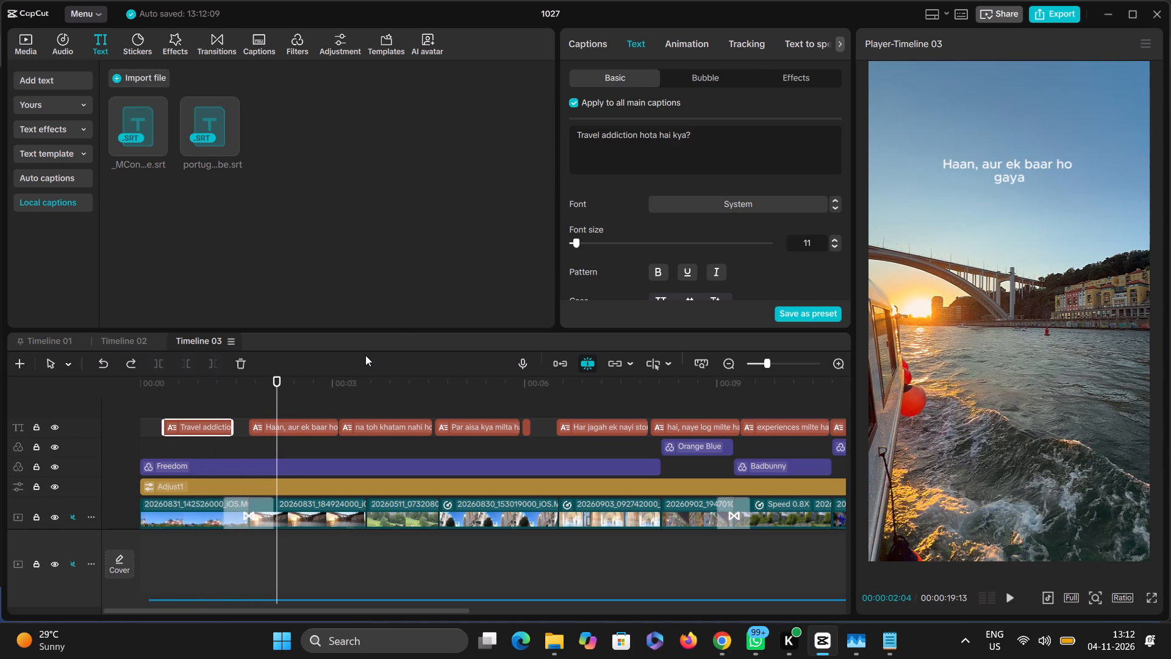
Apply the Type 2 In animation to the "Travel addiction hota hai kya?" caption and play it through.
left_click(218, 392)
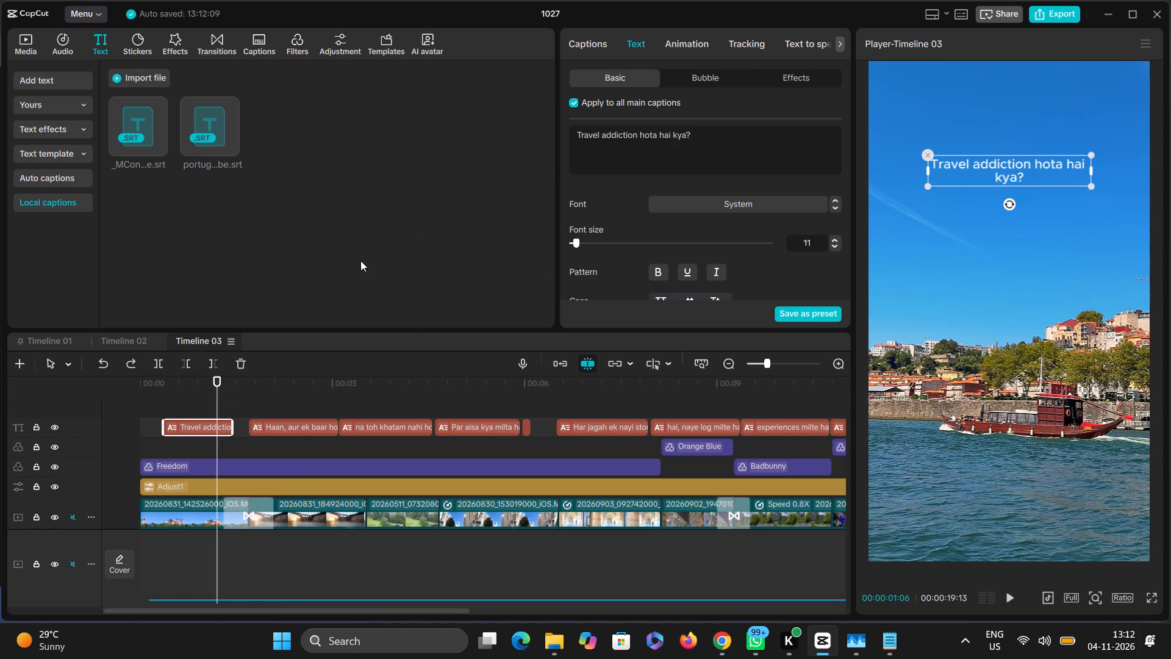
left_click(707, 43)
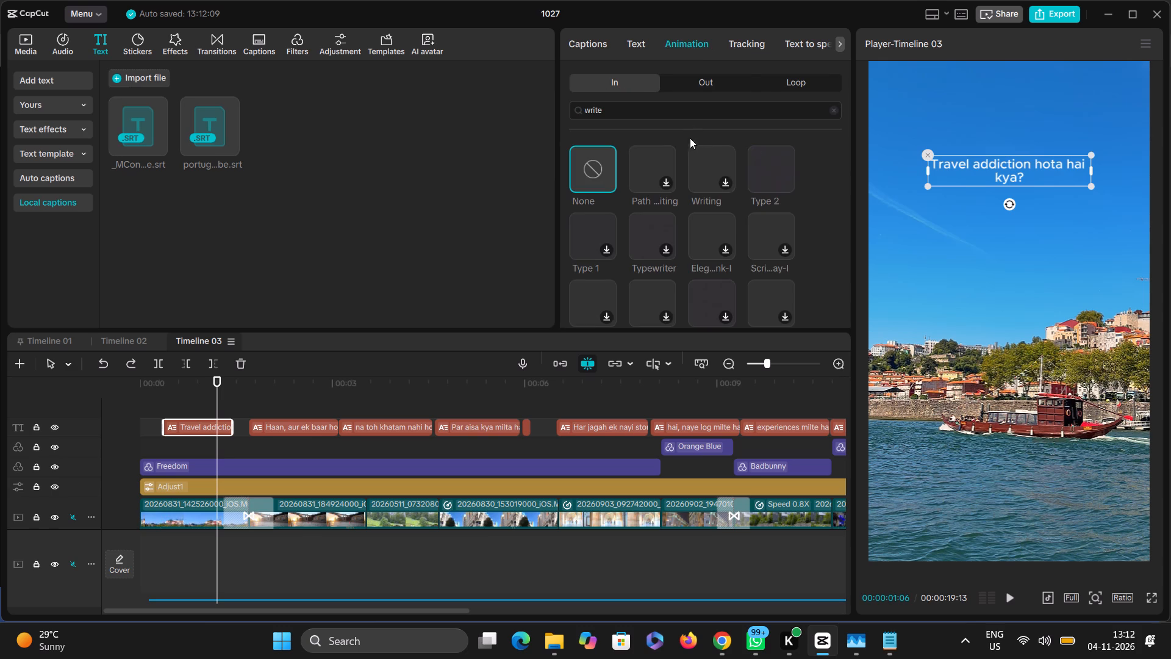
left_click(764, 165)
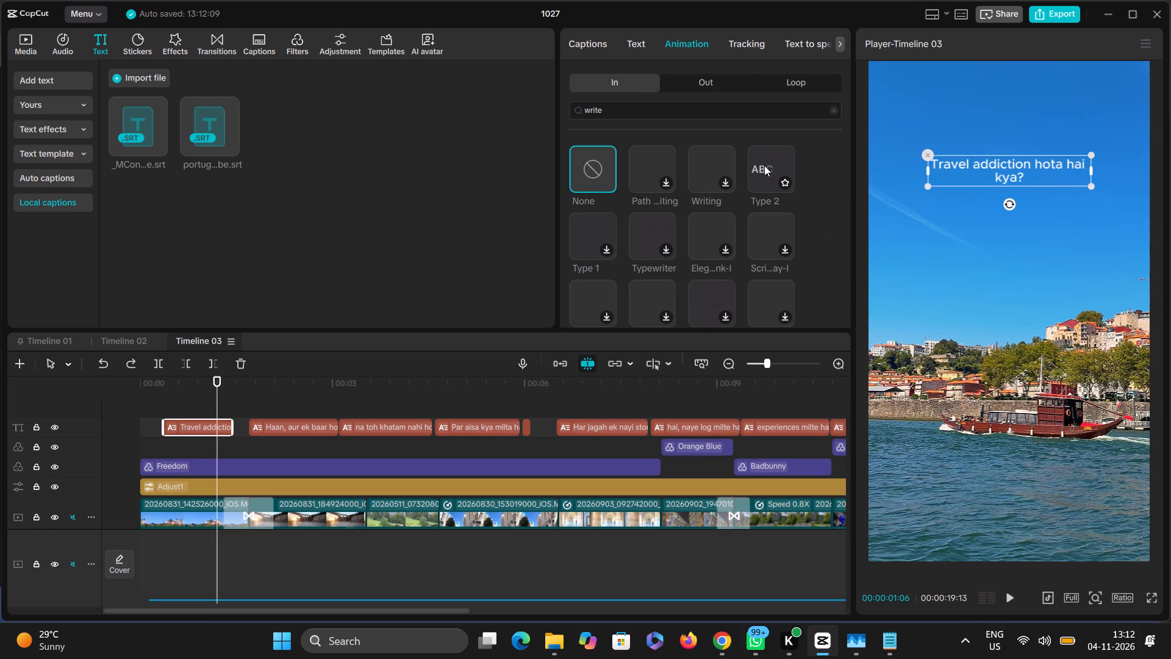
left_click(764, 165)
left_click(764, 165)
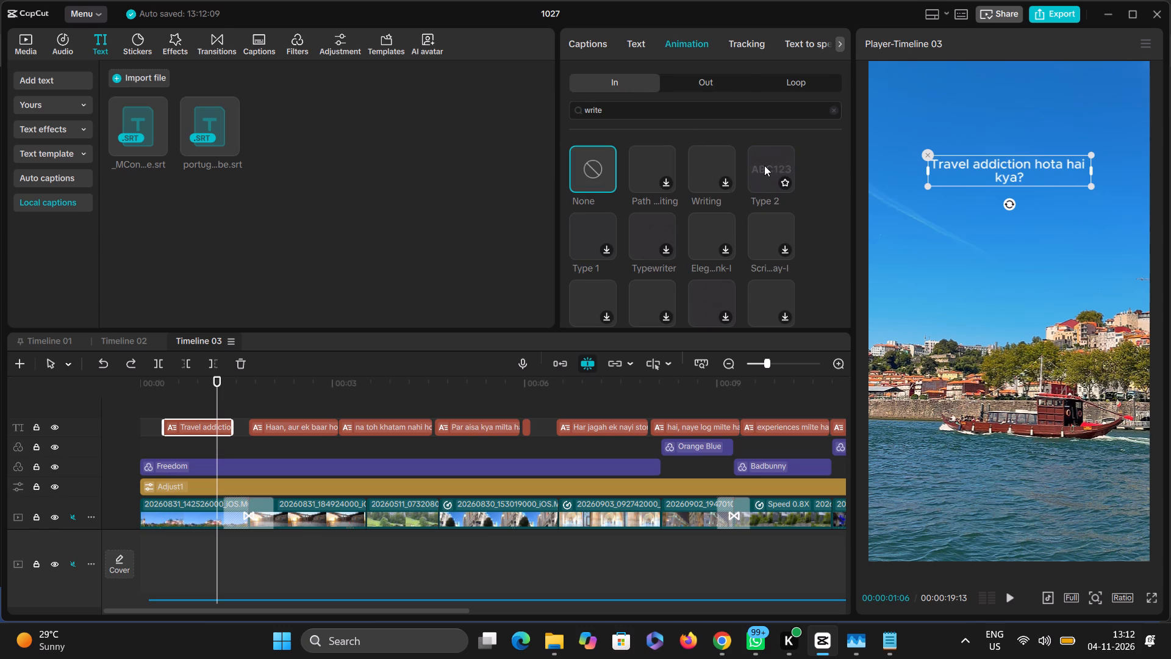
double_click(764, 165)
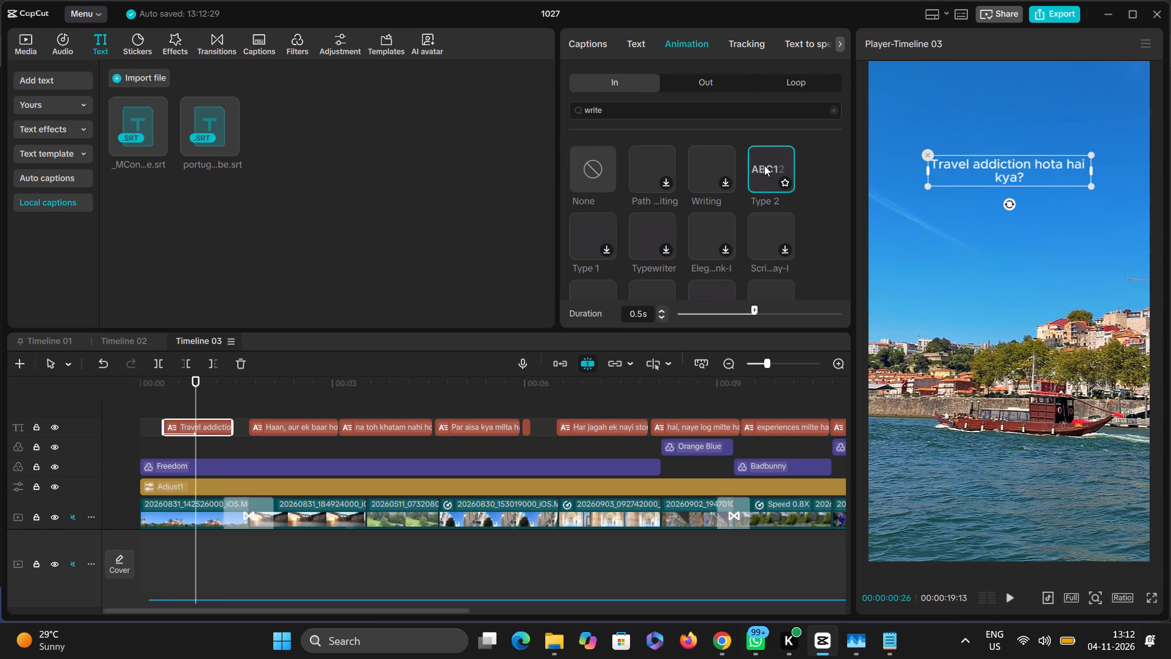
key("space")
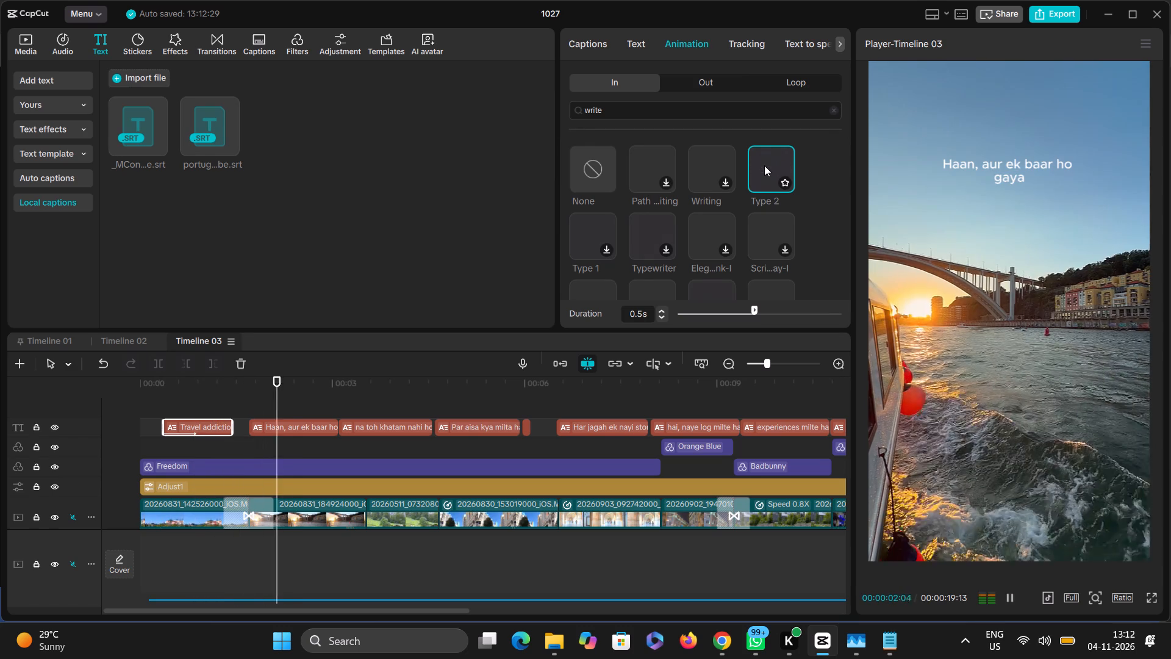
key("space")
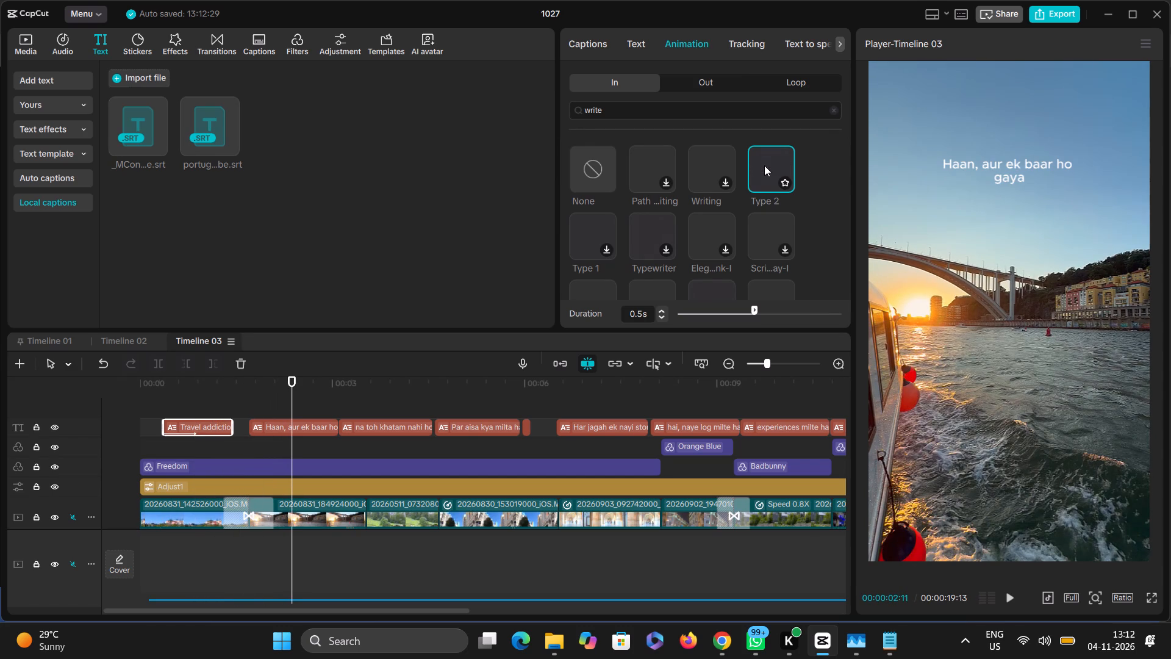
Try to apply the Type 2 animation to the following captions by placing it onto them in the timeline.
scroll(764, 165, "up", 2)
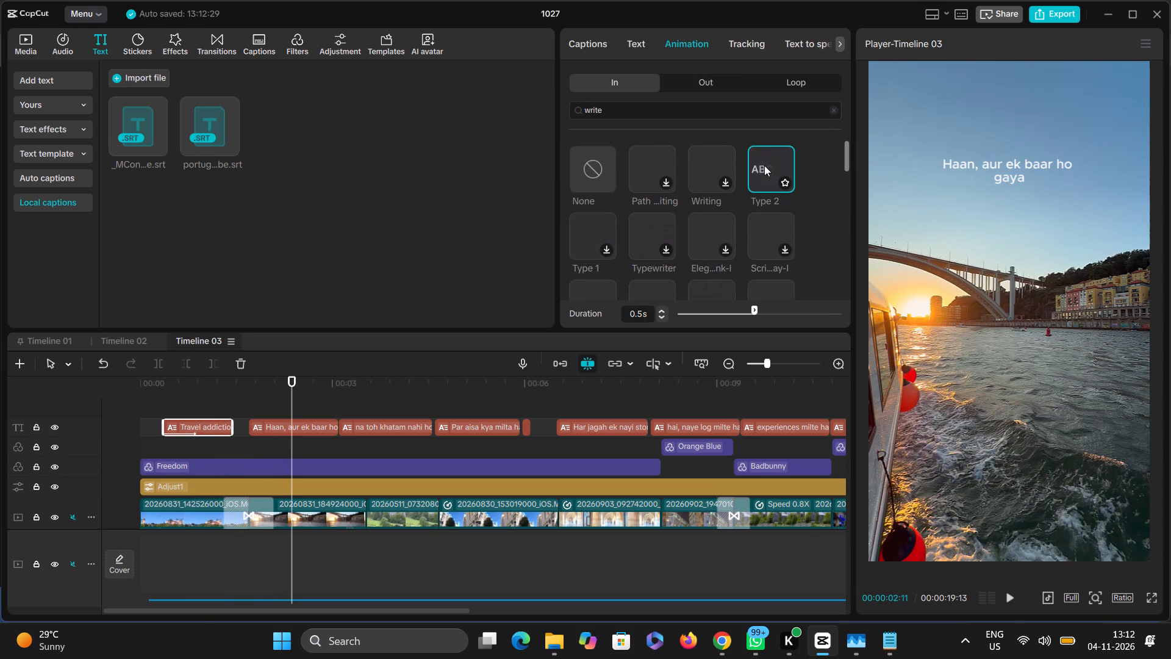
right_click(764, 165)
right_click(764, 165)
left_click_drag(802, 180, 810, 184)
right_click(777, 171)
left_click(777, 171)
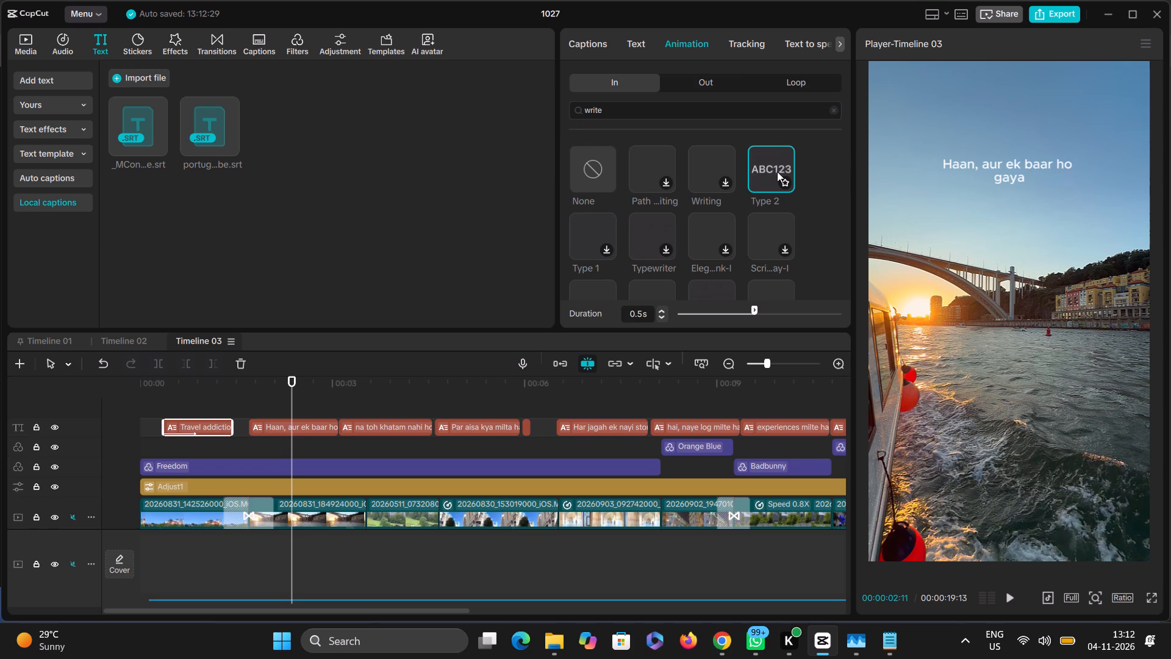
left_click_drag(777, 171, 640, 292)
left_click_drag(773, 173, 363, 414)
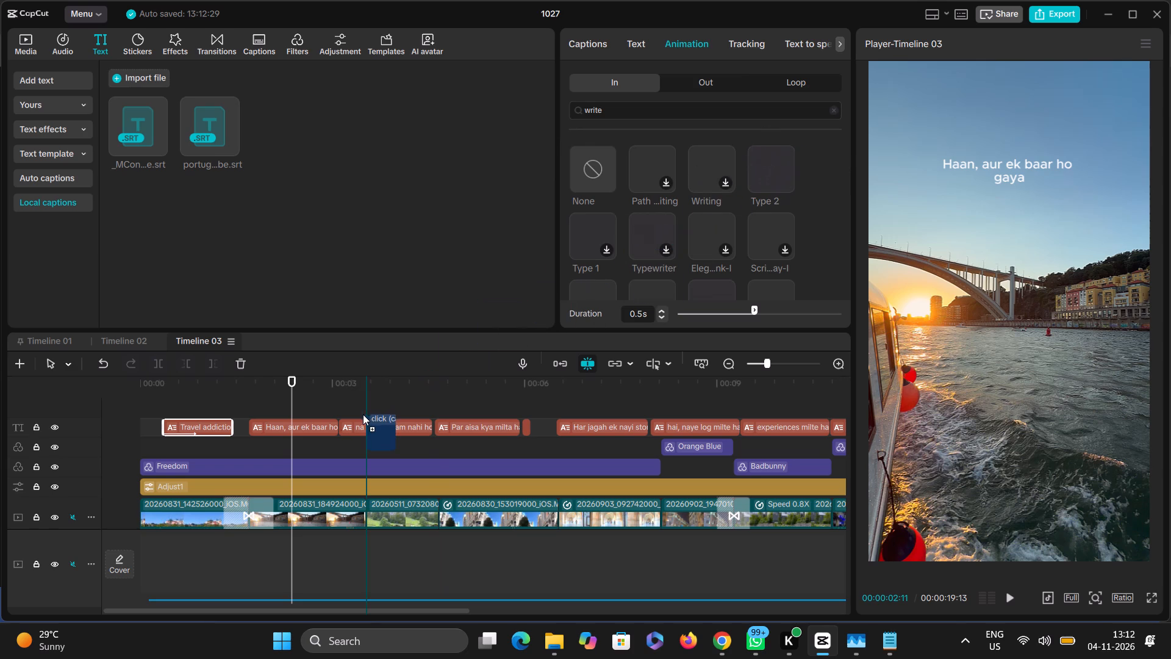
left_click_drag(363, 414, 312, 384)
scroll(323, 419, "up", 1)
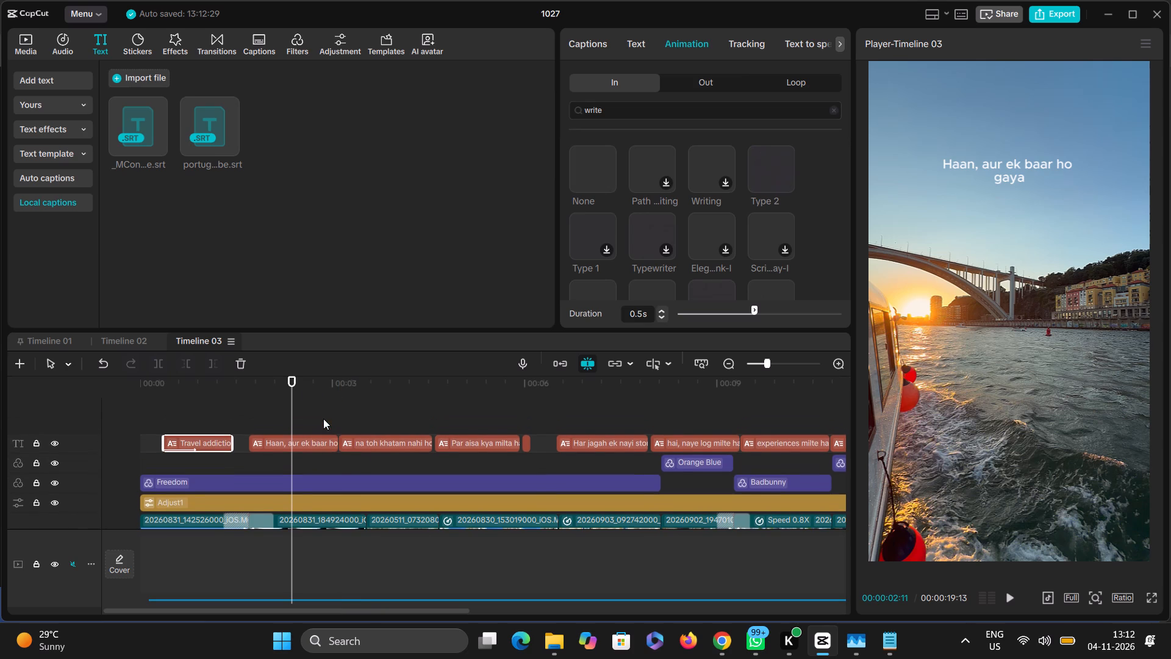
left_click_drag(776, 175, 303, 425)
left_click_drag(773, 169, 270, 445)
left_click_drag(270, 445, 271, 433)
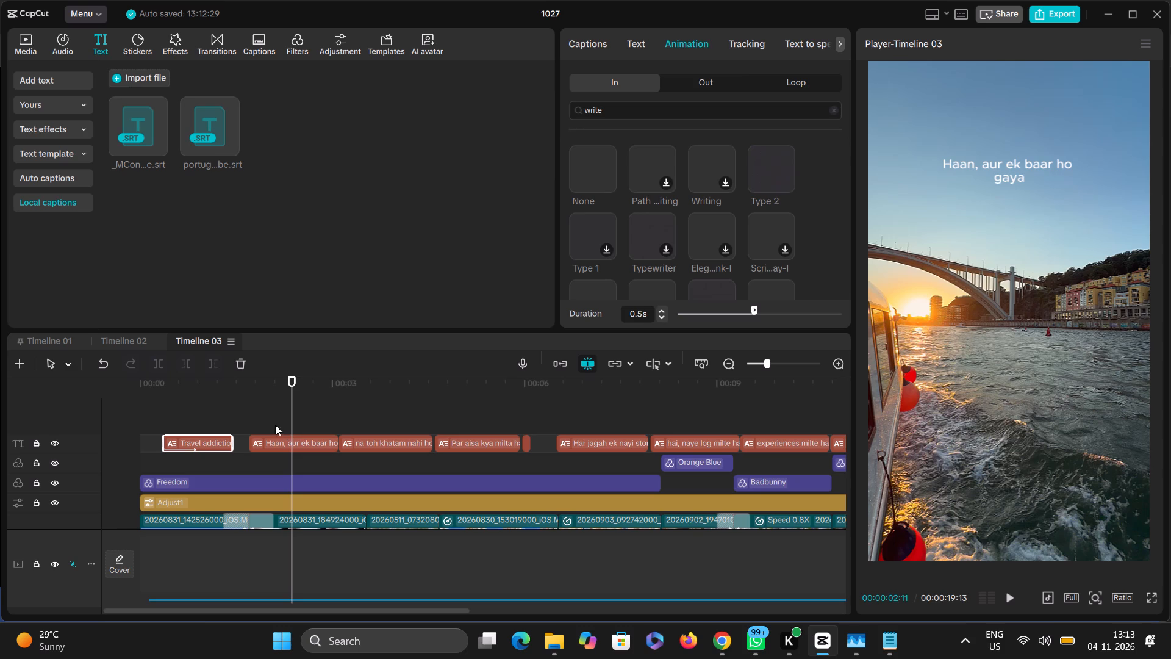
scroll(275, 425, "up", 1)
Play the second caption, then replay from the timeline start to review the first caption's entrance animation.
left_click(251, 389)
key("space")
key("space")
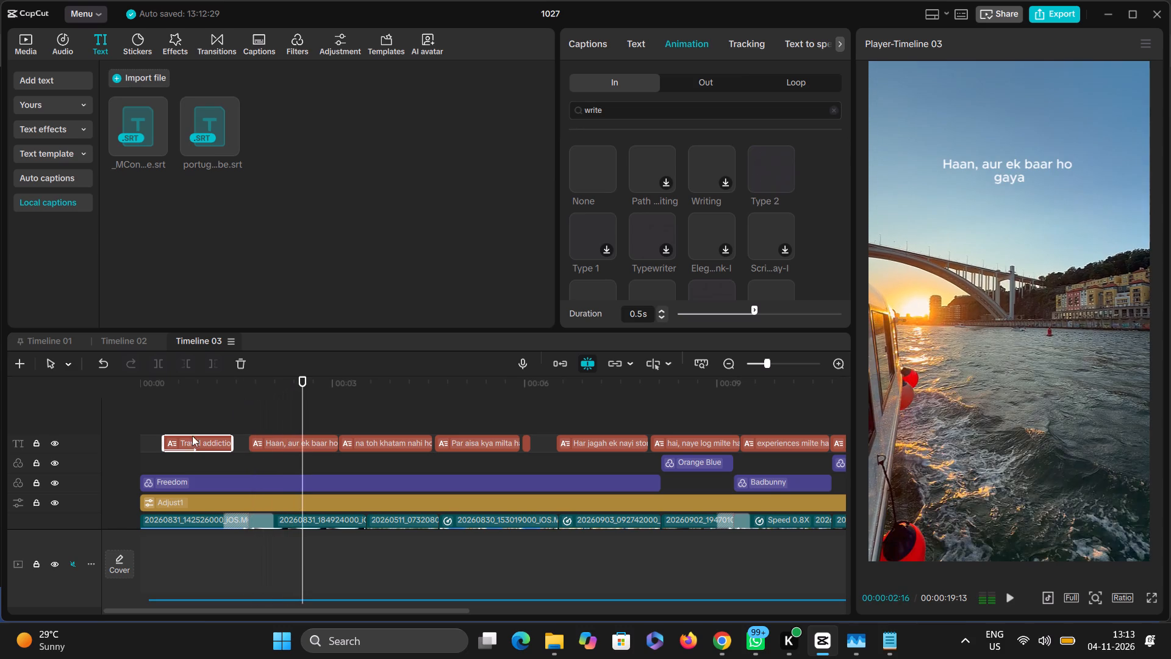
left_click_drag(193, 389, 111, 383)
key("space")
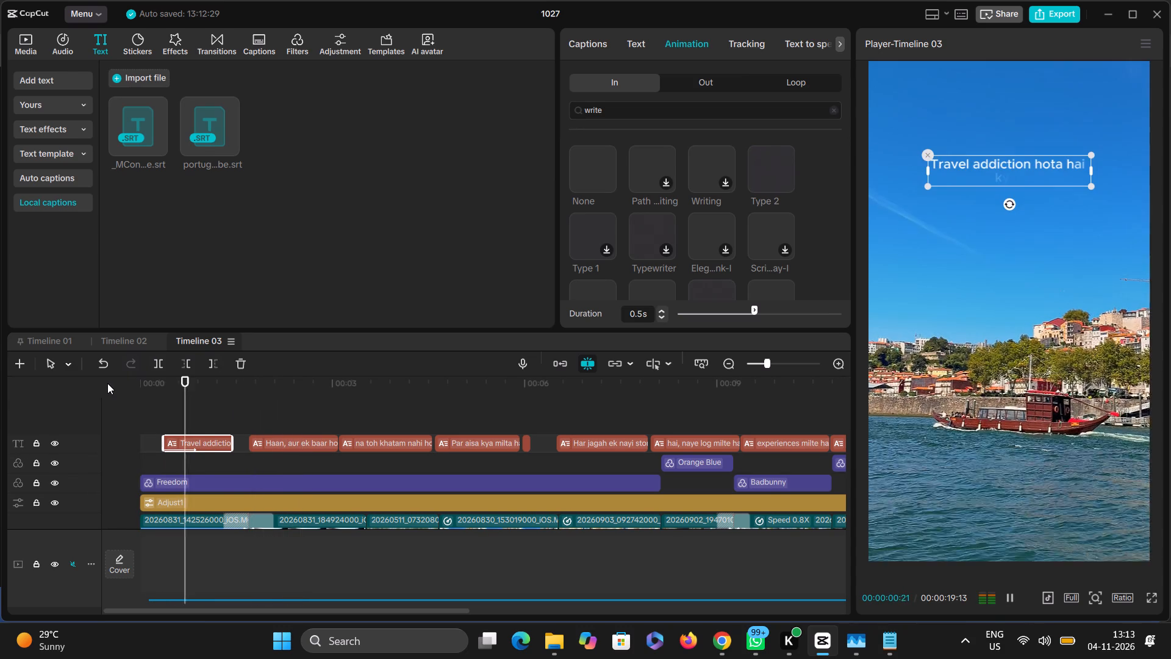
key("space")
left_click_drag(198, 395, 110, 398)
key("space")
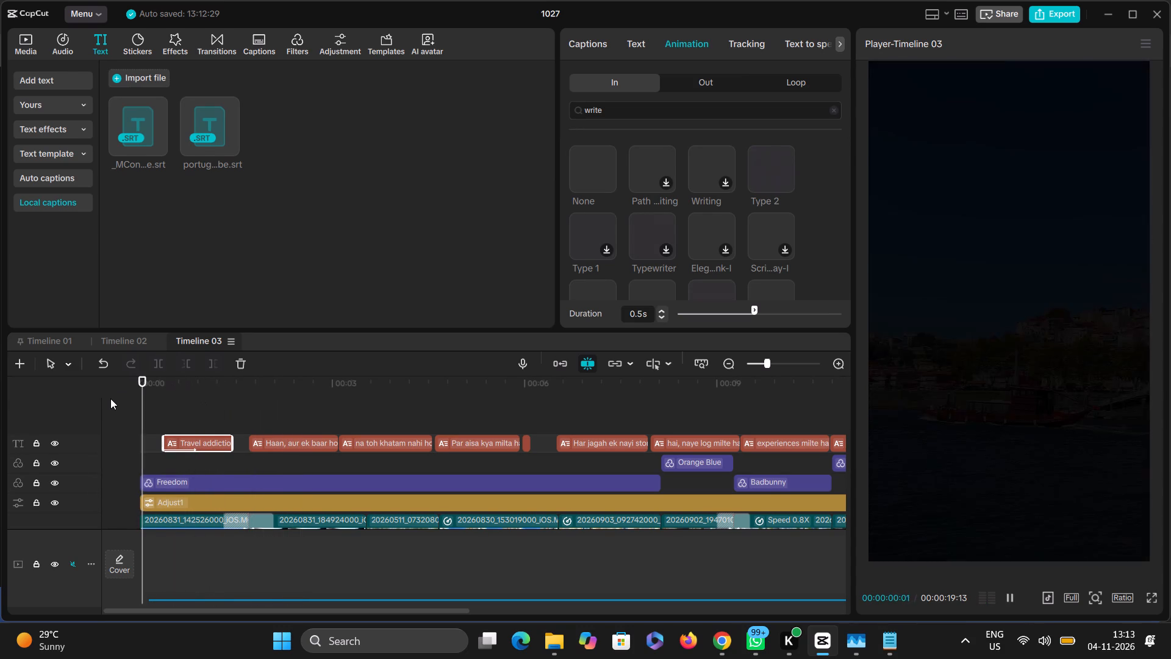
key("space")
Extend the "Travel addiction hota hai kya?" caption back to the timeline start and forward to just before the second caption.
left_click_drag(160, 435, 138, 439)
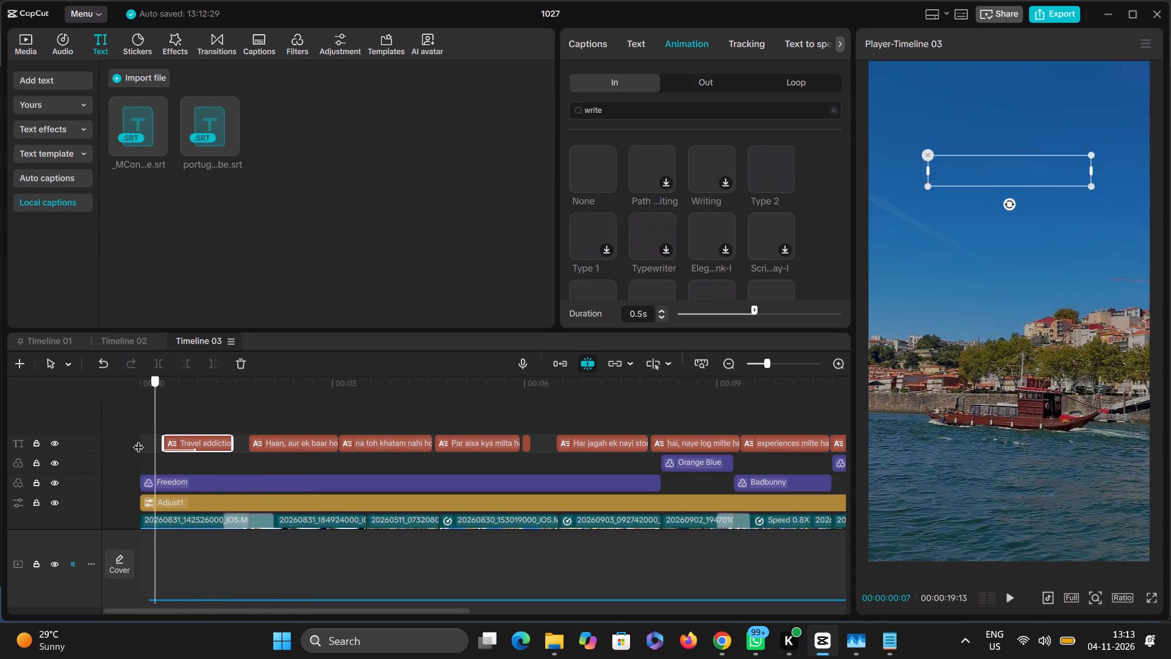
left_click_drag(138, 439, 124, 439)
left_click_drag(162, 439, 116, 444)
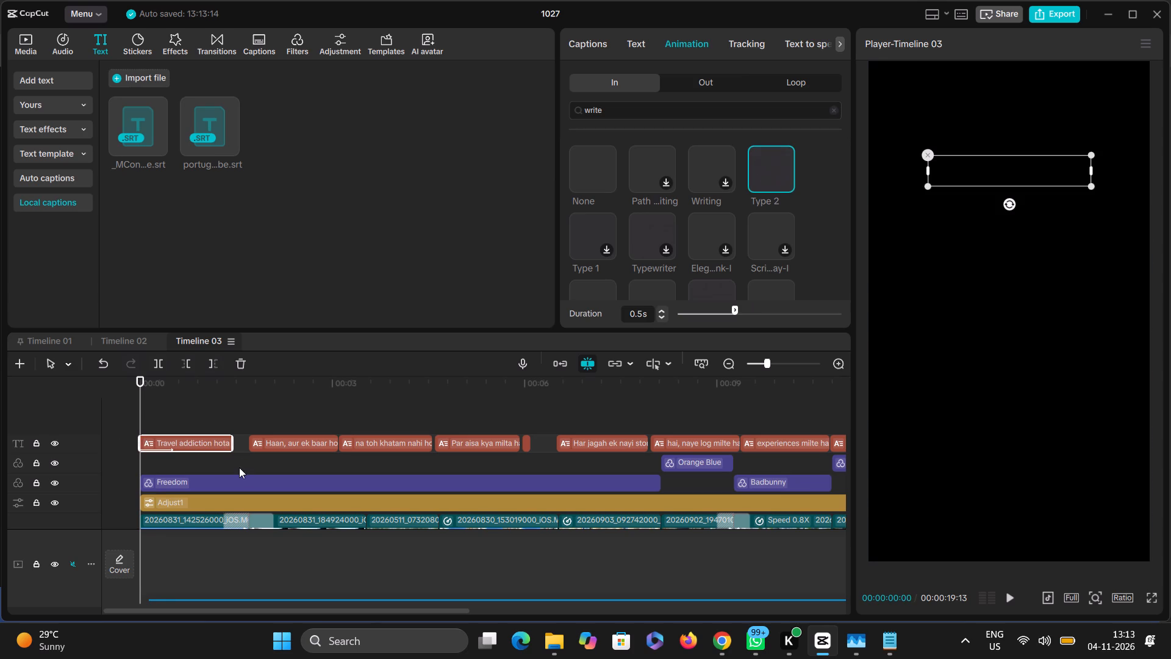
left_click_drag(229, 439, 240, 441)
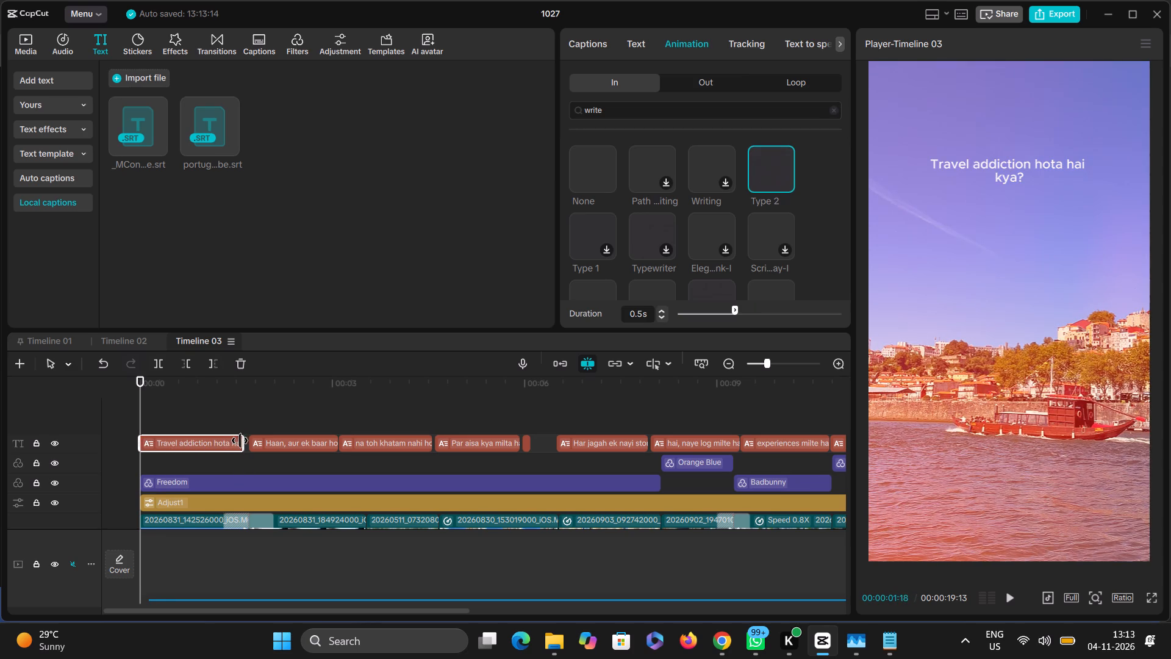
left_click_drag(240, 441, 233, 455)
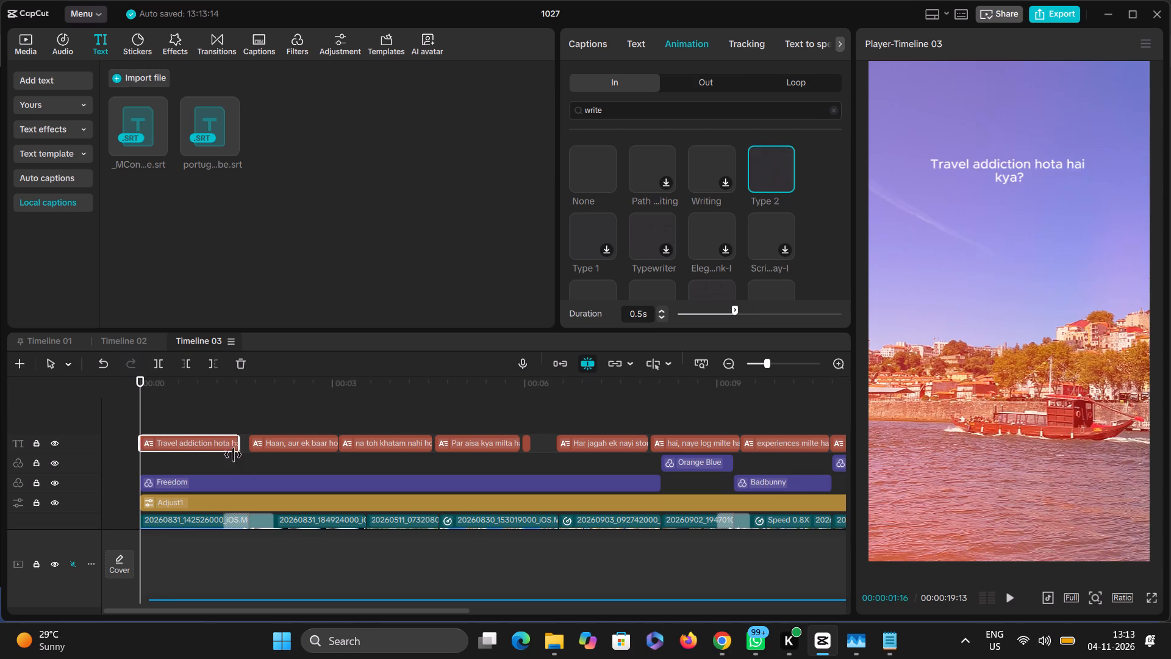
left_click_drag(233, 455, 262, 456)
Trim the start of the "Haan, aur ek baar ho gaya" caption slightly and place it on a separate track below, just after the first caption.
left_click_drag(275, 445, 284, 444)
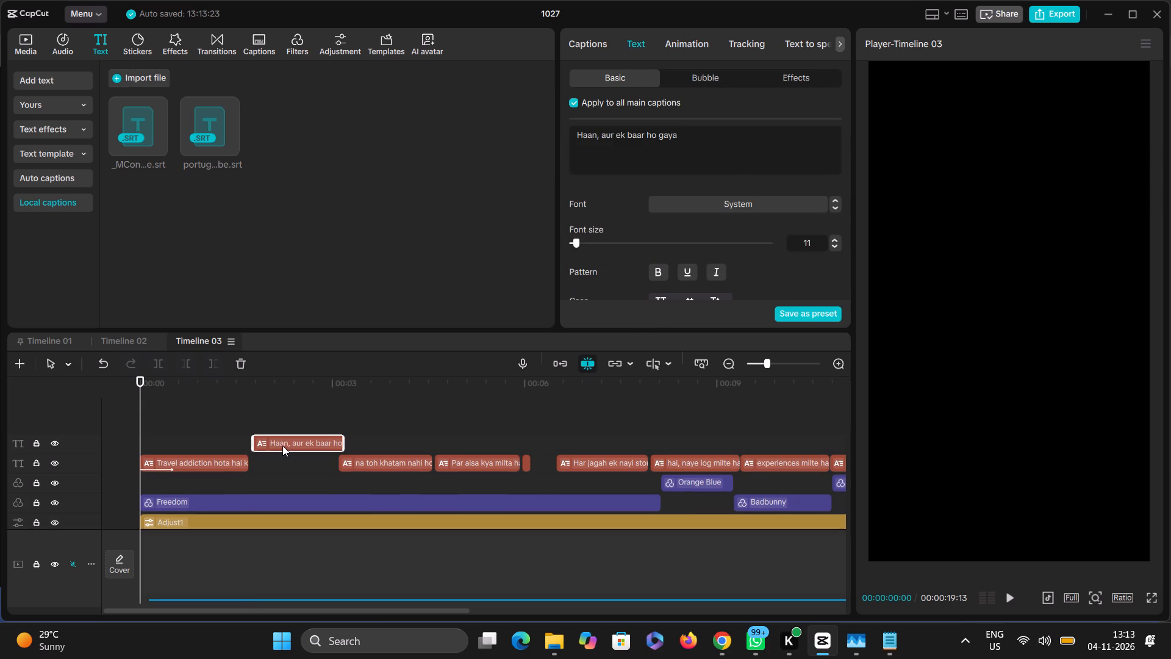
left_click_drag(255, 438, 262, 438)
left_click_drag(307, 446, 304, 470)
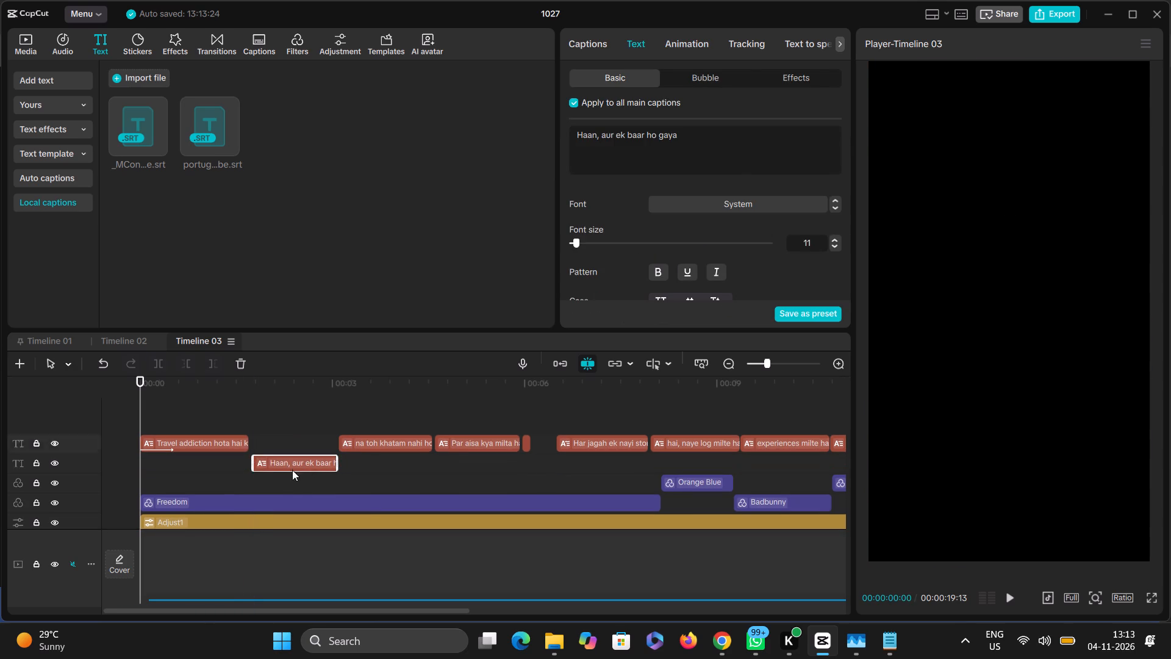
Extend the end of the "Travel addiction hota hai kya?" caption to meet the start of the "Haan, aur ek baar ho gaya" caption.
left_click(238, 431)
left_click_drag(245, 438, 252, 441)
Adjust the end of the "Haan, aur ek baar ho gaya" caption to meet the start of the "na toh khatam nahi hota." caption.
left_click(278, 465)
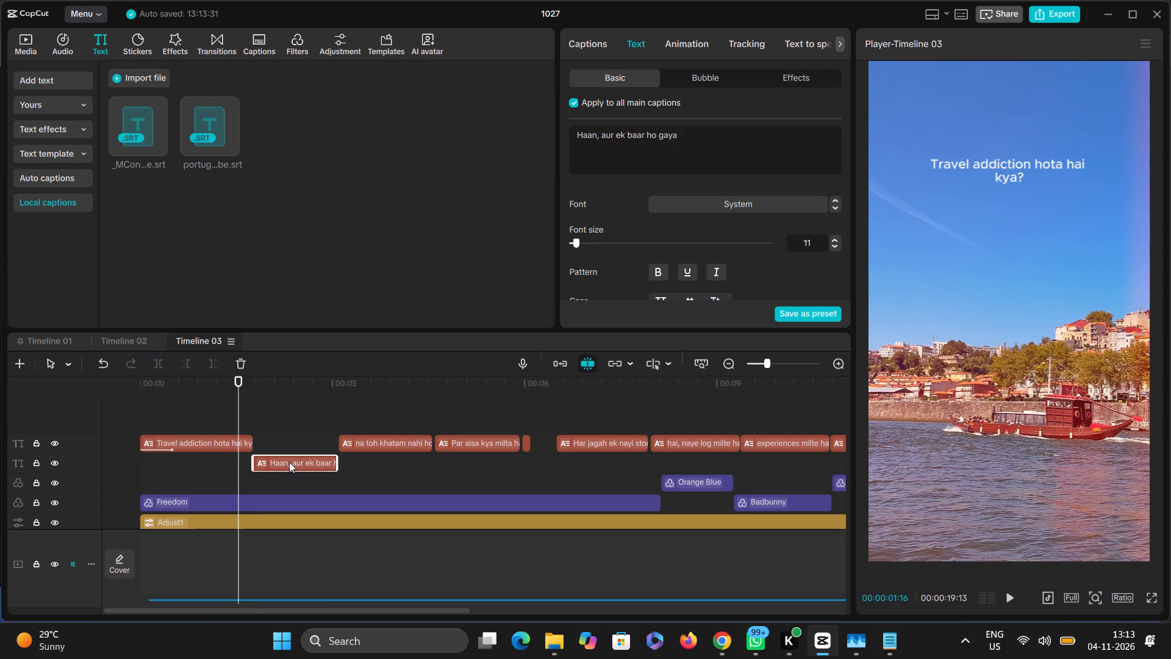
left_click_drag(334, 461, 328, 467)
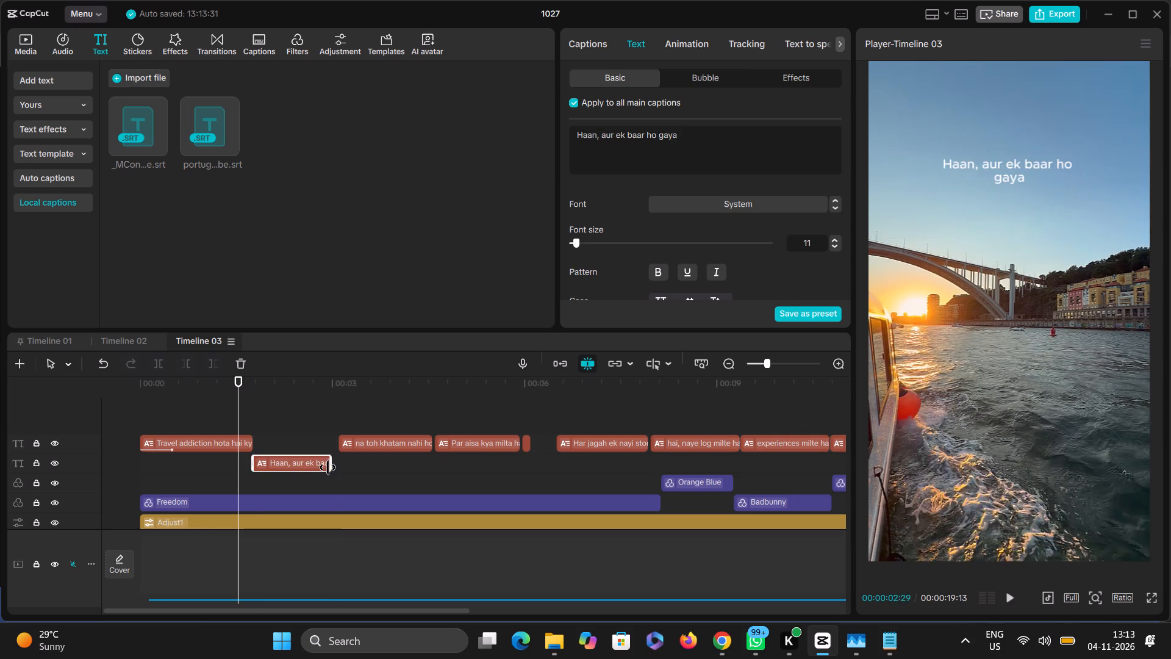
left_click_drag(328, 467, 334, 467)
Play from the timeline start to review the change from the first caption to the second.
left_click_drag(308, 383, 0, 361)
key("space")
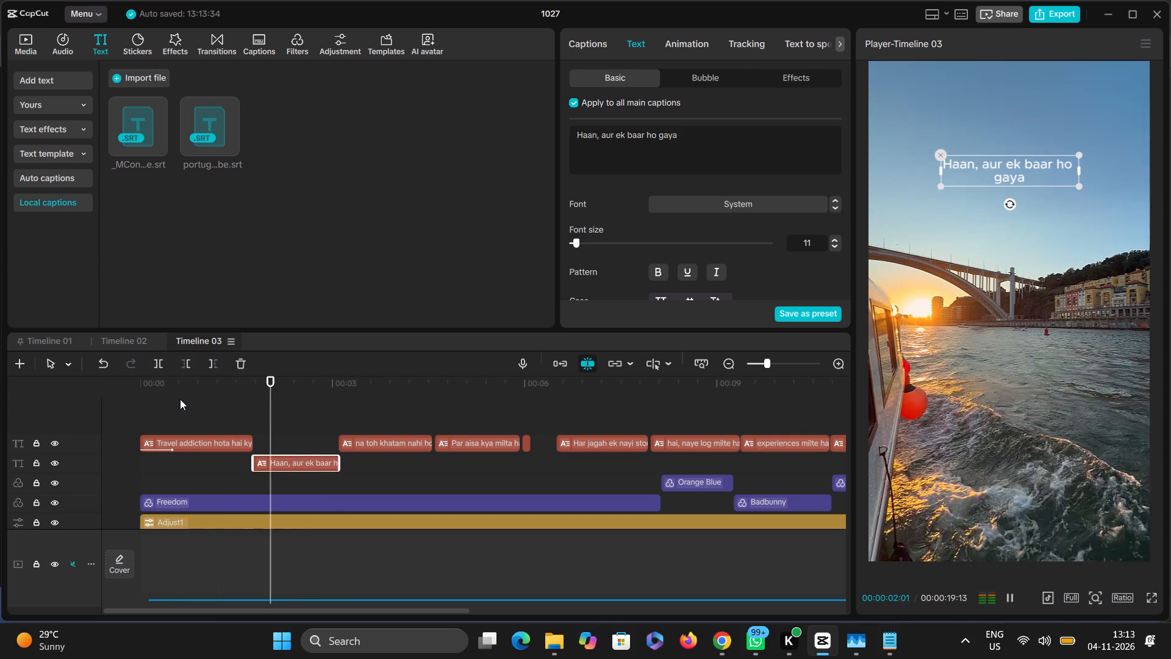
key("space")
Set the font of all main captions to Apple Garamond Bold.
left_click(222, 439)
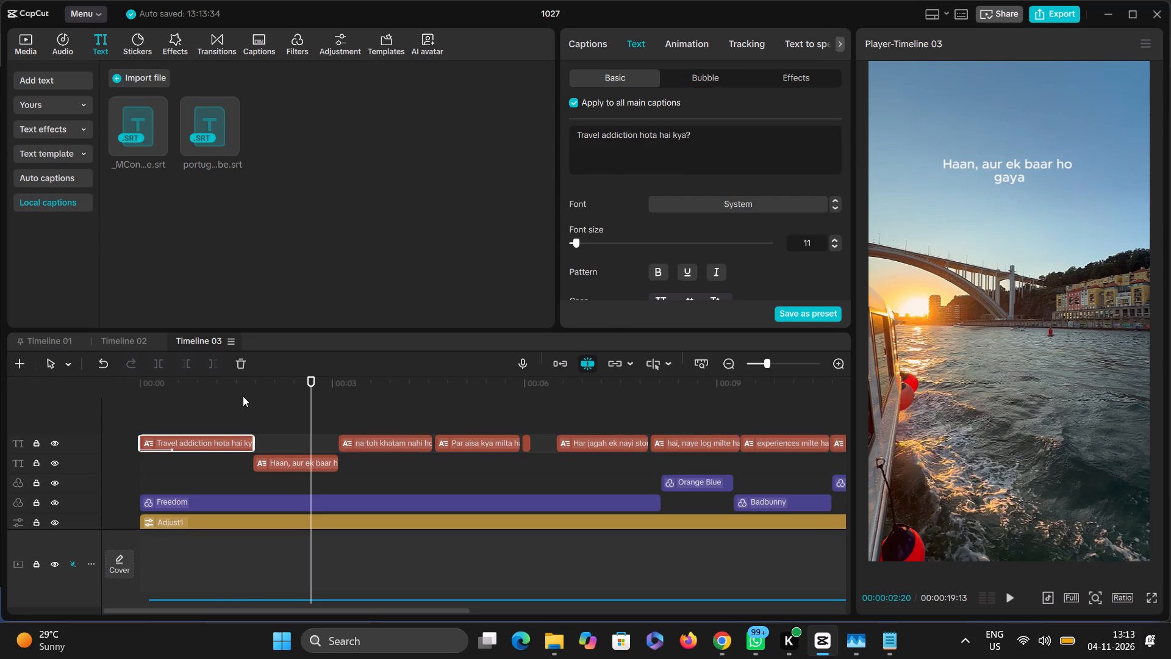
left_click_drag(244, 389, 226, 398)
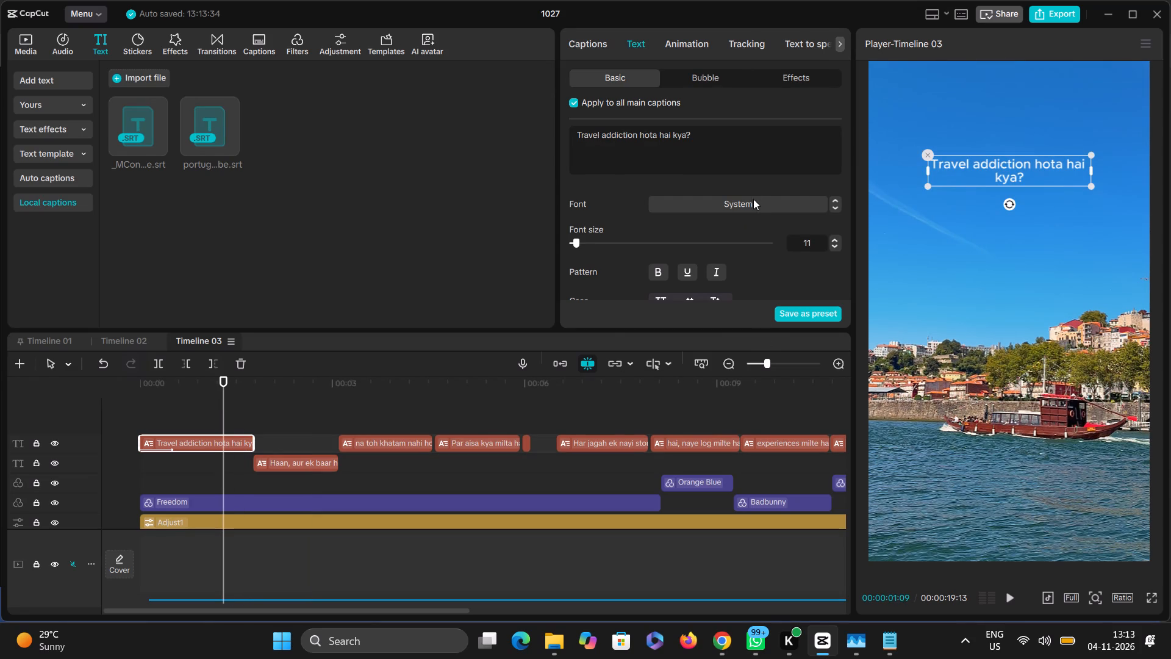
left_click(756, 201)
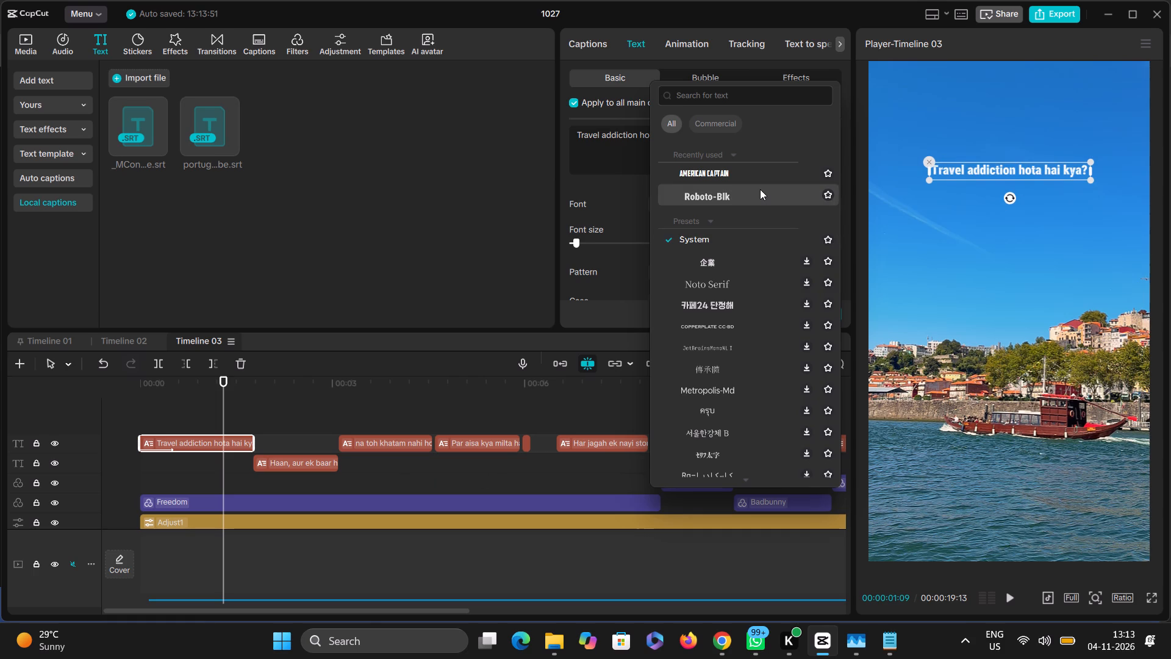
left_click(690, 225)
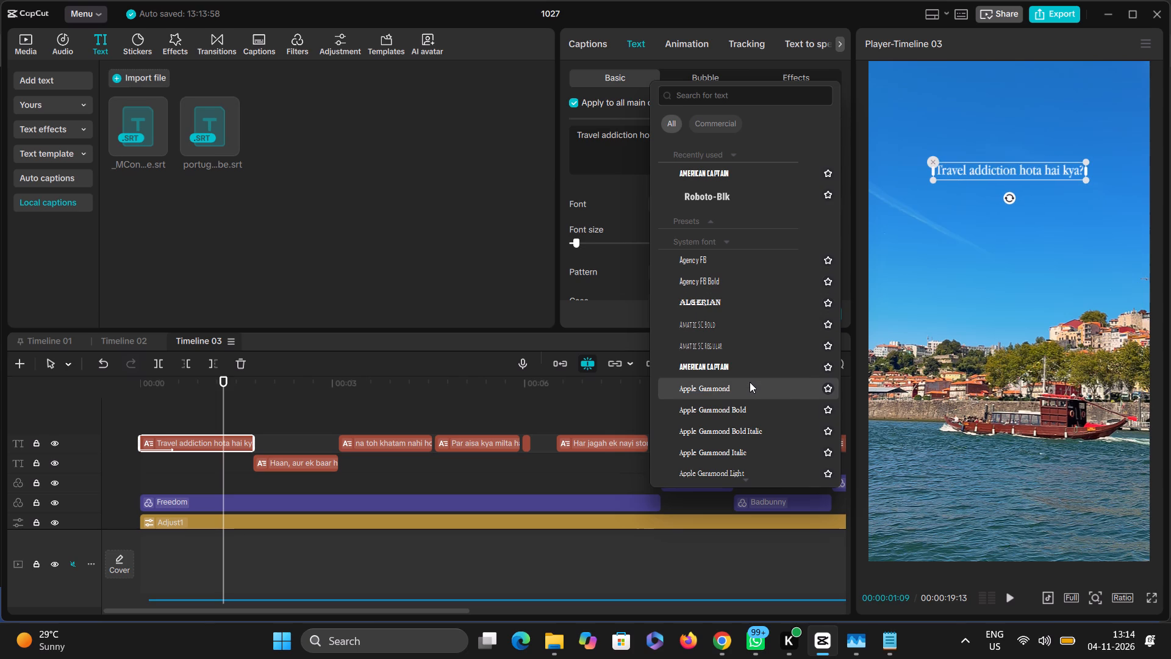
left_click(739, 411)
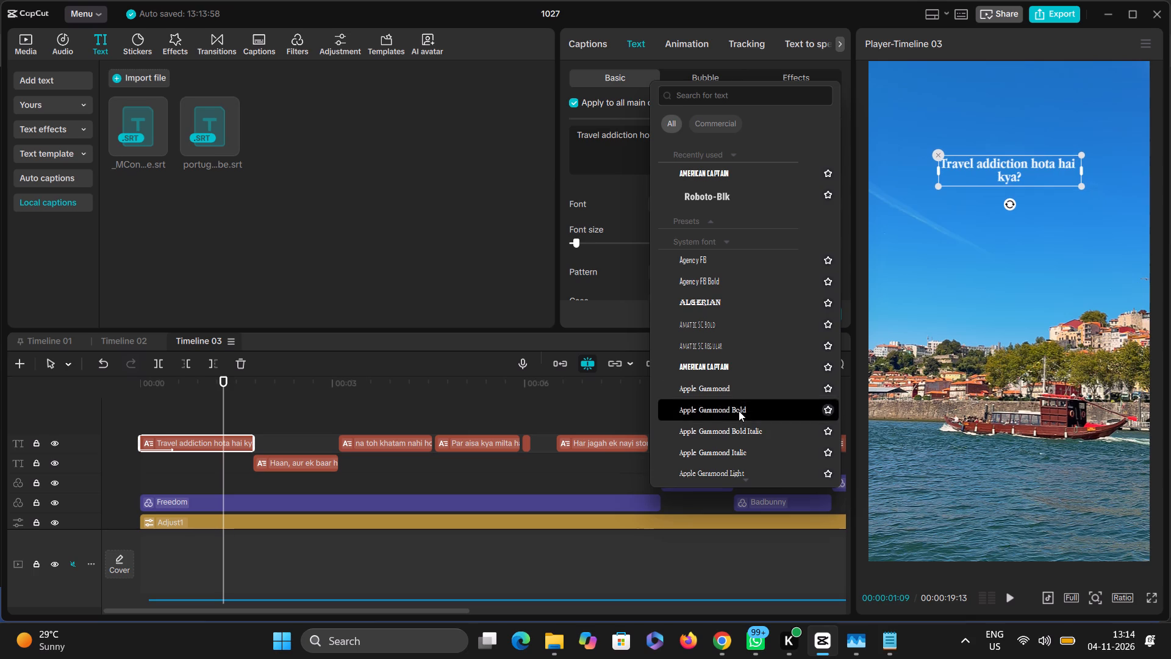
Play from the timeline start to review the first two captions in the new font.
left_click_drag(145, 385, 114, 398)
key("space")
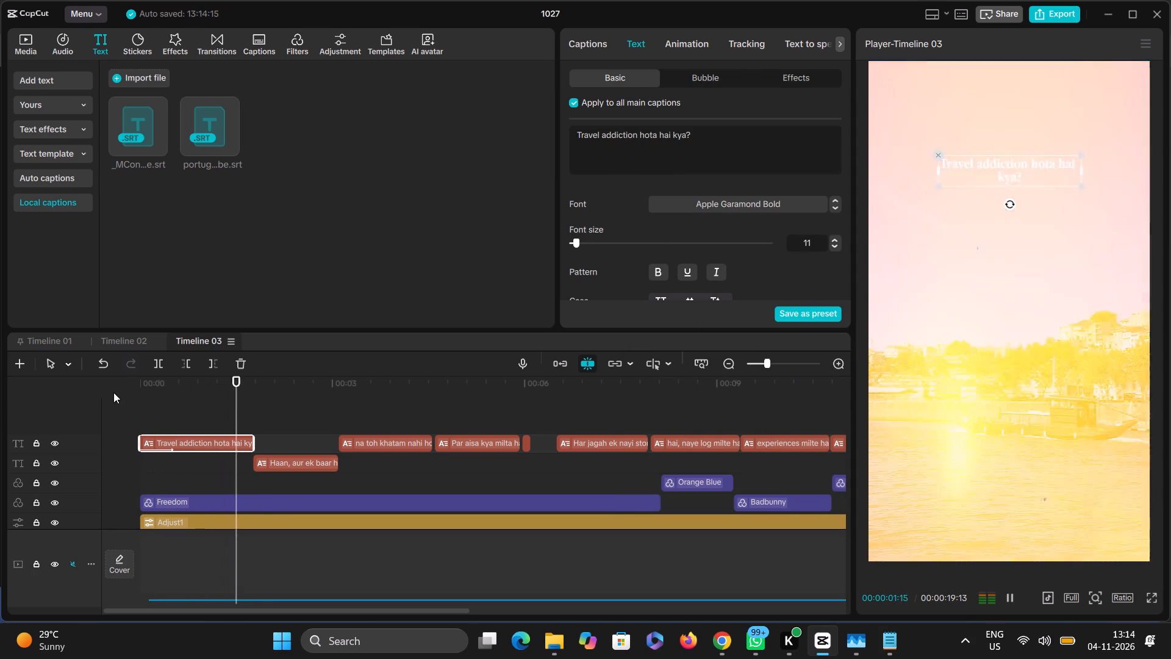
key("space")
Trim the end of the "Travel addiction hota hai kya?" caption slightly and move the "Haan, aur ek baar ho gaya" caption earlier to meet it.
scroll(345, 406, "down", 2)
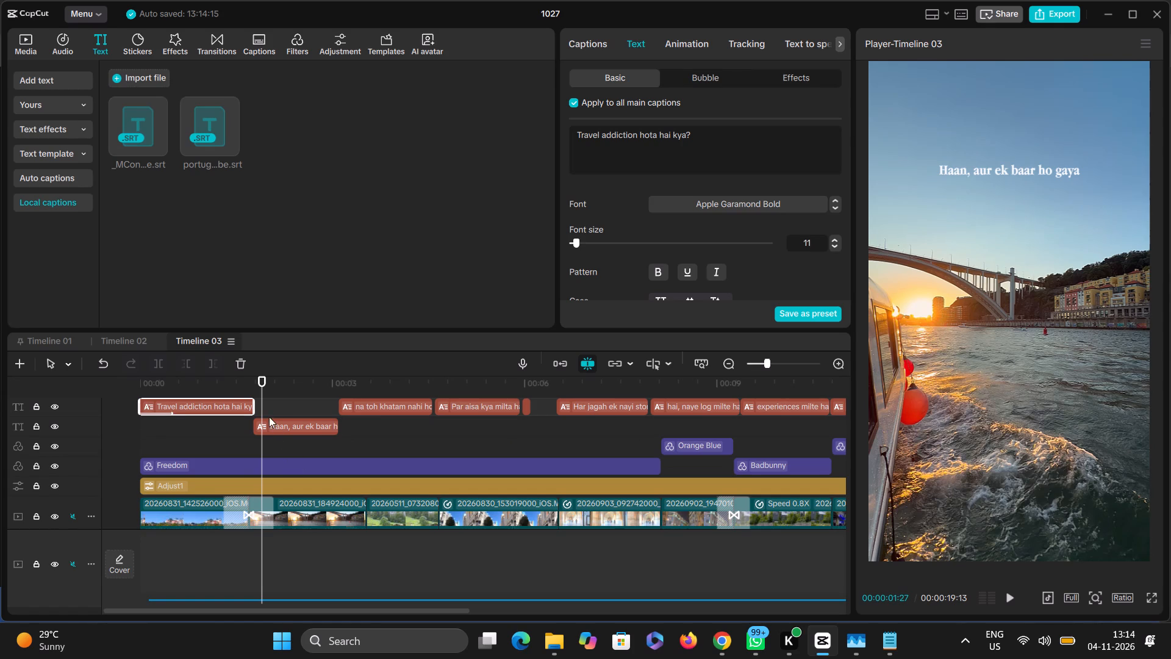
left_click_drag(254, 400, 242, 404)
left_click_drag(279, 424, 279, 425)
left_click_drag(279, 425, 273, 427)
Play from the end of the first caption into the "na toh khatam nahi hota." caption to check caption timing against the clips.
left_click(239, 383)
key("space")
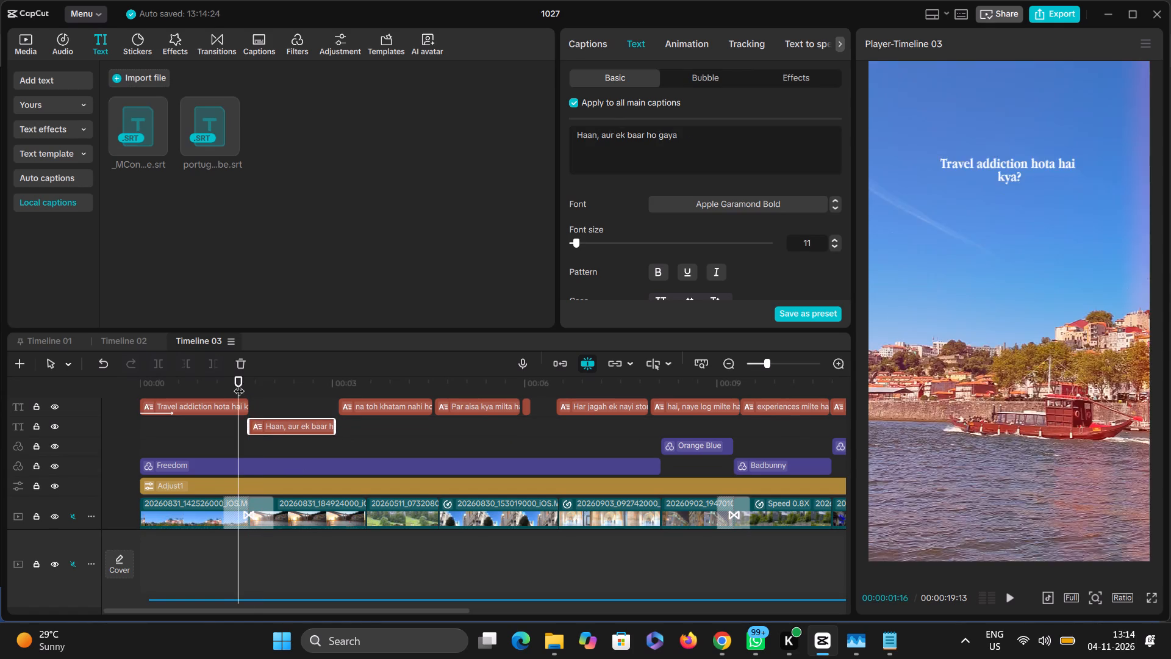
key("space")
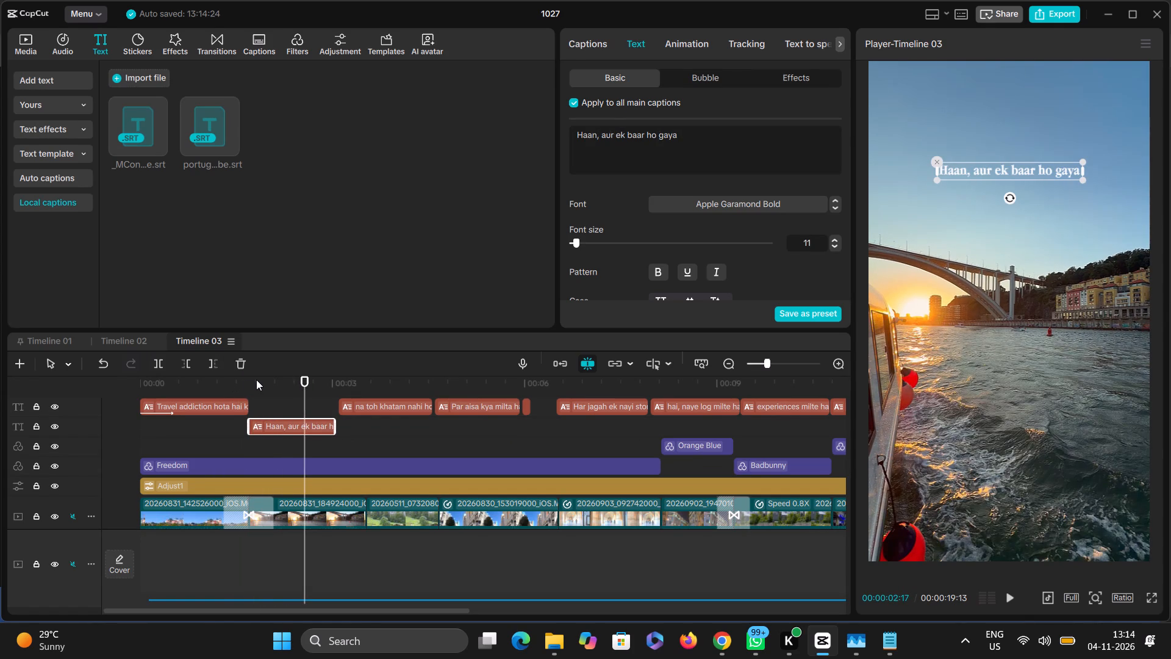
key("space")
key("space")
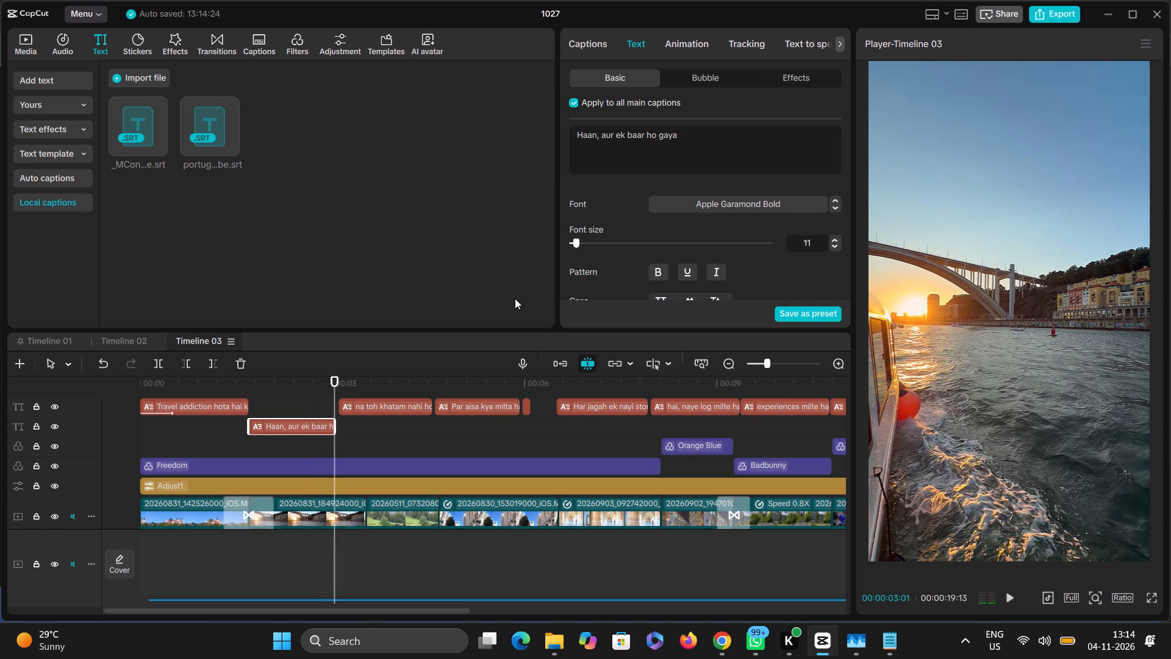
key("space")
key("space")
key("space")
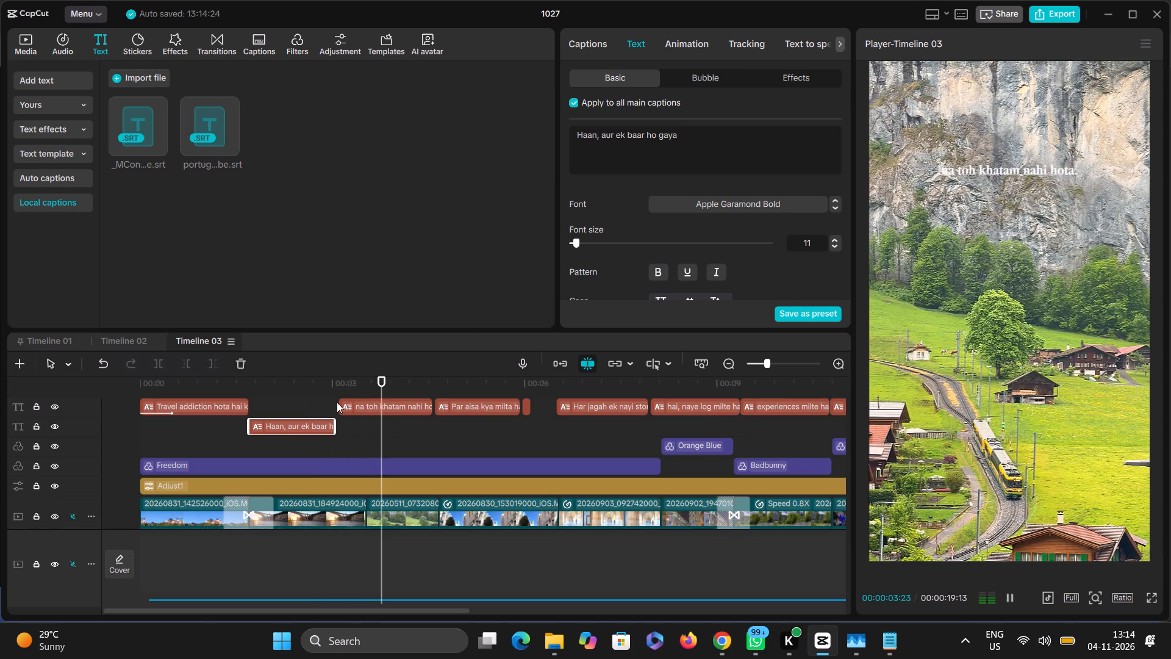
key("space")
key("space")
key("space")
Replay from just before the second caption to find where the "na toh khatam nahi hota." caption should start over the train clip.
left_click_drag(334, 384, 266, 387)
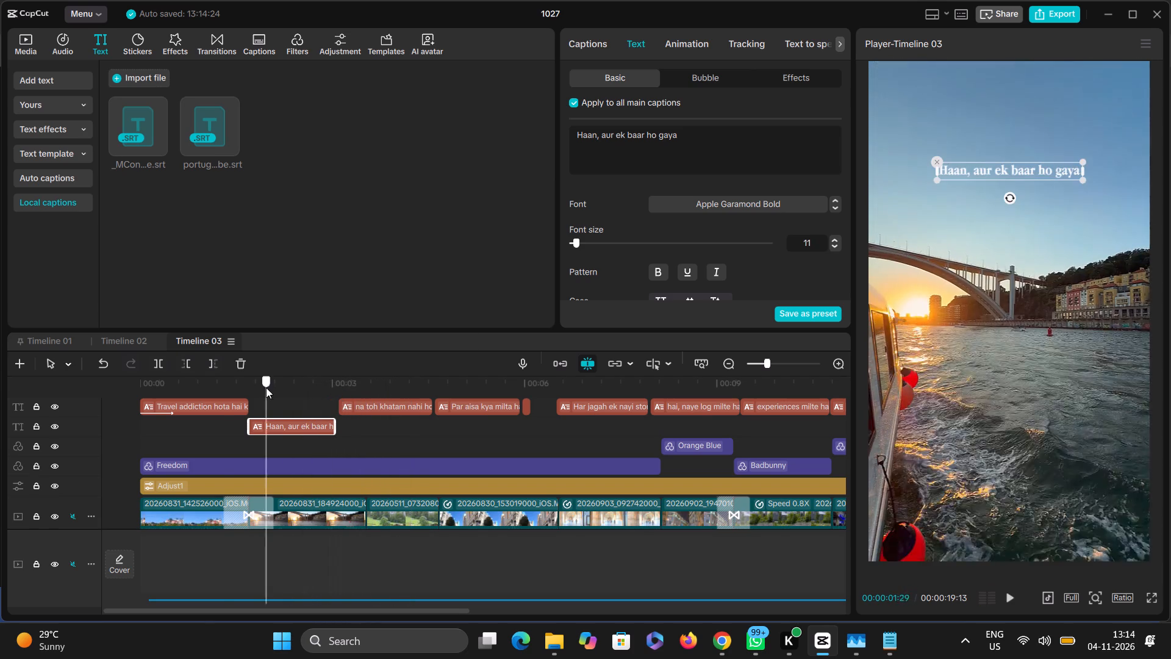
left_click_drag(266, 387, 224, 391)
key("space")
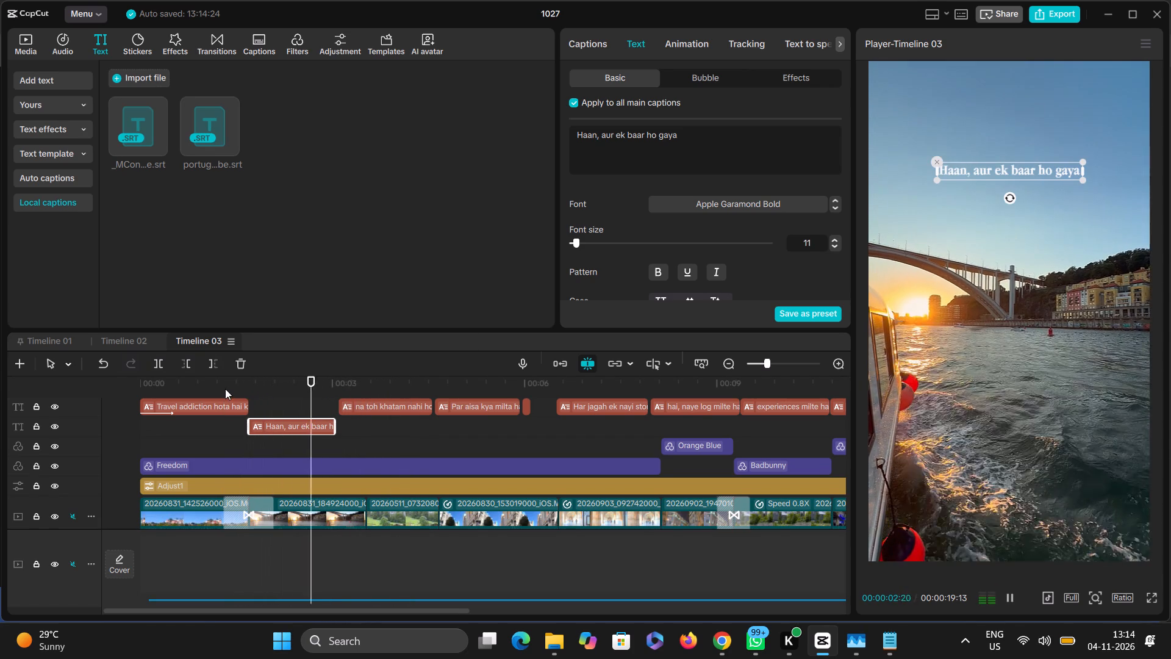
key("space")
key("space")
key("space")
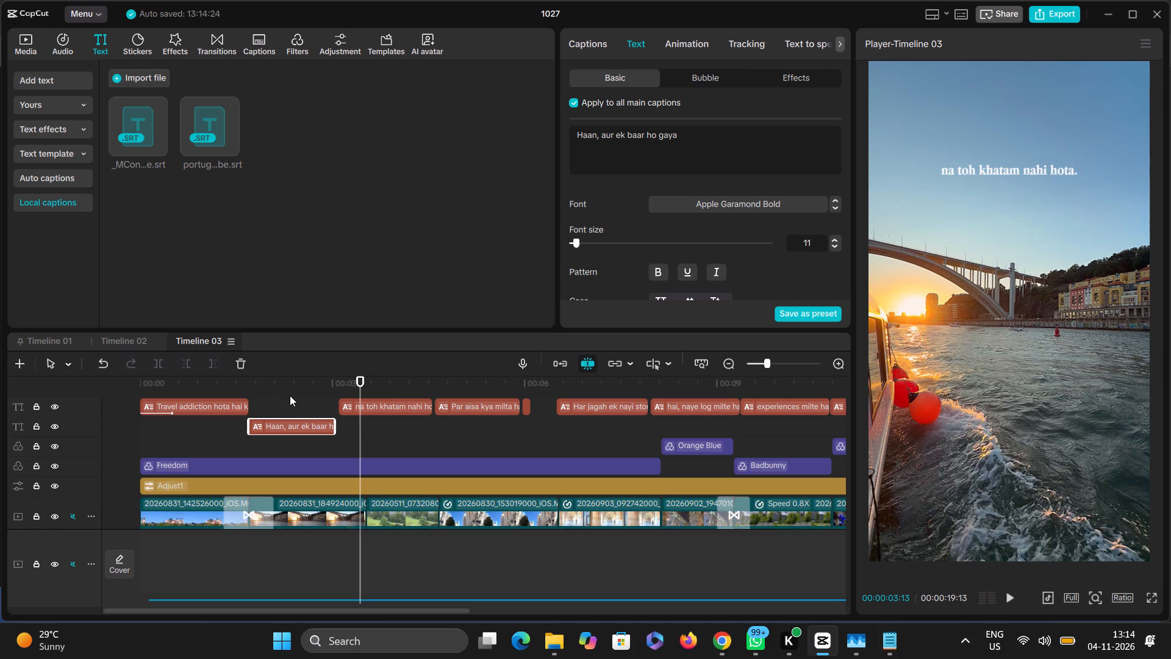
key("space")
key("space")
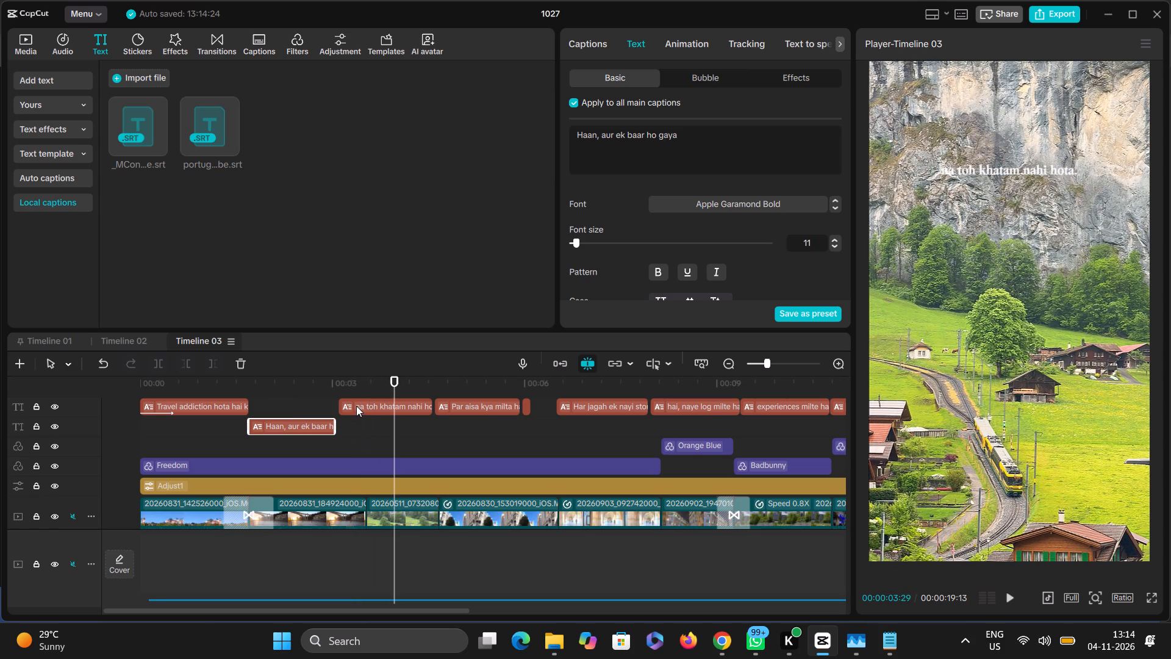
Move the "na toh khatam nahi hota." caption to a new track below, starting at 00:00:03:29.
left_click_drag(356, 406, 408, 434)
Extend the end of the "Haan, aur ek baar ho gaya" caption to the end of the sunset bridge clip.
left_click(318, 426)
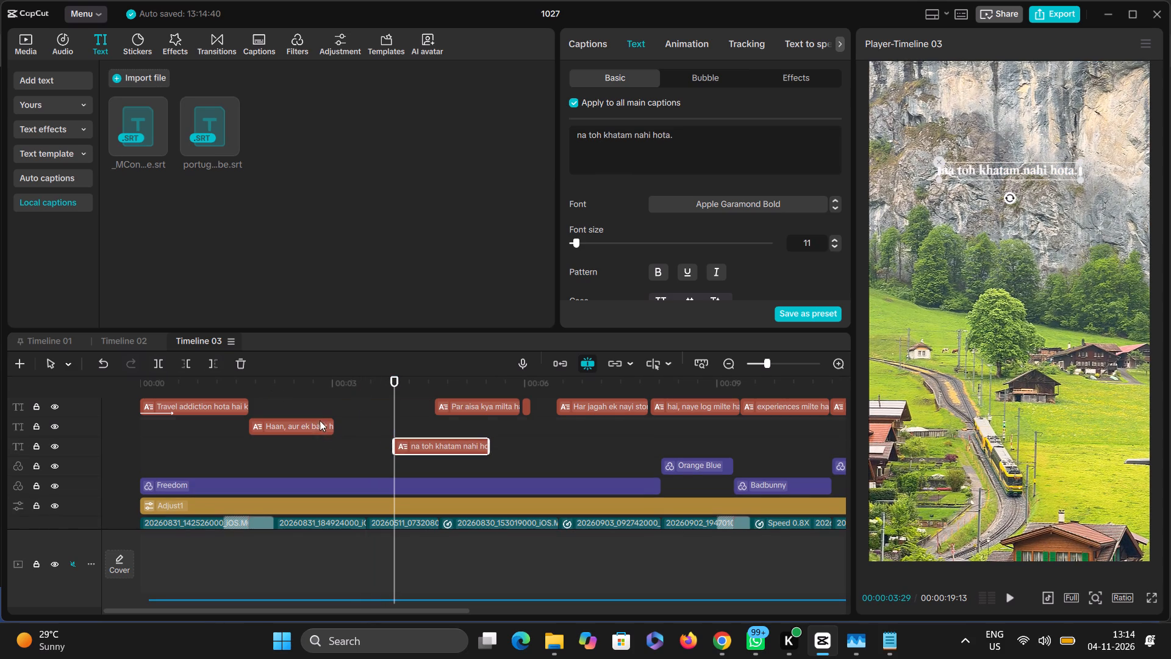
left_click_drag(335, 420, 365, 431)
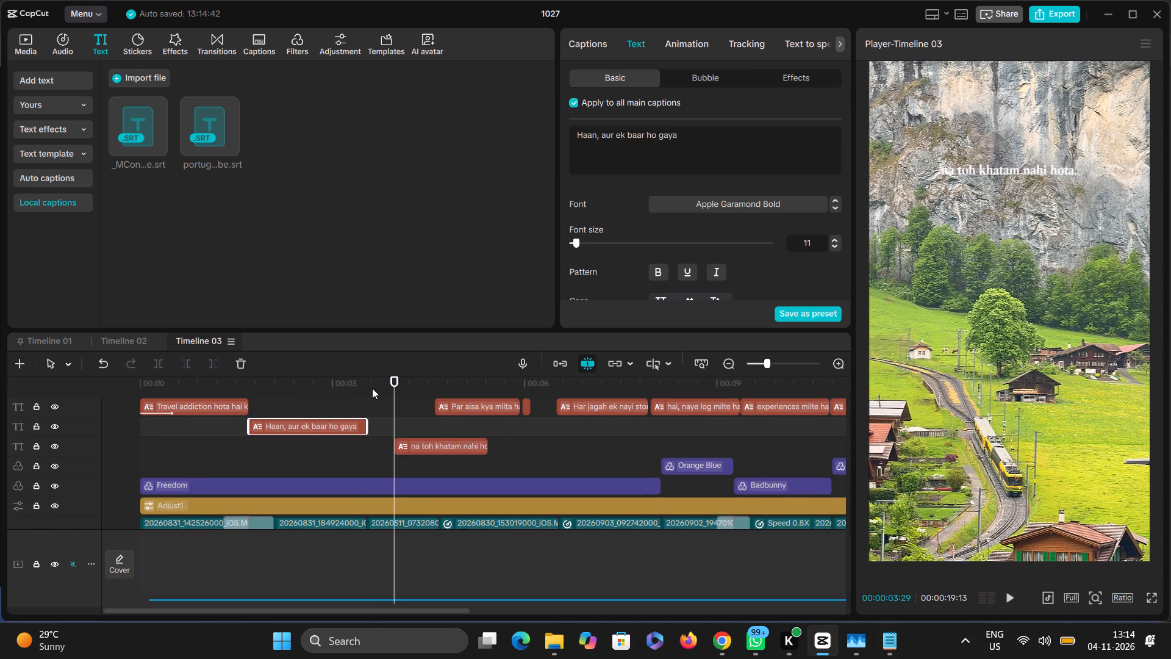
Play the video full screen from the start through the second caption, and return to the editor.
left_click_drag(372, 388, 138, 402)
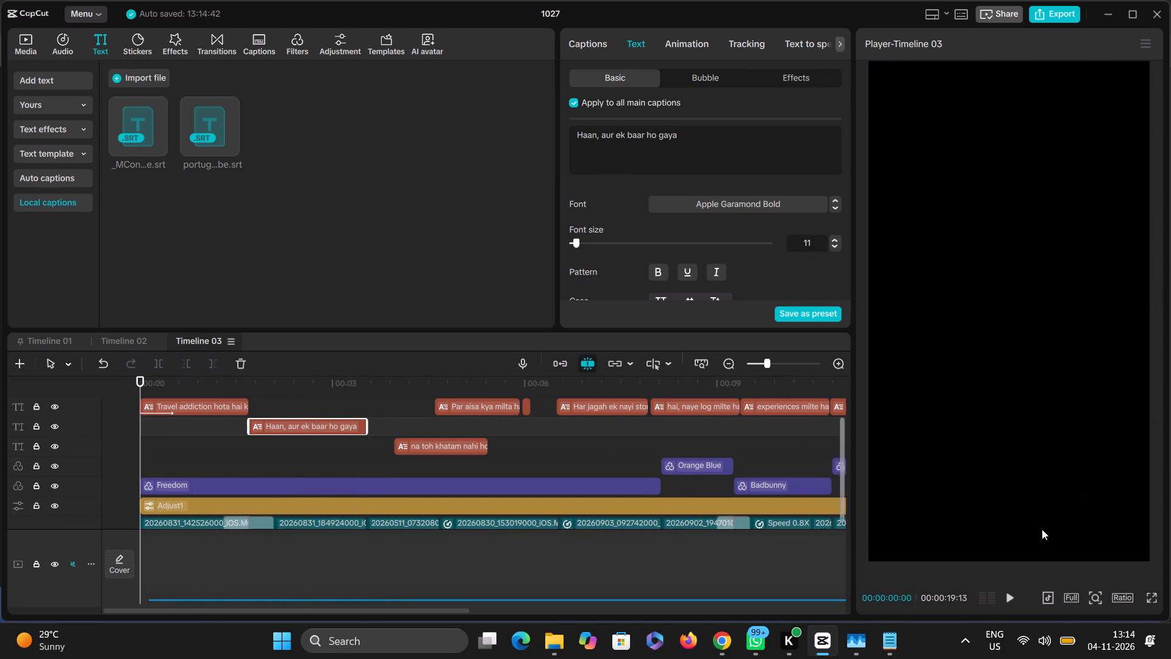
left_click(1151, 597)
key("space")
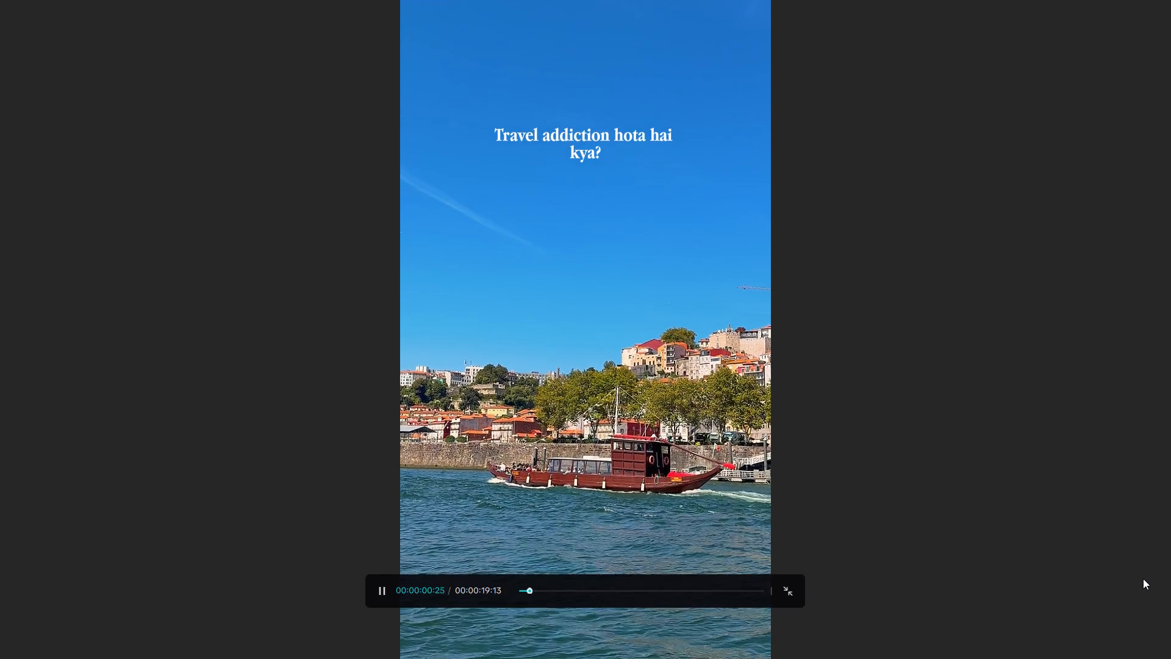
key("space")
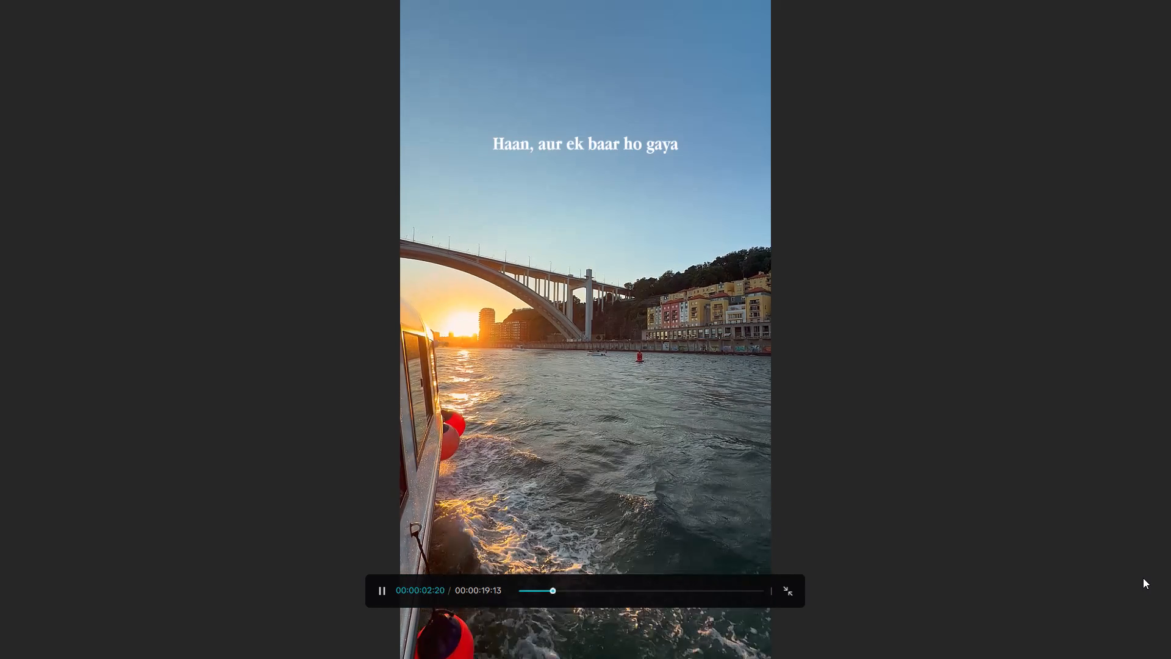
left_click(1044, 504)
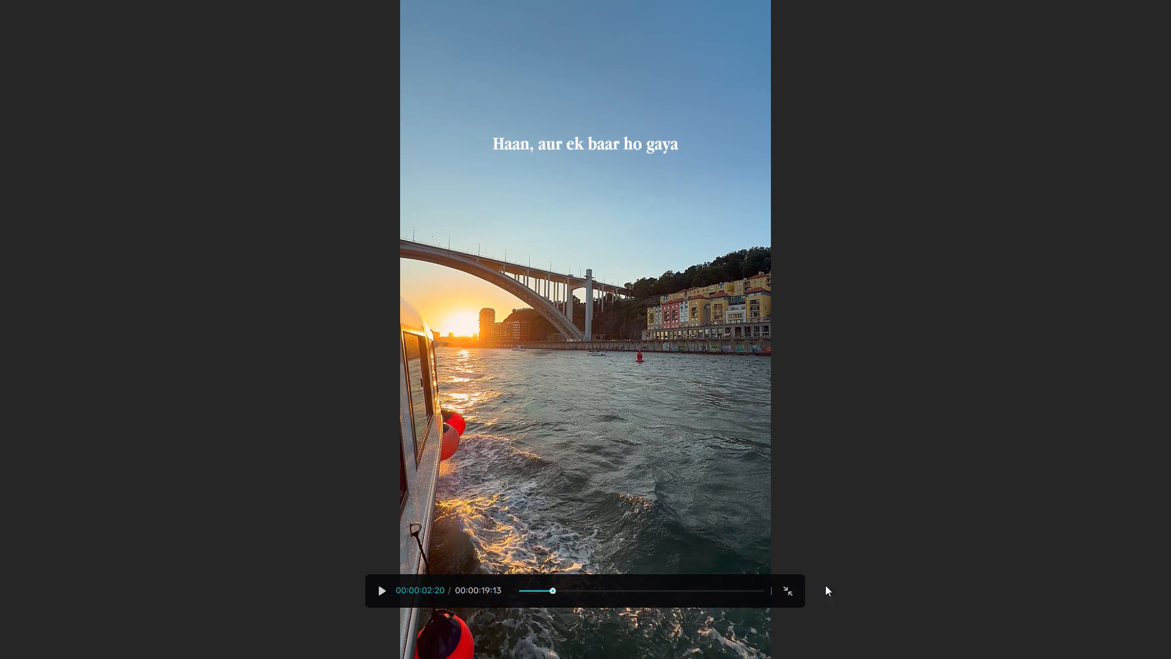
left_click(797, 592)
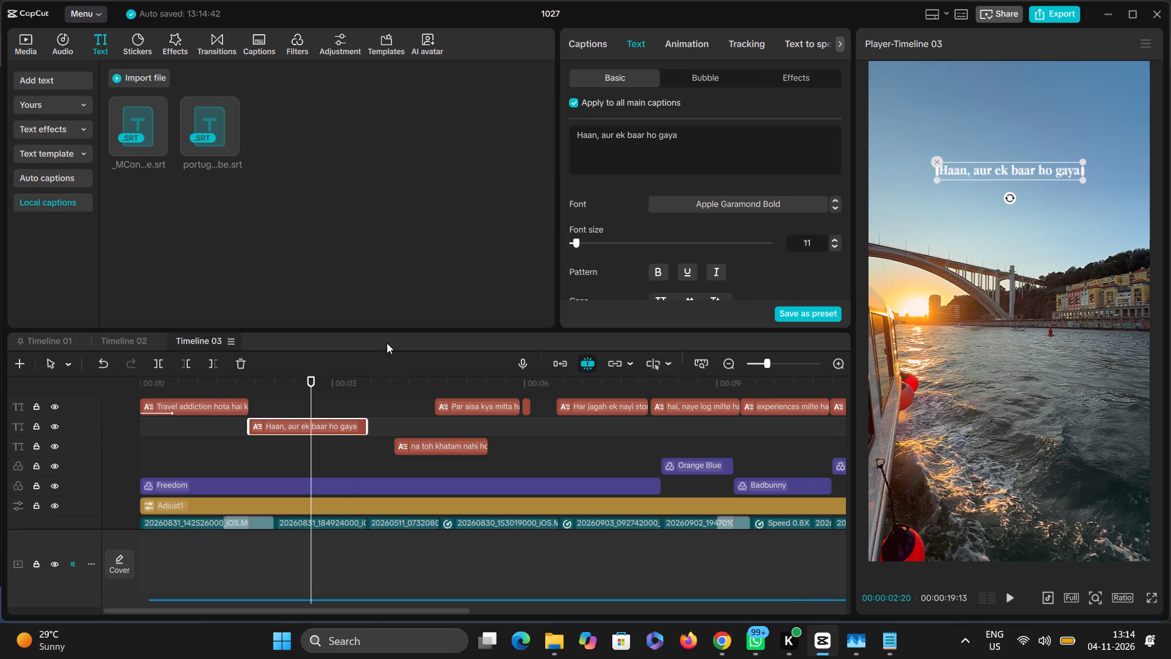
Apply the Type 2 entrance animation to the "Haan, aur ek baar ho gaya" caption with a 0.8 s duration.
left_click(702, 45)
left_click(770, 178)
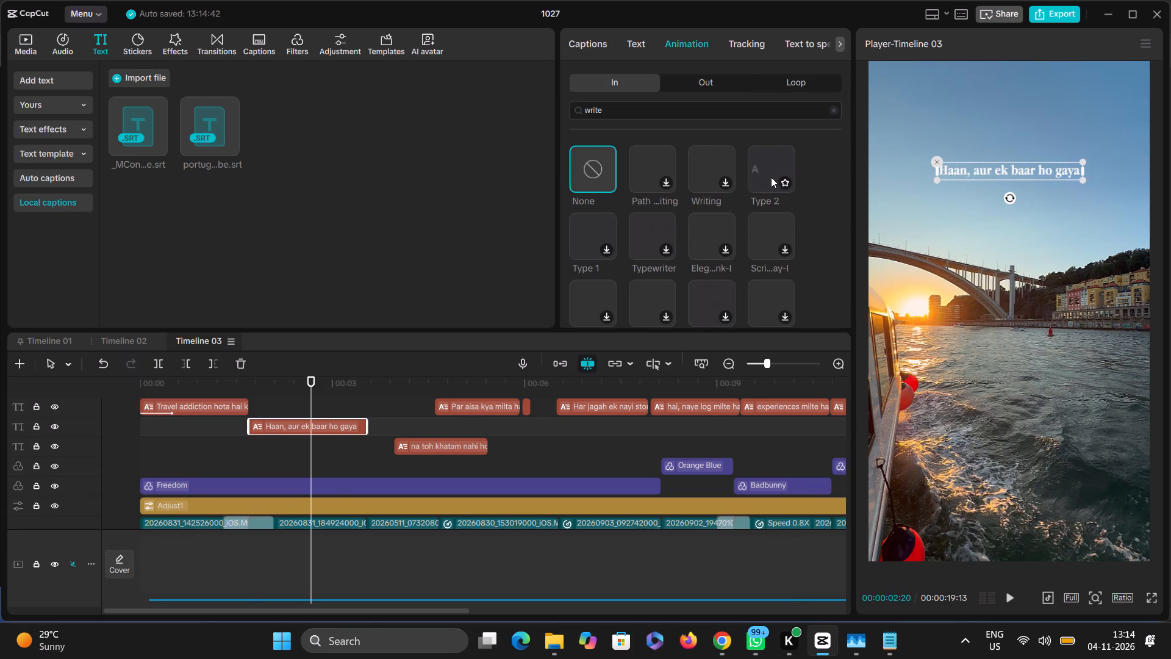
left_click(751, 311)
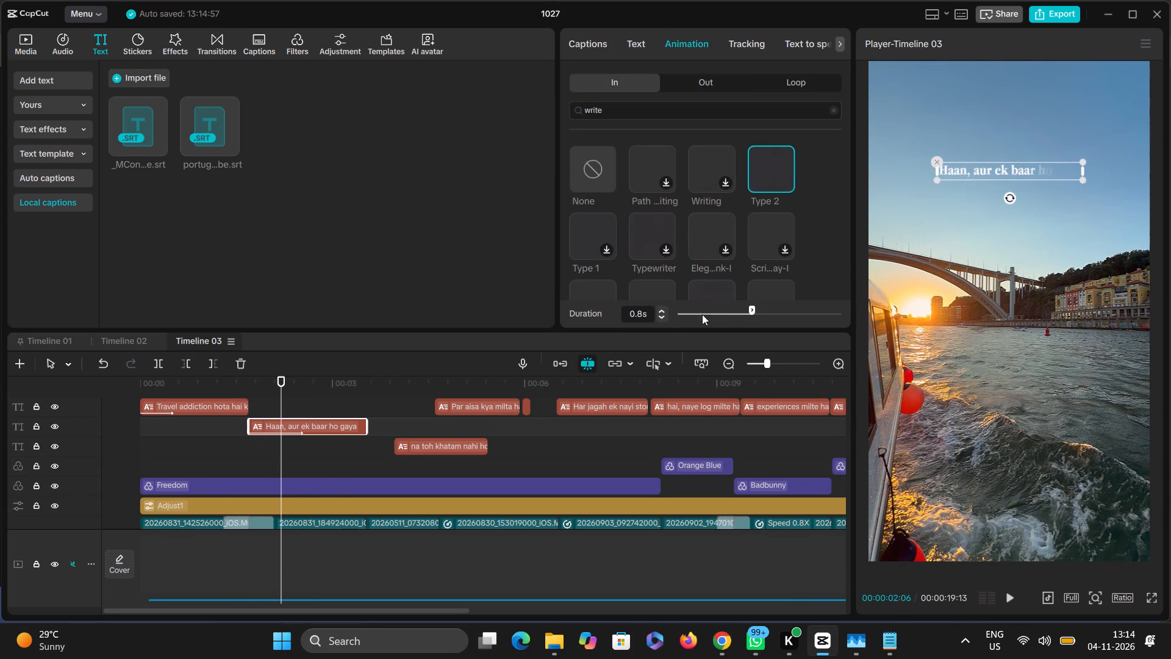
Play from just before the "Haan, aur ek baar ho gaya" caption to review its entrance animation.
left_click(243, 386)
key("space")
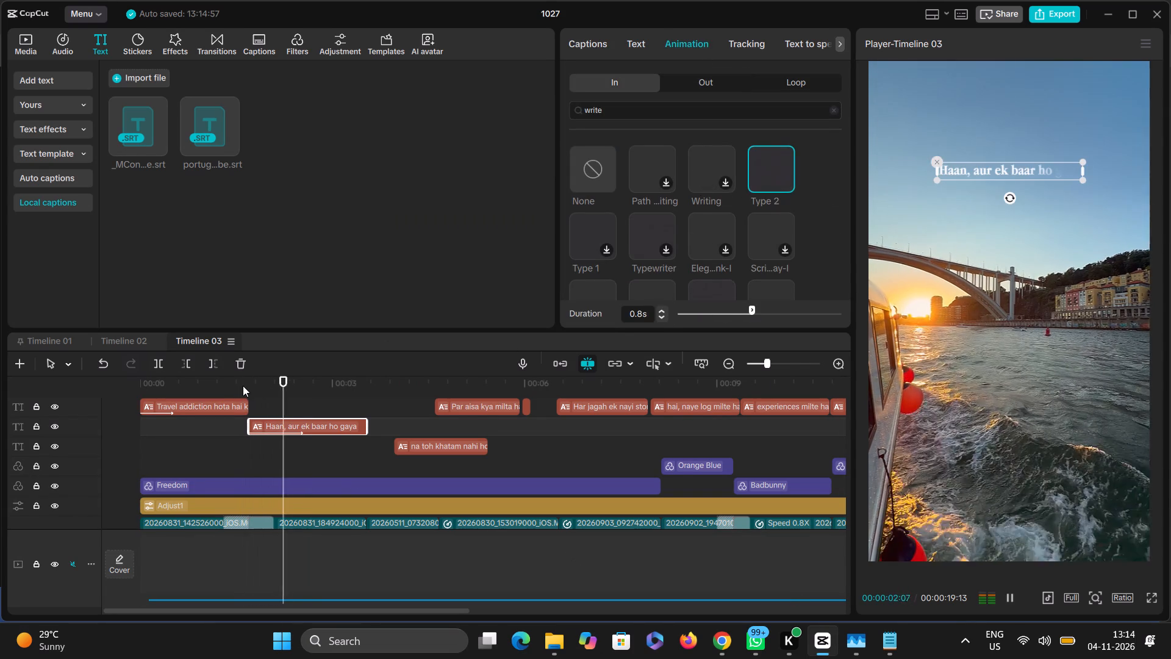
key("space")
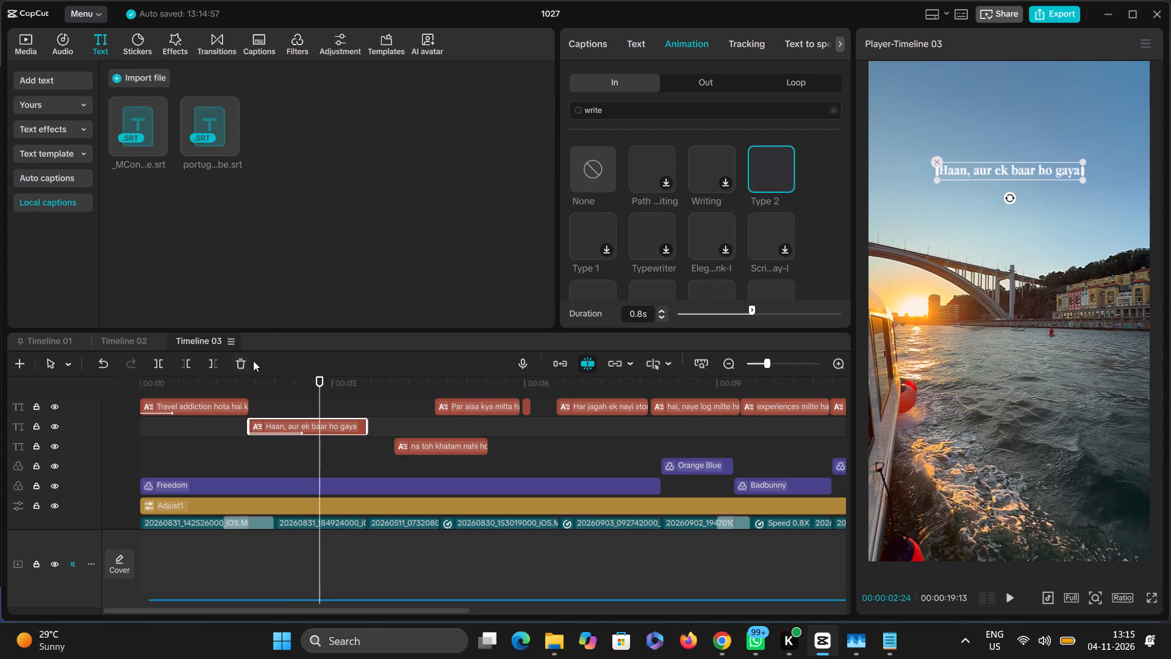
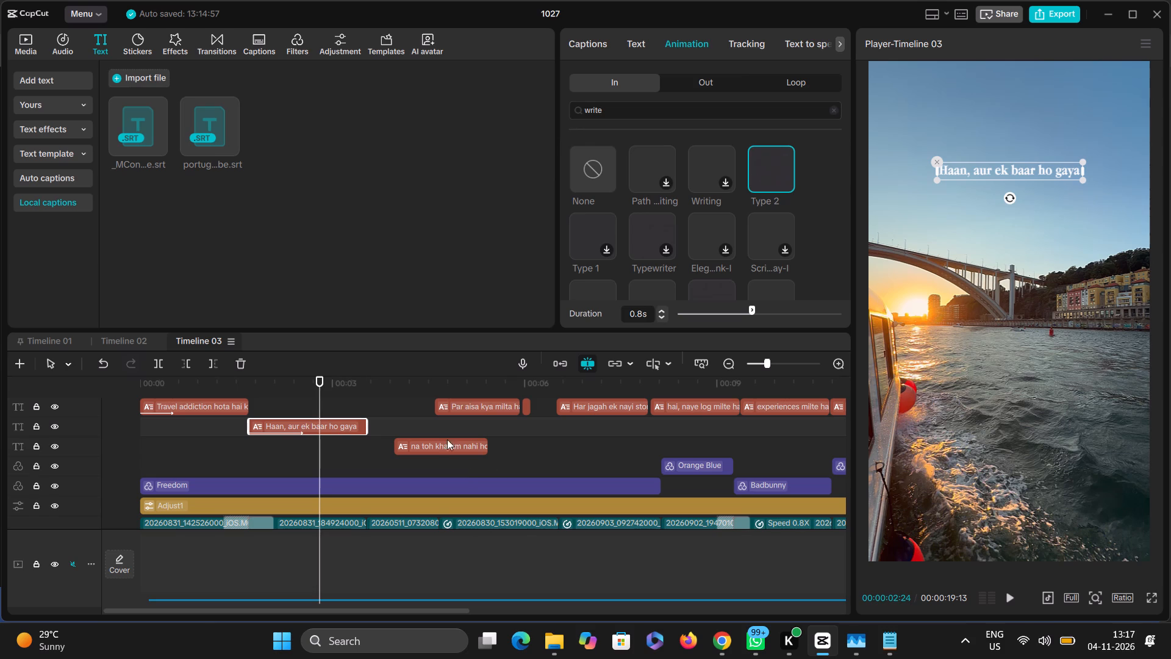
Replay the "Haan, aur ek baar ho gaya" caption from just before its start to review its wording and entrance.
left_click(242, 385)
key("space")
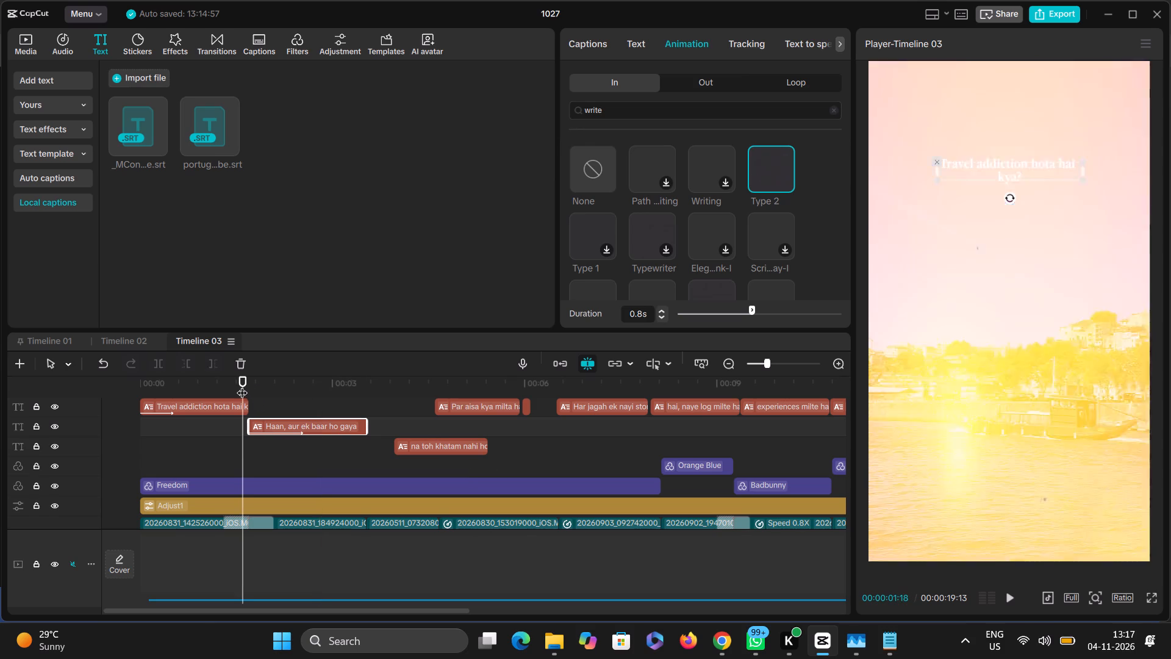
key("space")
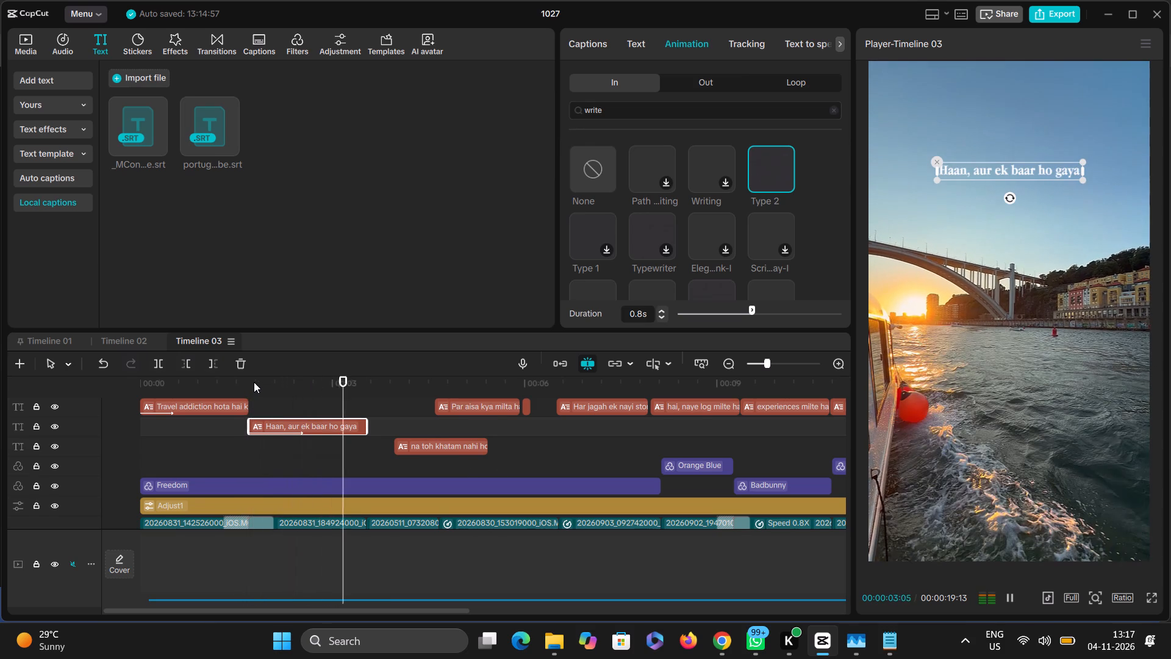
Add the word "na" to the end of the "Haan, aur ek baar ho gaya" caption's text.
scroll(609, 182, "up", 4)
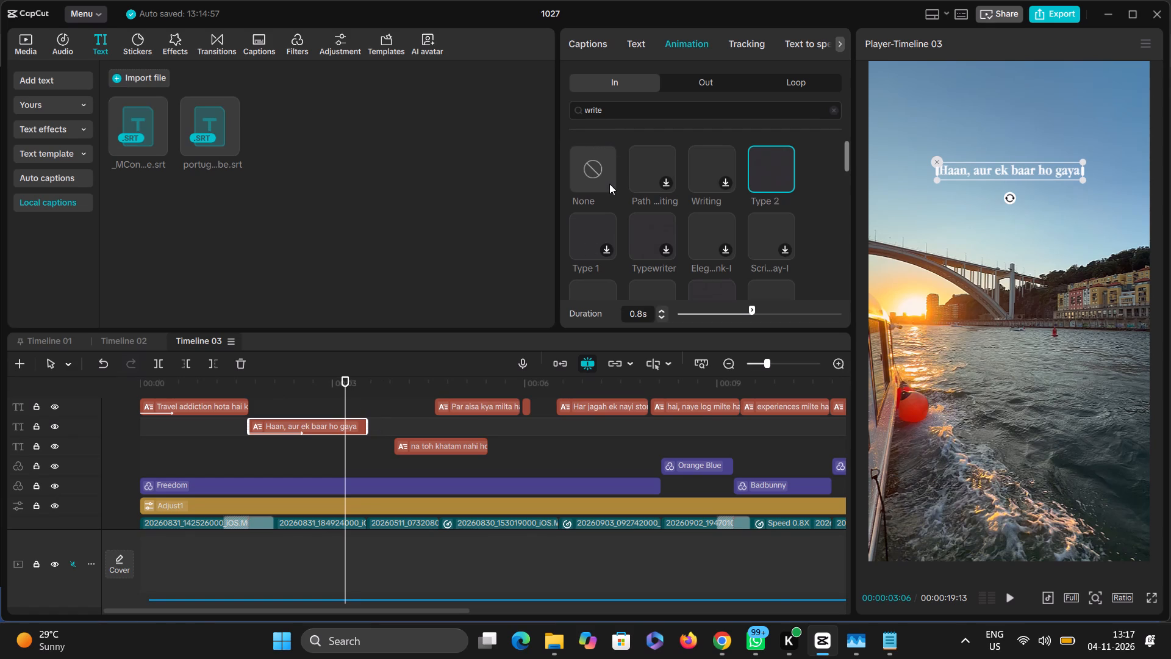
scroll(609, 184, "up", 6)
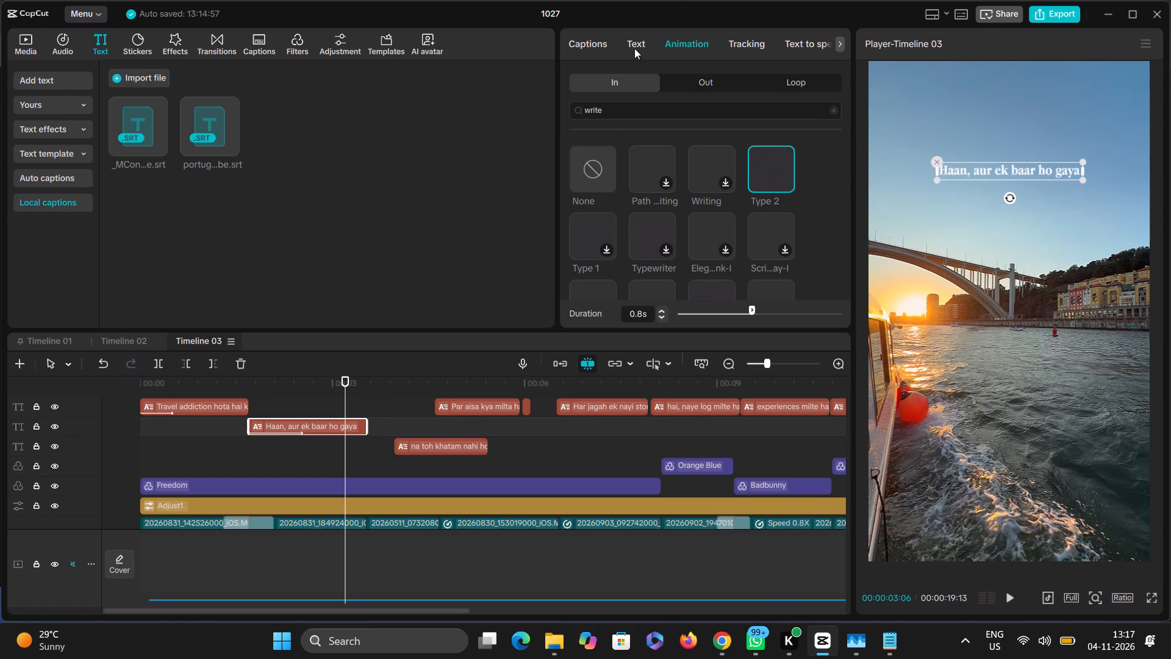
left_click(634, 48)
left_click(691, 133)
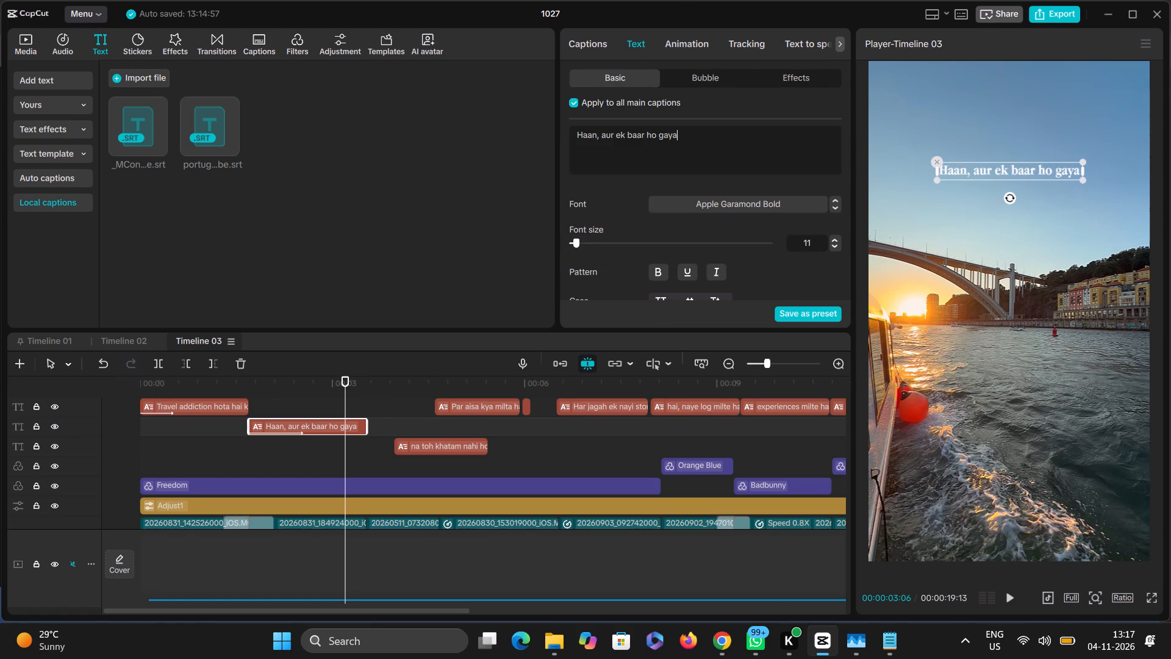
key("space")
type("na")
key("space")
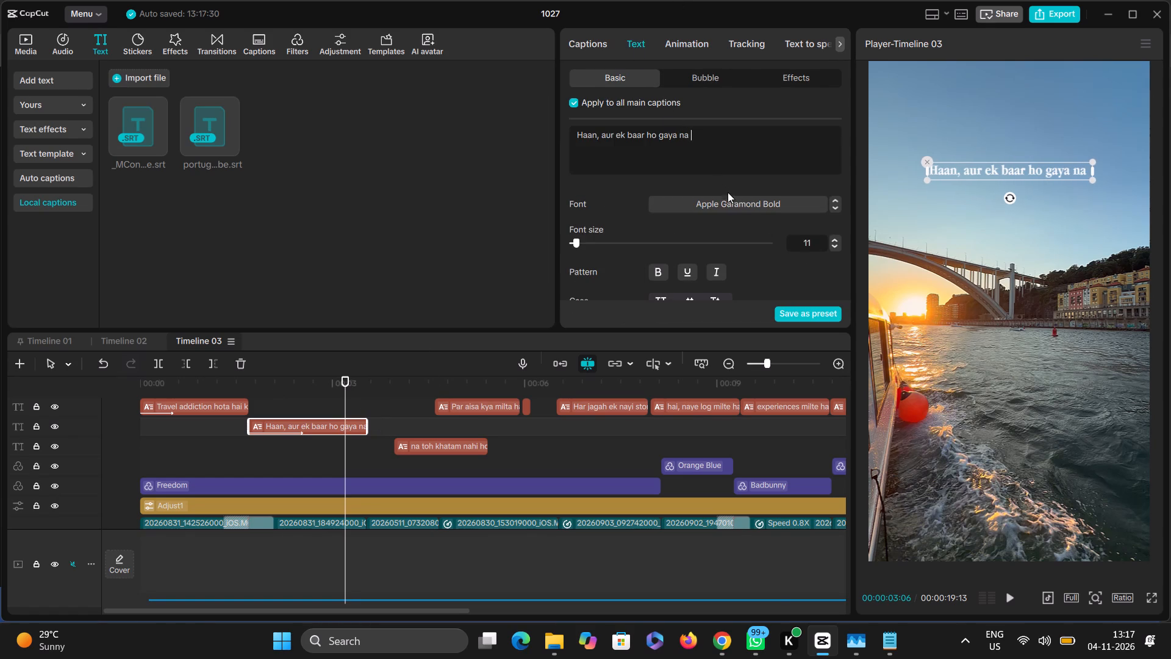
key("BackSpace")
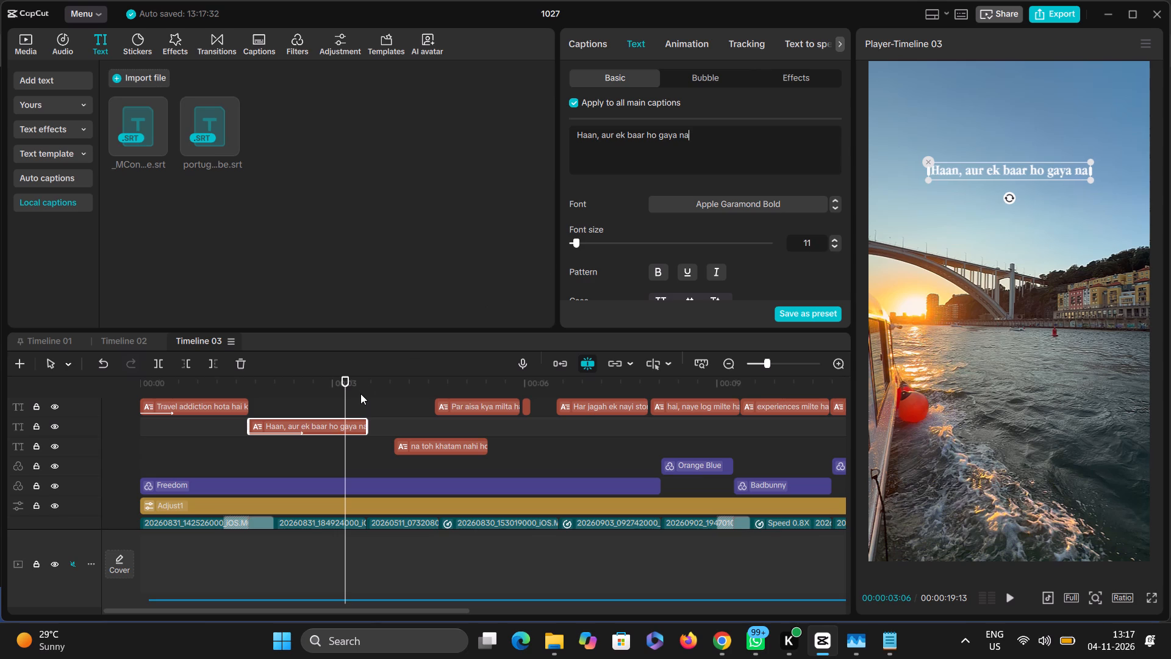
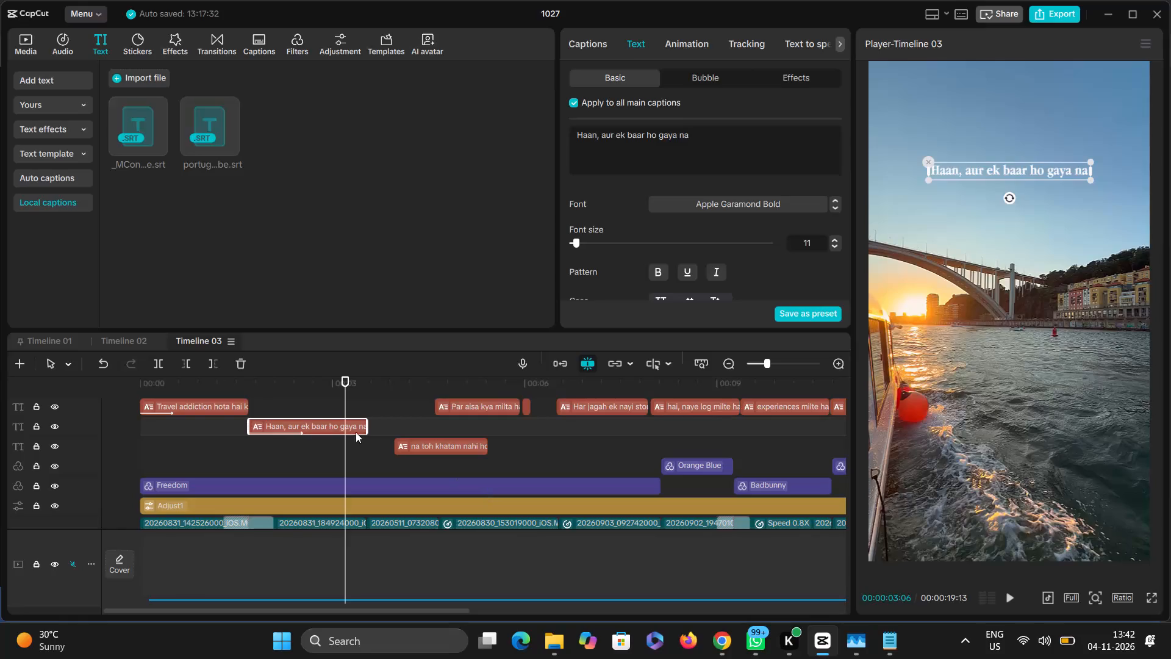
Replay the opening captions from the start of Timeline 03, focusing on the timing between "Haan, aur ek baar ho gaya na" and "na toh khatam nahi hota.".
left_click_drag(207, 383, 44, 384)
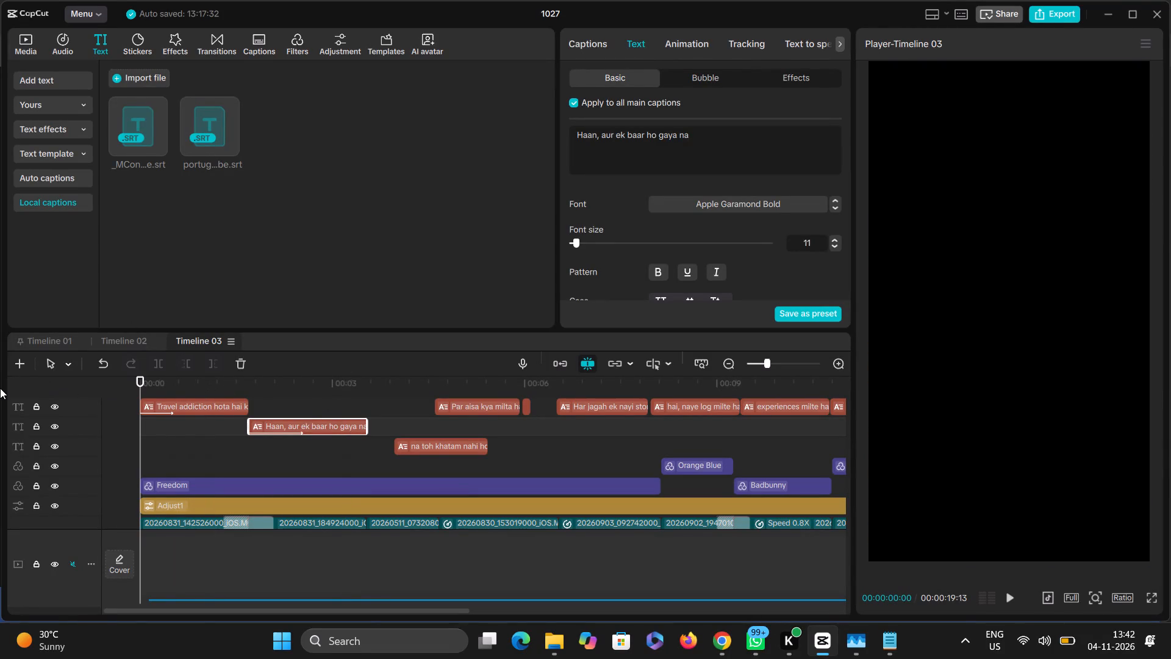
key("space")
key("space")
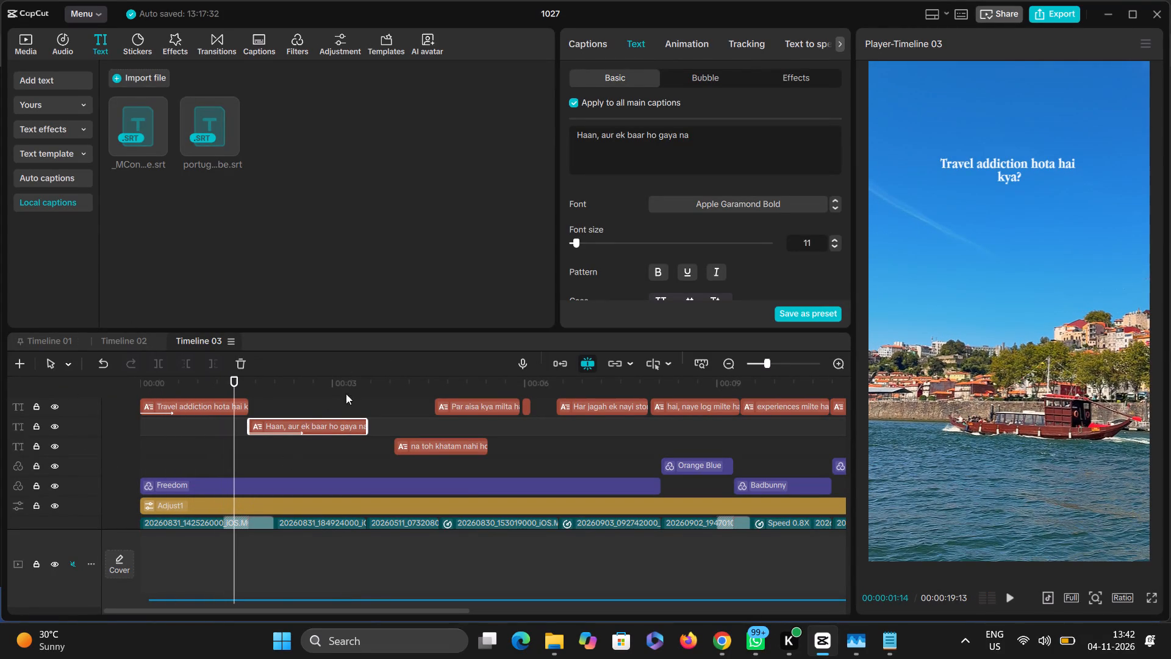
key("space")
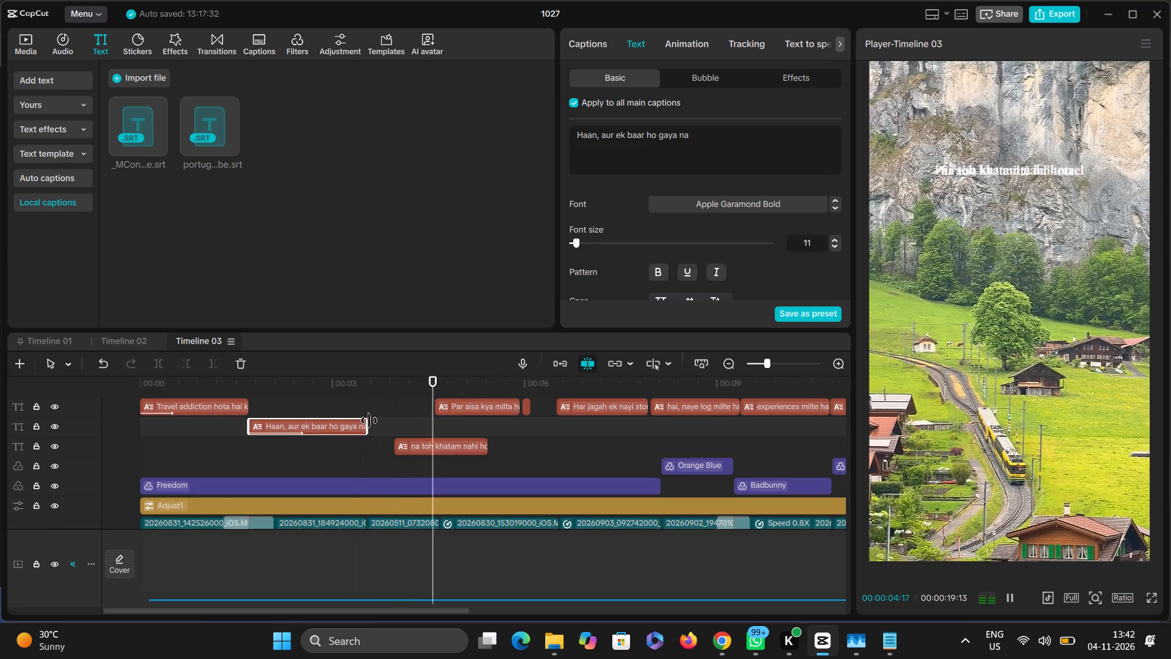
key("space")
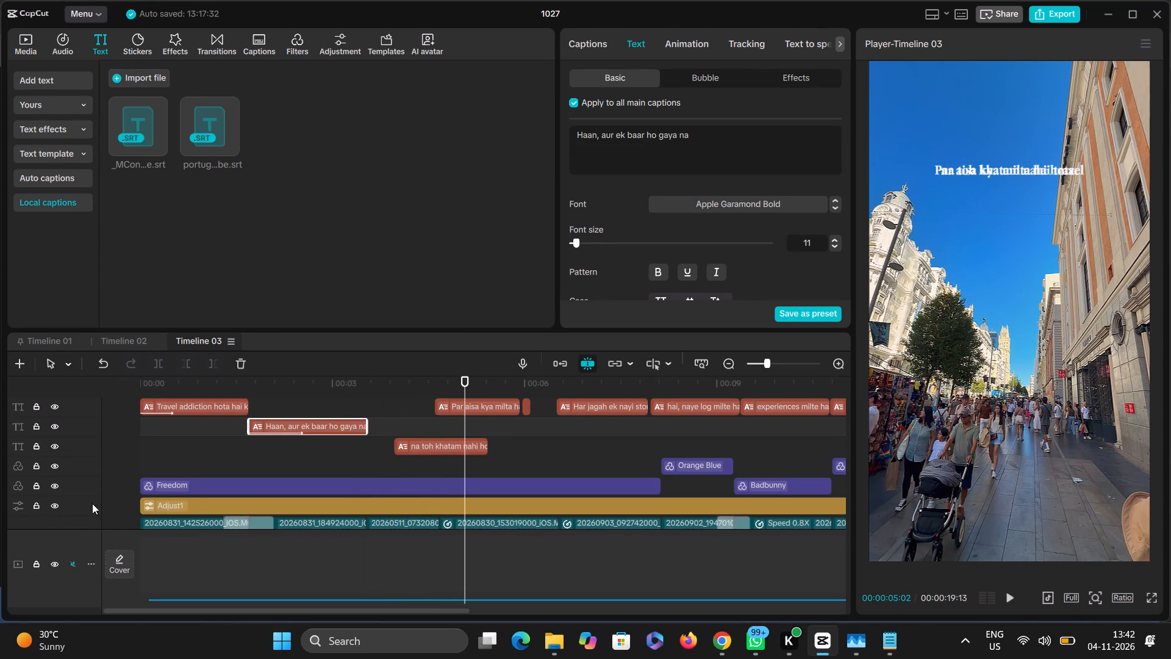
left_click(322, 391)
key("space")
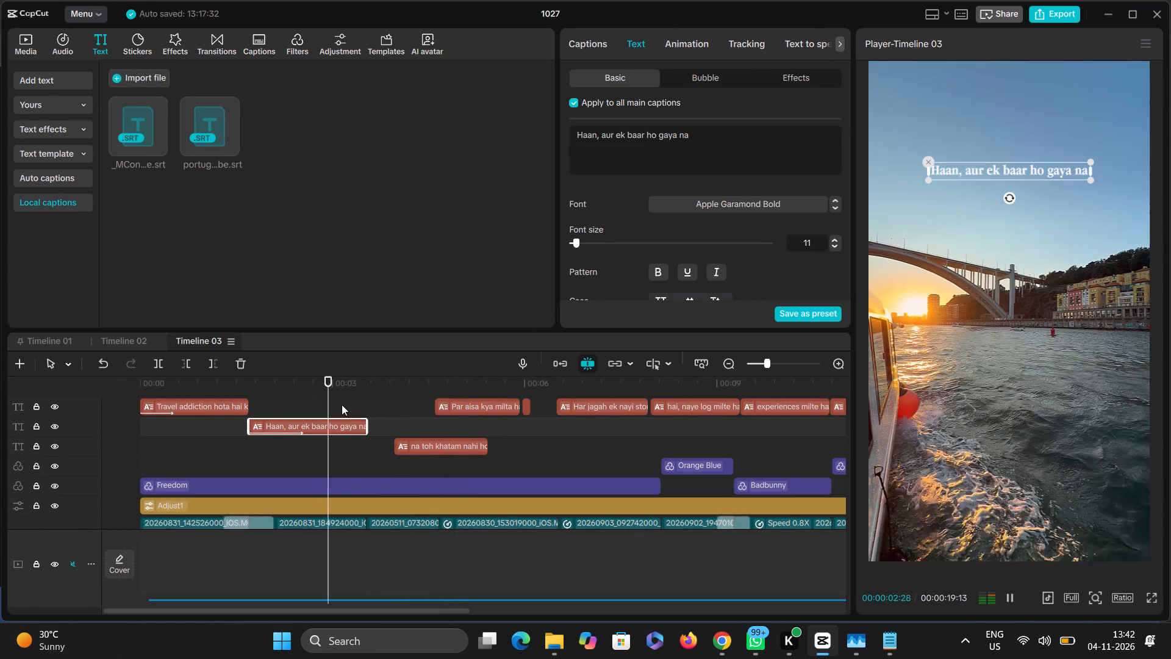
key("space")
key("space")
key("space")
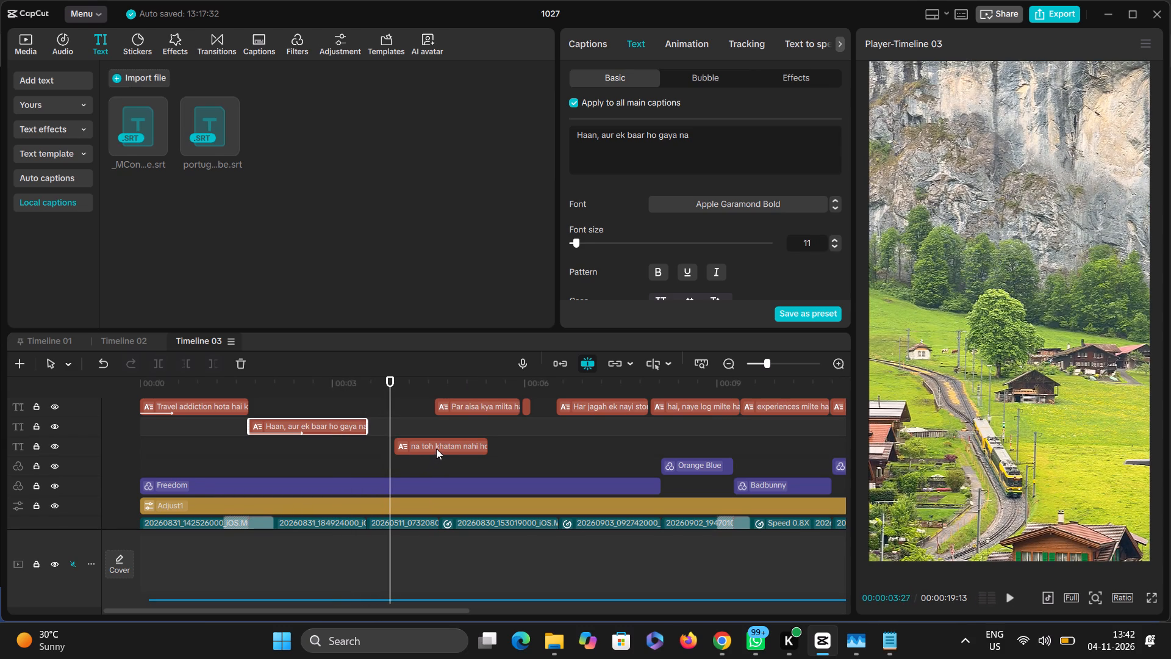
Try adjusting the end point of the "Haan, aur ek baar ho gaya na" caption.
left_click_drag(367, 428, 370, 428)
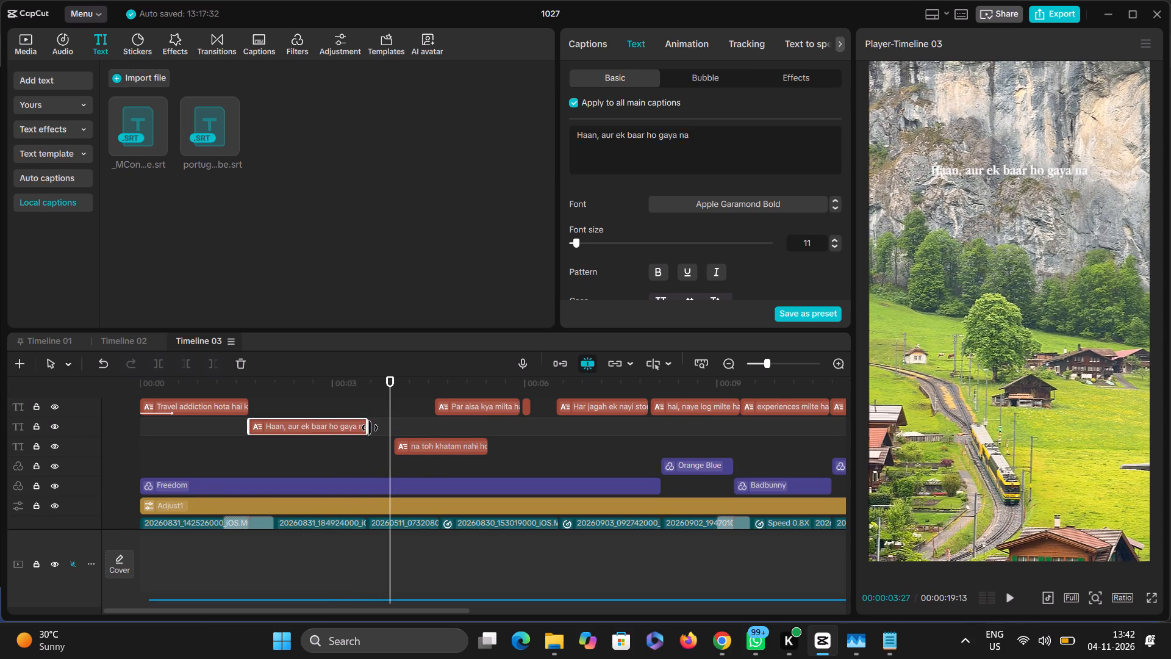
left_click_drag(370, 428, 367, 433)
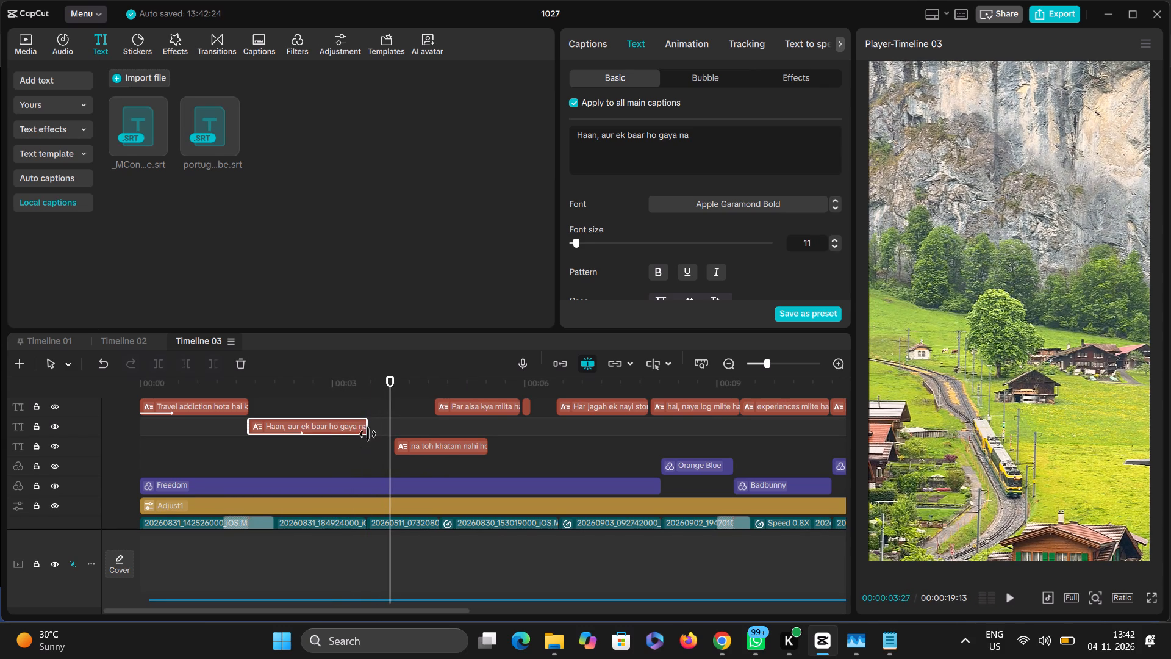
Replay the end of the "Haan, aur ek baar ho gaya na" caption to check where the next caption should begin.
left_click(311, 392)
key("space")
key("space")
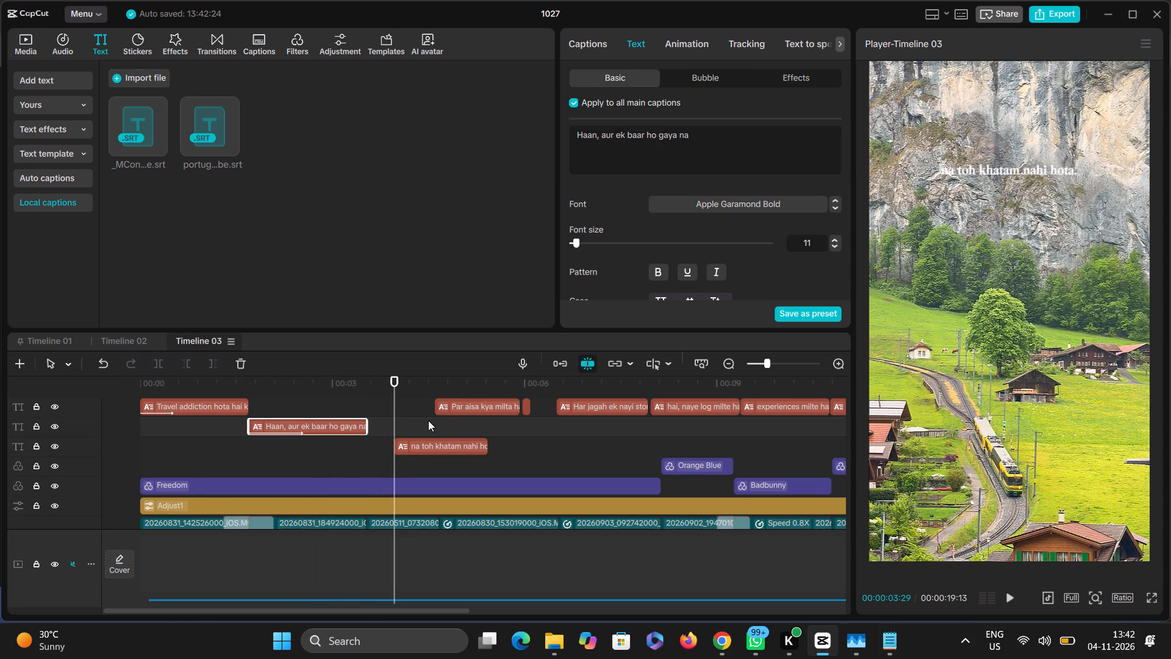
left_click(284, 389)
key("space")
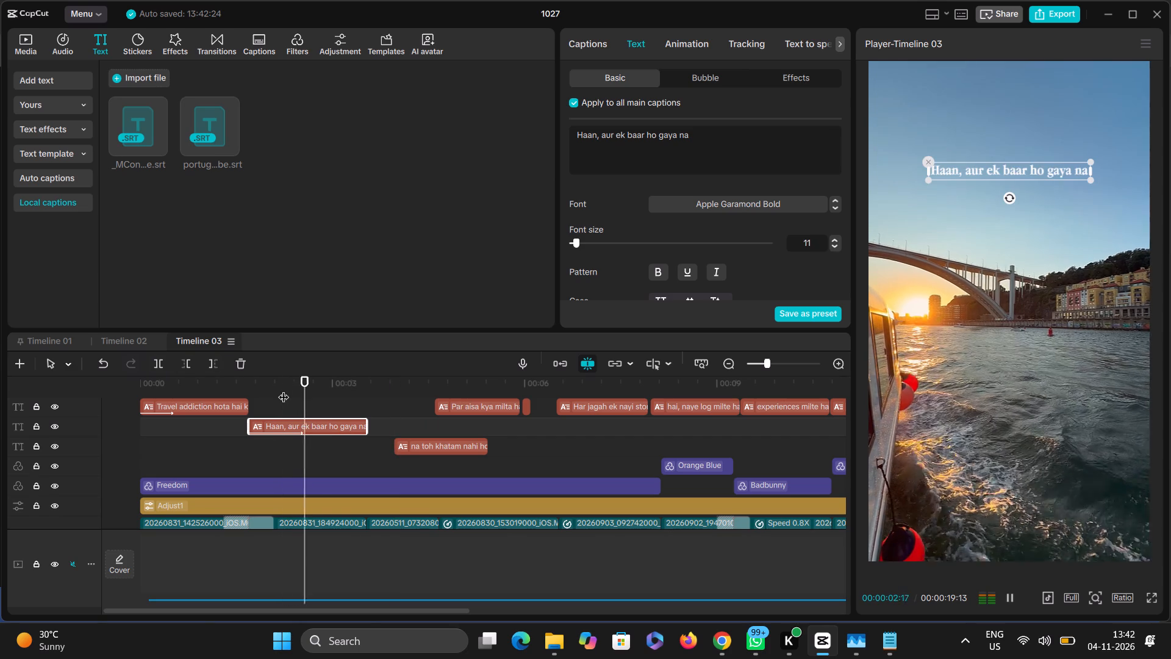
key("space")
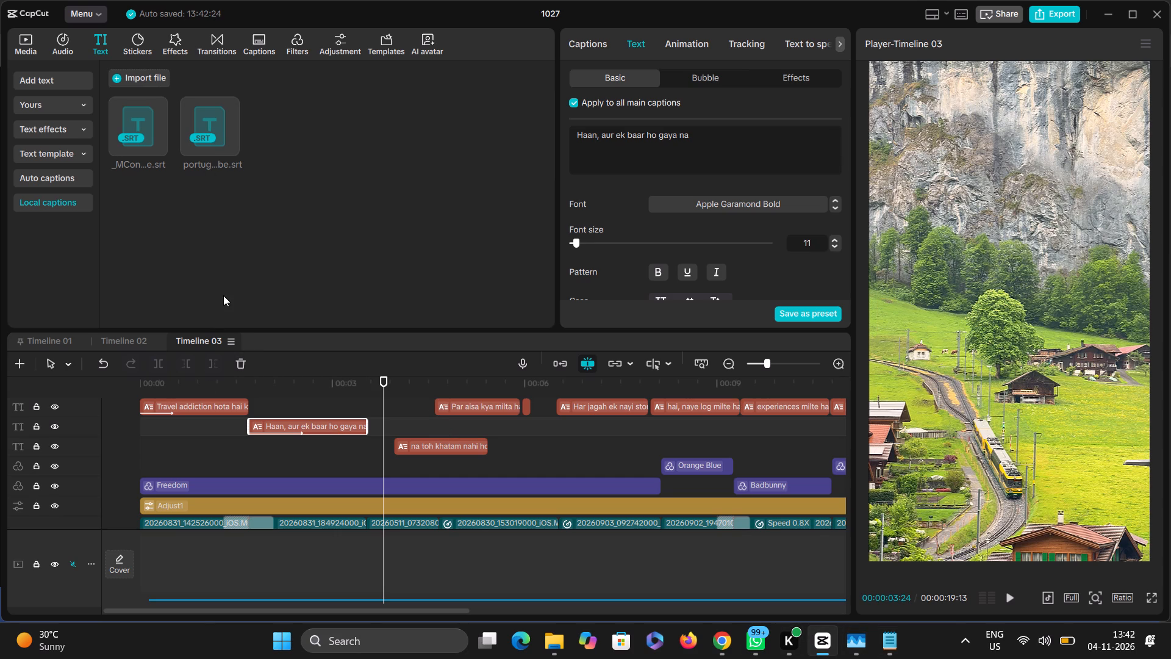
left_click(326, 396)
key("space")
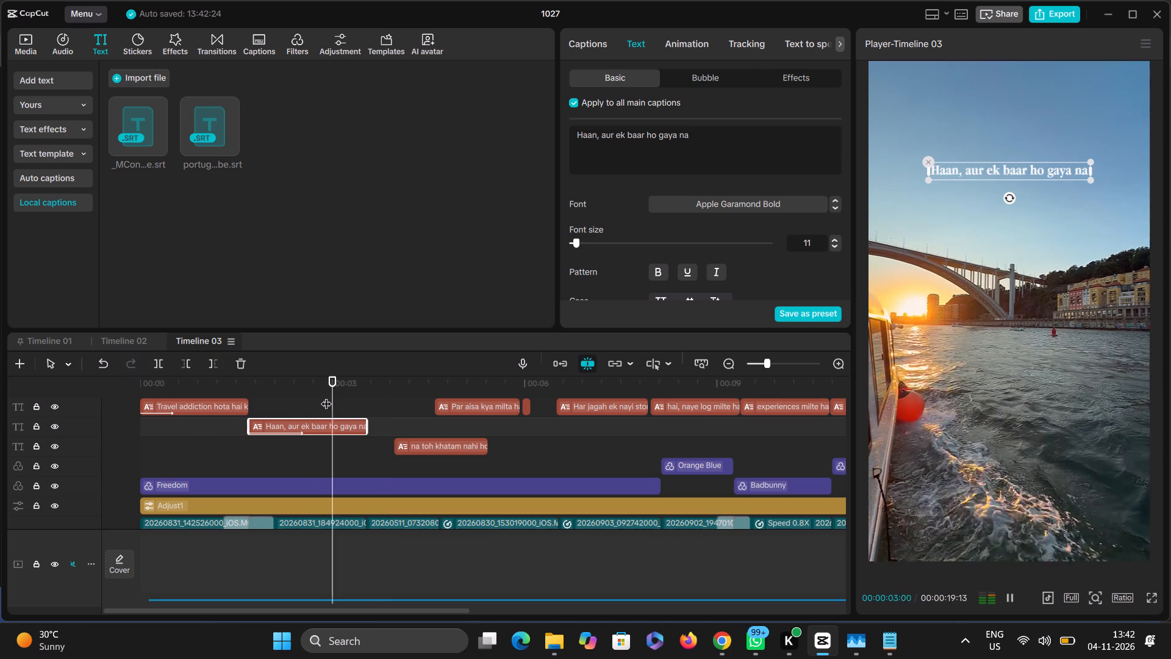
key("space")
Move the "na toh khatam nahi hota." caption earlier so it starts right where the "Haan, aur ek baar ho gaya na" caption ends.
left_click_drag(440, 445, 418, 446)
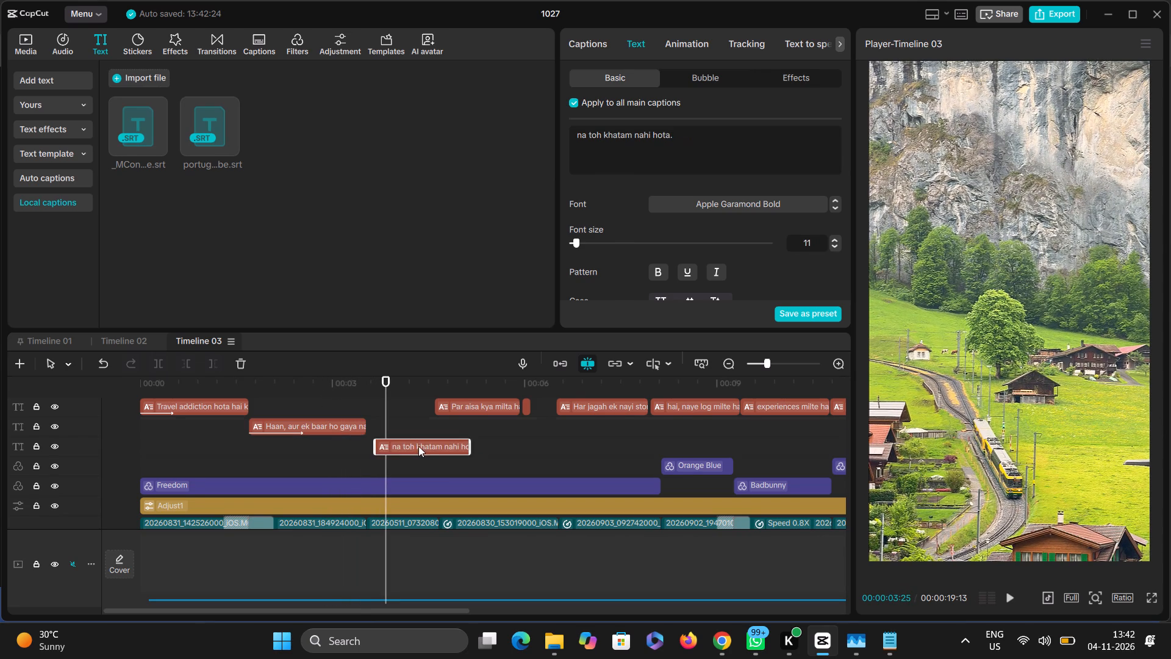
left_click_drag(418, 446, 412, 446)
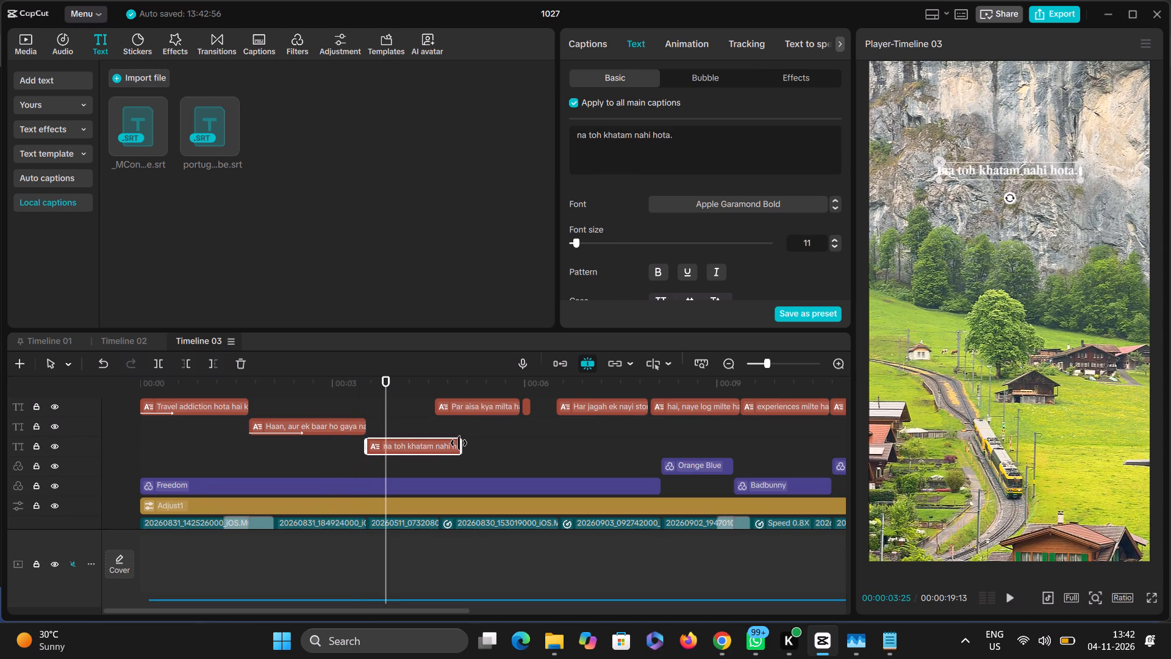
Remove the leading "na" so the caption reads "toh khatam nahi hota." and replay the changeover from about 3 seconds.
left_click(444, 443)
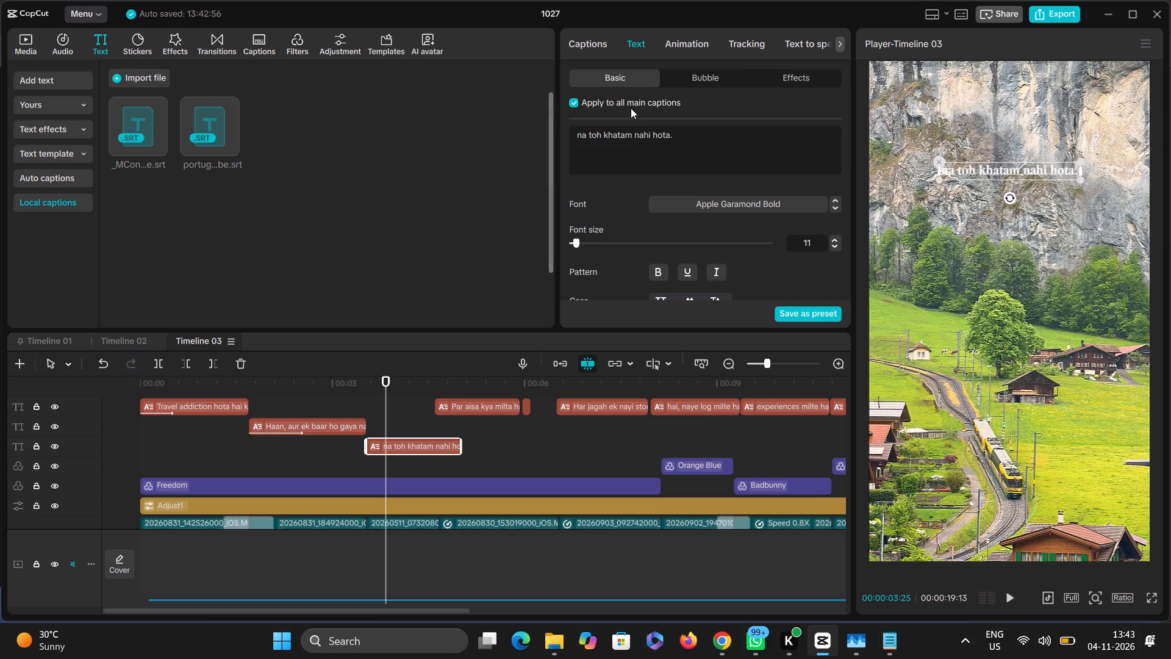
left_click(590, 135)
key("BackSpace")
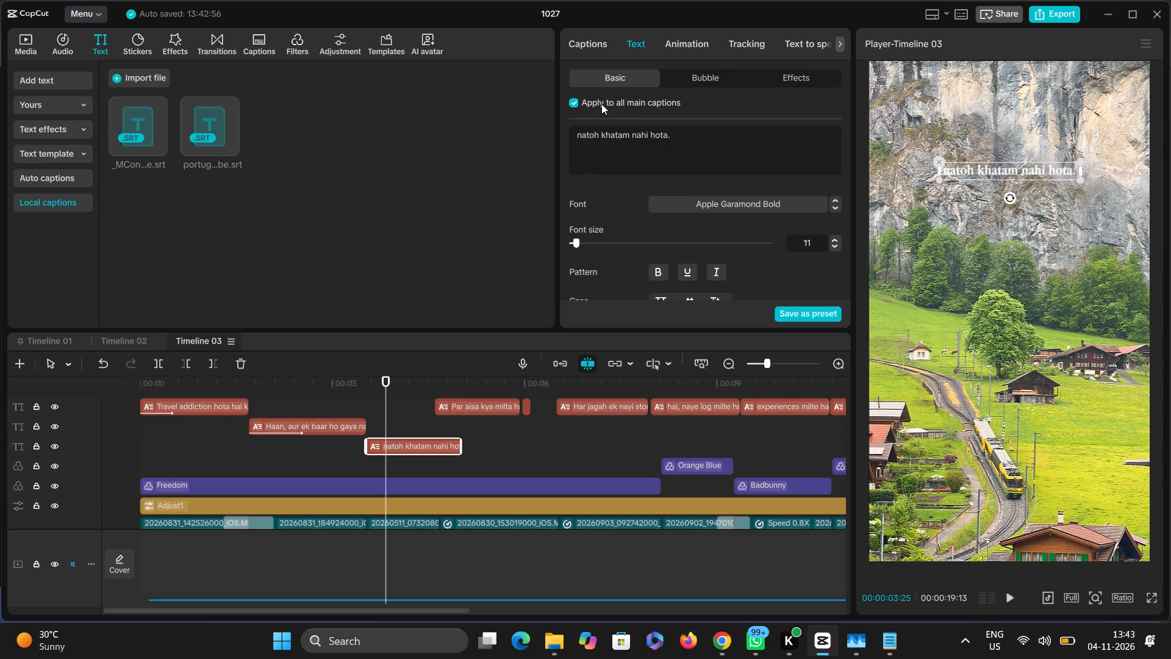
key("BackSpace")
key("BackSpace")
key("BackSpace")
key("BackSpace")
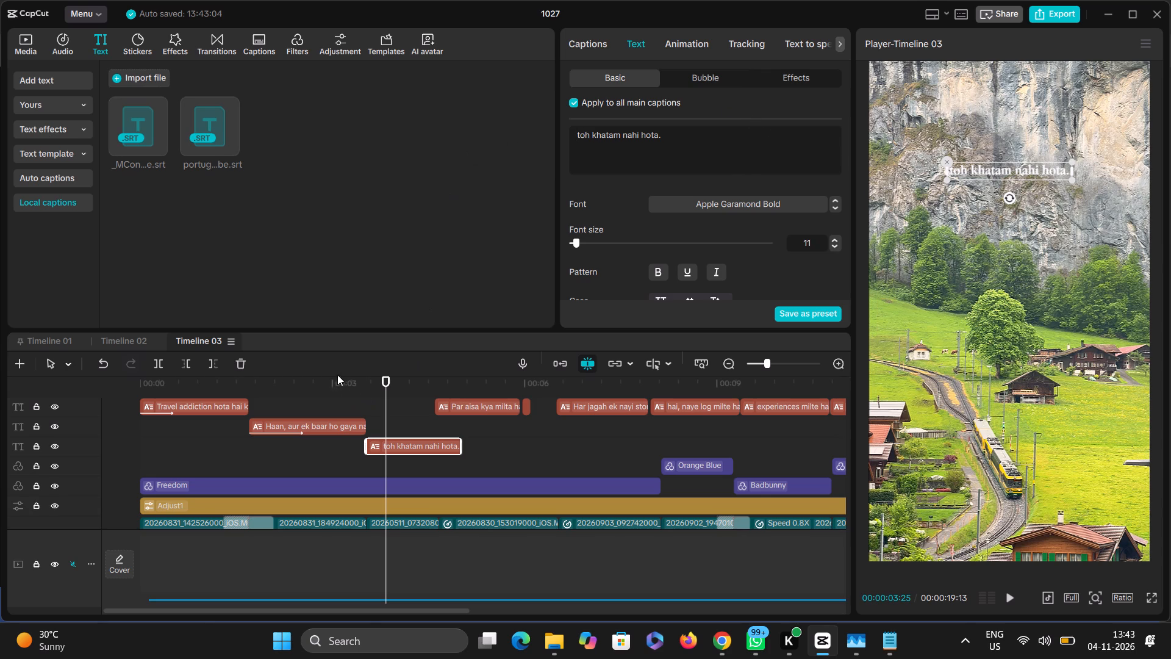
left_click_drag(337, 373, 328, 390)
left_click(329, 392)
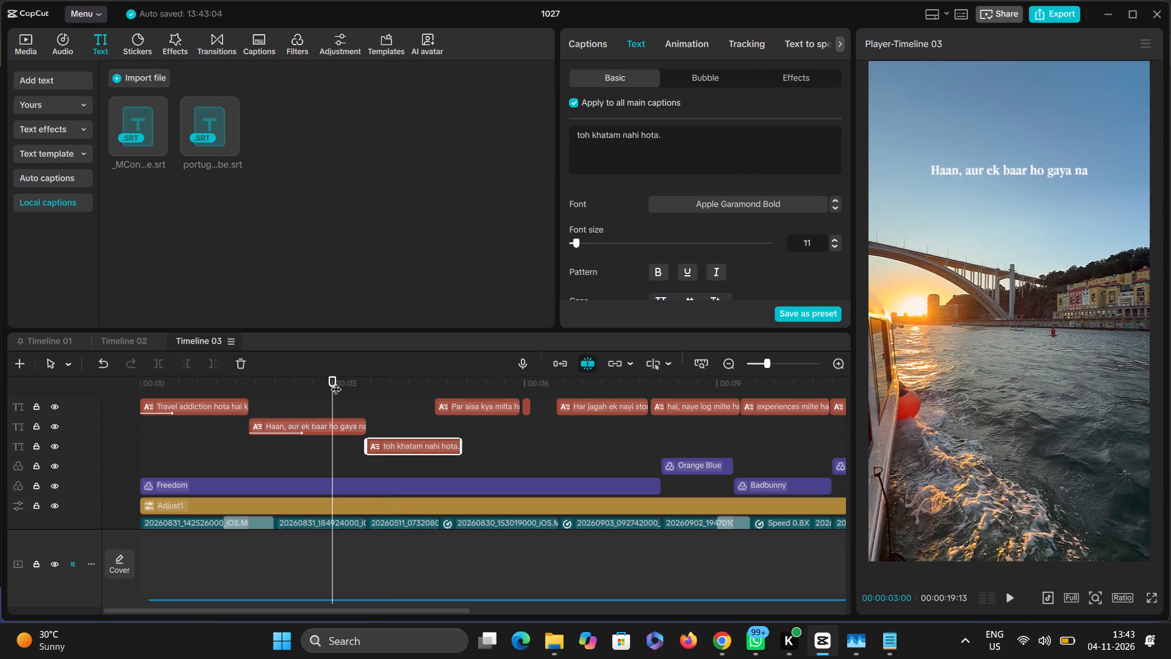
key("space")
key("space")
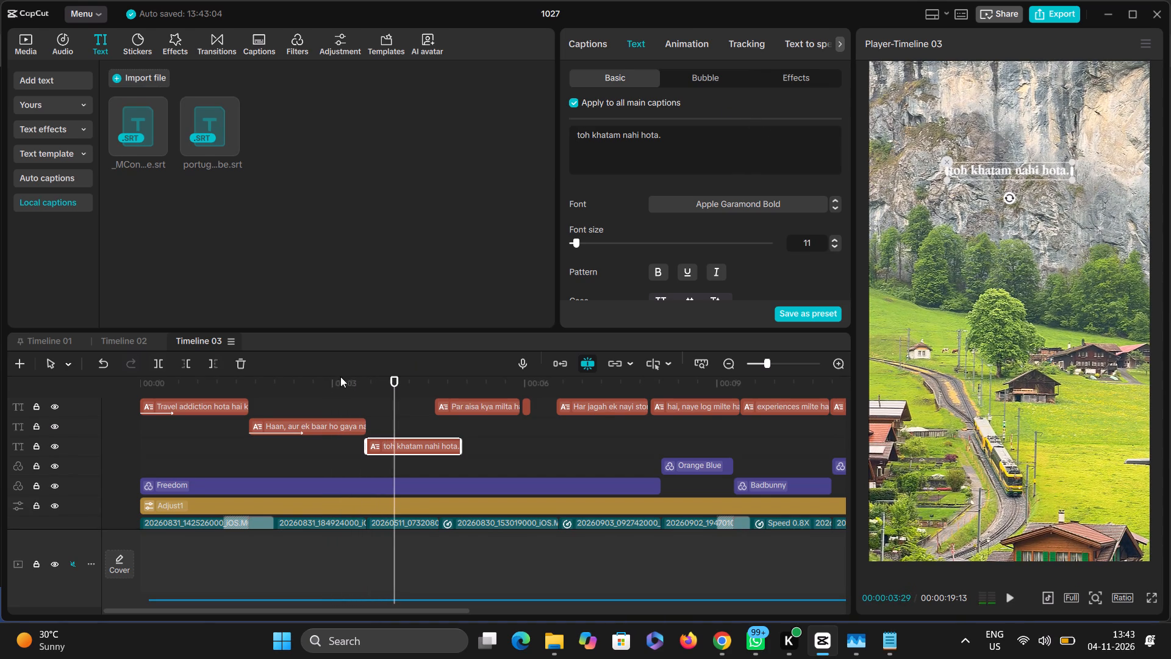
Enable a black stroke with thickness 15 on all main captions, previewing it on the "Travel addiction hota hai kya?" caption.
left_click(198, 377)
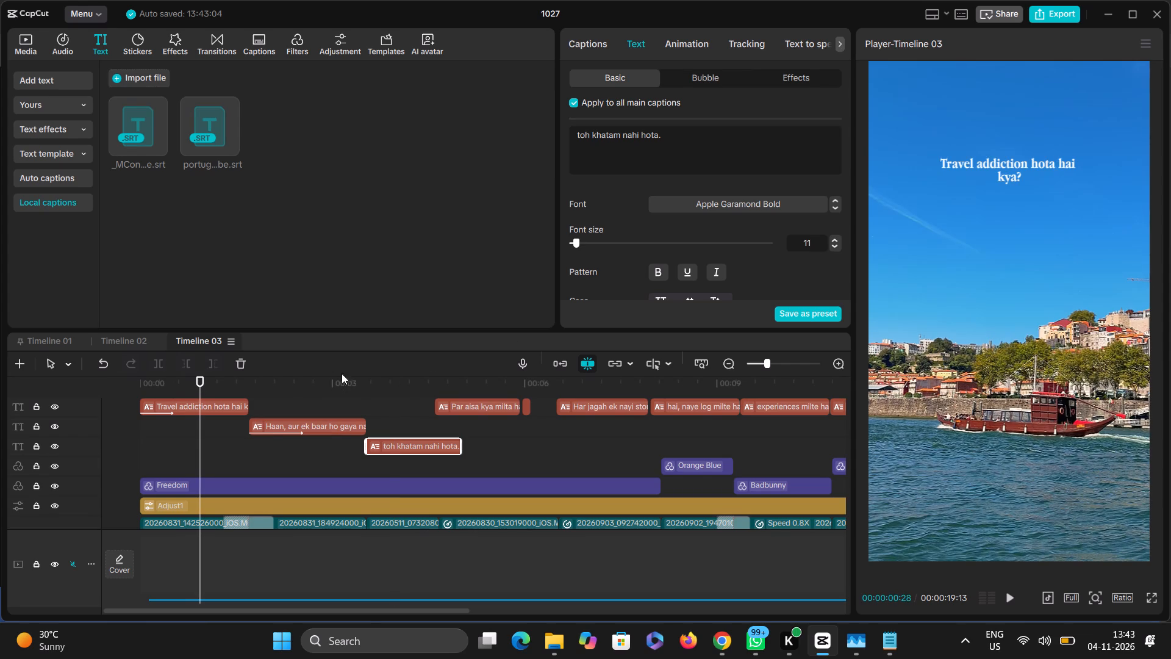
scroll(717, 213, "down", 1)
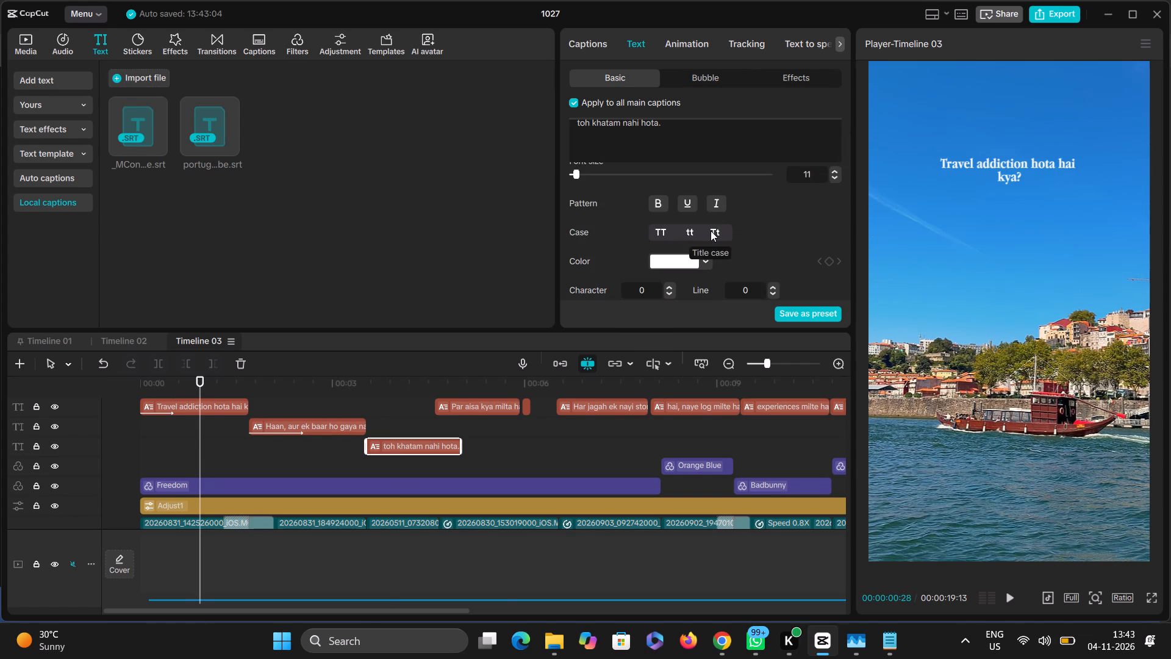
scroll(711, 231, "down", 4)
scroll(642, 229, "down", 2)
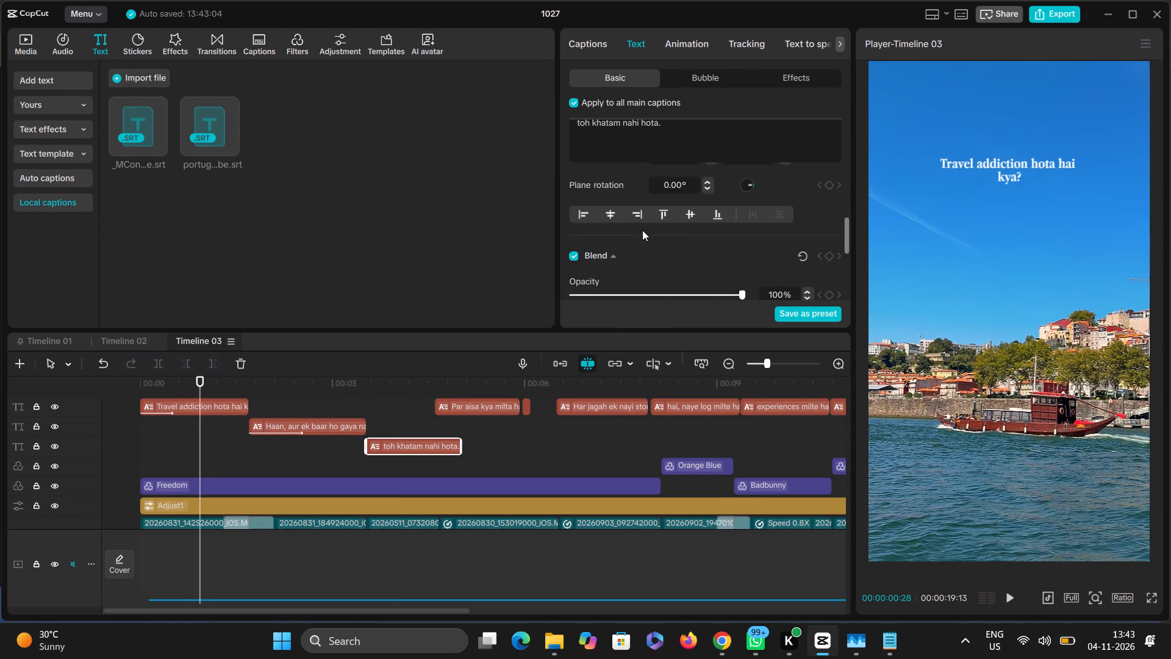
scroll(637, 236, "down", 2)
left_click(575, 202)
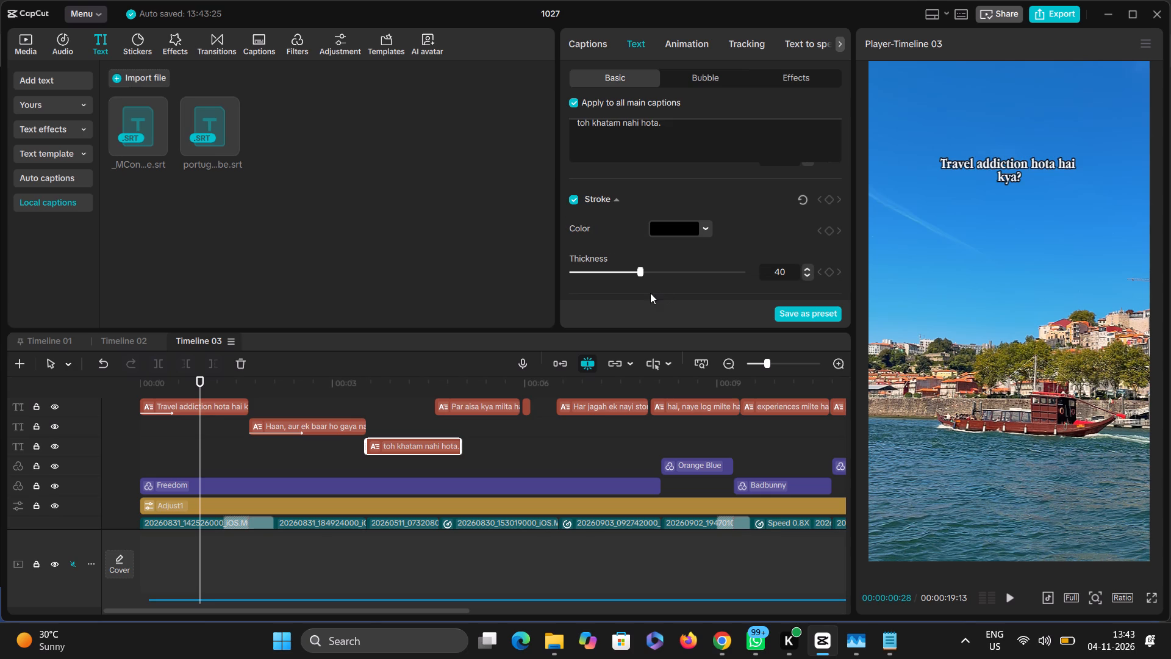
left_click_drag(634, 270, 611, 281)
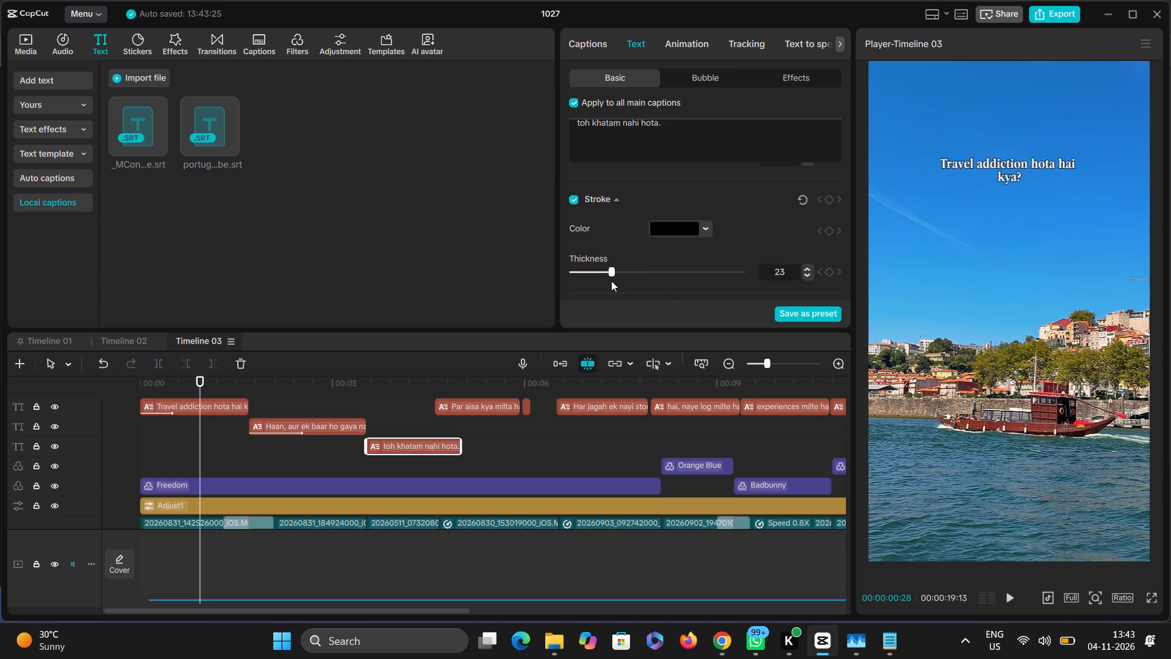
left_click_drag(611, 281, 603, 300)
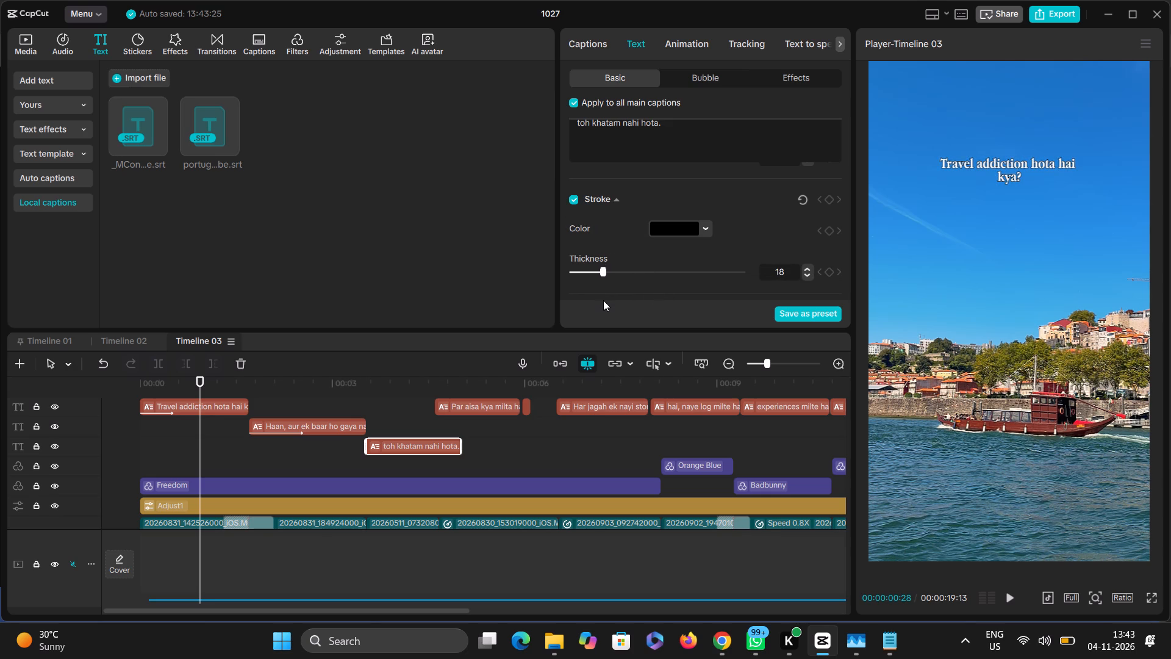
left_click_drag(603, 300, 597, 303)
left_click_drag(597, 303, 592, 308)
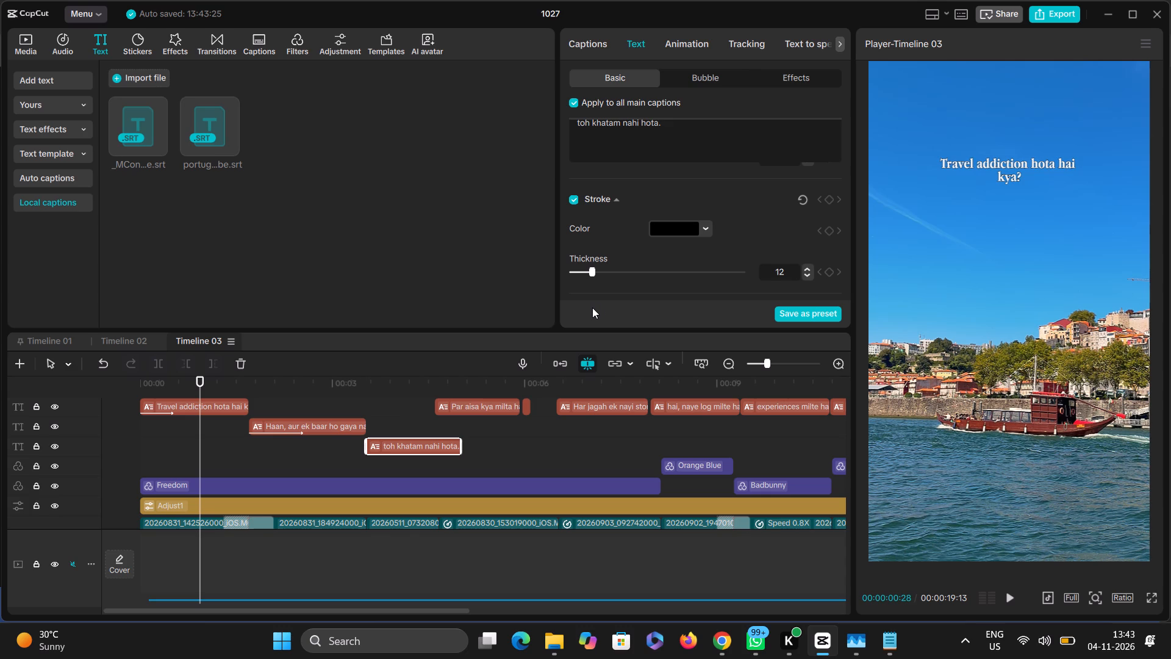
left_click_drag(592, 308, 594, 305)
left_click_drag(594, 305, 593, 303)
left_click_drag(593, 303, 596, 299)
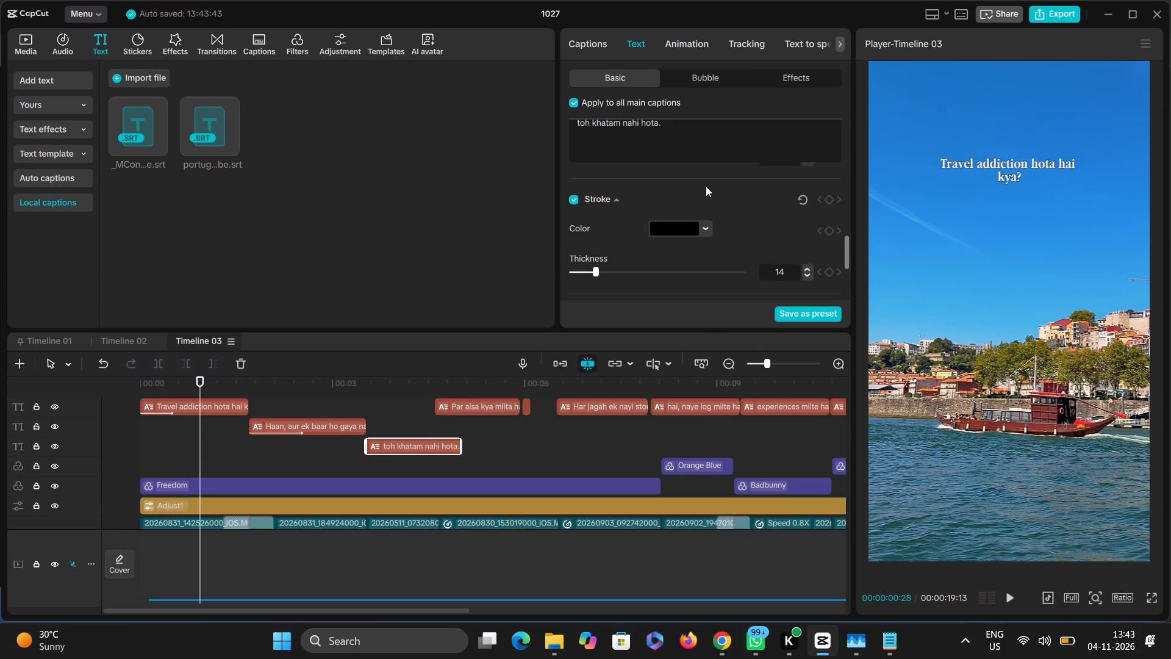
left_click(808, 271)
Enable a black shadow on all main captions and lower its opacity to 20%.
scroll(699, 256, "down", 2)
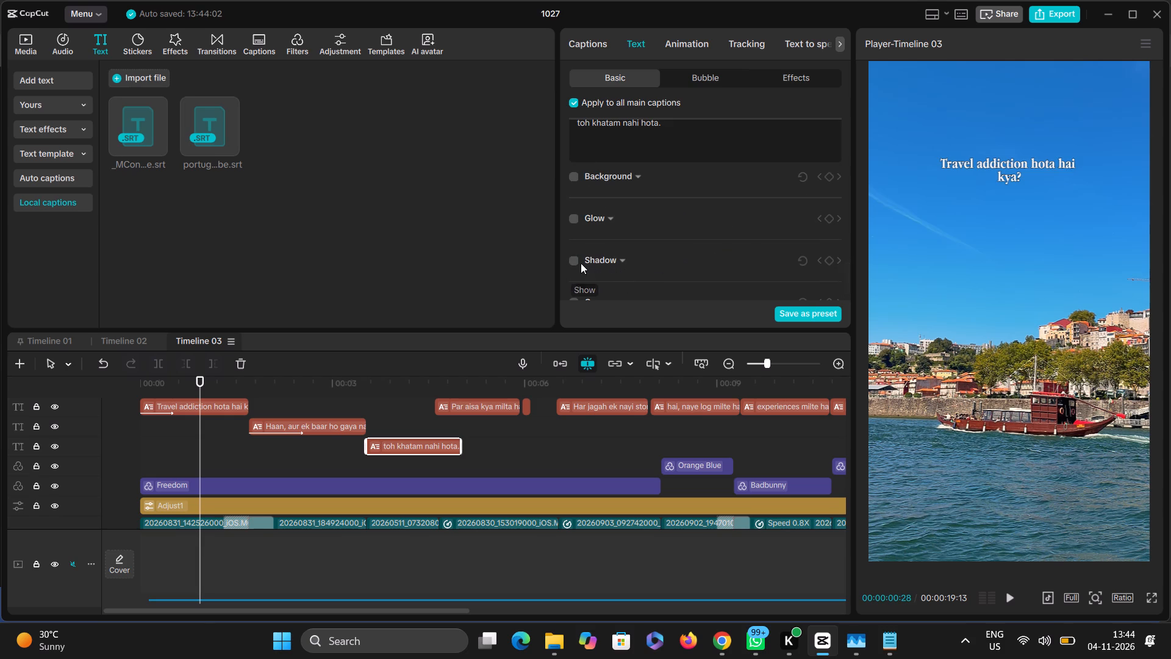
left_click(578, 262)
scroll(624, 265, "down", 1)
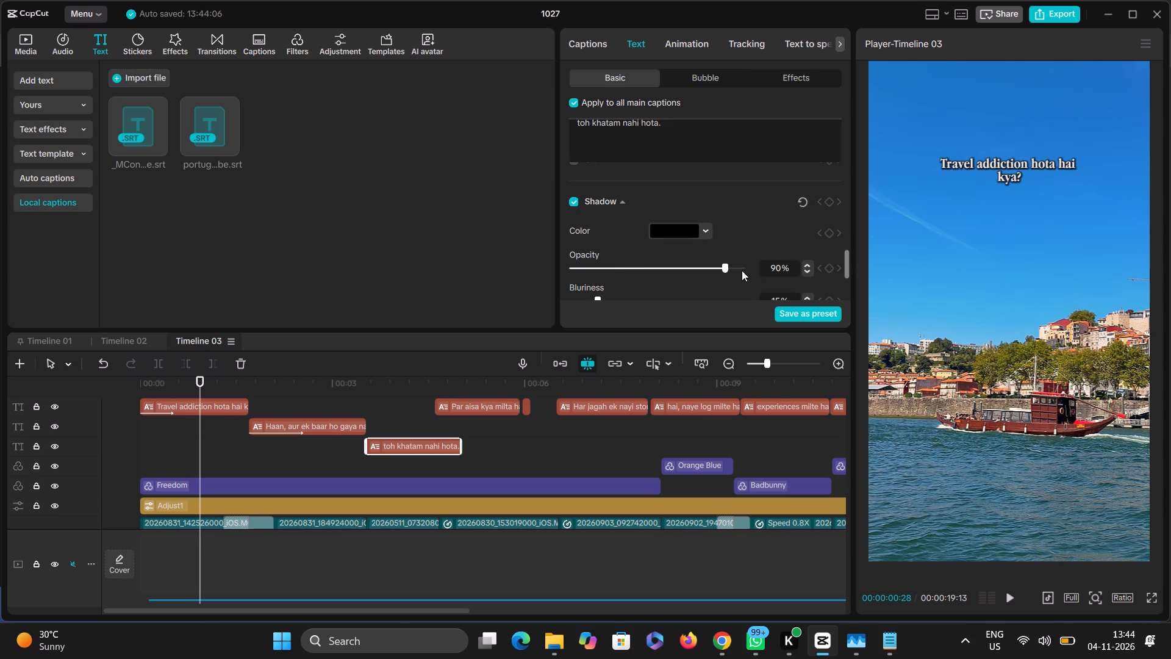
left_click_drag(721, 269, 623, 285)
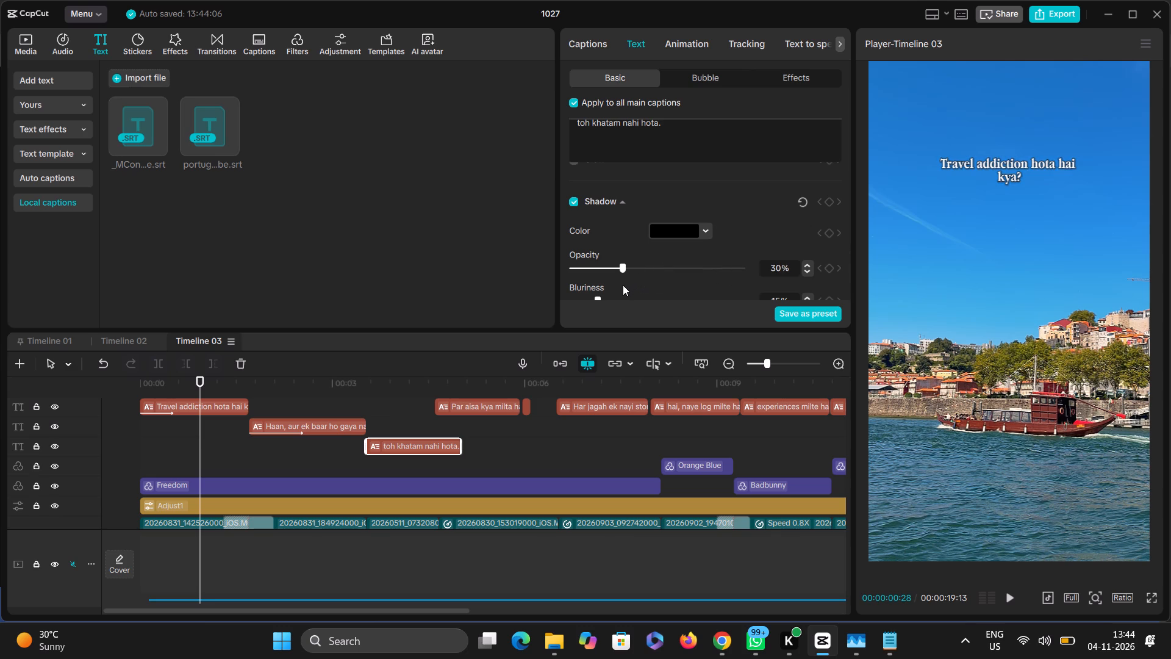
left_click_drag(623, 285, 604, 298)
left_click_drag(604, 298, 606, 299)
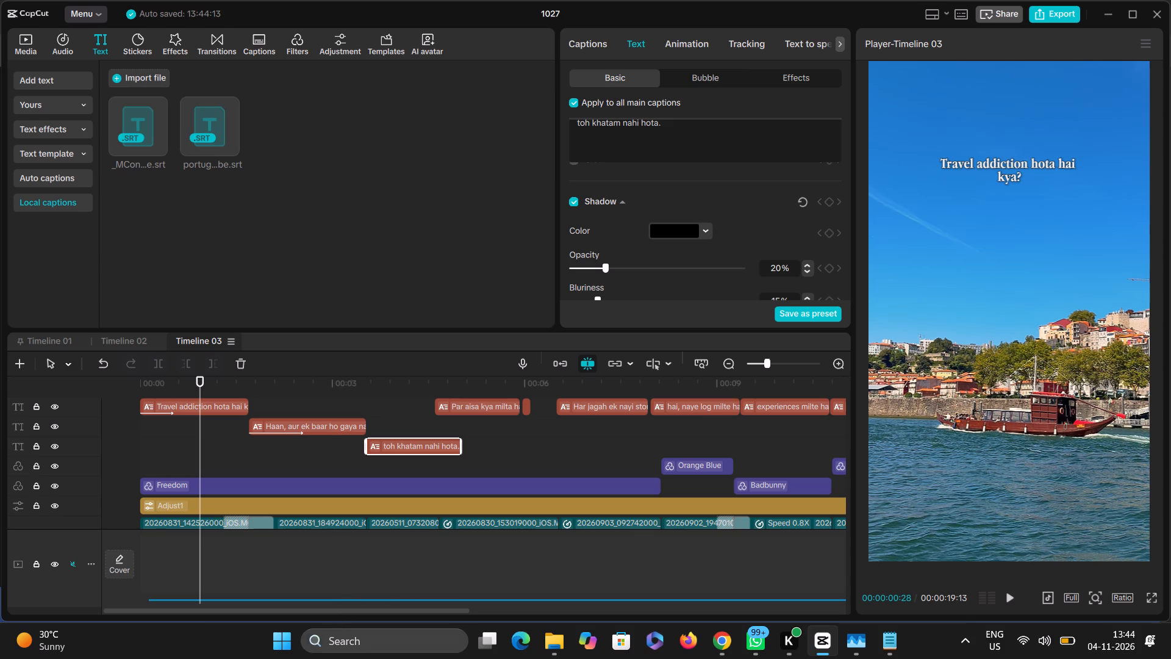
Look through the remaining shadow options and the curve, glow, background and stroke settings for the captions.
scroll(650, 228, "down", 1)
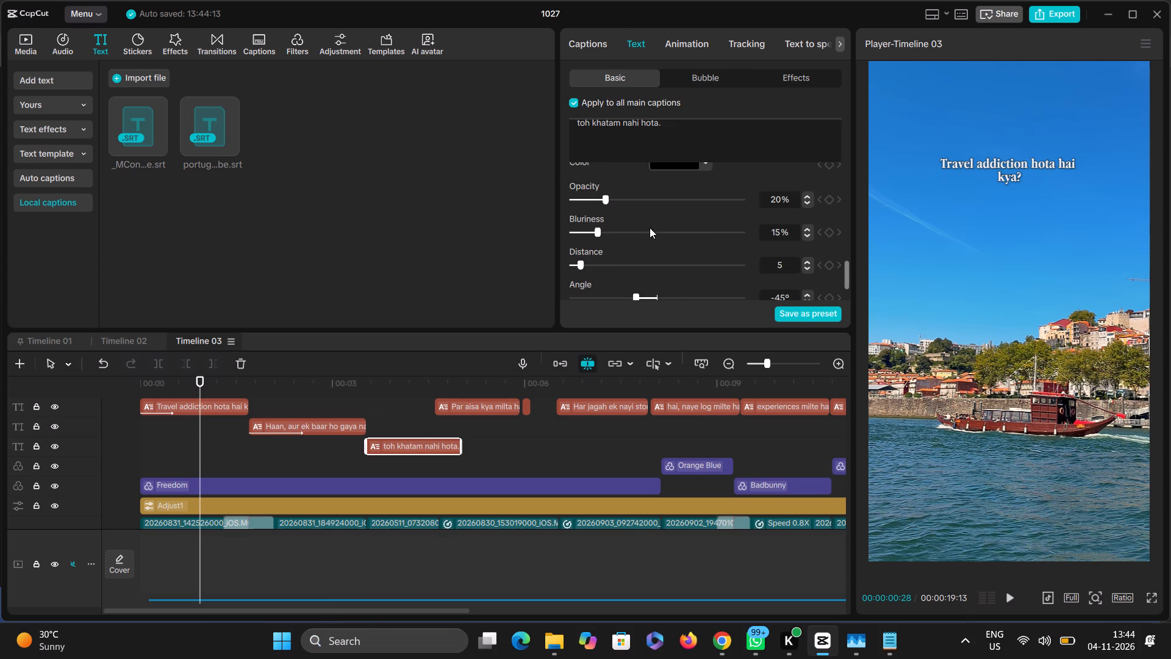
scroll(650, 228, "down", 2)
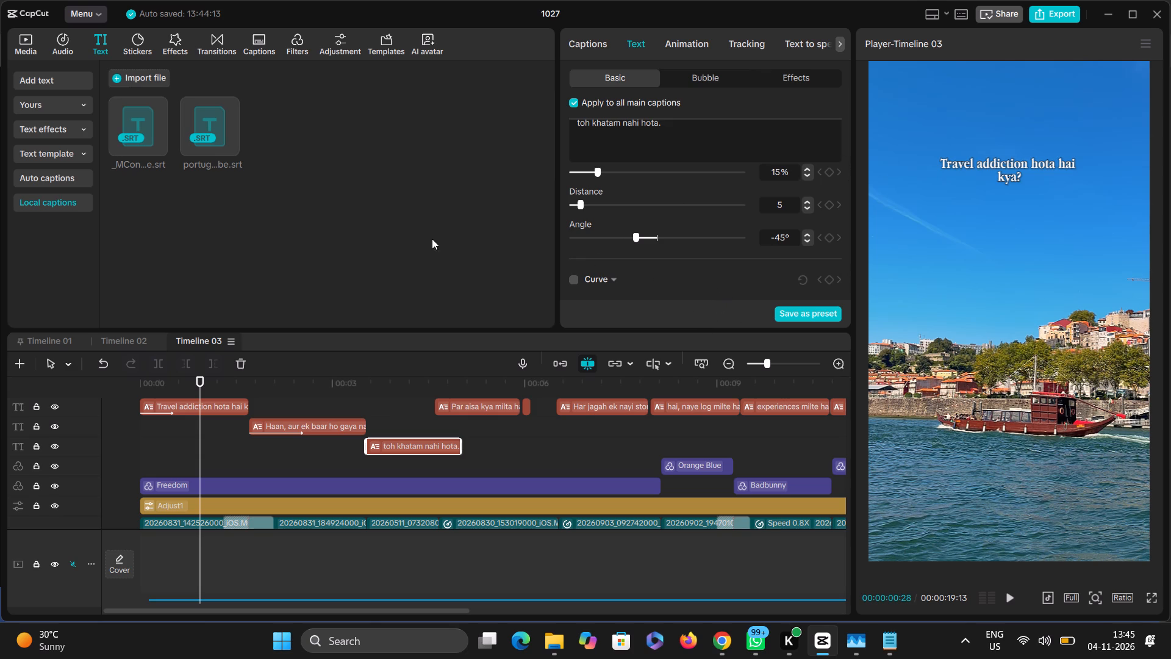
scroll(639, 218, "down", 10)
scroll(630, 267, "up", 2)
scroll(624, 216, "down", 11)
scroll(609, 256, "up", 4)
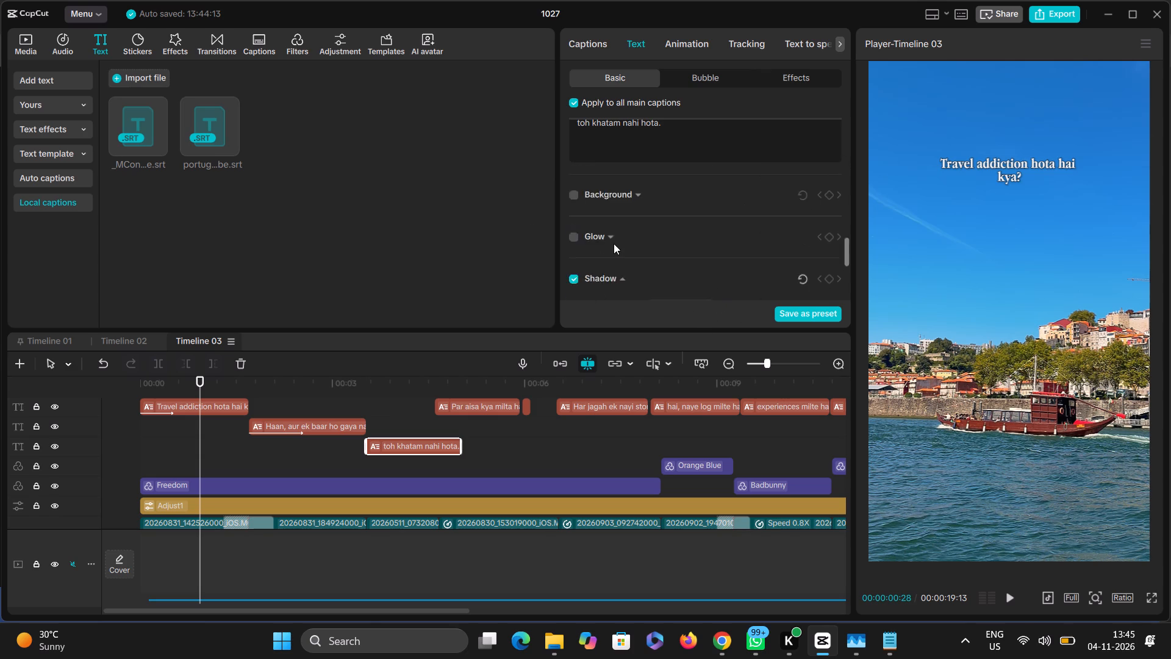
scroll(614, 242, "up", 2)
scroll(600, 240, "down", 1)
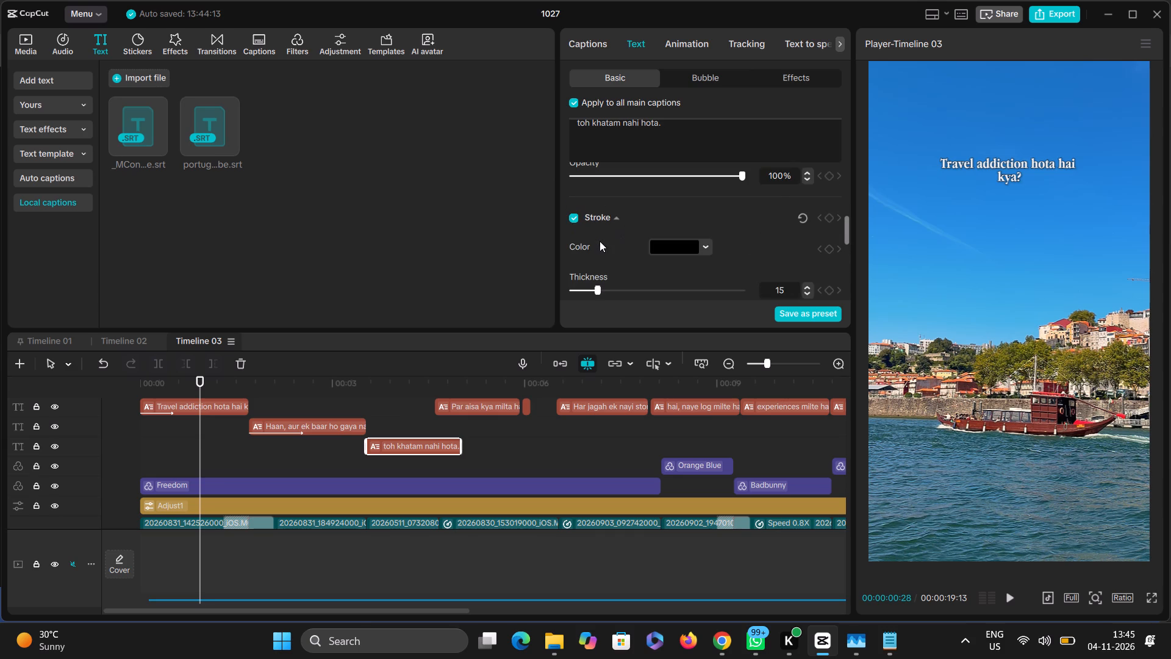
scroll(595, 240, "down", 3)
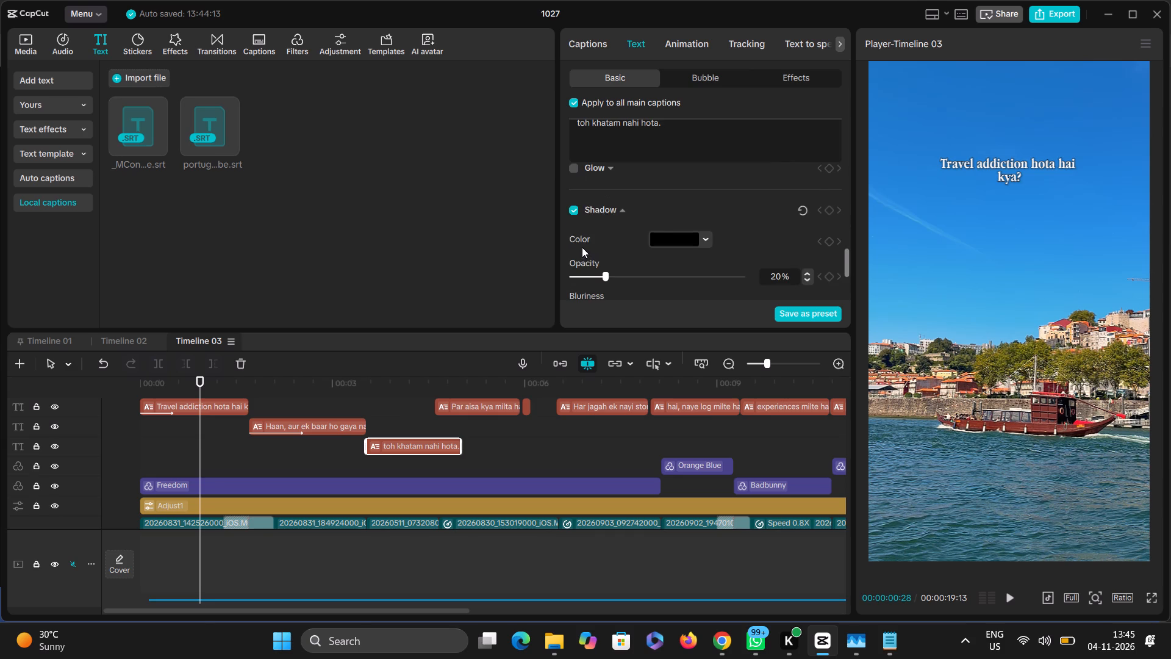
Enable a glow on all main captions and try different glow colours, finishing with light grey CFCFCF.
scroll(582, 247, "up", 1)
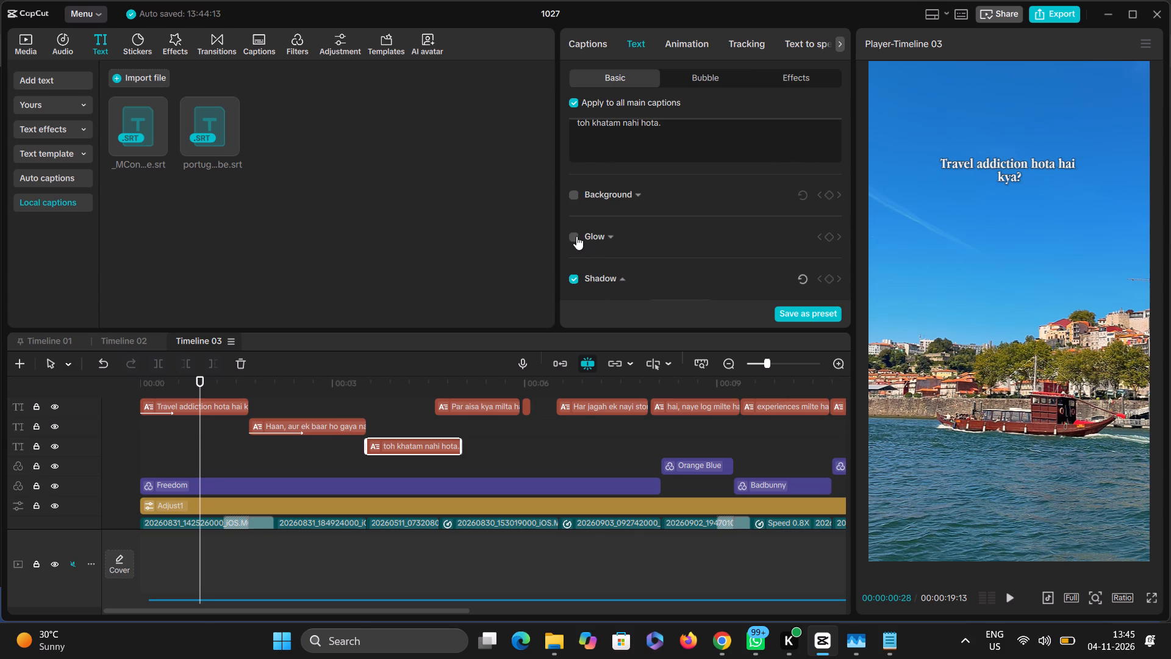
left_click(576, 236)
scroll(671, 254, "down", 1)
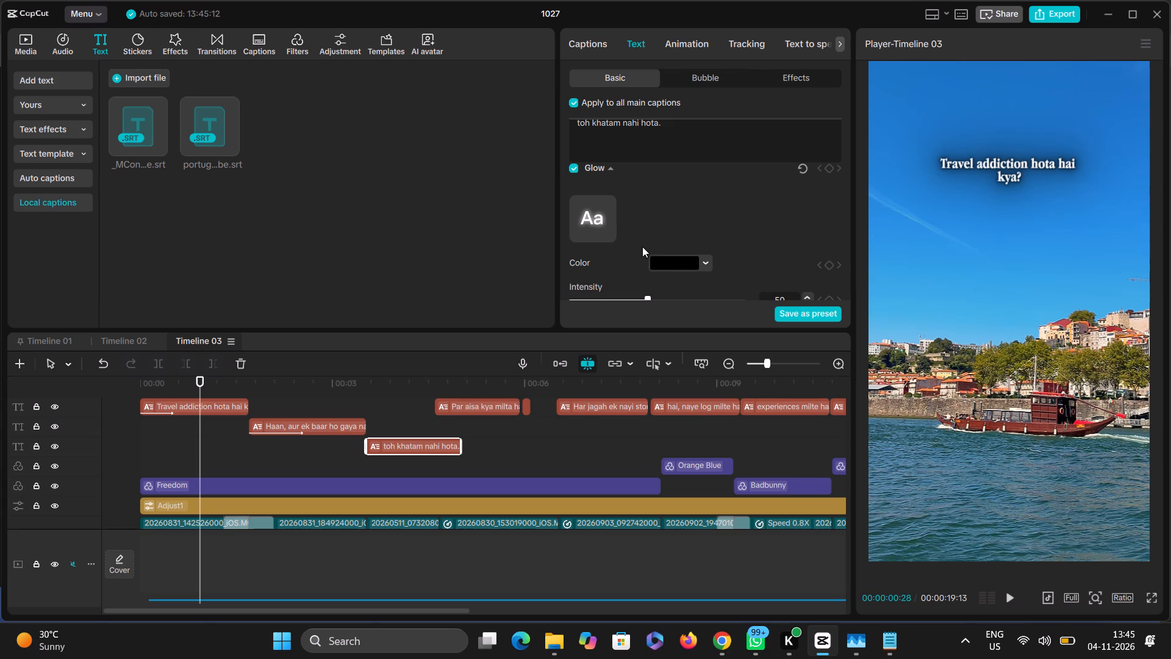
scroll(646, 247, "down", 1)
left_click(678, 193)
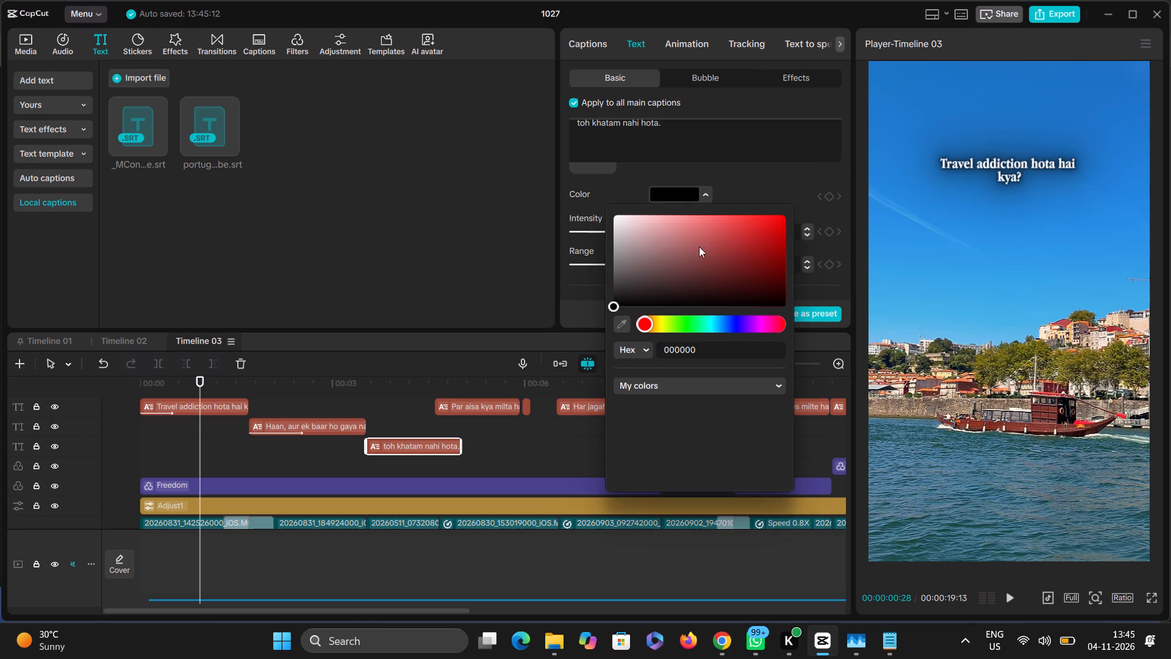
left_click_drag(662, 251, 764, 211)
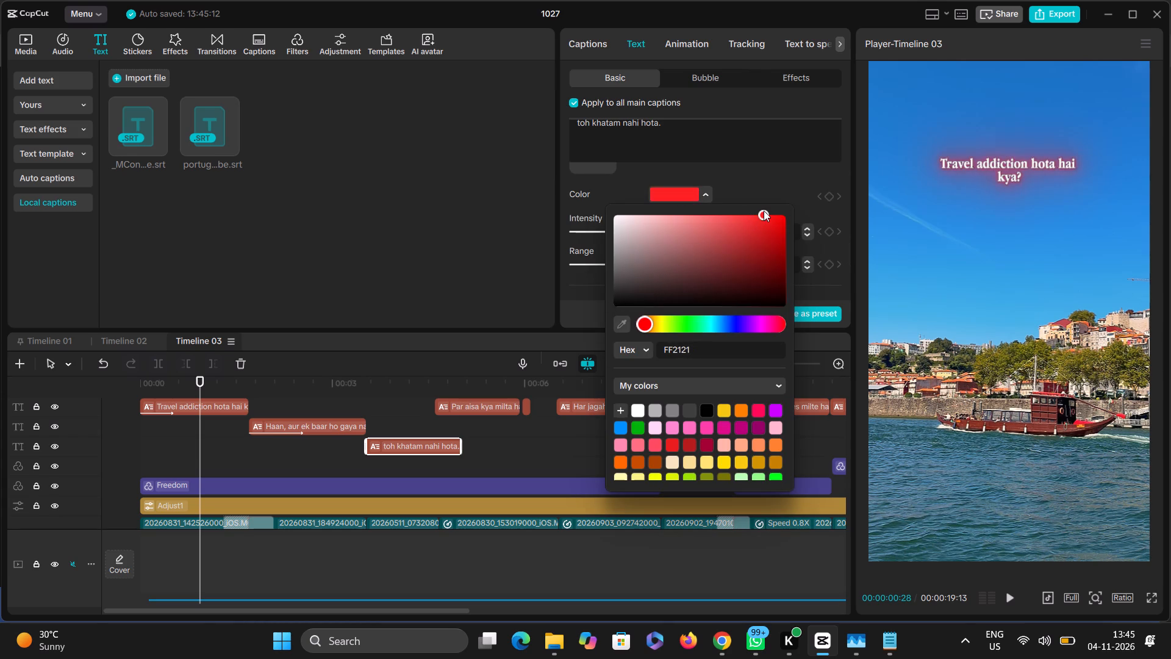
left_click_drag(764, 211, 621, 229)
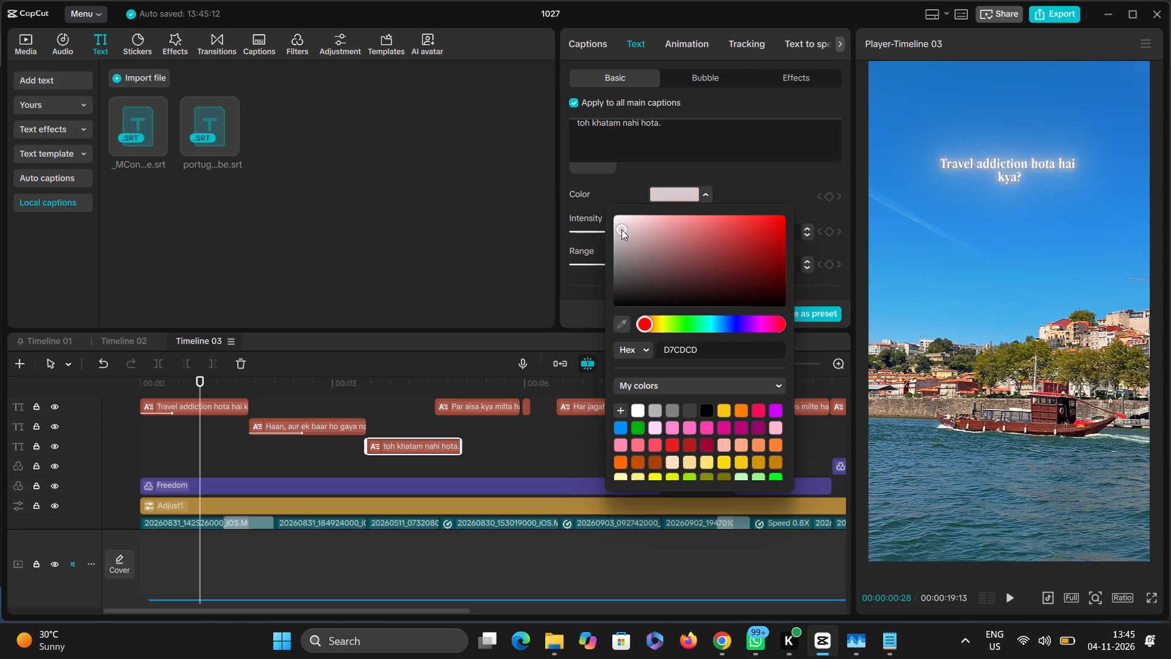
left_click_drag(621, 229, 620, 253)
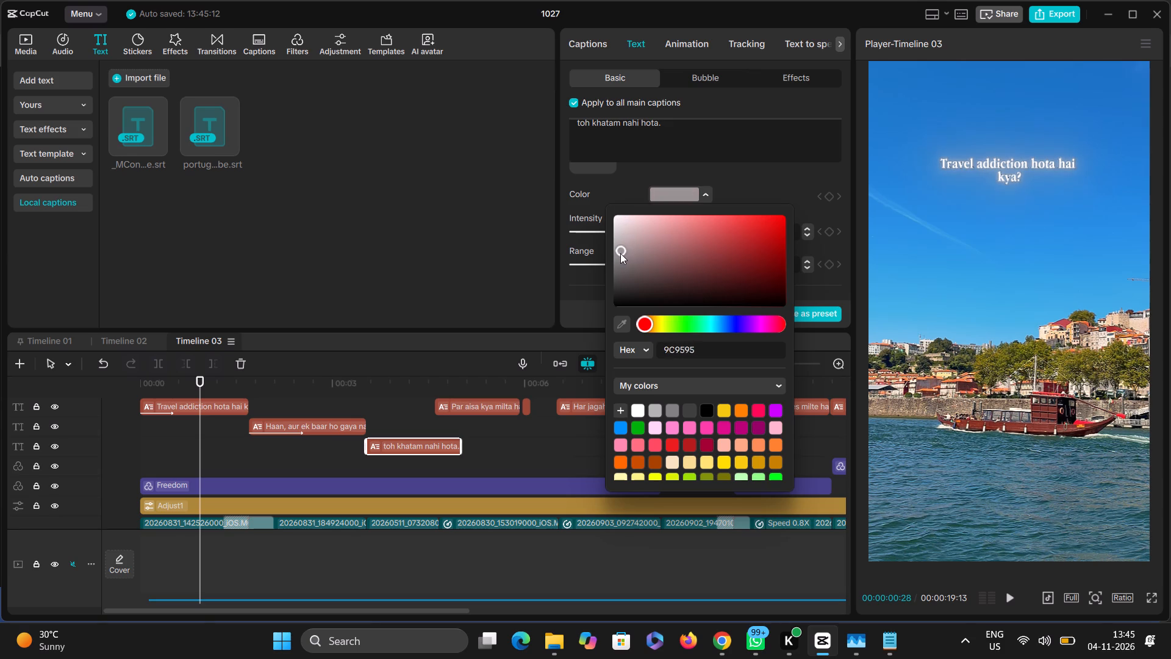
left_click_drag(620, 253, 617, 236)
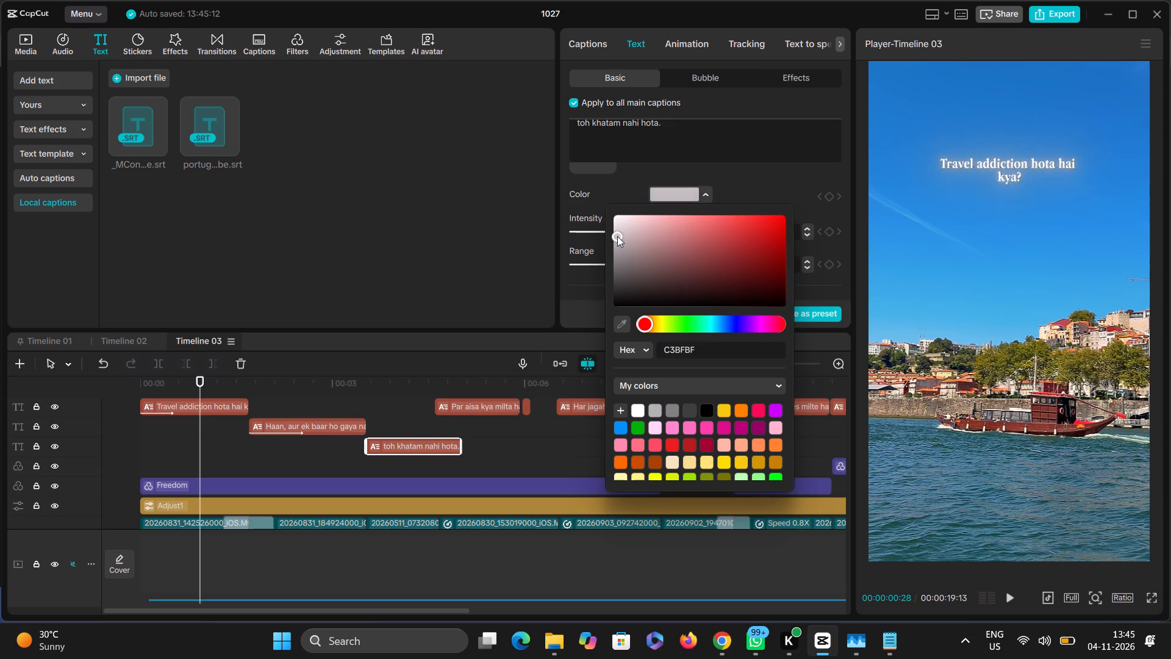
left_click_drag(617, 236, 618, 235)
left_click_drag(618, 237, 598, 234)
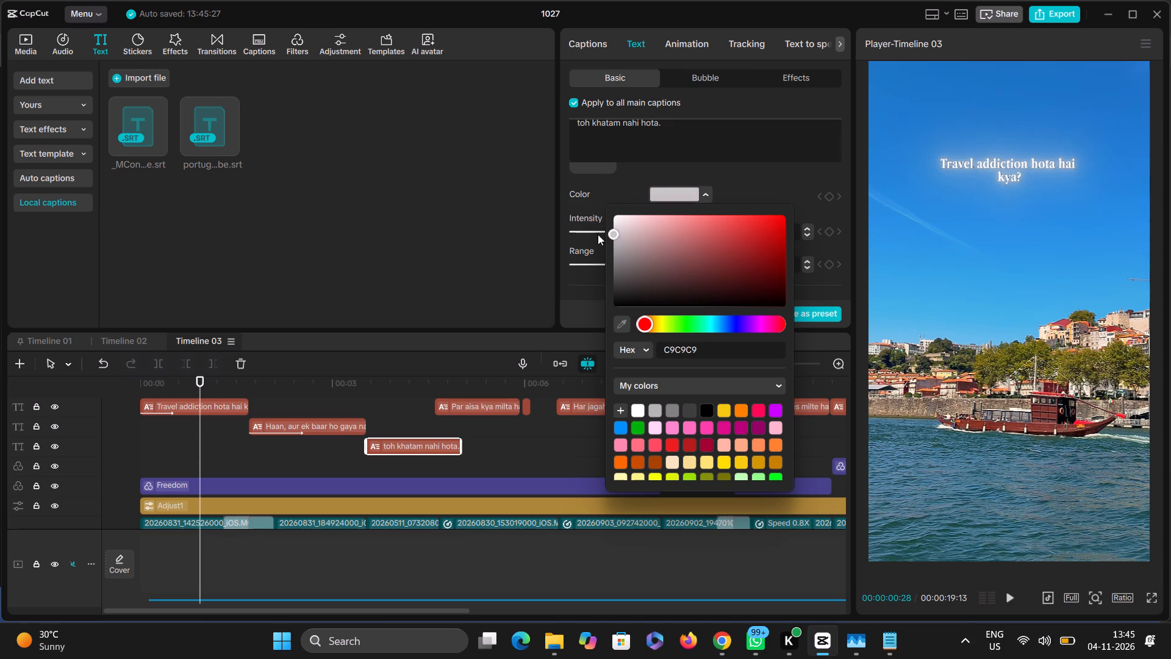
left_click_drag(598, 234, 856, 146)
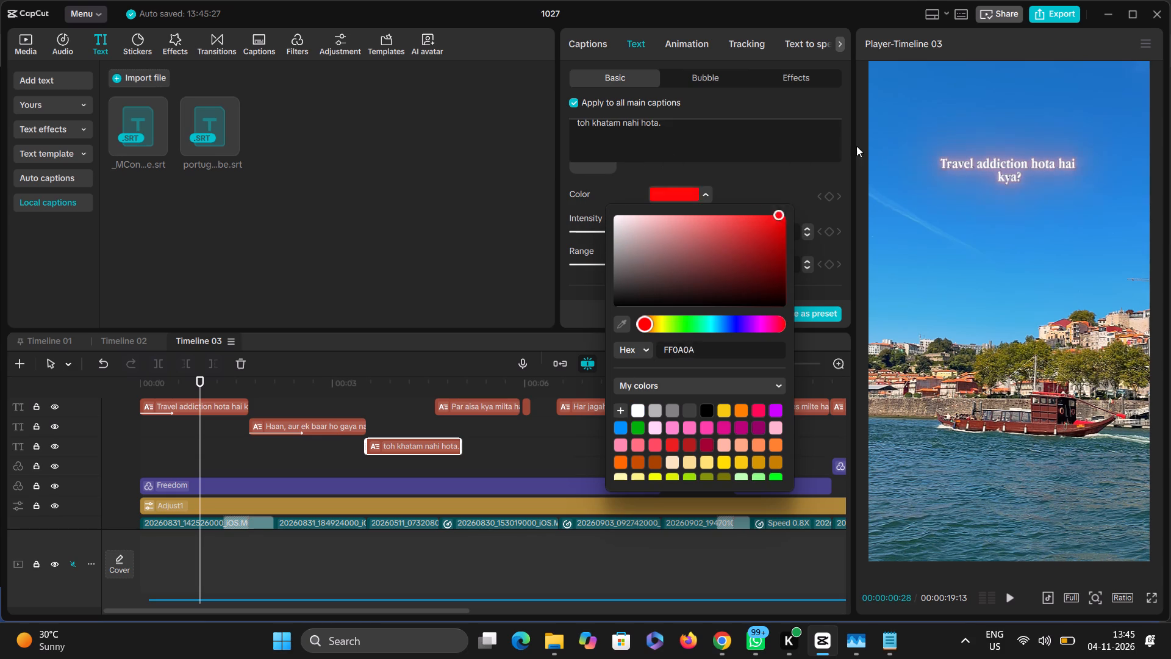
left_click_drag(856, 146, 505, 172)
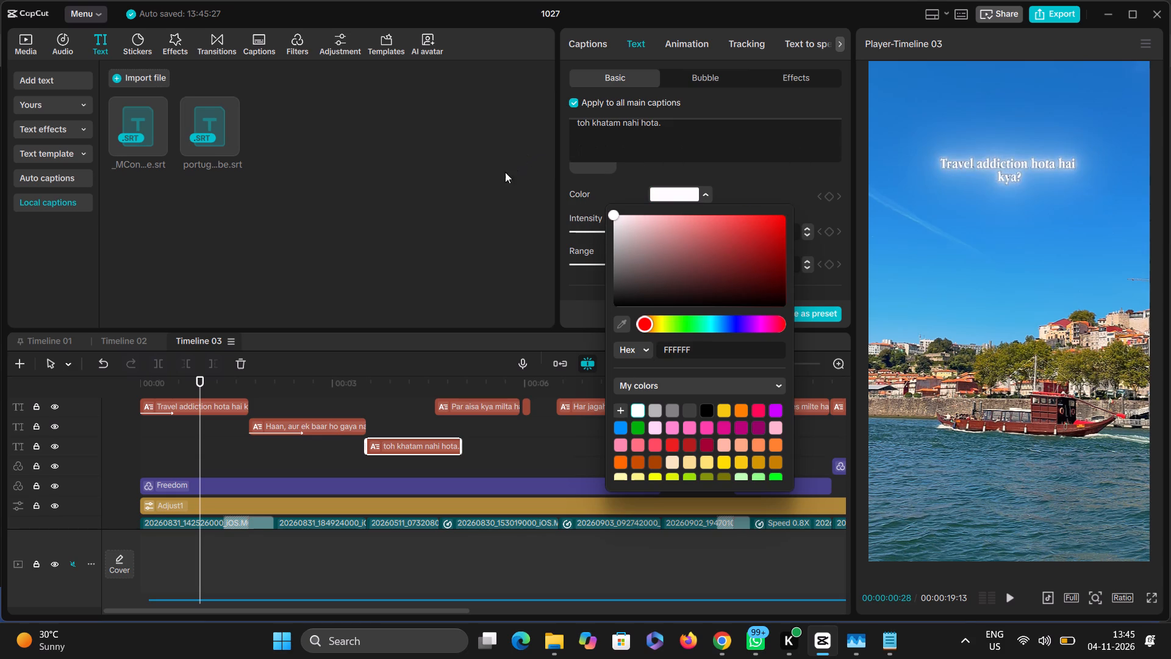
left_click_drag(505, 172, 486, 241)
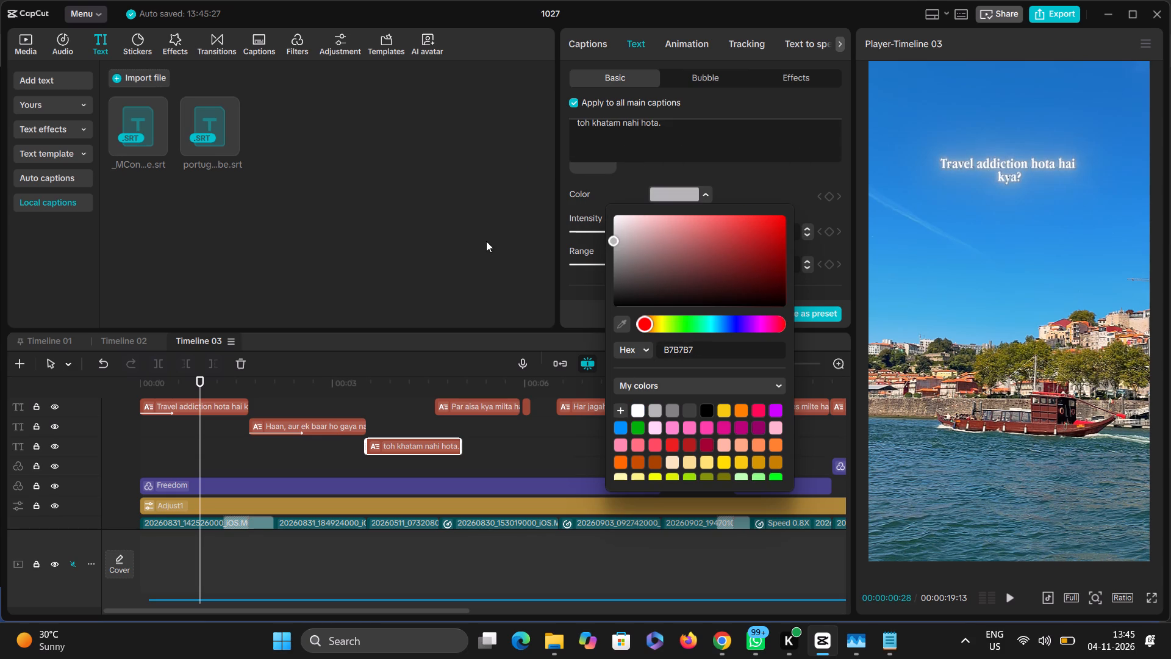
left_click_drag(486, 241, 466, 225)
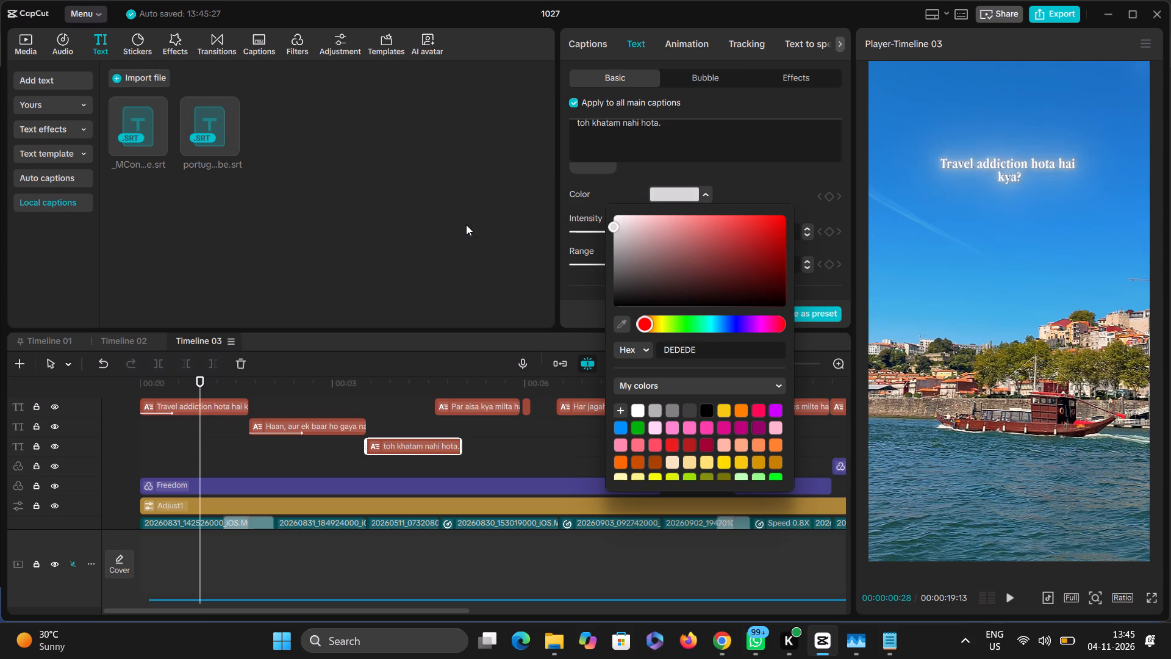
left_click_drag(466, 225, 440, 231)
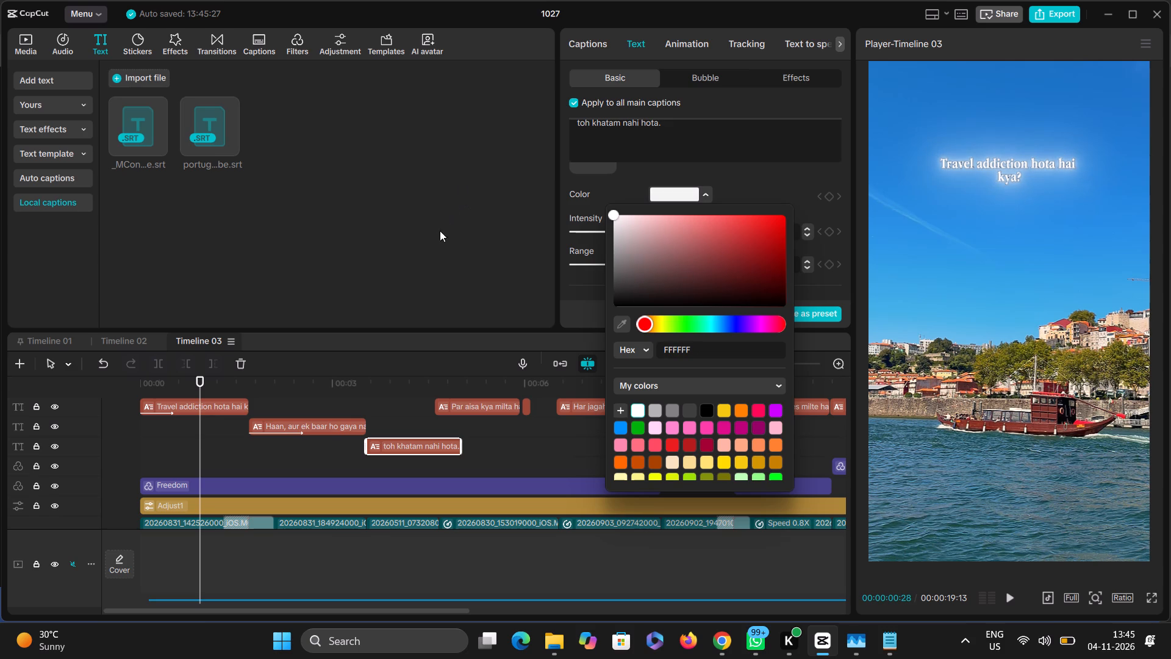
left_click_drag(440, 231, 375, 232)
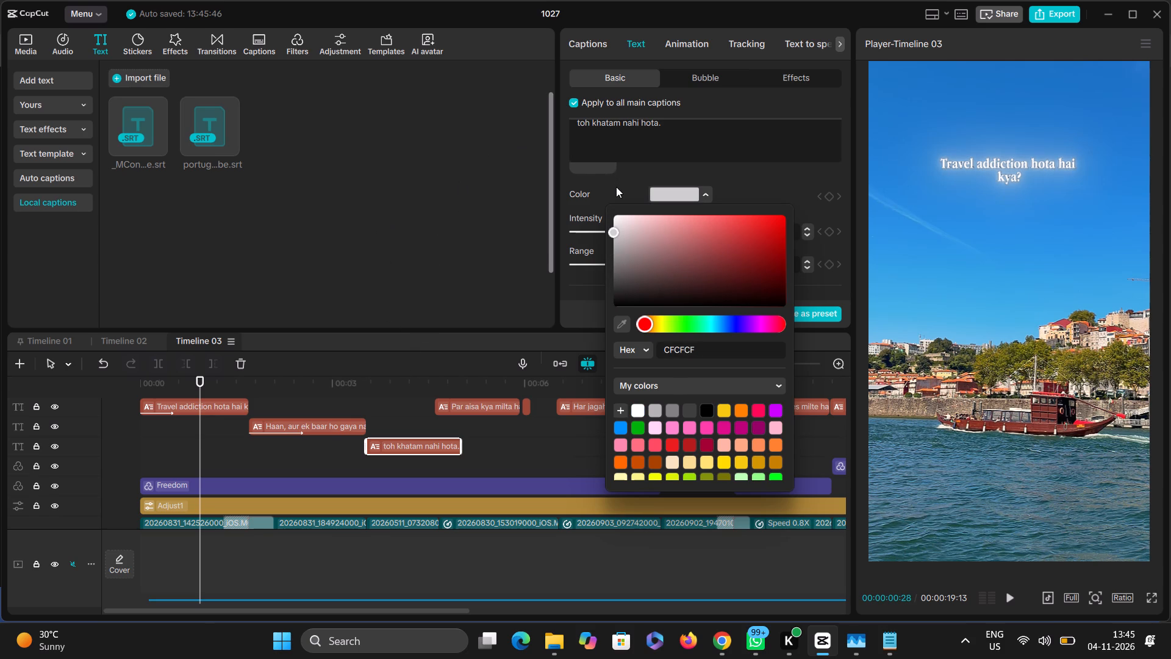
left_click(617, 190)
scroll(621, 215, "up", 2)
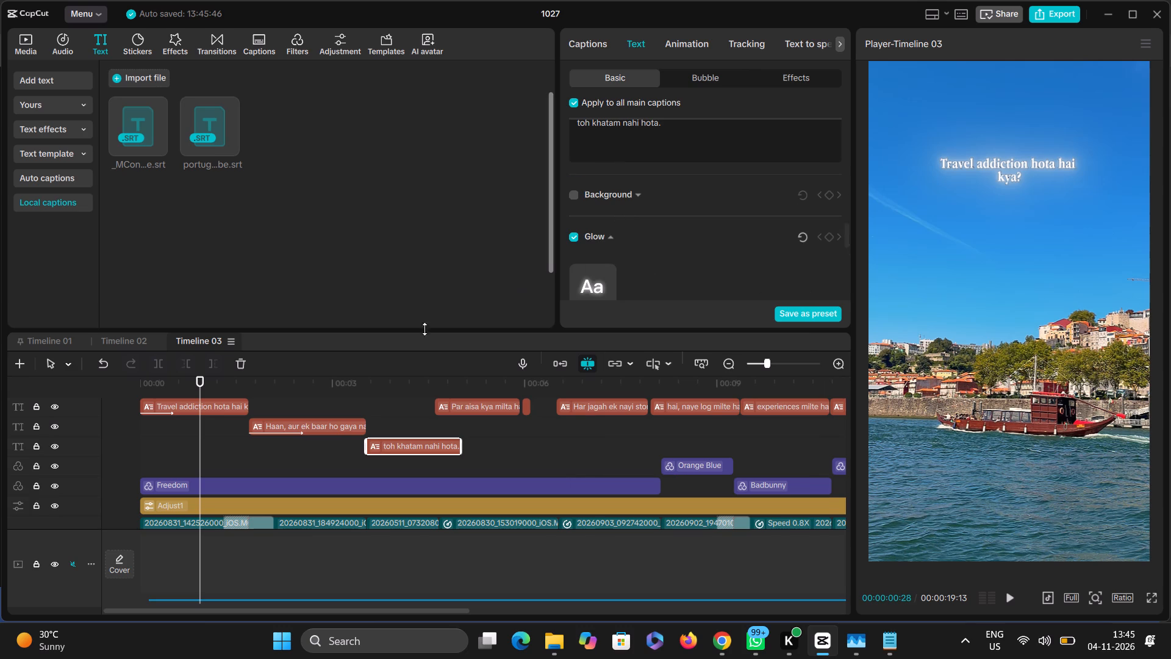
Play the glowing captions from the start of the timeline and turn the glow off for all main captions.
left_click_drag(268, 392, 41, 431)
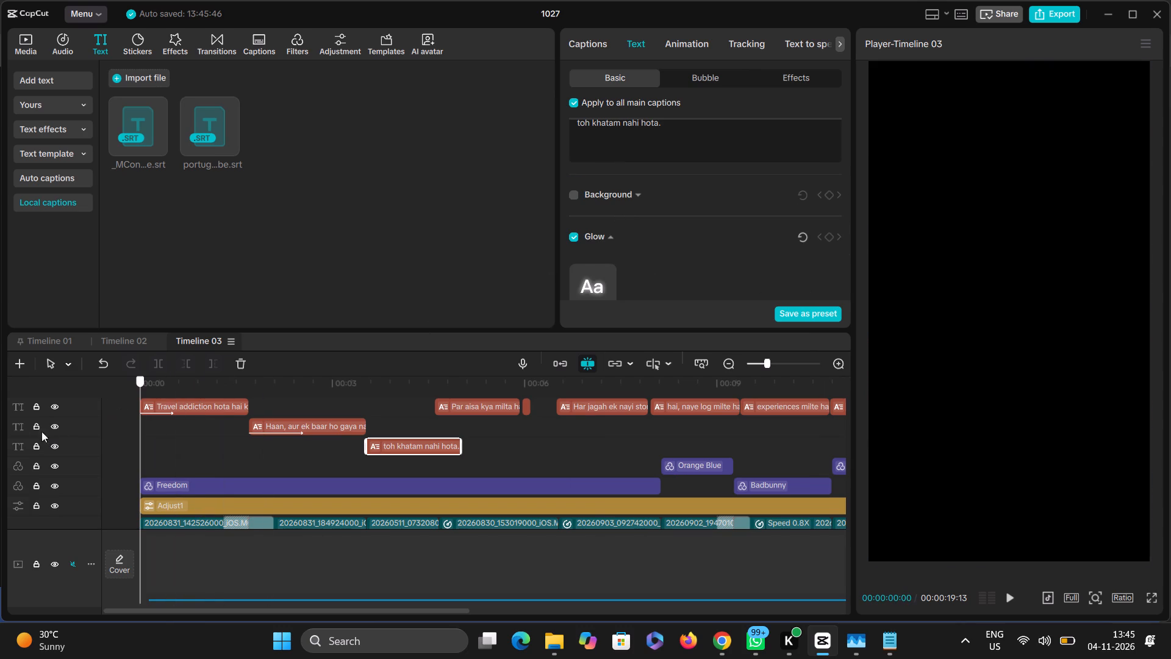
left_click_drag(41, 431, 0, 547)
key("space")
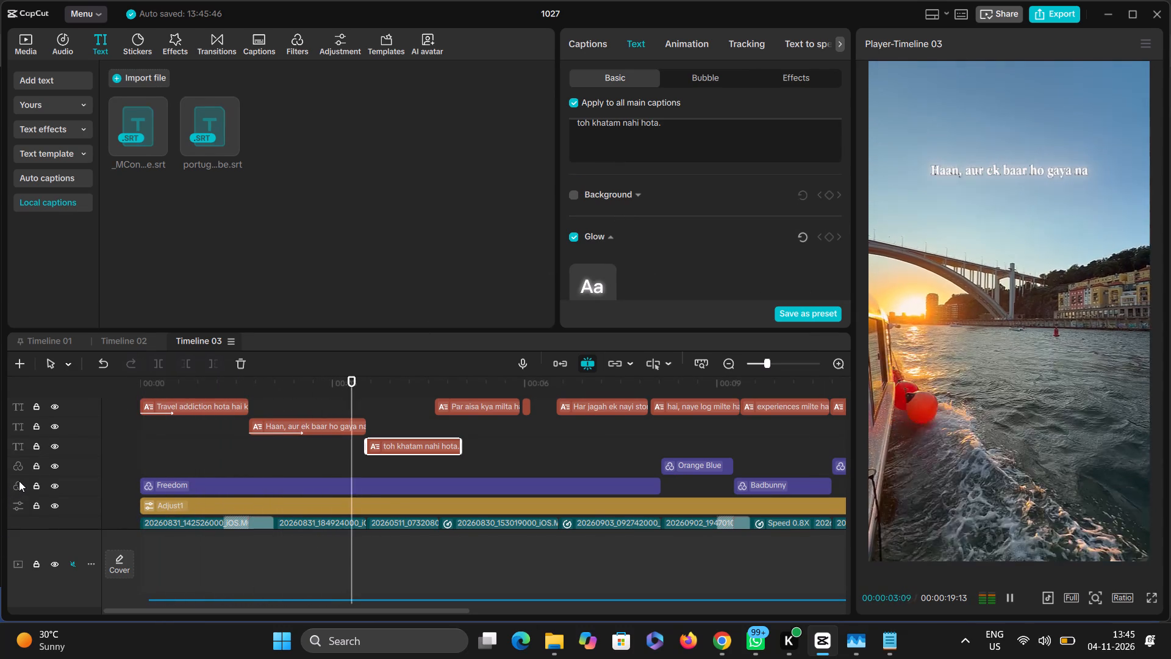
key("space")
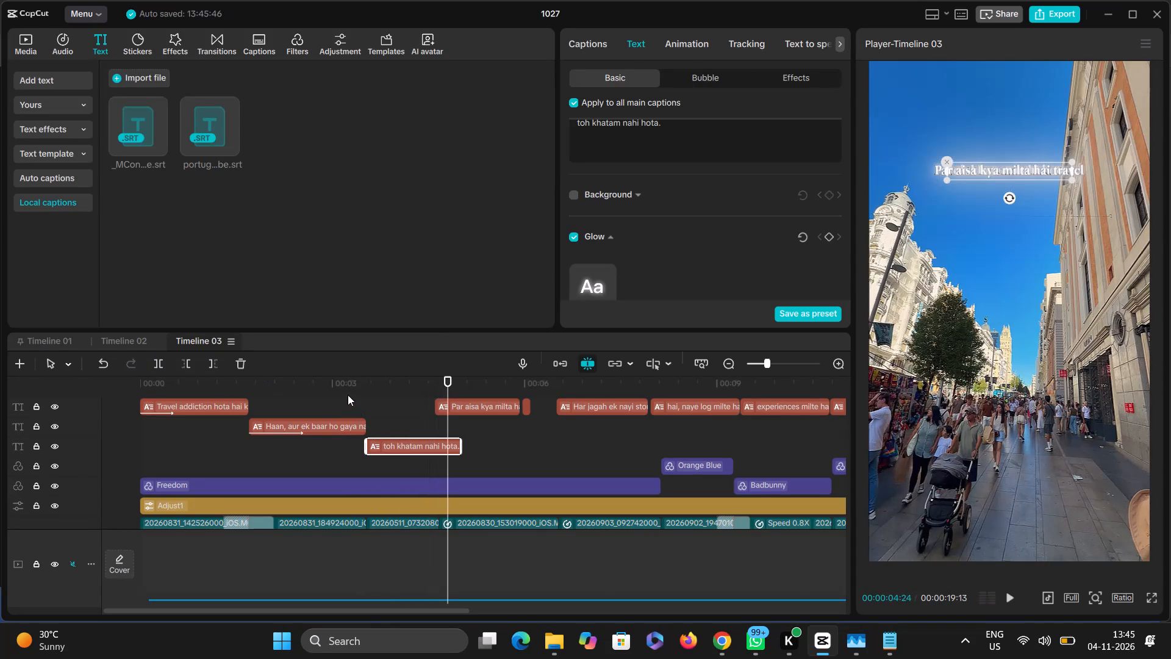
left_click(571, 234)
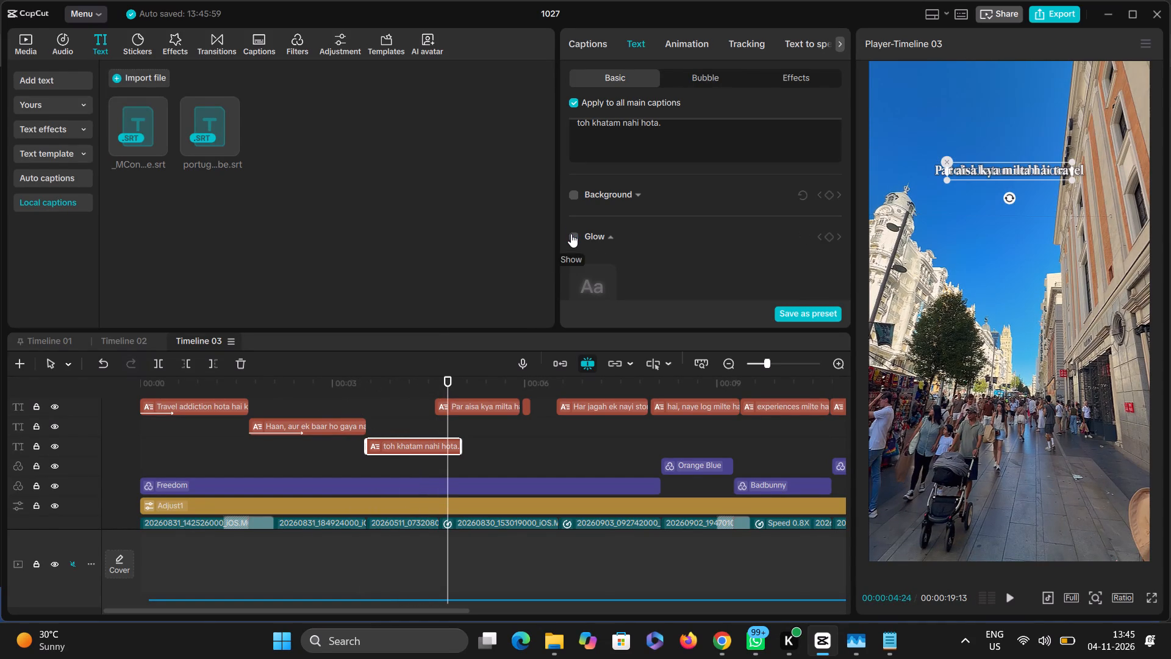
Trim the end of the "toh khatam nahi hota." caption back to the cut between the train clip and the city street clip.
left_click_drag(443, 388, 424, 397)
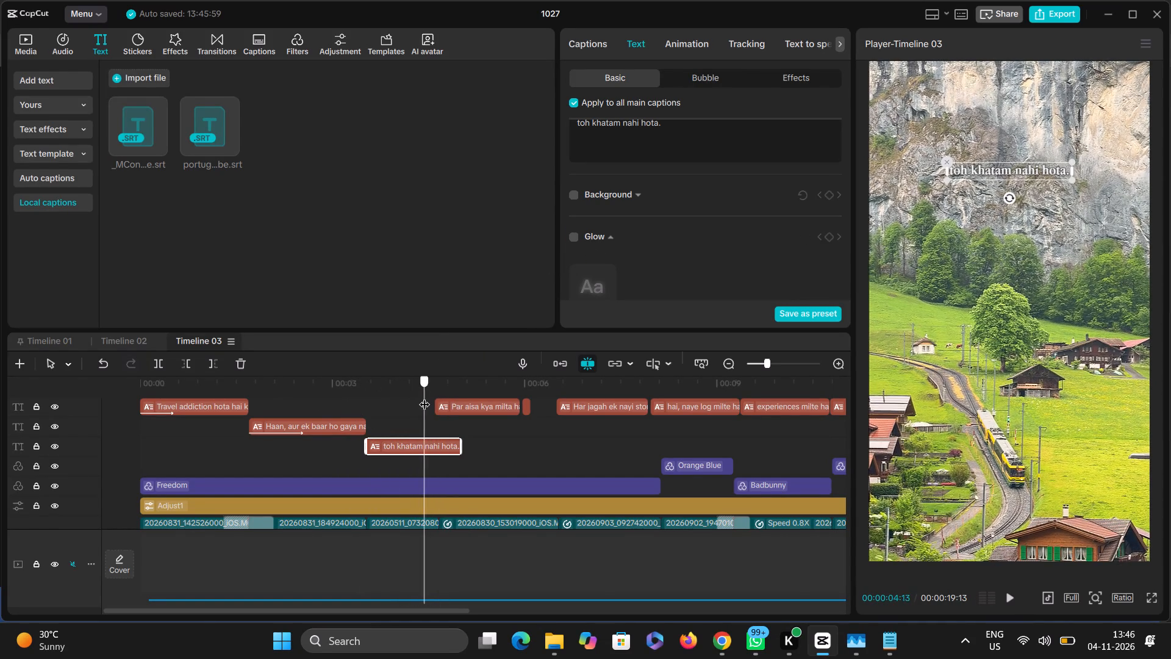
left_click_drag(424, 397, 423, 396)
key("space")
key("space")
left_click_drag(457, 442, 433, 453)
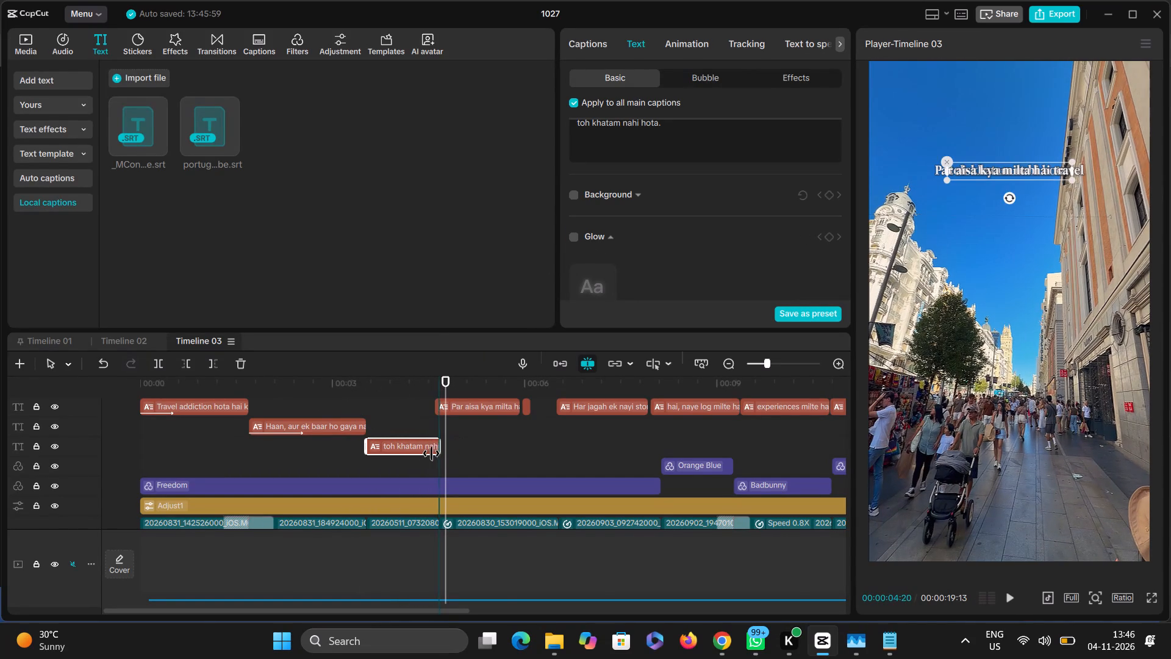
Play the captions from the train clip through "Par aisa kya milta hai travel" and "mein?" to check their timing against the audio.
left_click_drag(426, 386, 351, 393)
key("space")
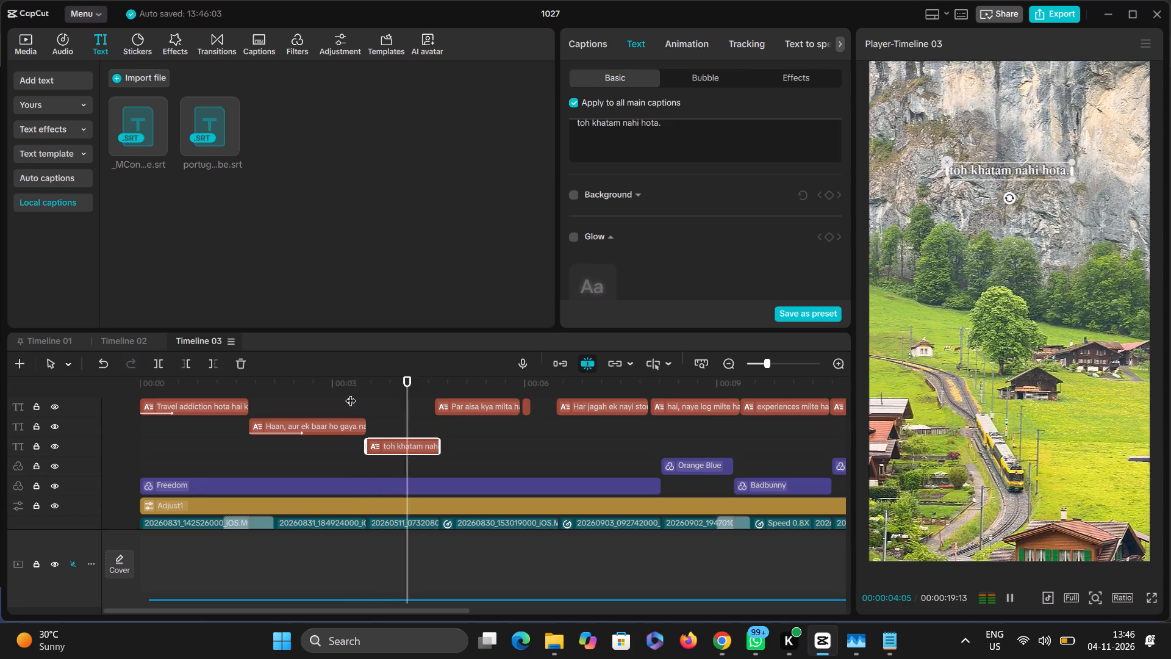
key("space")
key("space")
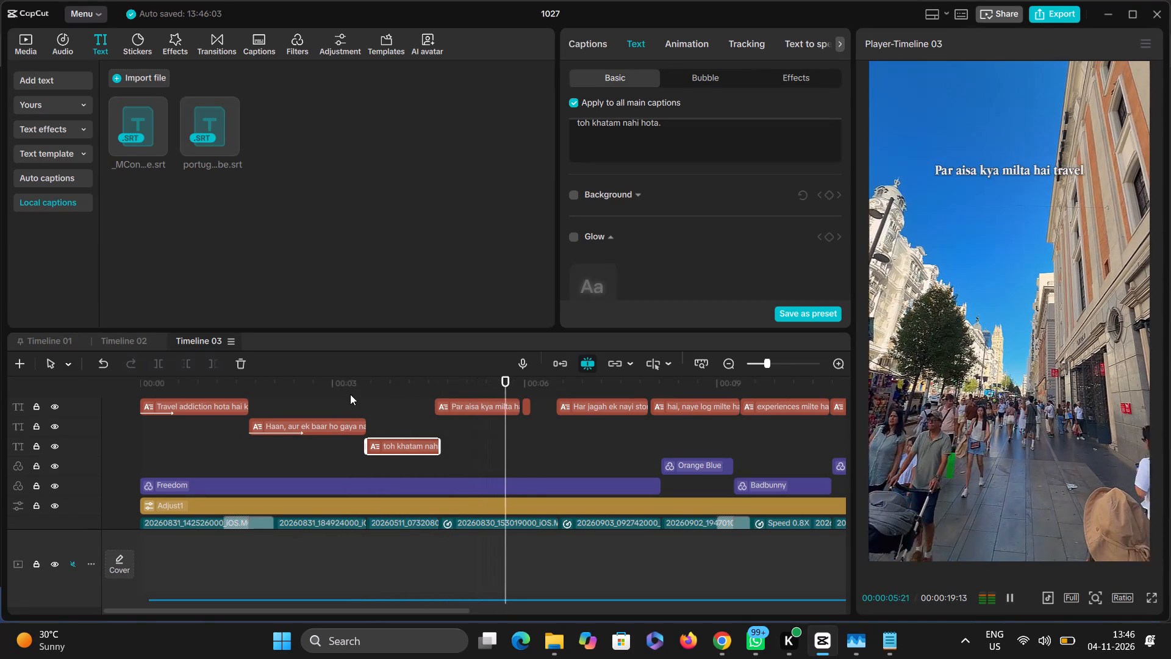
key("space")
left_click(514, 389)
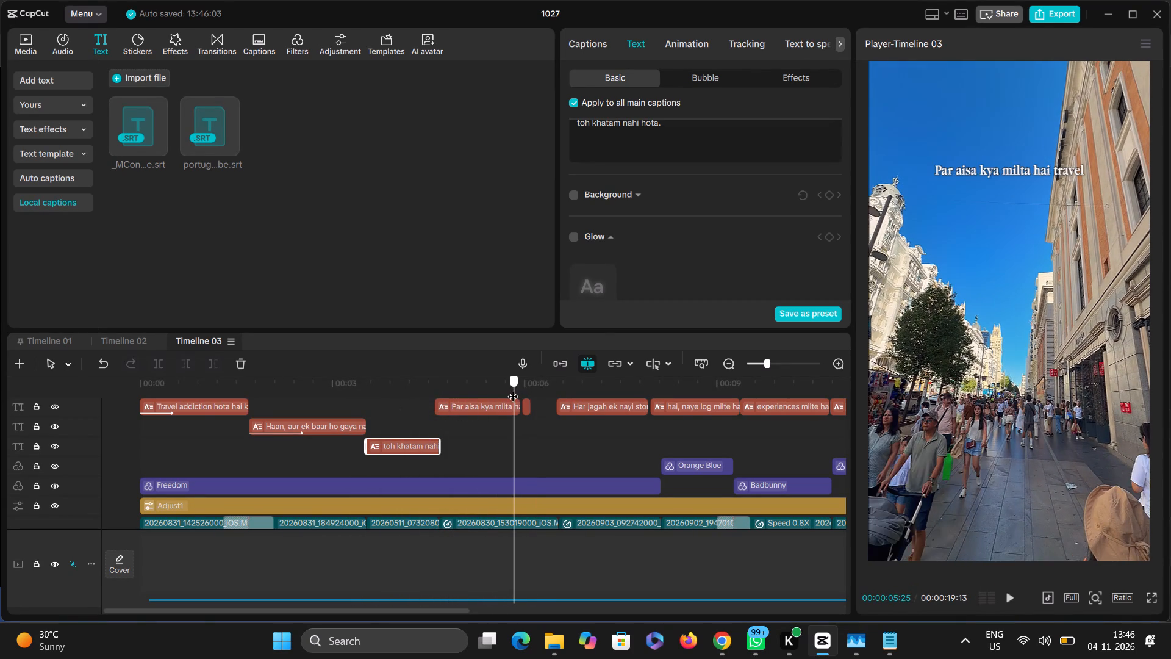
key("space")
key("space")
left_click_drag(513, 389, 511, 394)
key("space")
key("space")
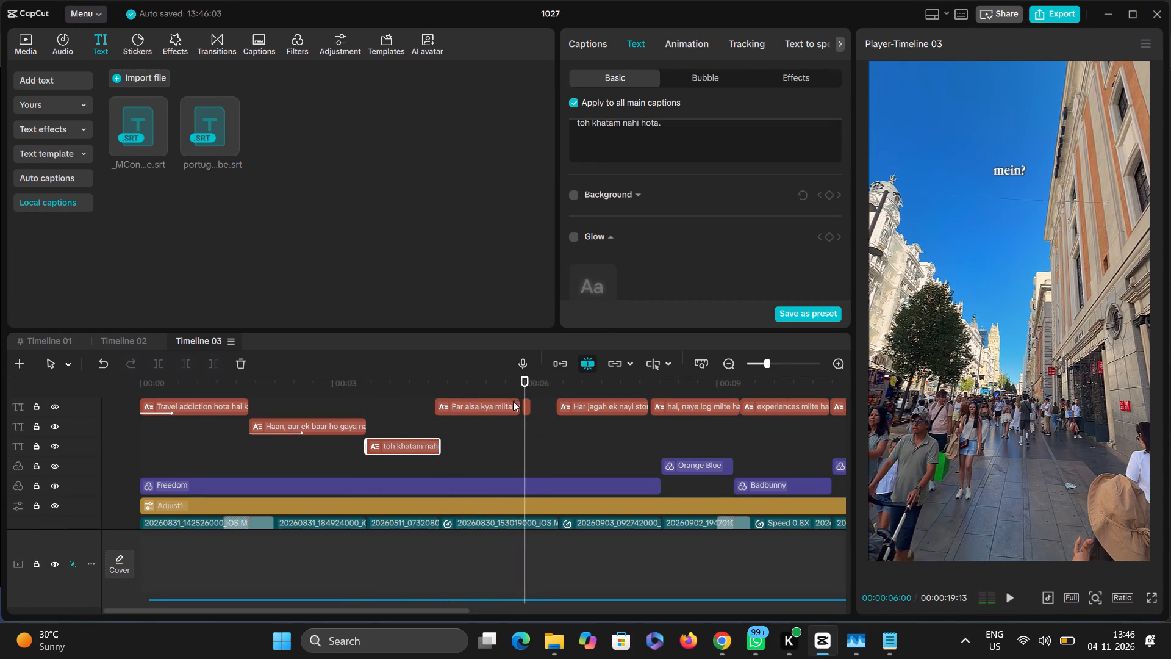
scroll(523, 425, "up", 2)
scroll(523, 425, "down", 3)
scroll(520, 428, "up", 1)
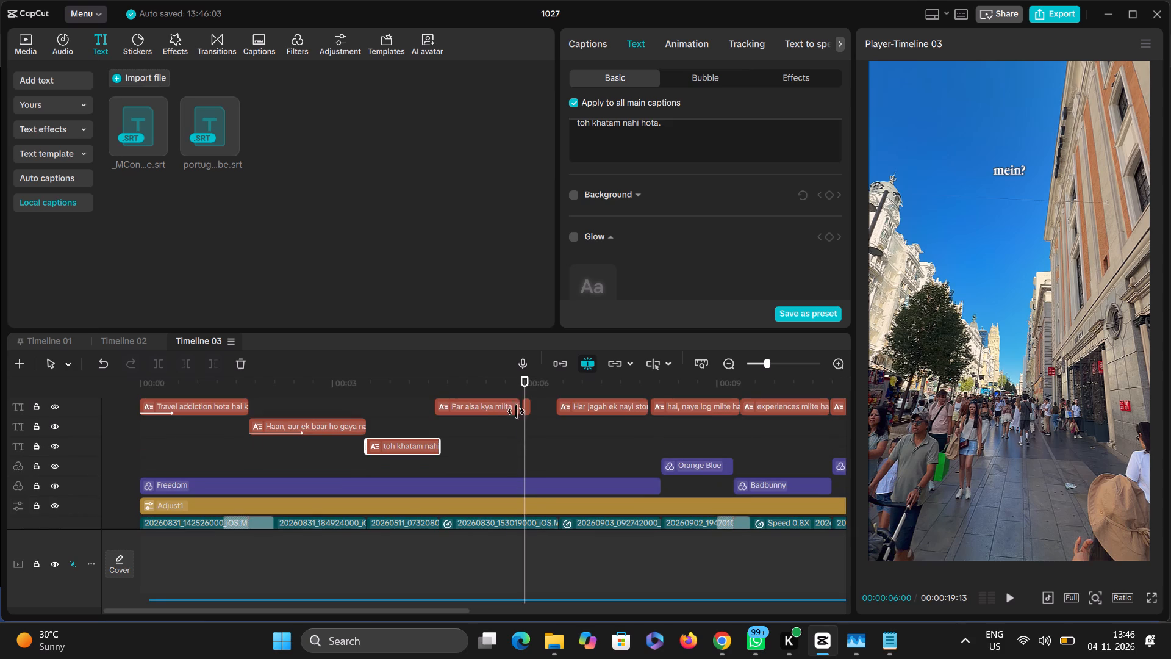
Extend the end of the "Par aisa kya milta hai travel" caption to the start of the "mein?" caption and replay the join.
left_click(509, 404)
left_click_drag(516, 404, 521, 404)
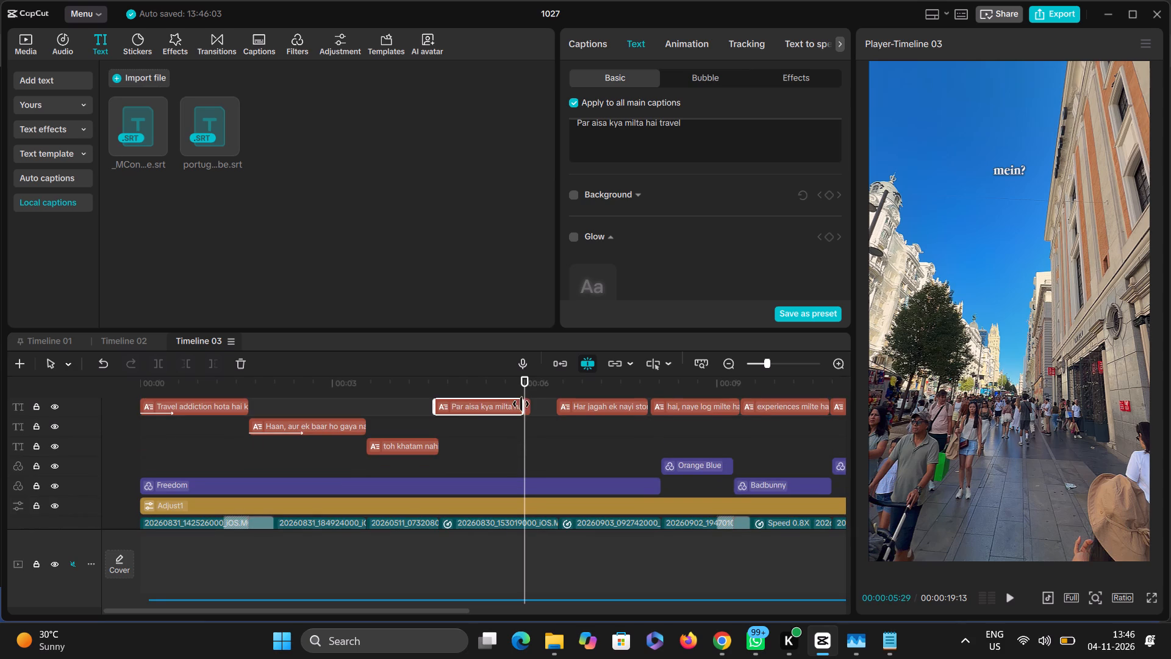
left_click_drag(521, 404, 525, 404)
left_click(509, 386)
key("space")
key("space")
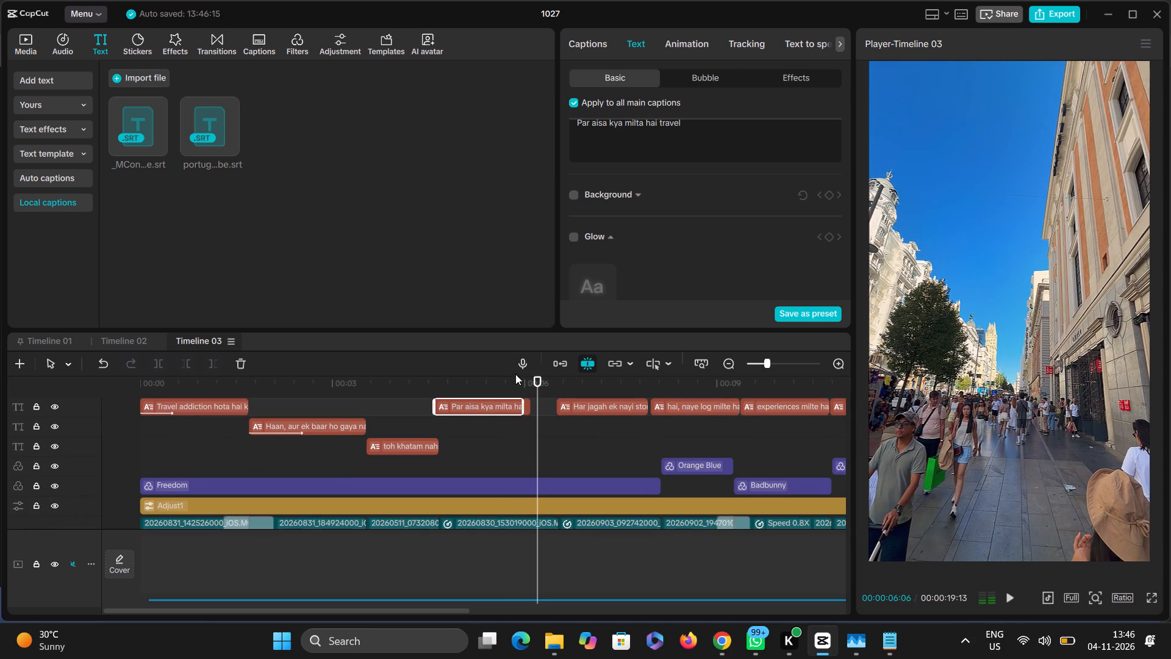
Extend the "mein?" caption to the end of the city street clip, with "Har jagah ek nayi story milti" starting there on a separate track.
left_click(525, 403)
left_click(525, 405)
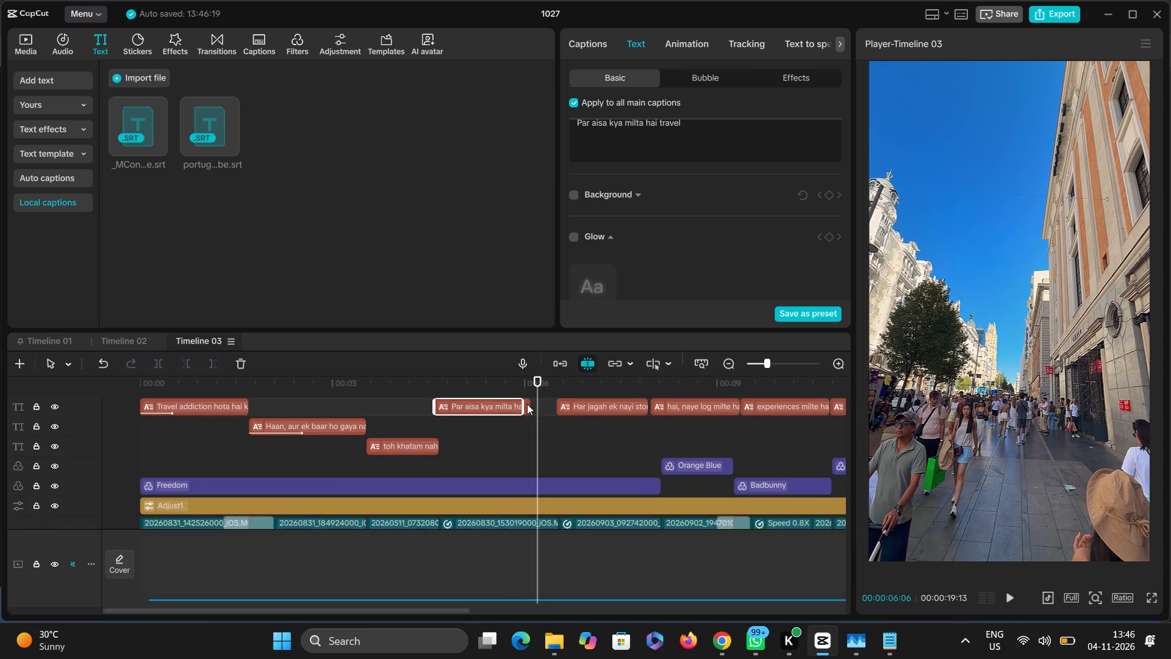
left_click(526, 405)
left_click_drag(530, 406, 547, 400)
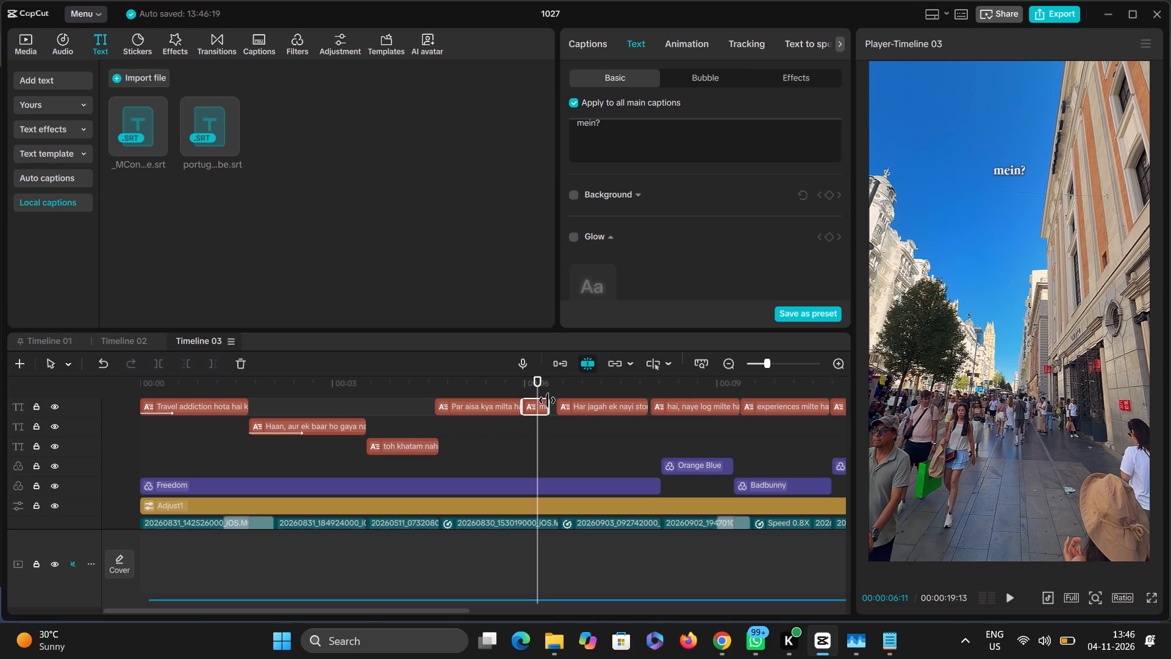
left_click_drag(547, 400, 568, 400)
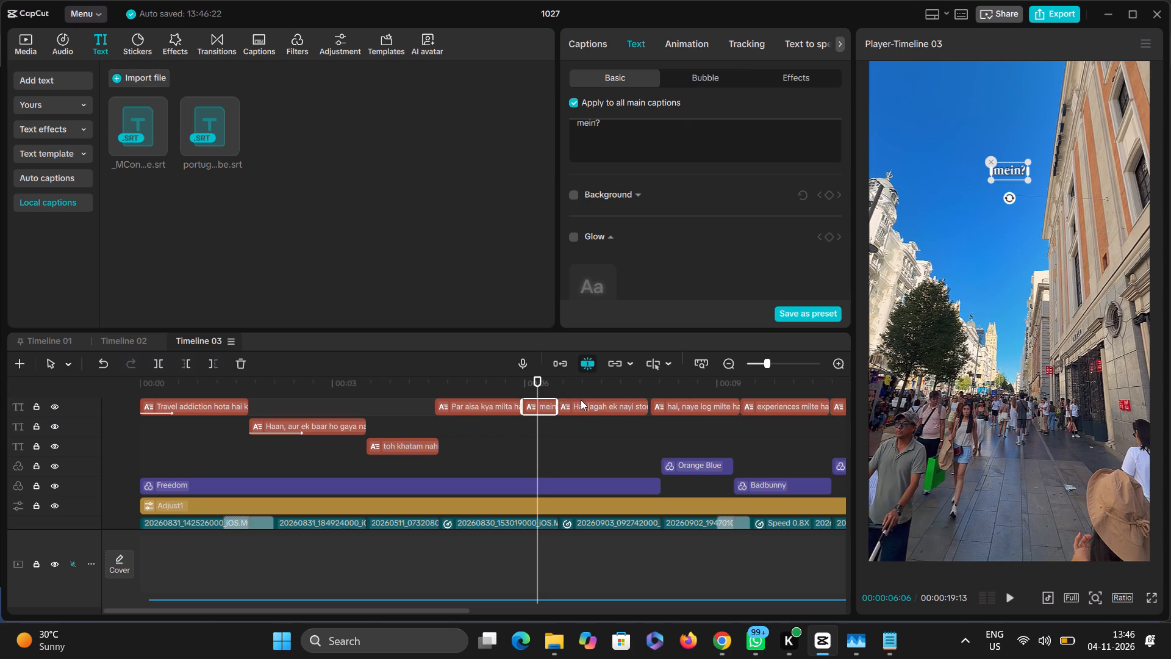
left_click_drag(581, 403, 590, 419)
left_click(537, 405)
left_click_drag(554, 403, 562, 403)
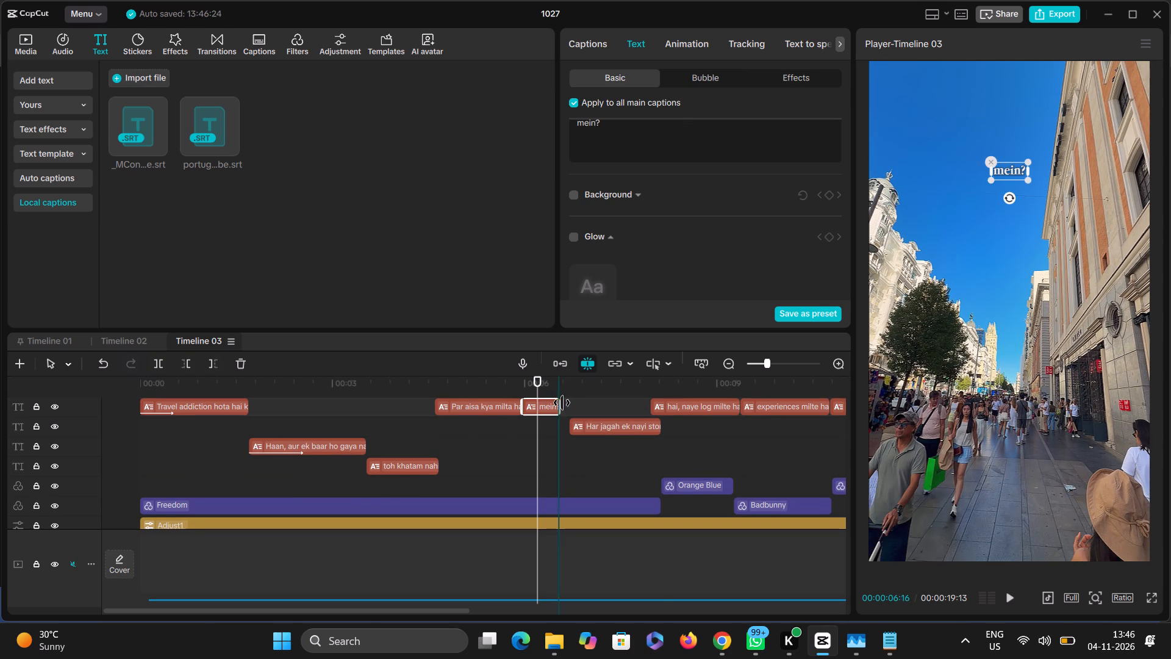
left_click_drag(562, 403, 559, 411)
left_click_drag(584, 424, 571, 426)
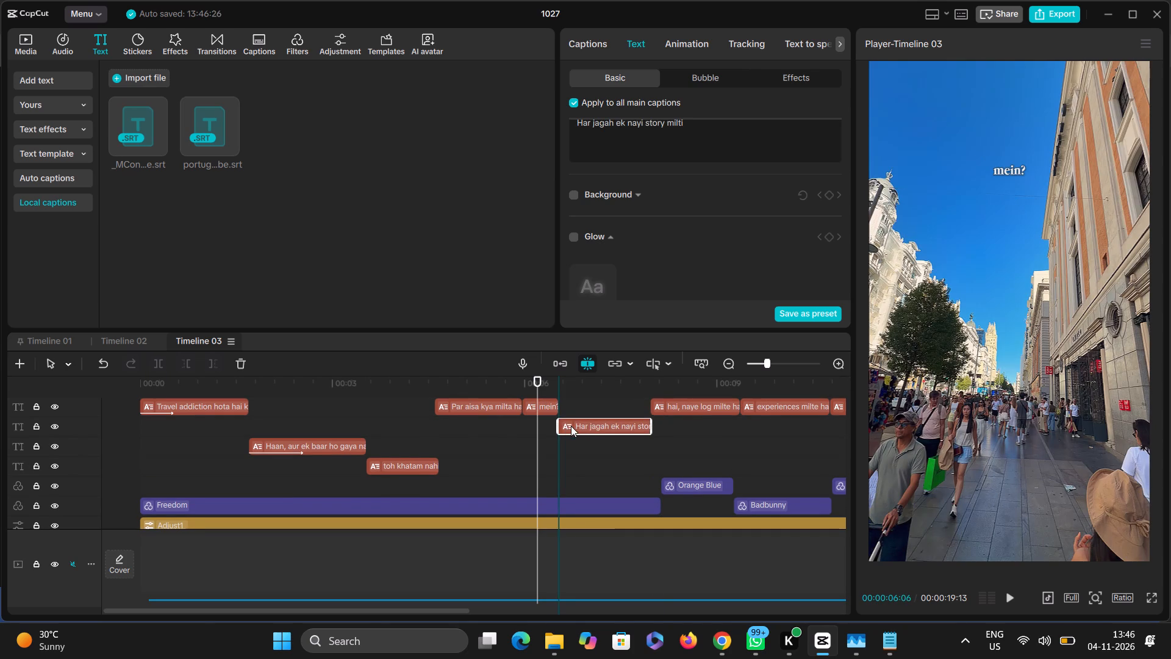
left_click_drag(571, 426, 571, 425)
Play the retimed "mein?" and "Har jagah ek nayi story milti" captions through to the night bus clip to check wording and timing.
left_click(514, 384)
key("space")
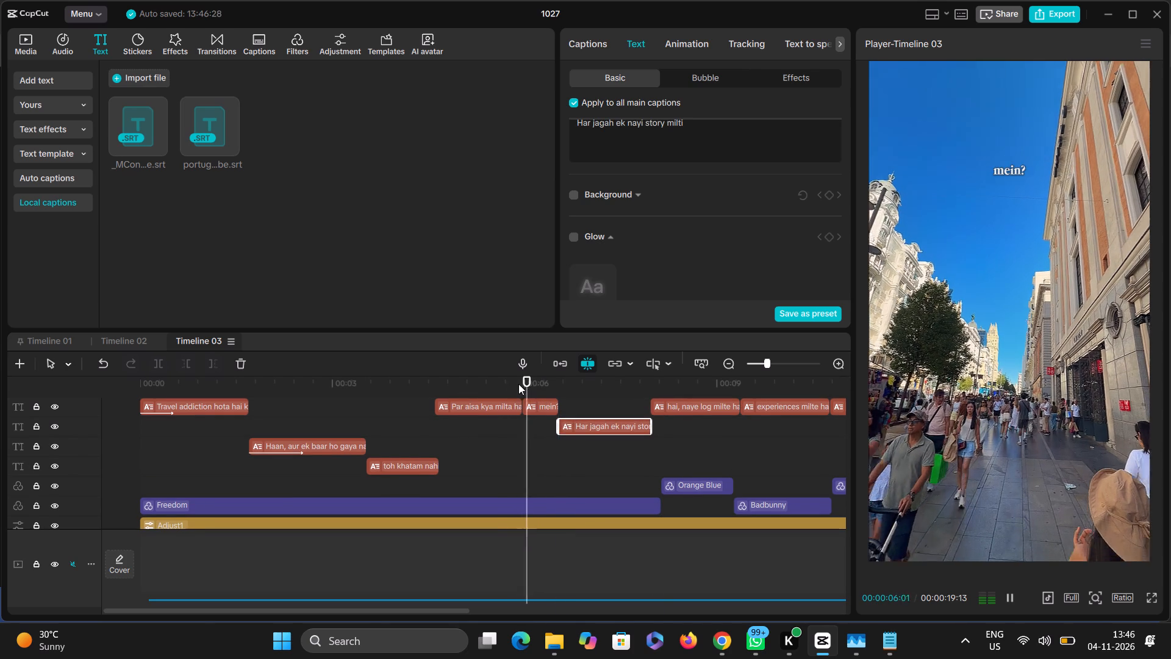
key("space")
key("space")
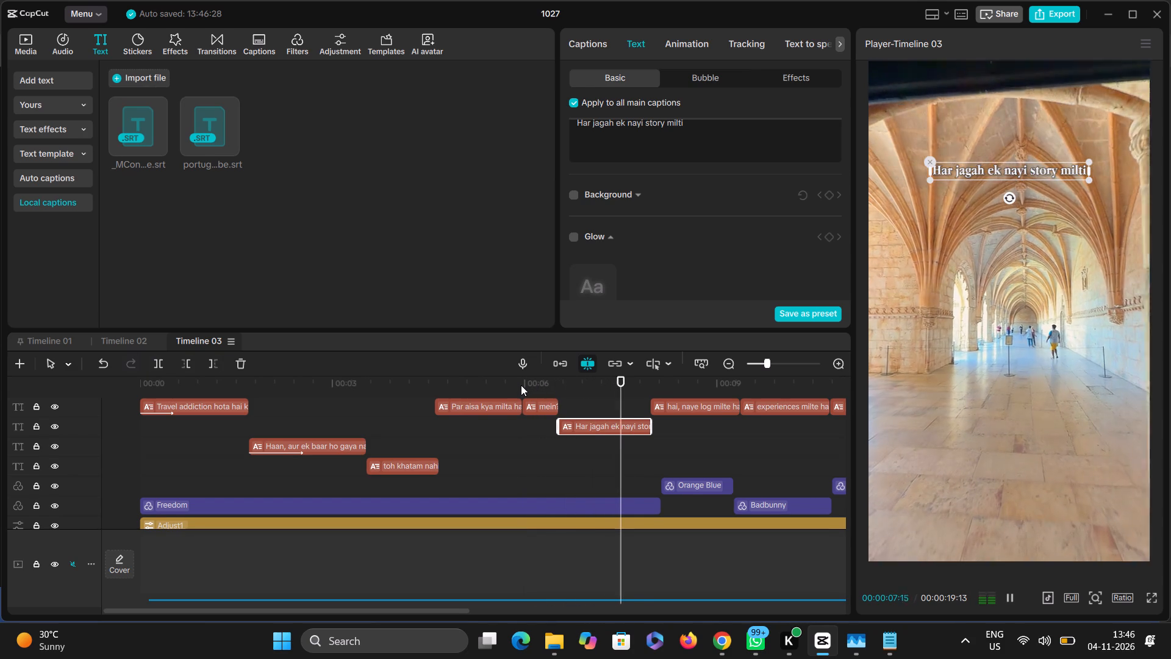
key("space")
left_click(584, 394)
key("space")
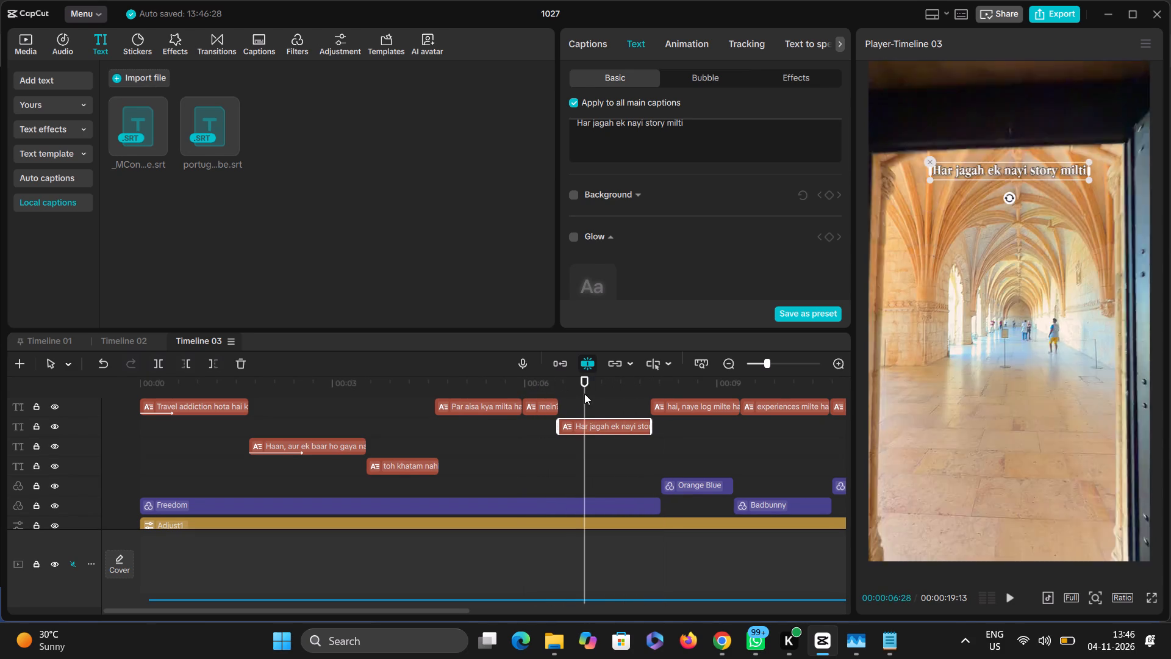
key("space")
key("space")
key("space")
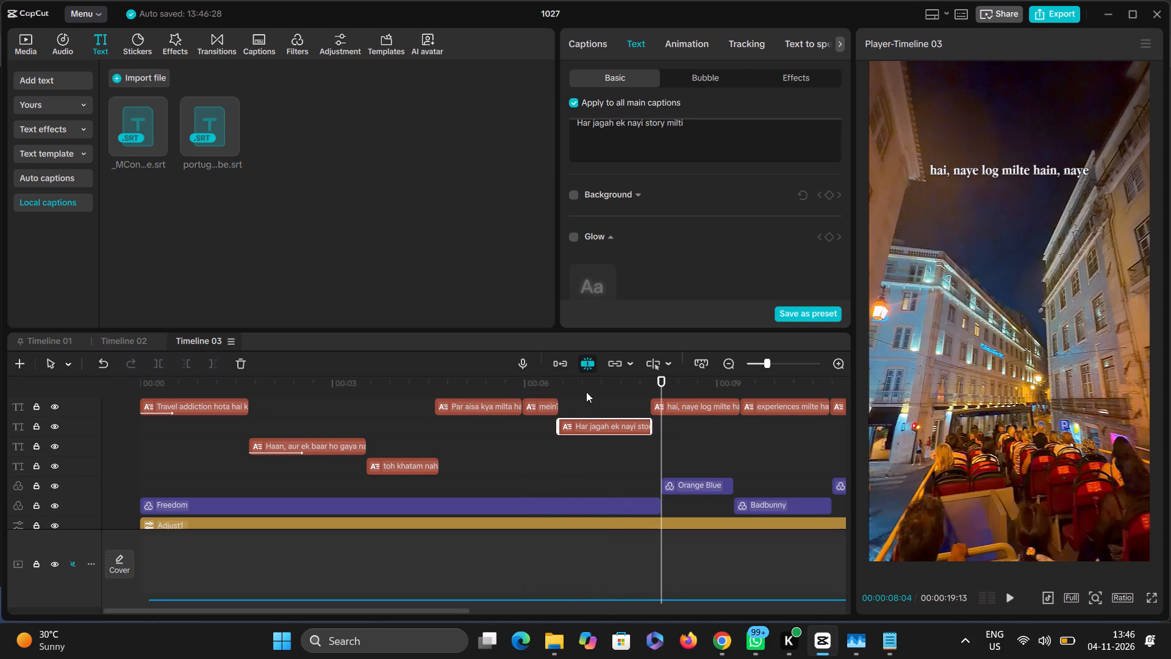
Add "hai" to the end of the "Har jagah ek nayi story milti" caption.
left_click(726, 134)
key("space")
type("hai")
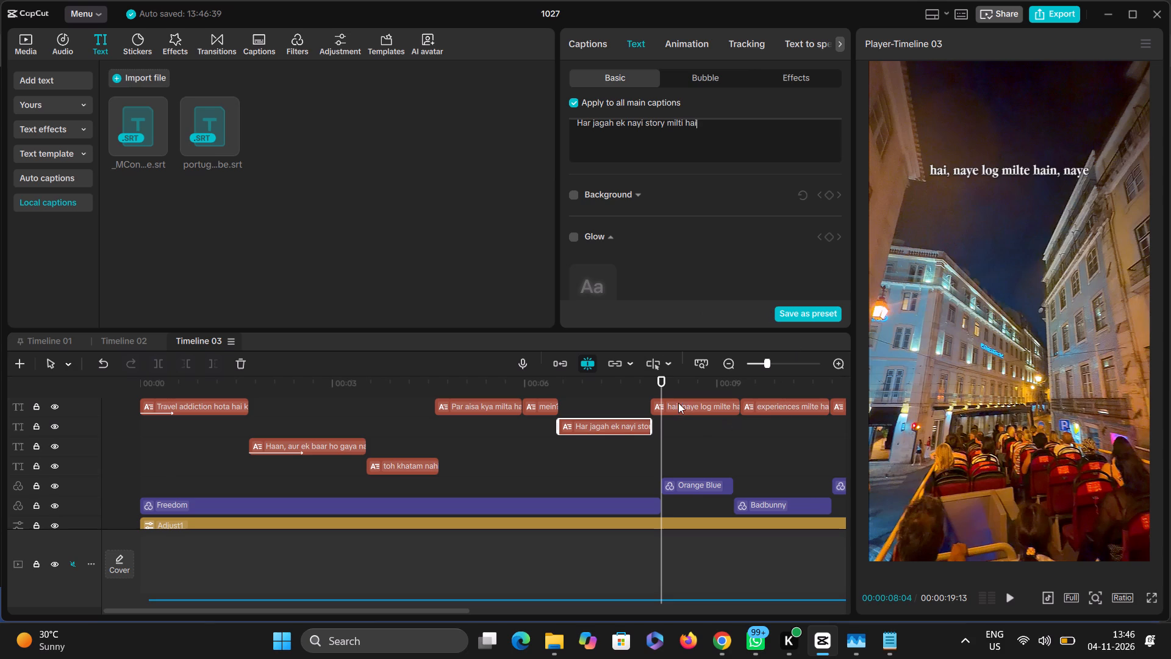
Remove the leading "hai," from the "hai, naye log milte hain, naye" caption over the night bus clip.
left_click(678, 403)
left_click_drag(591, 120, 472, 136)
left_click(590, 149)
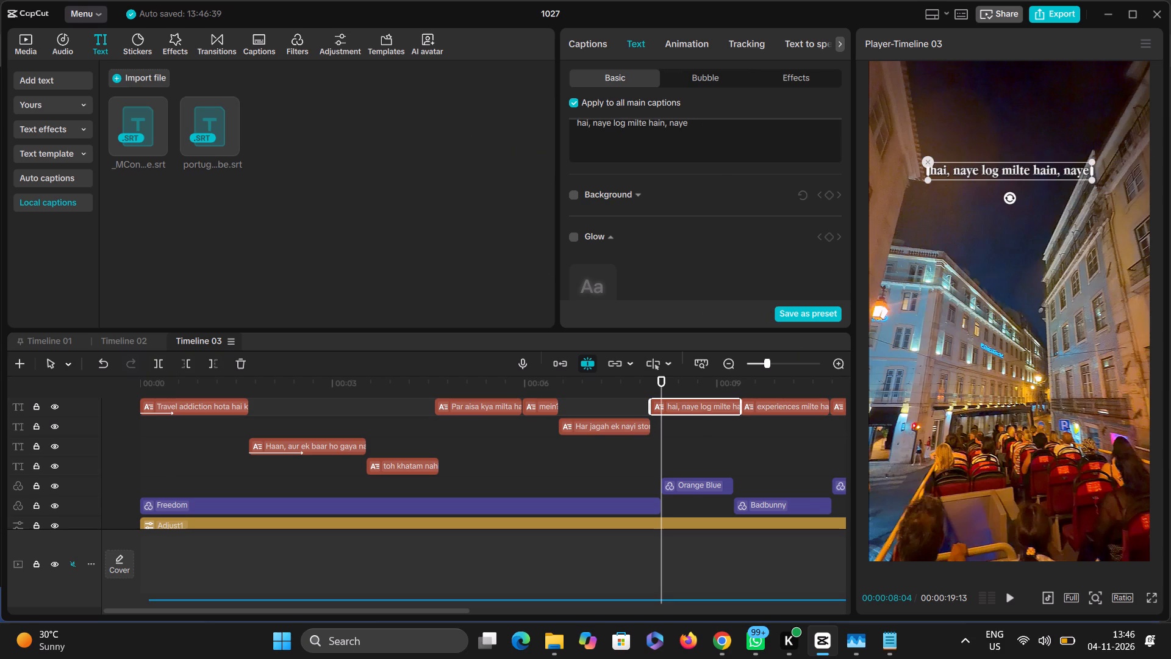
left_click_drag(591, 124, 548, 138)
left_click(621, 147)
left_click(587, 123)
key("Right")
key("Right")
key("BackSpace")
key("BackSpace")
key("BackSpace")
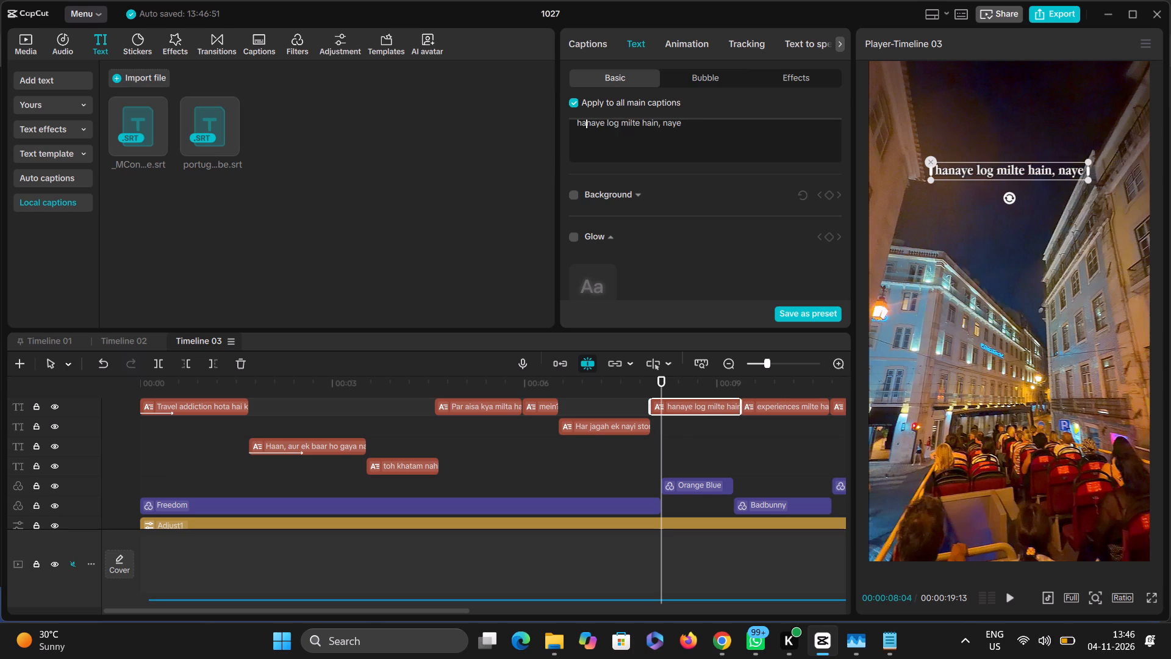
key("BackSpace")
key("BackSpace")
key("BackSpace")
key("BackSpace")
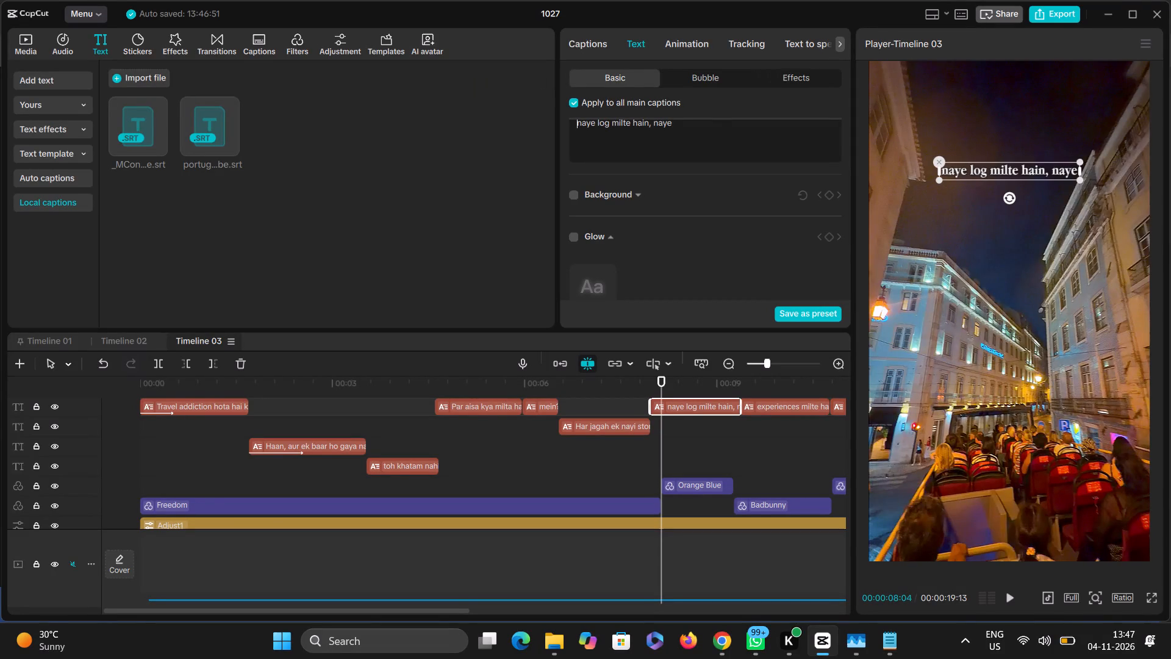
Remove the trailing ", naye" from the night bus caption so it reads "naye log milte hain".
left_click(732, 132)
key("BackSpace")
key("BackSpace")
key("BackSpace")
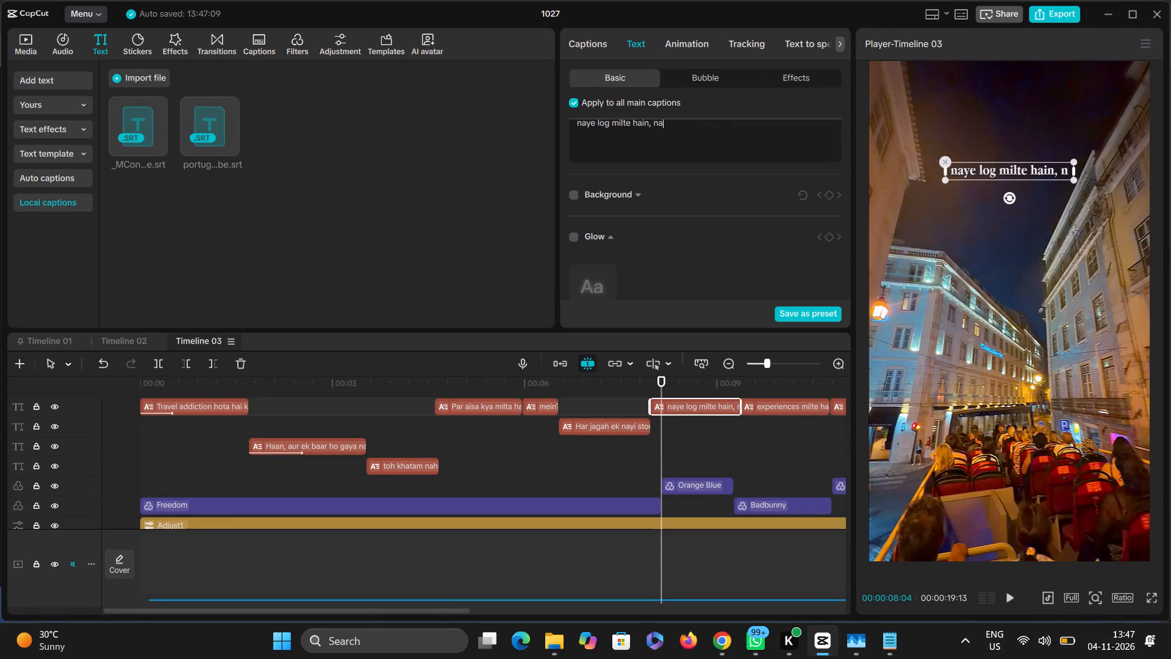
key("BackSpace")
key("BackSpace")
key("BackSpace")
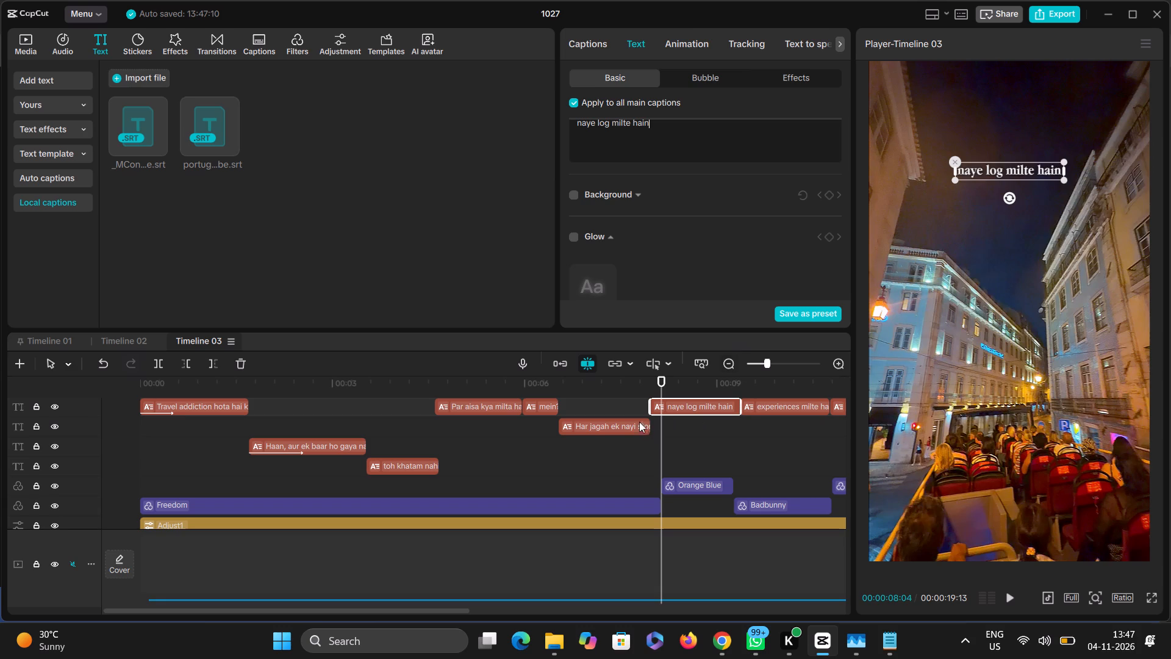
Play on to the river clip and change its "experiences milte hain." caption to "naye experiences milte hain" without the full stop.
left_click(639, 389)
key("space")
key("space")
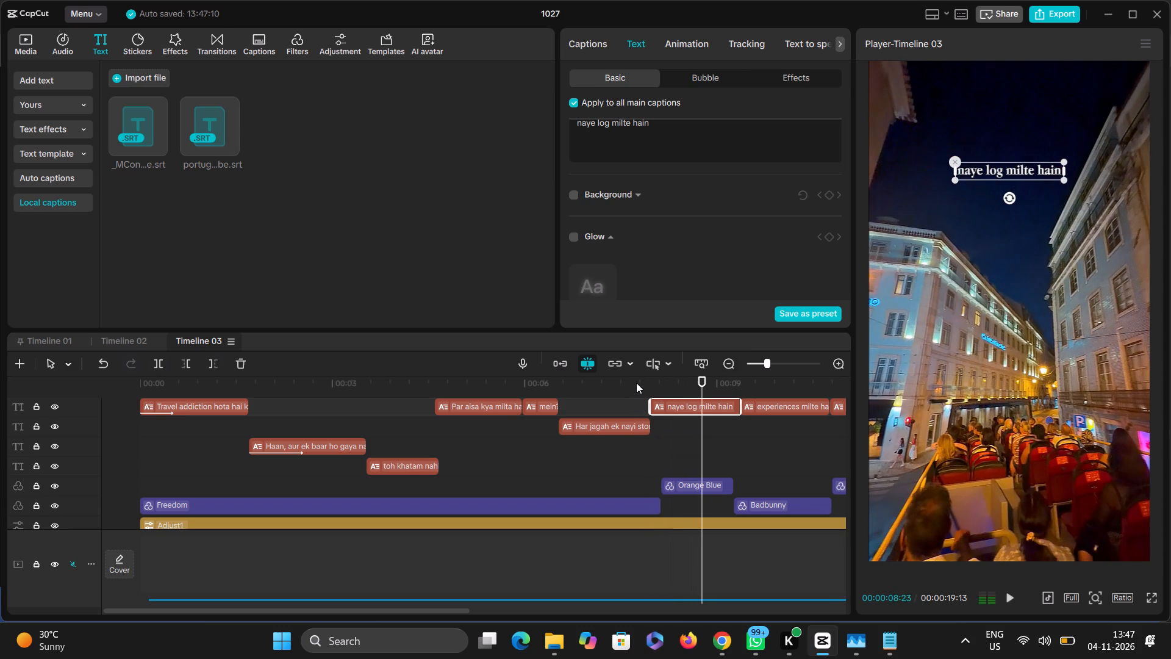
key("space")
key("space")
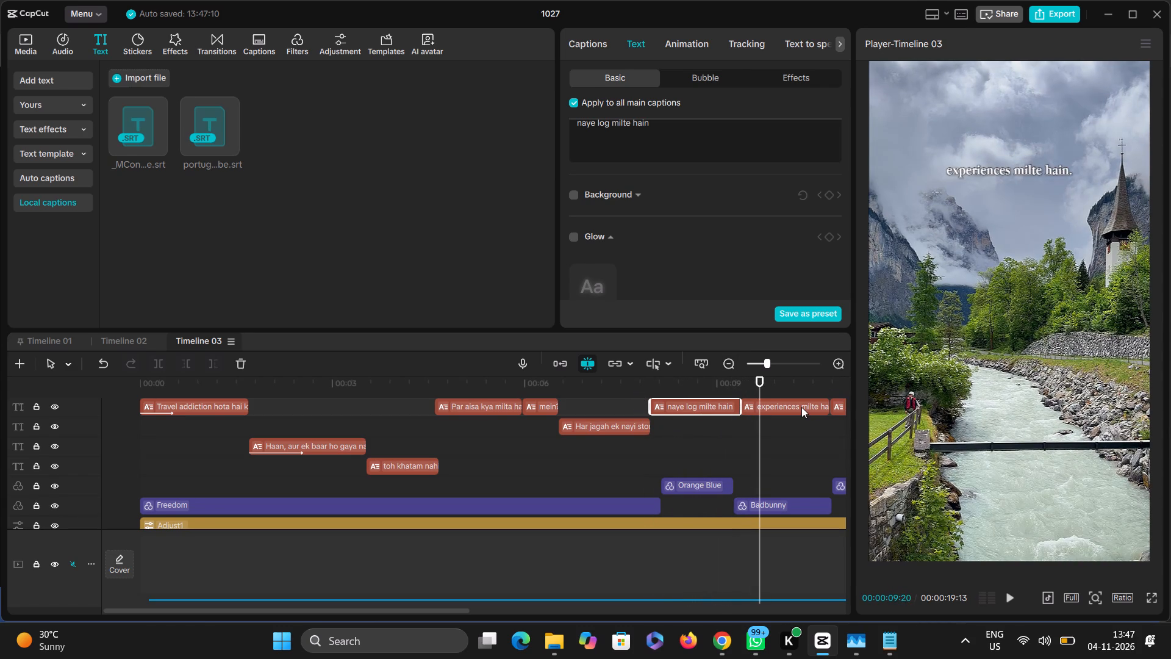
left_click(801, 407)
left_click_drag(571, 120, 576, 123)
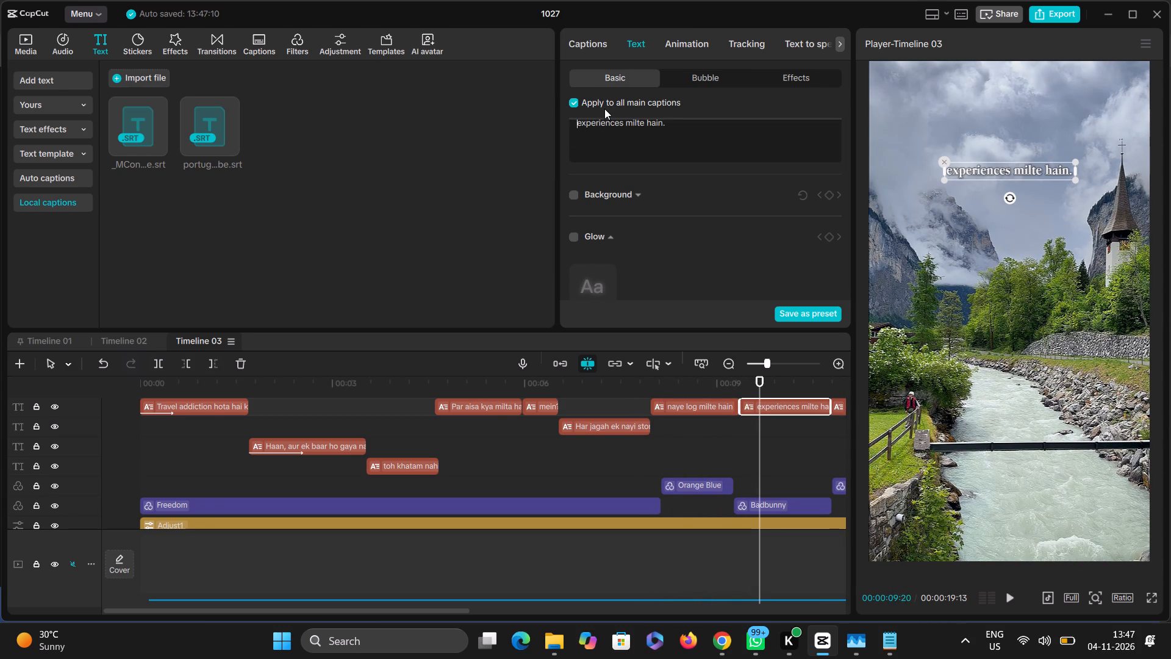
type("naye")
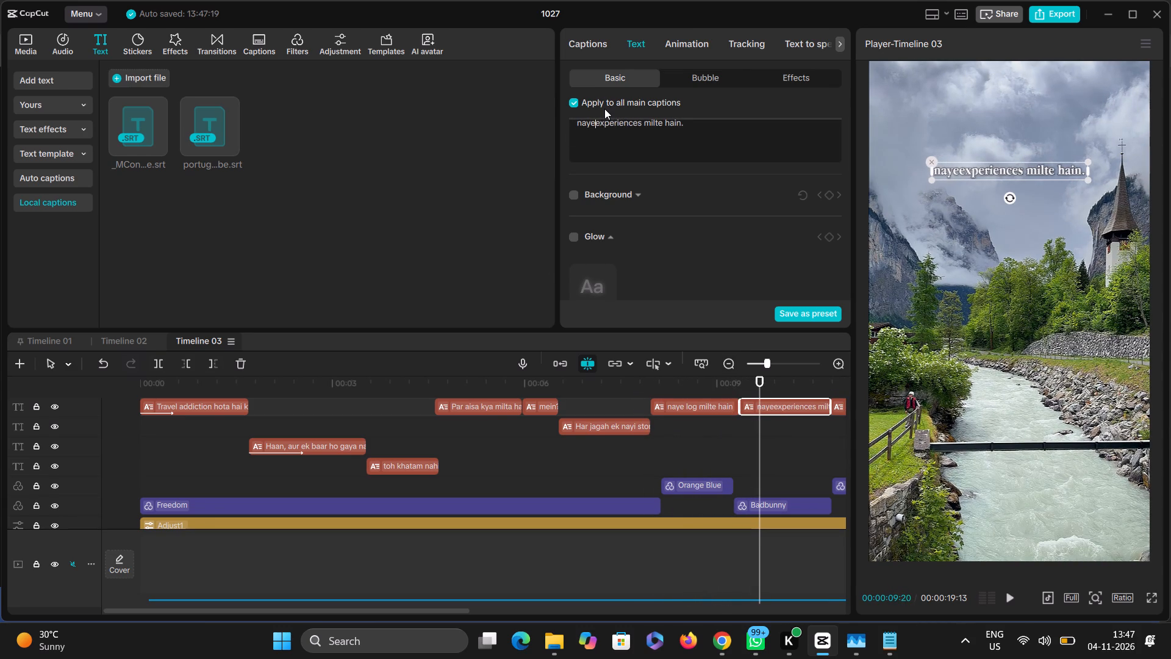
key("space")
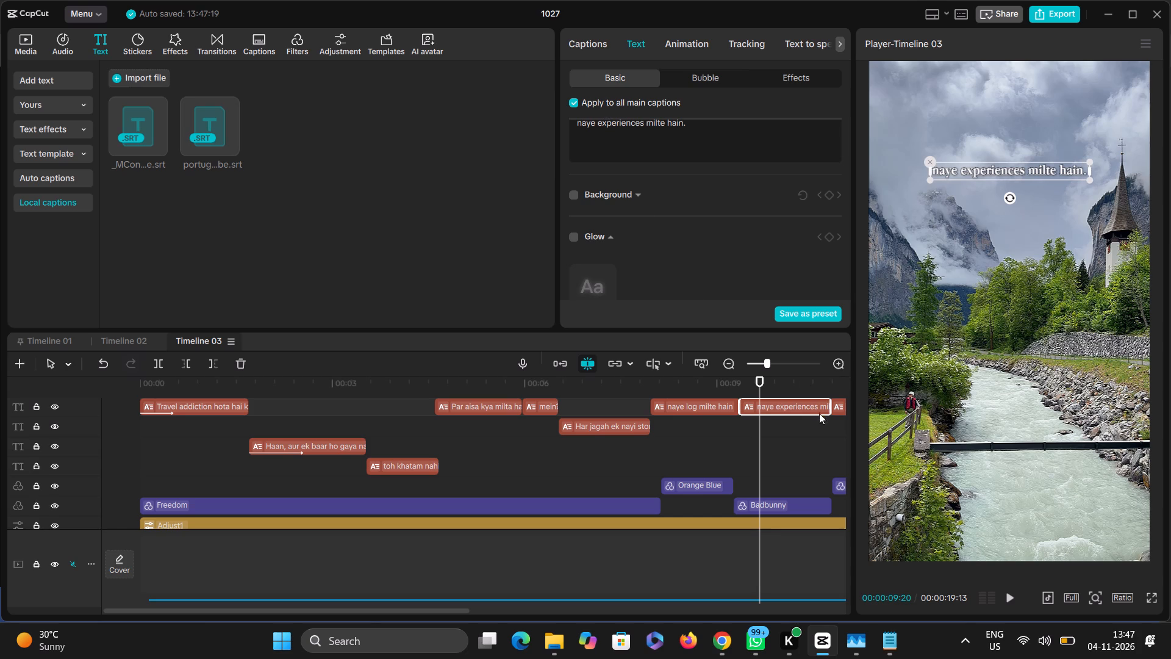
key("space")
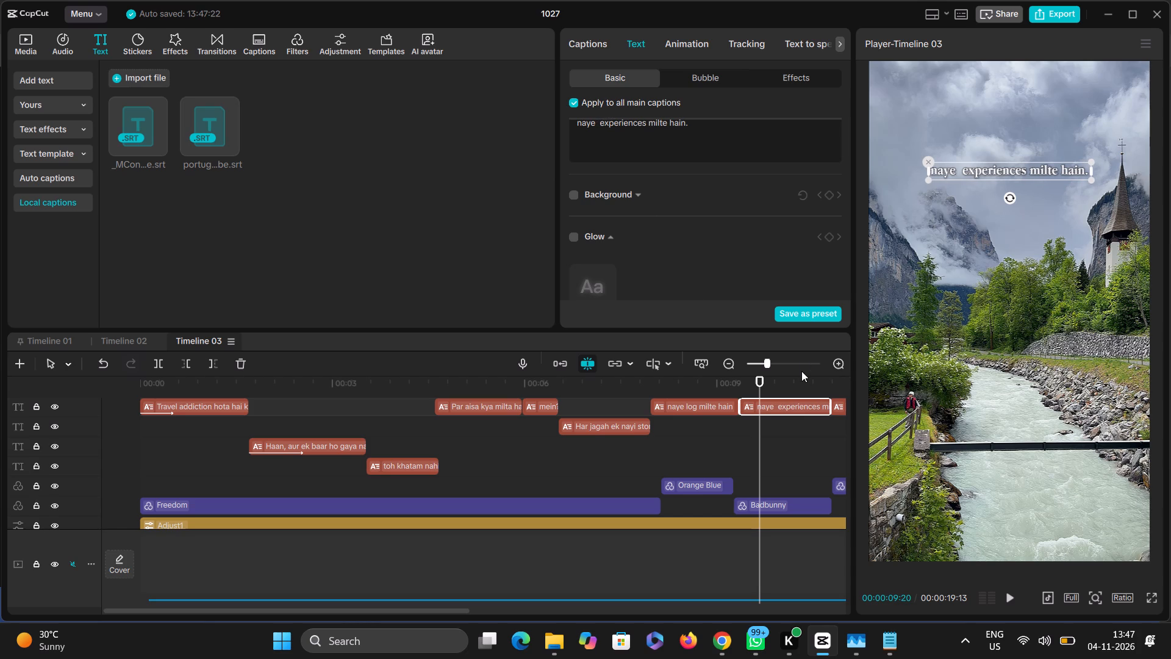
key("BackSpace")
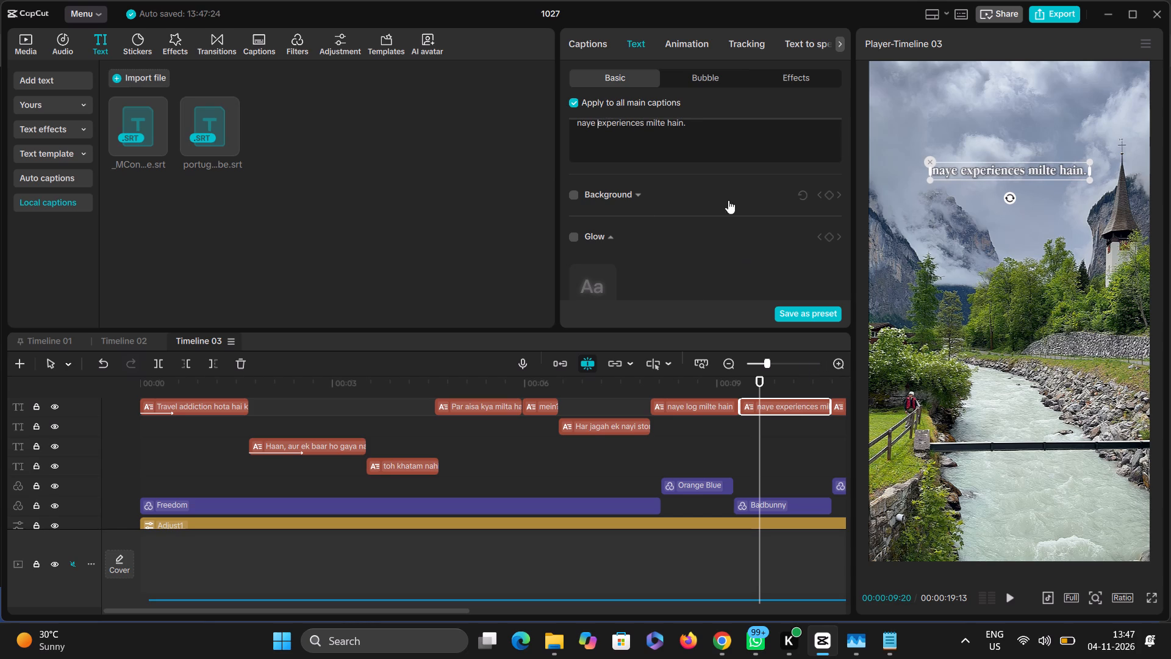
left_click(735, 132)
key("BackSpace")
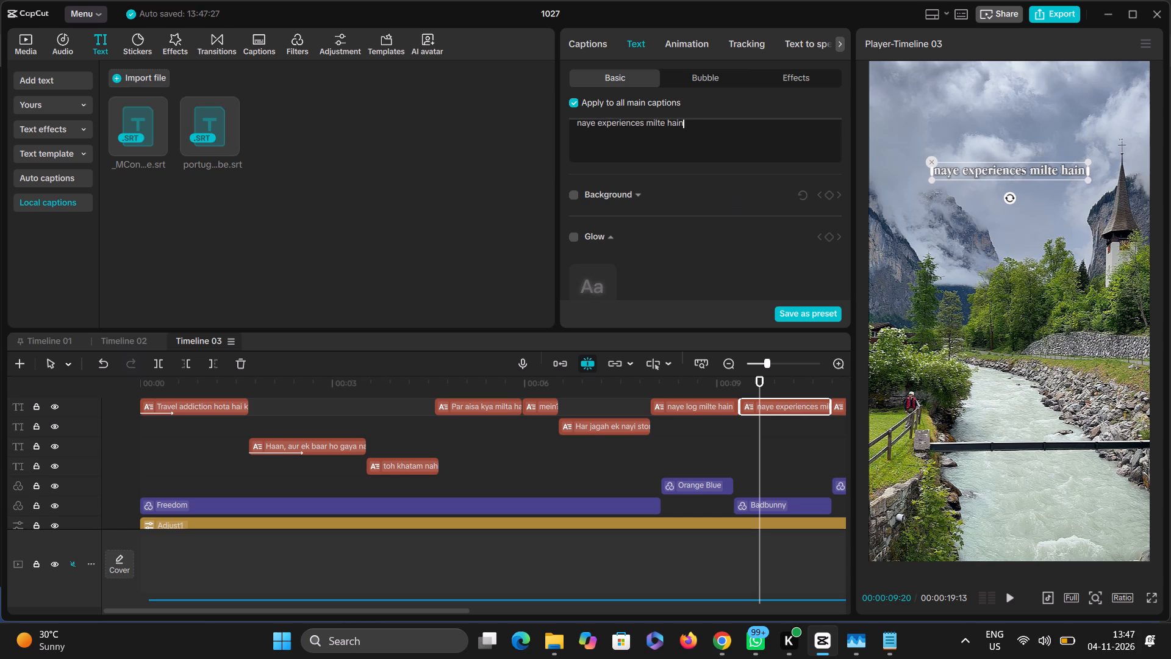
Play from the river clip into the "Isliye log baar-baar trip plan" caption to check its wording and timing.
left_click(724, 397)
key("space")
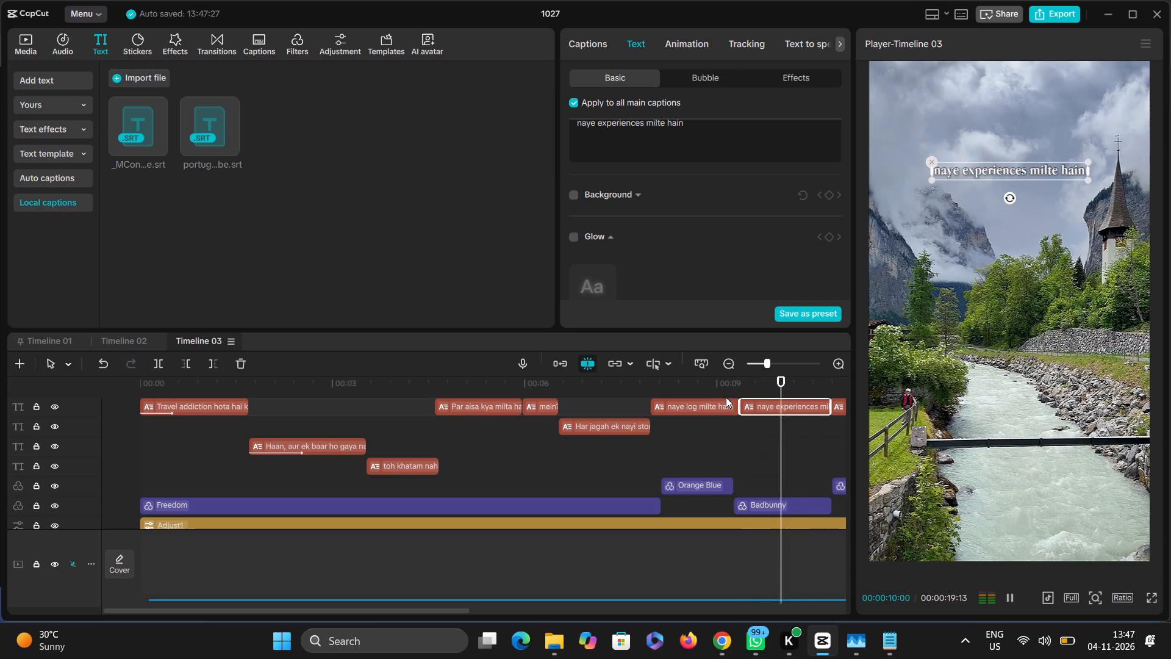
key("space")
key("space")
key("space")
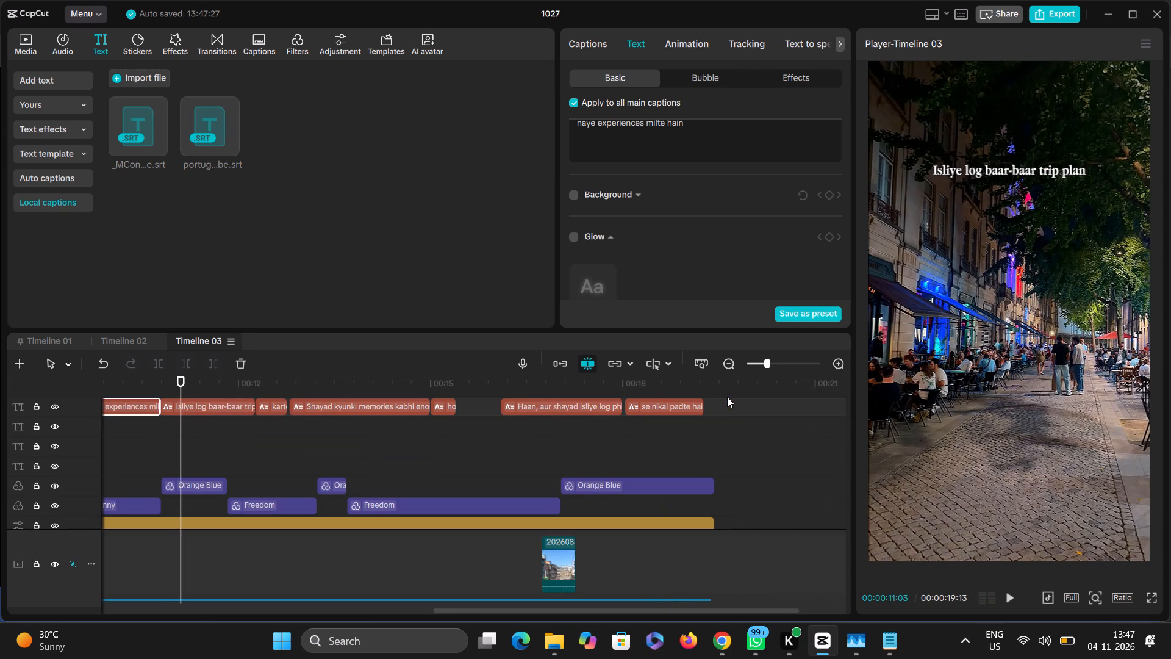
key("space")
key("space")
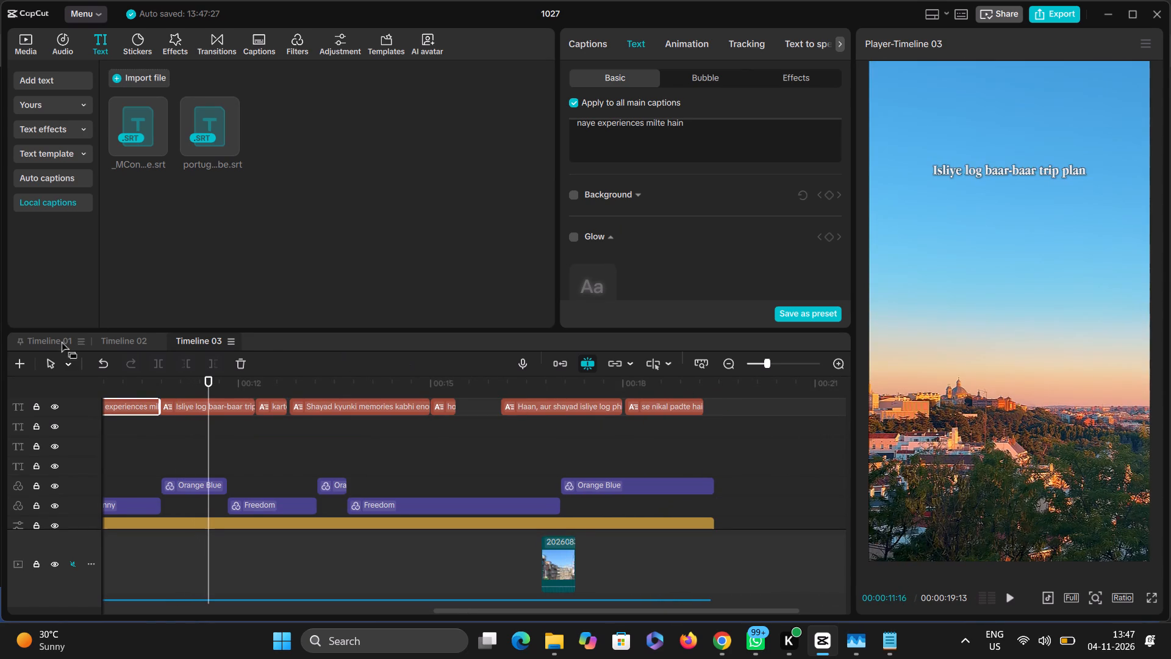
Replay the "Isliye log baar-baar trip plan" caption, stop applying changes to all main captions, and split it at about 00:00:11:11.
left_click(170, 380)
key("space")
key("space")
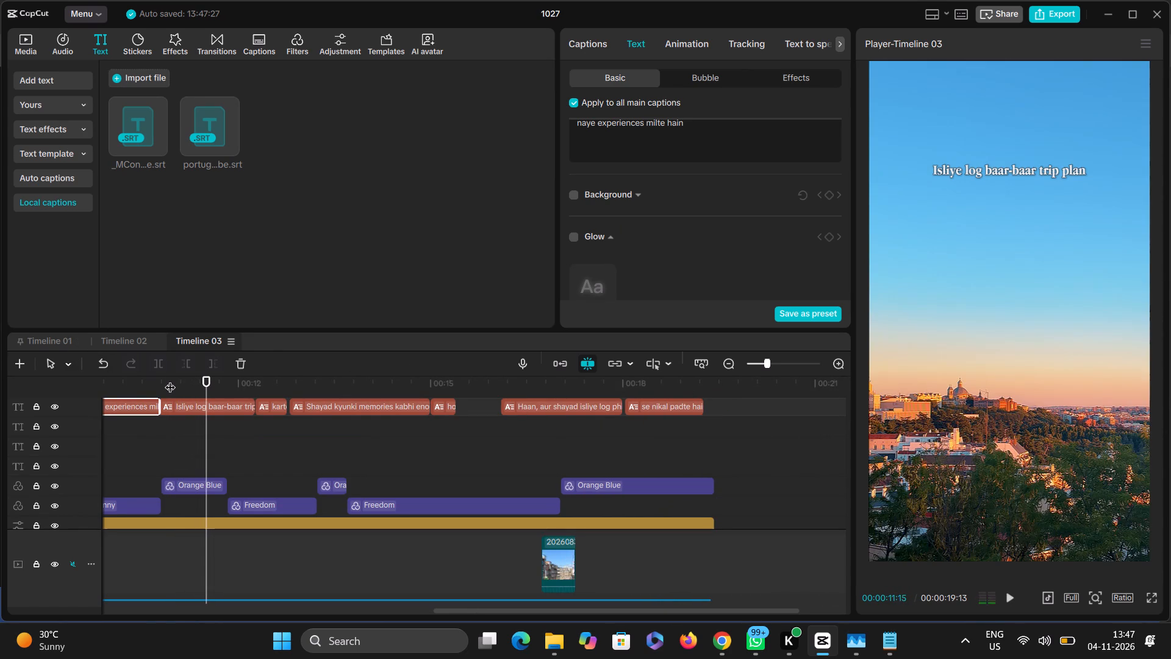
key("space")
key("space")
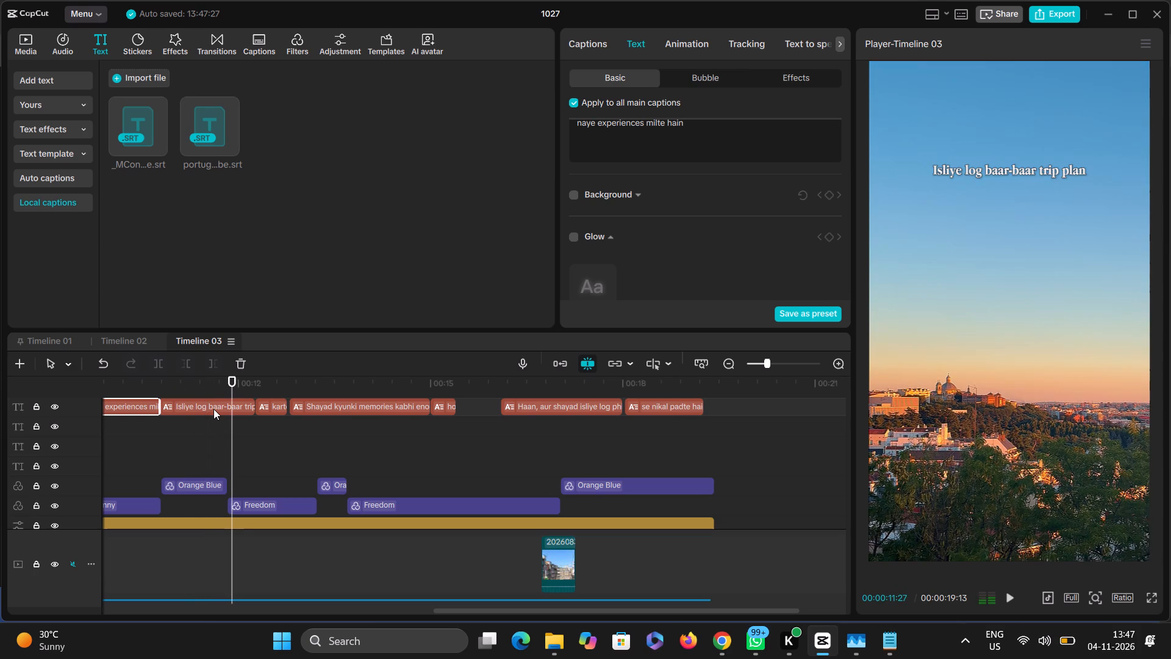
left_click_drag(196, 381, 160, 388)
key("space")
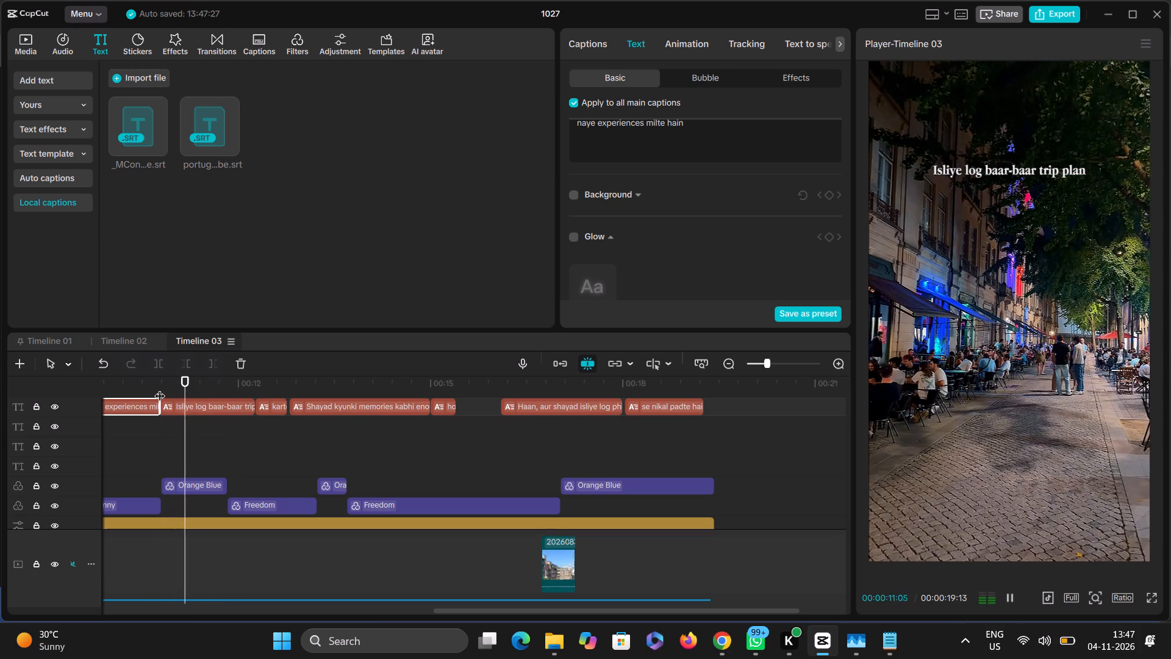
key("space")
key("space")
key("space")
left_click_drag(181, 392, 165, 402)
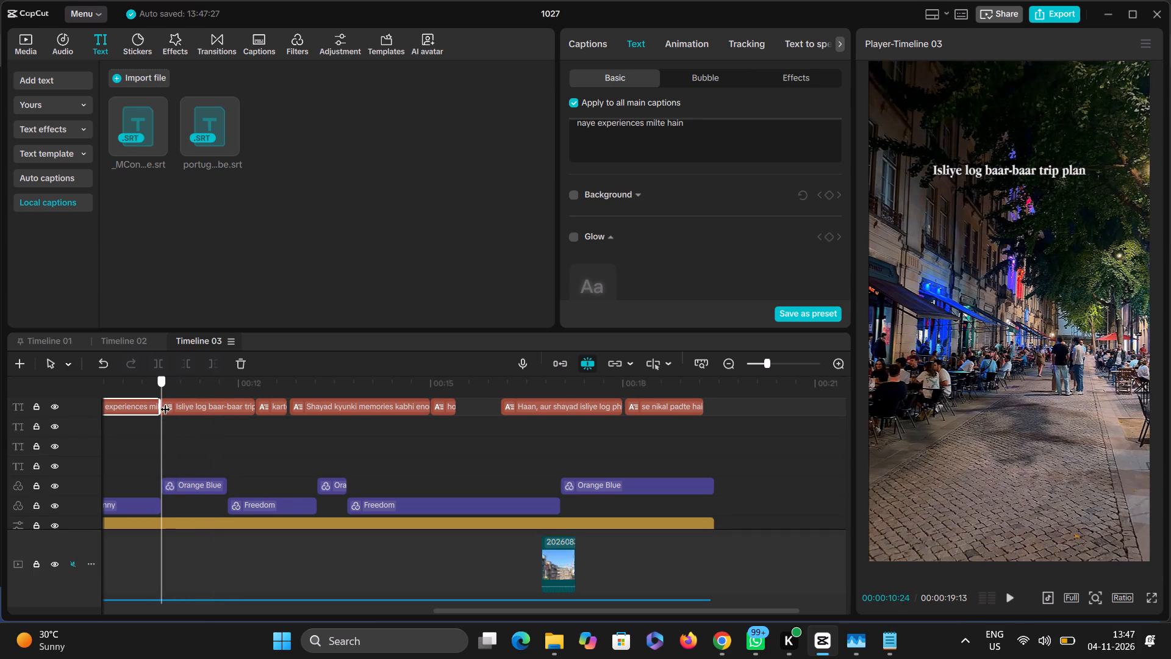
left_click_drag(165, 402, 162, 404)
key("space")
key("space")
left_click(194, 405)
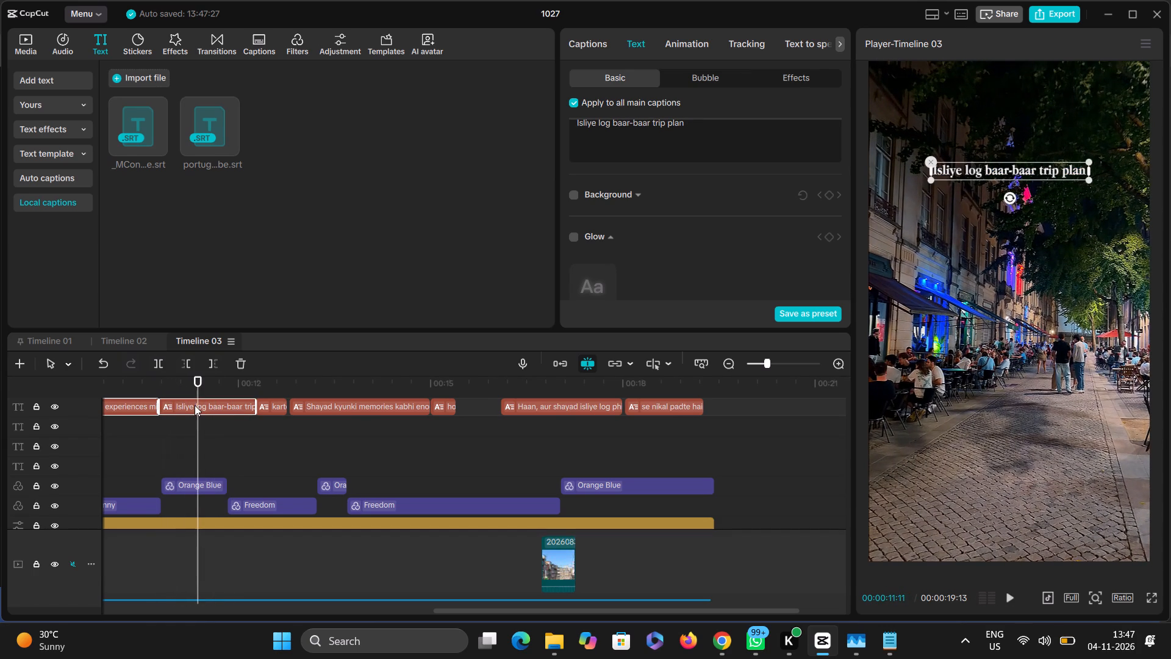
left_click(574, 102)
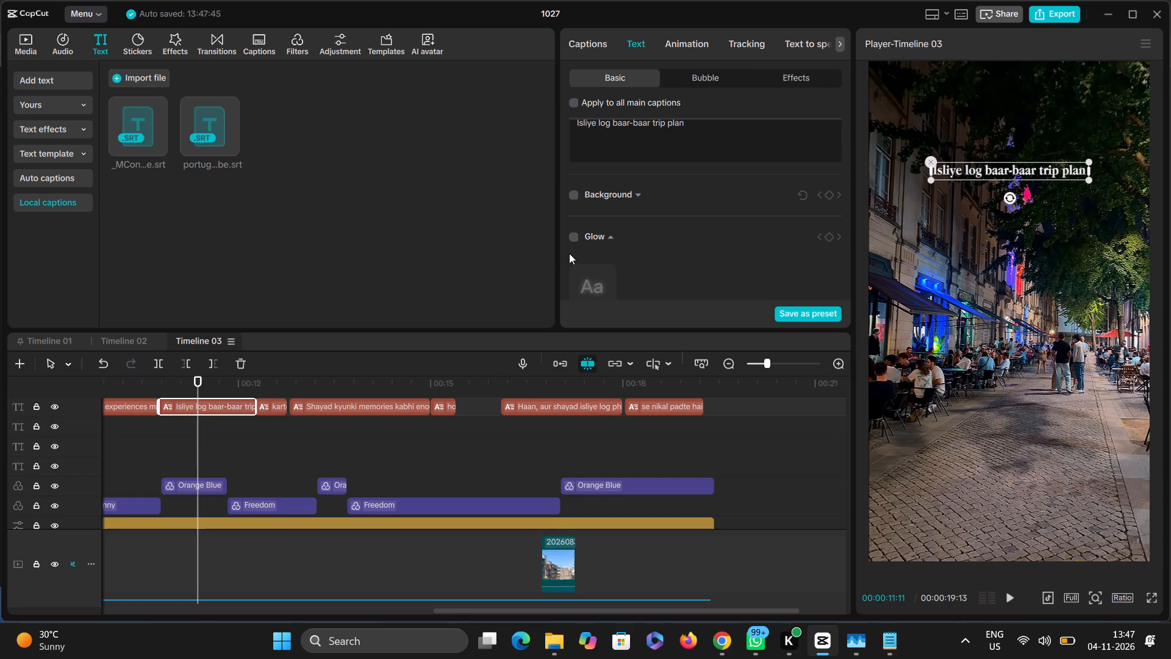
key("ctrl+b")
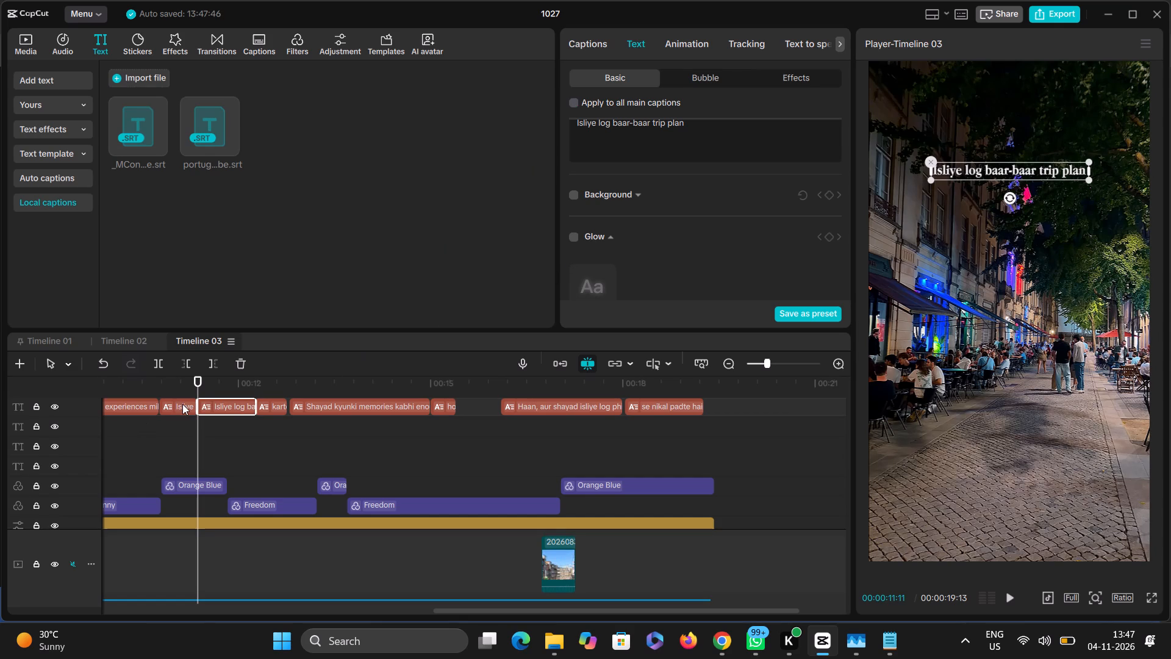
Shorten the text of the first half of the split caption to "Isliye log".
left_click(182, 404)
left_click_drag(692, 125, 601, 130)
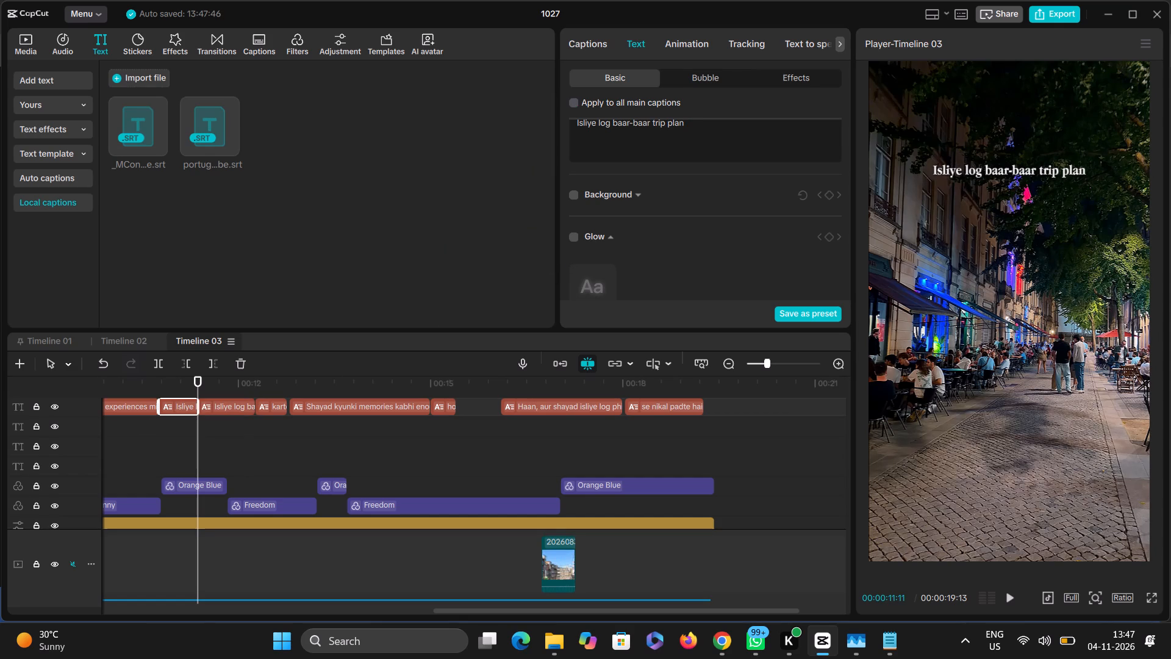
left_click_drag(601, 130, 611, 123)
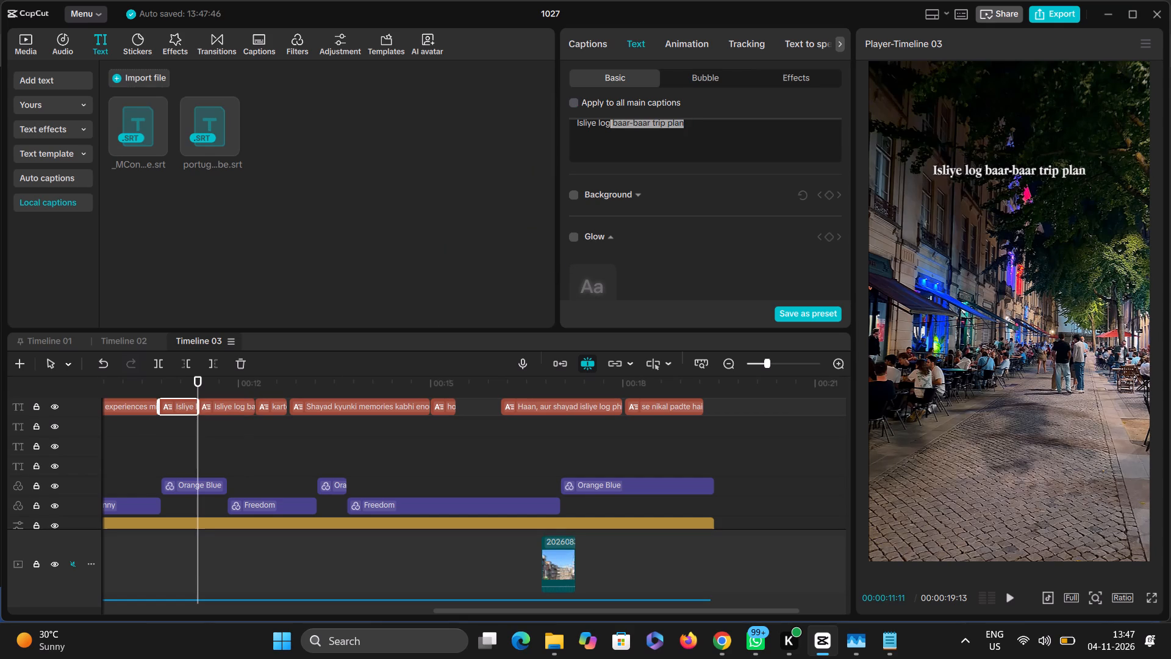
key("BackSpace")
Shorten the text of the second half of the split caption to "baar-baar trip plan".
right_click_drag(221, 422, 227, 404)
left_click(227, 404)
right_click_drag(269, 355, 612, 124)
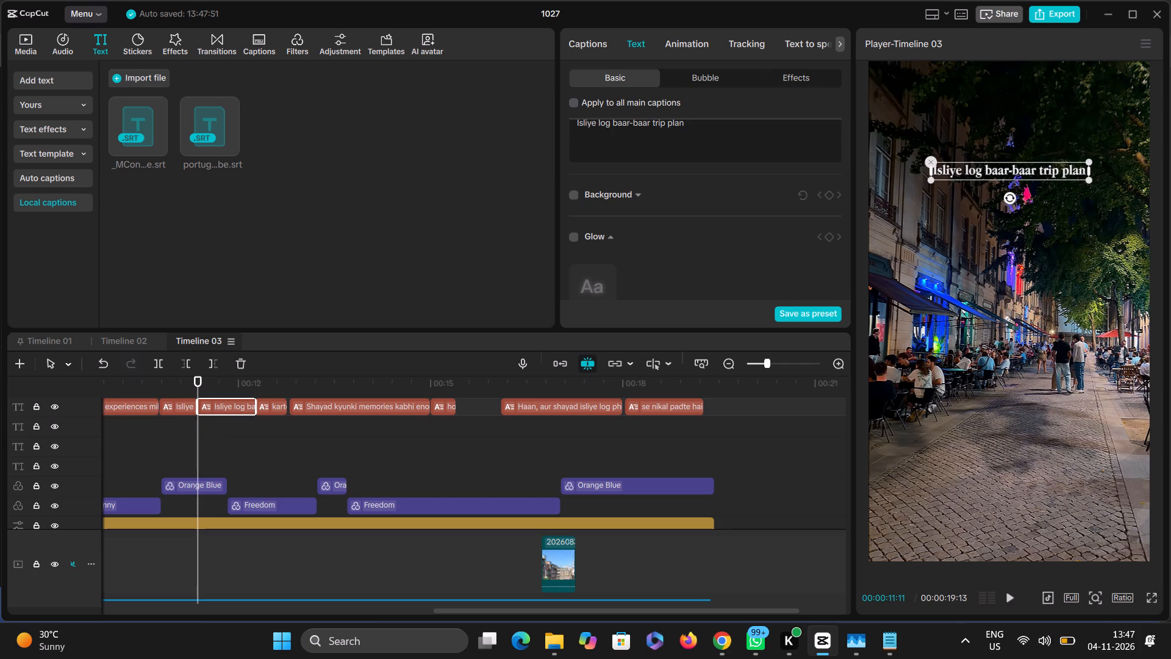
right_click_drag(612, 124, 564, 118)
left_click_drag(612, 124, 564, 118)
key("BackSpace")
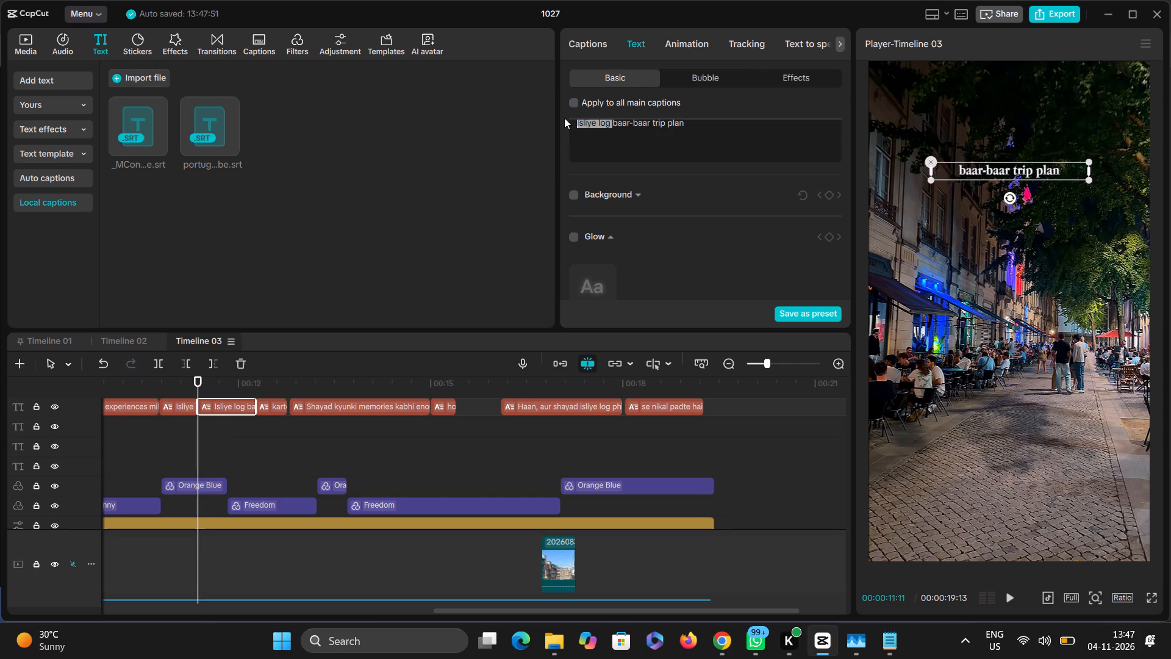
right_click_drag(564, 118, 530, 164)
Move "baar-baar trip plan" slightly later onto the second text track and extend "Isliye log" to meet it at about 00:00:11:14.
left_click(160, 381)
key("space")
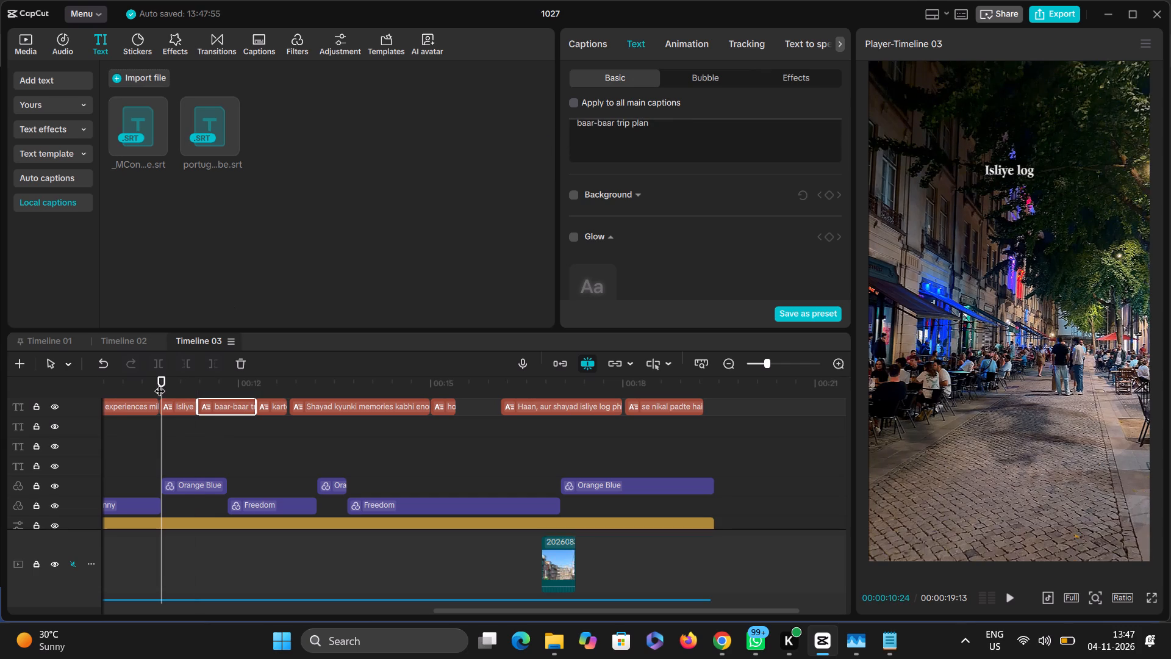
key("space")
key("space")
key("space")
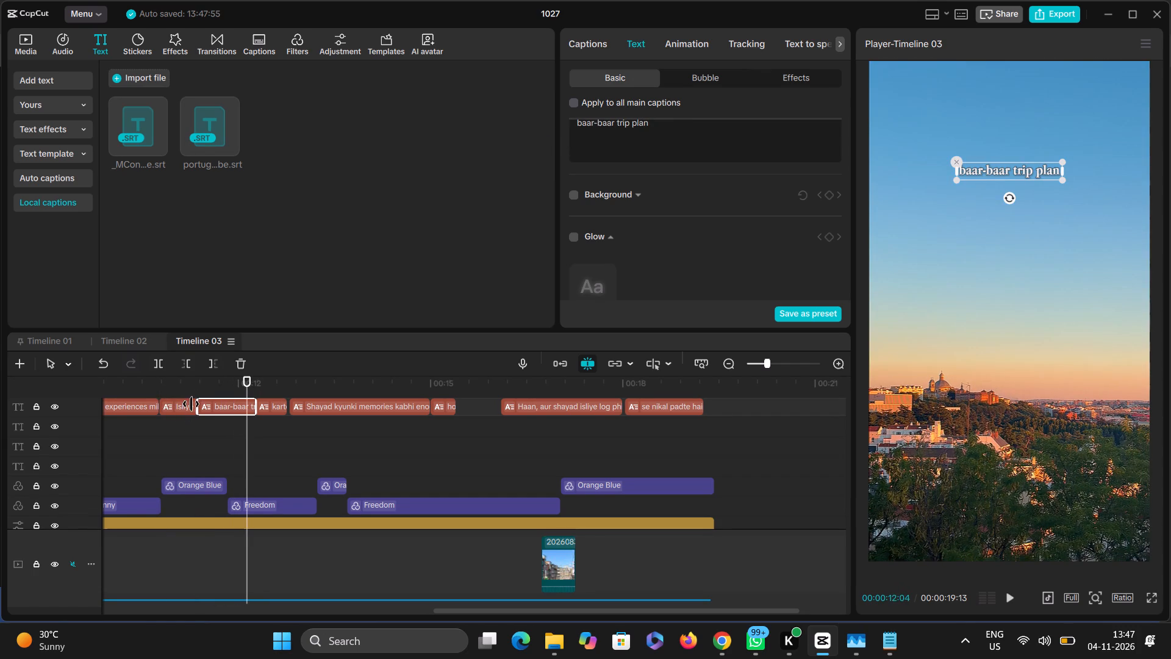
left_click(191, 404)
left_click(195, 402)
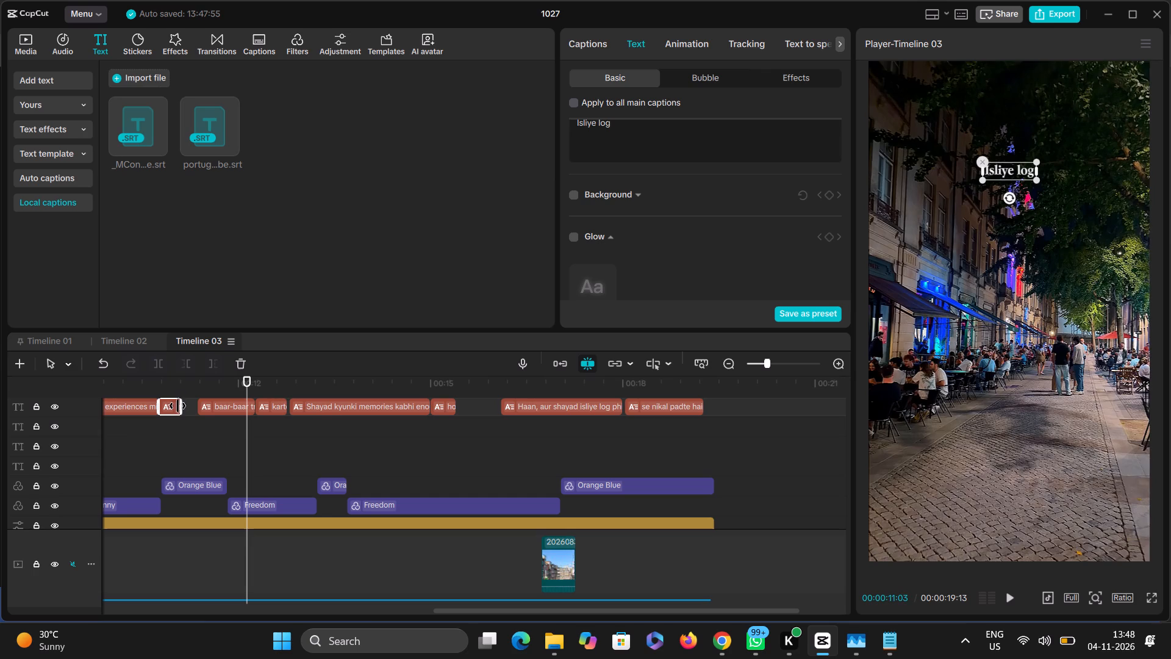
left_click_drag(215, 406, 224, 423)
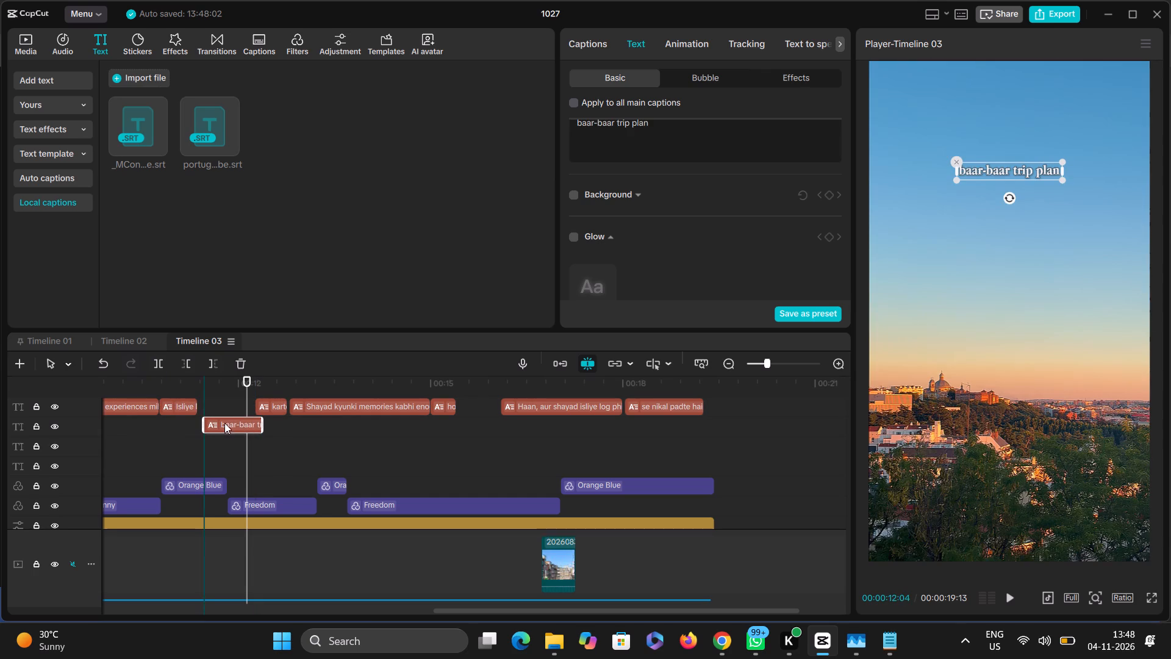
left_click_drag(224, 423, 226, 423)
left_click(188, 400)
left_click(198, 402)
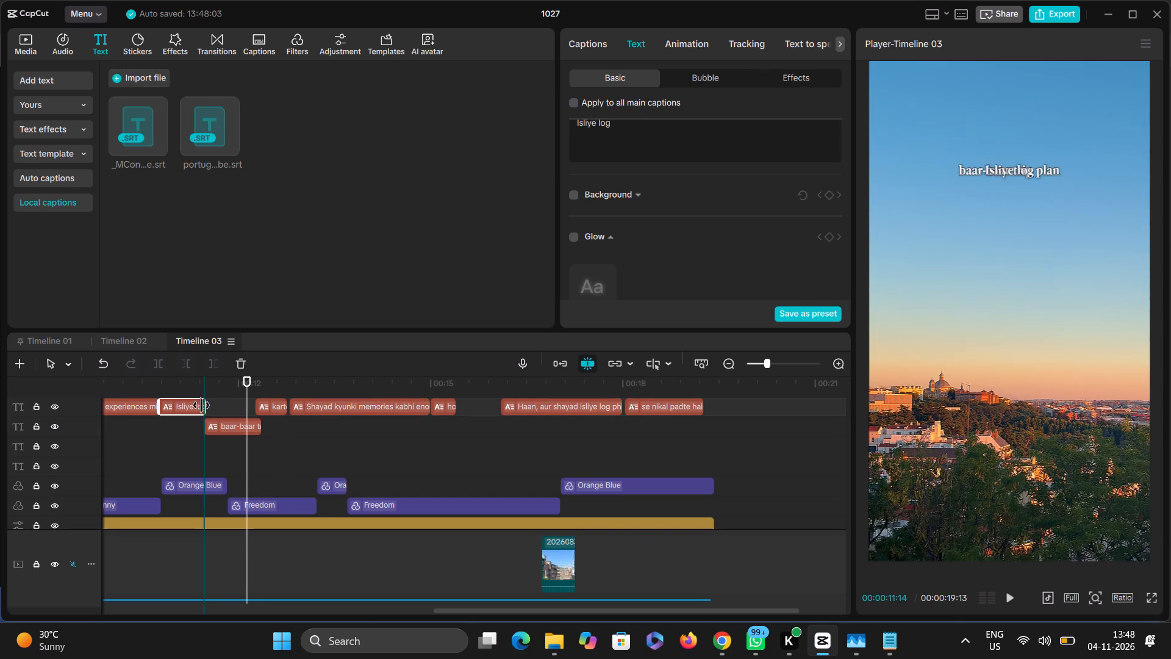
Play through to where "karte hain?" is spoken and move its caption to the third text track, starting at about 00:00:12:16.
left_click(192, 380)
key("space")
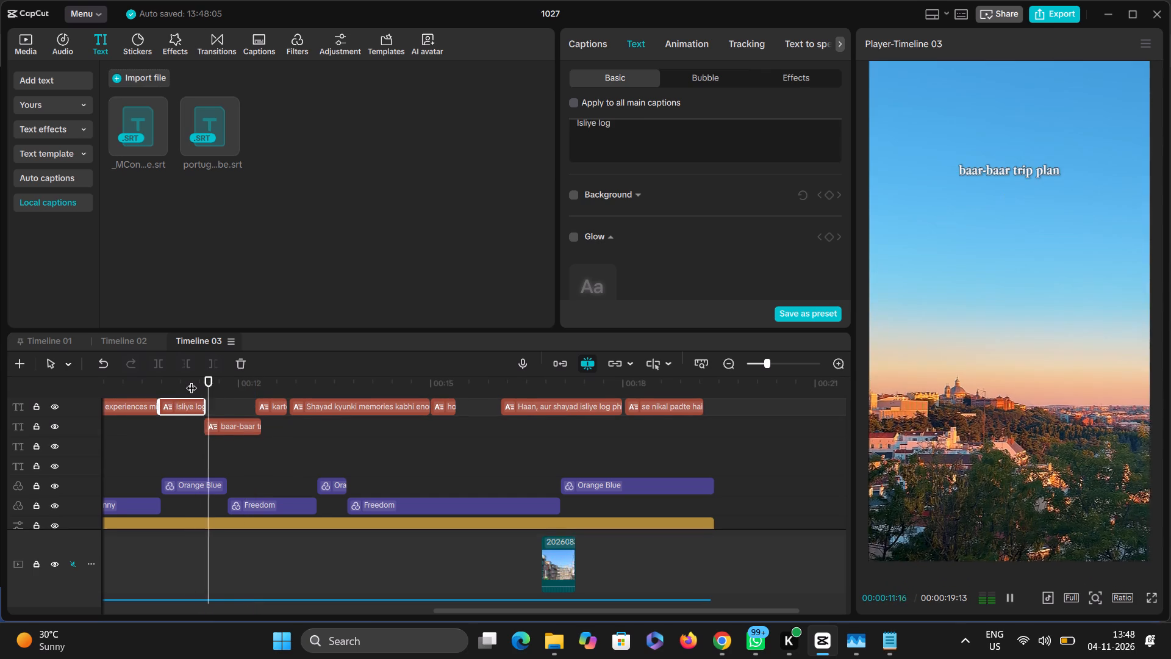
key("space")
key("space")
key("space")
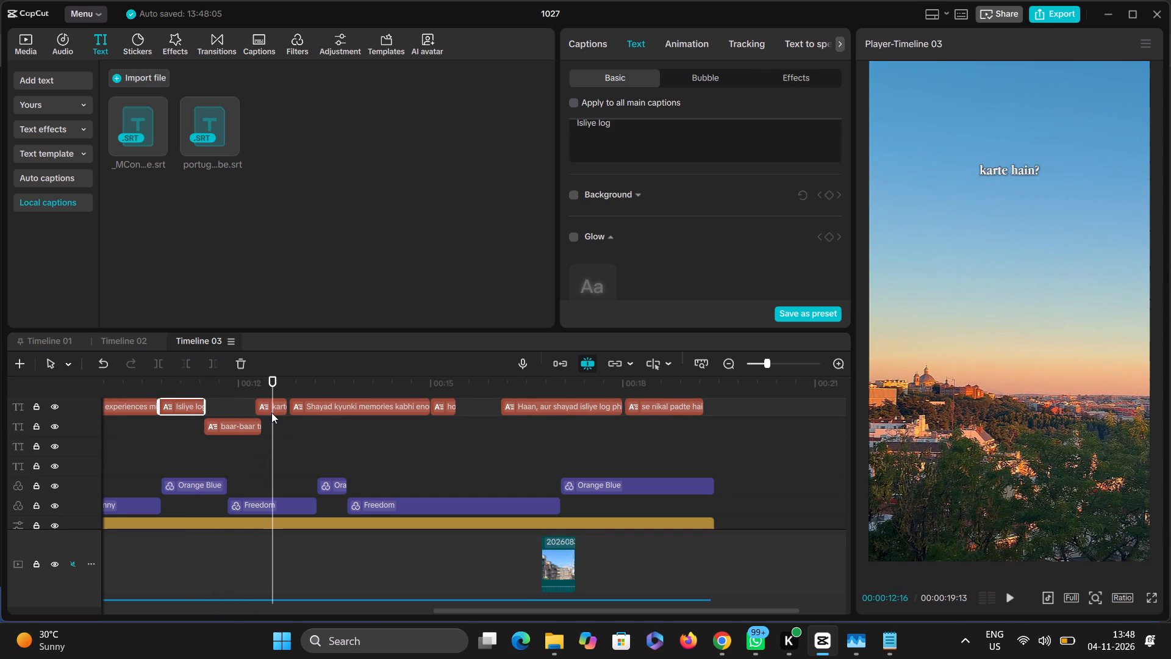
left_click(227, 388)
key("space")
key("space")
key("space")
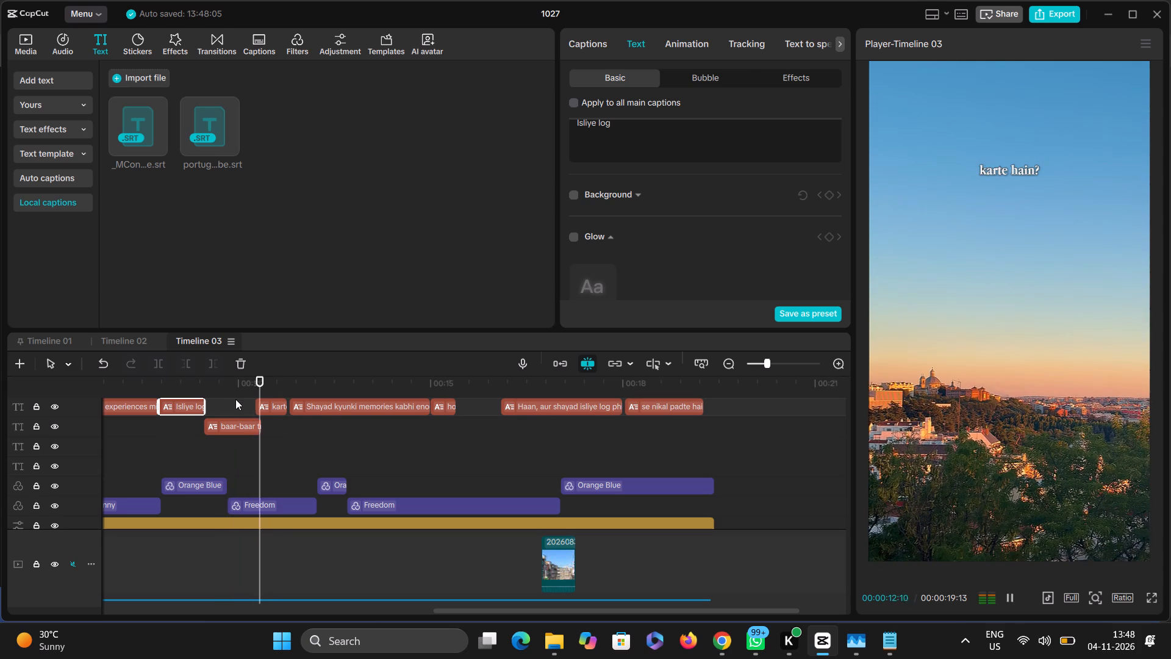
key("space")
left_click(248, 387)
key("space")
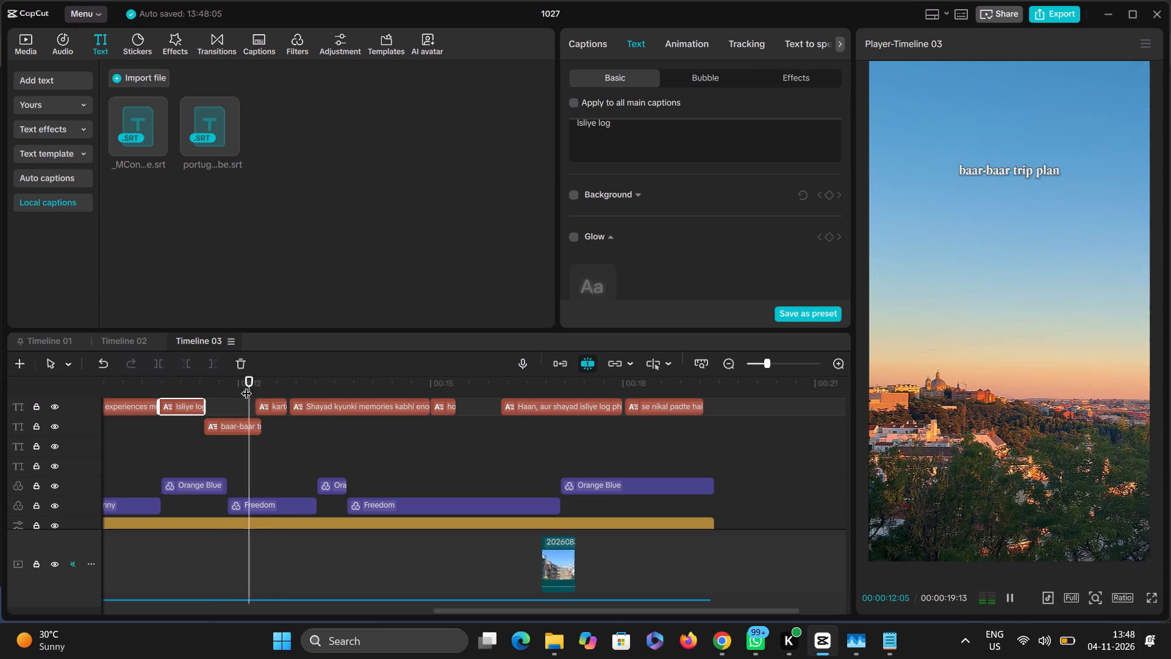
key("space")
key("space")
key("space")
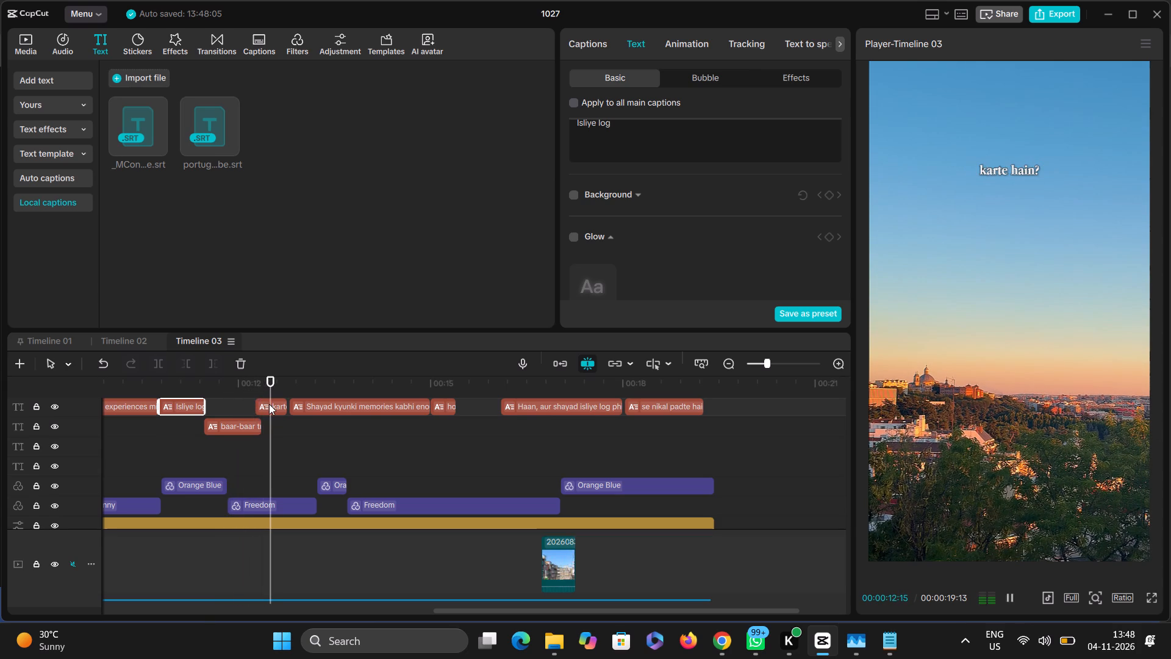
left_click_drag(270, 405, 287, 444)
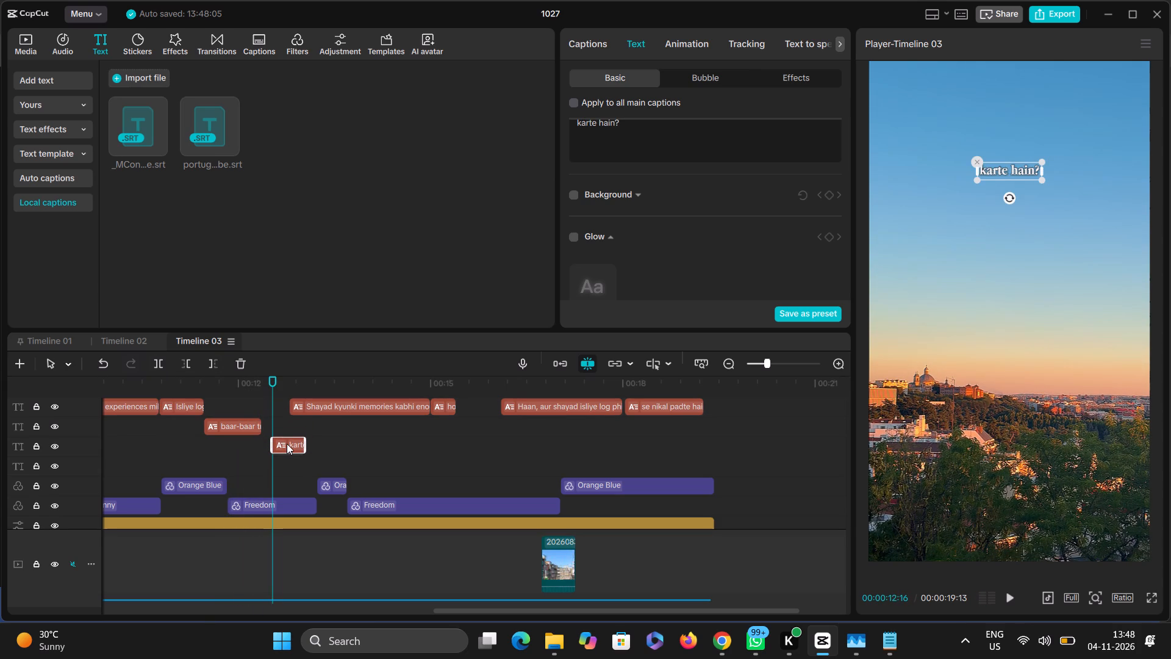
left_click_drag(287, 444, 287, 444)
Replay the end of the "baar-baar trip plan" caption and extend it to about 00:00:12:14.
left_click(240, 387)
key("space")
key("space")
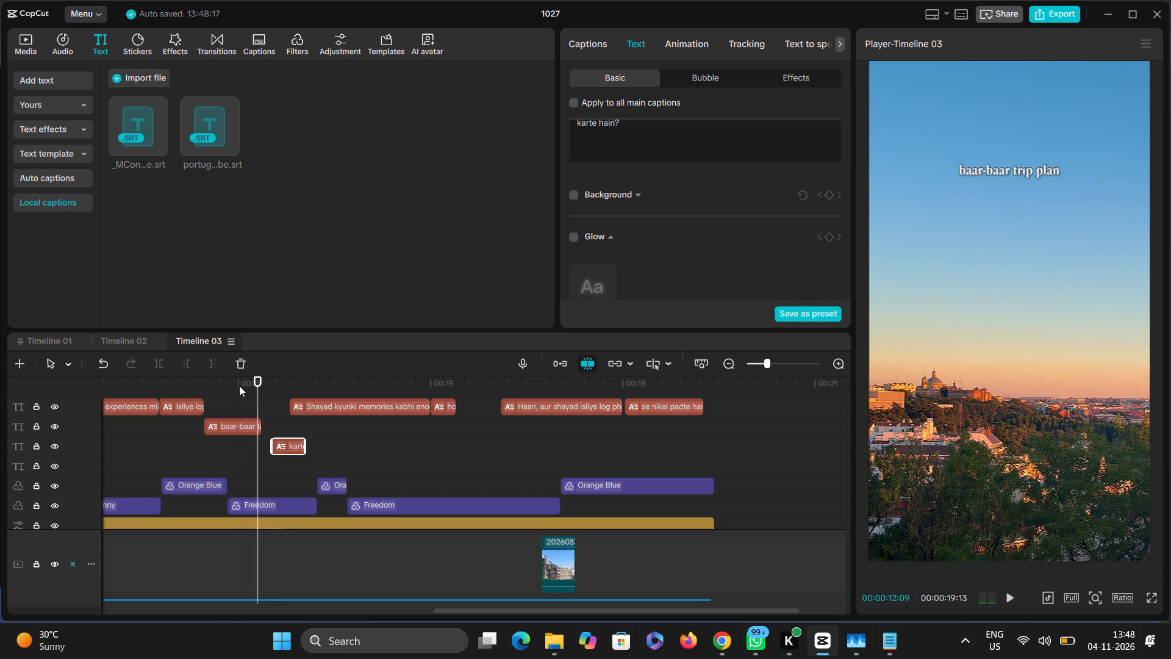
key("space")
key("space")
left_click(248, 422)
left_click(260, 422)
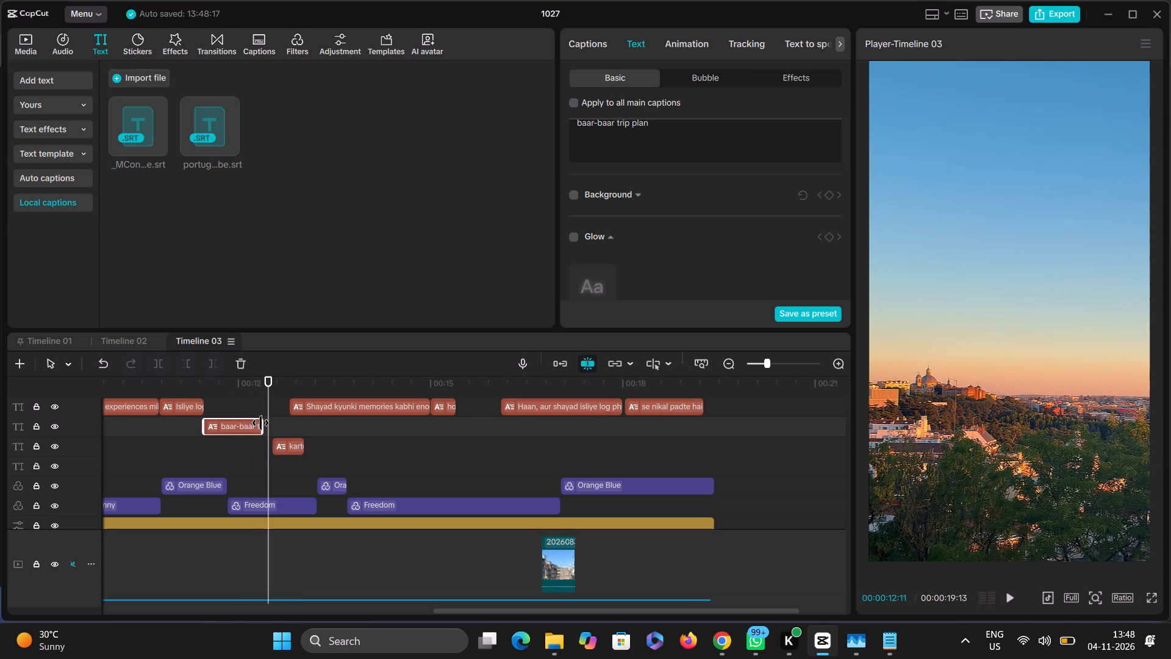
Start "karte hain?" where "baar-baar trip plan" ends and extend it to the end of the Freedom filter segment below.
left_click_drag(283, 444, 276, 444)
left_click_drag(303, 442, 306, 443)
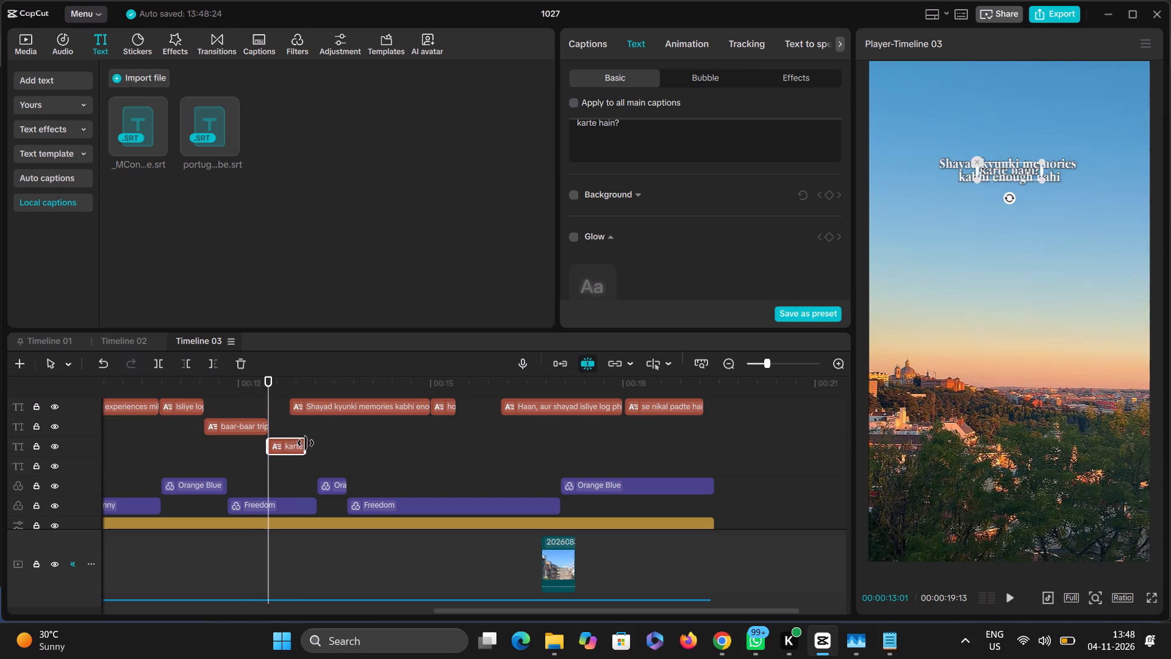
left_click_drag(306, 443, 315, 444)
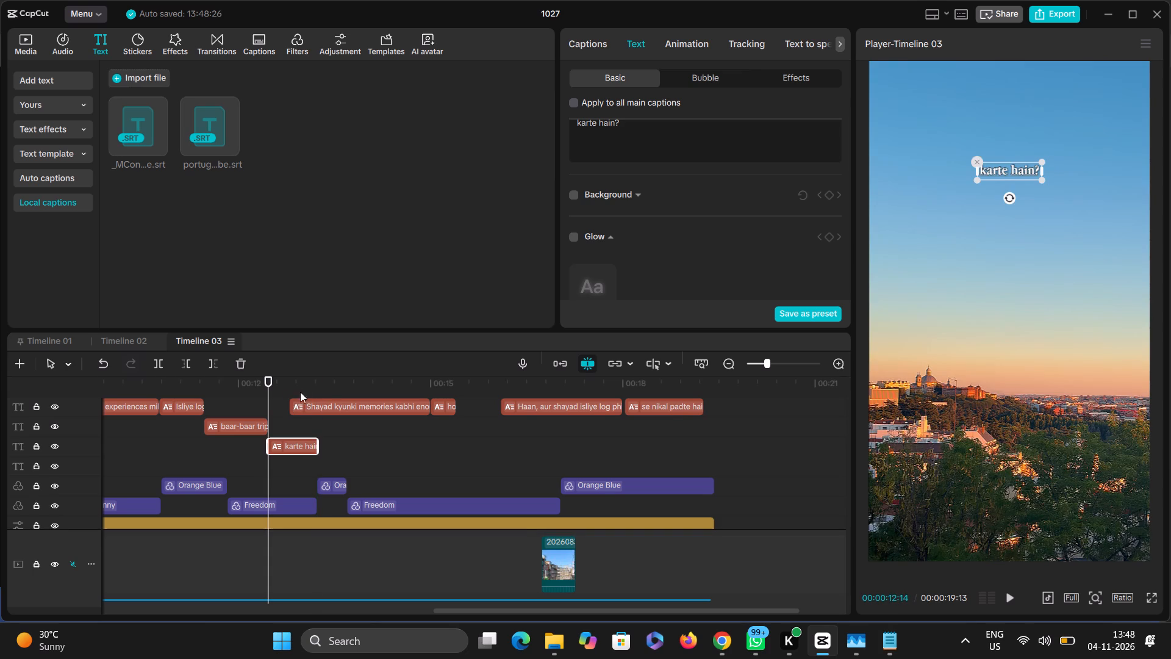
Move the "Shayad kyunki memories kabhi enough nahi" caption to the second text track, starting where "karte hain?" ends.
left_click_drag(326, 409, 354, 431)
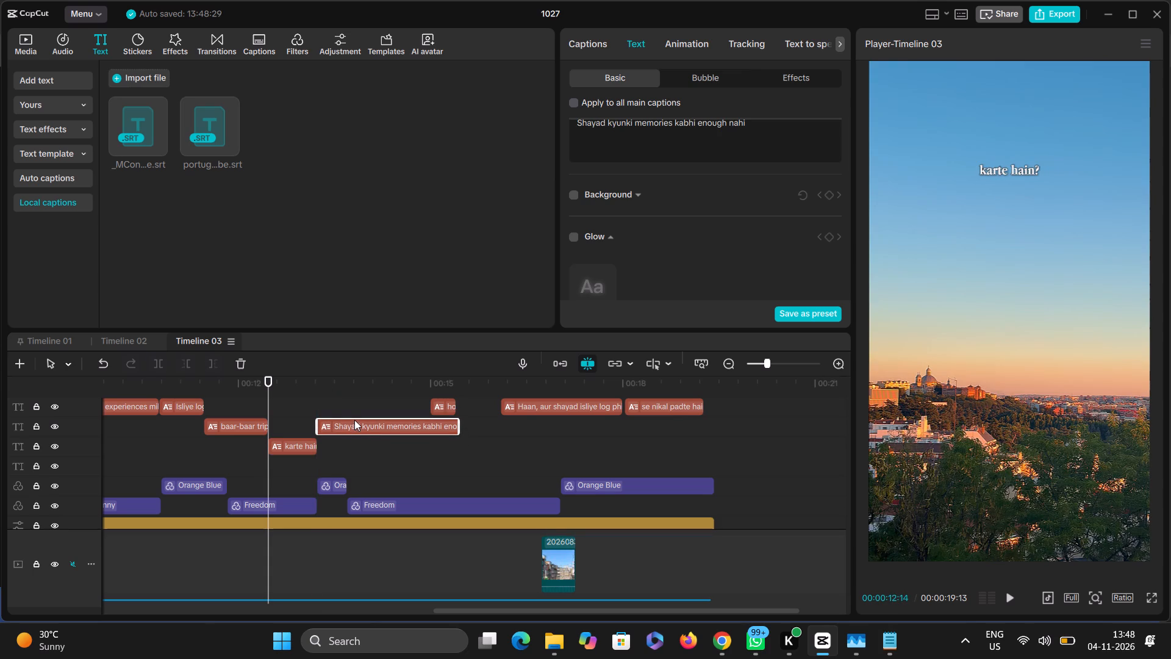
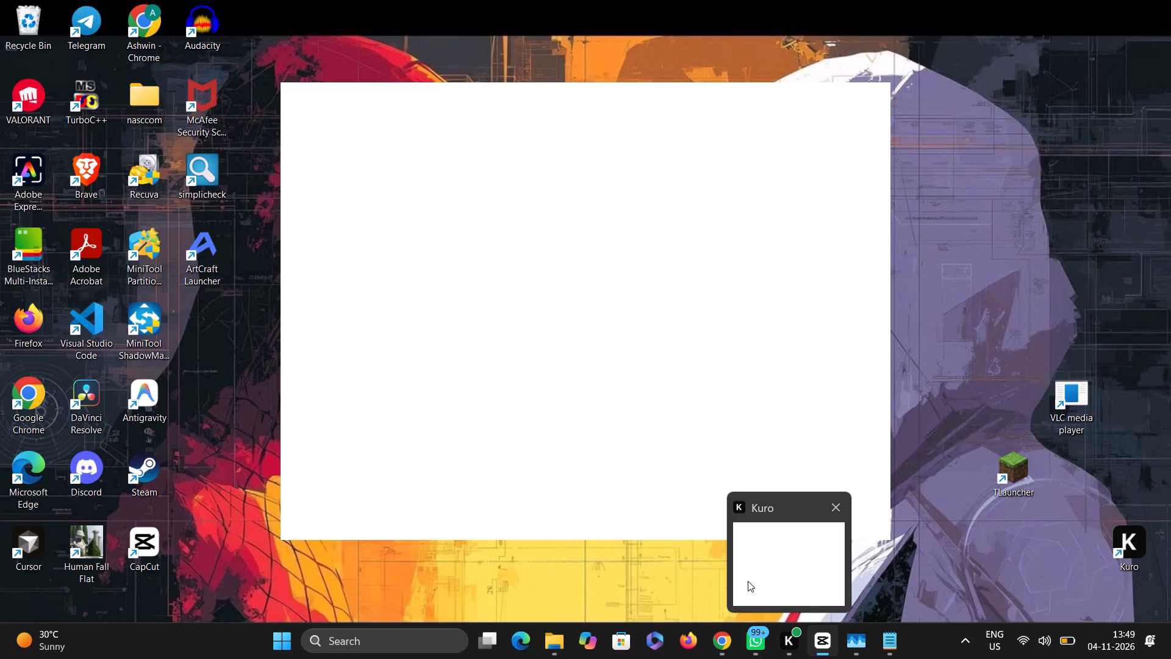
Play back the captions from "Isliye log" through "karte hain?" to check their timing against the voice-over.
left_click(165, 381)
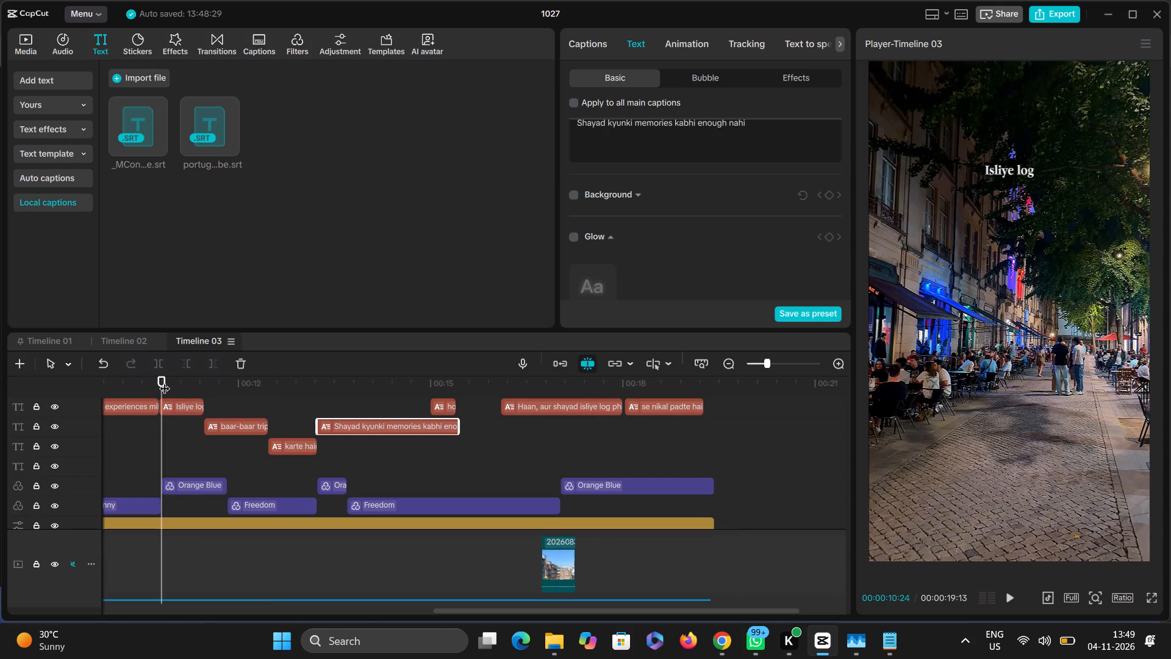
key("space")
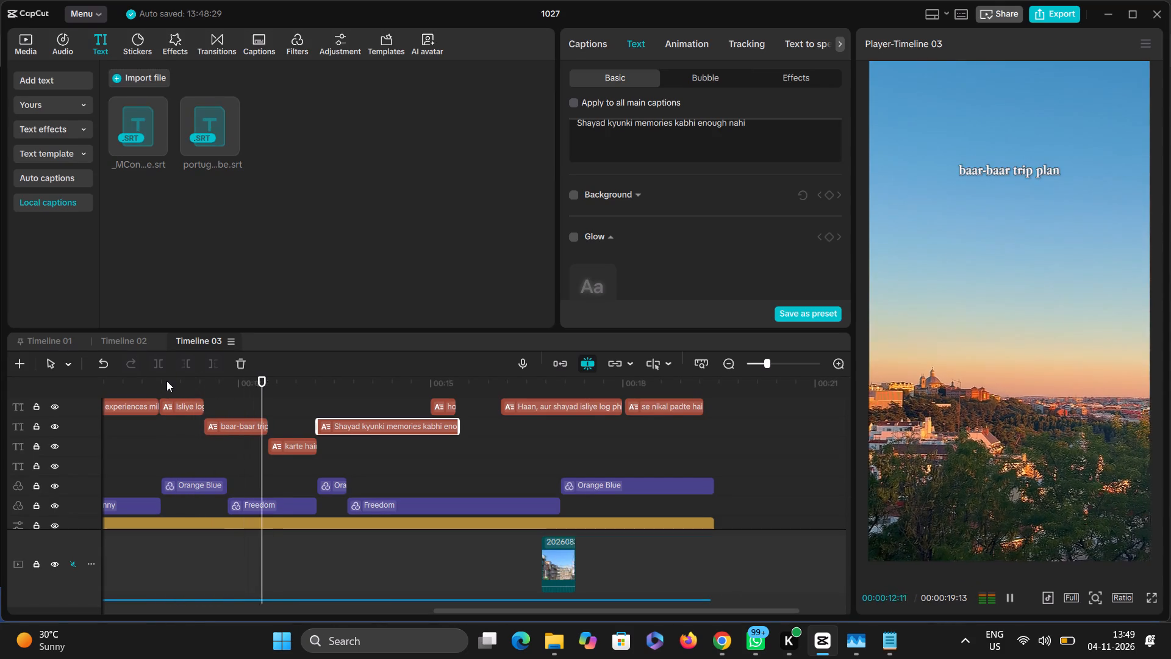
key("space")
left_click(192, 390)
key("space")
key("space")
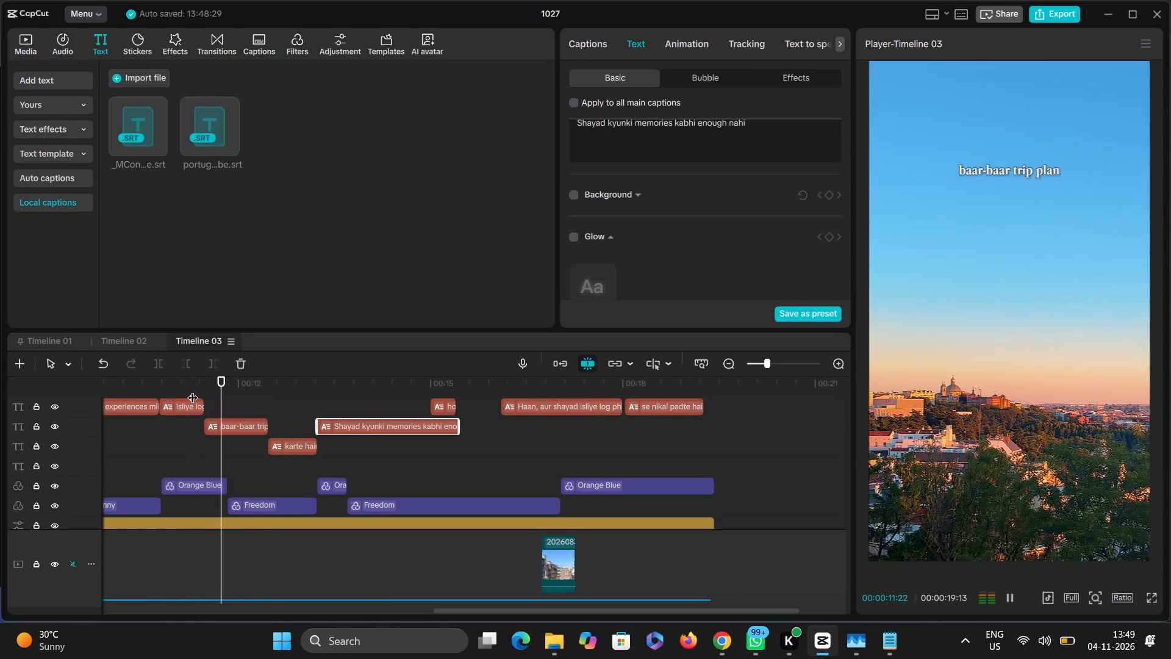
key("space")
key("space")
key("space")
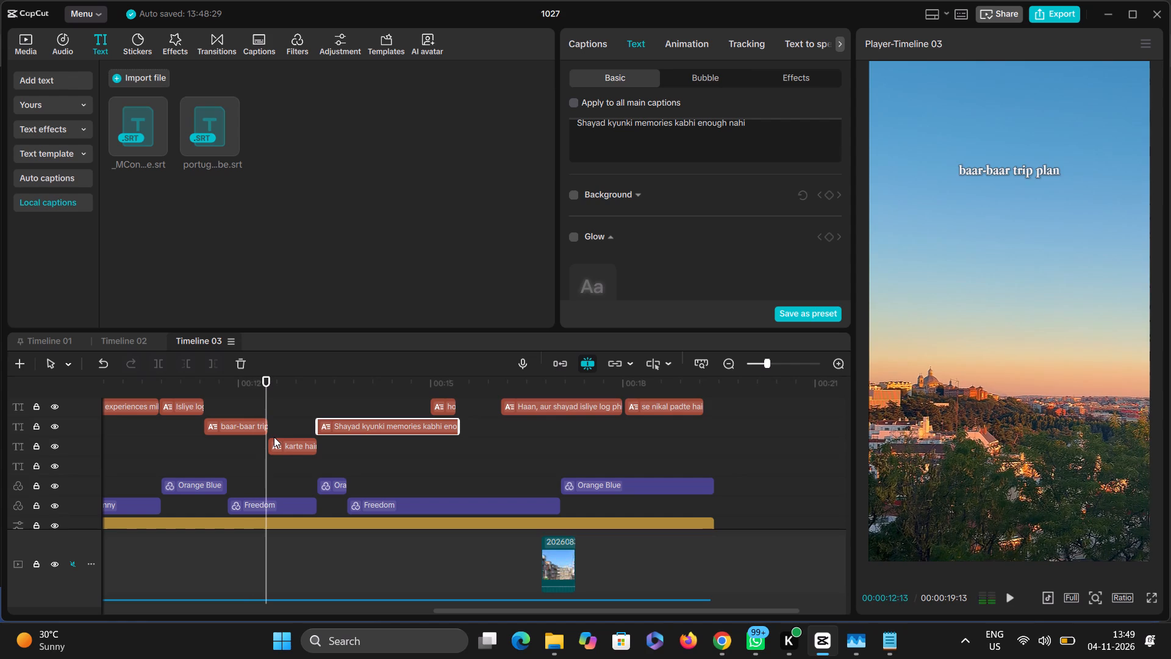
key("space")
key("space")
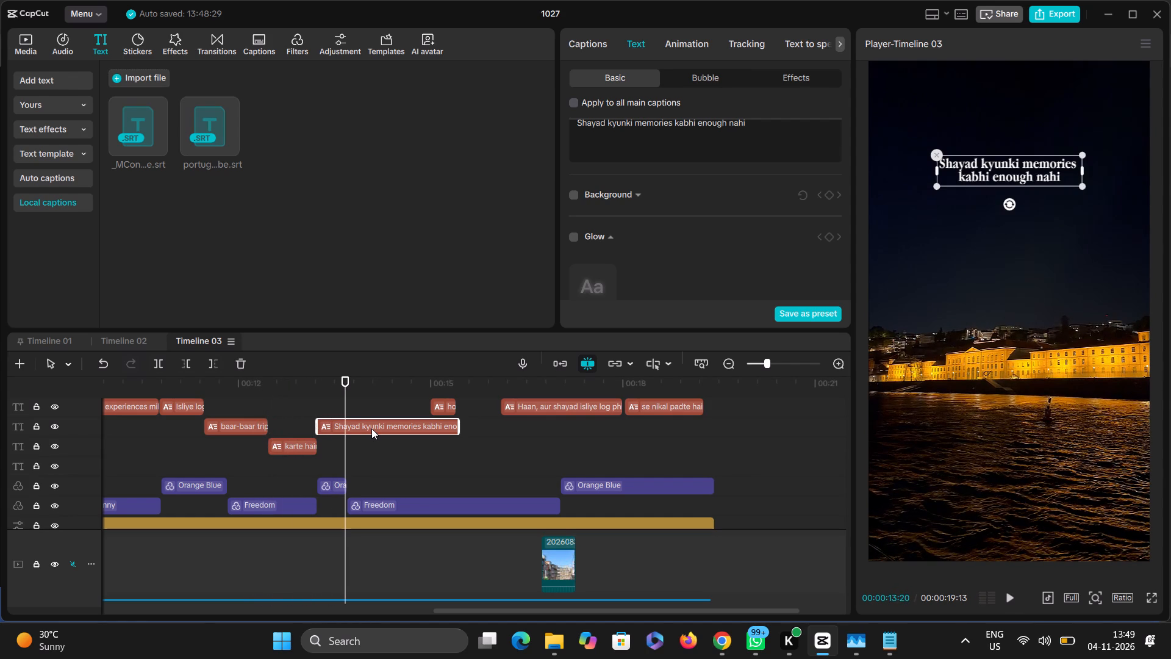
Split the "Shayad kyunki memories kabhi enough nahi" caption at about 00:00:13:21, where the Orange Blue filter segment below ends.
key("space")
key("space")
left_click(317, 382)
key("space")
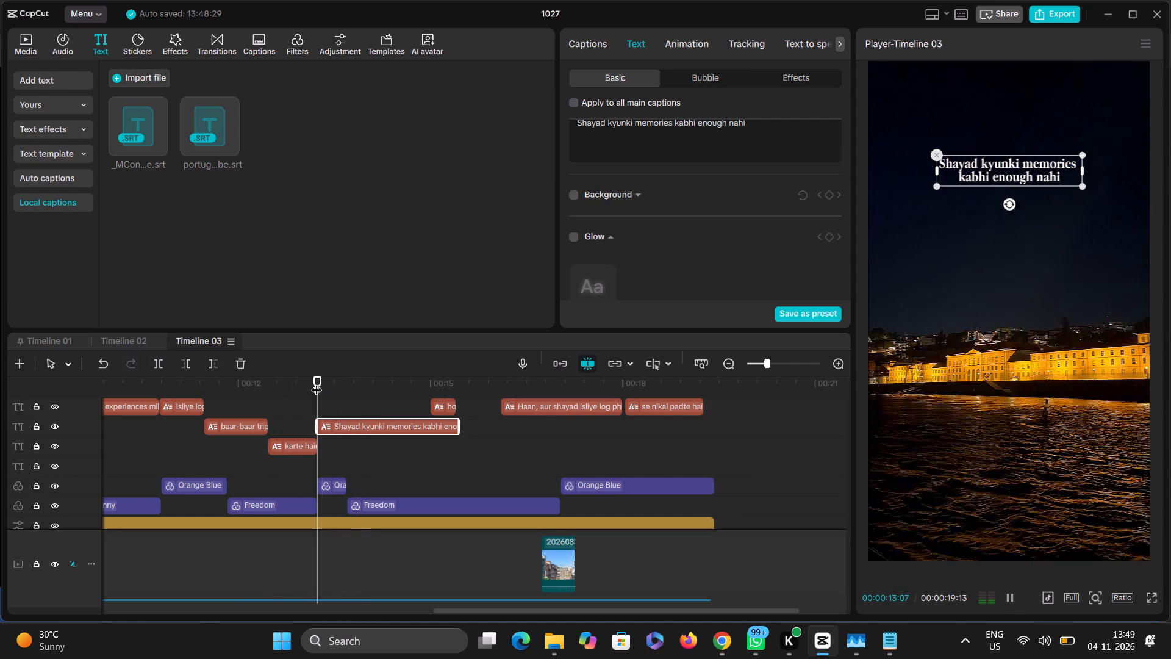
key("space")
left_click(349, 401)
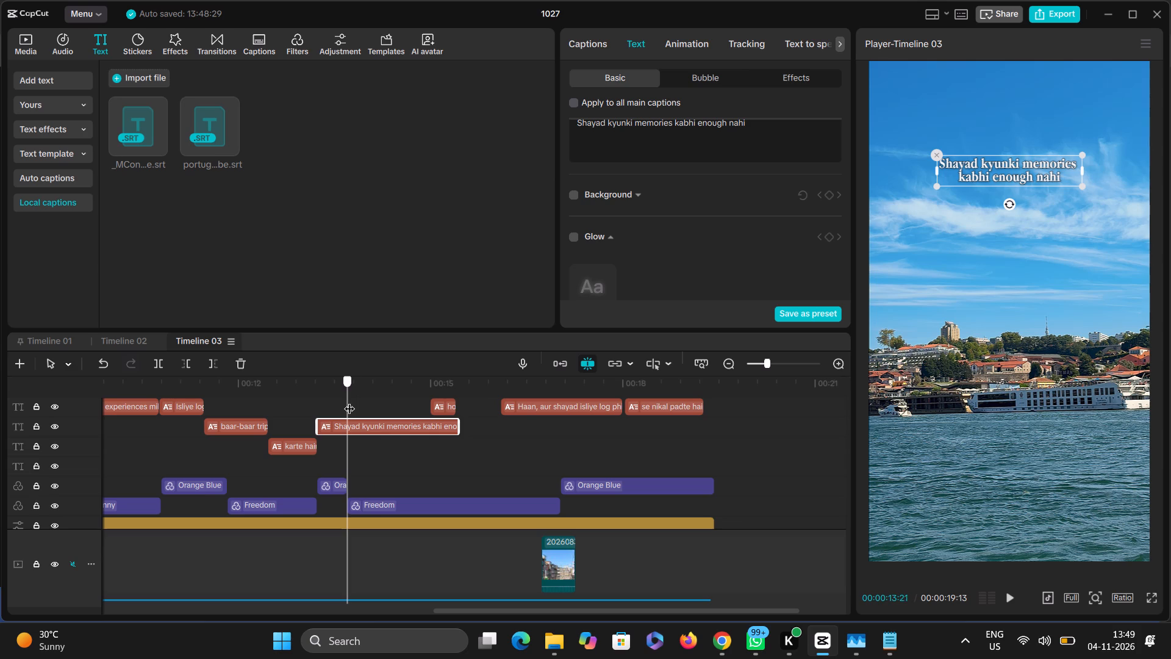
key("ctrl+b")
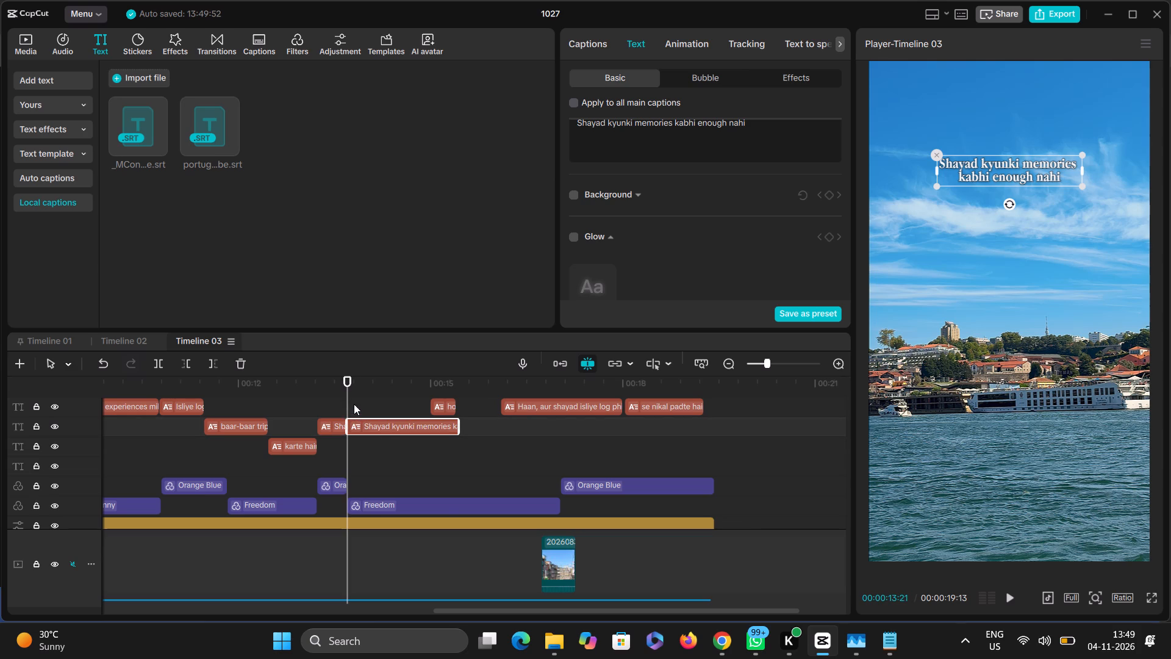
Change the text of the split caption's first piece to "Shayad !".
left_click(331, 429)
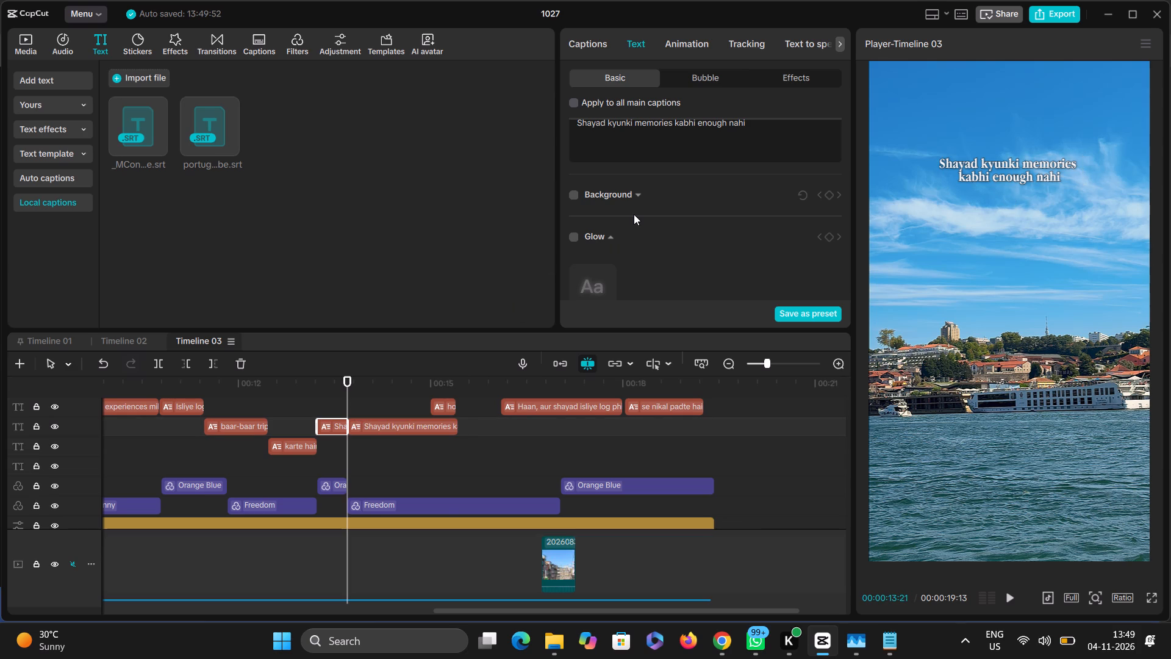
scroll(634, 214, "up", 12)
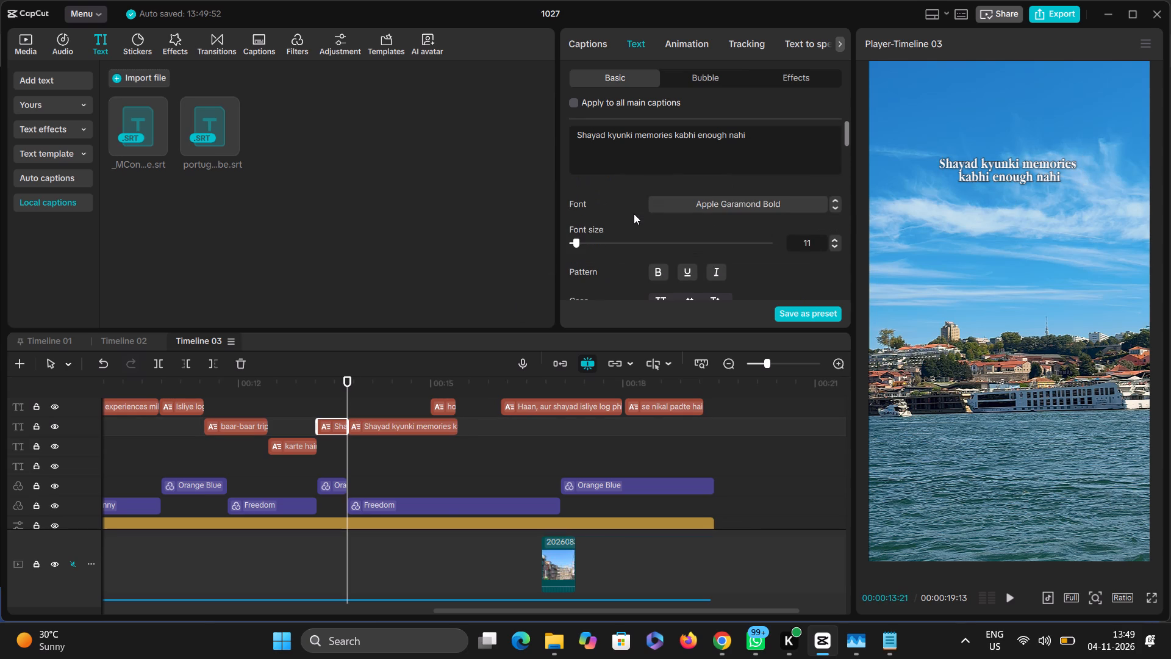
left_click_drag(604, 129, 722, 153)
left_click(617, 138)
left_click_drag(607, 137, 777, 142)
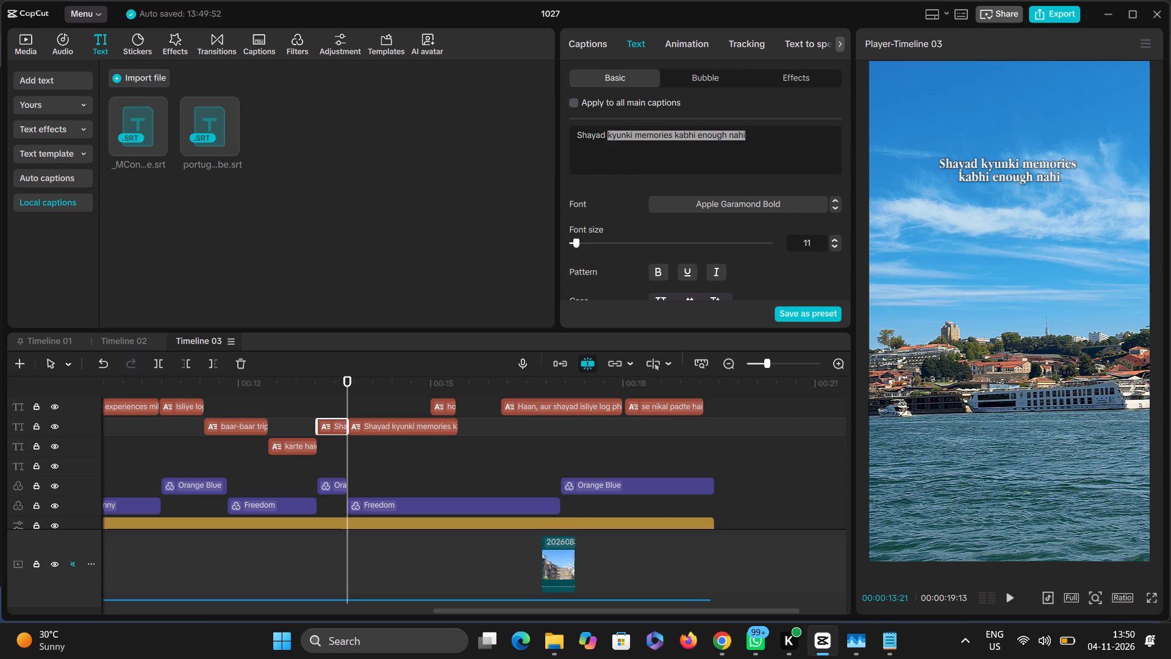
key("BackSpace")
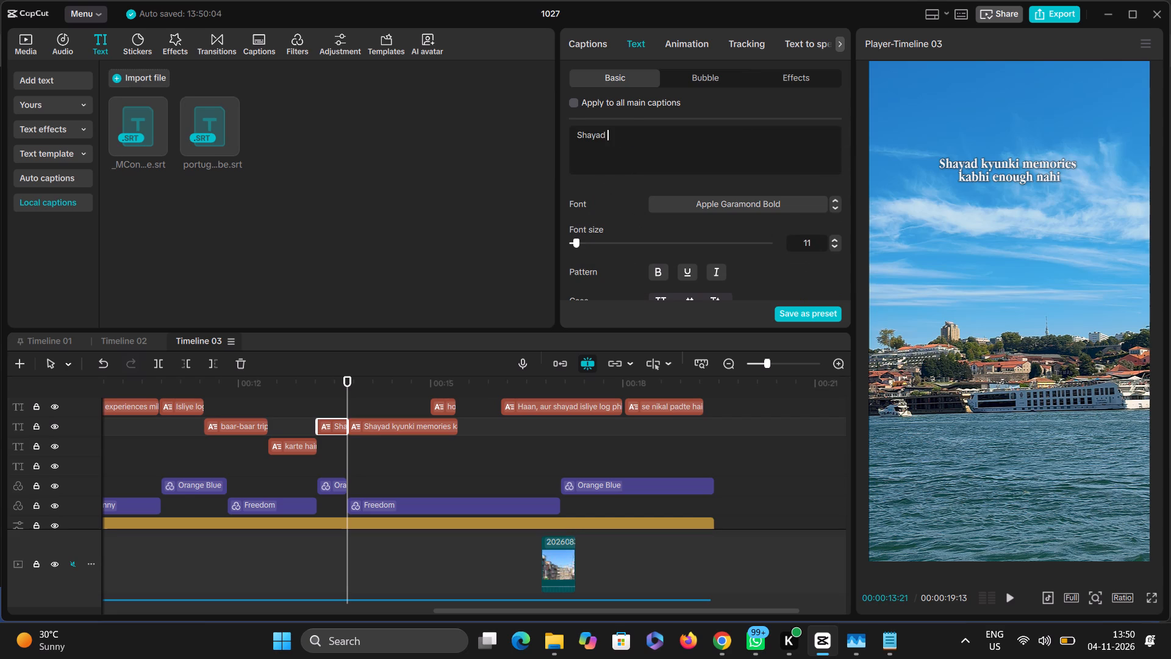
key("shift+exclam")
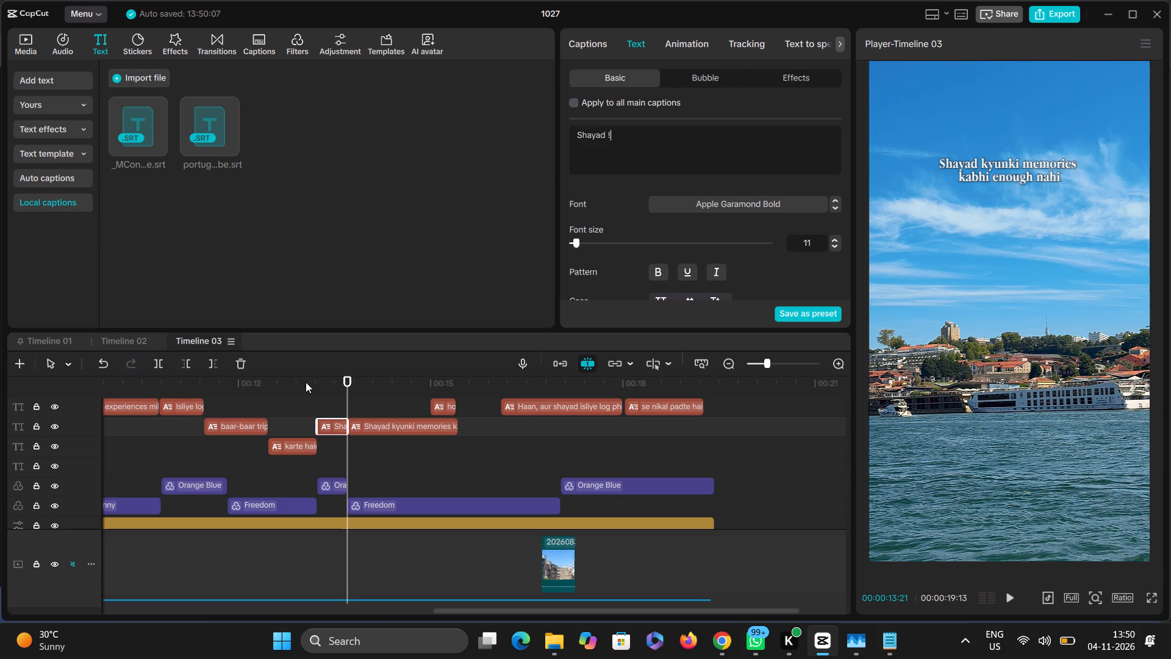
left_click(306, 380)
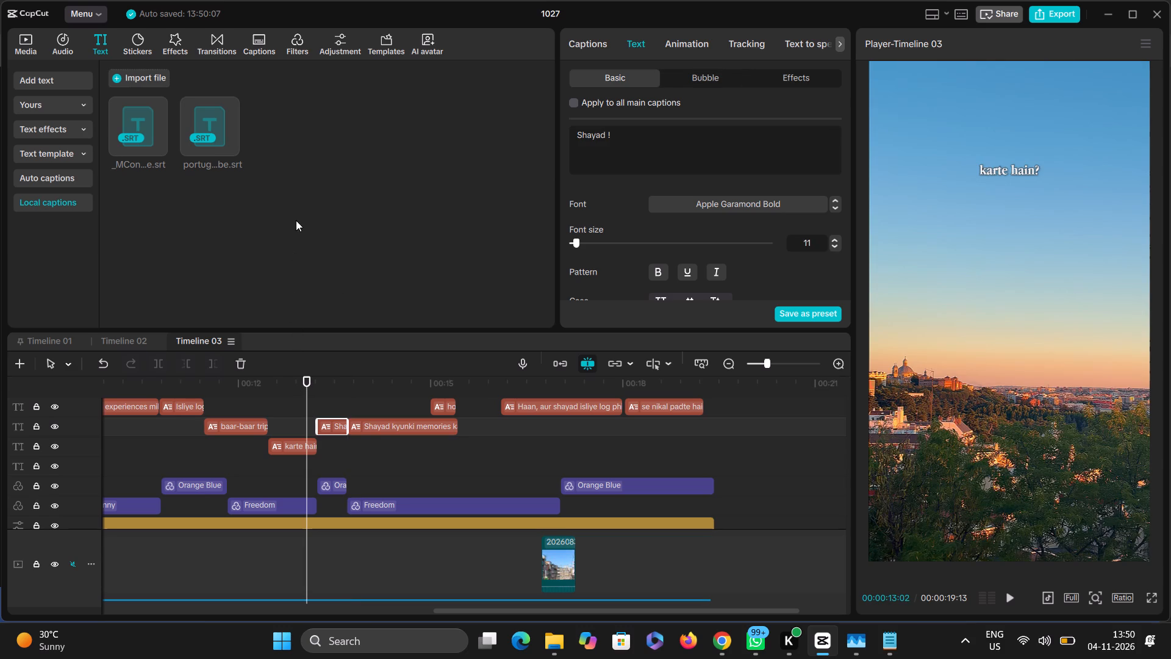
Remove "Shayad" from the split caption's second piece so it reads "kyunki memories kabhi enough nahi".
left_click(372, 398)
left_click(403, 425)
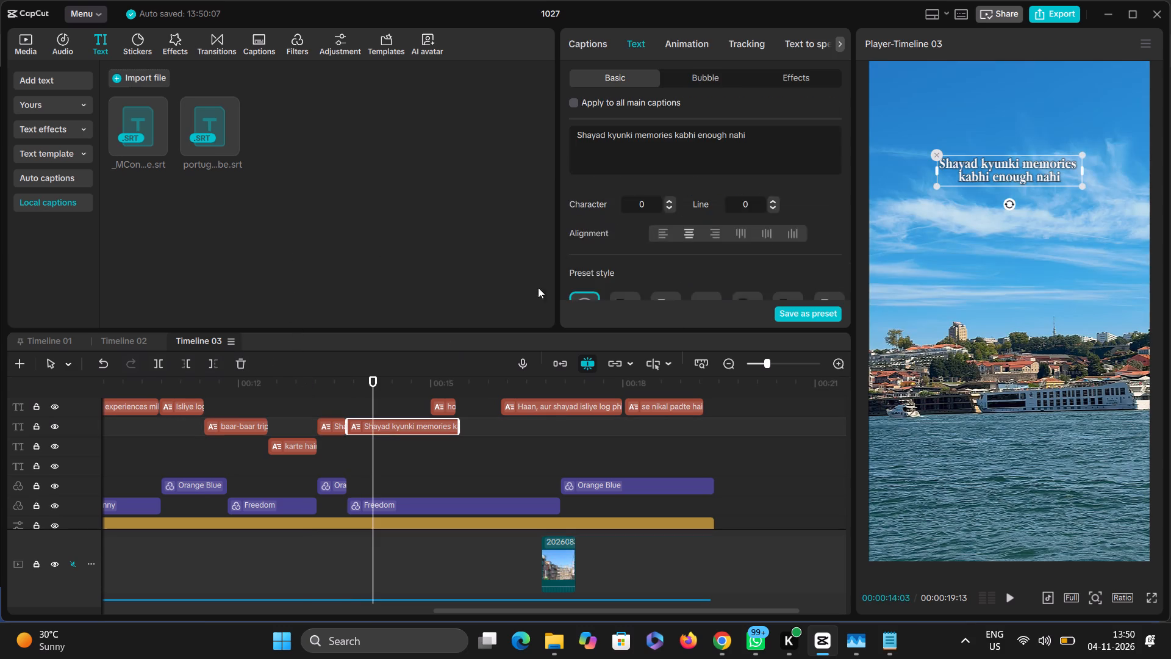
left_click(610, 137)
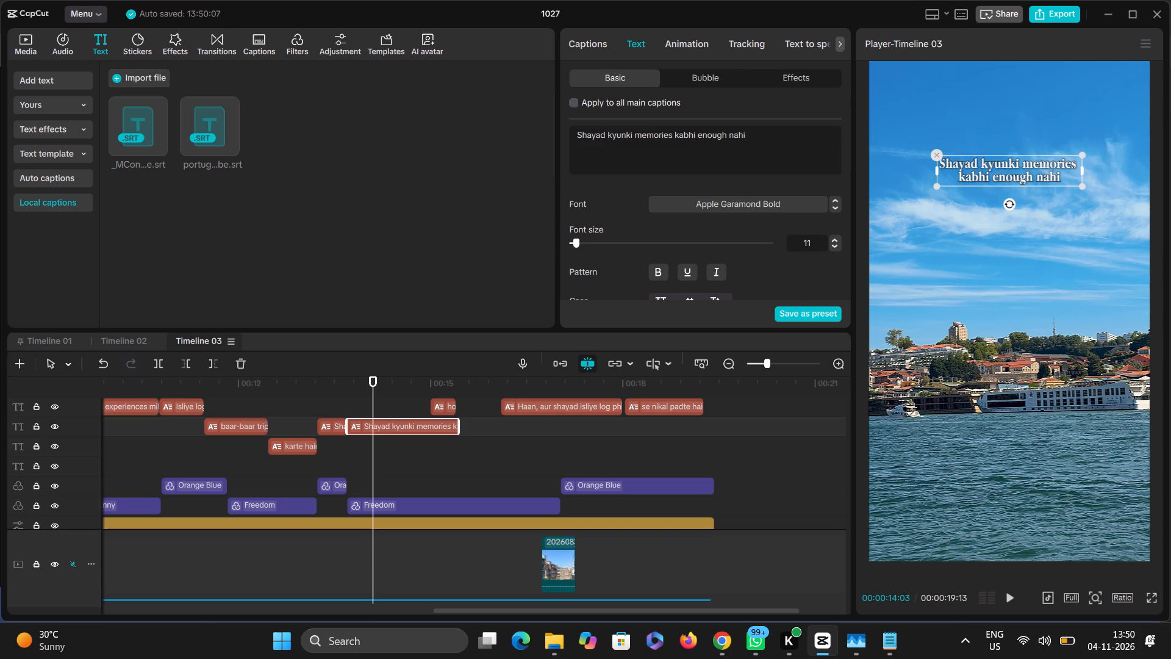
key("BackSpace")
key("BackSpace")
key("BackSpace")
key("BackSpace")
key("BackSpace")
key("BackSpace")
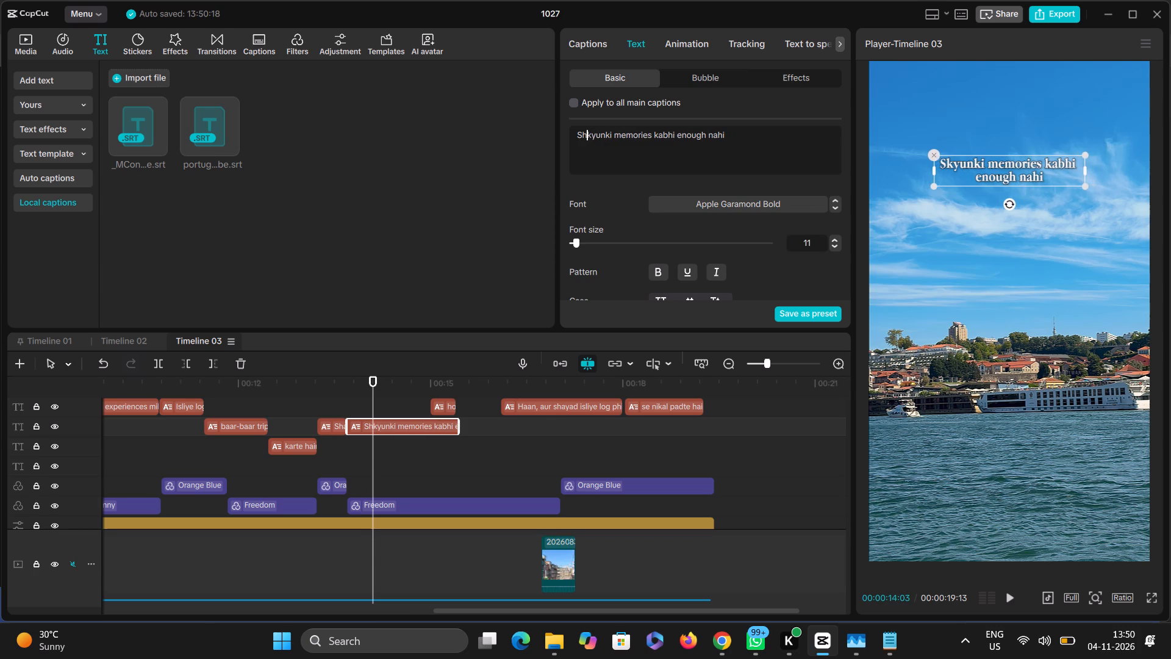
key("BackSpace")
key("BackSpace")
key("BackSpace")
key("BackSpace")
key("BackSpace")
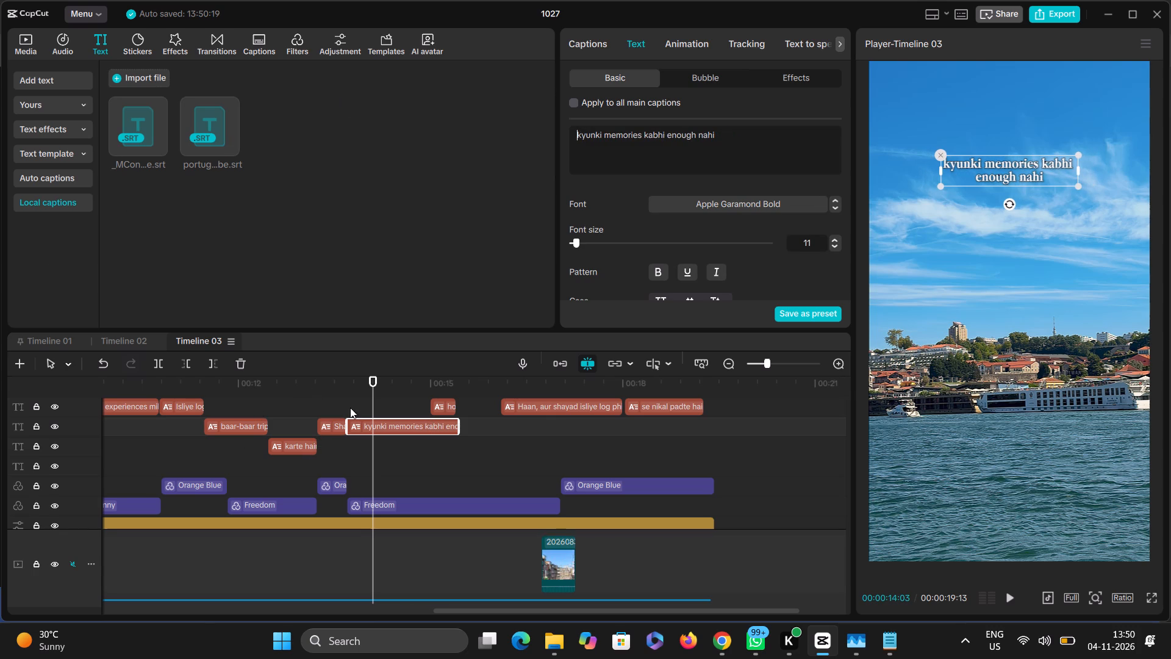
Play through the cut between "Shayad !" and "kyunki memories kabhi enough nahi" to check the timing.
left_click(305, 394)
key("space")
key("space")
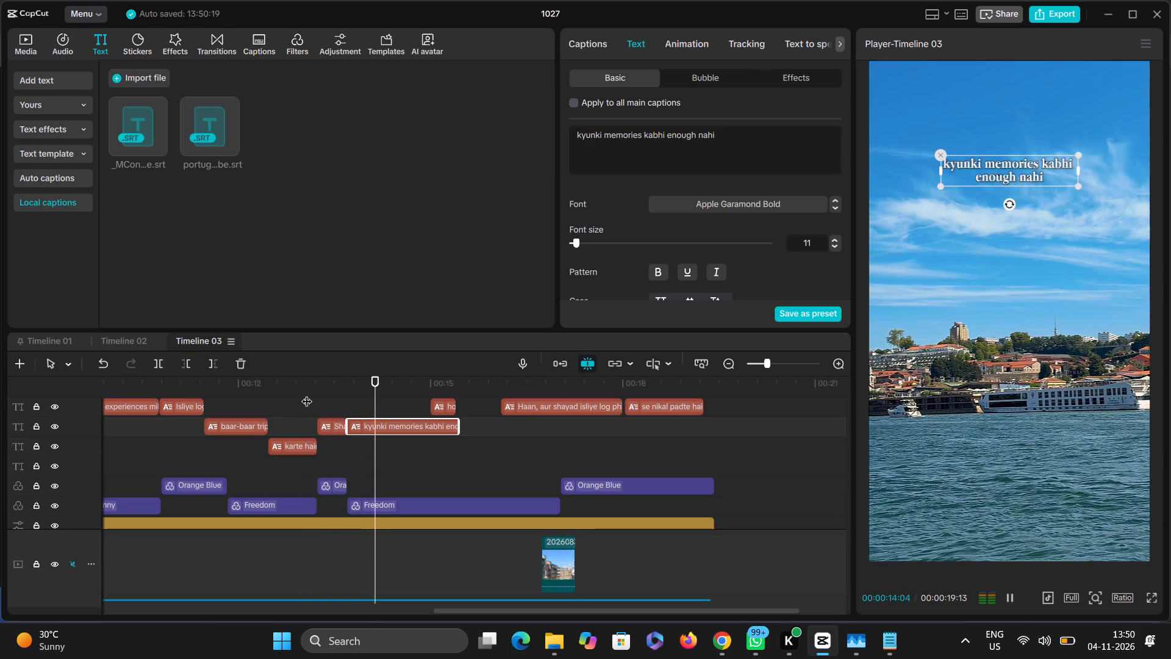
left_click_drag(307, 394, 313, 394)
key("space")
key("space")
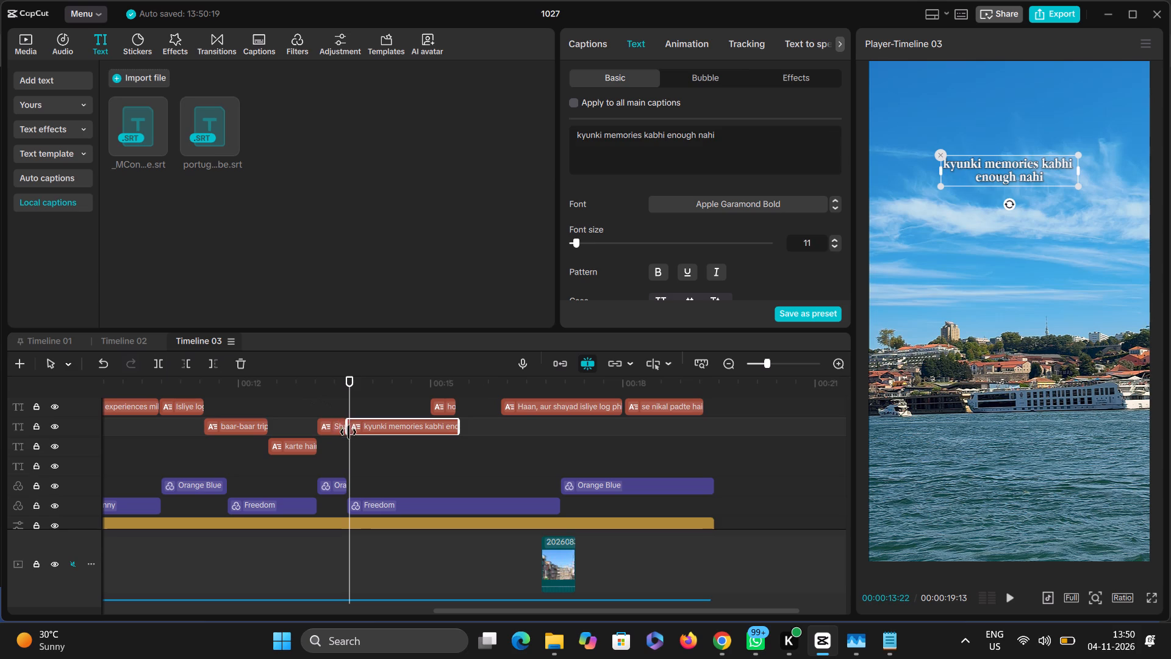
key("space")
key("space")
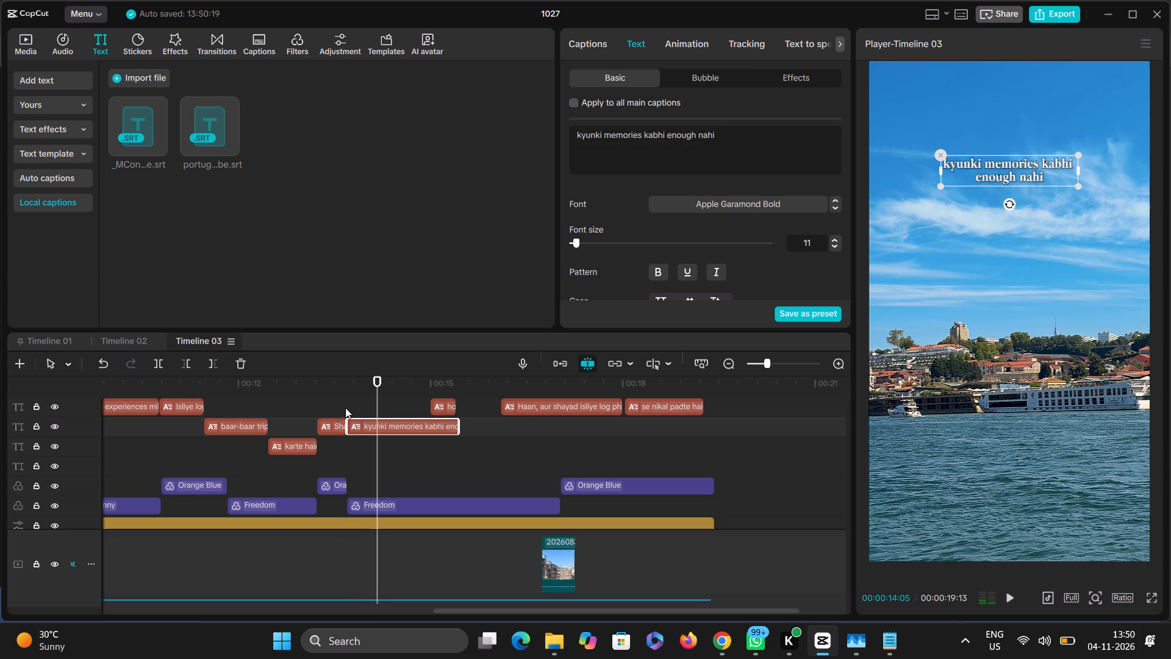
Replay the "Shayad !" caption and remove the space before its exclamation mark so it reads "Shayad!".
left_click(336, 427)
scroll(341, 421, "down", 3)
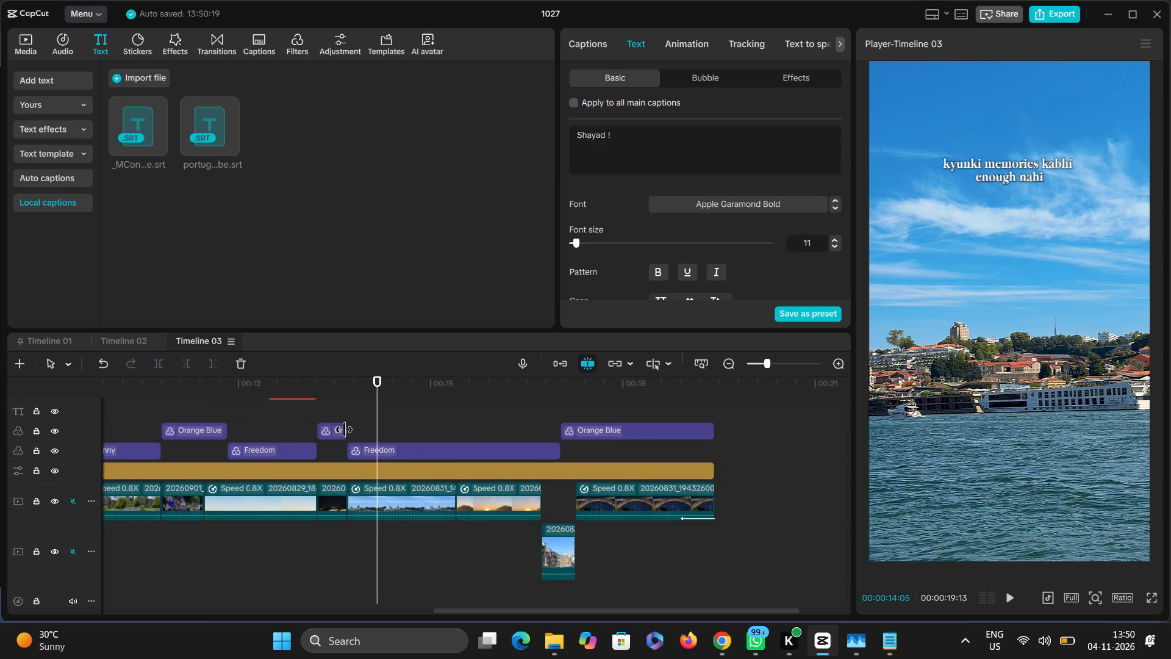
scroll(344, 430, "up", 2)
left_click(309, 383)
key("space")
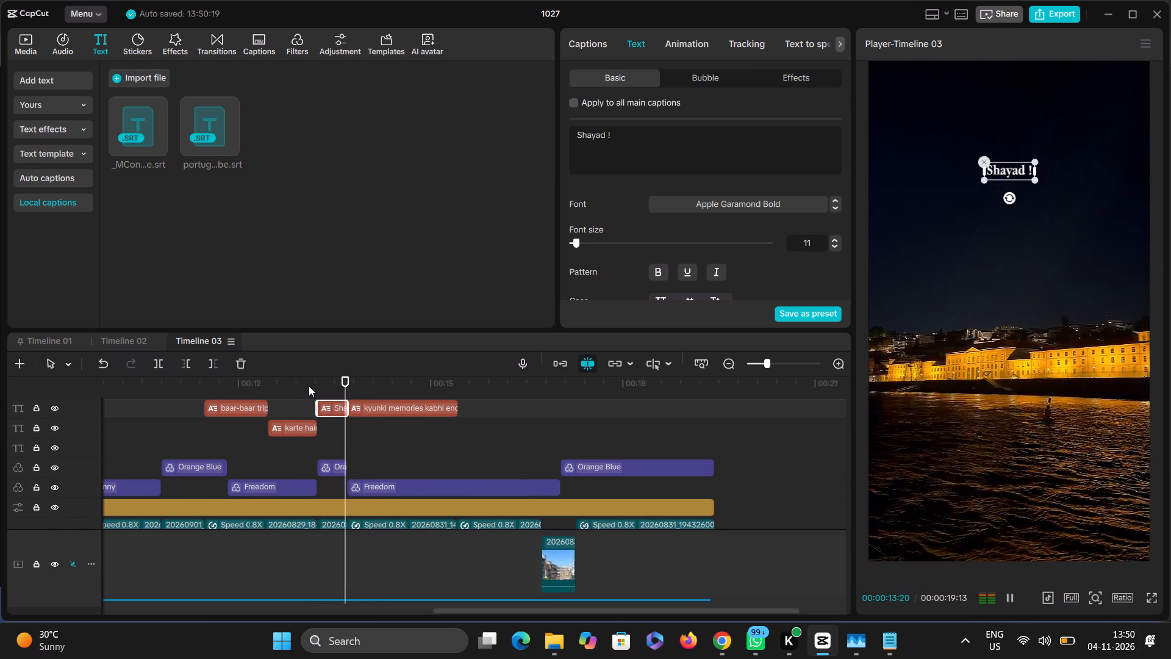
key("space")
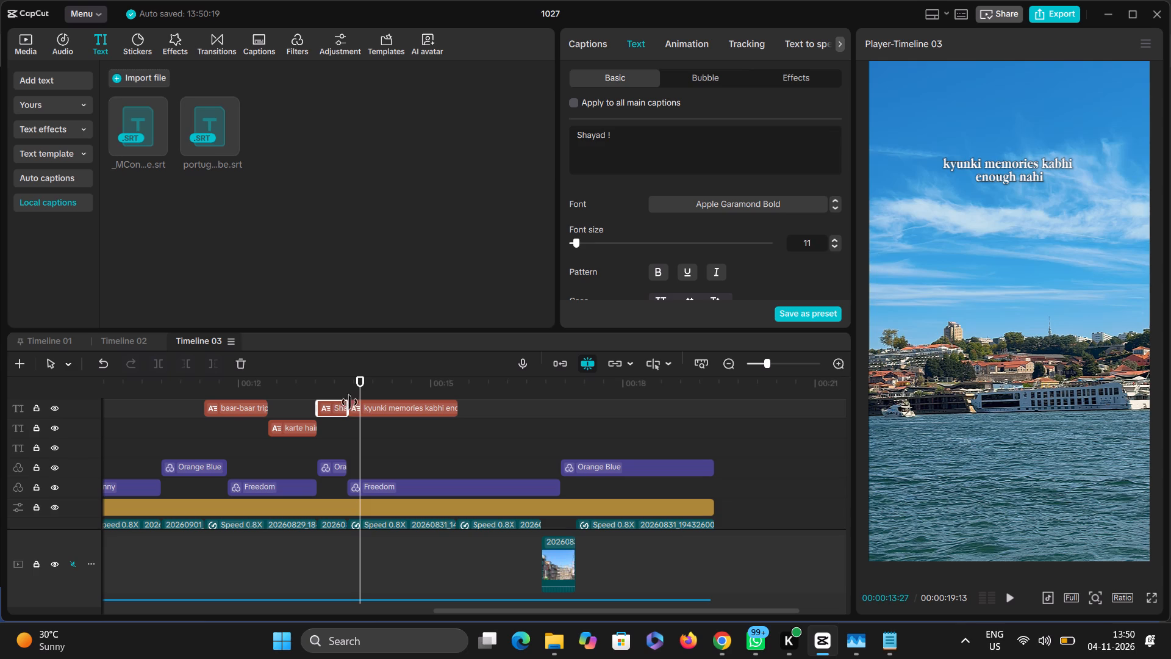
left_click(337, 390)
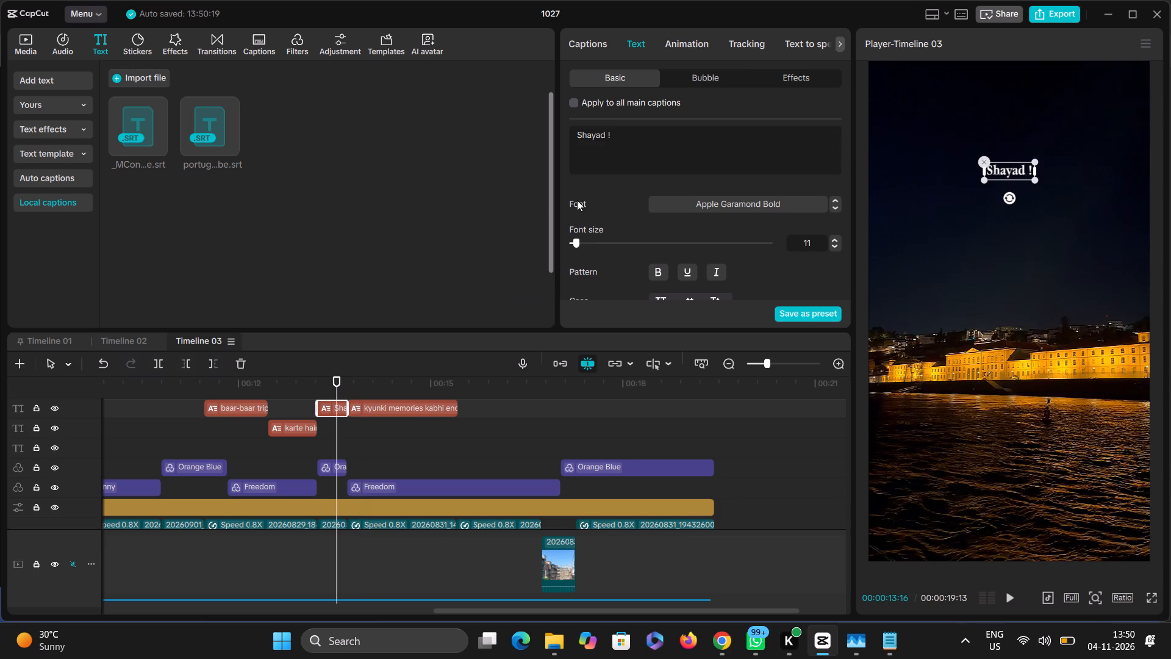
left_click(607, 137)
key("BackSpace")
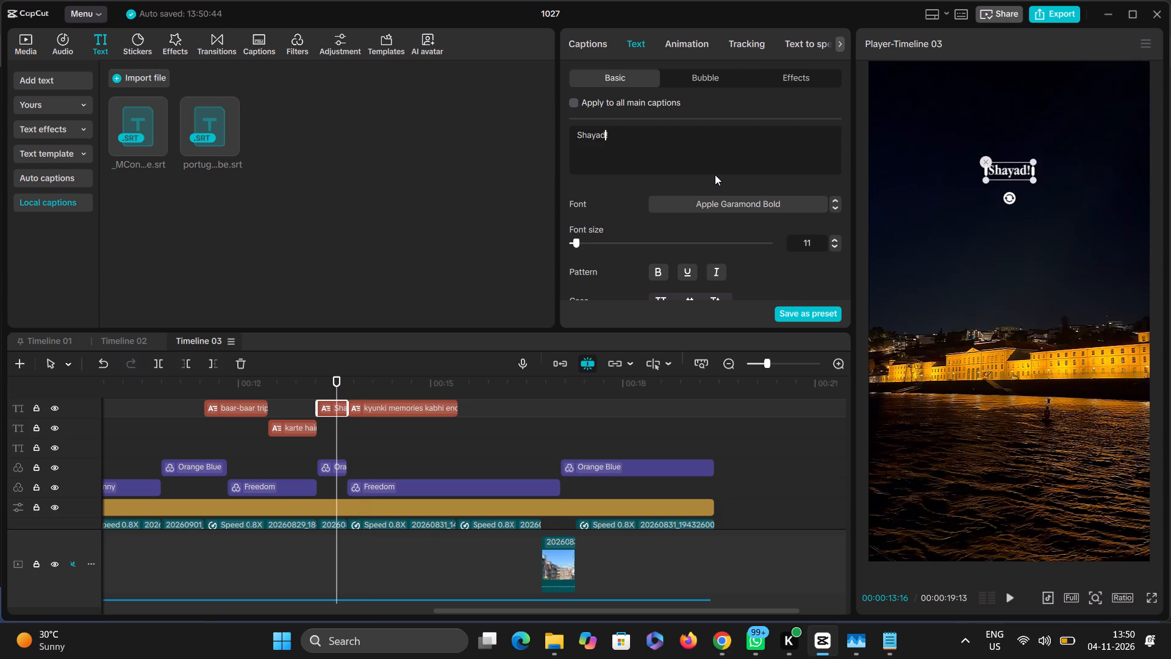
Replay from just before "Shayad!" through the end of "kyunki memories kabhi enough nahi" to check the caption timing.
left_click(304, 388)
key("space")
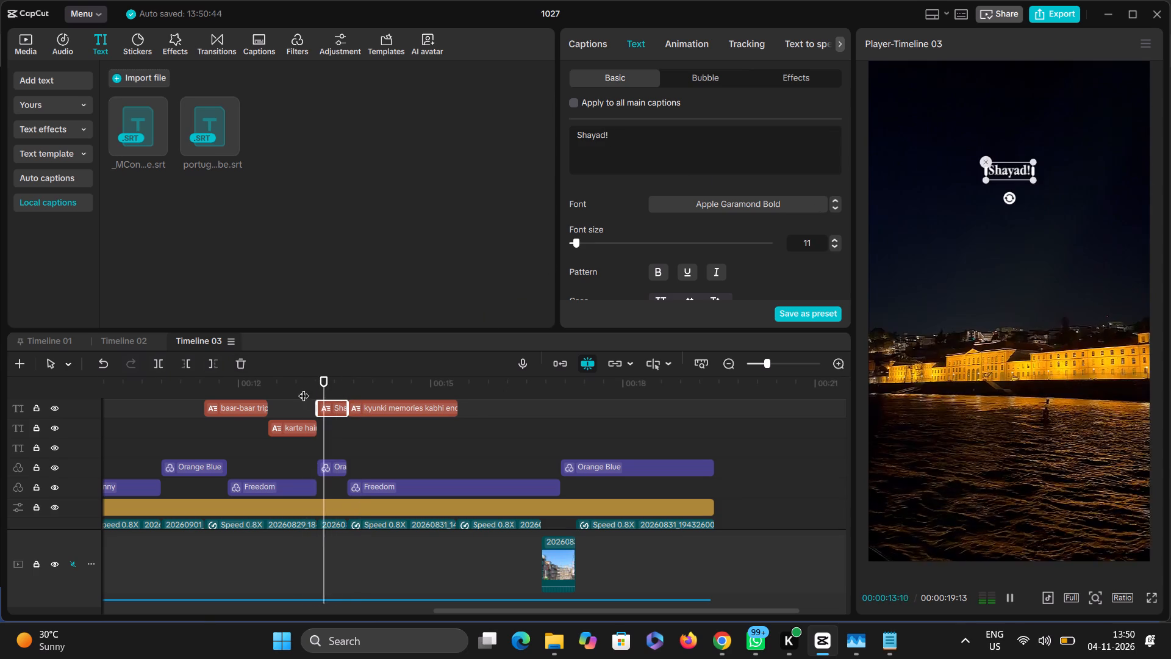
key("space")
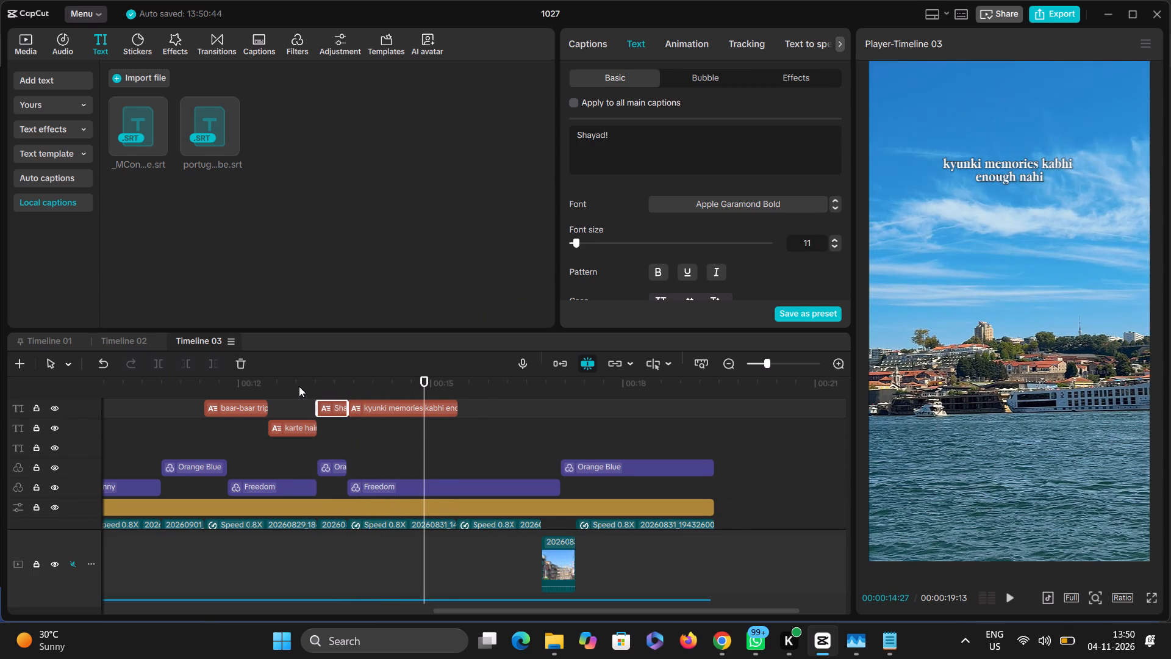
key("space")
key("space")
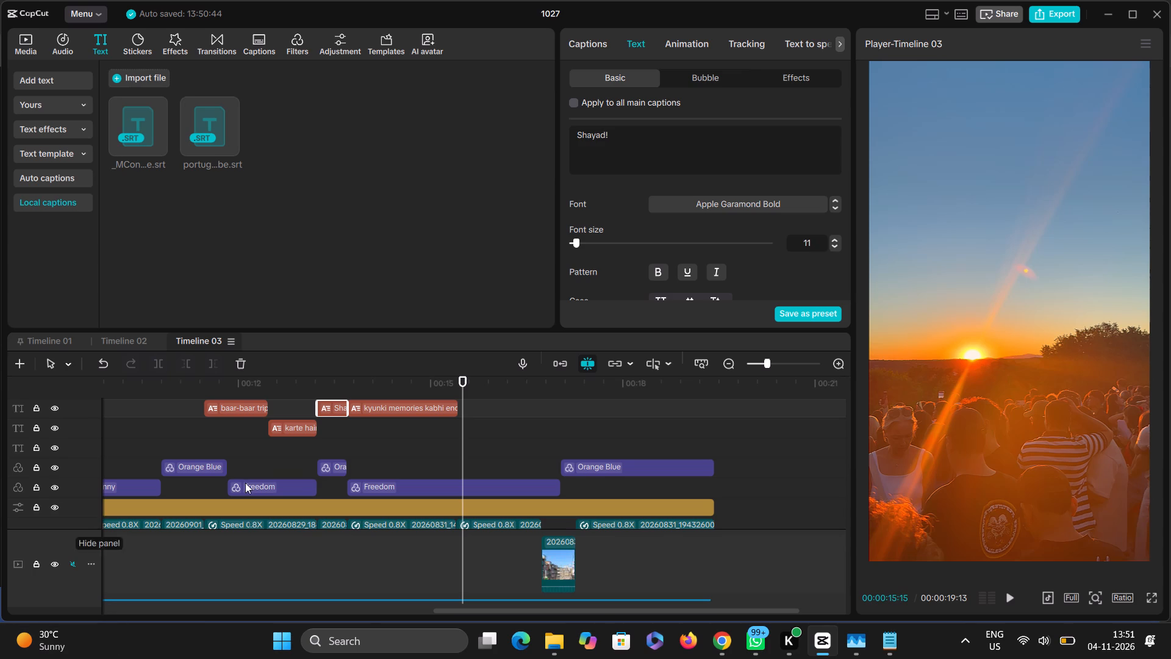
left_click(304, 389)
key("space")
key("space")
key("space")
key("space")
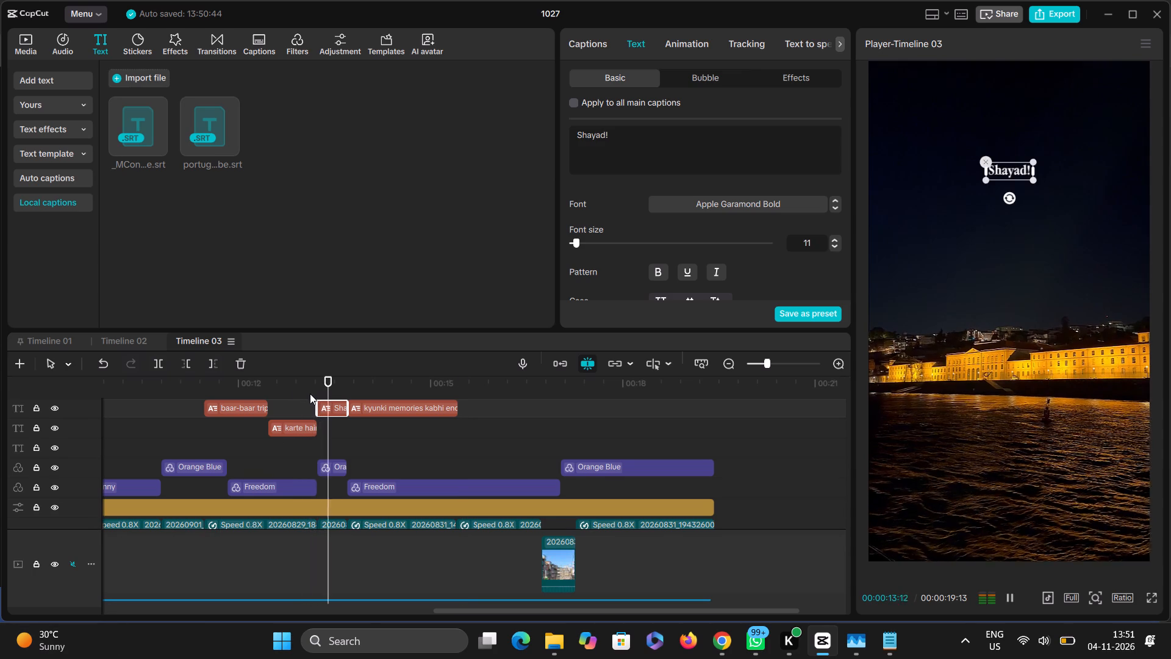
key("space")
key("space")
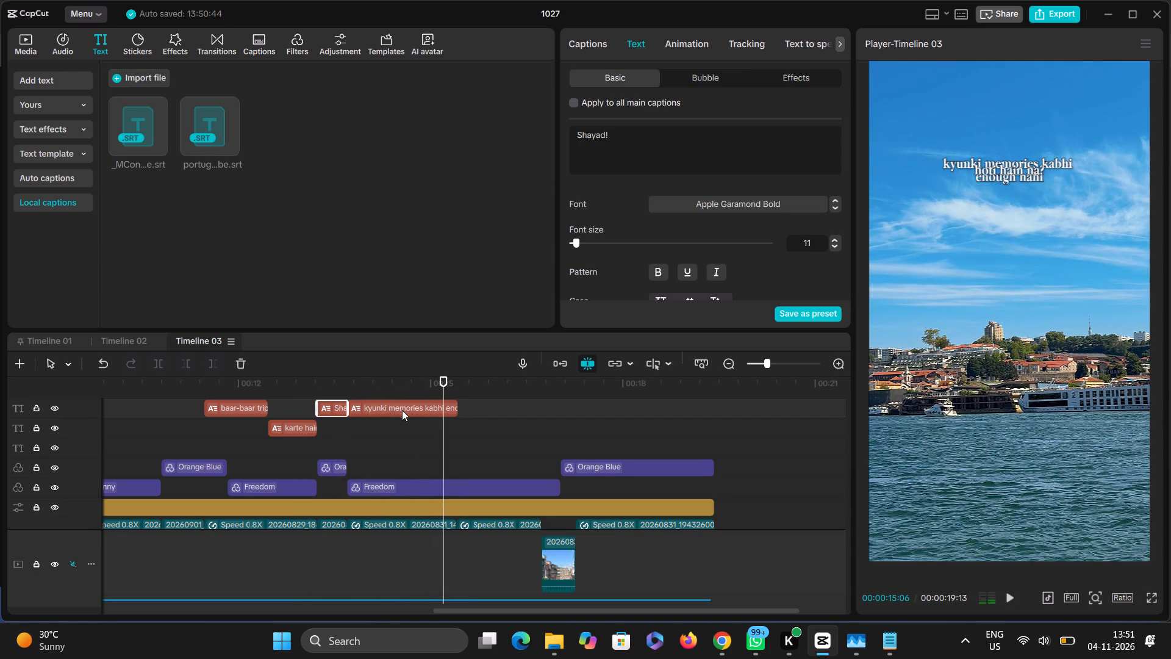
key("space")
key("space")
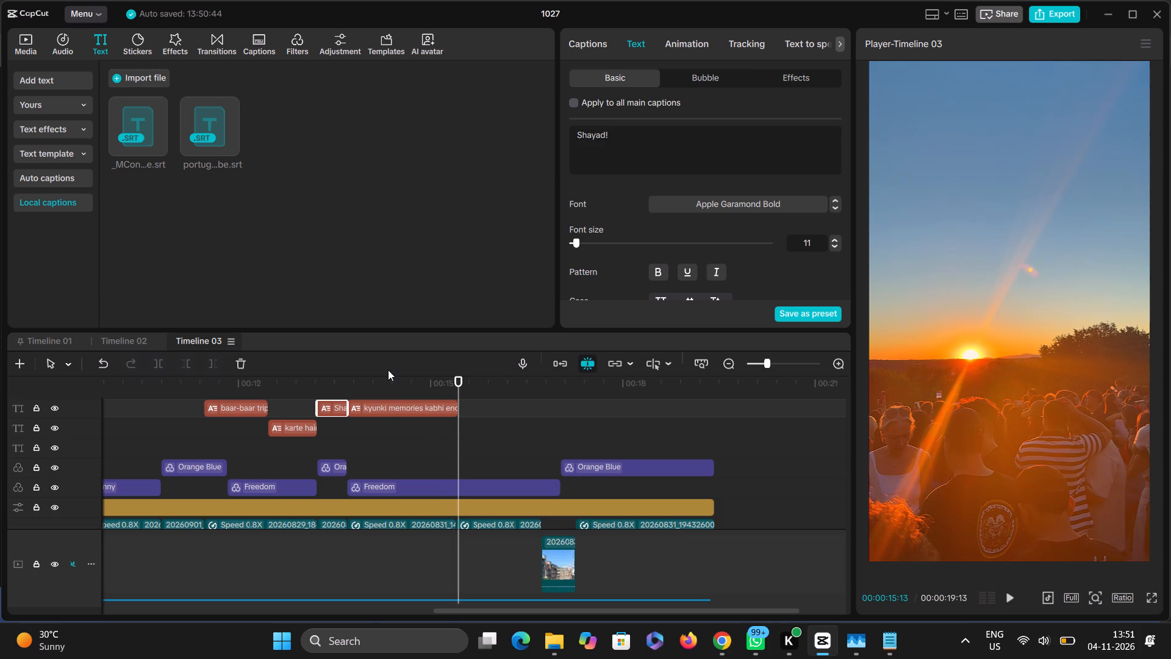
Trim the end of the "kyunki memories kabhi enough nahi" caption to 00:00:15:04 and move it one text track down.
left_click(388, 370)
left_click(384, 380)
key("space")
key("space")
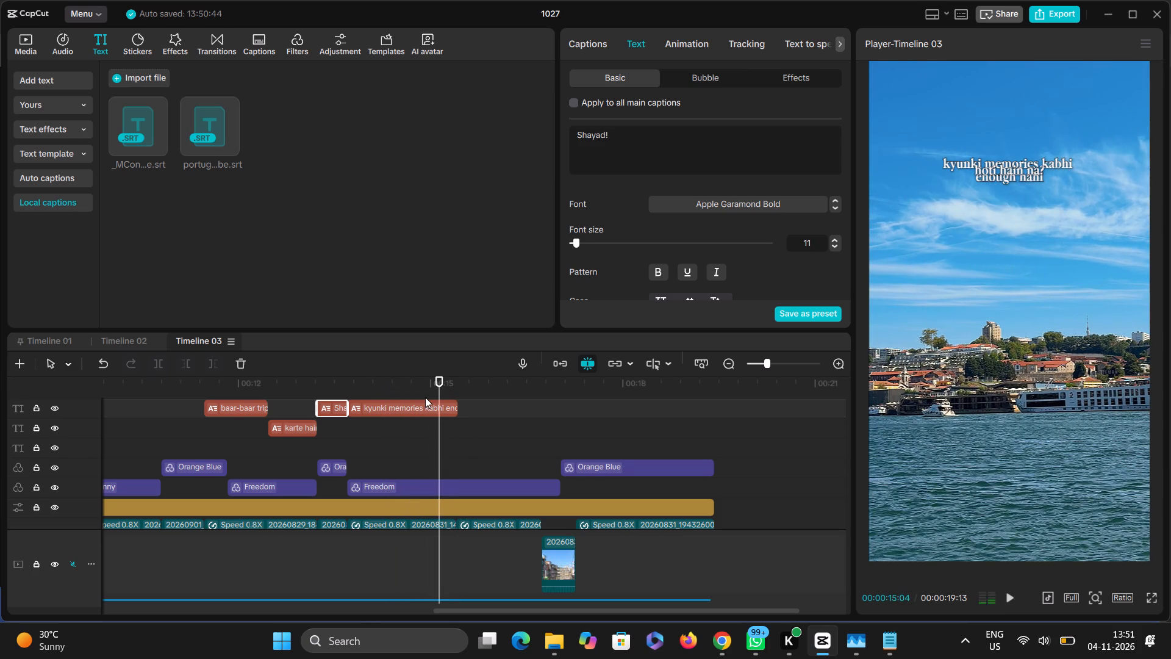
left_click(432, 409)
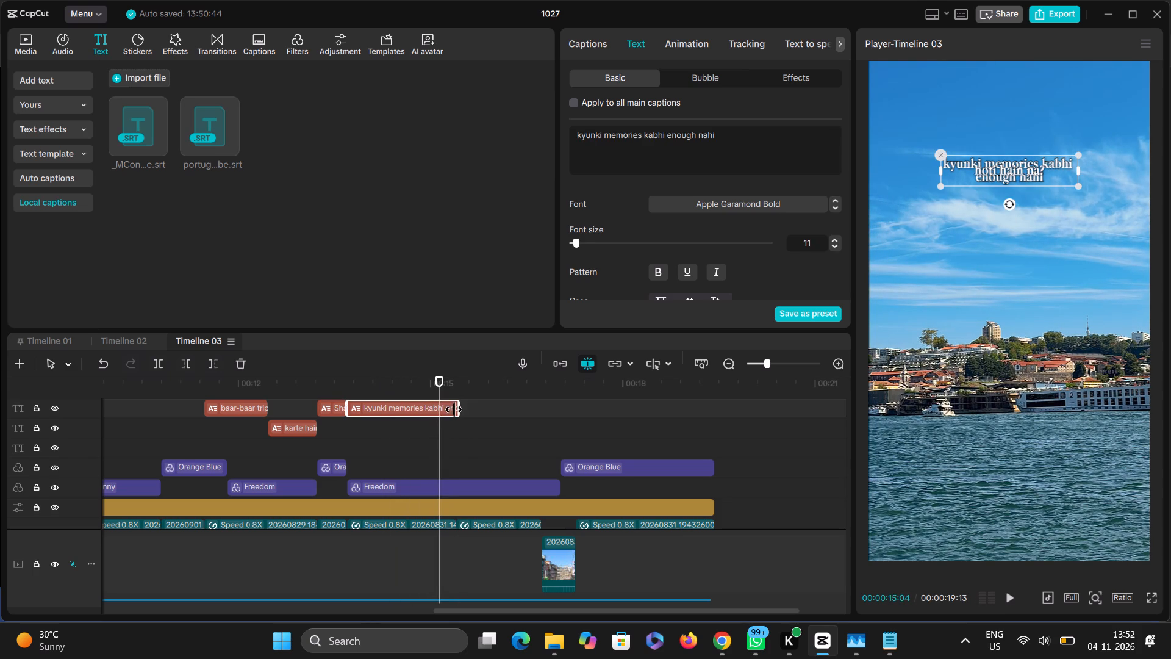
left_click(454, 409)
left_click_drag(459, 409, 458, 409)
left_click_drag(458, 409, 441, 411)
left_click_drag(433, 409, 436, 428)
Move the "hoti hain na?" caption onto the "Shayad!" track so it starts at 00:00:15:04, where "kyunki memories kabhi enough nahi" ends.
scroll(436, 428, "up", 3)
left_click_drag(439, 431, 453, 454)
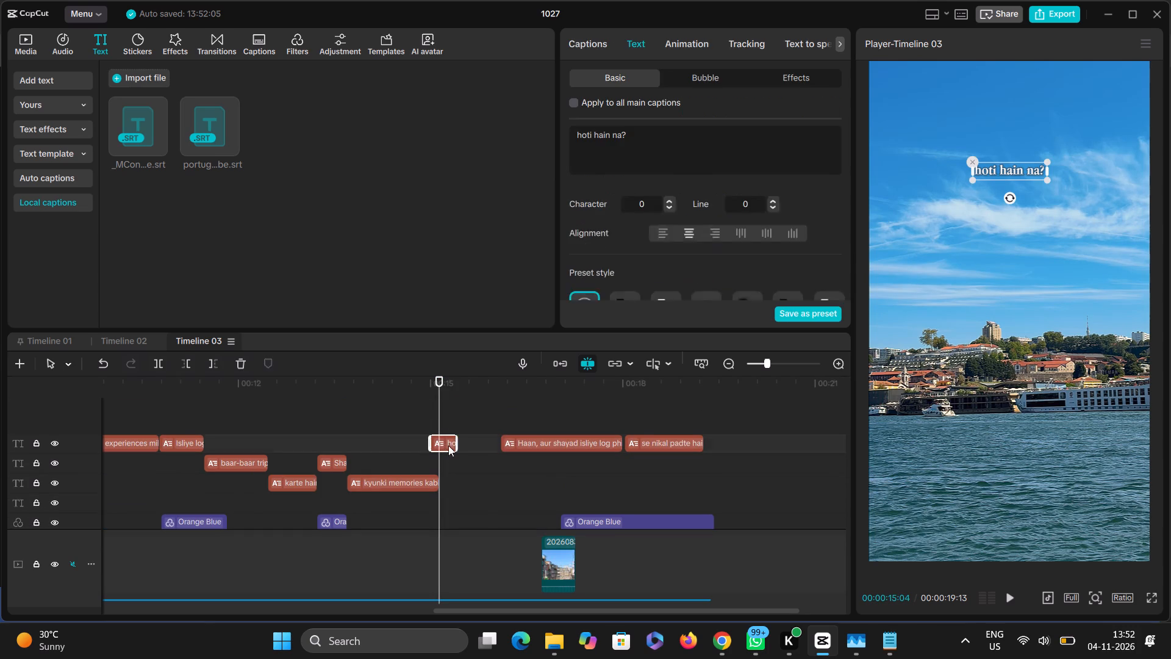
left_click_drag(445, 440, 456, 463)
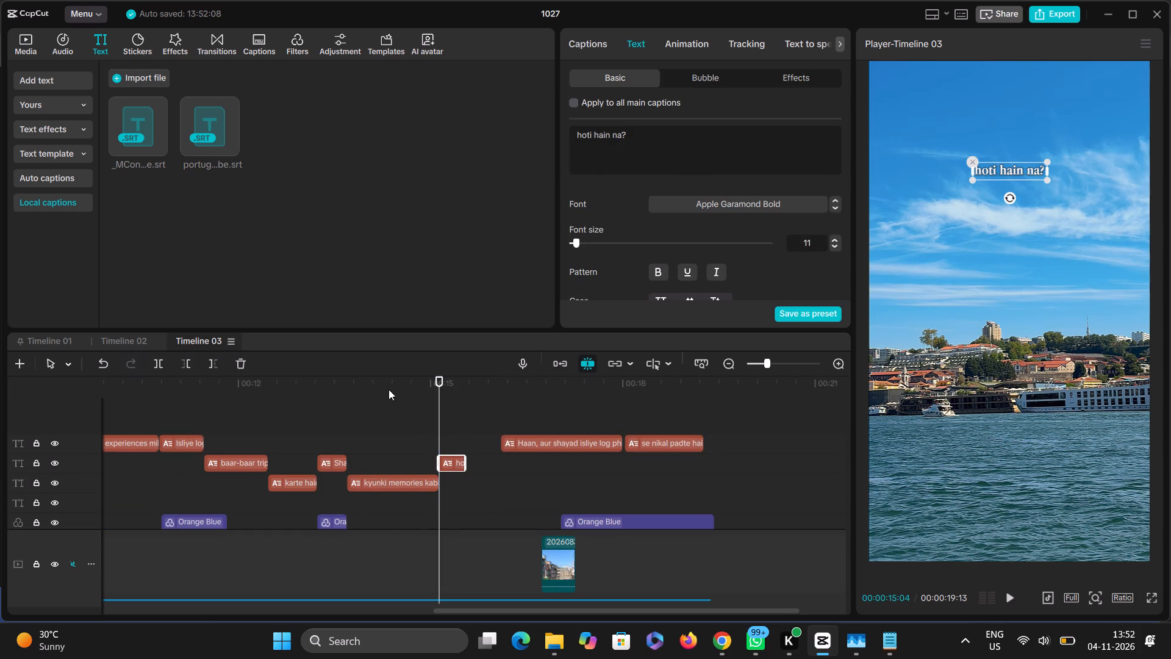
Replay the changeover from "kyunki memories kabhi enough nahi" to "hoti hain na?" to check the caption and clip timing.
left_click(387, 386)
key("space")
key("space")
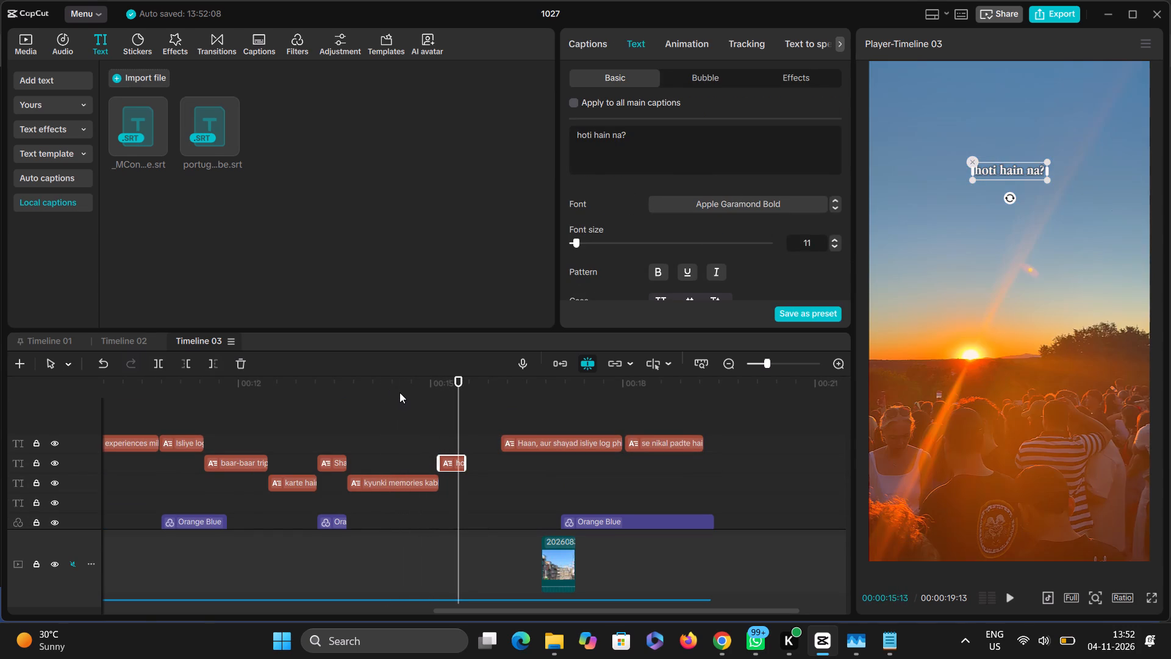
left_click(401, 395)
key("space")
key("space")
key("space")
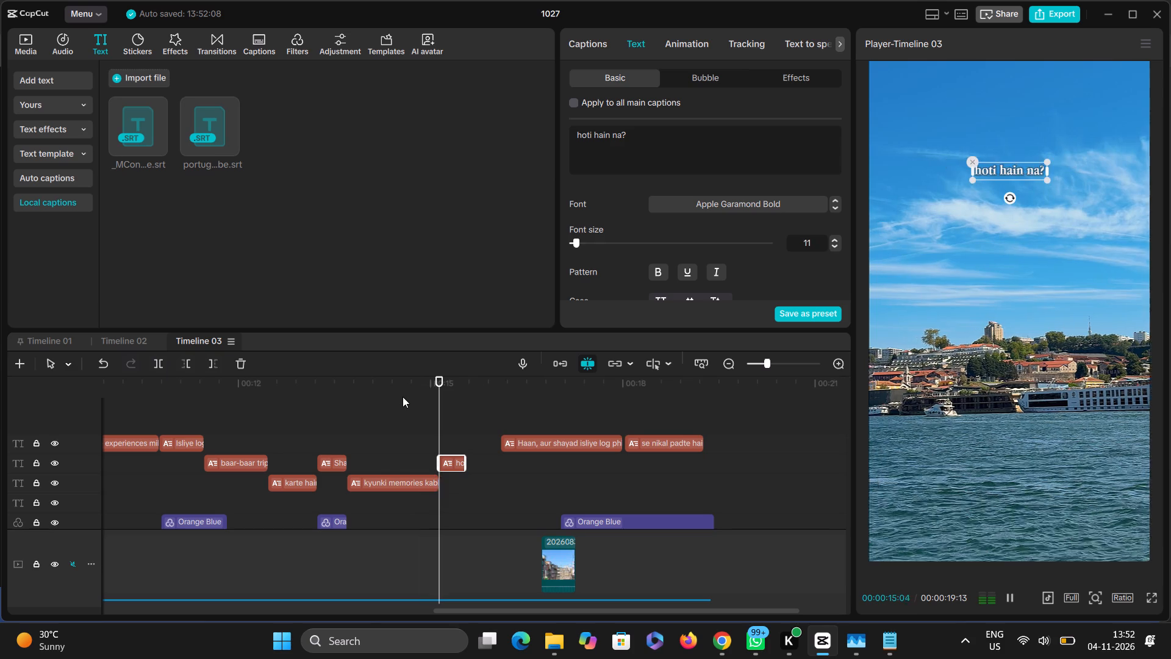
key("space")
scroll(473, 483, "down", 4)
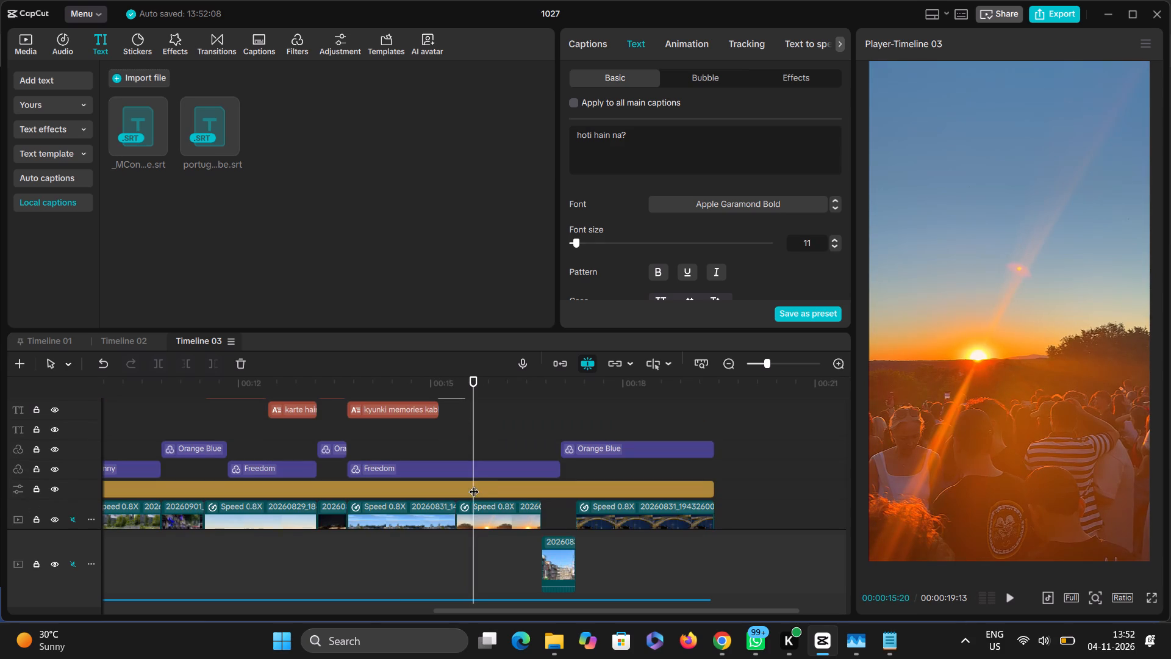
scroll(473, 467, "up", 2)
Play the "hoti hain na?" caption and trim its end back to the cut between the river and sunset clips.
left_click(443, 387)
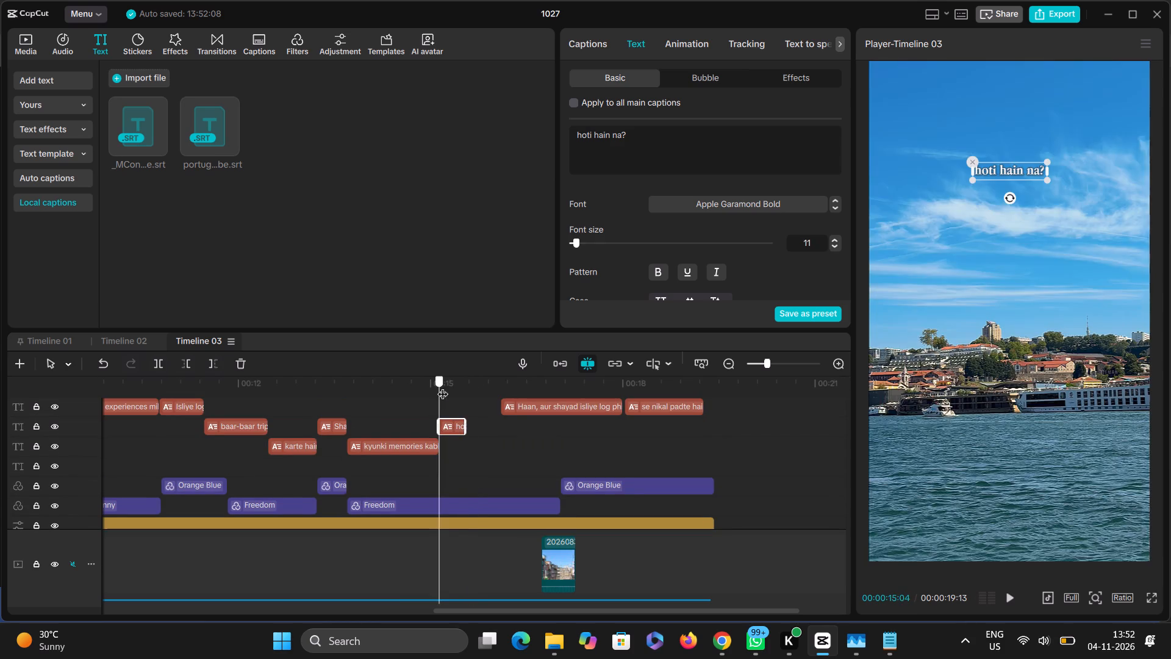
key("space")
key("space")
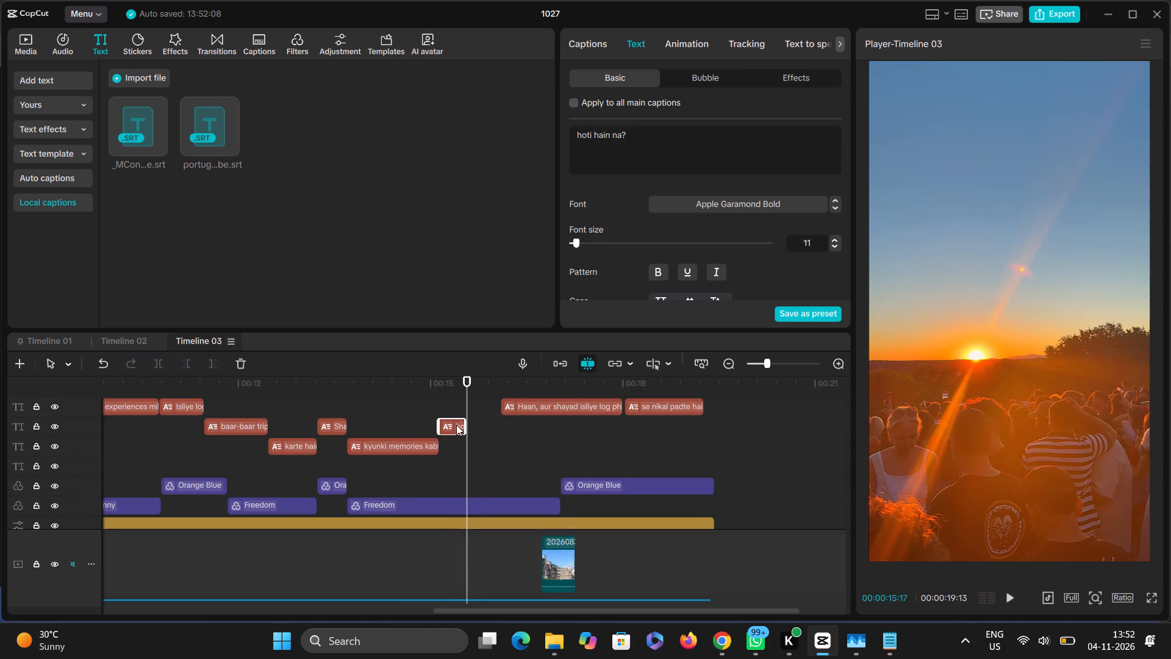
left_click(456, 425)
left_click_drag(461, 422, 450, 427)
Replay from "kyunki memories kabhi enough nahi" past the trimmed "hoti hain na?" caption to check its timing against the voice.
left_click_drag(450, 395, 429, 395)
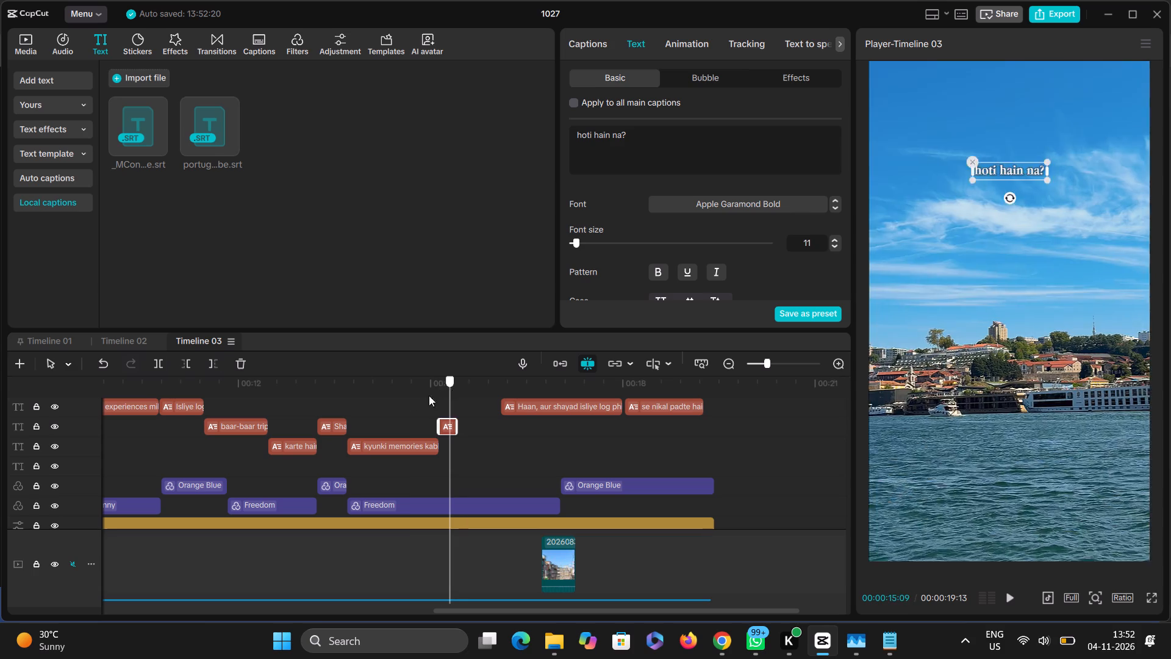
left_click_drag(429, 395, 410, 398)
key("space")
key("space")
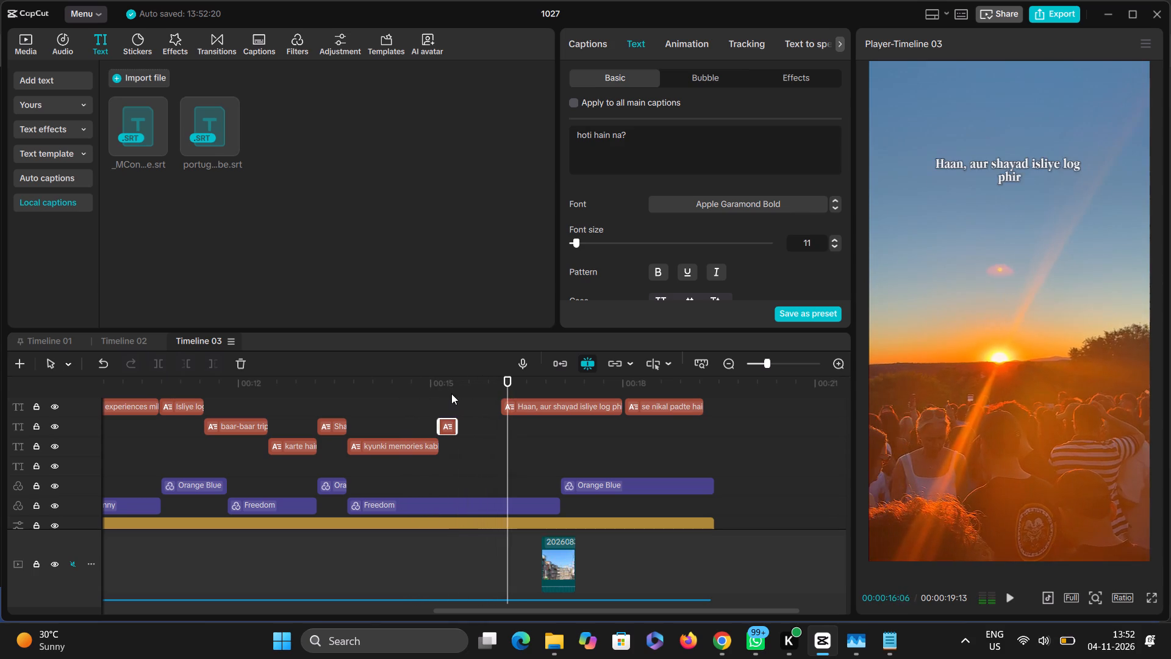
left_click(451, 394)
left_click(382, 378)
key("space")
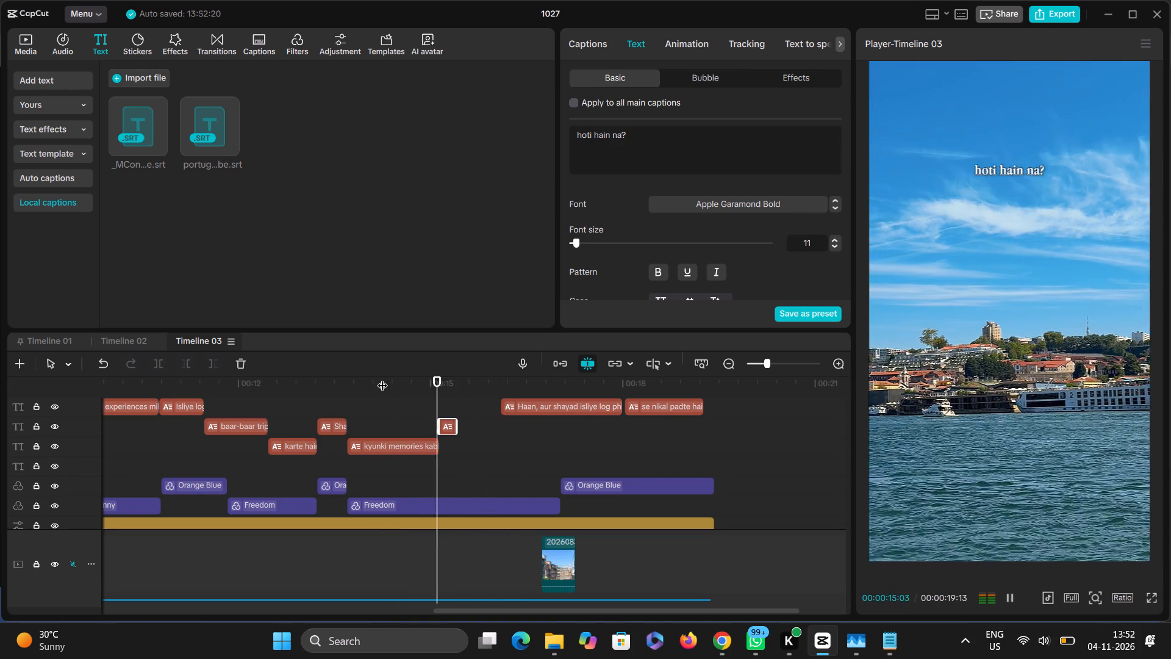
key("space")
left_click(382, 376)
key("space")
key("space")
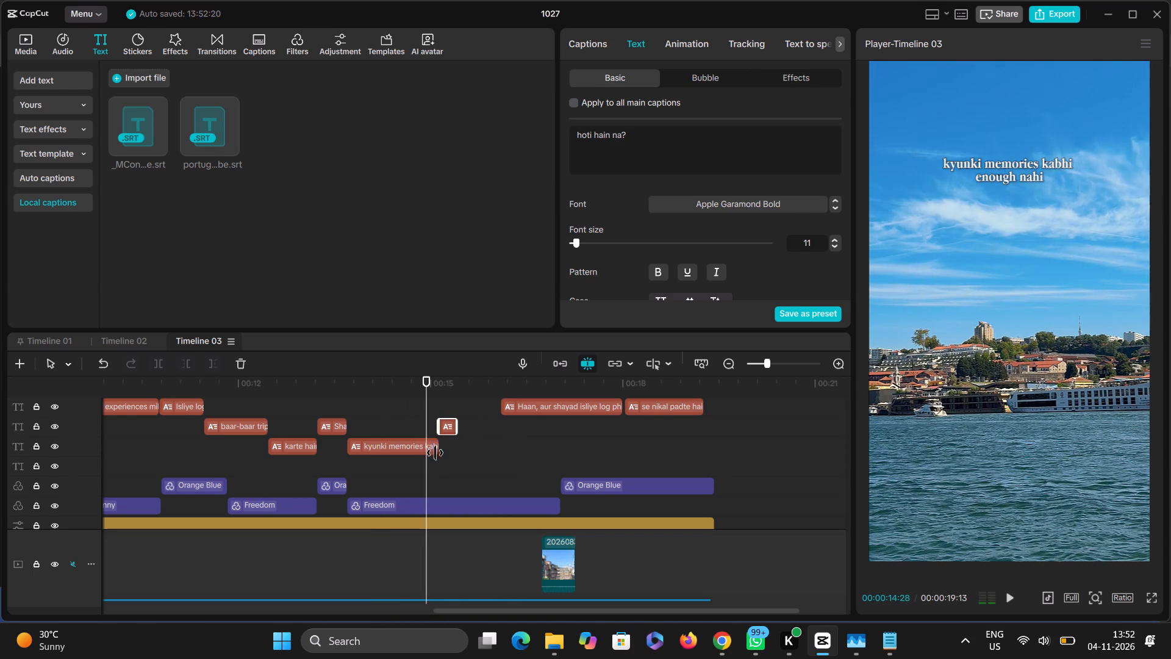
key("space")
key("space")
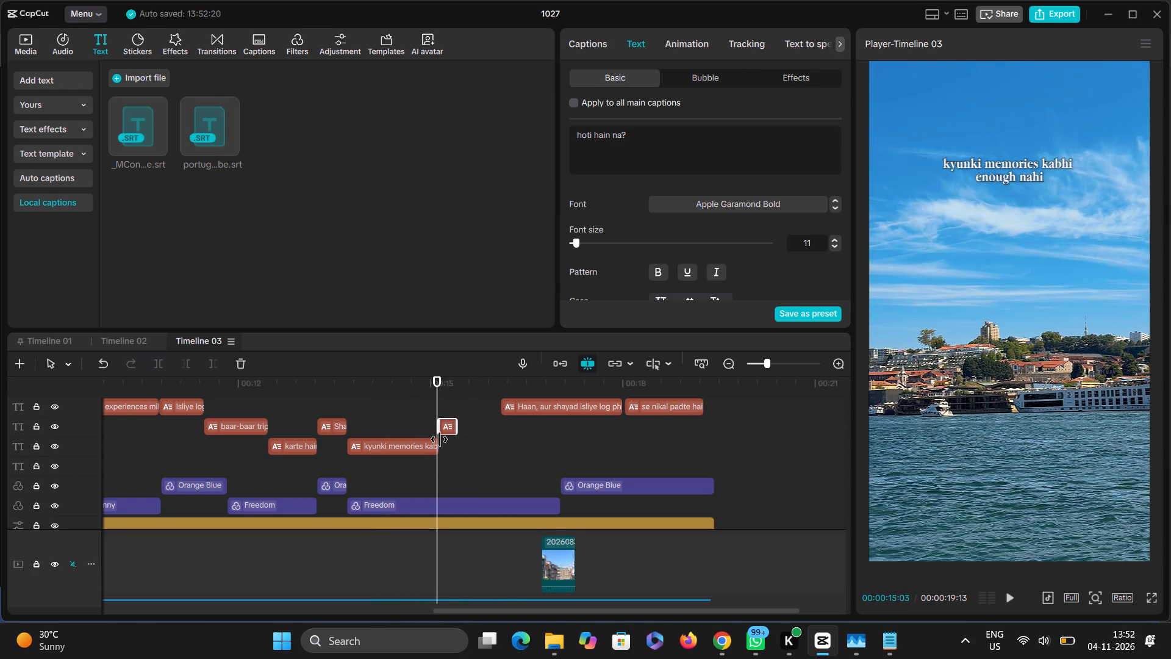
key("space")
key("space")
Play in short bursts from the last part of "kyunki memories kabhi enough nahi" past "hoti hain na?" to find where the phrase ends.
left_click_drag(439, 398, 435, 399)
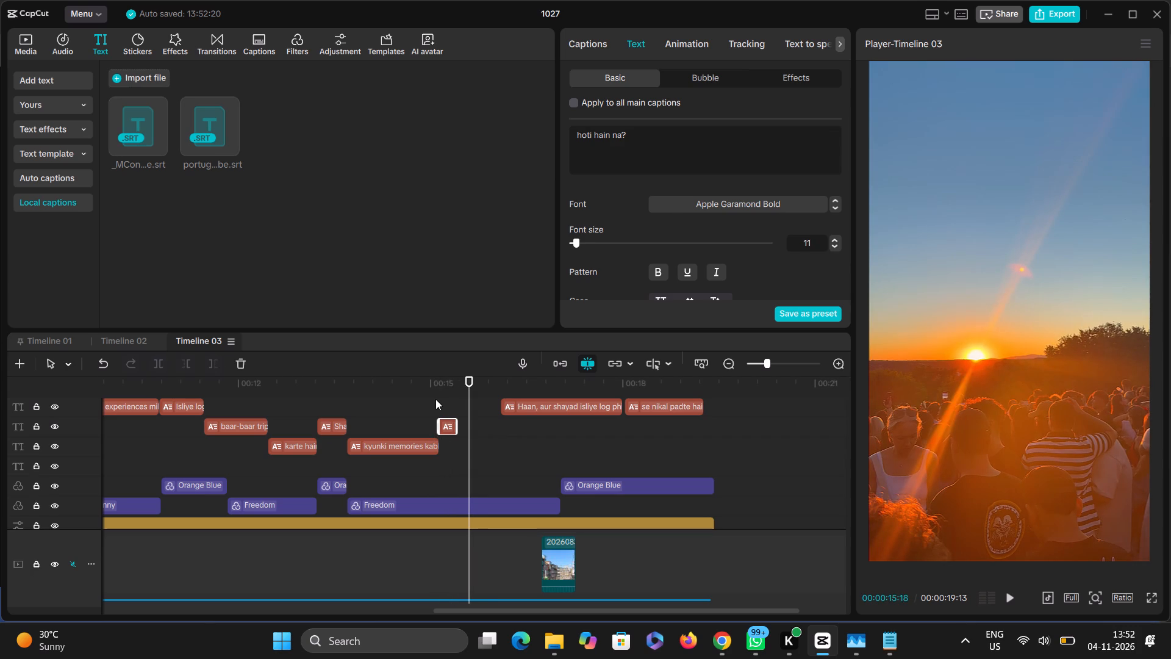
left_click_drag(435, 399, 431, 403)
left_click_drag(434, 391, 417, 406)
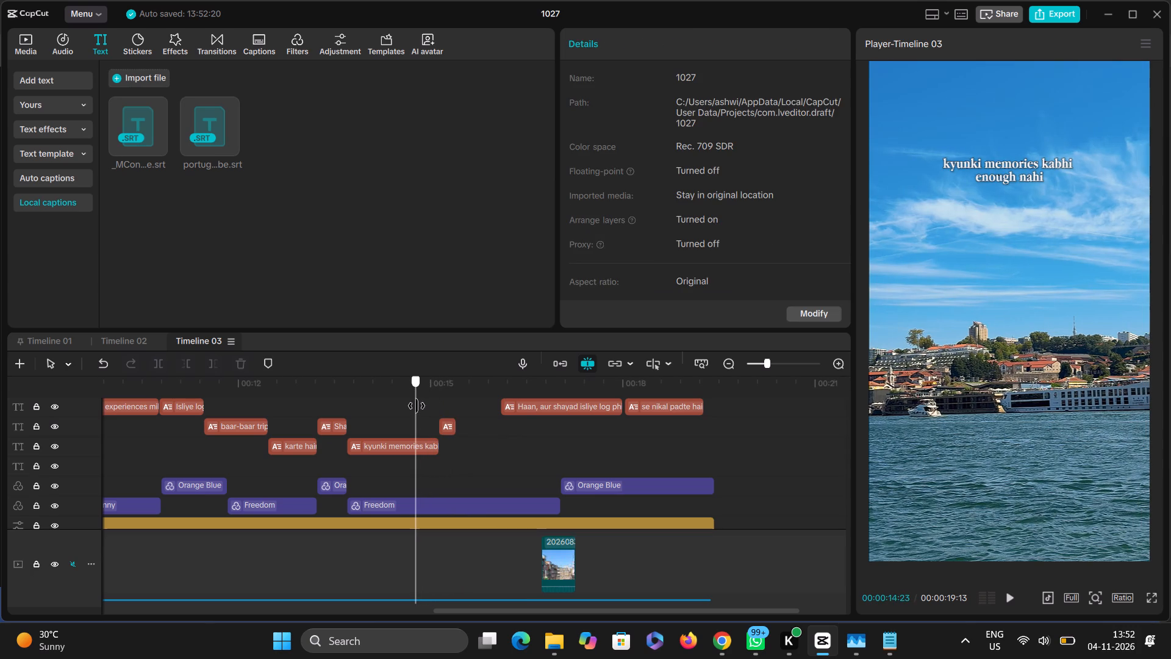
left_click_drag(417, 406, 385, 408)
key("space")
key("space")
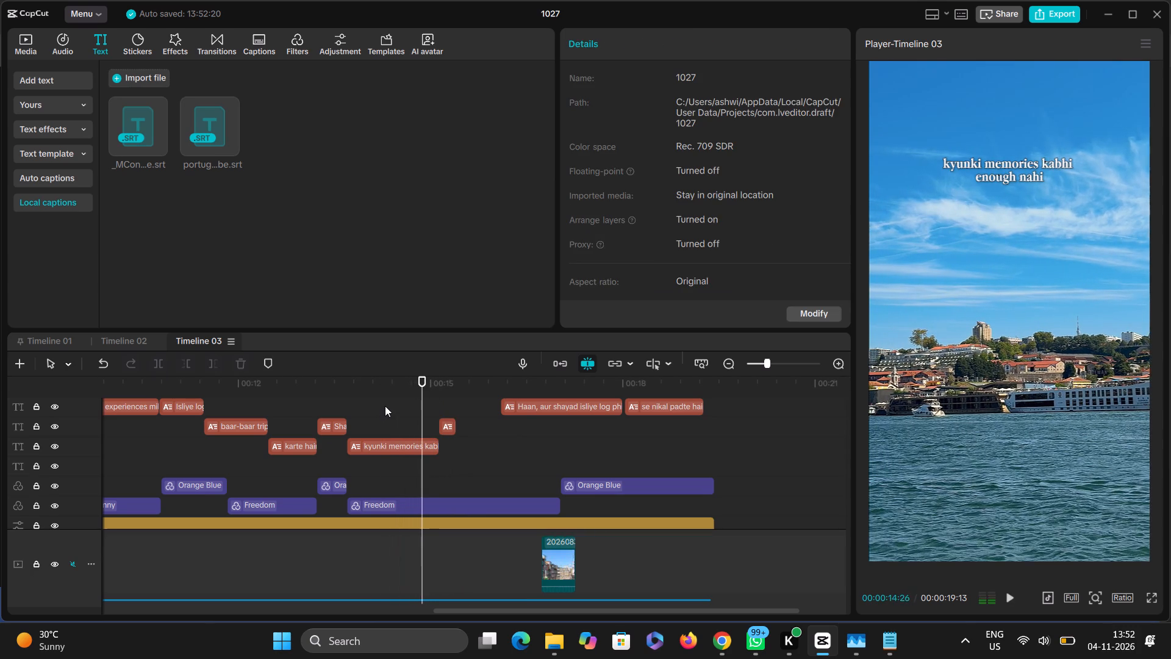
key("space")
key("space")
key("space")
key("space")
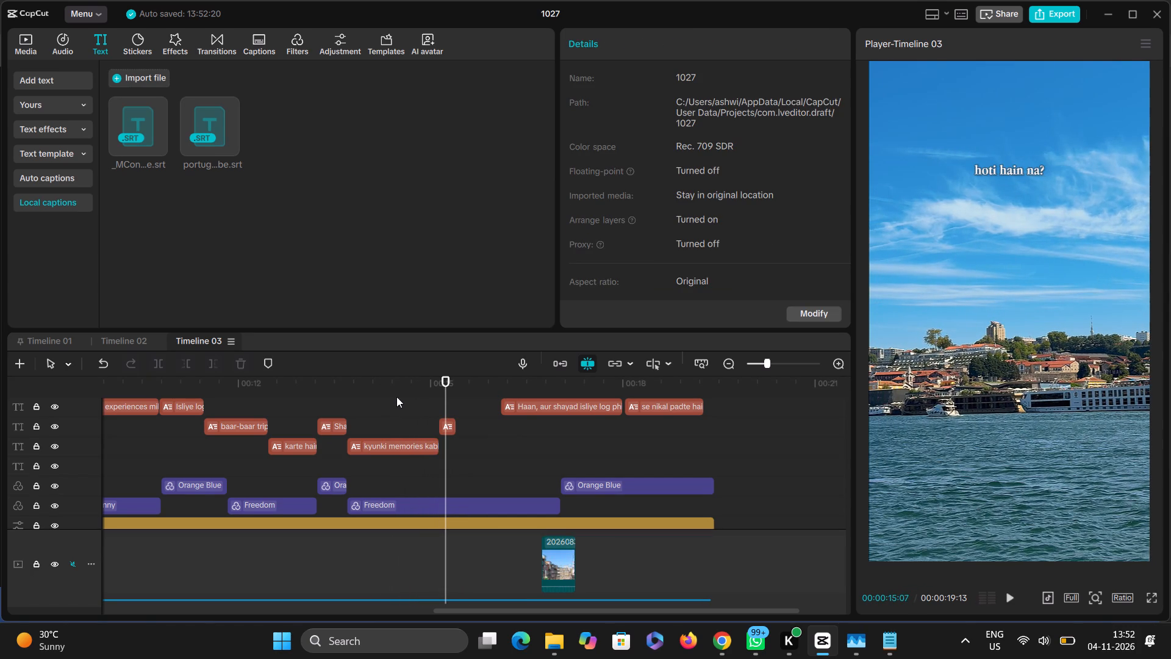
key("space")
key("space")
key("space")
key("space")
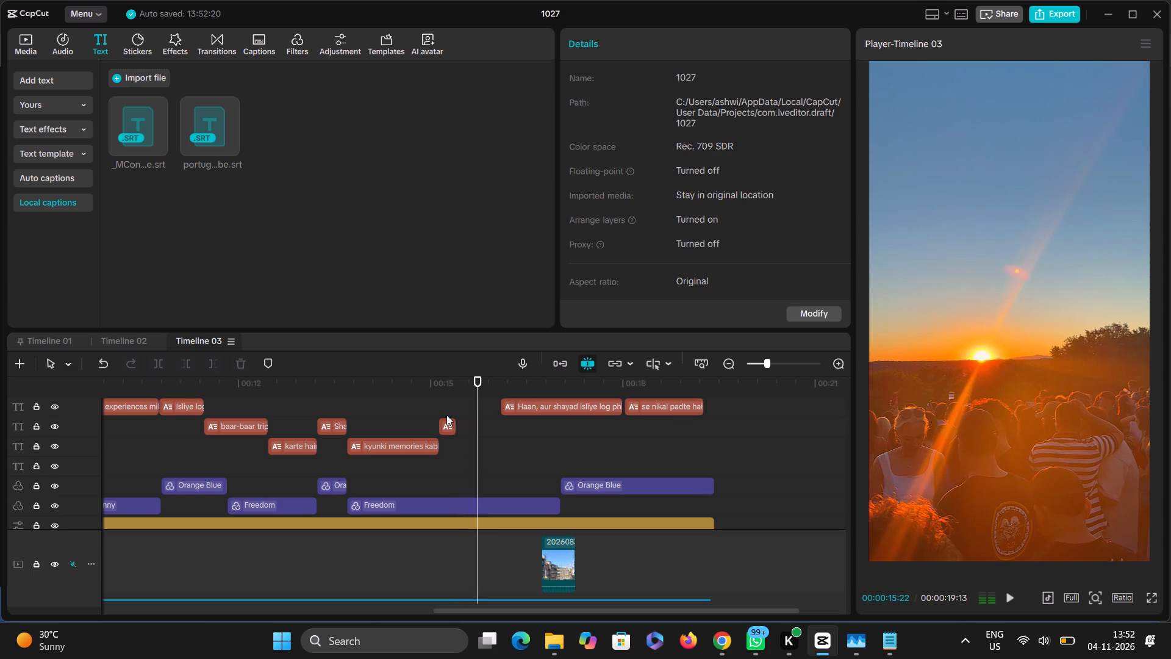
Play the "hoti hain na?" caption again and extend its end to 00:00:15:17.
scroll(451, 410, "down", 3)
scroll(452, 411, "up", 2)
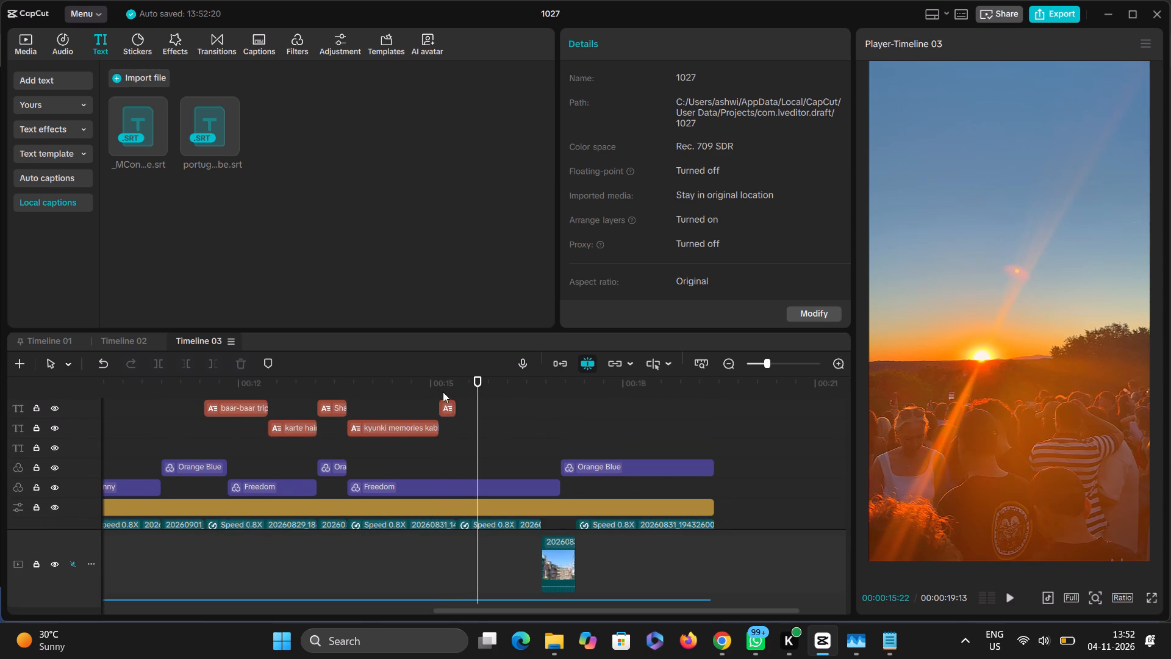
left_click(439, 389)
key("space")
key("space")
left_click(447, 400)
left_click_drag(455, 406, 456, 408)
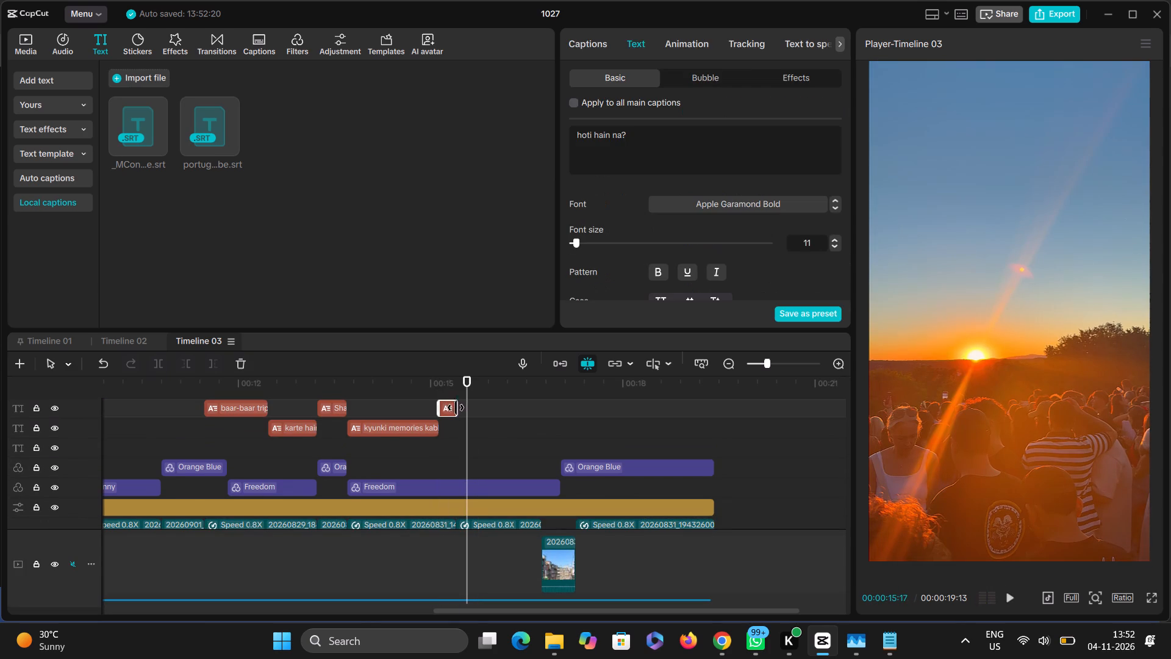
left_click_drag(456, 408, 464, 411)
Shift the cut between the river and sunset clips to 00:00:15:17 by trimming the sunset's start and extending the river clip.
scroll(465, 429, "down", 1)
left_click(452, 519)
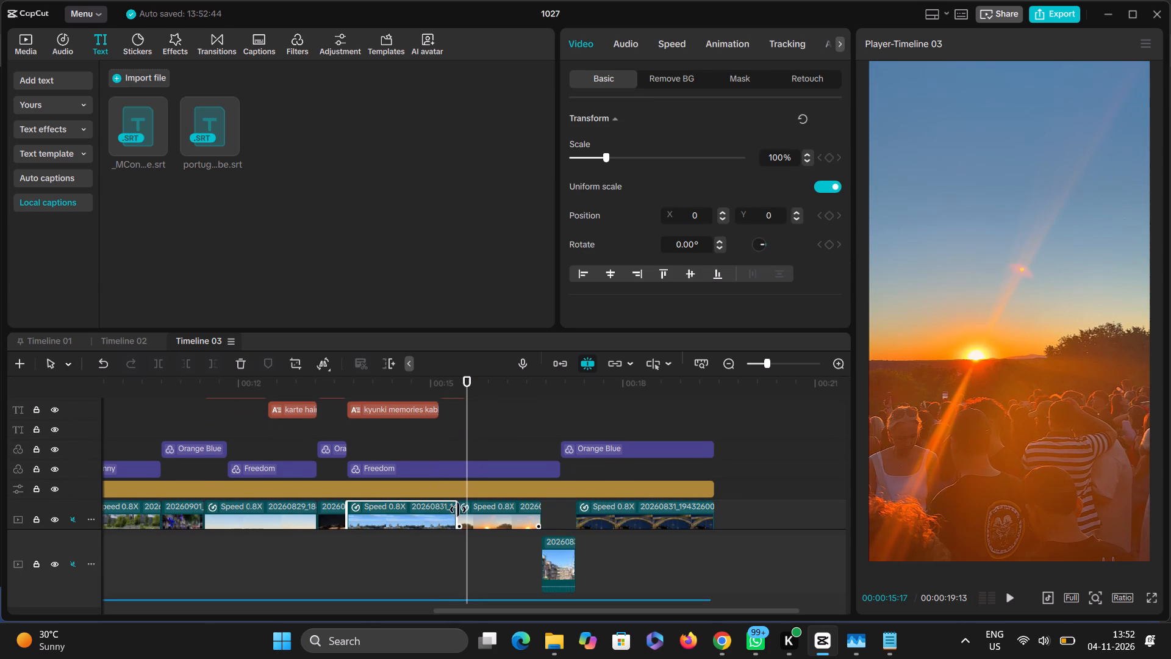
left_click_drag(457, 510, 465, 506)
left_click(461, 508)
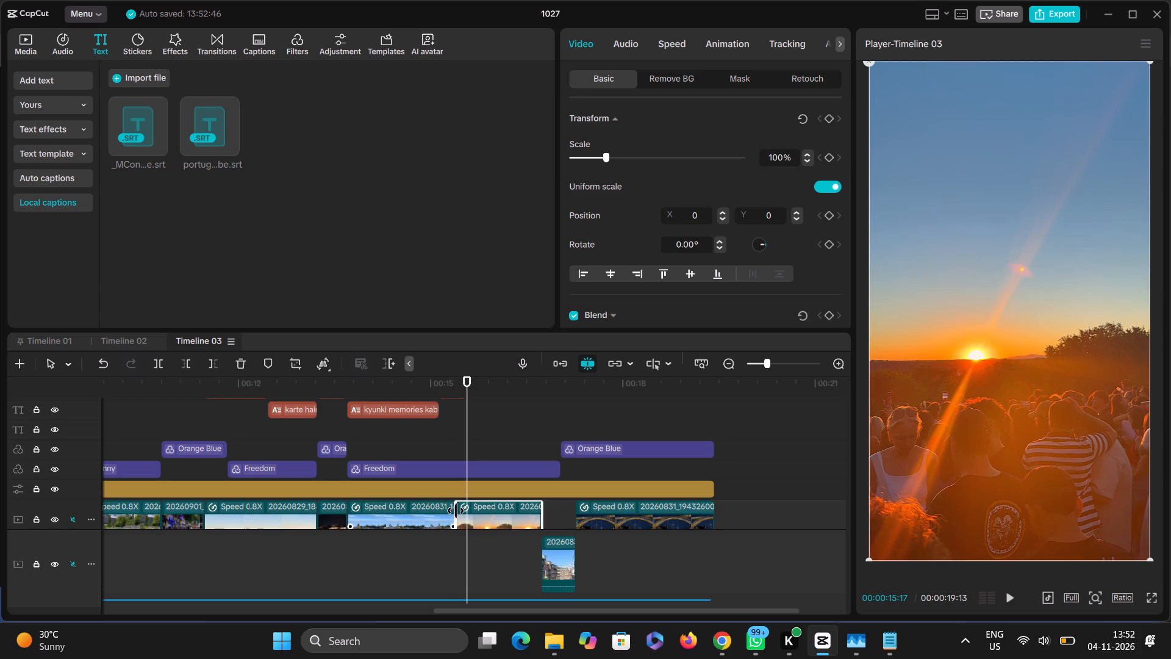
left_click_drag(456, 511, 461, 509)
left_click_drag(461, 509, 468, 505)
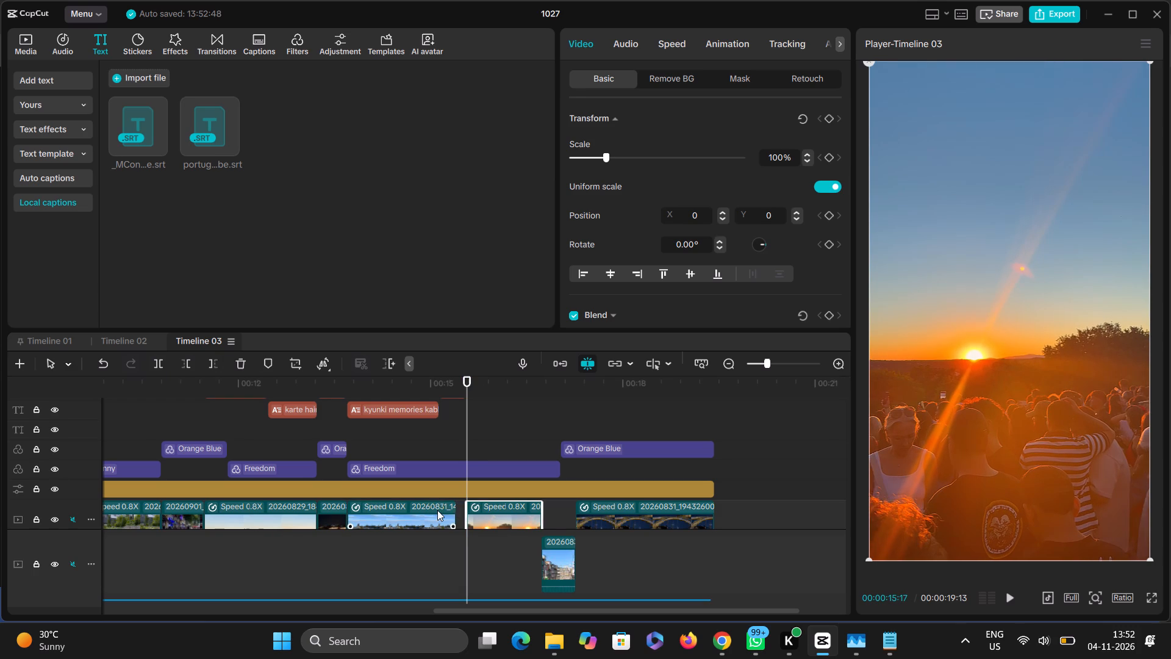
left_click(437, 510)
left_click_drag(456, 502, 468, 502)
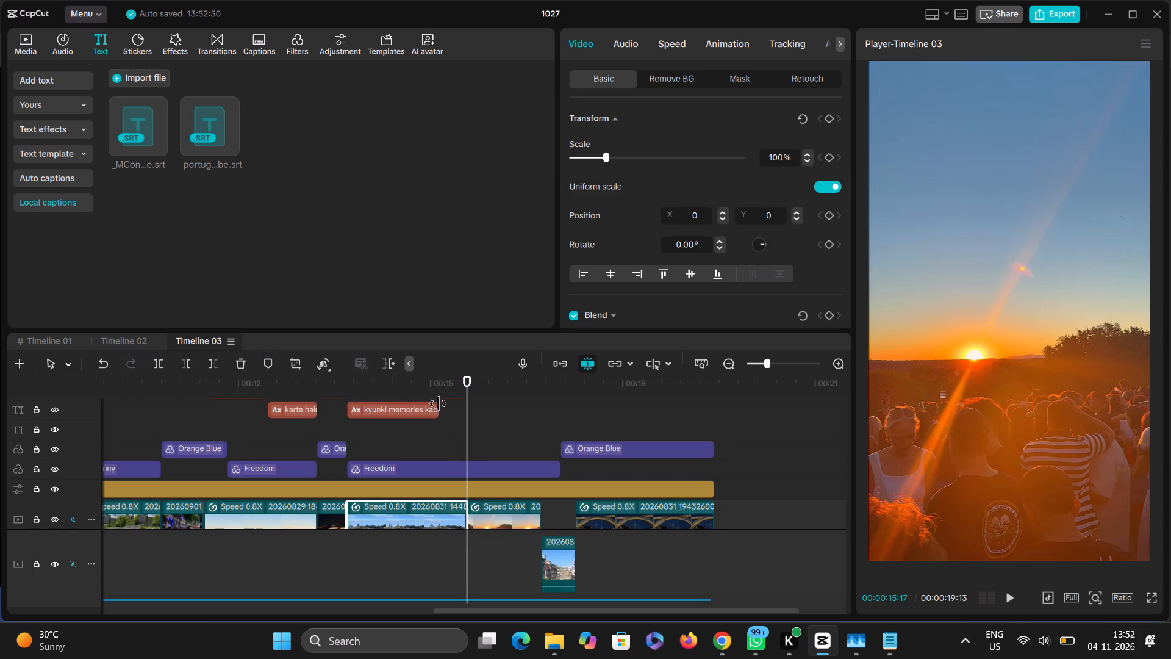
Replay the end of the "hoti hain na?" caption and extend it to 00:00:15:21.
left_click(422, 391)
key("space")
key("space")
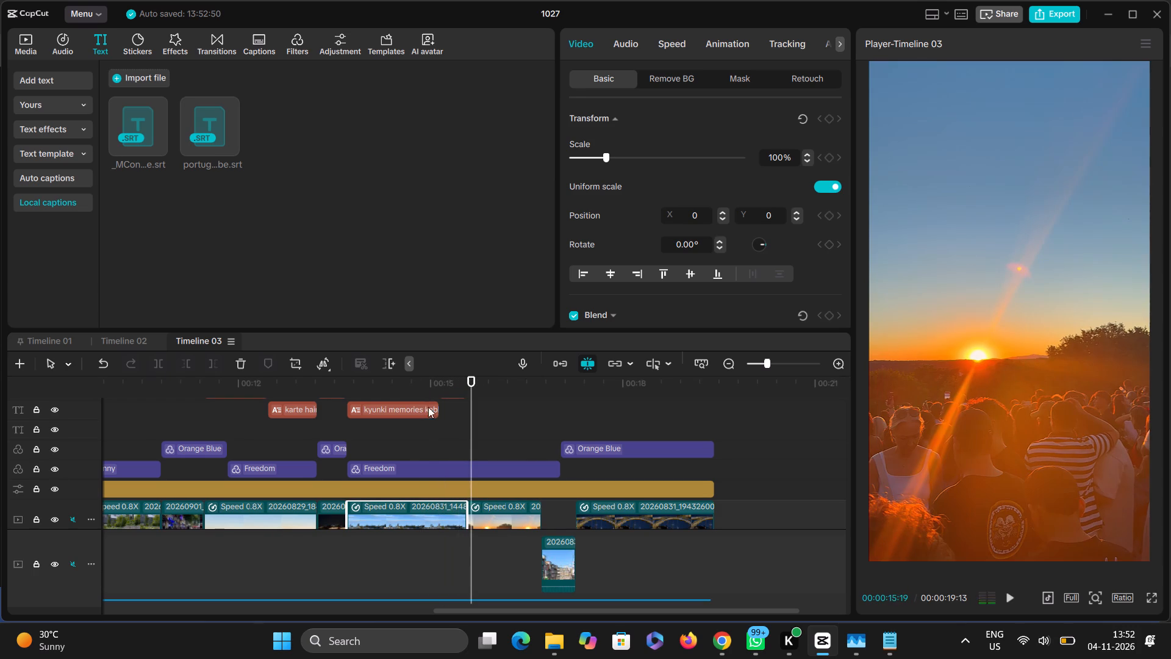
scroll(431, 410, "up", 2)
left_click(423, 391)
key("space")
key("space")
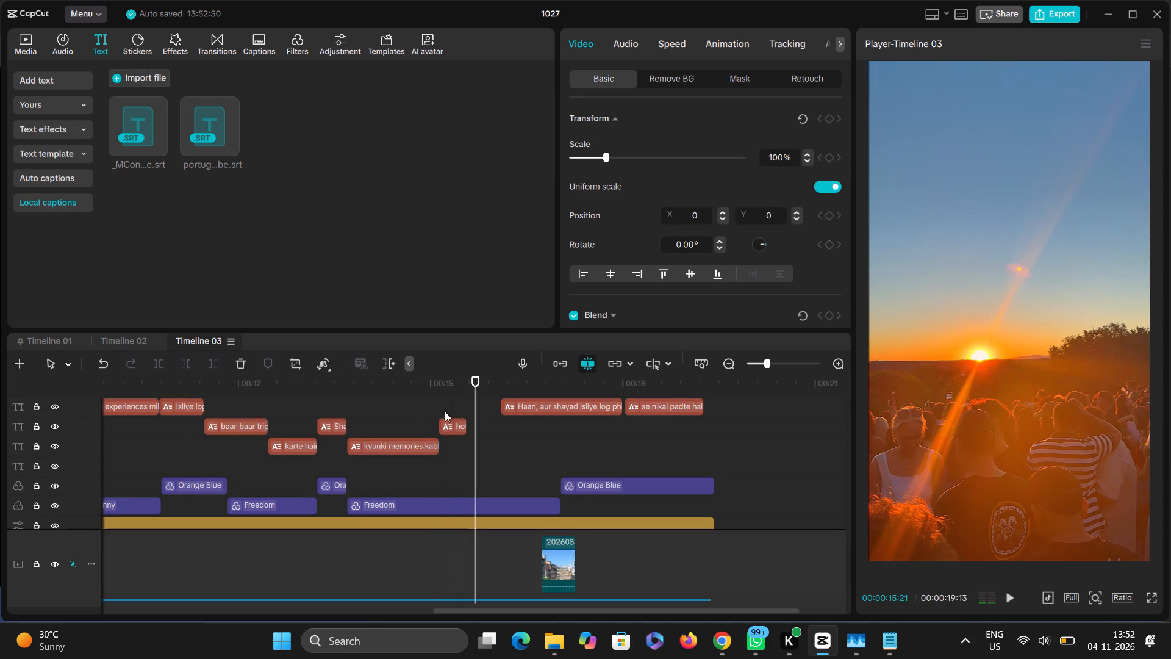
left_click(449, 430)
left_click_drag(465, 426, 474, 430)
Move the cut between the river and sunset clips to the end of the "hoti hain na?" caption.
scroll(470, 448, "down", 2)
left_click_drag(466, 510, 471, 514)
Move the "Haan, aur shayad isliye log phir" caption onto its own track below "hoti hain na?" and split it at 00:00:16:12.
key("space")
key("space")
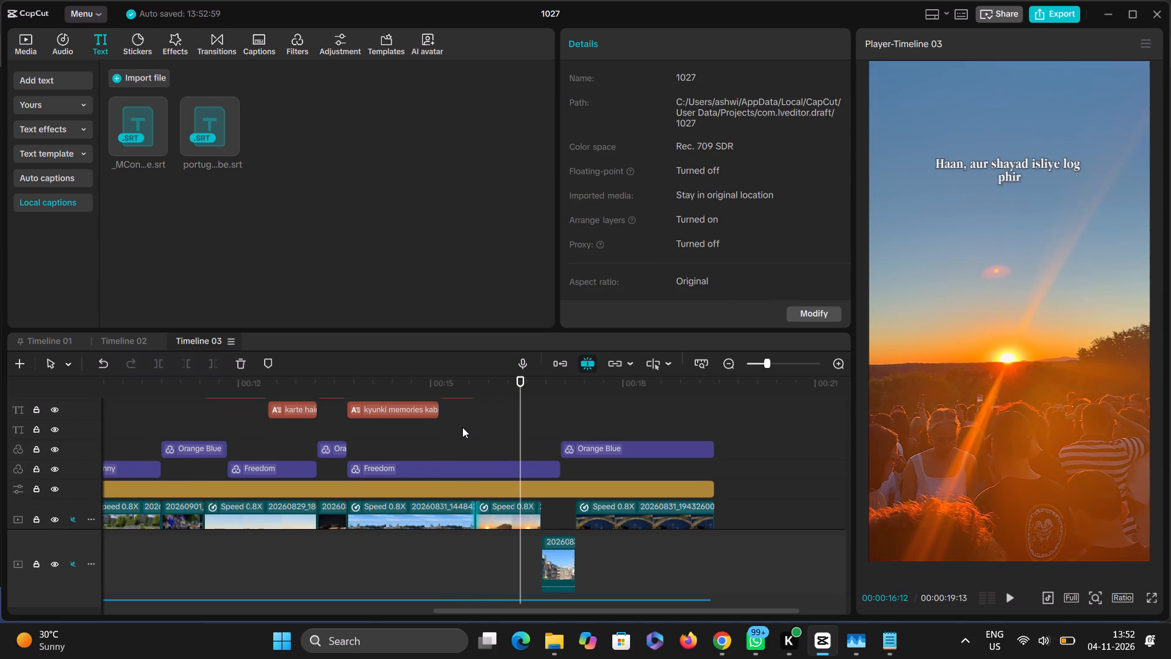
scroll(551, 459, "up", 2)
left_click_drag(543, 410, 543, 409)
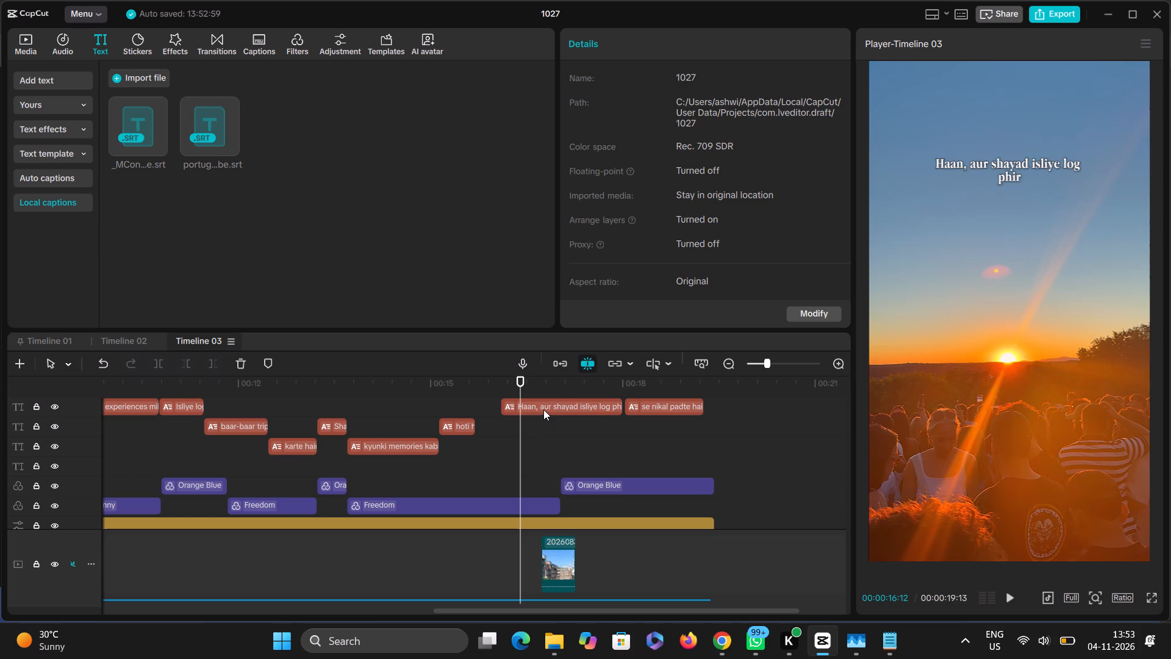
left_click_drag(543, 409, 548, 412)
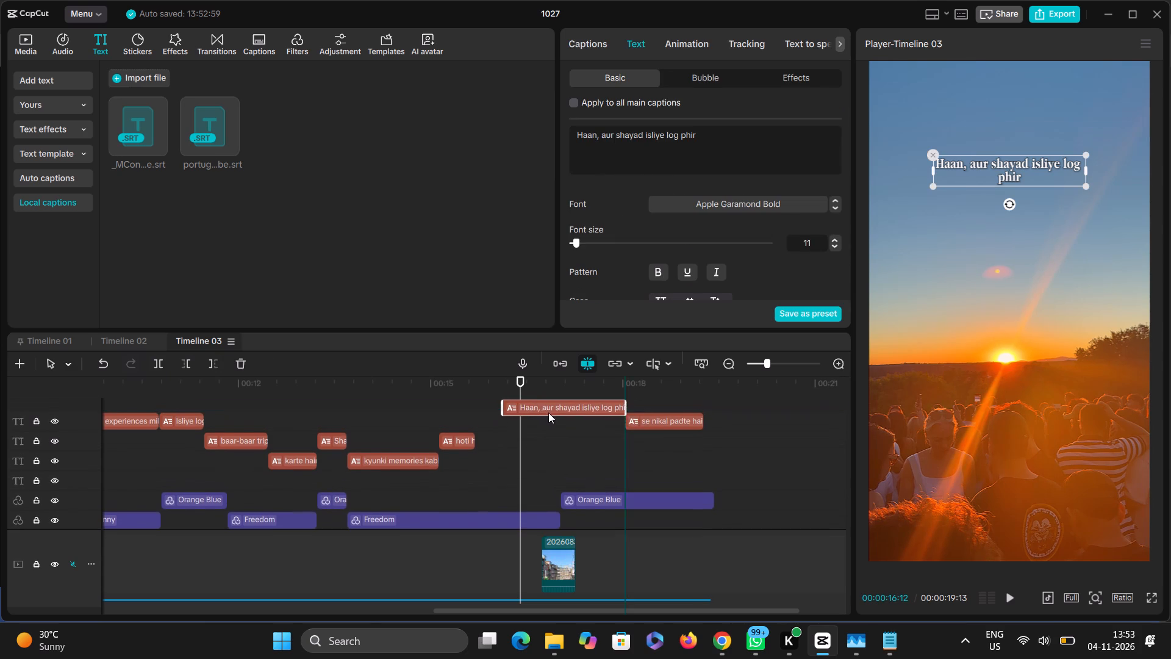
left_click_drag(548, 412, 542, 455)
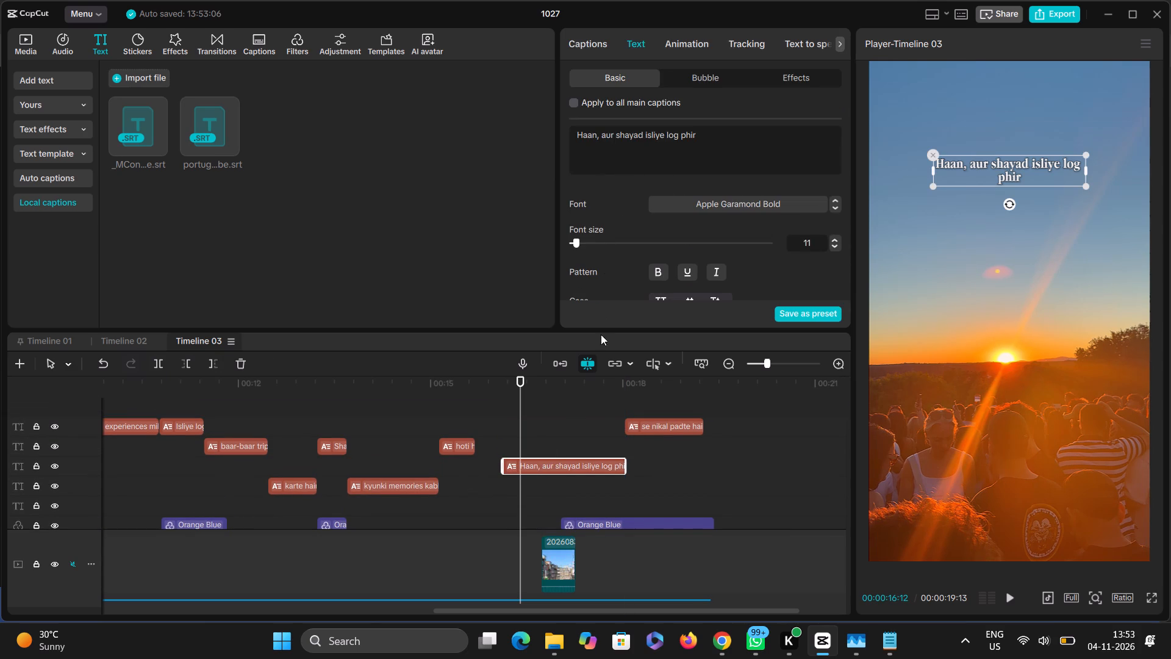
key("ctrl+b")
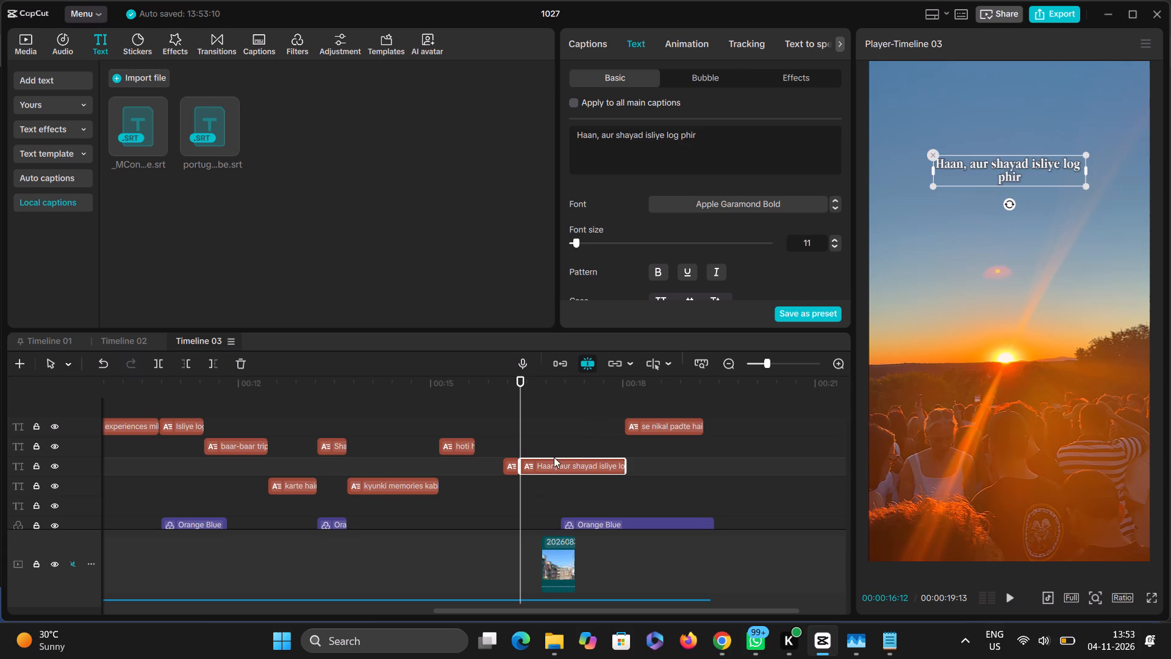
Replace the text of the short piece before 00:00:16:12 with "Hmmm.." and replay the passage.
left_click(514, 463)
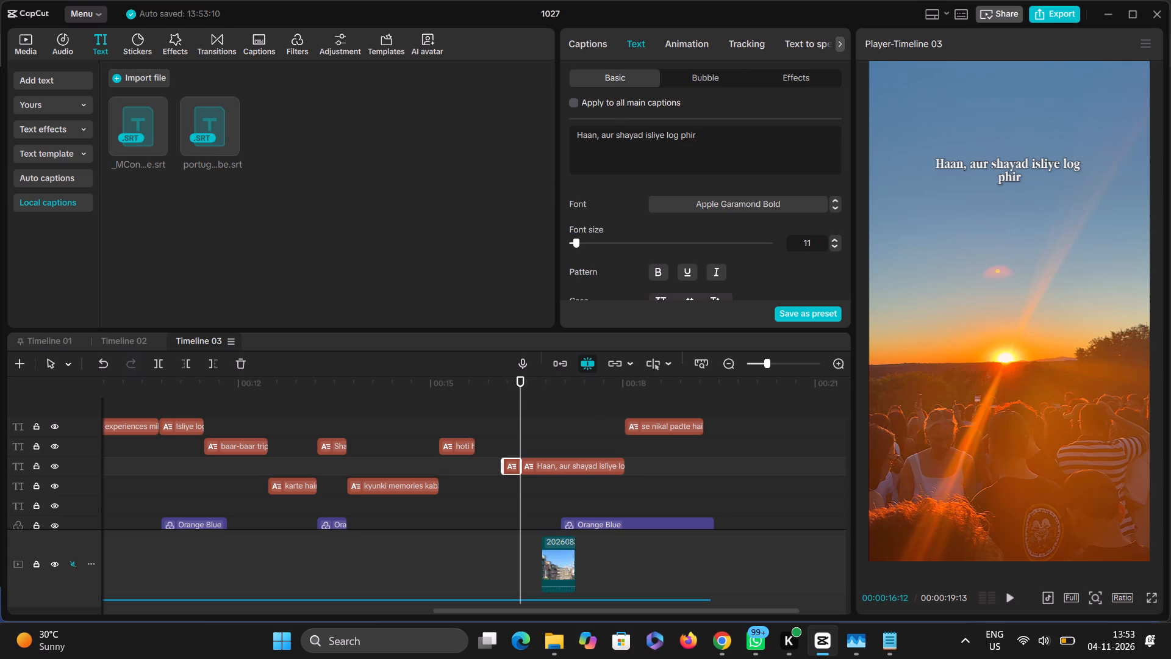
left_click_drag(706, 137, 320, 131)
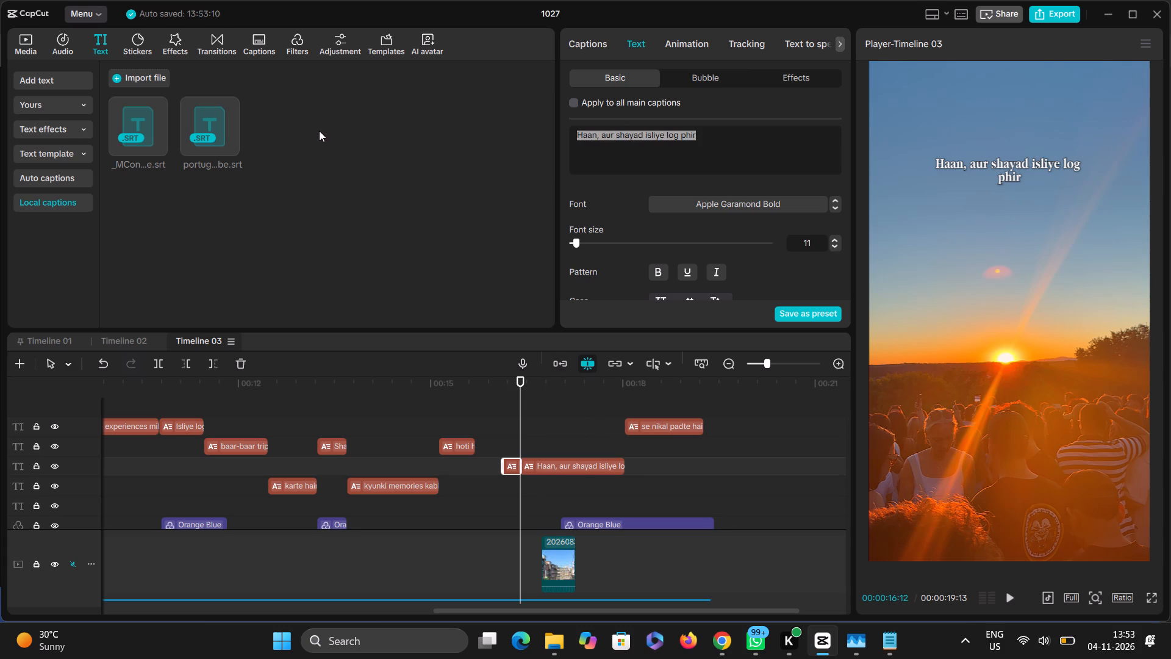
type("Hmmm..")
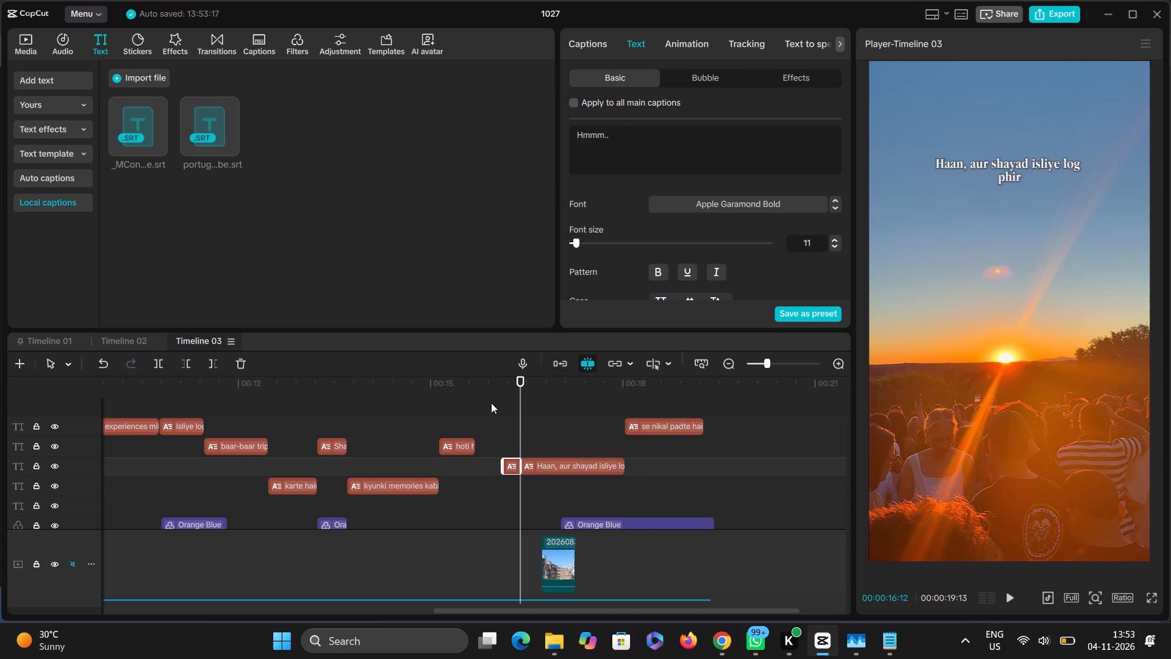
left_click(481, 383)
key("space")
key("space")
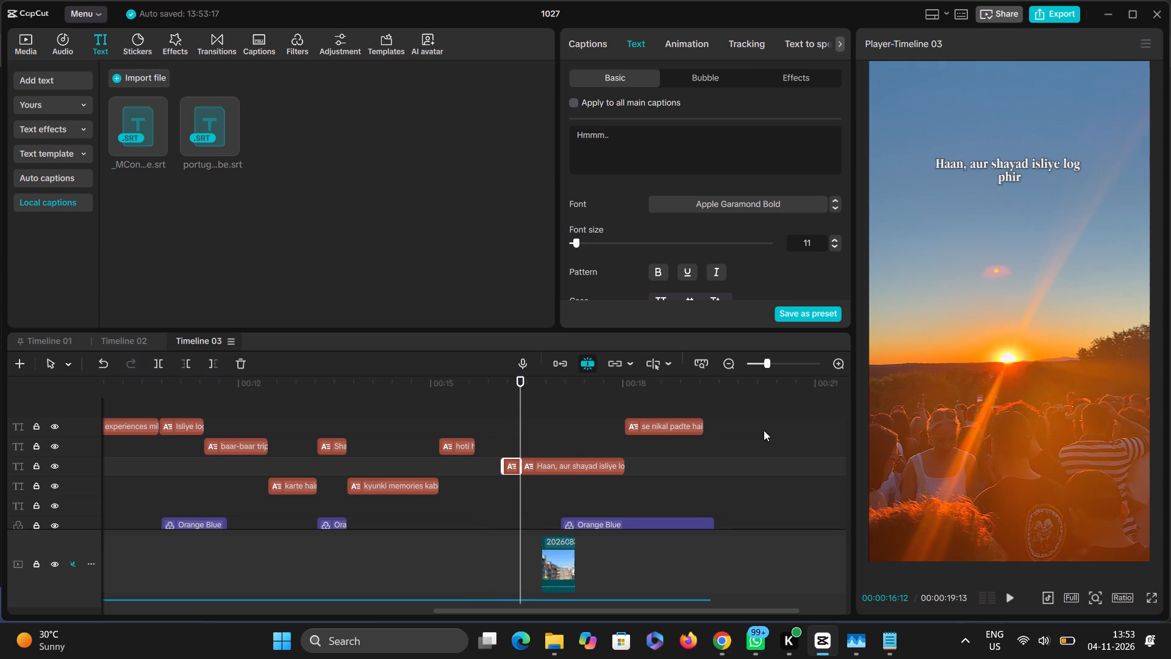
Move the remaining "Haan, aur shayad isliye log phir" piece to the empty lower text track, starting with the street clip.
scroll(762, 463, "down", 3)
scroll(584, 448, "down", 2)
scroll(584, 448, "up", 2)
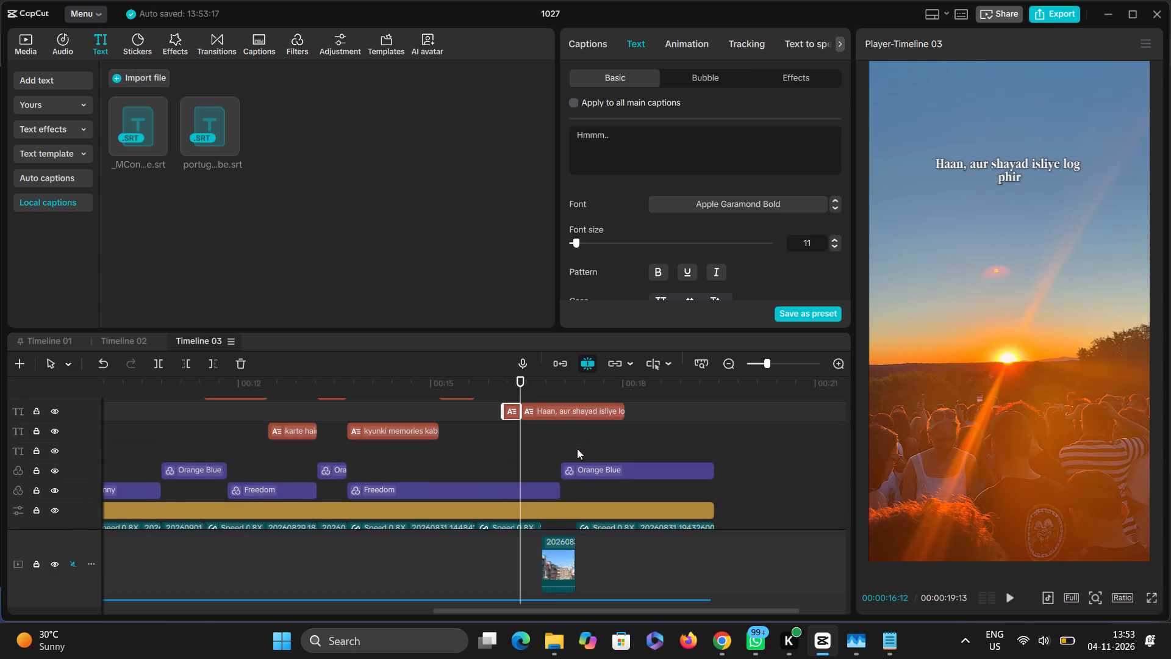
left_click_drag(576, 411, 600, 447)
Extend the "Hmmm.." caption to the start of the street clip and replay it against the voice.
left_click(510, 406)
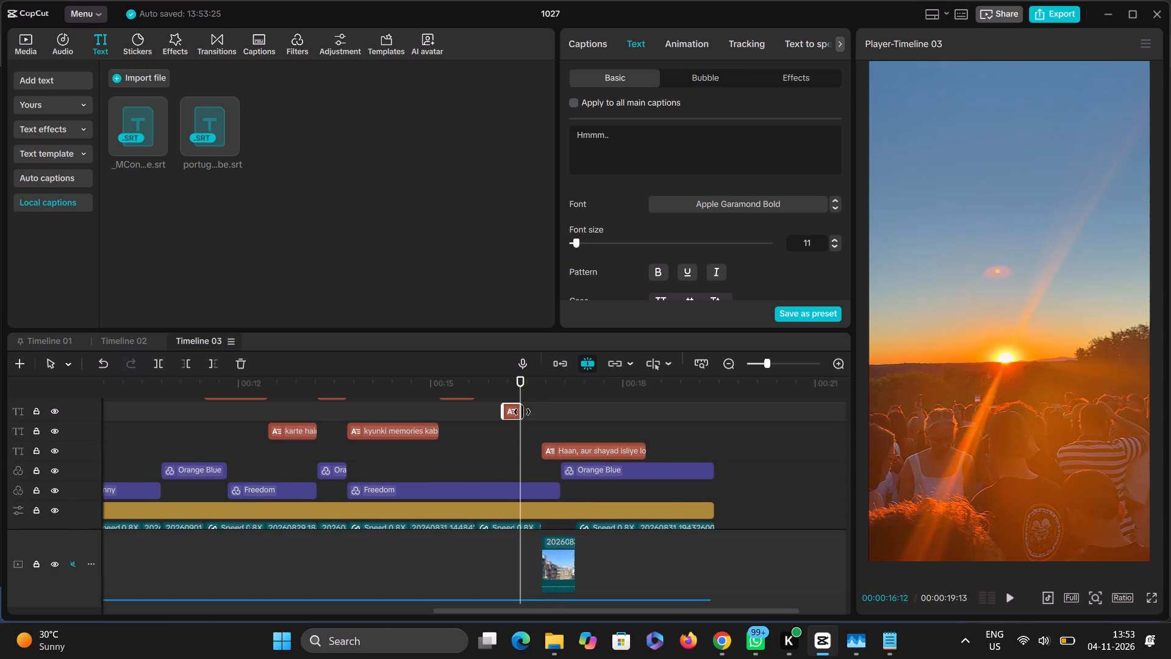
left_click_drag(522, 412, 538, 411)
left_click(494, 378)
key("space")
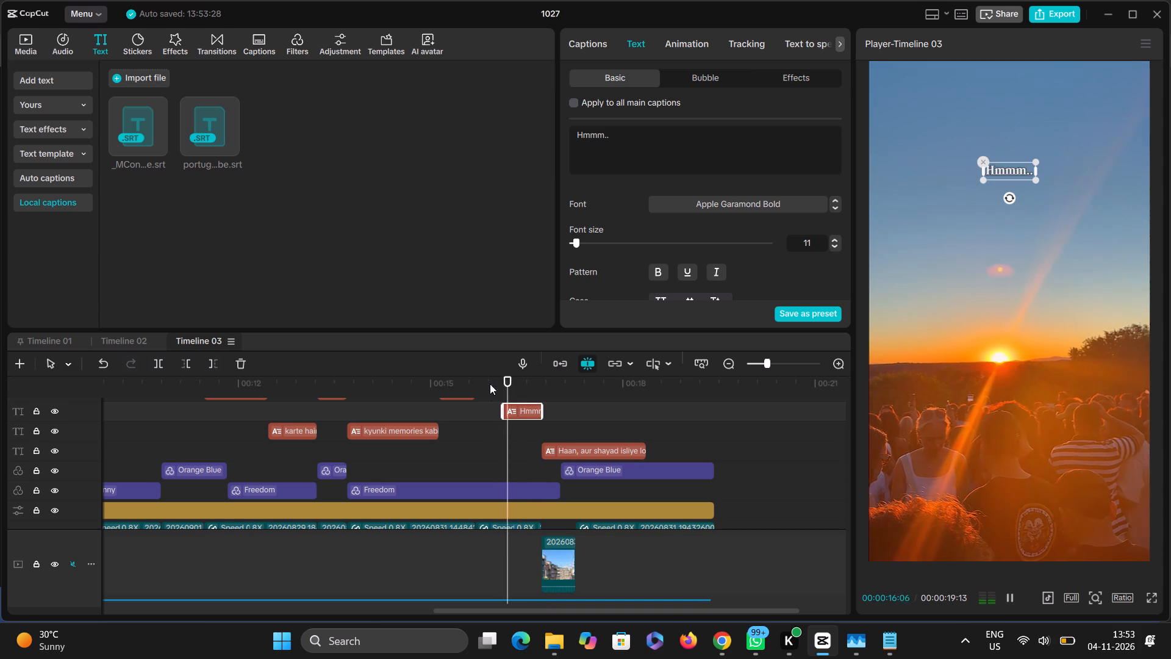
key("space")
key("space")
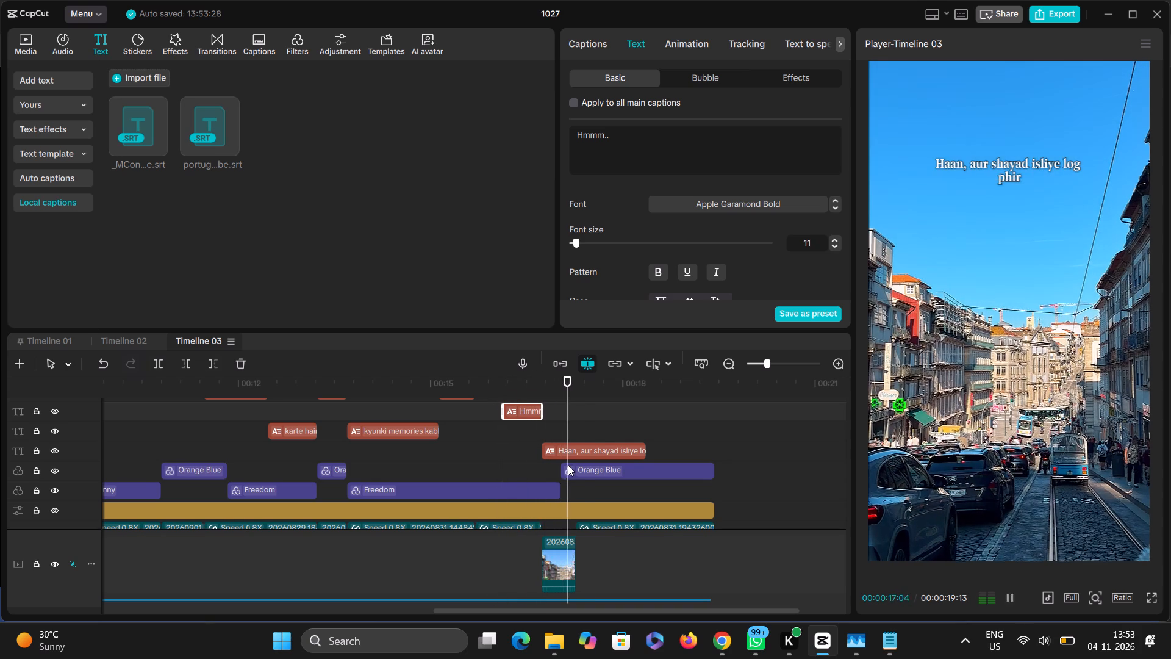
key("space")
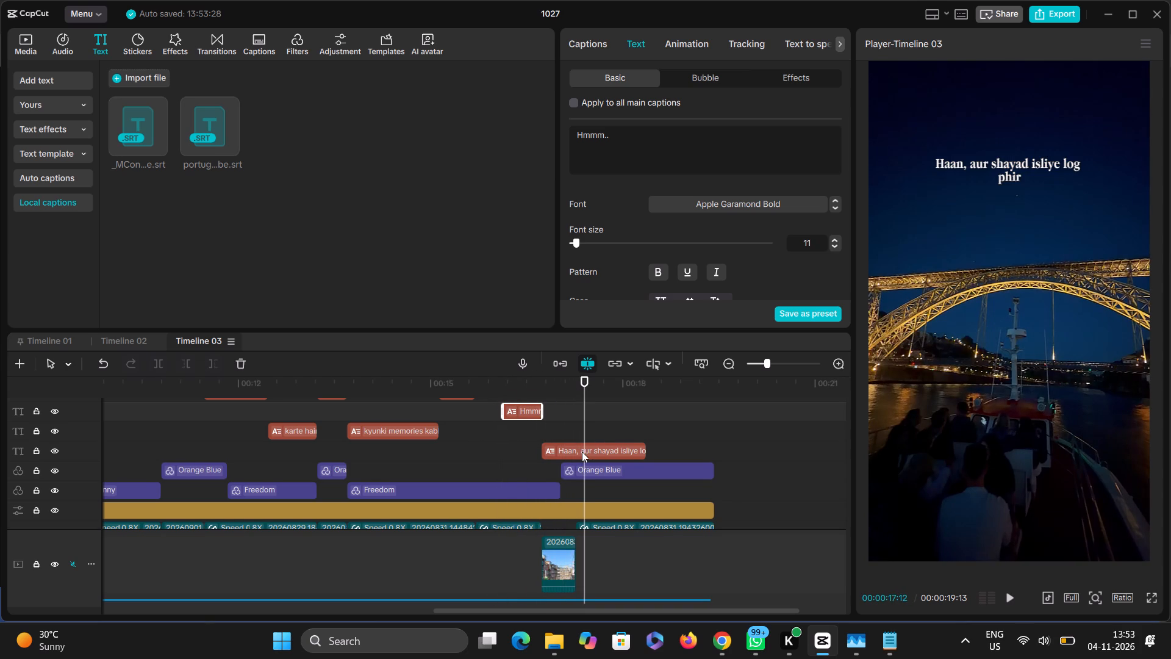
Delete "Haan," from the following caption, leaving "aur shayad isliye log phir".
key("space")
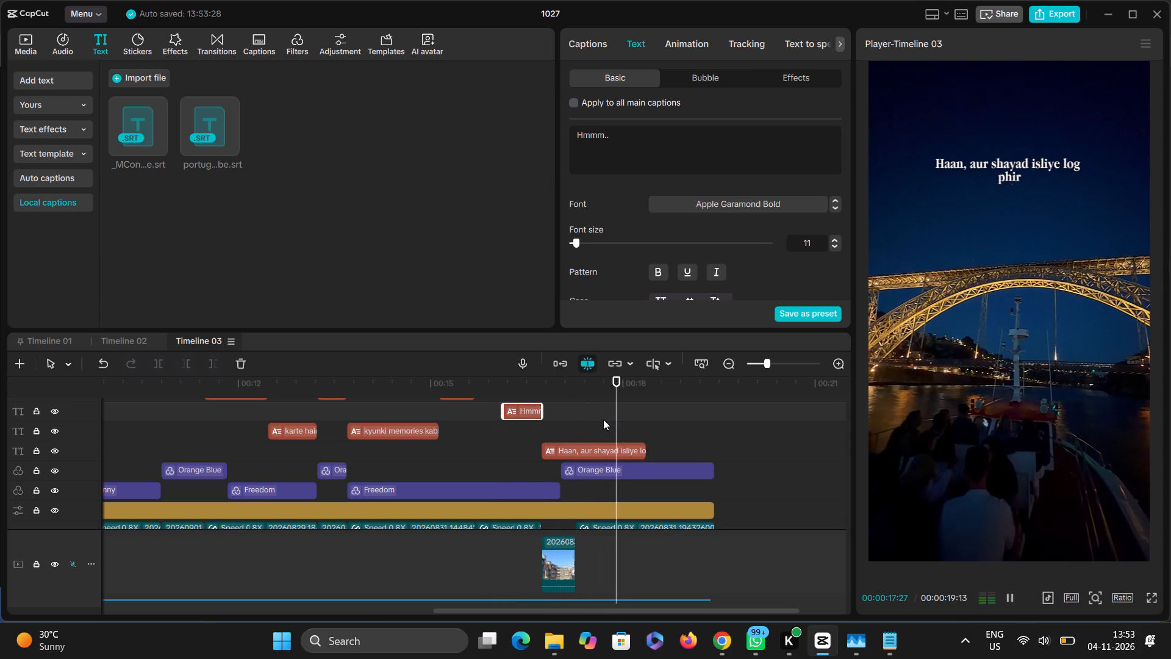
key("space")
scroll(603, 419, "up", 2)
scroll(603, 422, "down", 1)
left_click(590, 466)
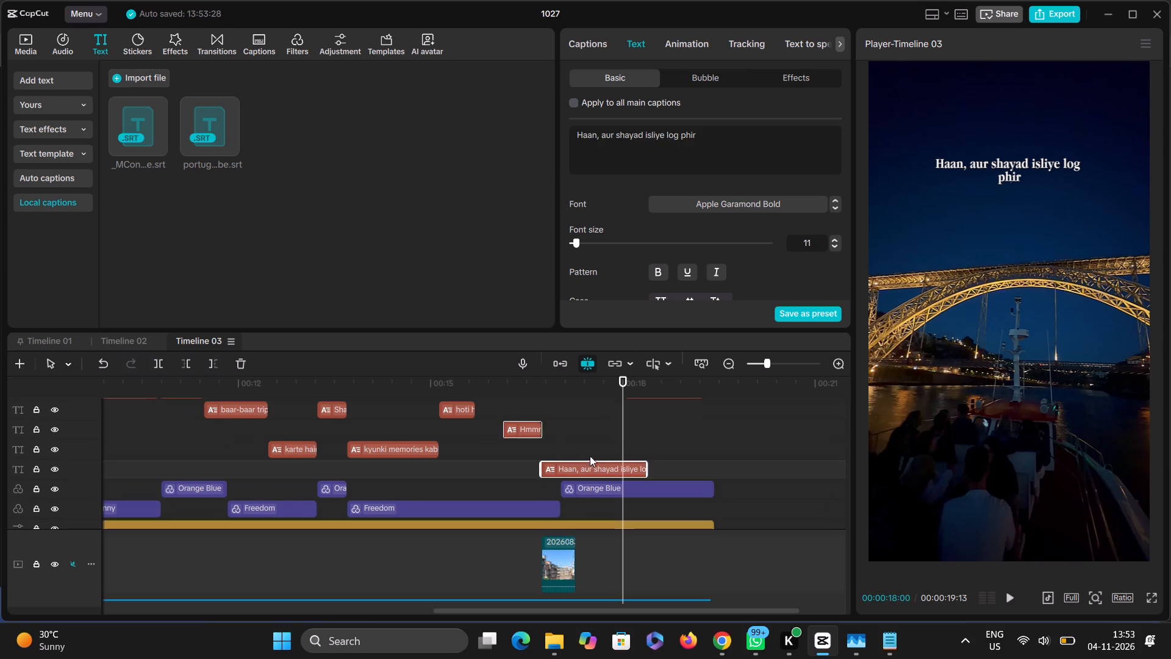
left_click_drag(601, 135, 593, 135)
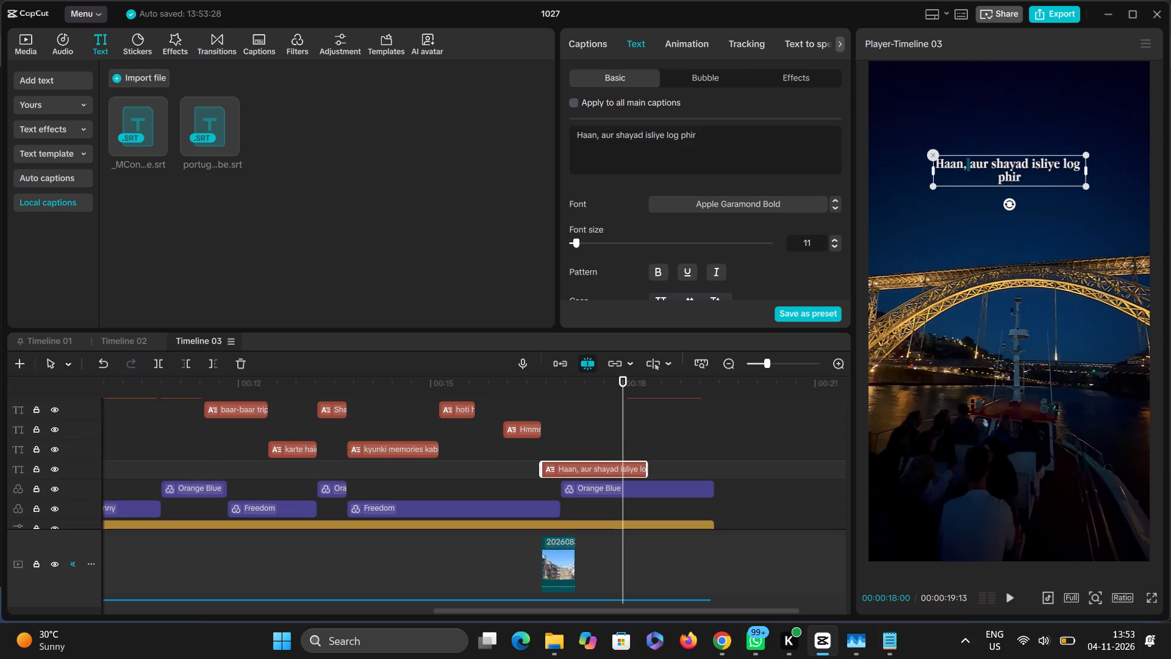
left_click_drag(593, 135, 510, 137)
key("BackSpace")
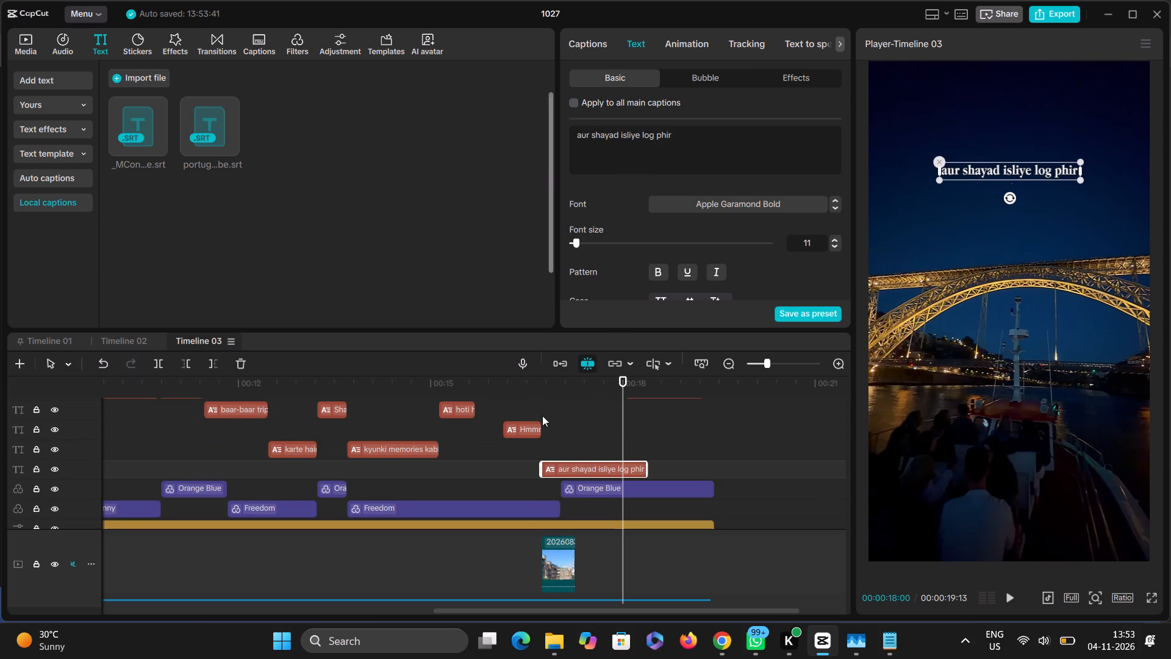
Replay the "aur shayad isliye log phir" caption and split it at 00:00:17:08, where the night bridge clip begins.
left_click(526, 387)
key("space")
key("space")
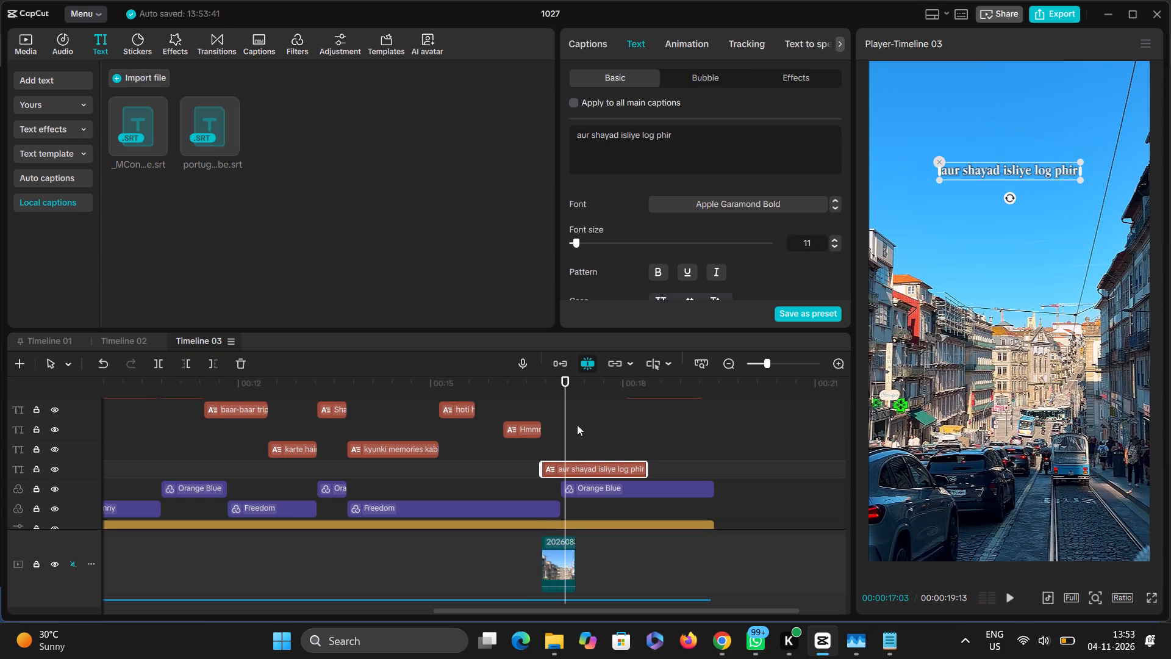
key("space")
key("space")
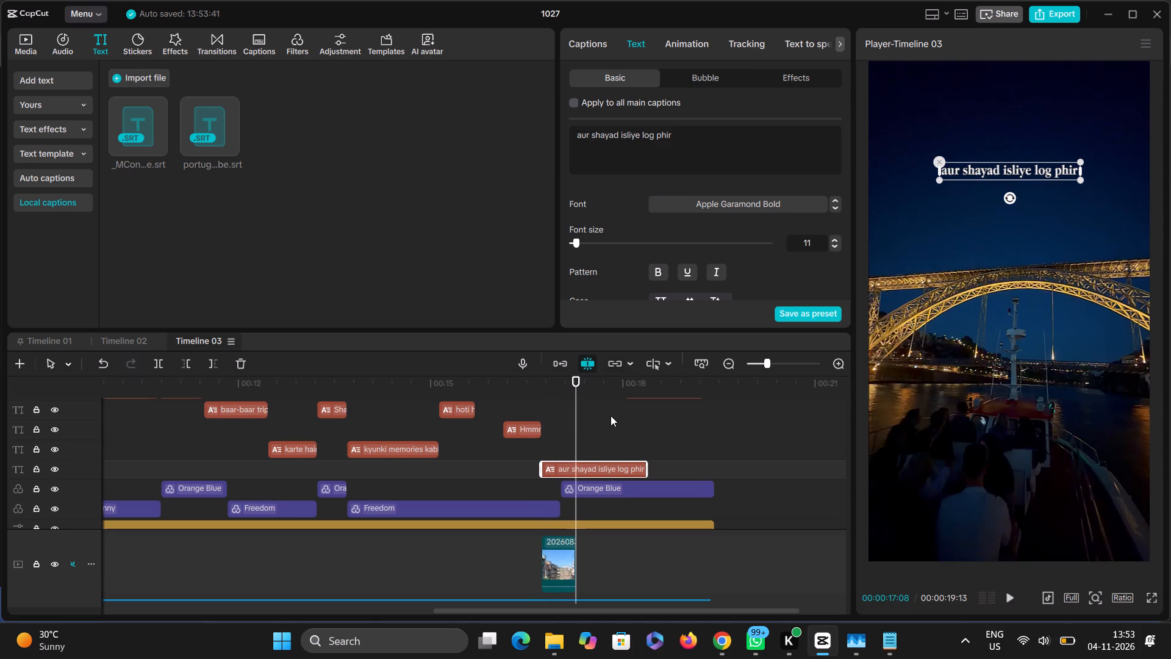
key("ctrl+b")
Shorten the first split piece's text to "aur shayad" and replay the transition into the second piece.
left_click(564, 469)
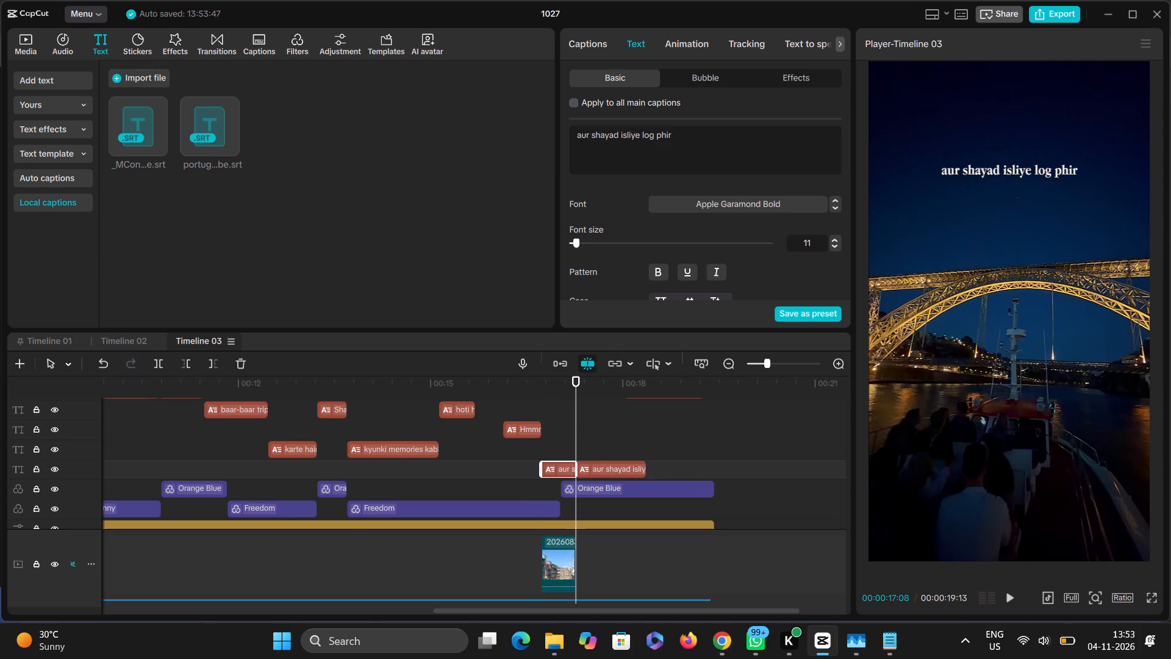
left_click_drag(693, 140, 617, 132)
key("BackSpace")
left_click(532, 391)
key("space")
key("space")
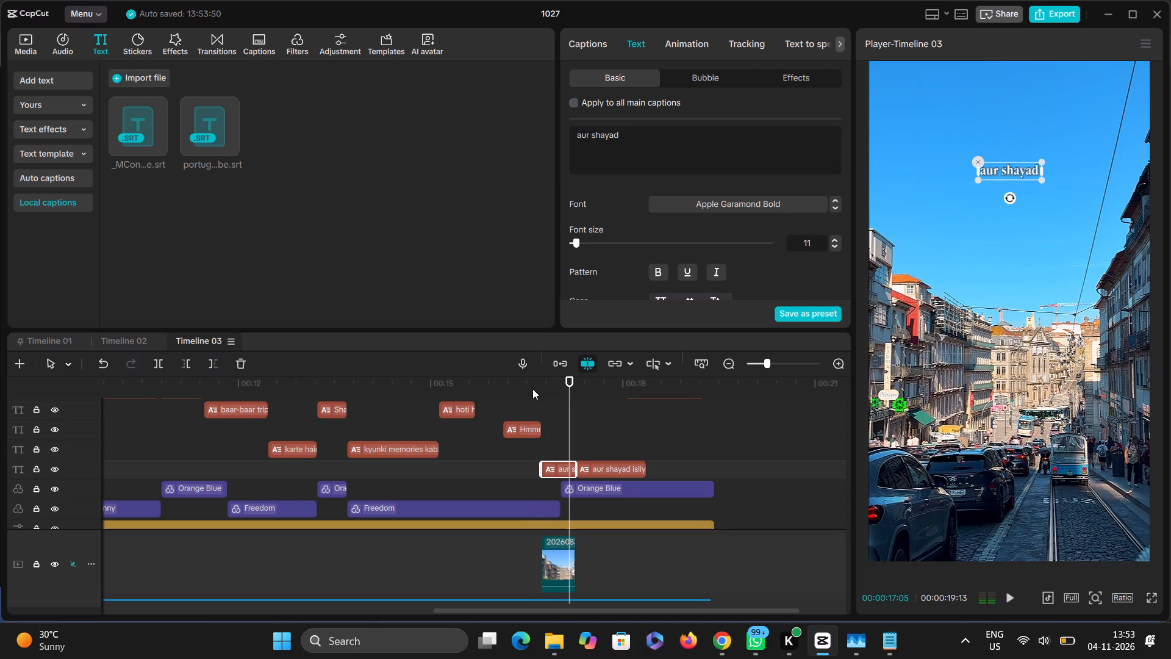
key("space")
key("space")
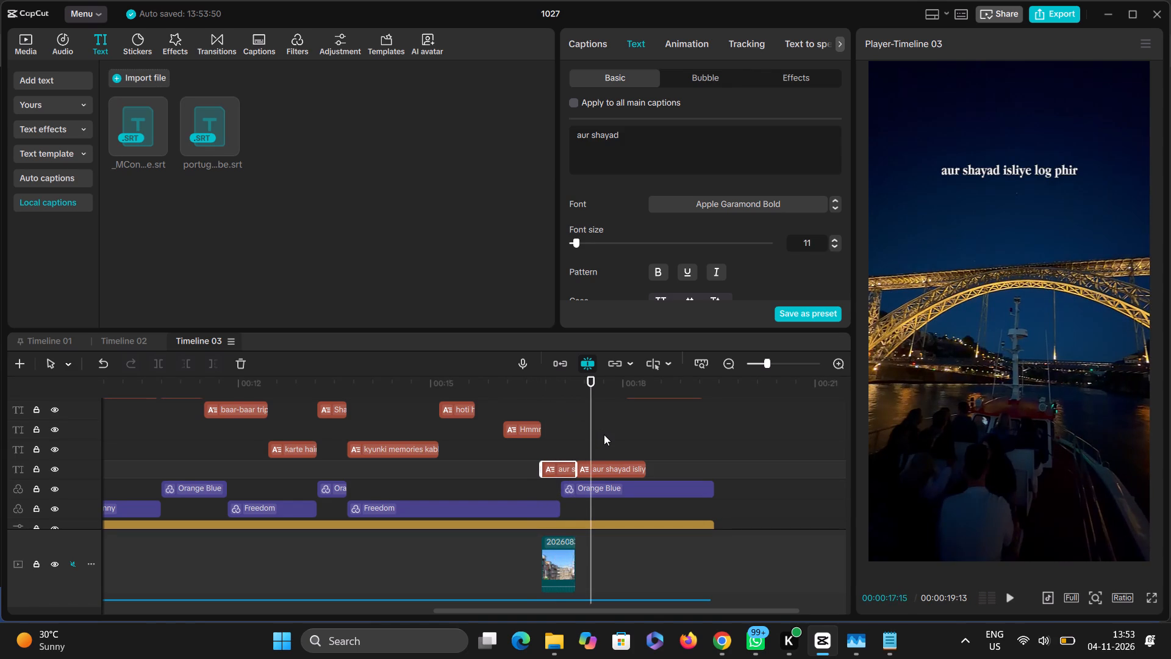
Remove the opening words from the second split piece, leaving "sliye log phir".
left_click(611, 464)
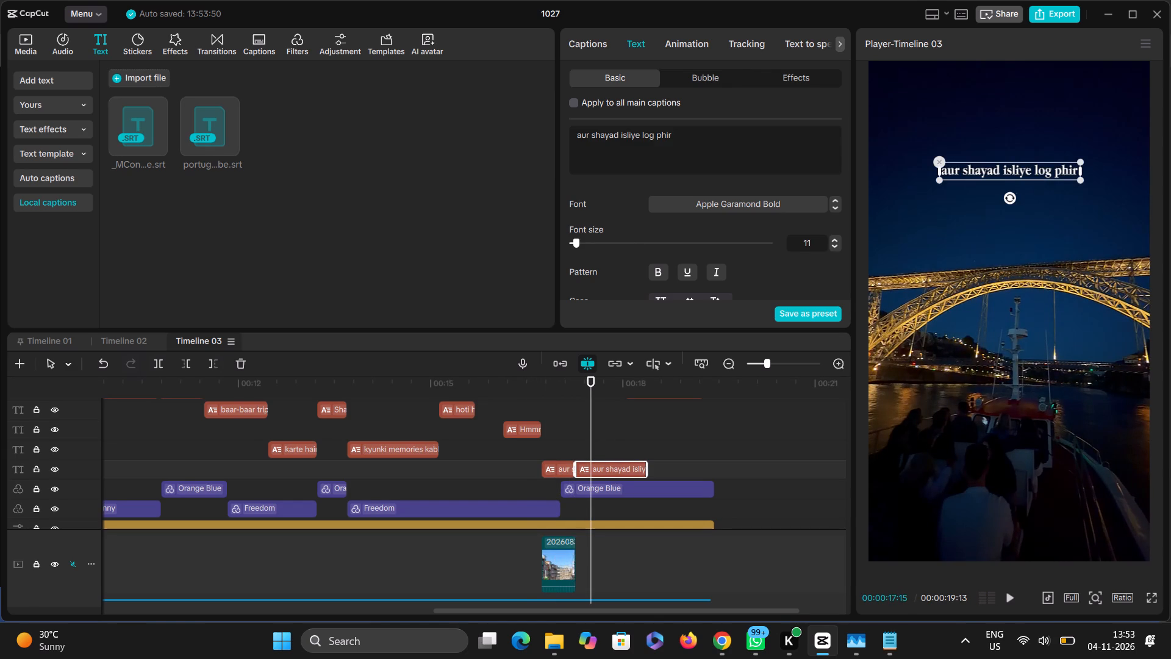
left_click_drag(622, 135, 536, 138)
key("BackSpace")
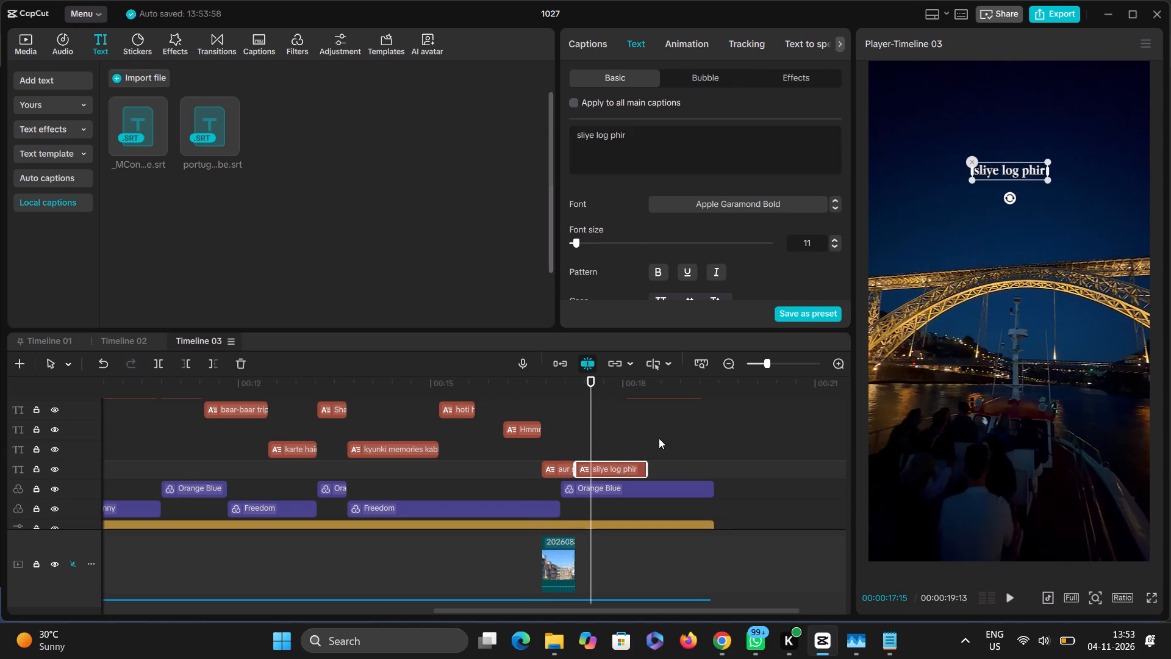
key("space")
key("BackSpace")
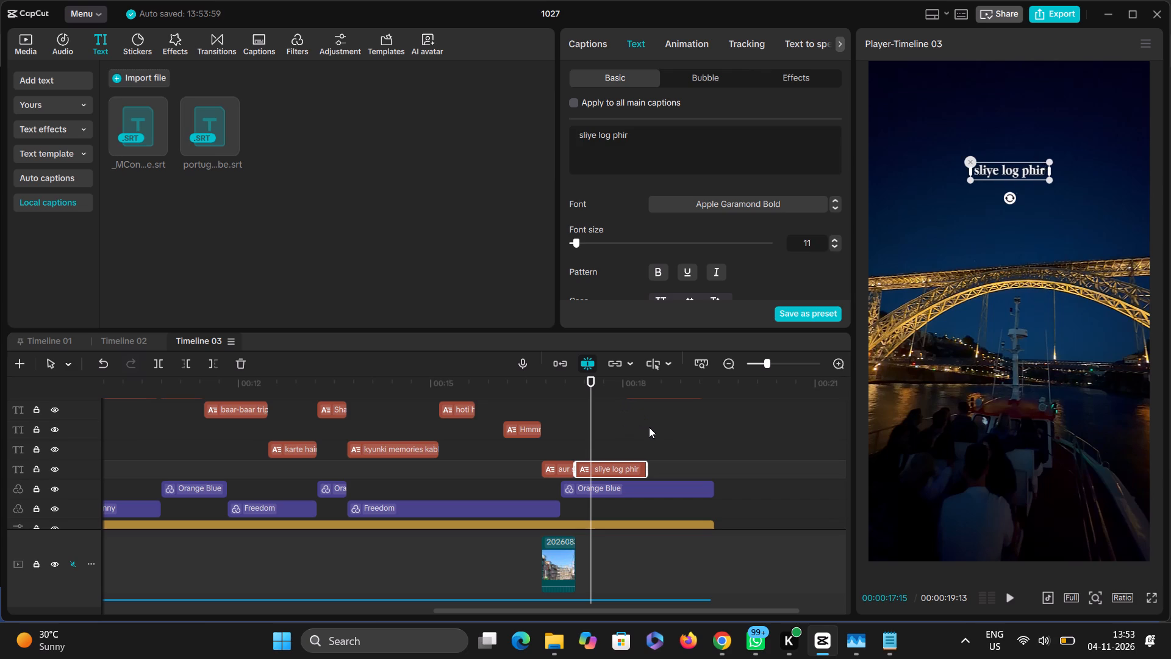
key("BackSpace")
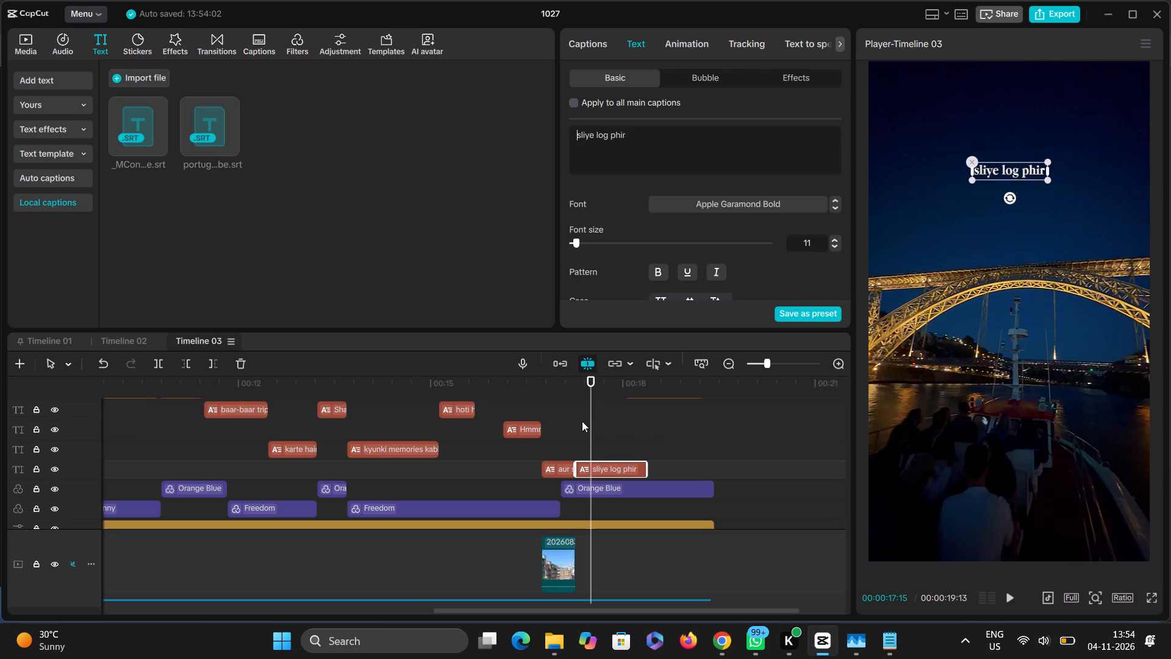
Replay the second piece and correct its beginning to read "esliye log phir".
left_click(561, 377)
key("space")
key("space")
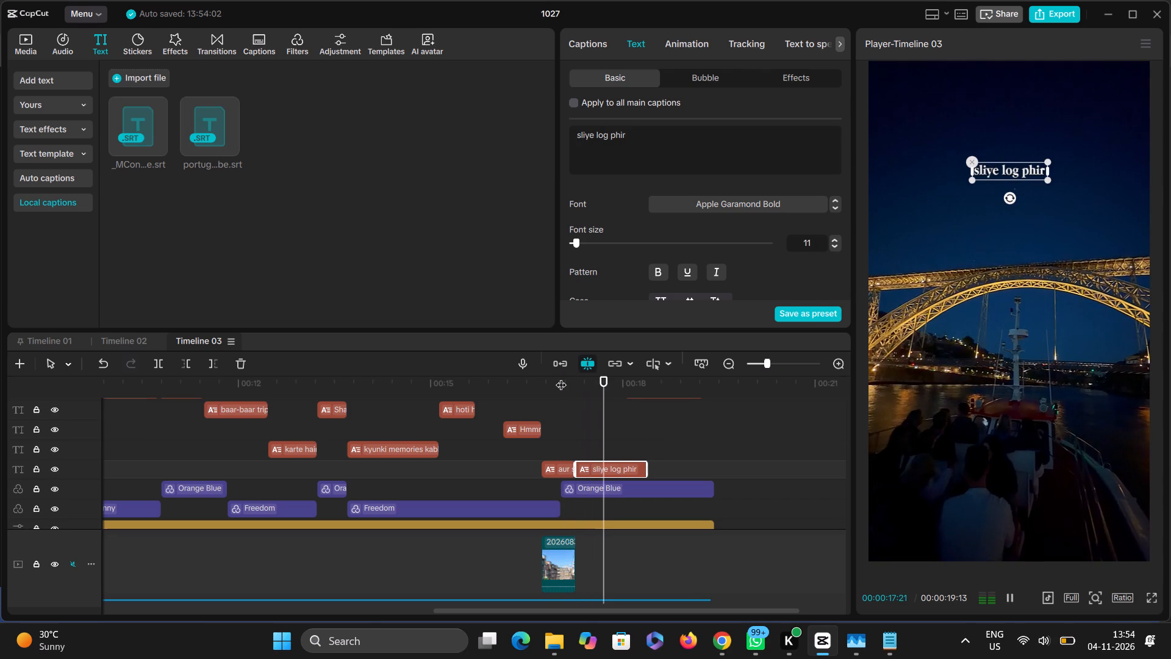
left_click(556, 385)
key("space")
key("space")
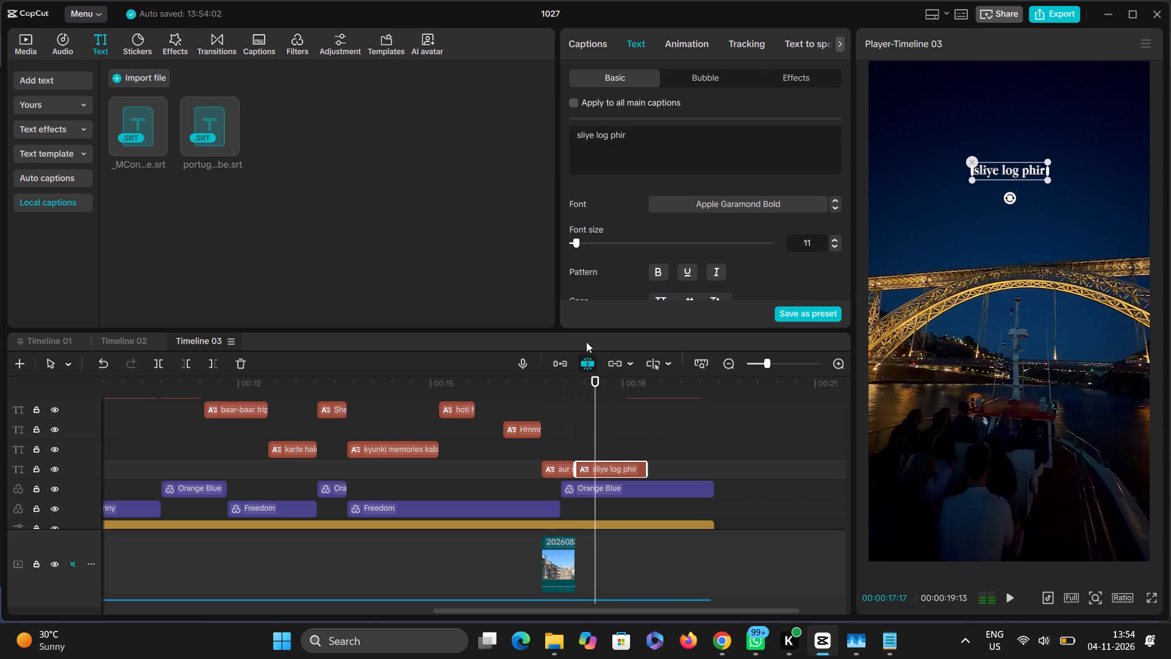
left_click(577, 135)
key("e")
Replay the "esliye log phir" caption against the voice and append "se" to its text.
left_click(575, 388)
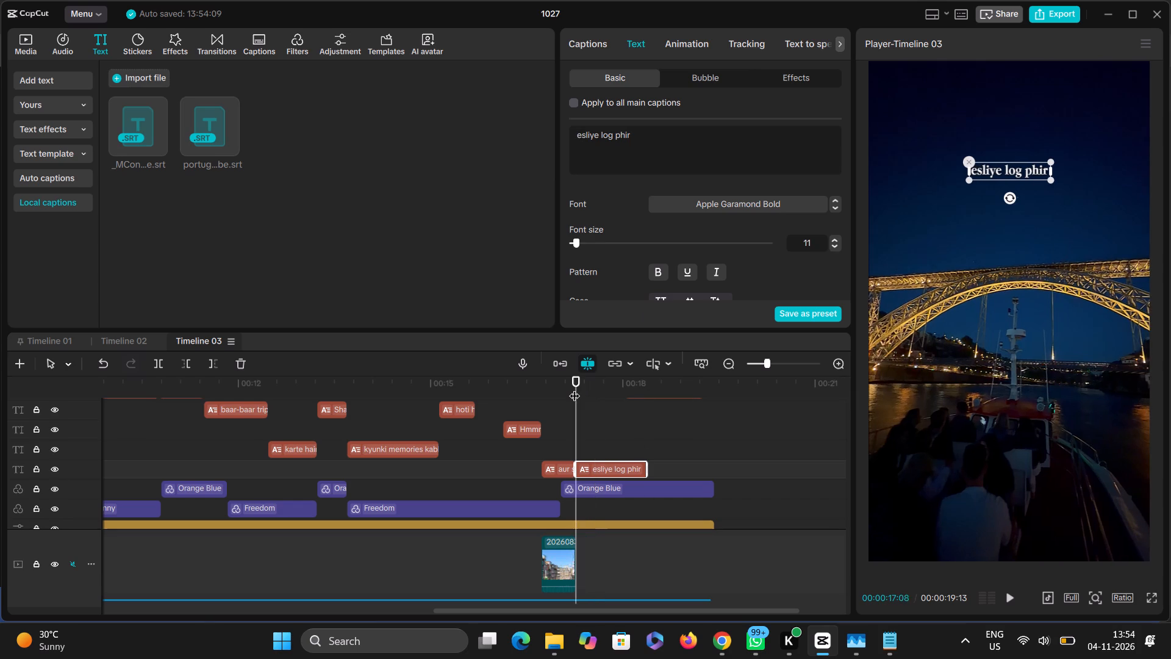
key("space")
key("space")
key("space")
key("space")
key("space")
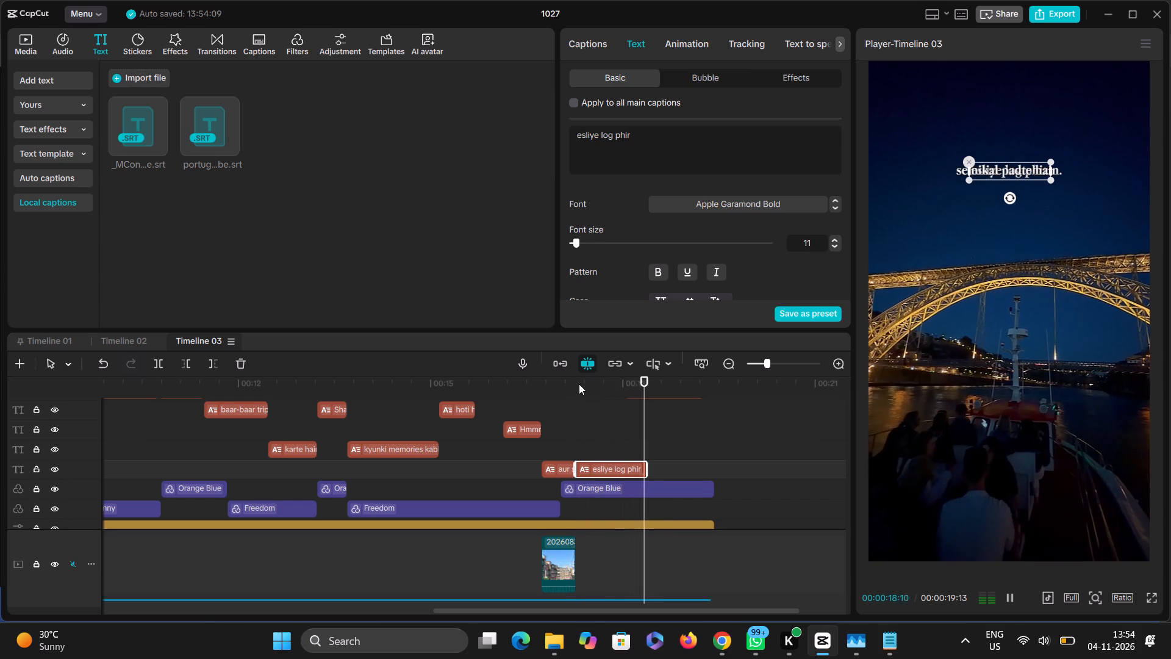
key("space")
left_click(581, 382)
key("space")
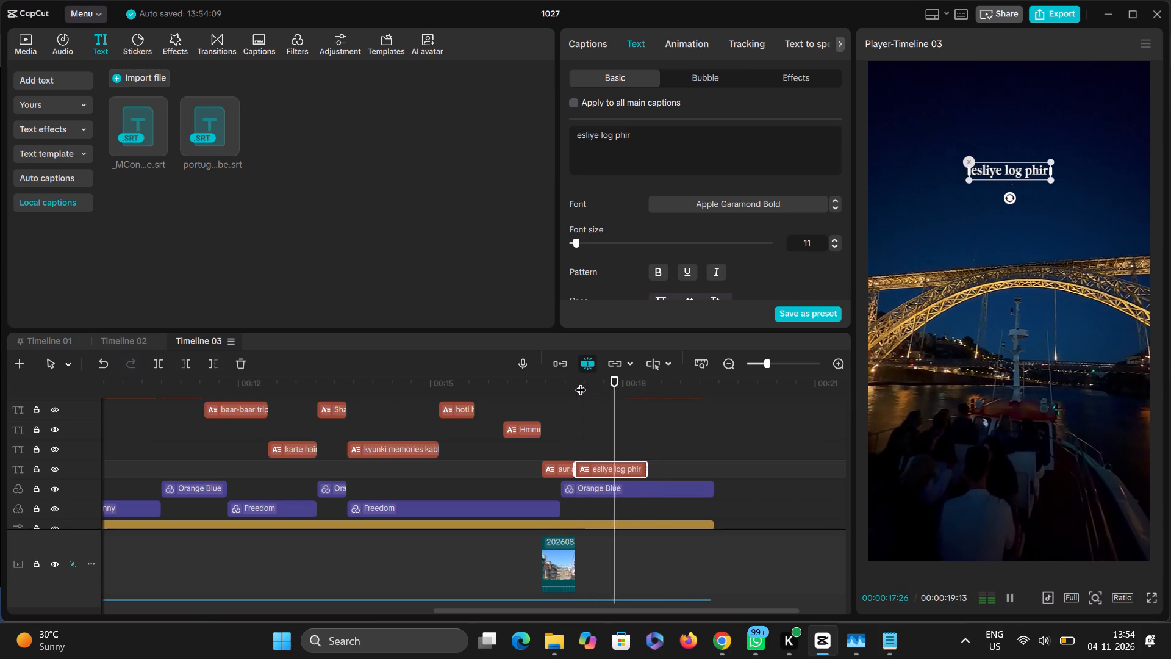
key("space")
left_click(697, 132)
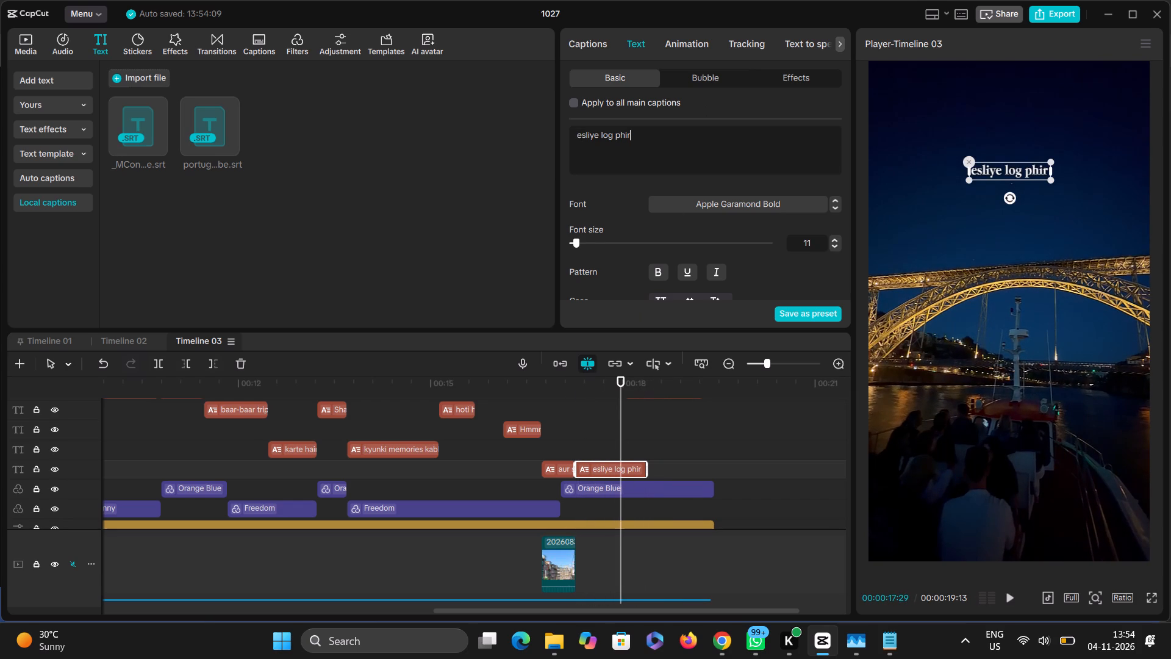
key("space")
type("se")
key("space")
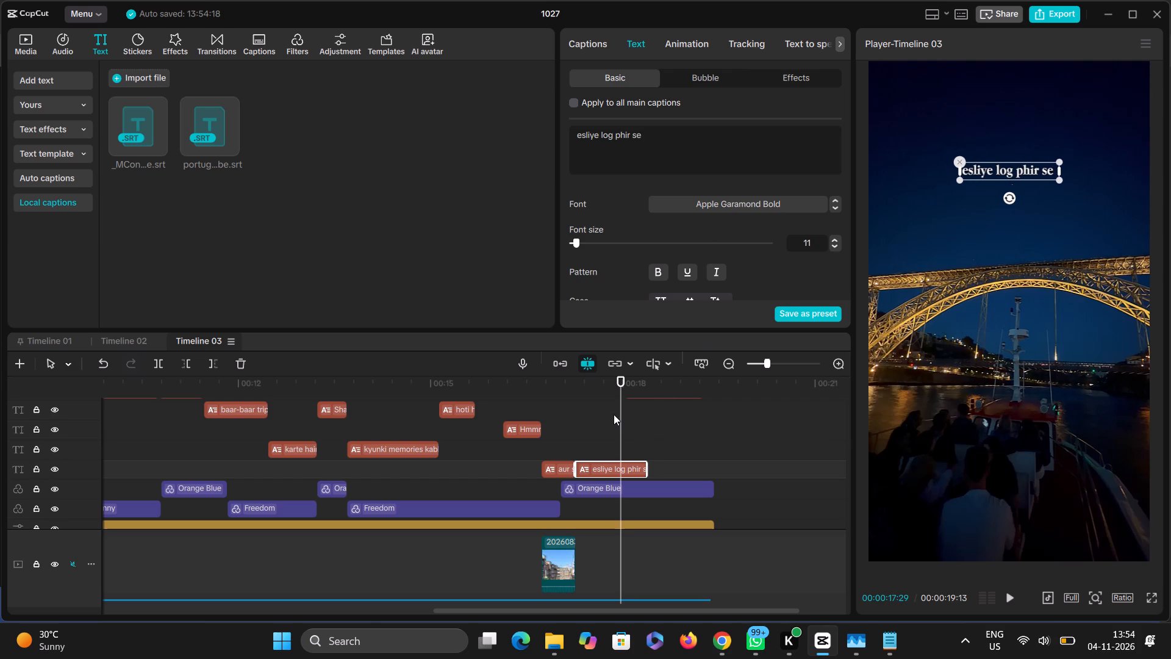
Replay the overlap between the "esliye log phir se" and "se nikal padte hain." captions to check their timing.
key("space")
left_click(606, 395)
key("space")
key("space")
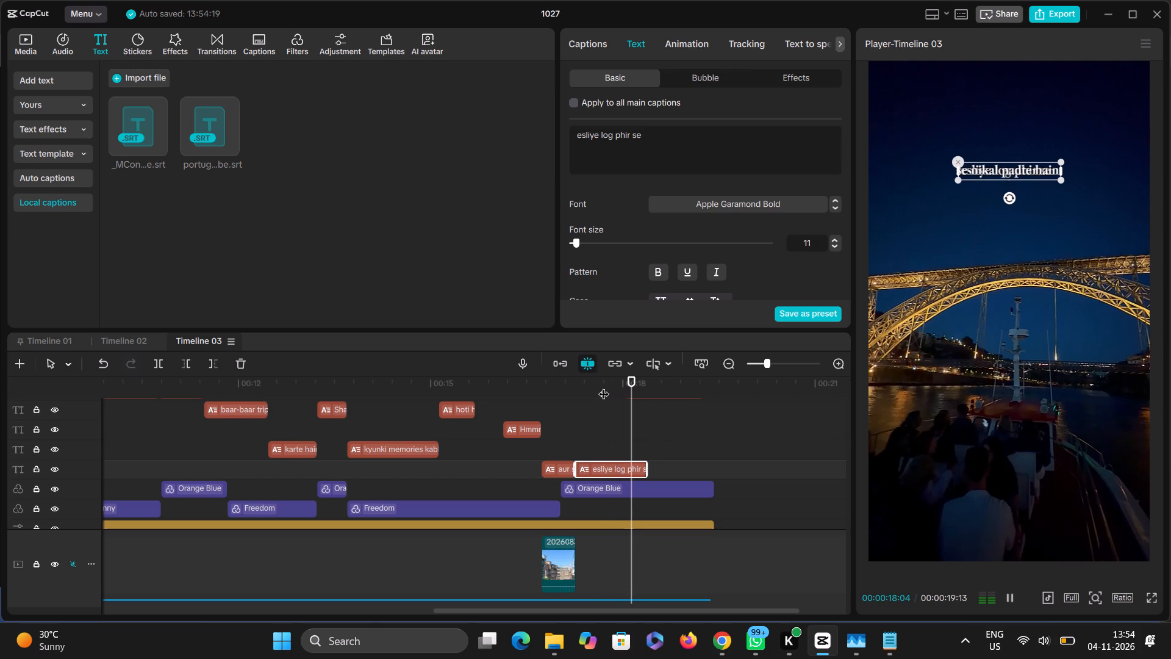
left_click(604, 377)
key("space")
key("space")
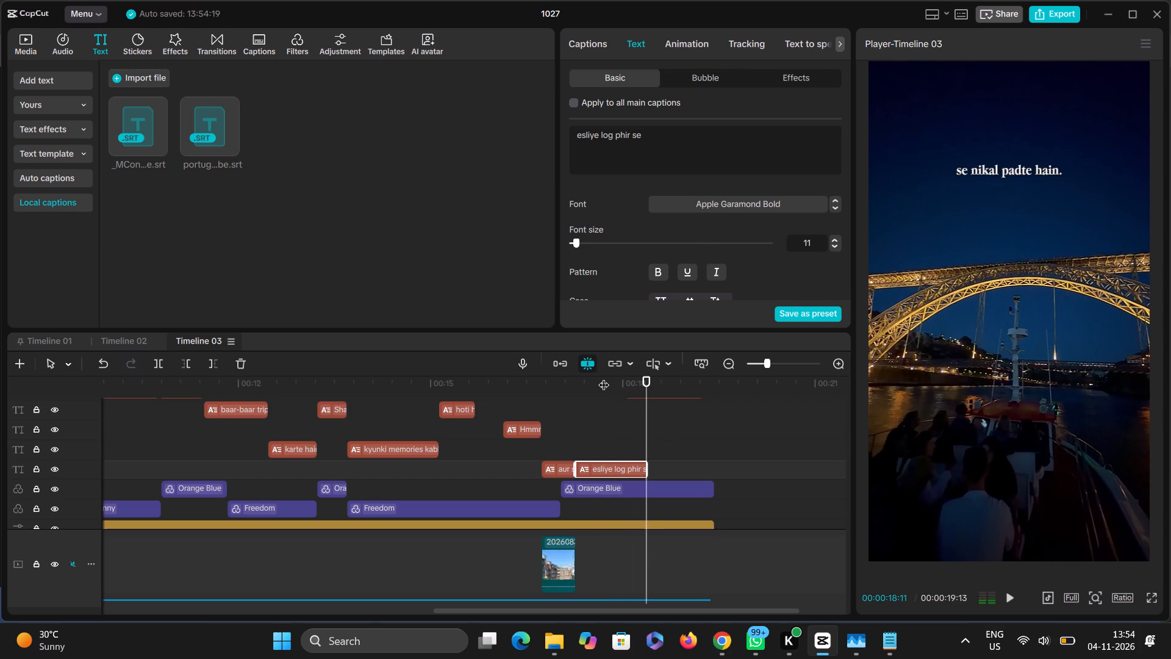
scroll(660, 408, "up", 1)
Move the "se nikal padte hain." caption to a lower text track, starting where "esliye log phir se" ends.
scroll(660, 408, "up", 1)
left_click_drag(661, 427, 684, 489)
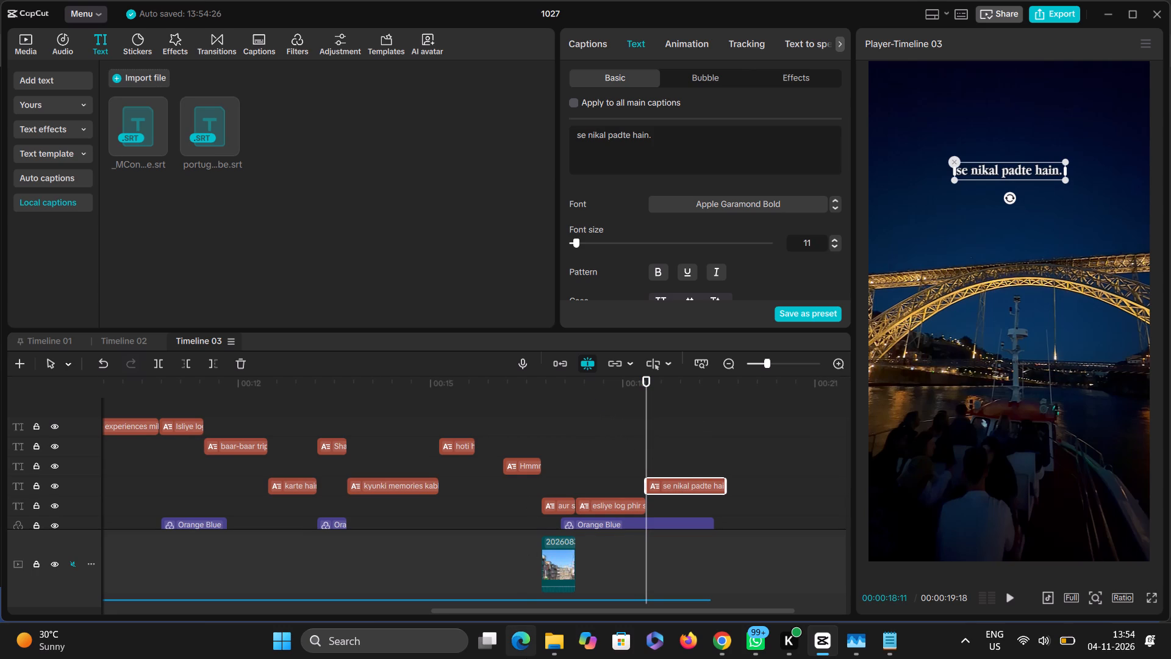
right_click(476, 658)
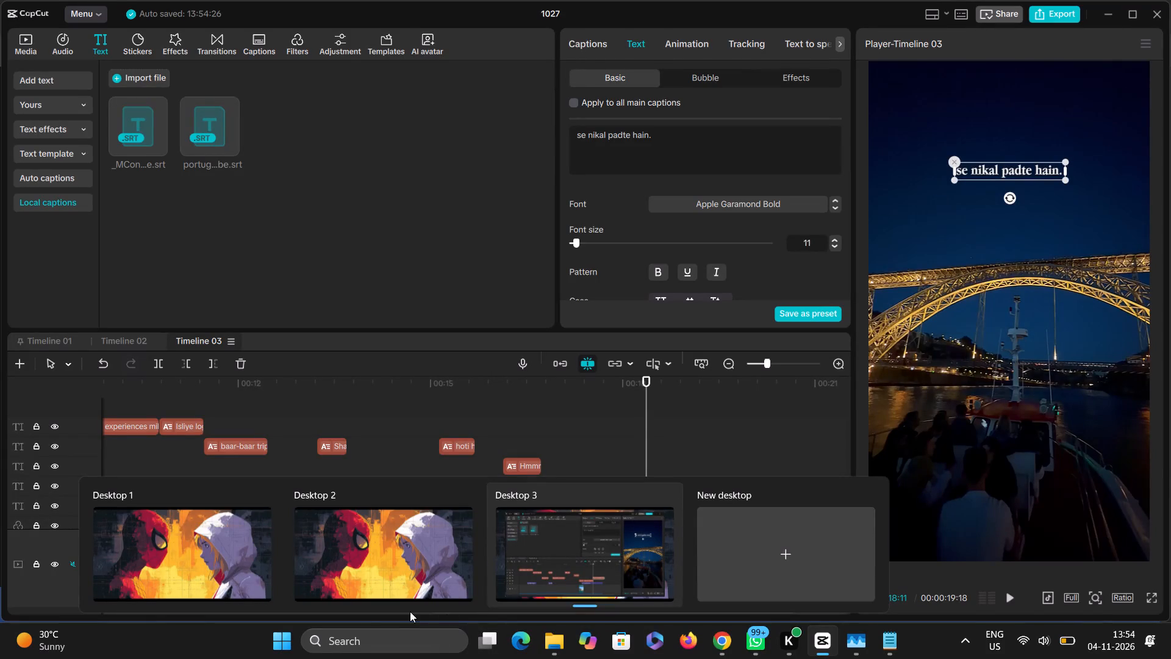
left_click(596, 443)
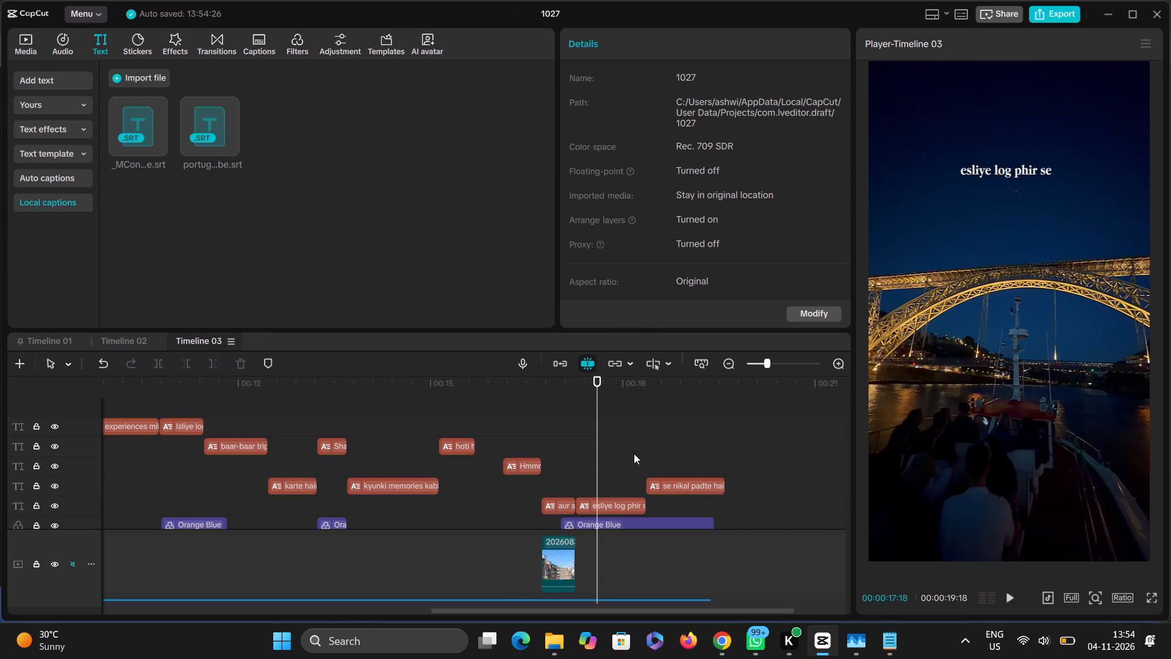
Replay from the "aur shayad" caption into "se nikal padte hain." to check the captions against the voice.
left_click(515, 395)
key("space")
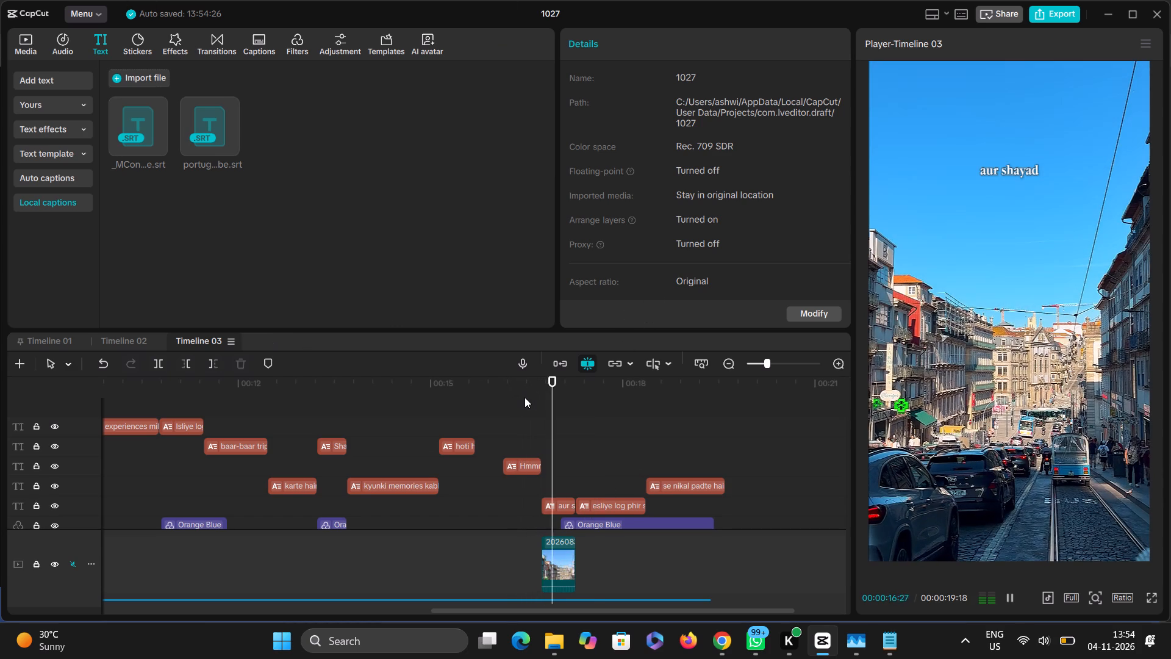
key("space")
left_click(525, 397)
key("space")
key("space")
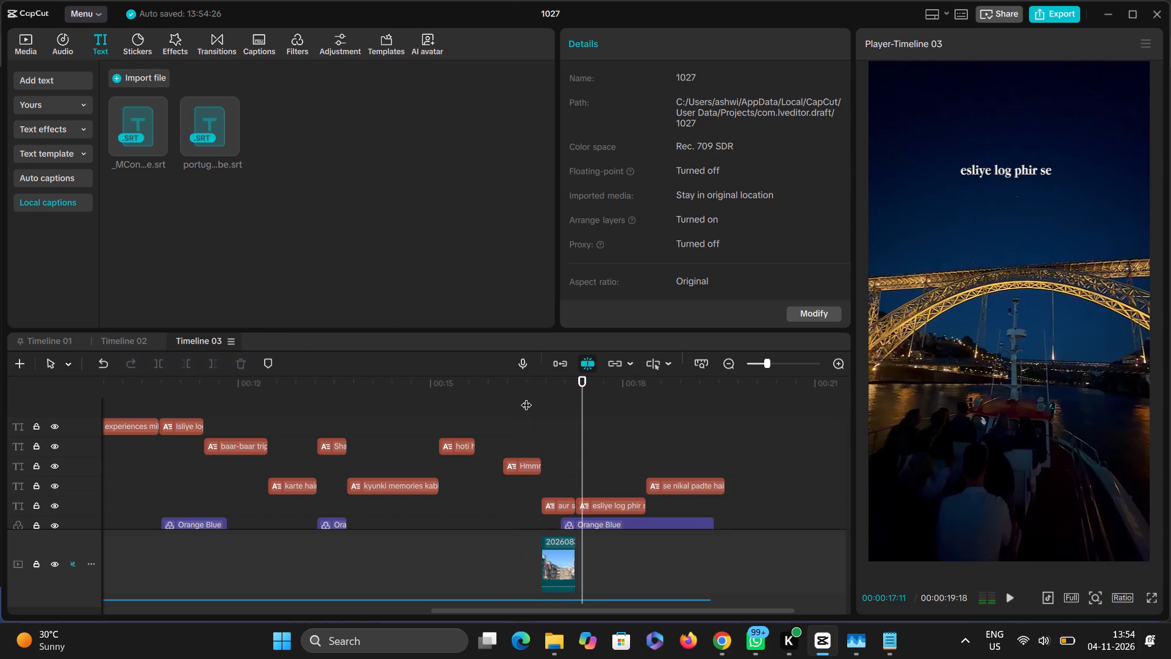
key("space")
key("space")
key("space")
key("space")
key("space")
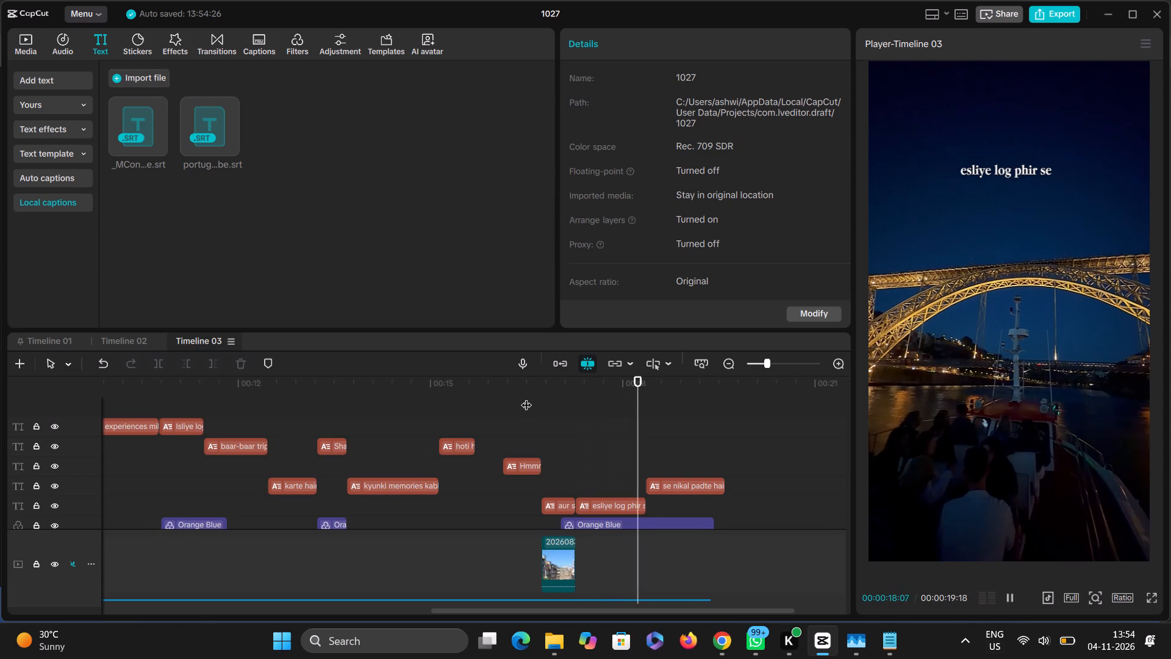
key("space")
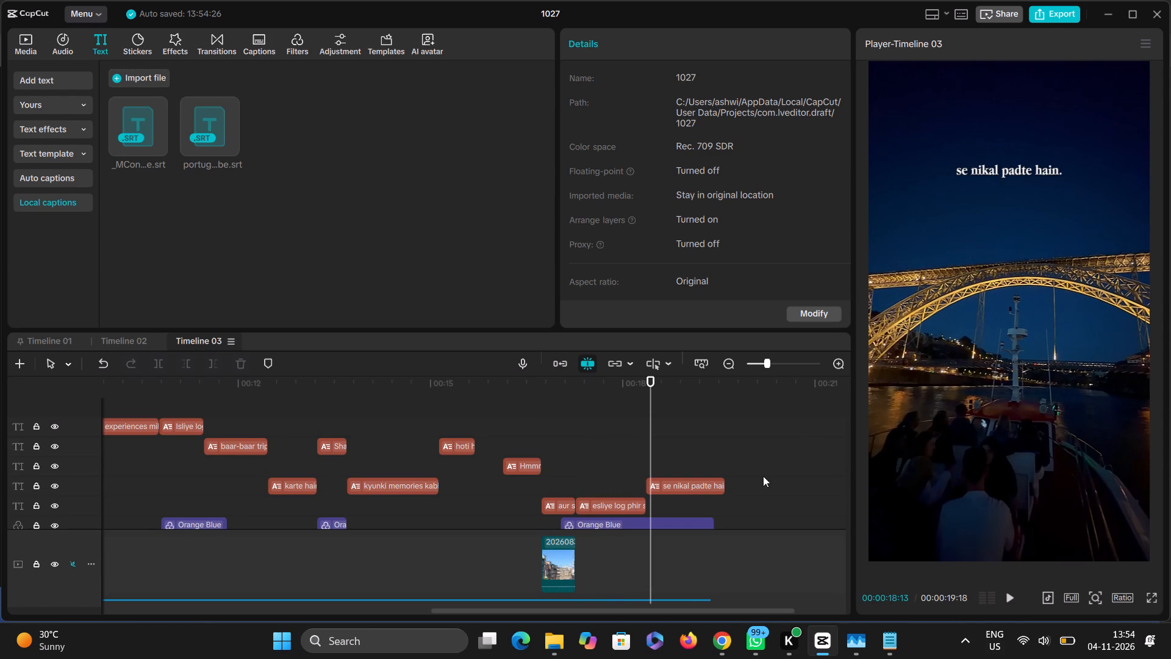
Remove the leading "se" and the final period from the last caption, leaving "nikal padte hain".
left_click(722, 490)
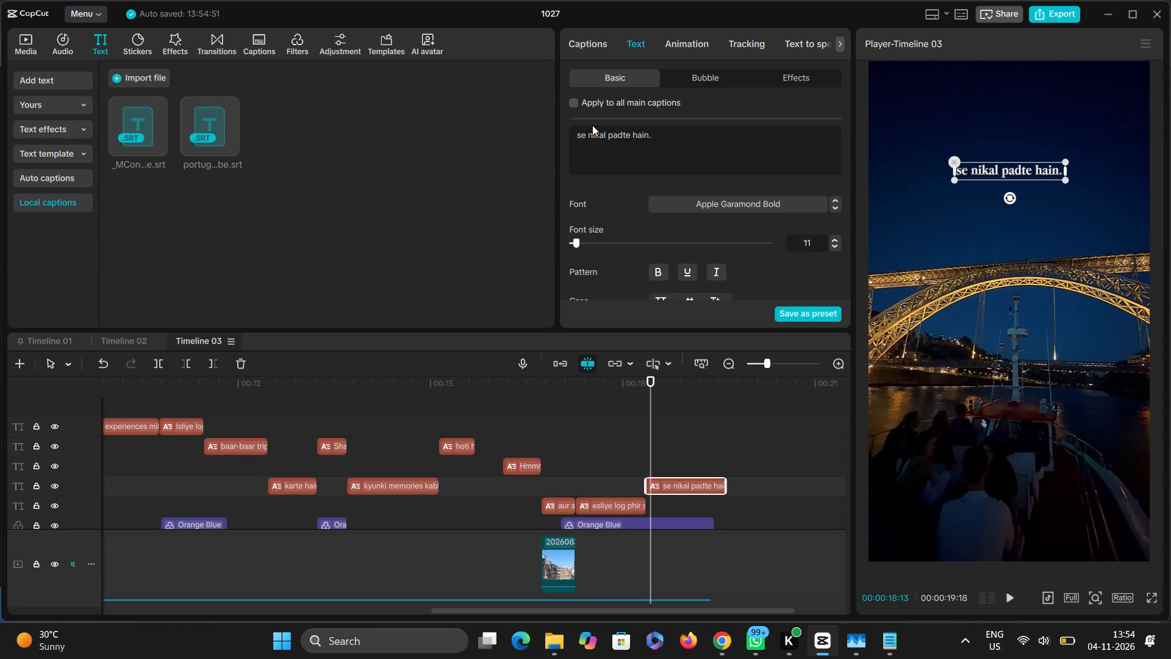
left_click_drag(591, 125, 584, 137)
left_click_drag(585, 136, 572, 140)
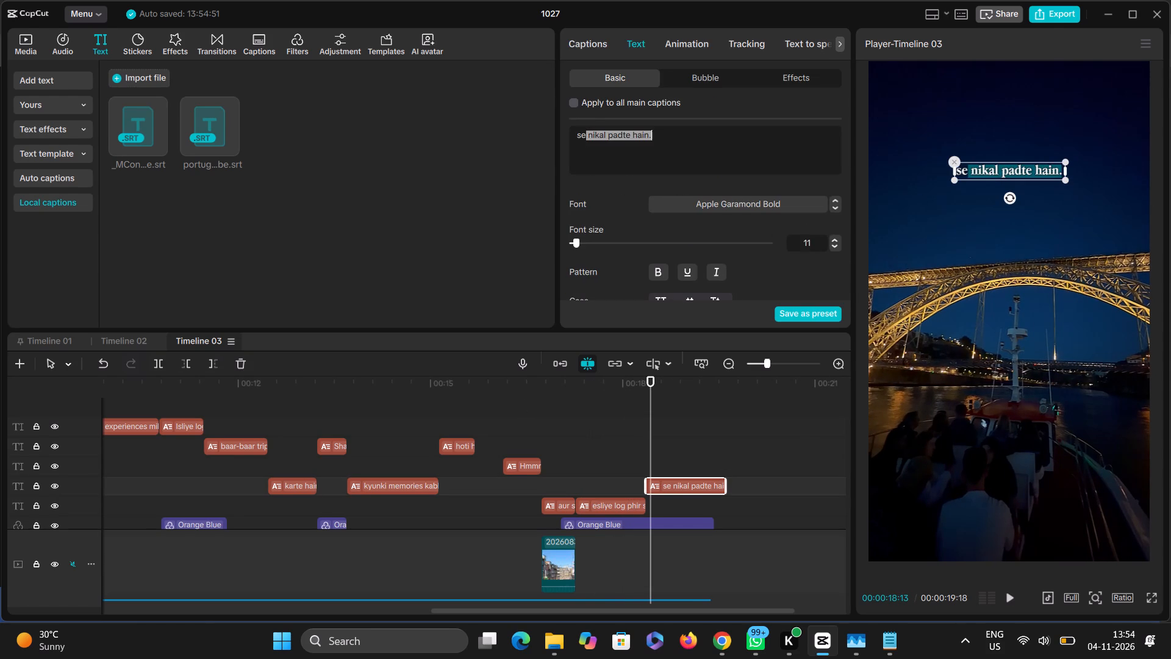
left_click_drag(572, 140, 570, 139)
left_click_drag(581, 129, 548, 132)
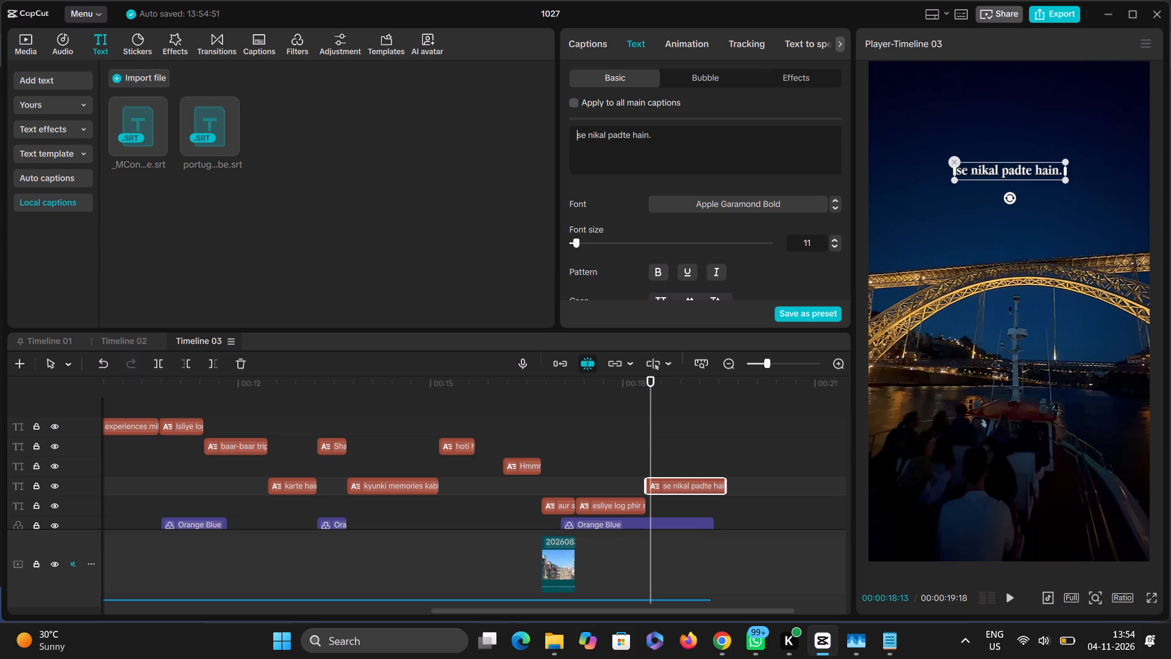
left_click(587, 135)
key("BackSpace")
key("BackSpace")
key("BackSpace")
key("BackSpace")
key("BackSpace")
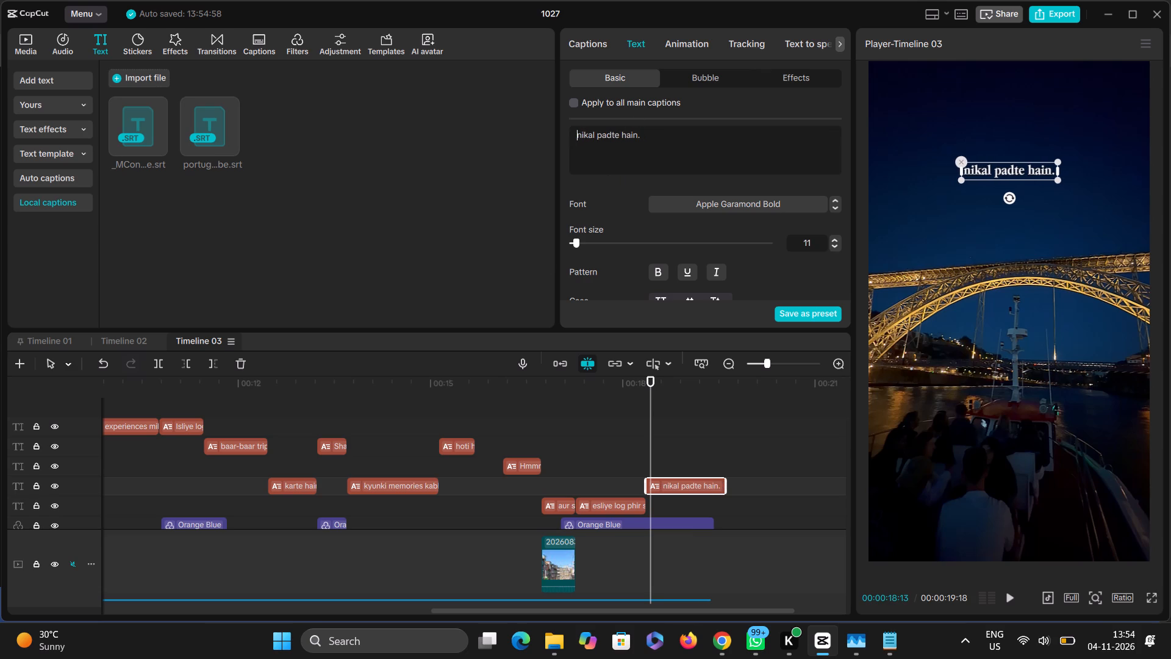
left_click(671, 137)
key("BackSpace")
Replay the change from "esliye log phir se" to "nikal padte hain" through the end of the timeline.
left_click(609, 397)
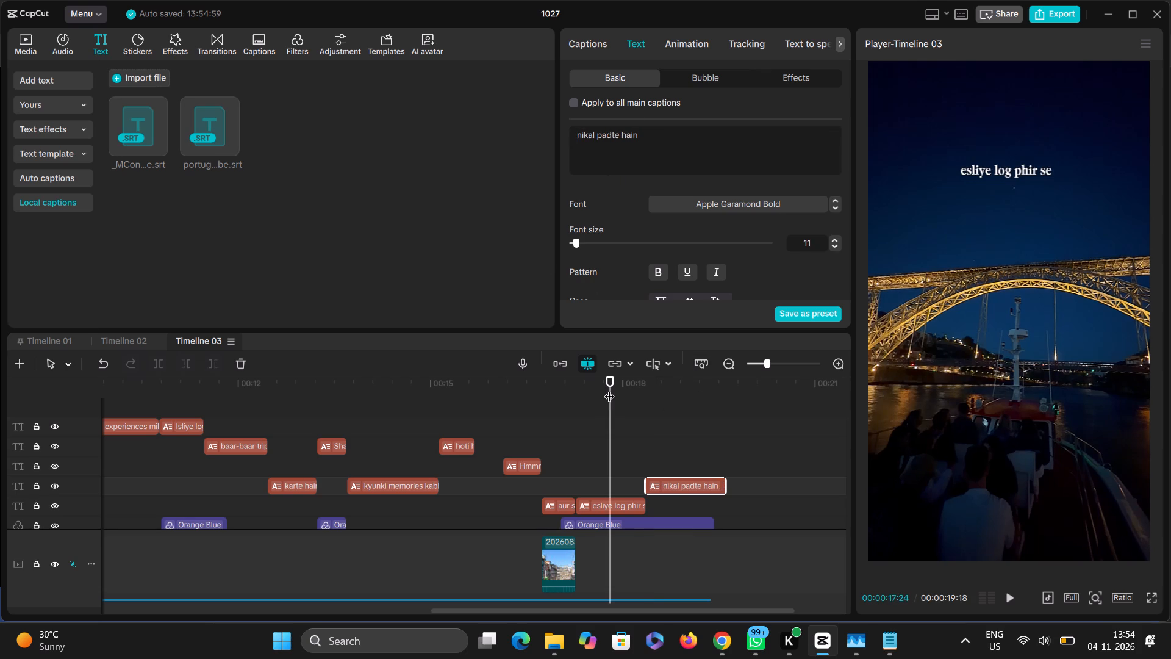
key("space")
key("space")
left_click(611, 381)
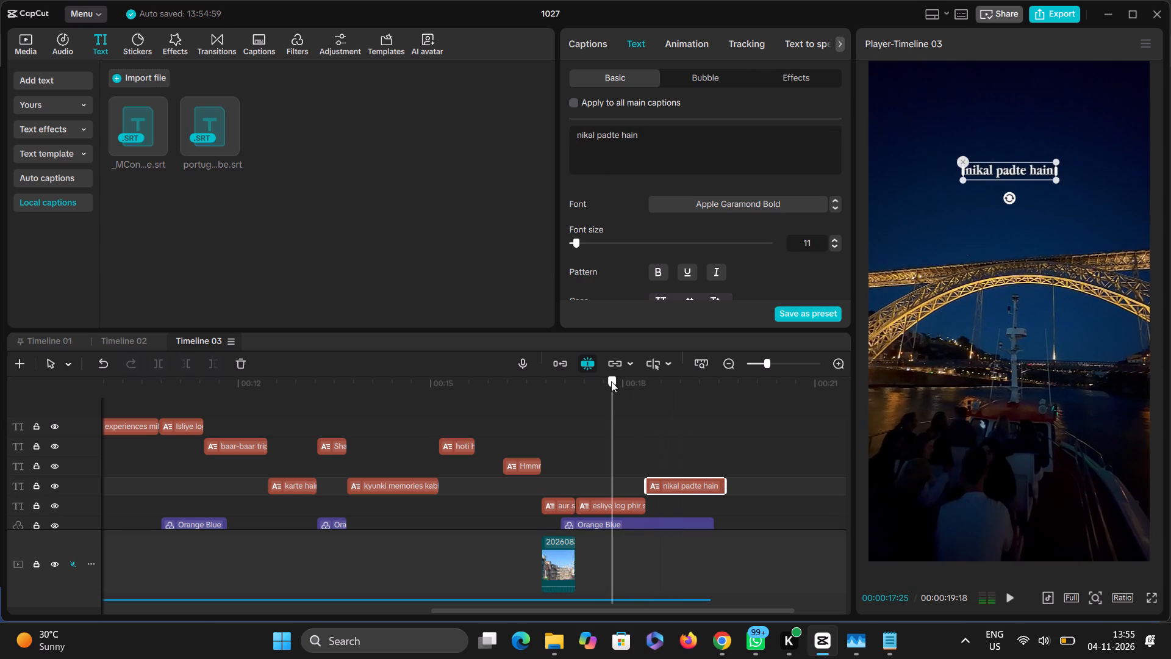
key("space")
key("space")
key("space")
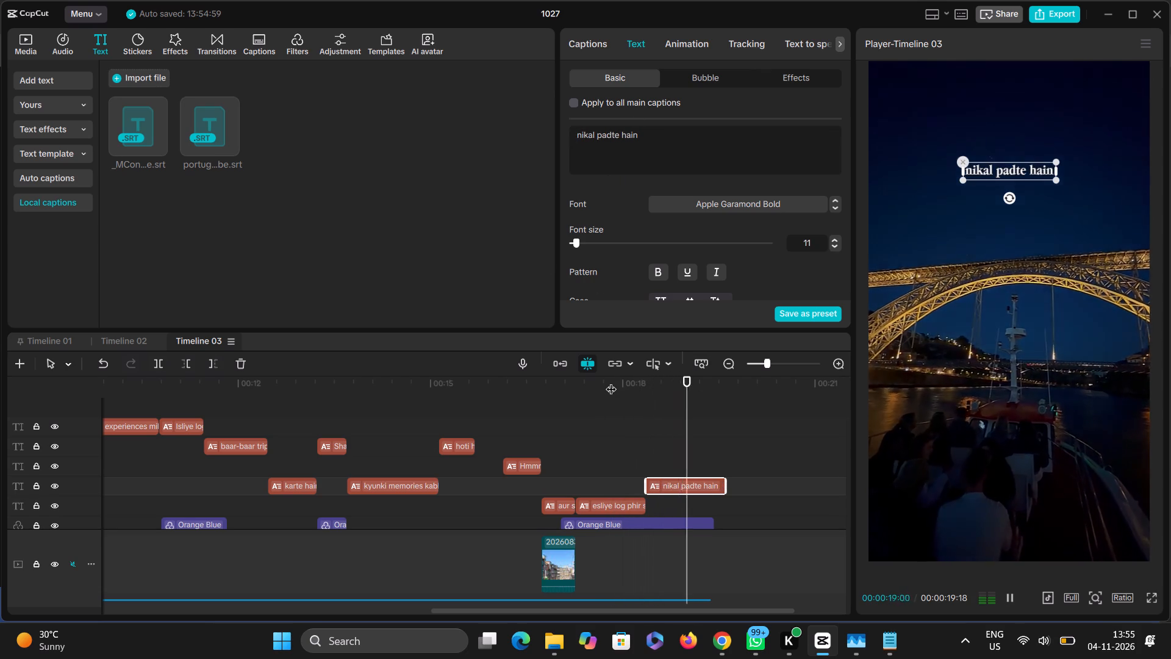
Apply the Fade Out exit animation to the "nikal padte hain" caption.
left_click(689, 38)
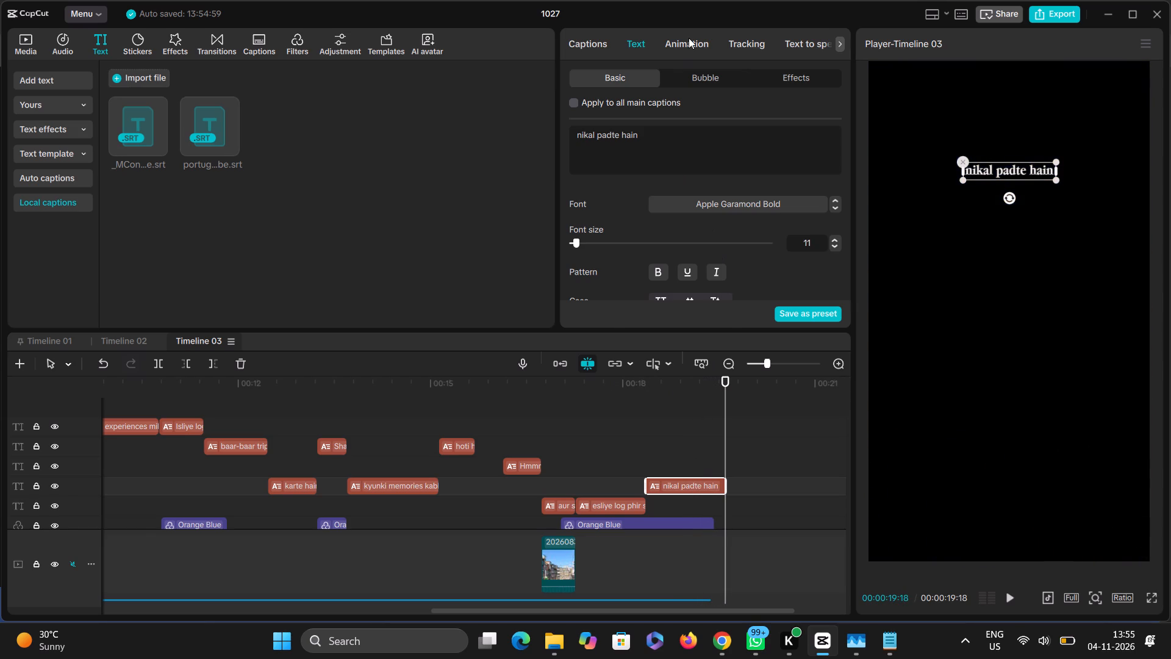
left_click(693, 87)
left_click(651, 195)
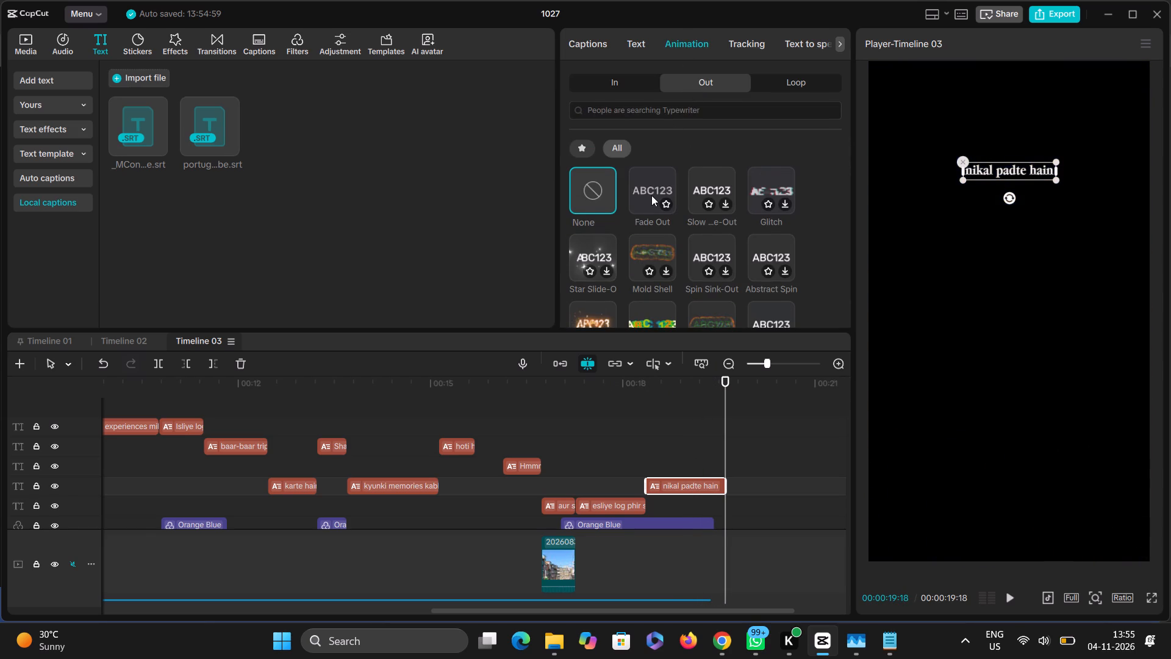
left_click(642, 406)
key("space")
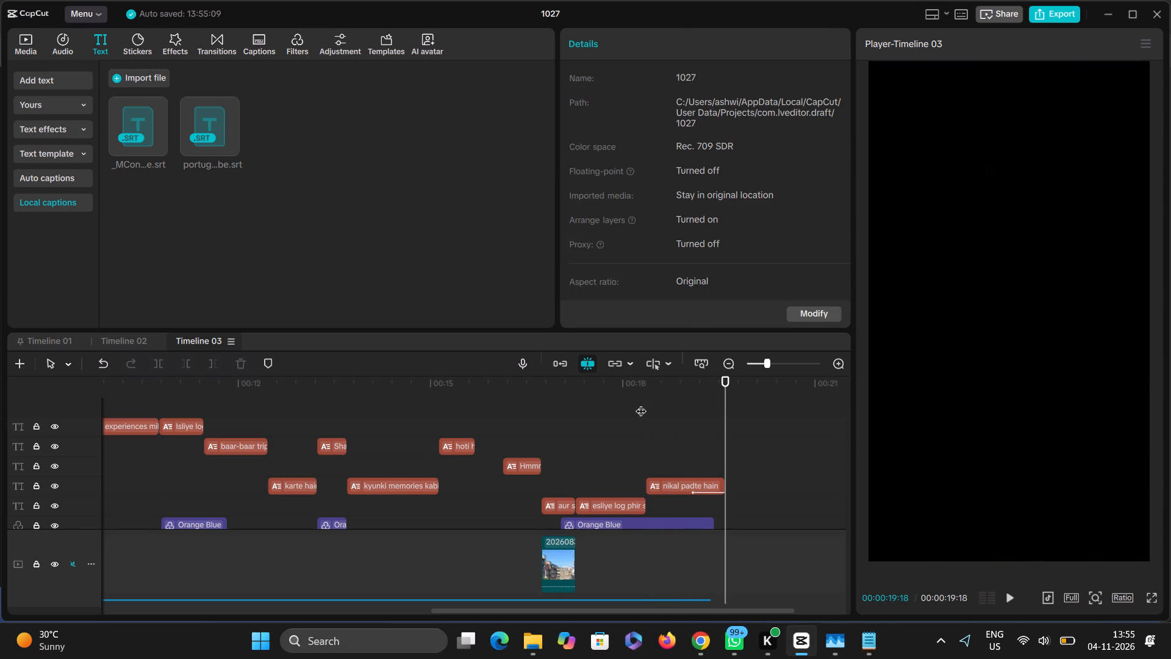
Replay the video from the start and lengthen the In animation of the "Haan, aur ek baar ho gaya na" caption.
left_click_drag(634, 397, 0, 509)
key("space")
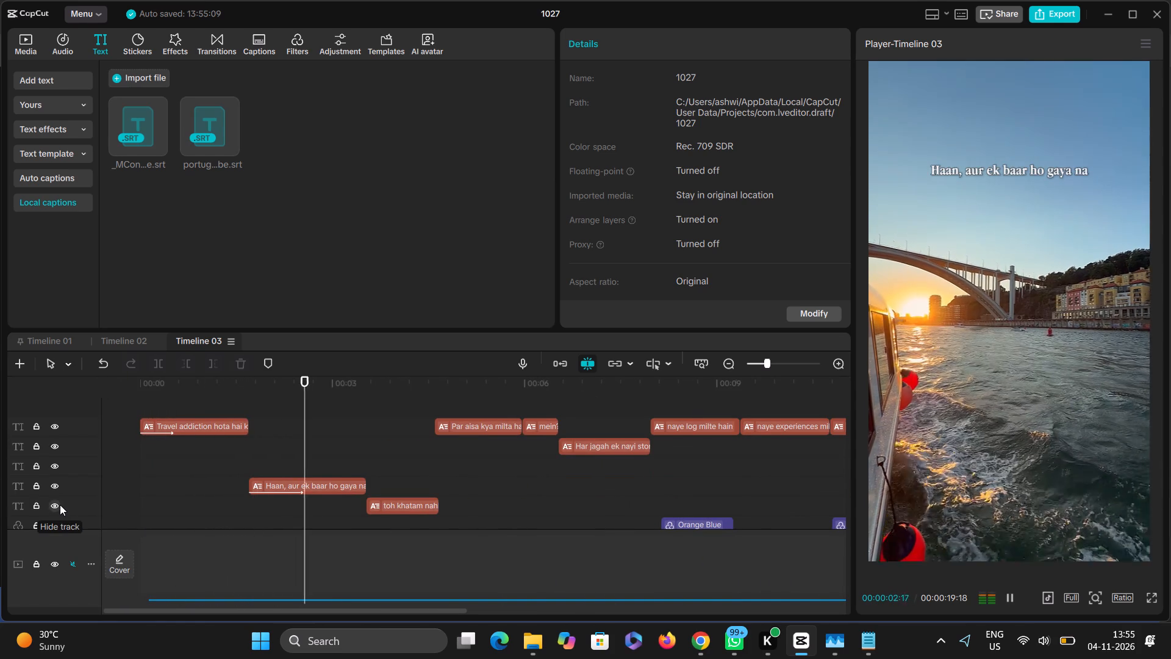
key("space")
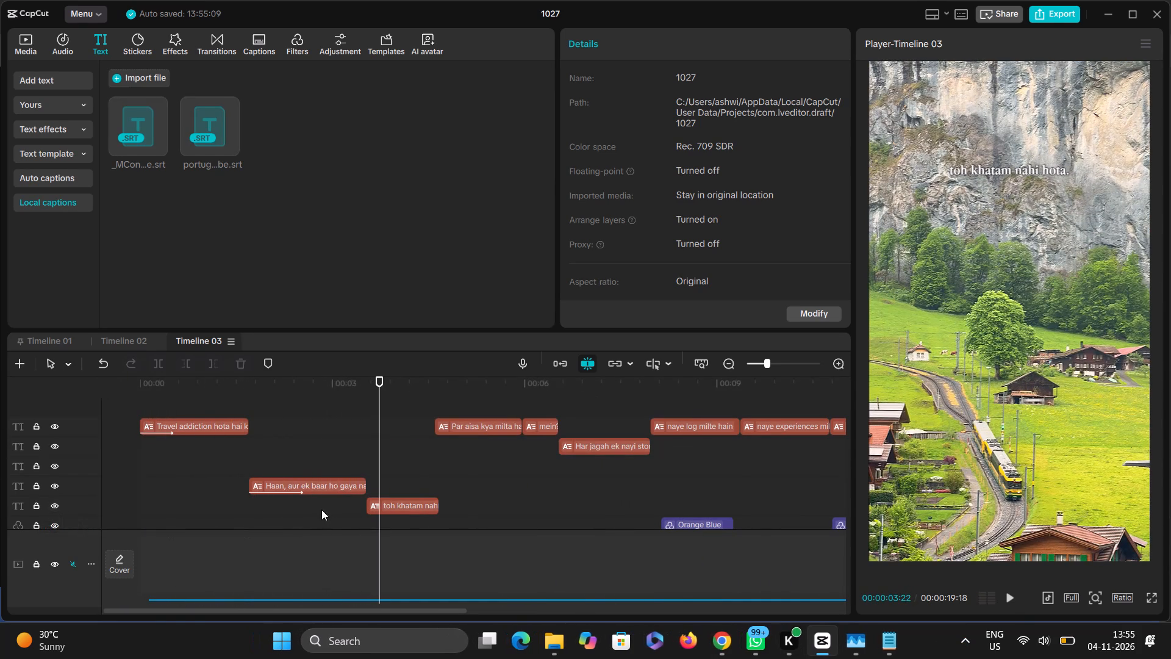
left_click(334, 495)
left_click(344, 483)
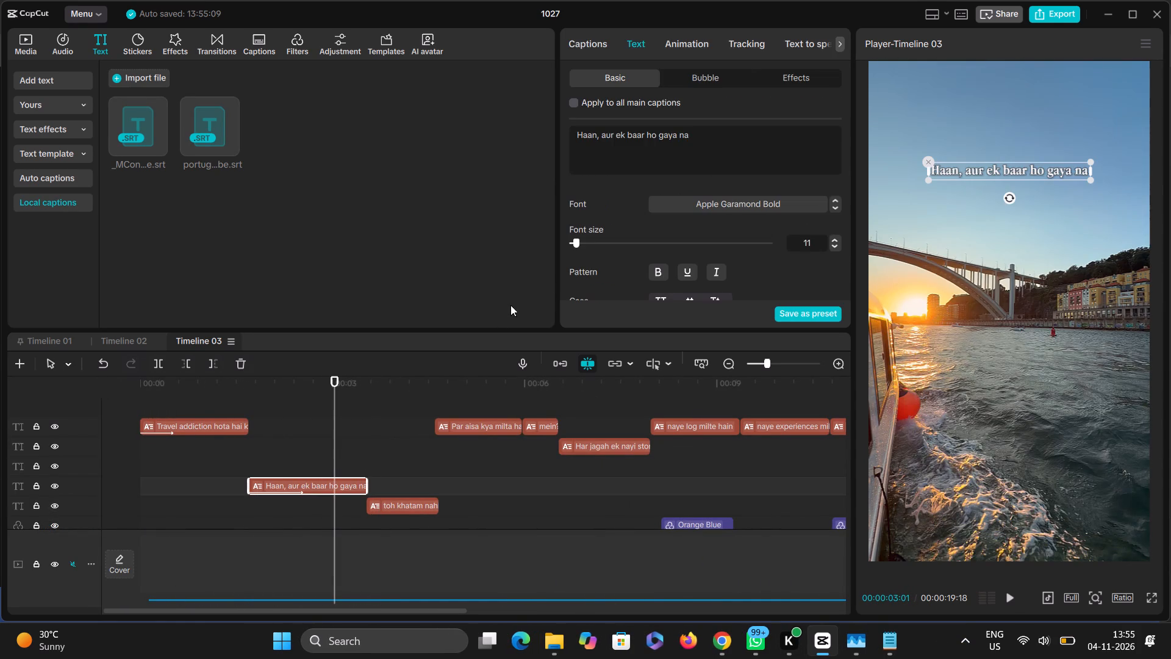
scroll(621, 246, "down", 2)
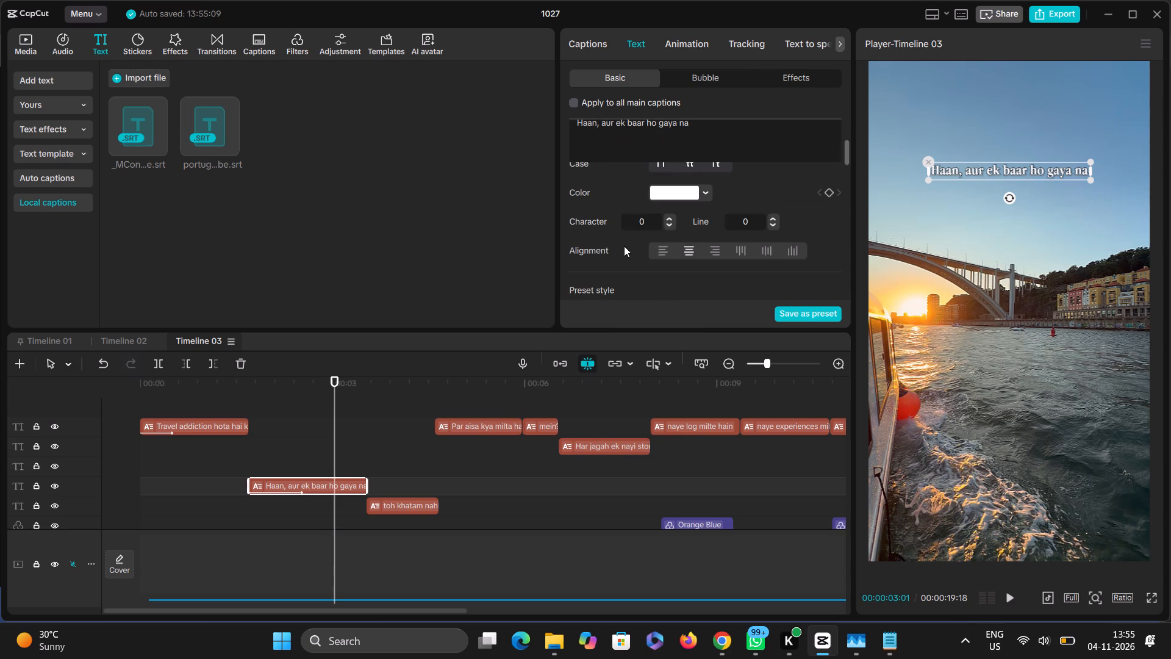
scroll(624, 246, "up", 2)
left_click(704, 41)
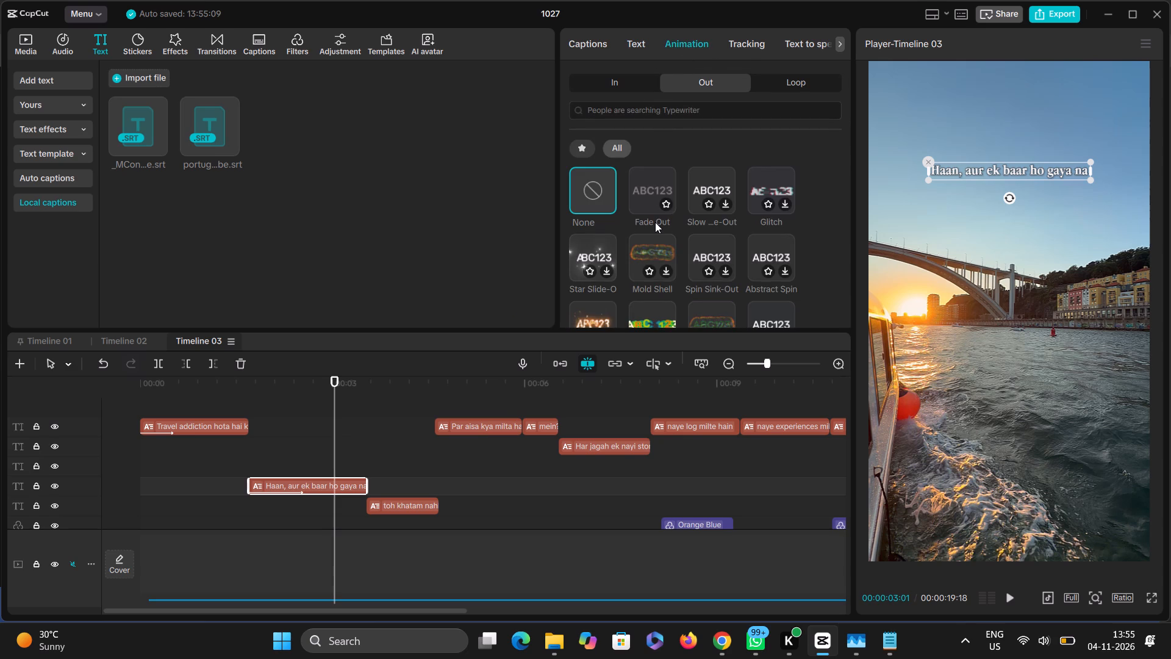
scroll(637, 220, "up", 4)
scroll(637, 223, "down", 2)
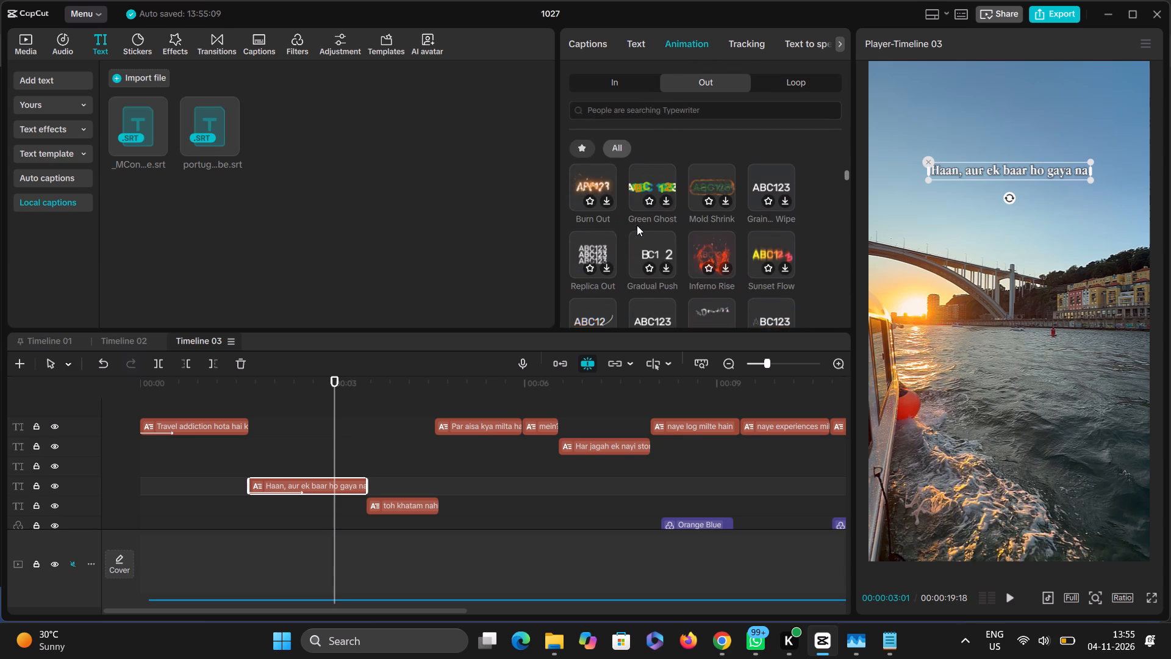
scroll(637, 225, "up", 3)
left_click(637, 86)
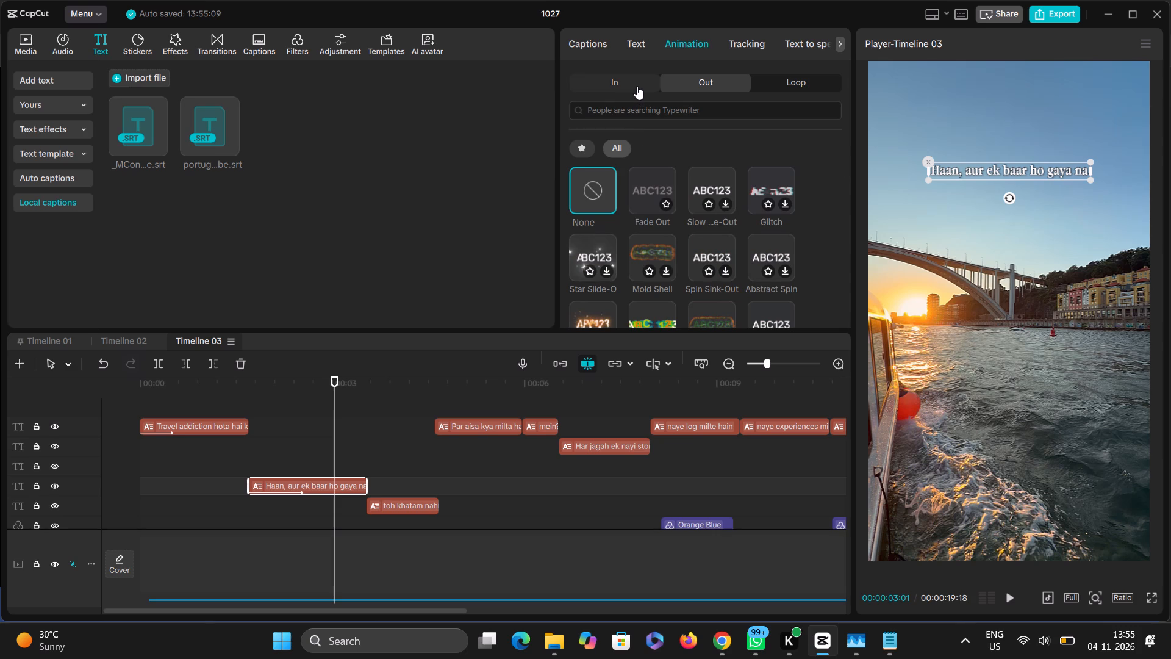
left_click_drag(753, 312, 761, 314)
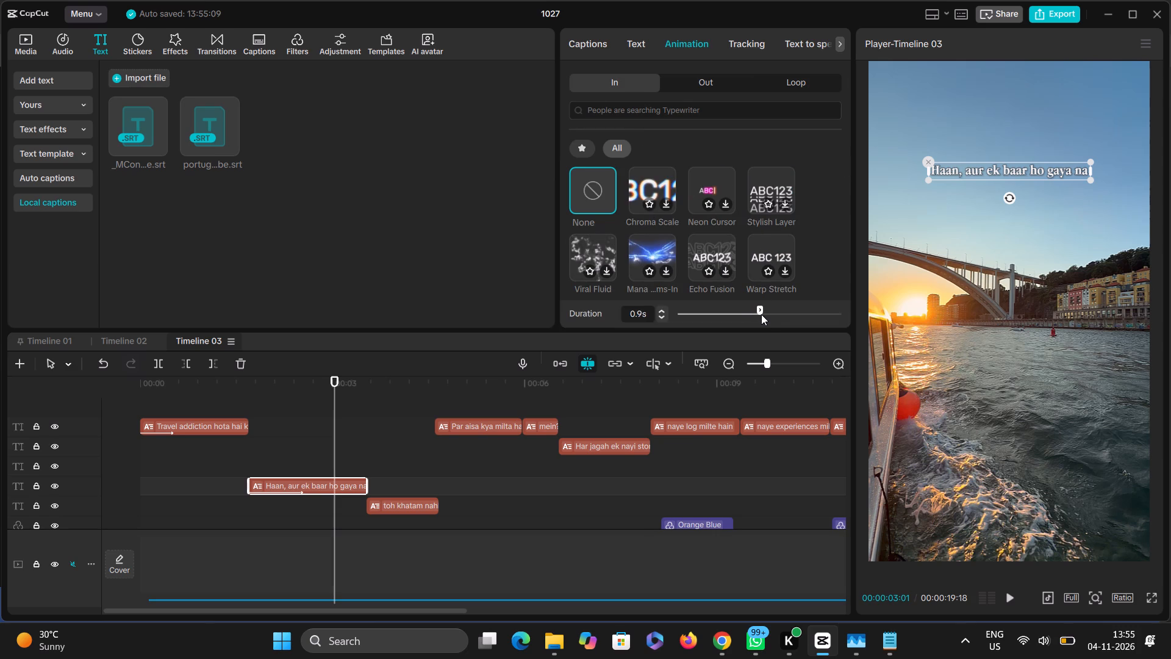
left_click_drag(761, 314, 768, 314)
Replay the "Haan, aur ek baar ho gaya na" caption to check its animation speed against the voice.
left_click(270, 398)
key("space")
key("space")
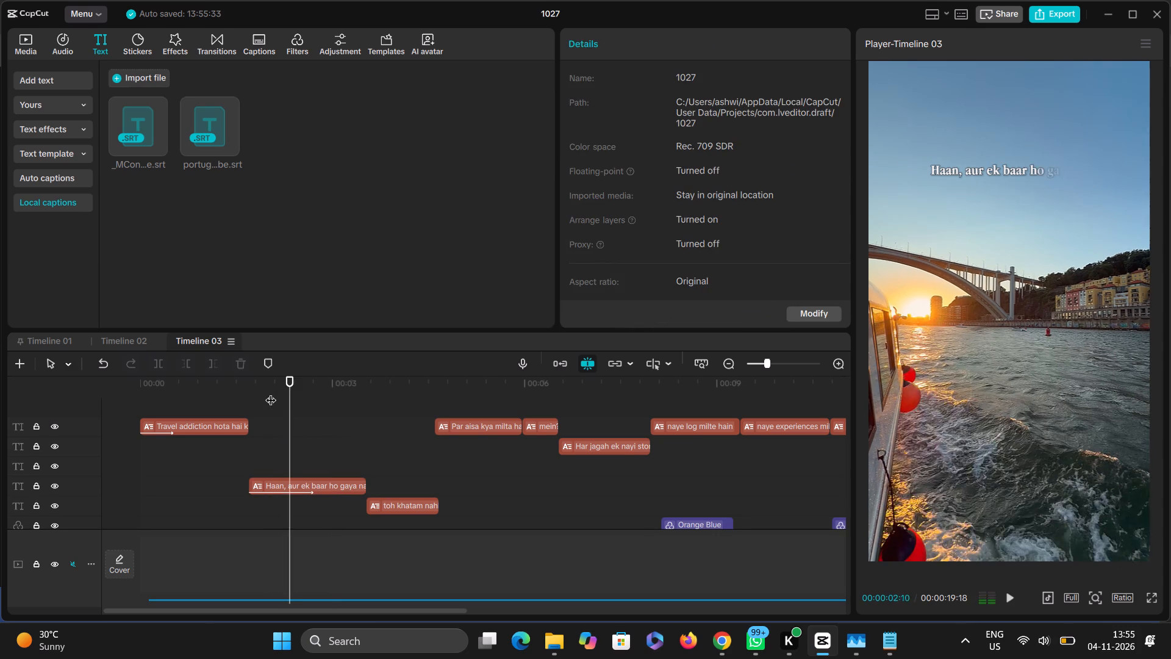
key("space")
key("space")
key("space")
key("space")
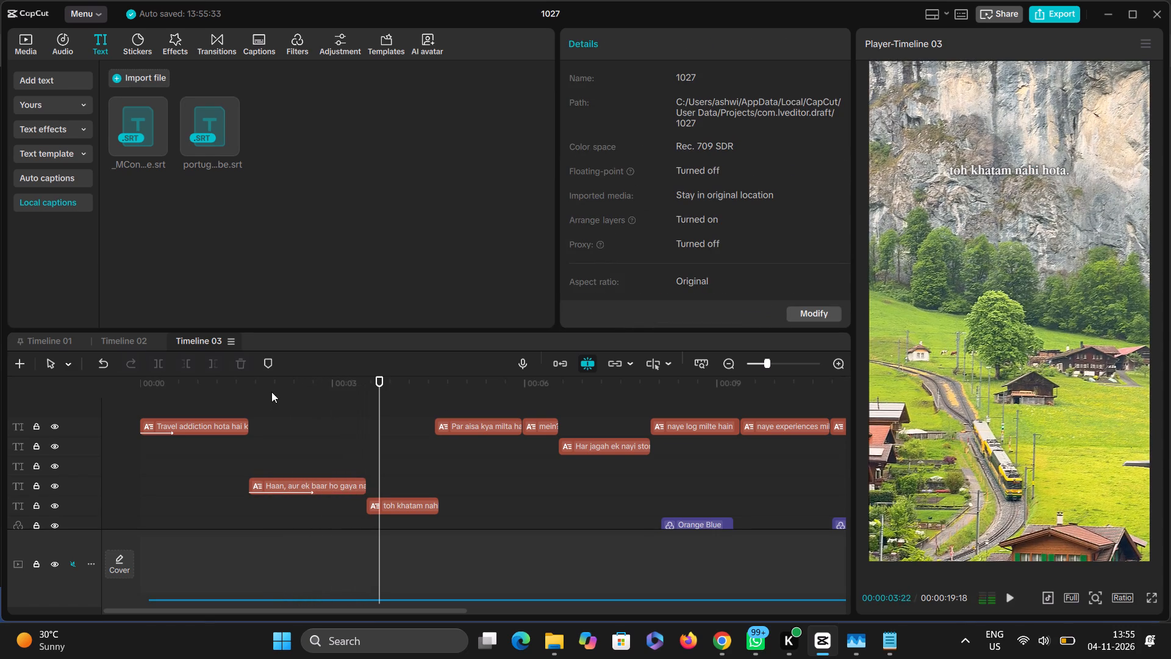
Search the In animations for "write" and apply Type 1 to the "toh khatam nahi hota." caption.
left_click(401, 506)
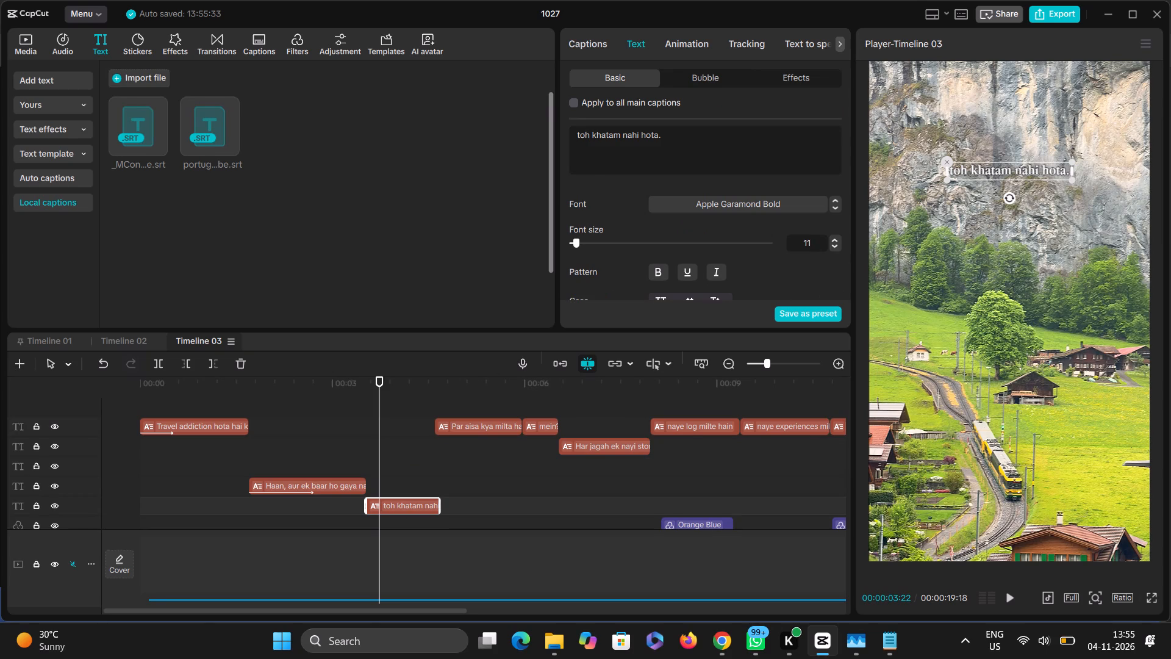
left_click(689, 45)
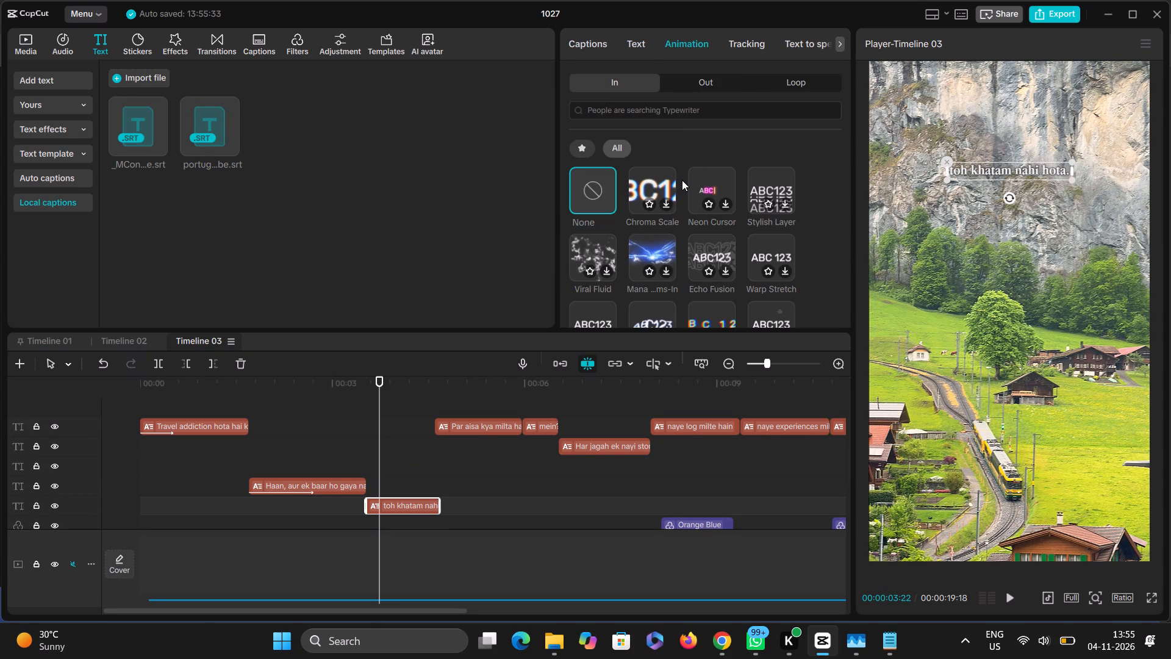
left_click(701, 114)
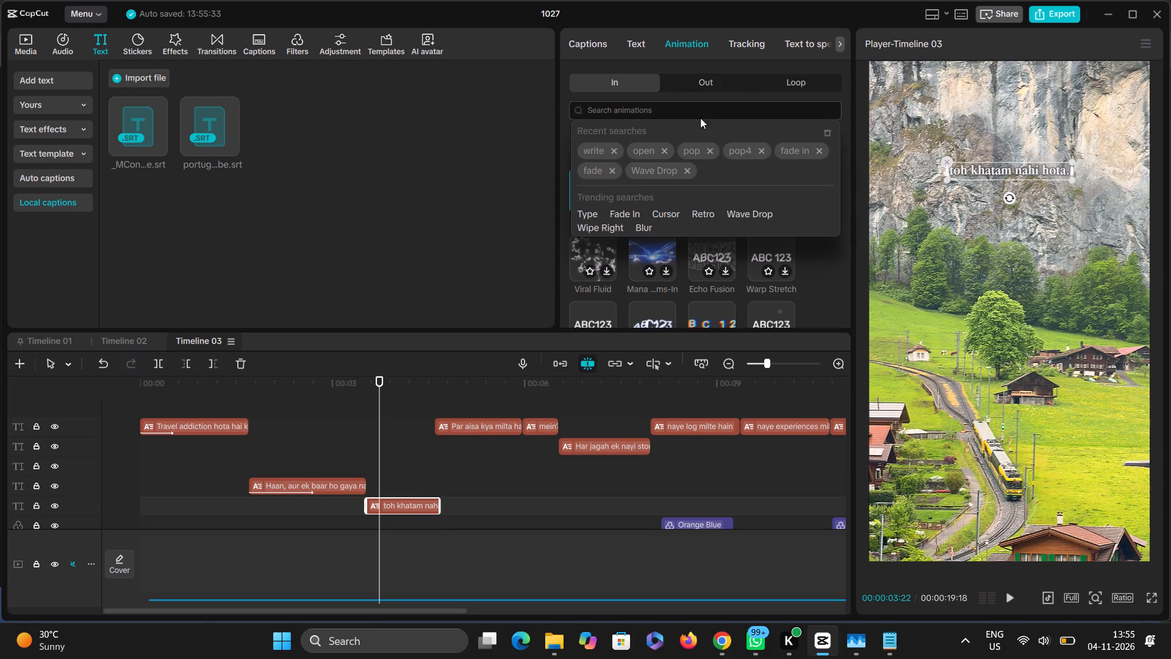
left_click(599, 151)
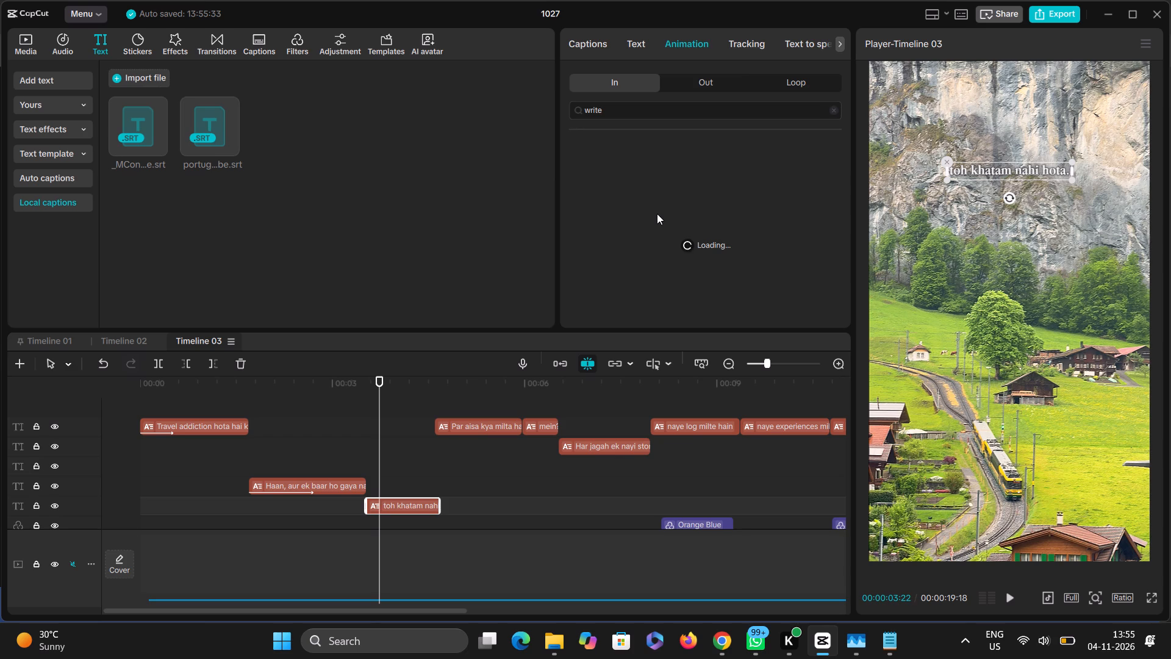
Turn on the VPN connection in the Windows quick settings so the animation search can load.
left_click(1069, 633)
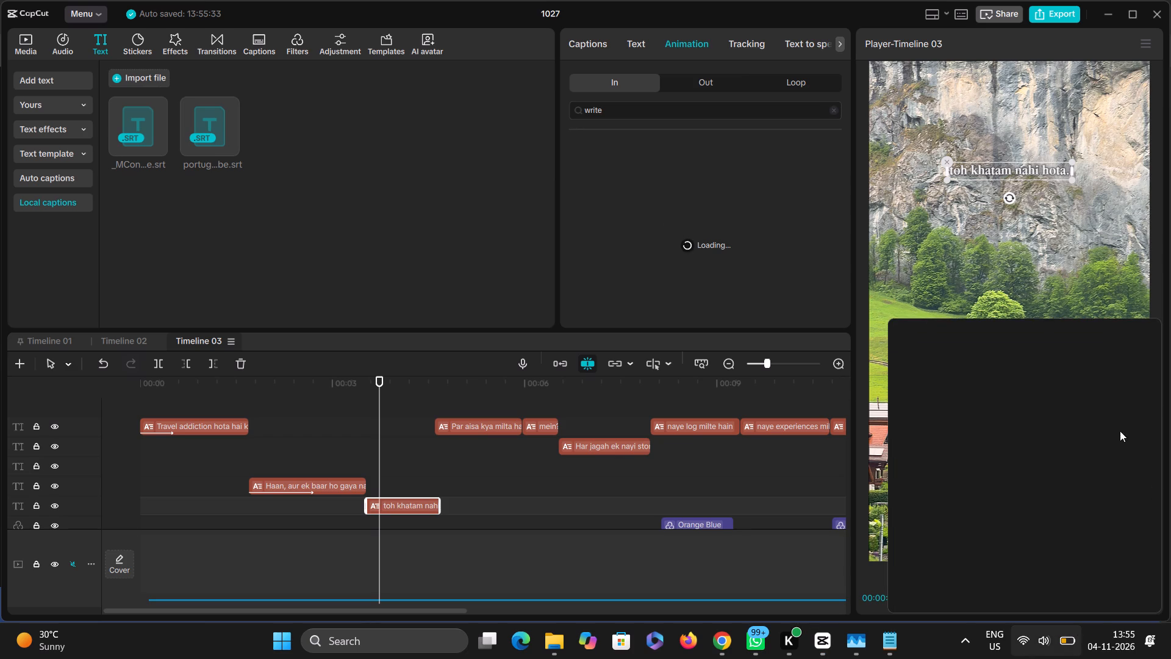
left_click(1078, 359)
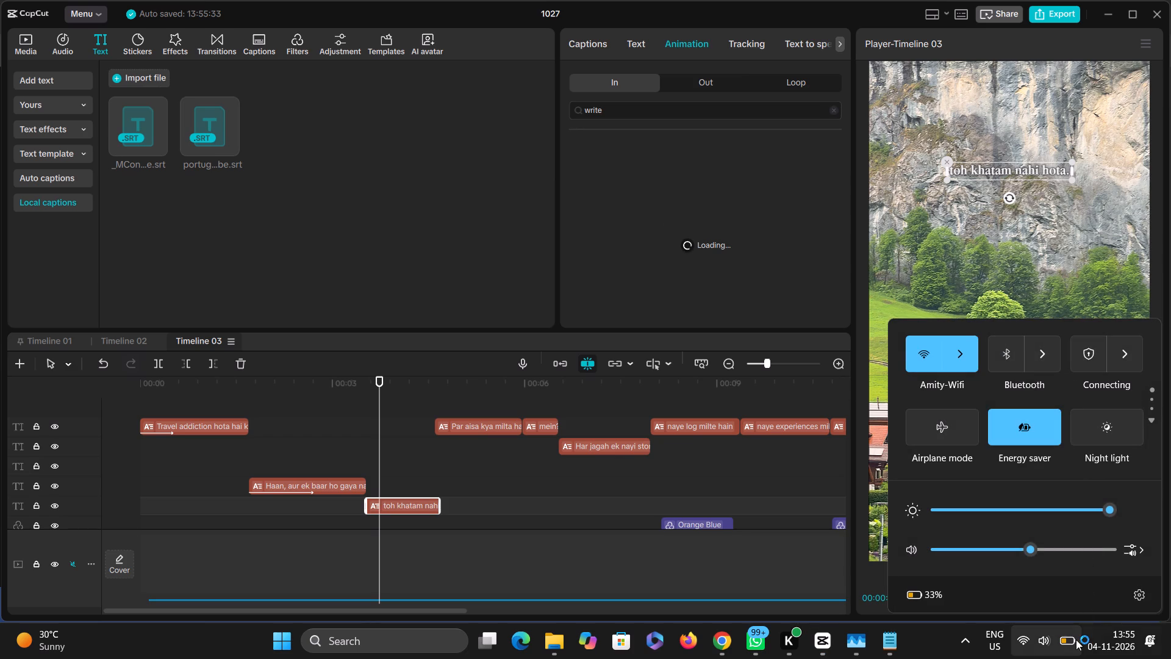
Apply the Type 1 In animation to the "toh khatam nahi hota." caption.
left_click(753, 163)
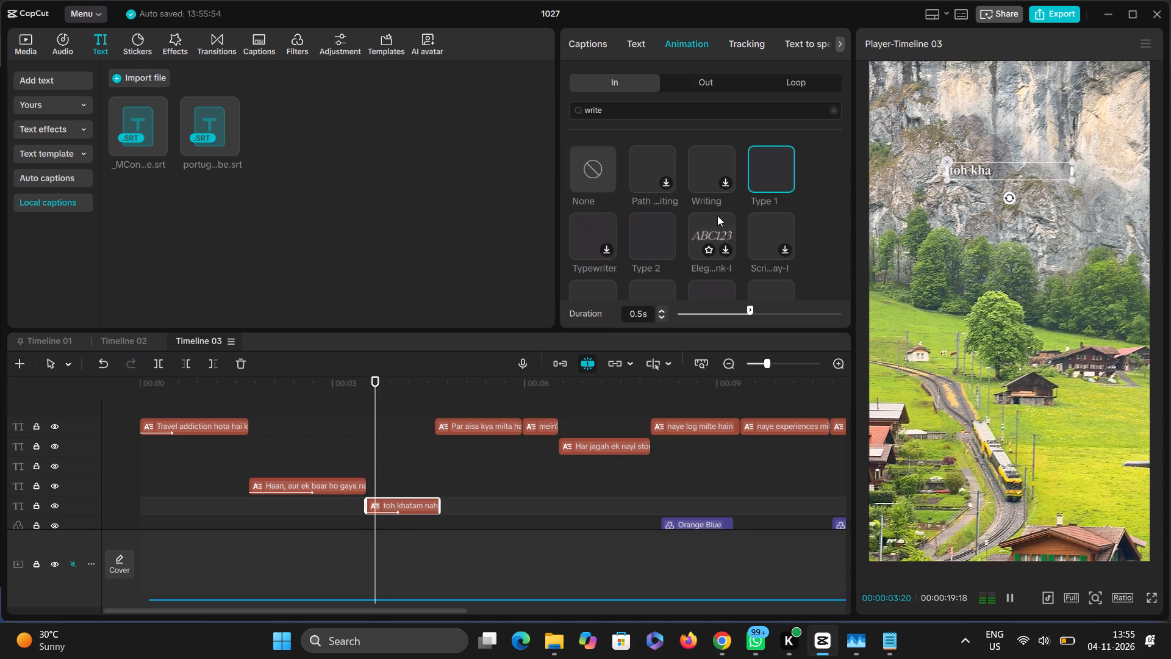
Replay the "toh khatam nahi hota." caption from its start to check the Type 1 animation's speed against the voice.
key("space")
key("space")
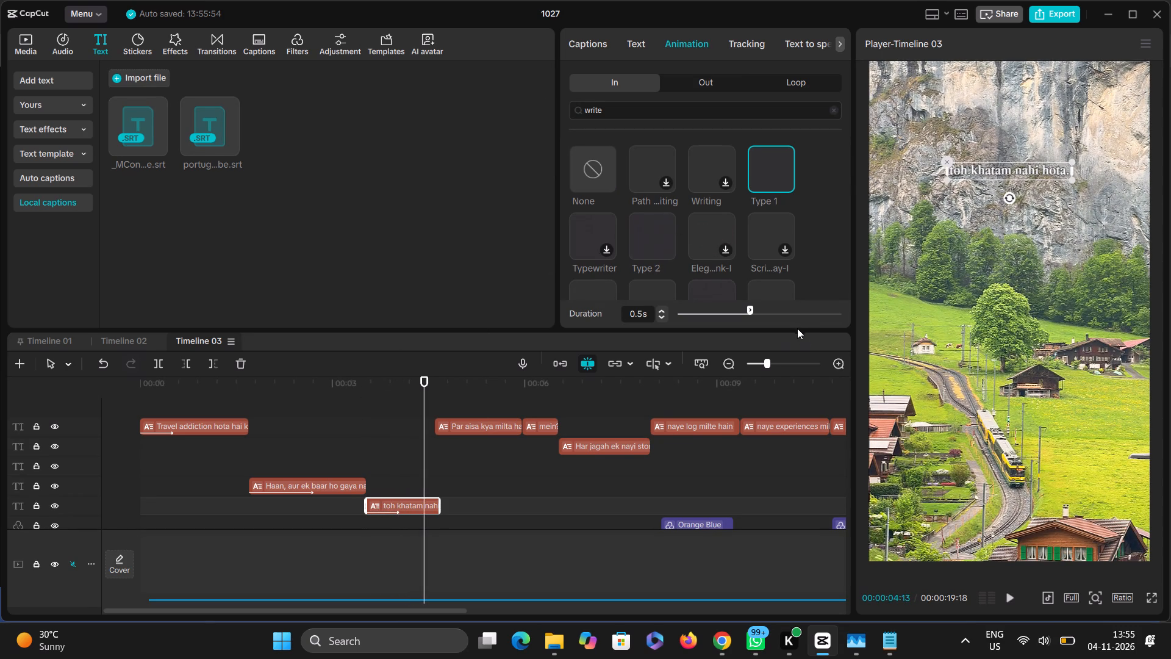
left_click(367, 391)
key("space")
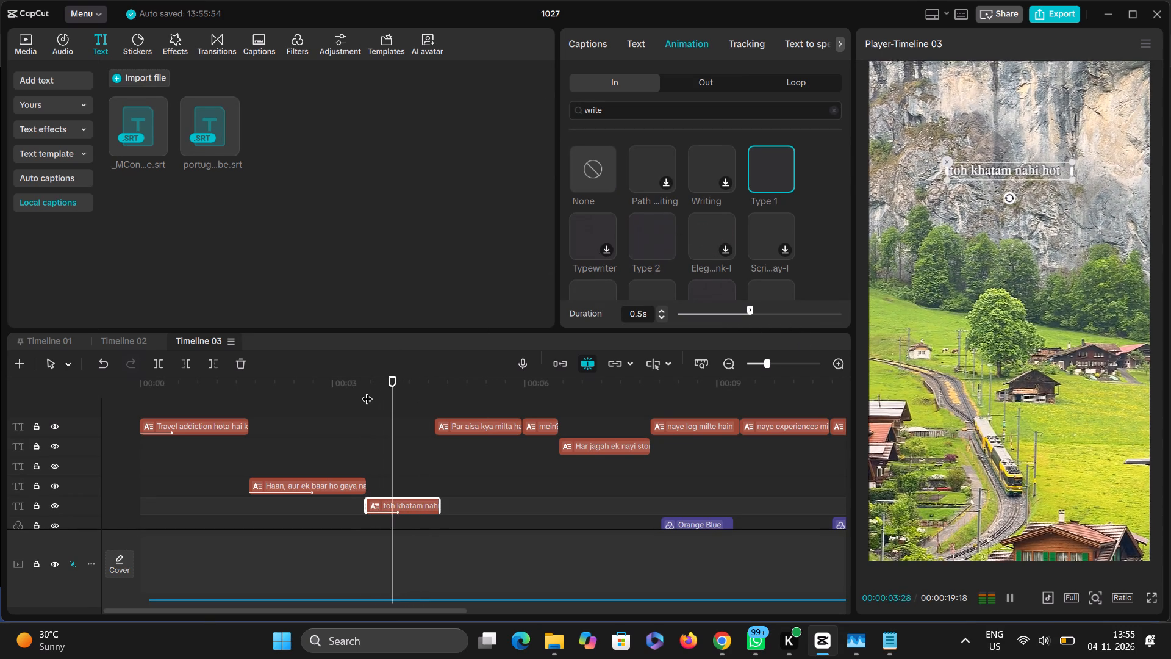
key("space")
left_click(367, 391)
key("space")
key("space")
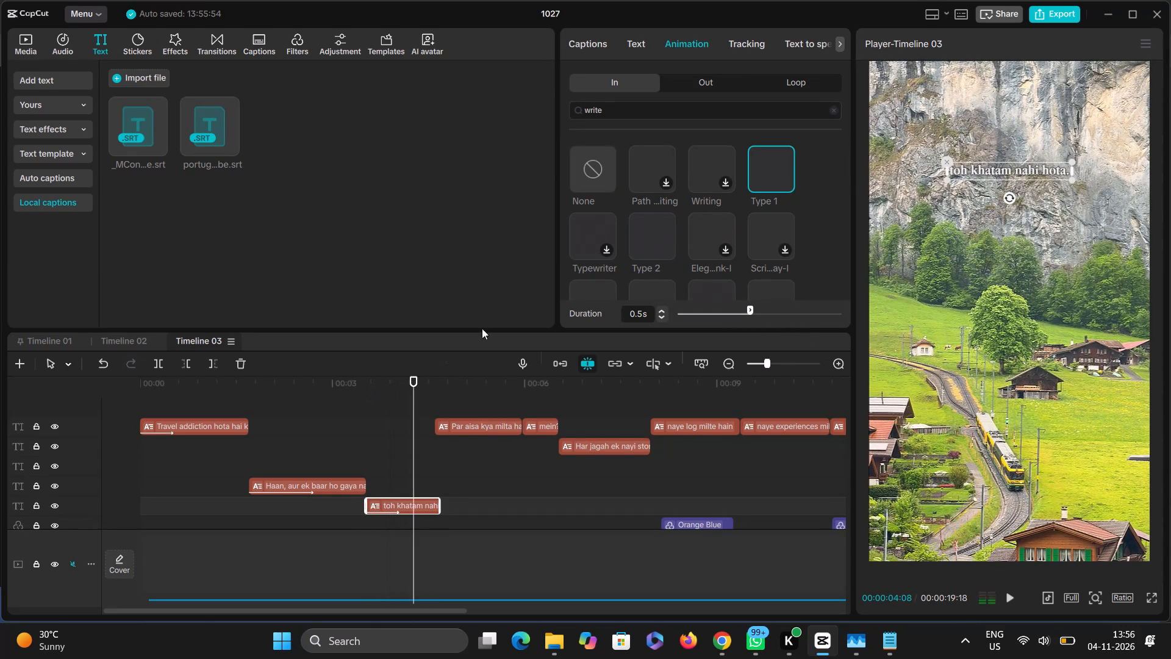
Delete the final period from the "toh khatam nahi hota." caption and replay it into the following caption.
left_click(625, 32)
left_click(690, 136)
key("BackSpace")
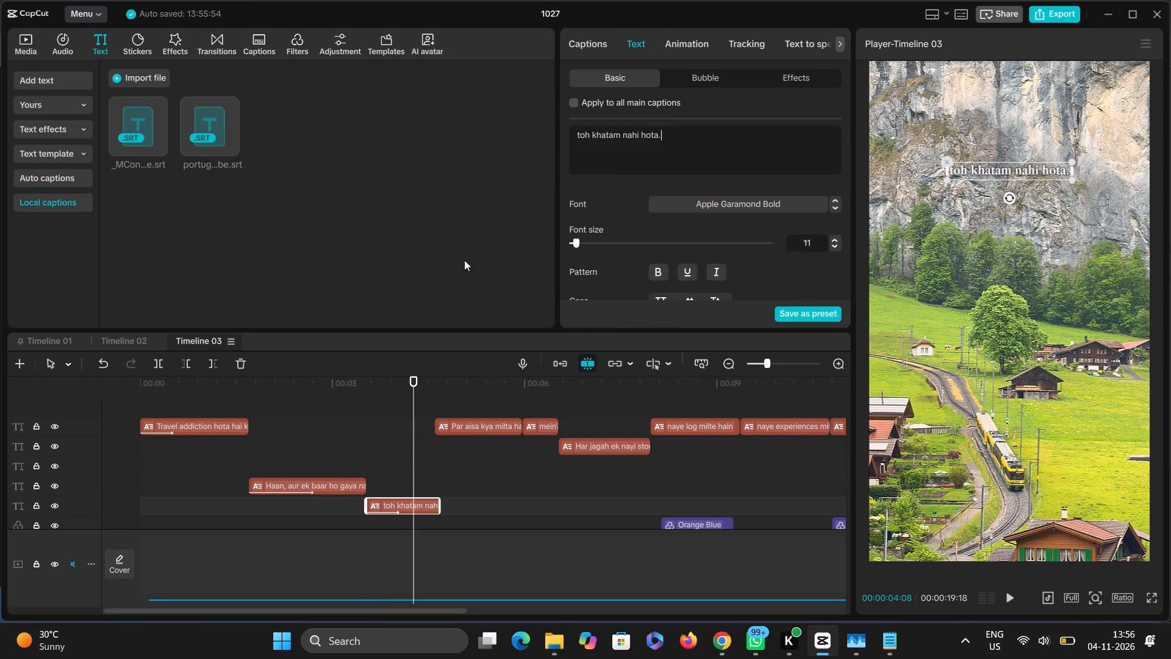
left_click(361, 396)
key("space")
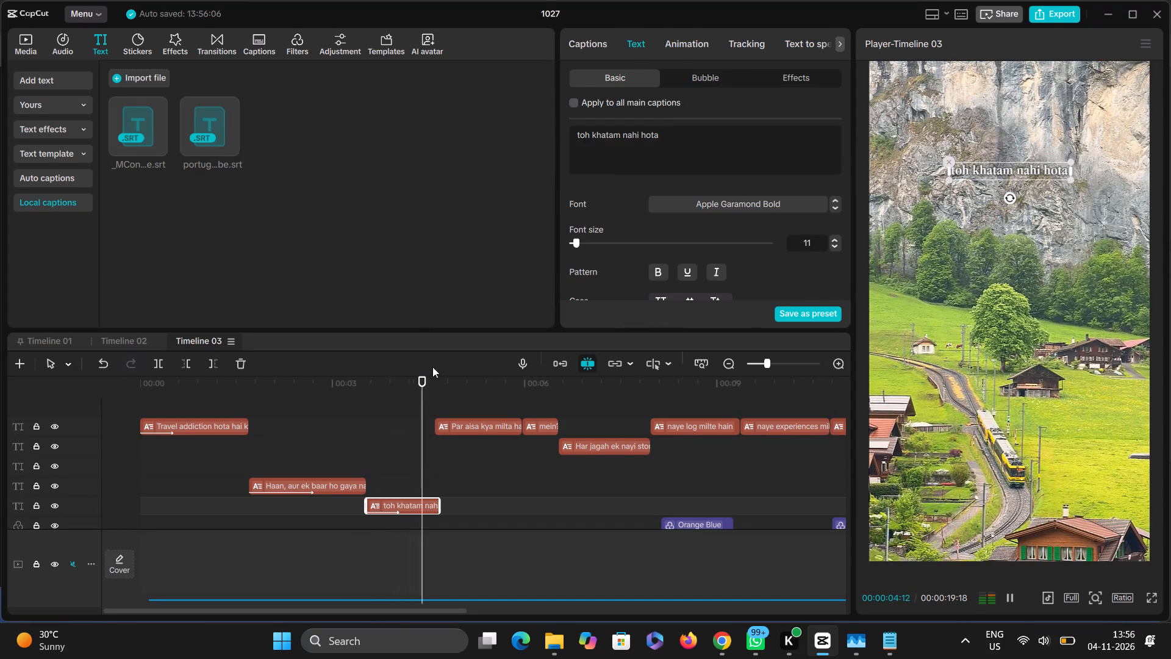
key("space")
key("space")
key("space")
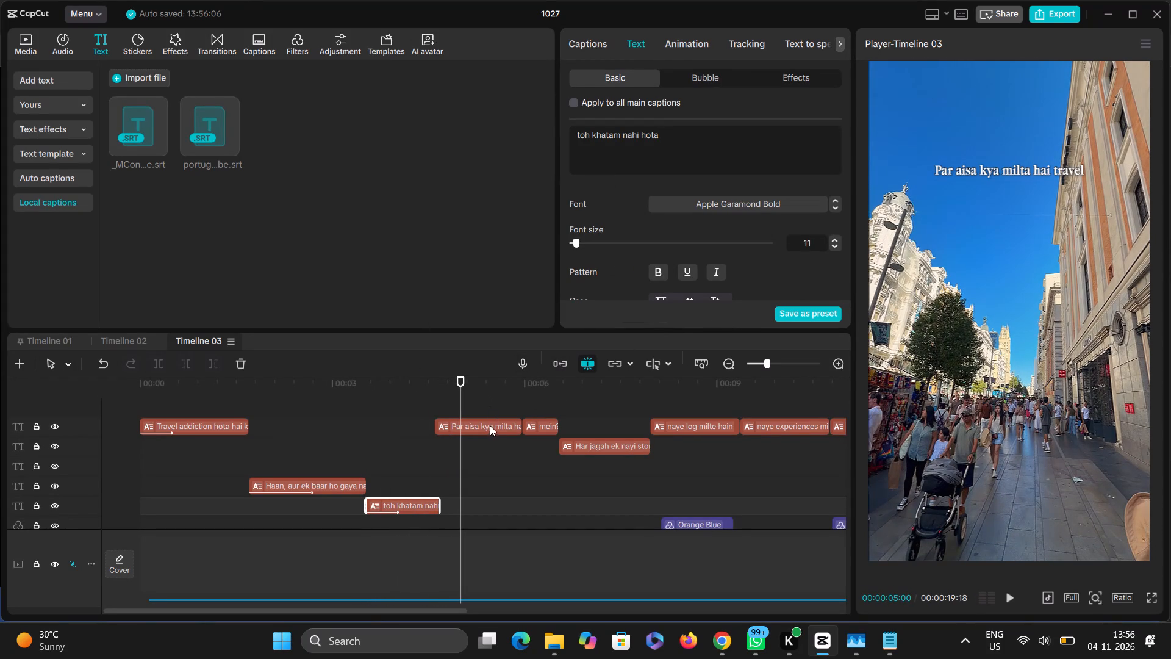
Apply the Type 1 In animation to the "Par aisa kya milta hai travel" caption and replay it into the "mein?" caption.
left_click(490, 426)
left_click(703, 42)
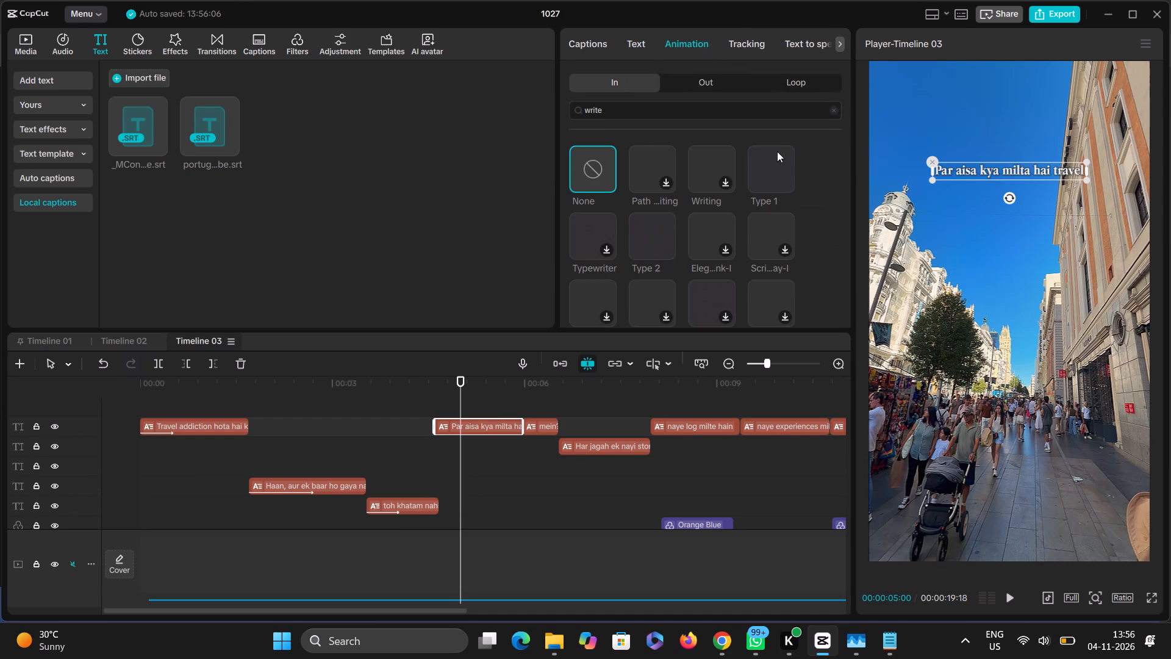
left_click(775, 168)
left_click(435, 389)
key("space")
key("space")
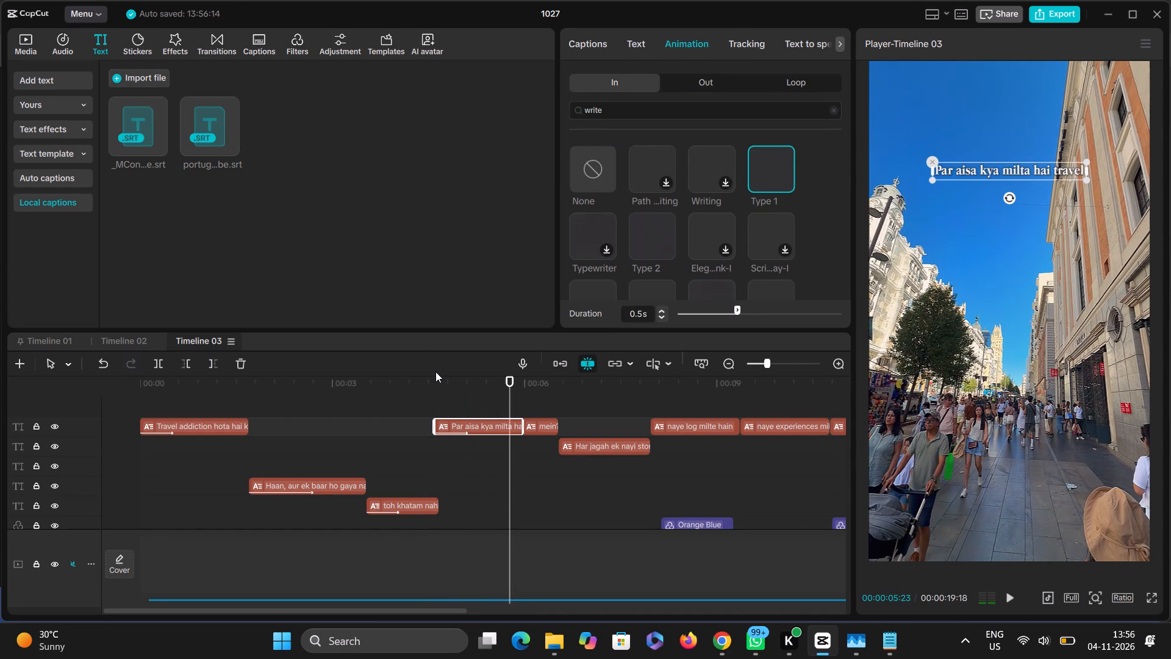
key("space")
key("space")
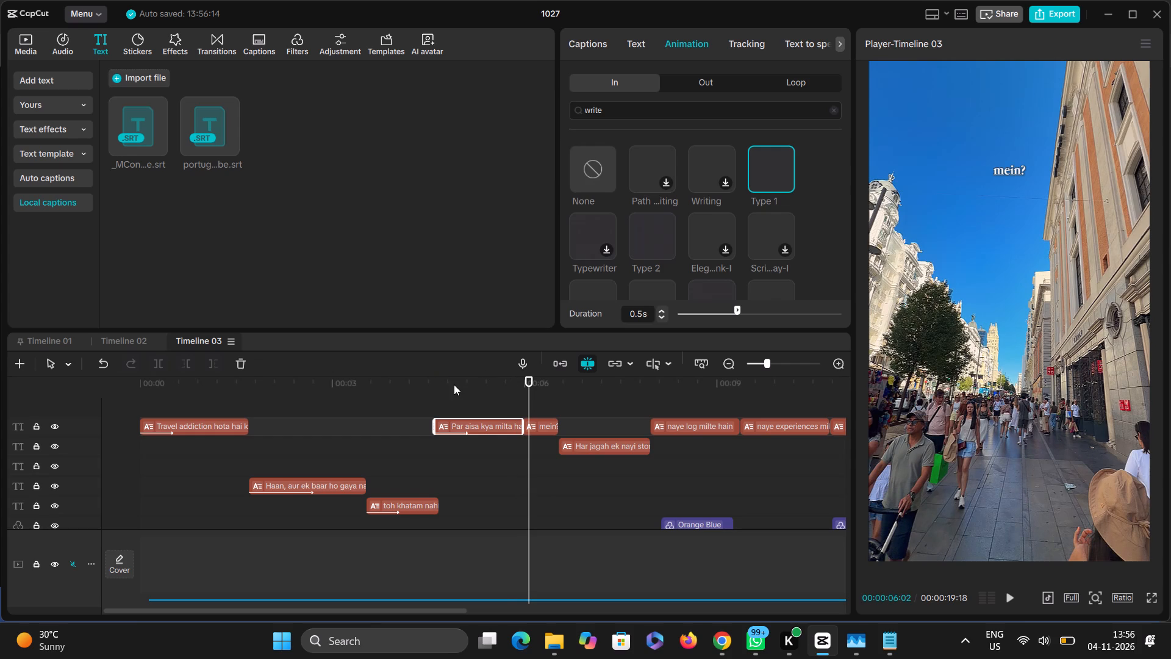
left_click(454, 384)
key("space")
key("space")
key("space")
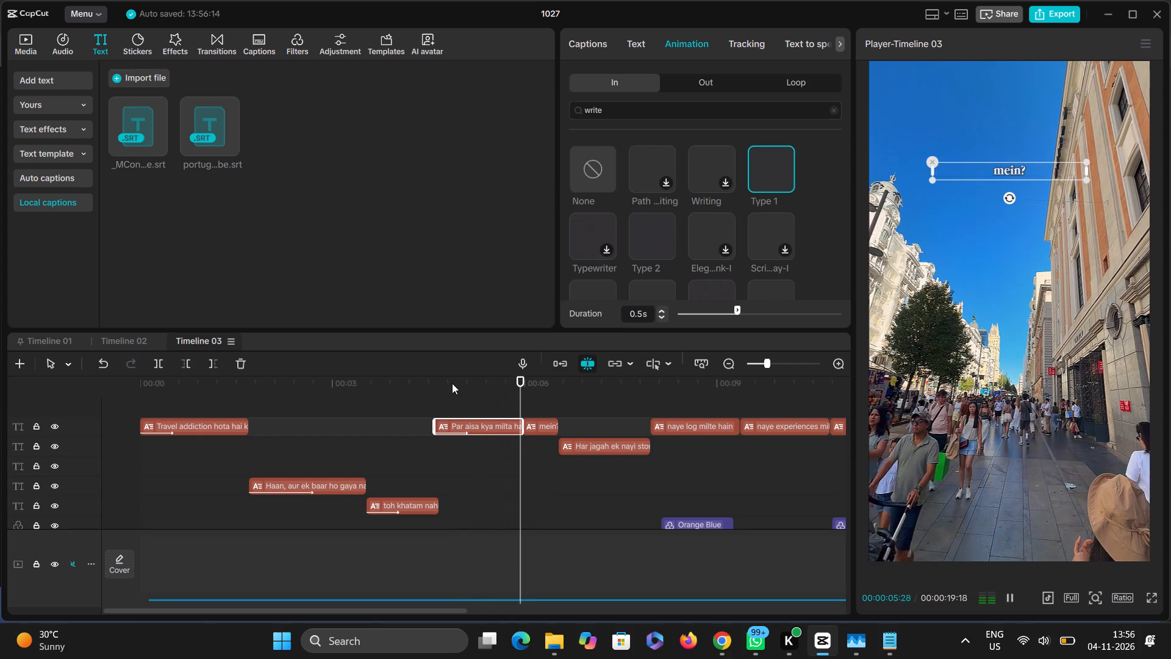
key("space")
Move the word "travel" from the end of "Par aisa kya milta hai travel" to the start of the "mein?" caption.
left_click(546, 435)
left_click(543, 423)
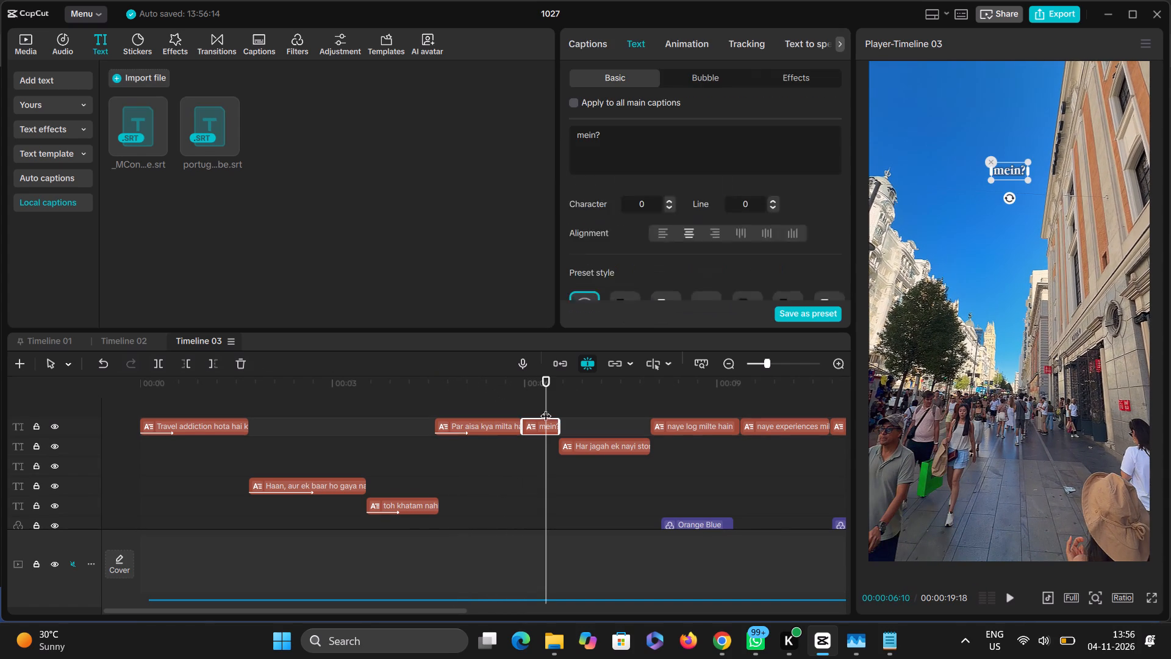
left_click(576, 136)
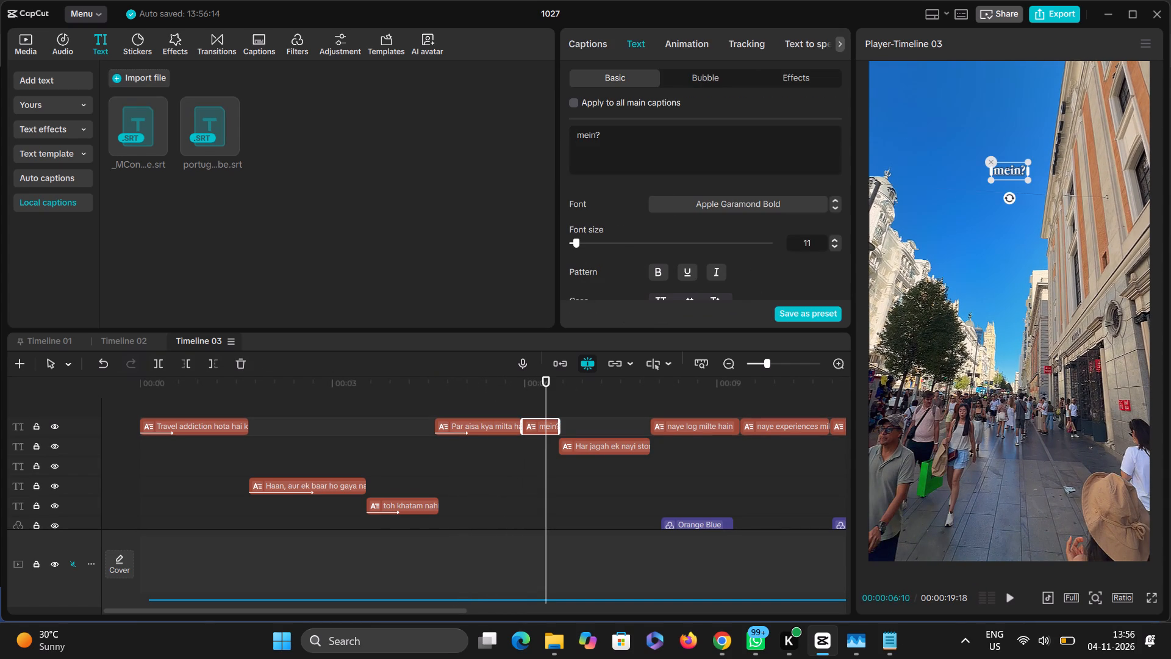
type("travel")
key("space")
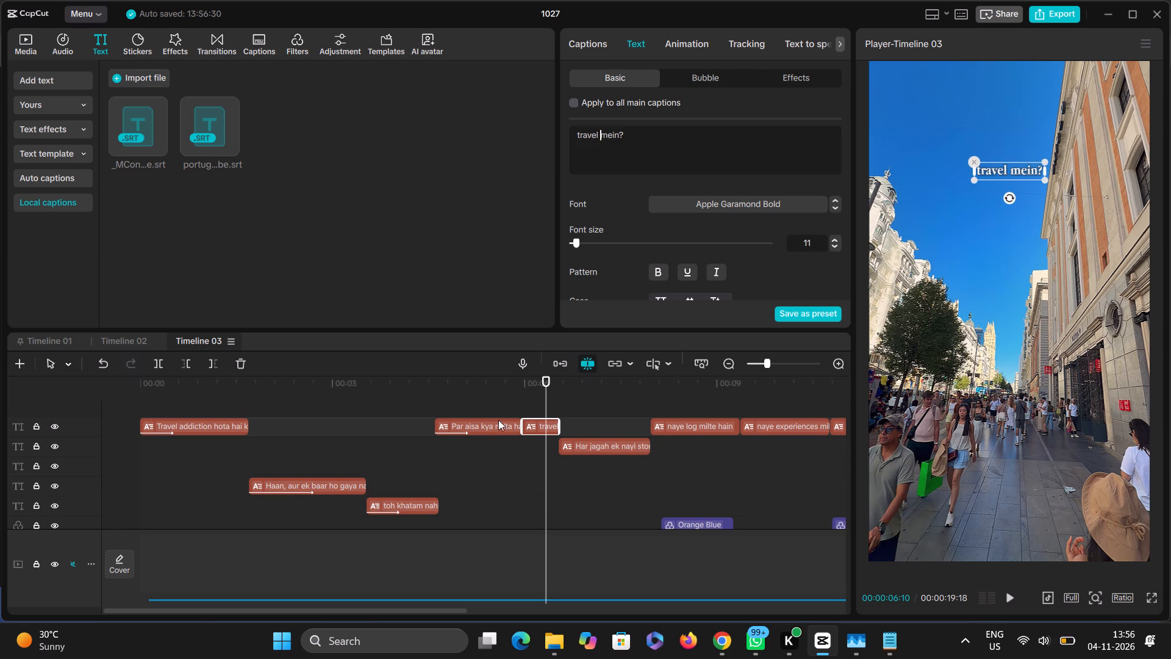
left_click(507, 428)
left_click(692, 130)
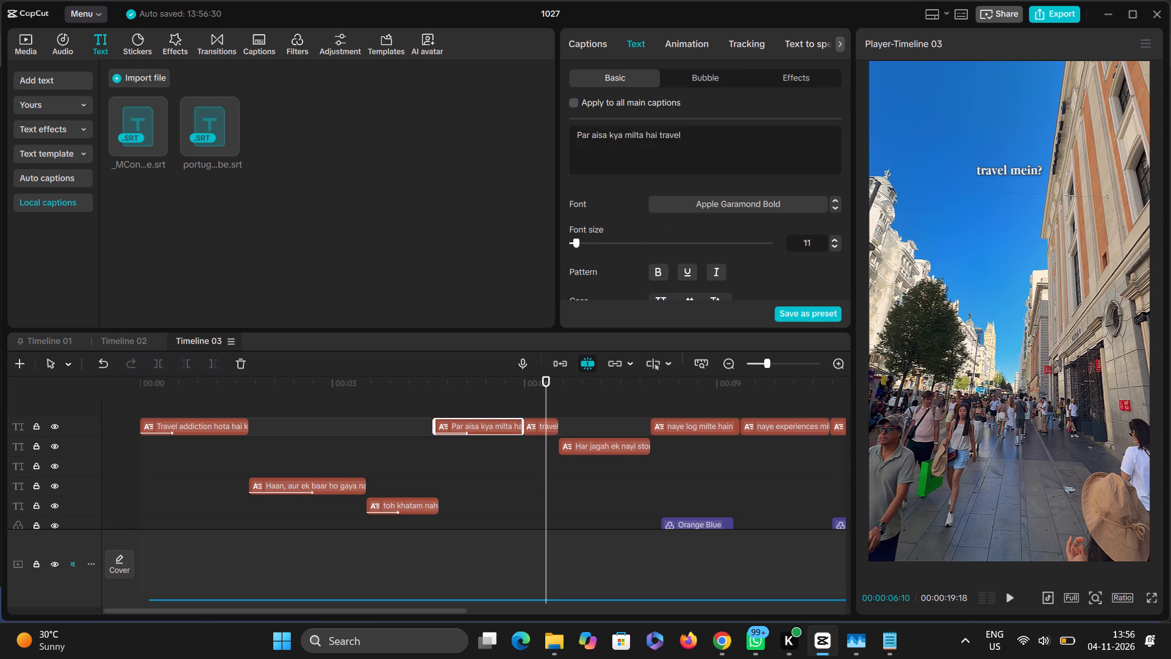
key("BackSpace")
key("BackSpace")
key("BackSpace")
key("BackSpace")
key("BackSpace")
key("BackSpace")
Trim the end of the "Par aisa kya milta hai" caption, move "travel mein?" directly after it one track lower, and play them.
left_click_drag(519, 427, 506, 436)
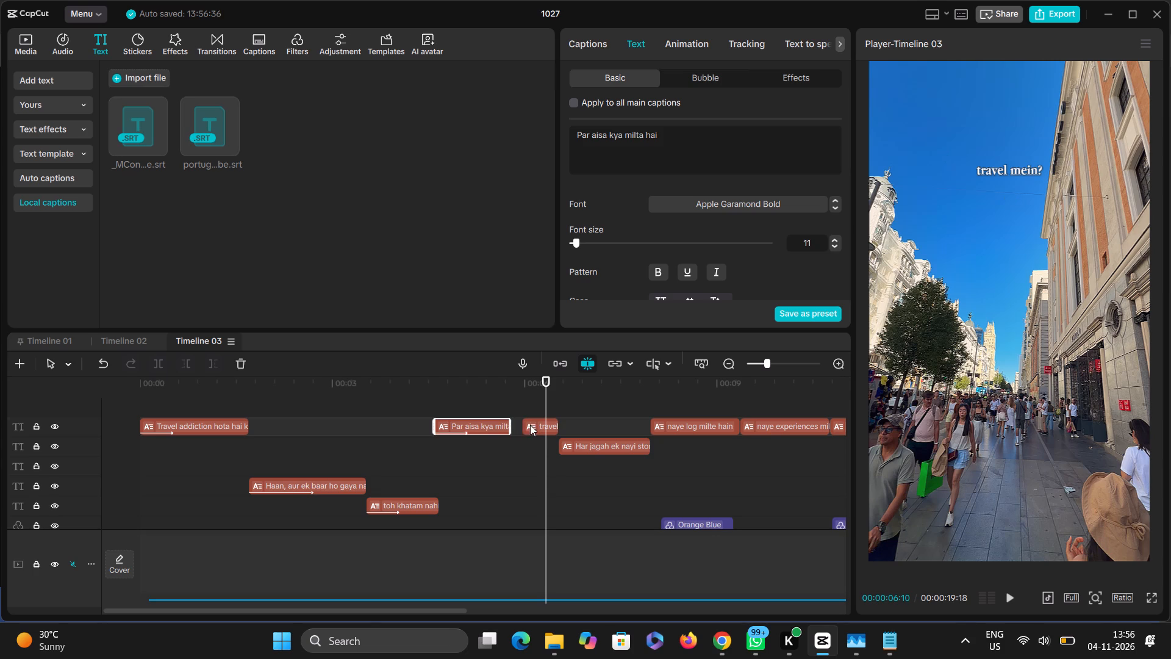
left_click_drag(530, 425, 519, 441)
left_click(481, 374)
key("space")
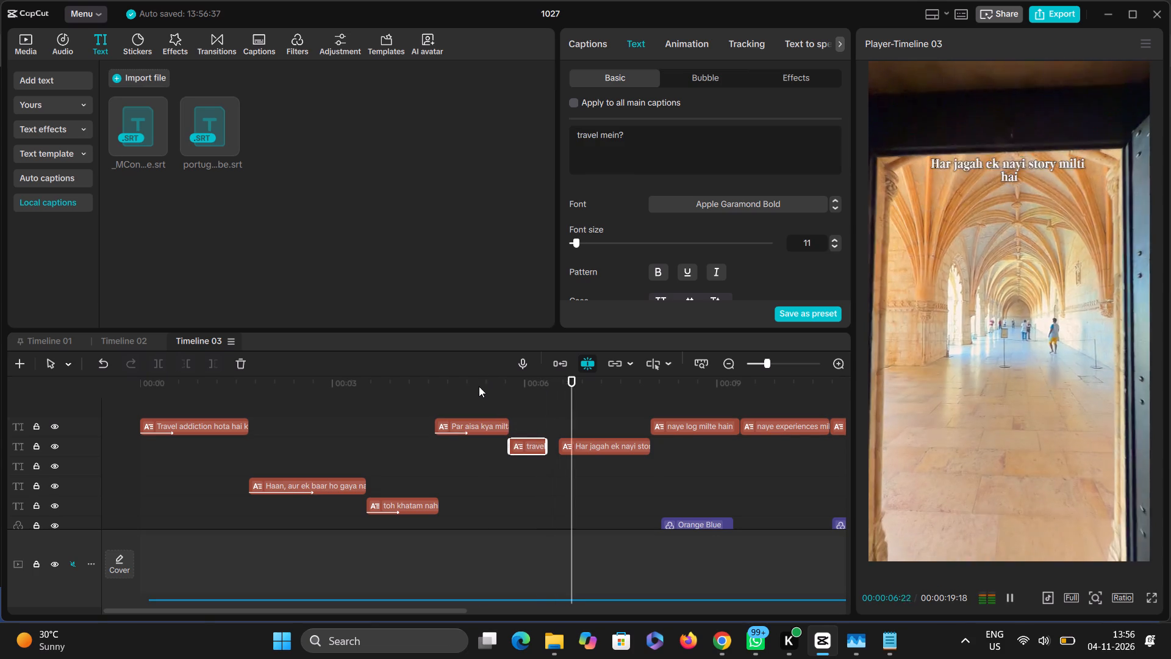
Replay the "travel mein?" caption against the voice and extend its end slightly to about 00:00:06:12.
left_click(479, 386)
key("space")
key("space")
key("space")
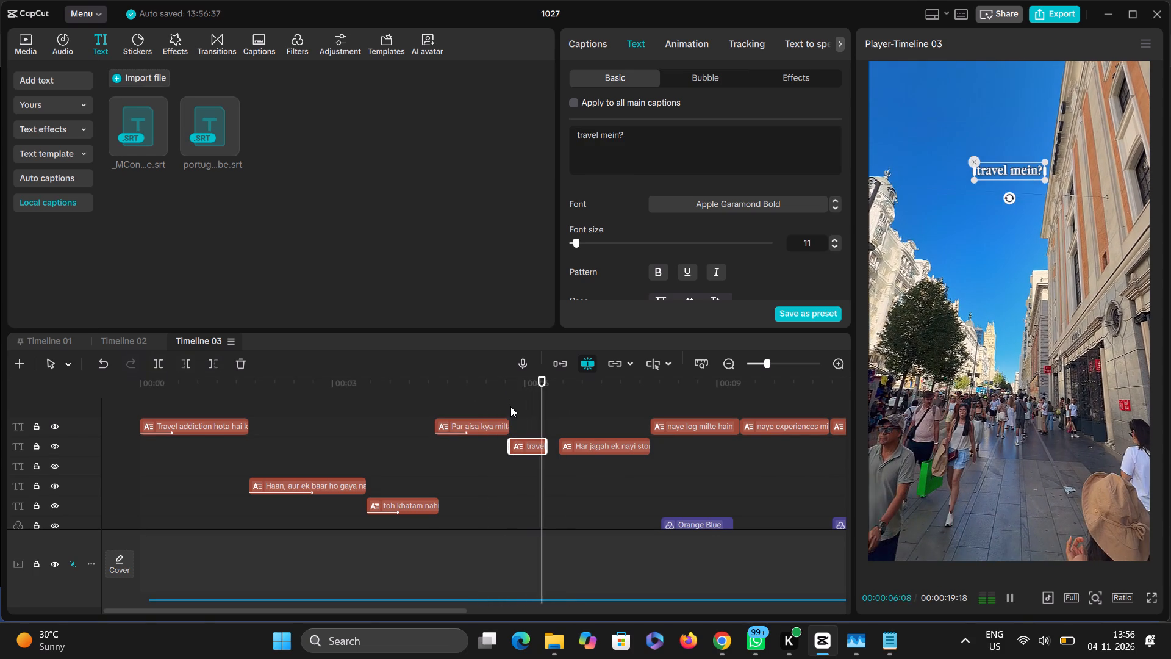
key("space")
left_click_drag(545, 447, 551, 447)
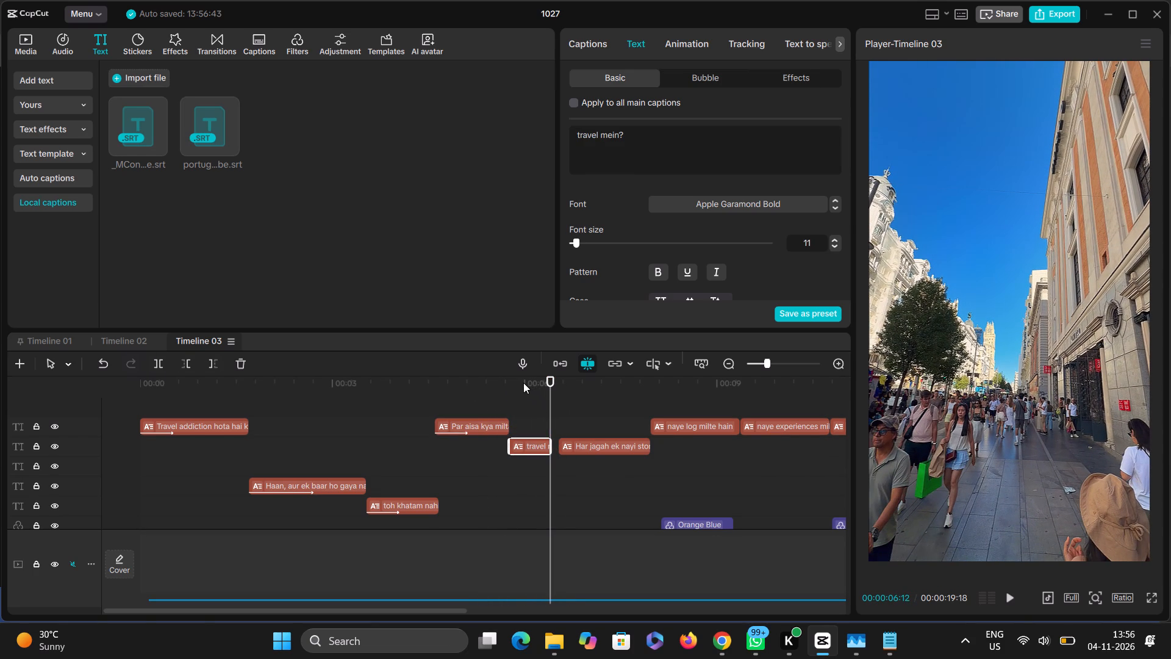
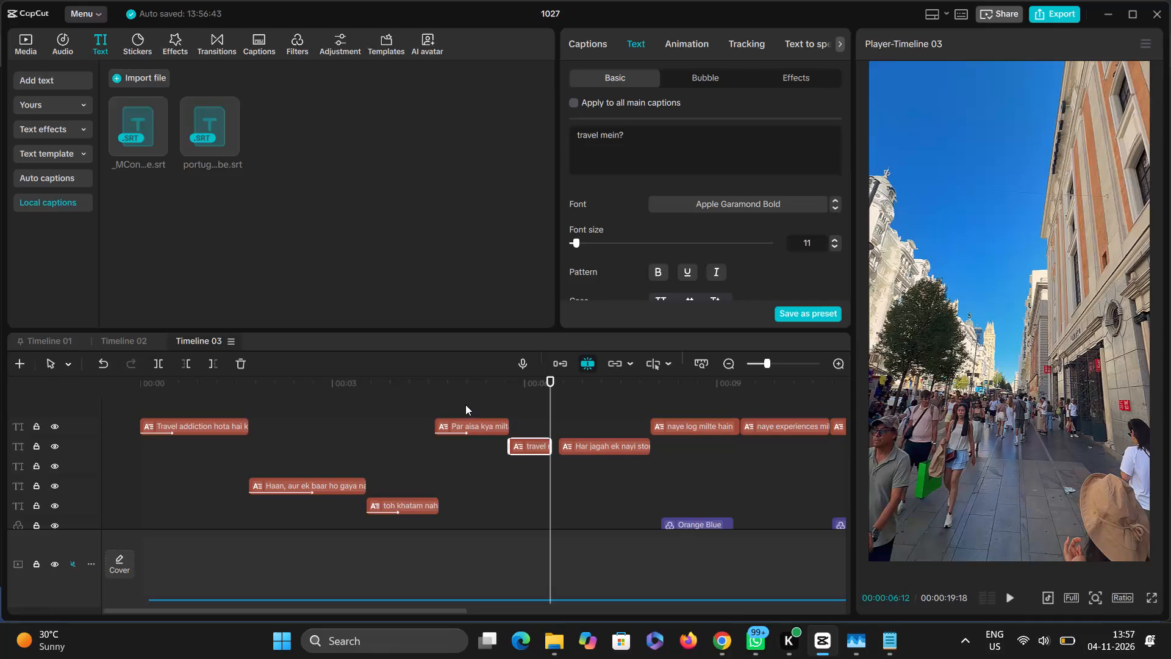
Replay the captions from "toh khatam nahi hota" through "travel mein?" into "Har jagah ek nayi story milti hai" to check their timing.
left_click(409, 387)
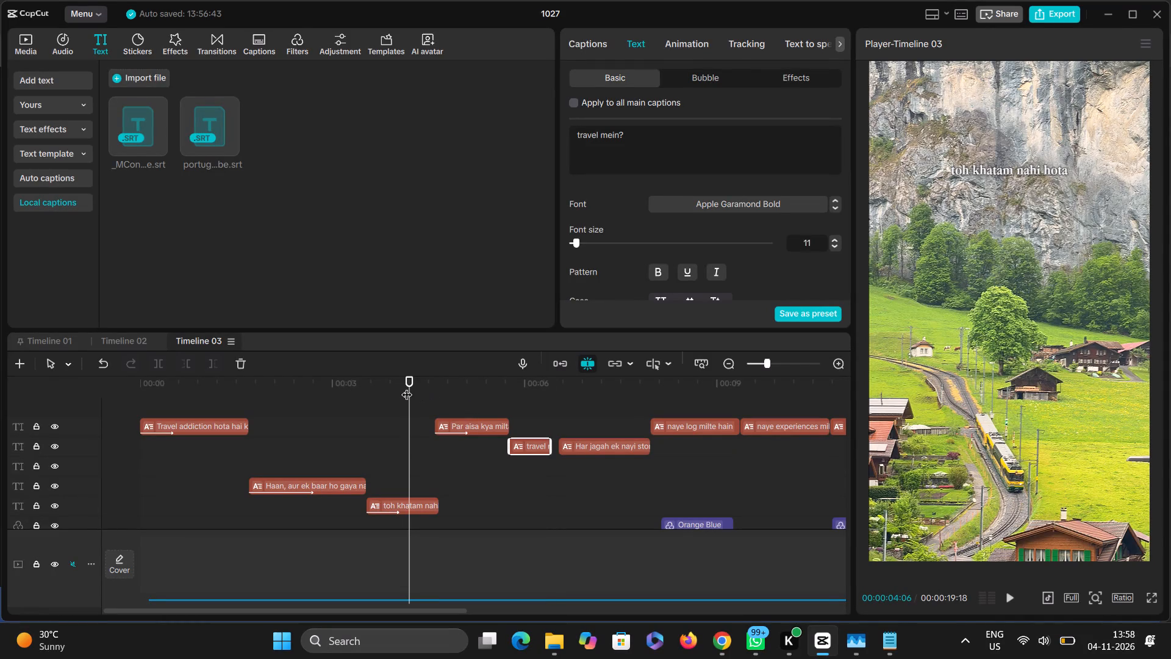
key("space")
key("space")
left_click(300, 398)
key("space")
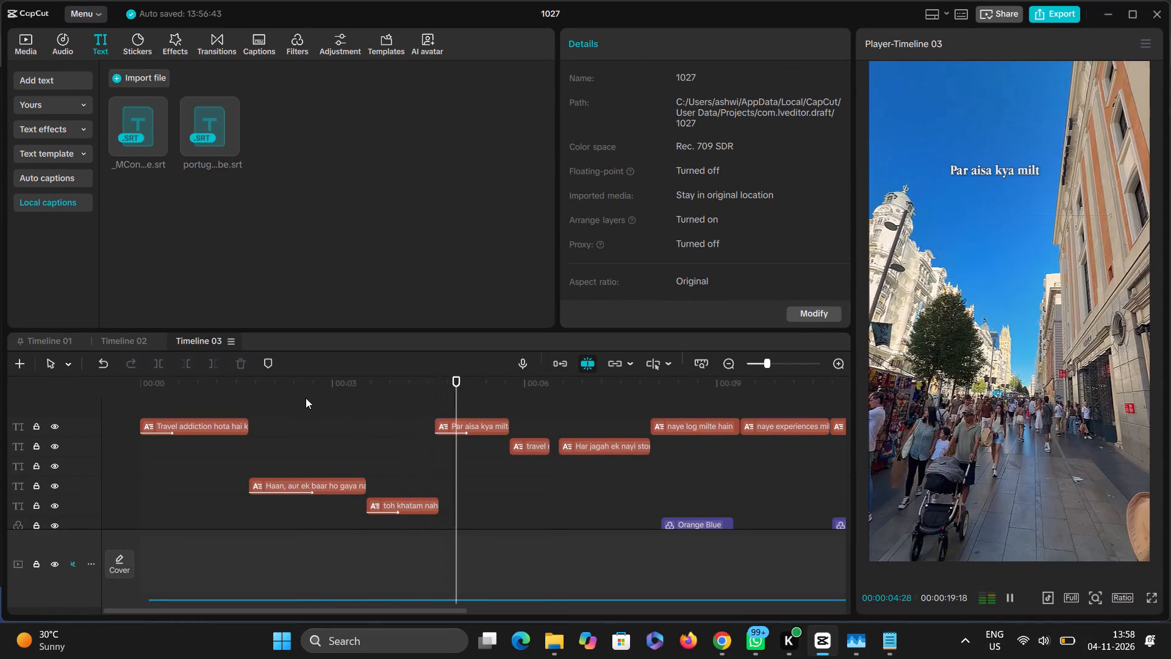
key("space")
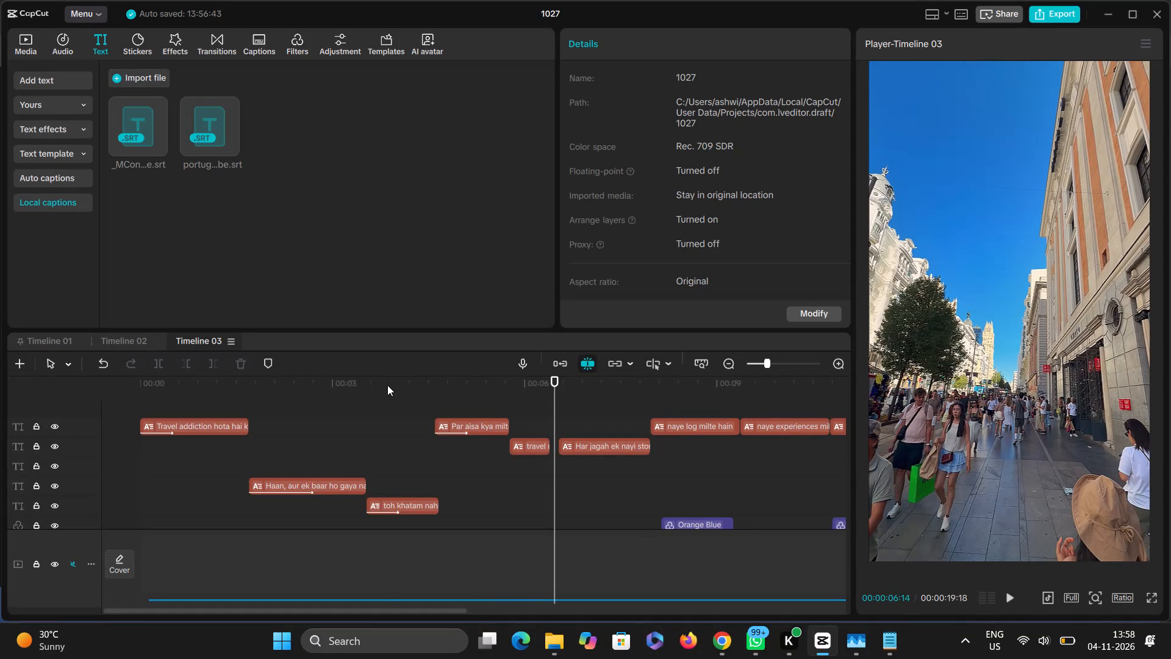
left_click(390, 385)
key("space")
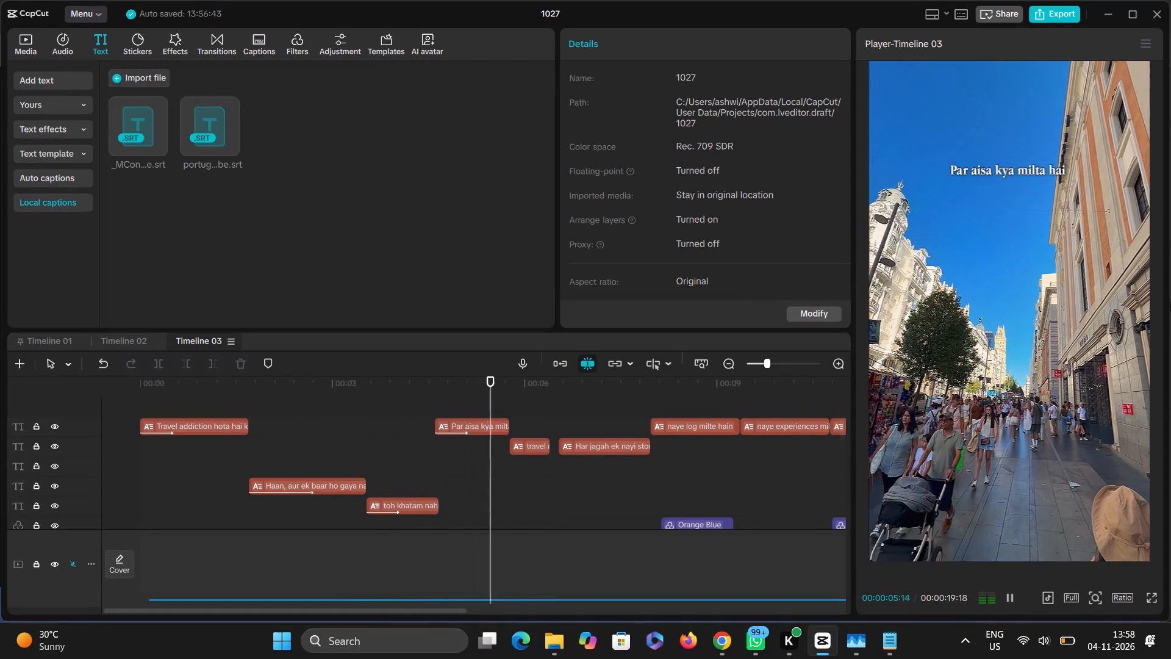
key("space")
key("space")
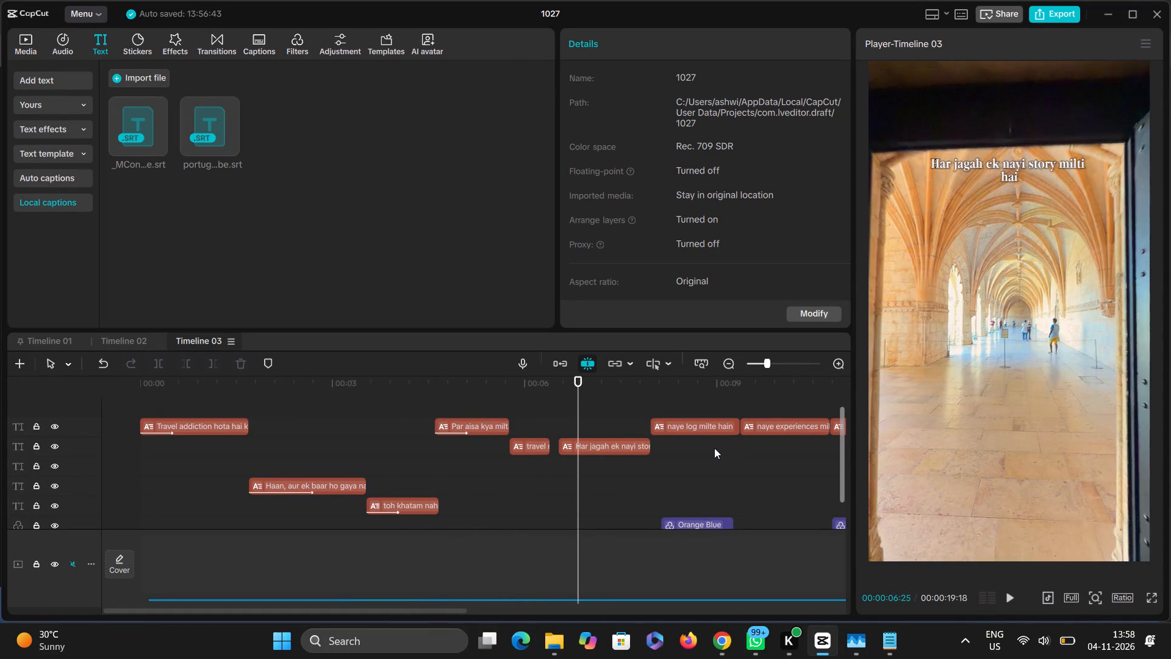
key("space")
Apply the Type 1 In animation with a 1.0s duration to the "Har jagah ek nayi story milti hai" caption and play it.
left_click(619, 448)
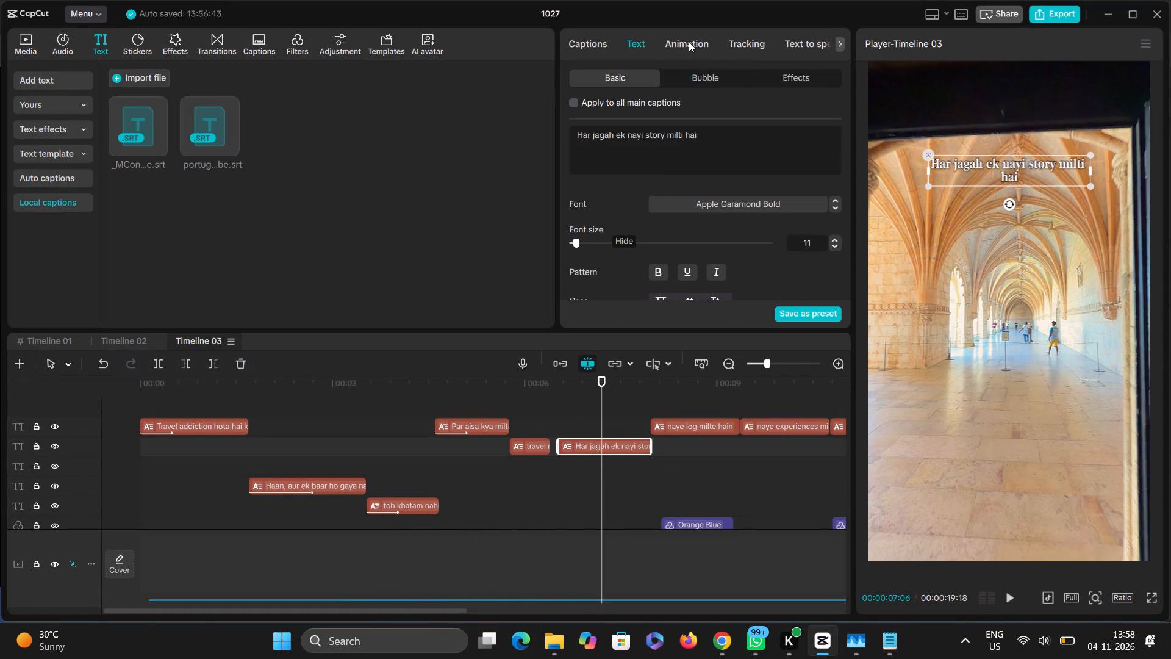
left_click(689, 41)
left_click(773, 162)
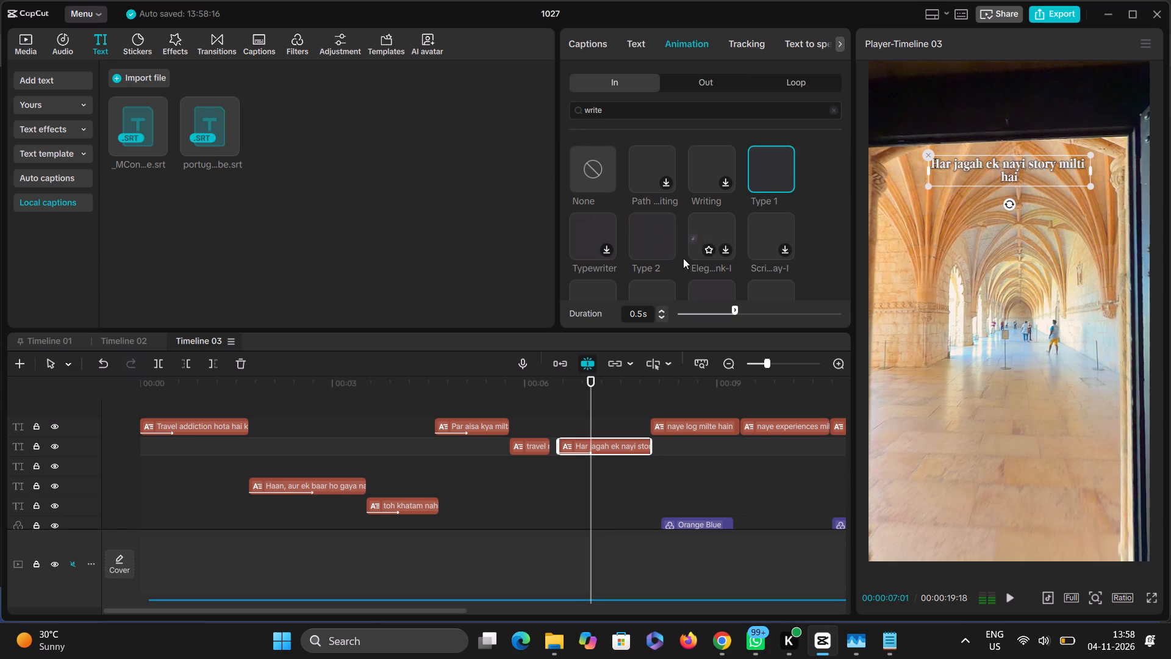
left_click_drag(768, 318, 789, 317)
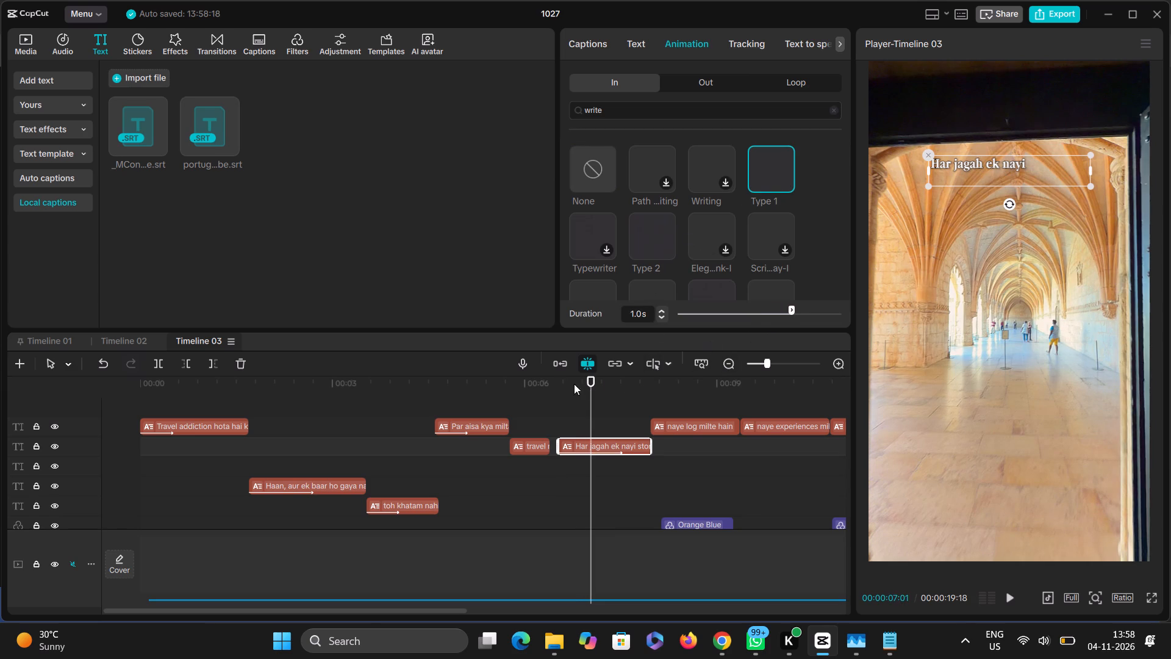
left_click(556, 384)
key("space")
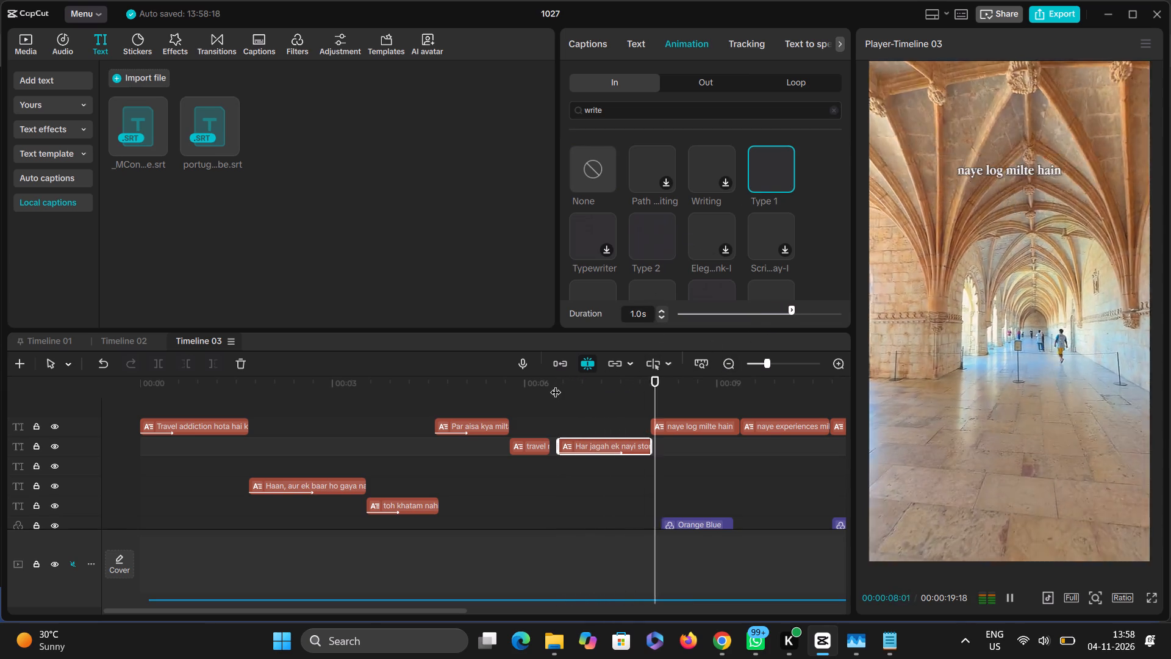
key("space")
key("space")
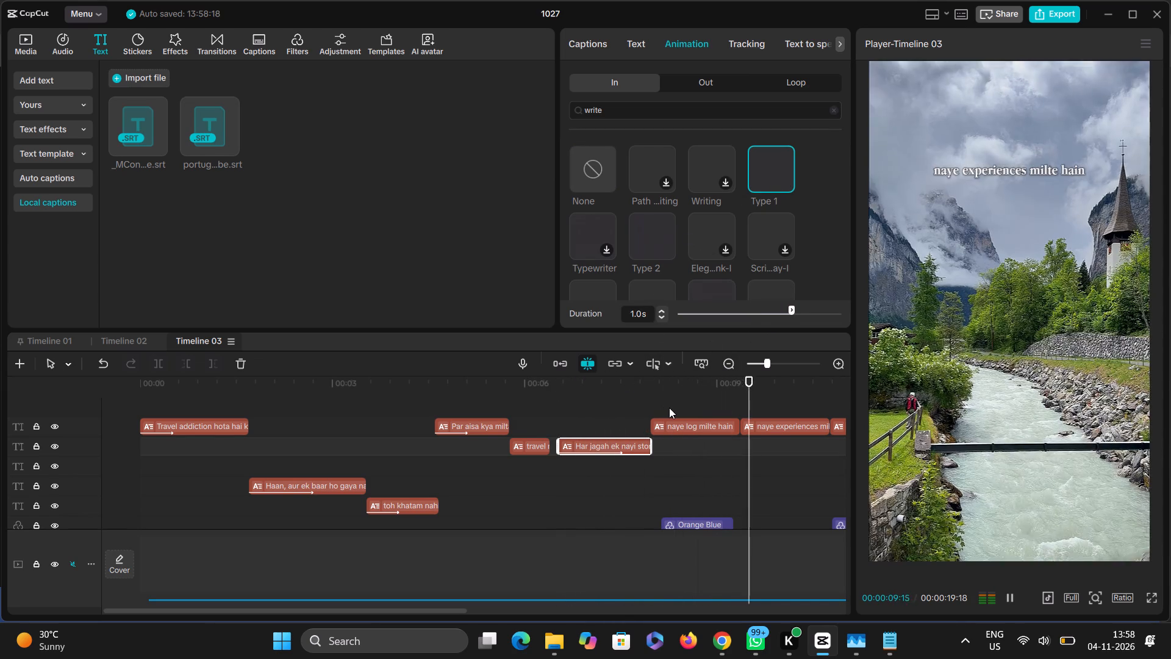
key("space")
key("space")
key("space")
Search the In animations for "pop" and apply Pop In to the "naye log milte hain" caption.
left_click(667, 397)
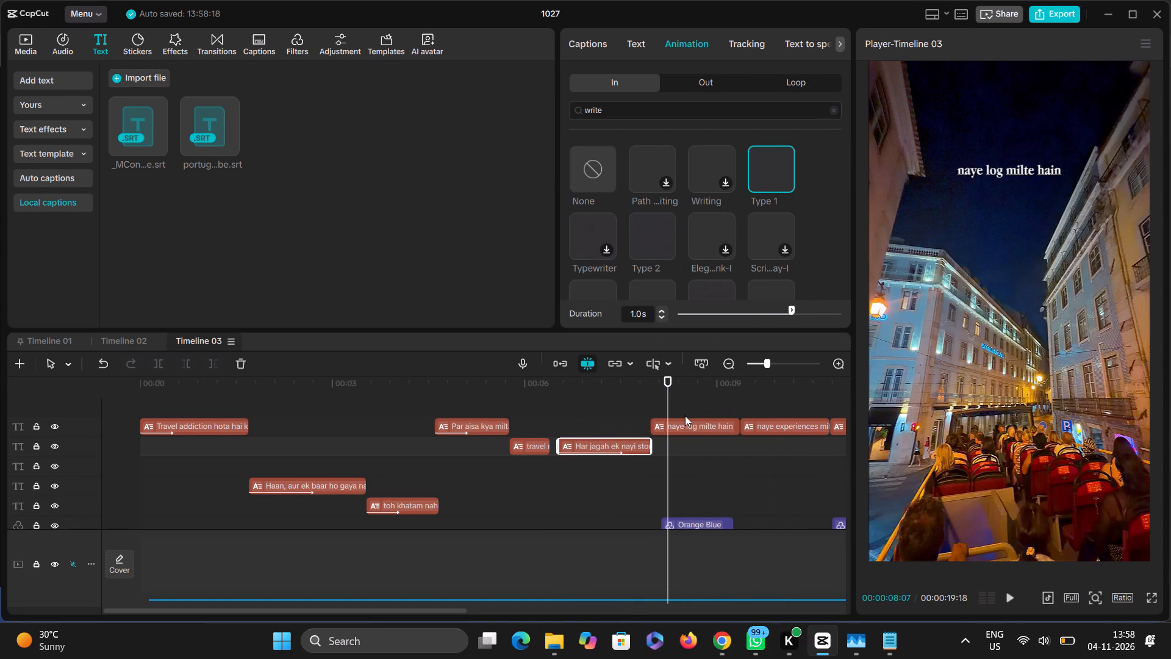
left_click(686, 421)
left_click(681, 43)
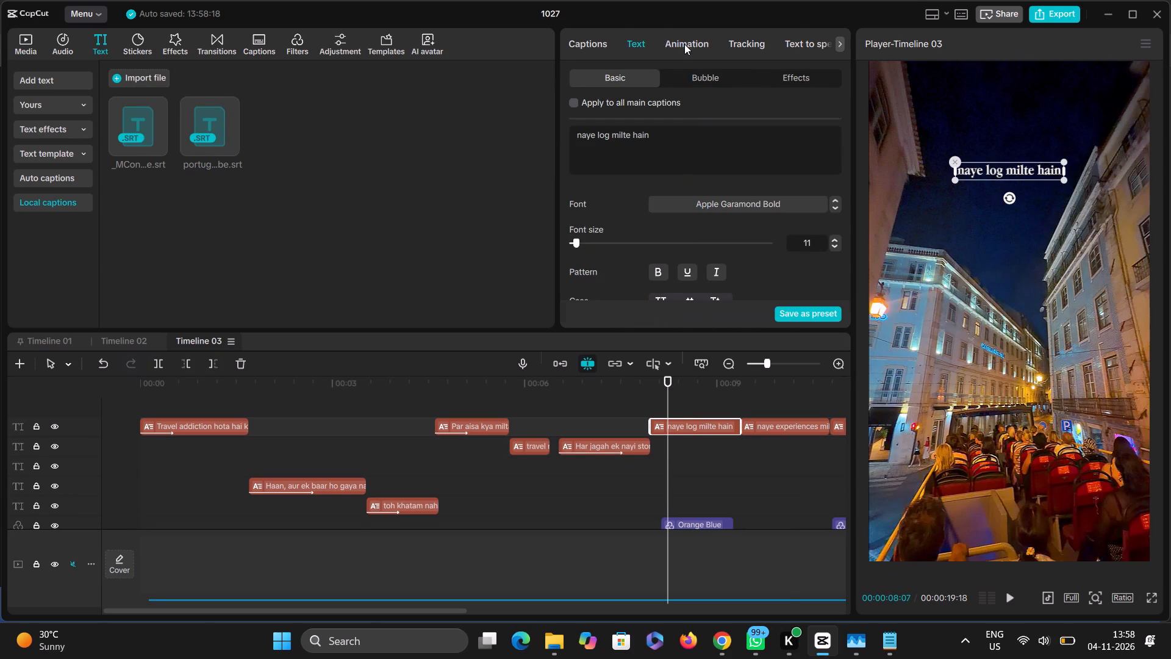
left_click_drag(675, 114, 490, 95)
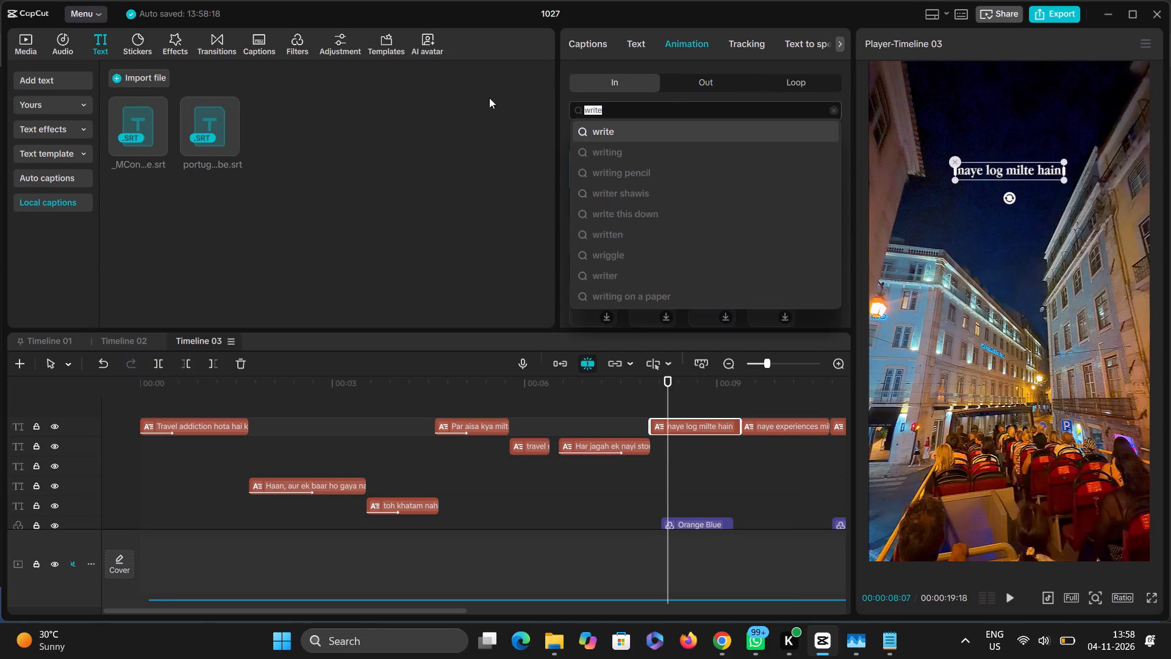
key("BackSpace")
key("p")
type("op")
key("Return")
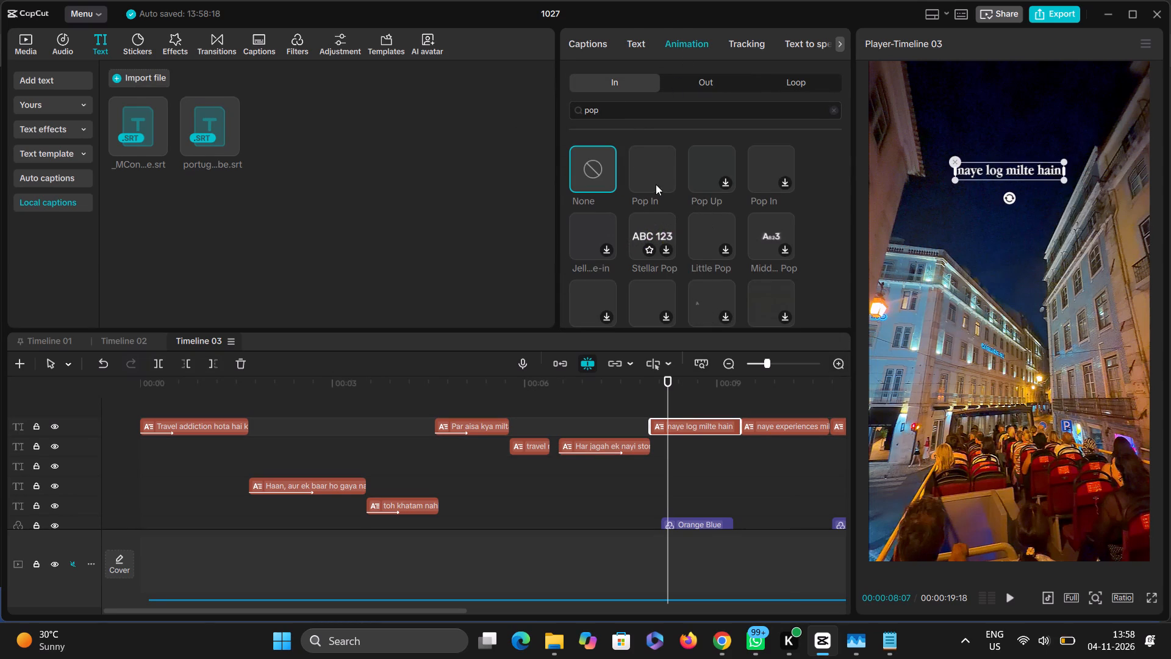
left_click(655, 179)
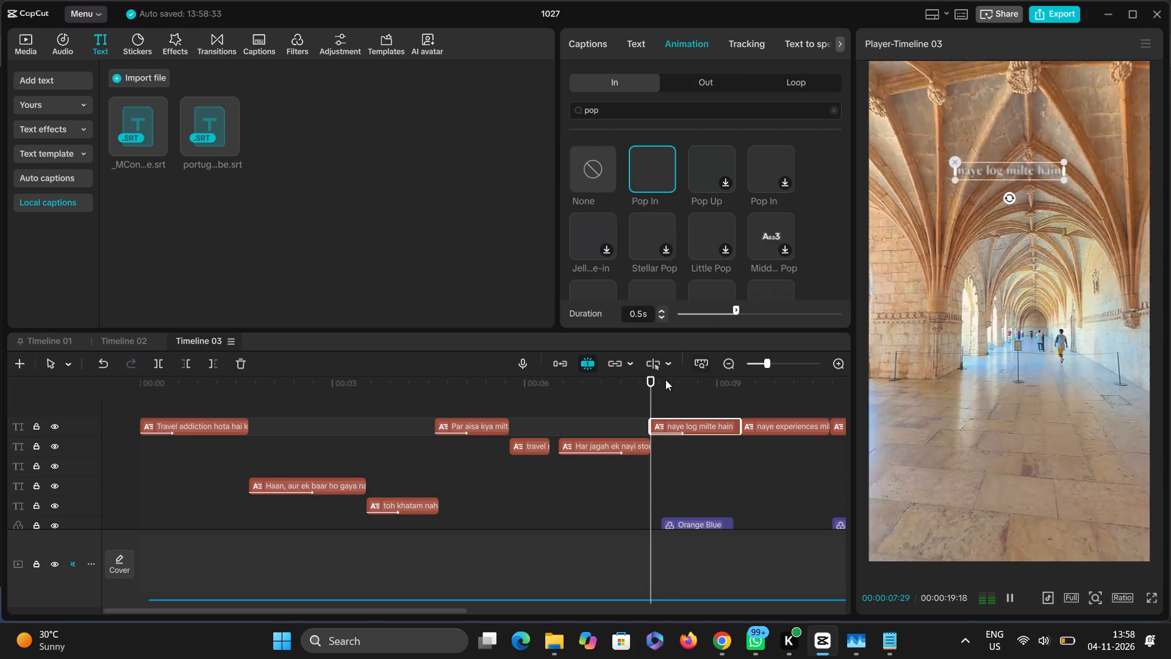
Replay the change from "Har jagah ek nayi story milti hai" to "naye log milte hain" to check the caption timing against the voice.
left_click(645, 392)
key("space")
left_click(645, 392)
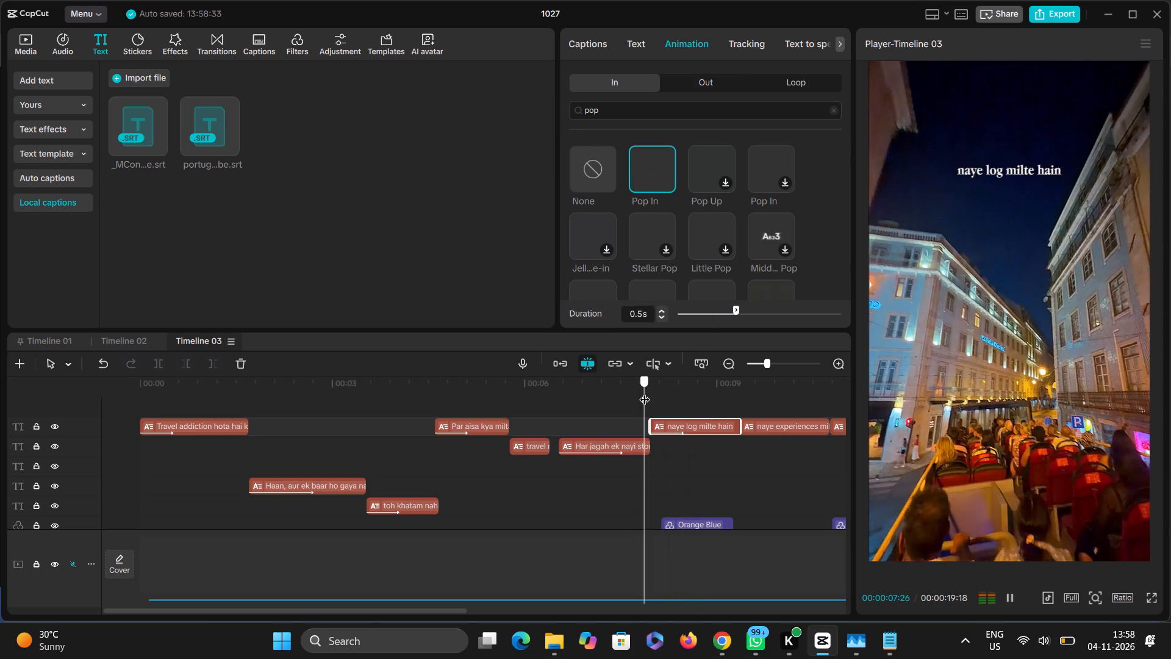
key("space")
left_click(584, 388)
key("space")
key("space")
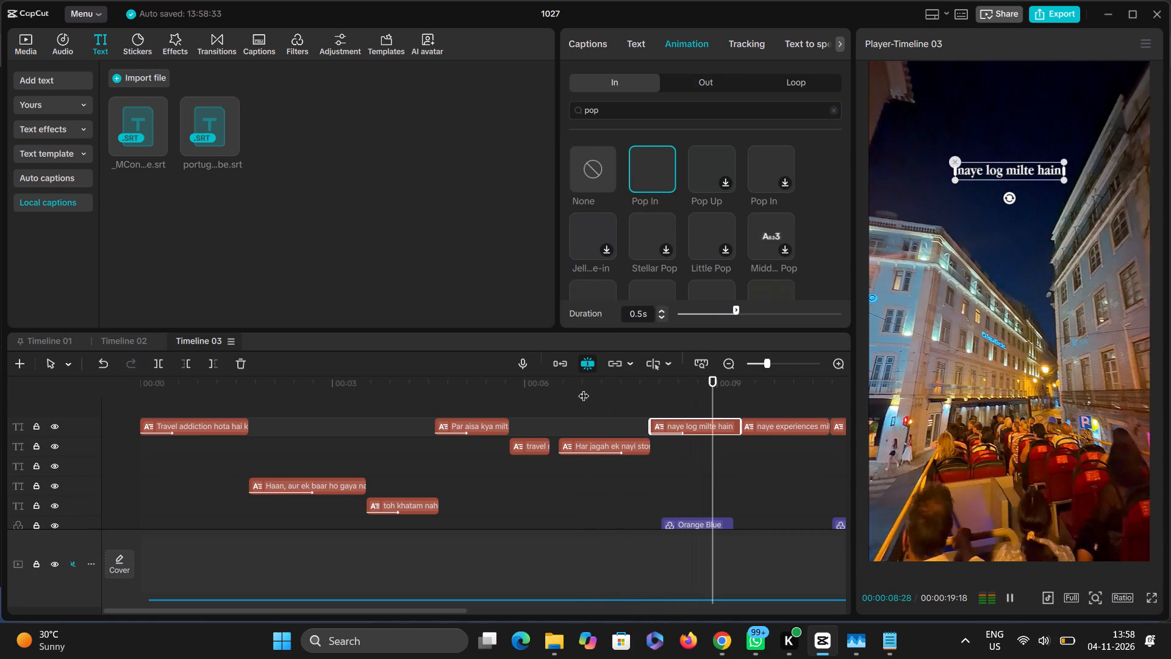
key("space")
left_click(593, 386)
key("space")
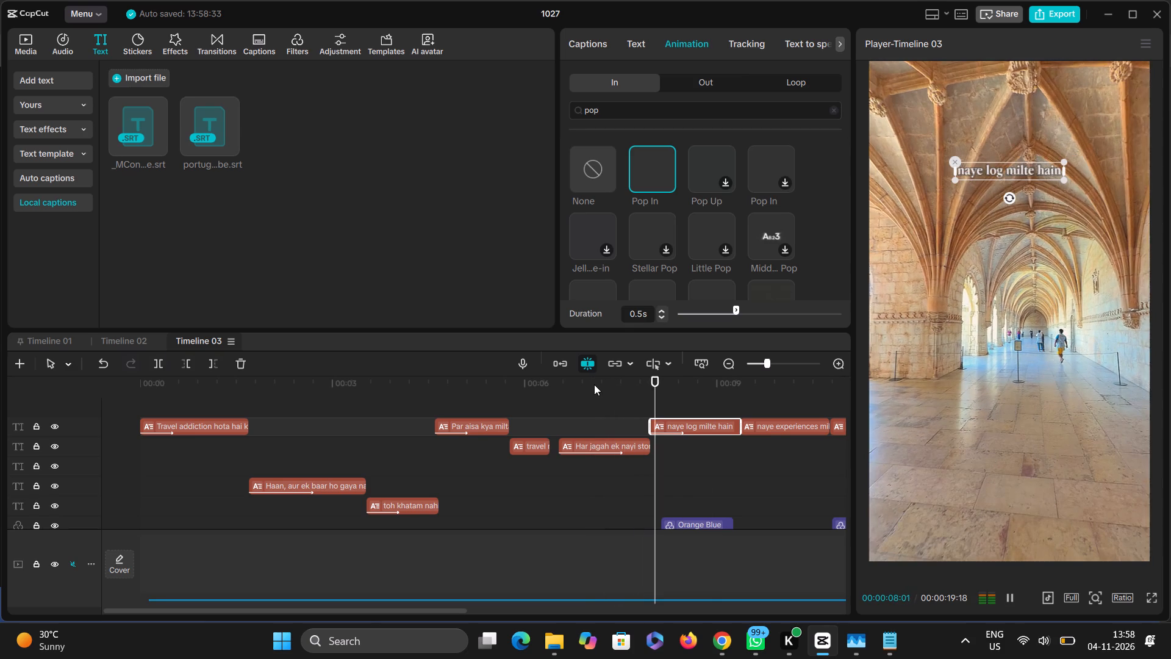
key("space")
Extend the end of "Har jagah ek nayi story milti hai" to about 00:00:08:02, trim the start of "naye log milte hain" to match, and play them.
scroll(671, 475, "down", 1)
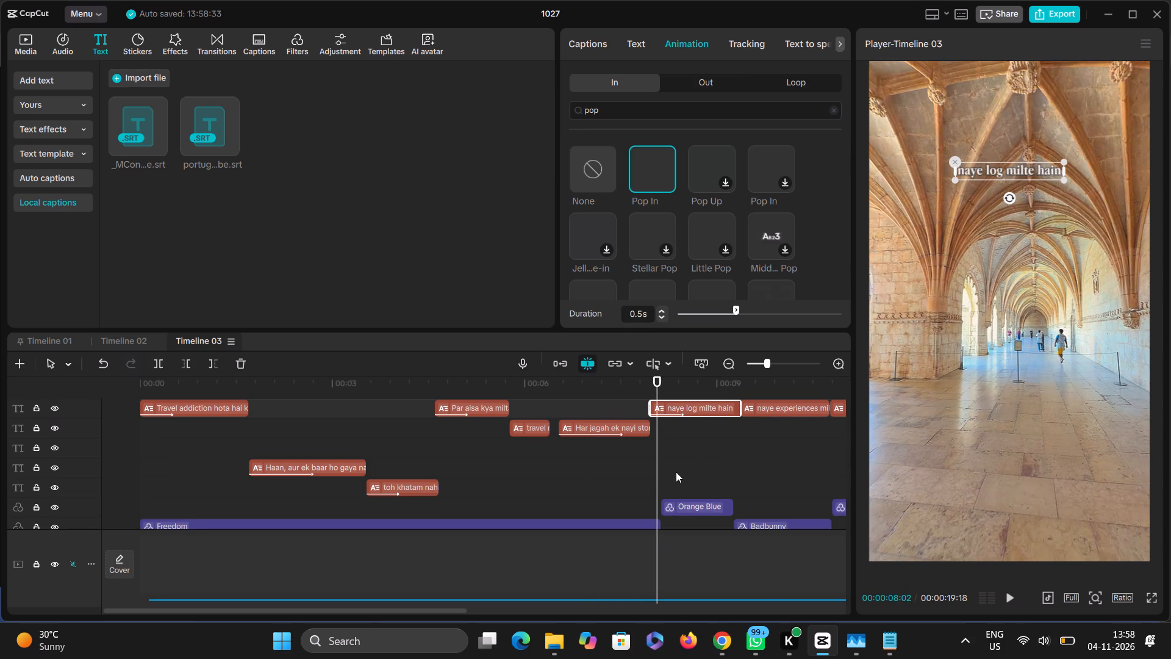
scroll(676, 472, "down", 1)
left_click(642, 412)
left_click_drag(647, 408, 654, 413)
scroll(687, 434, "up", 2)
left_click(681, 431)
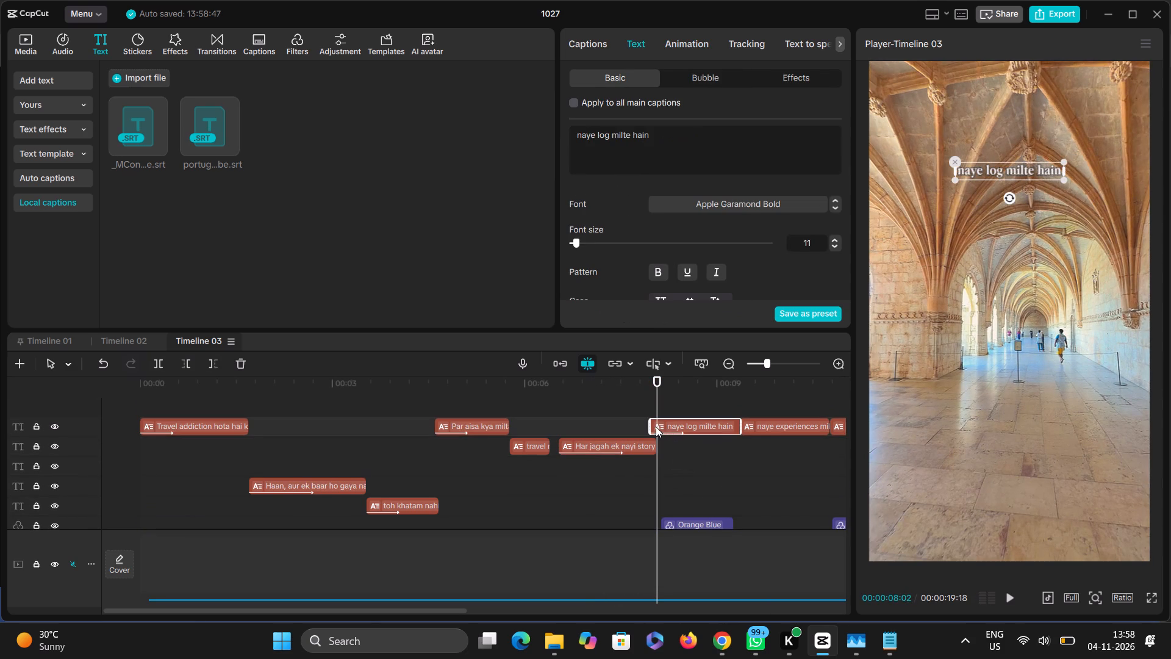
left_click_drag(650, 423, 658, 425)
left_click(636, 382)
key("space")
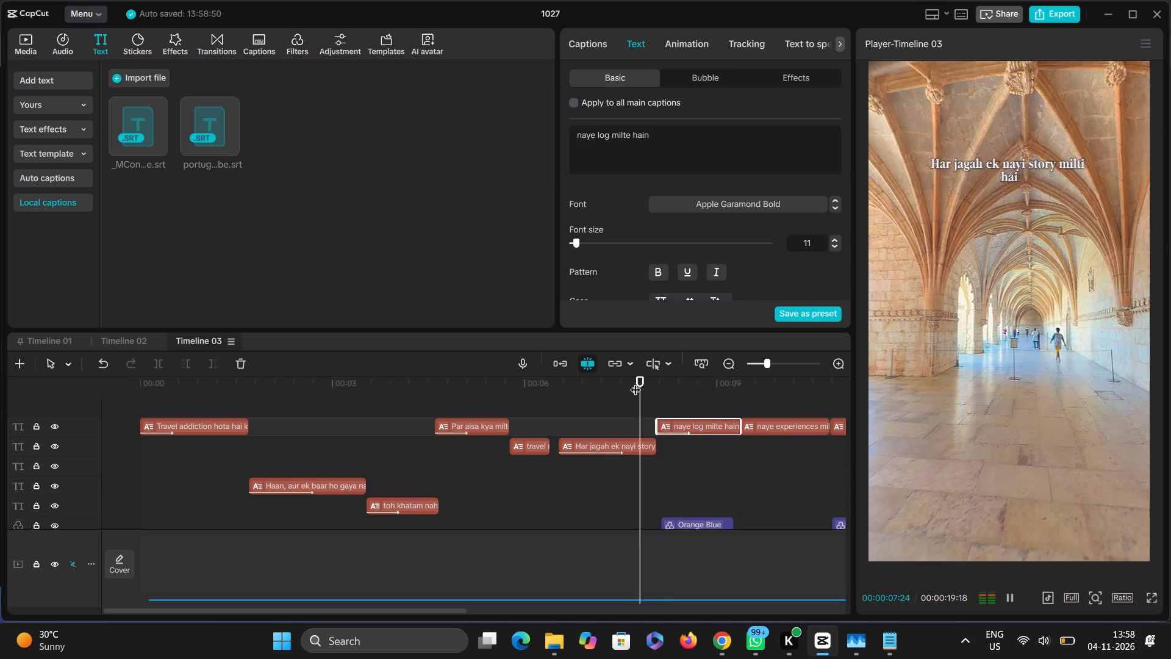
left_click(636, 382)
key("space")
key("space")
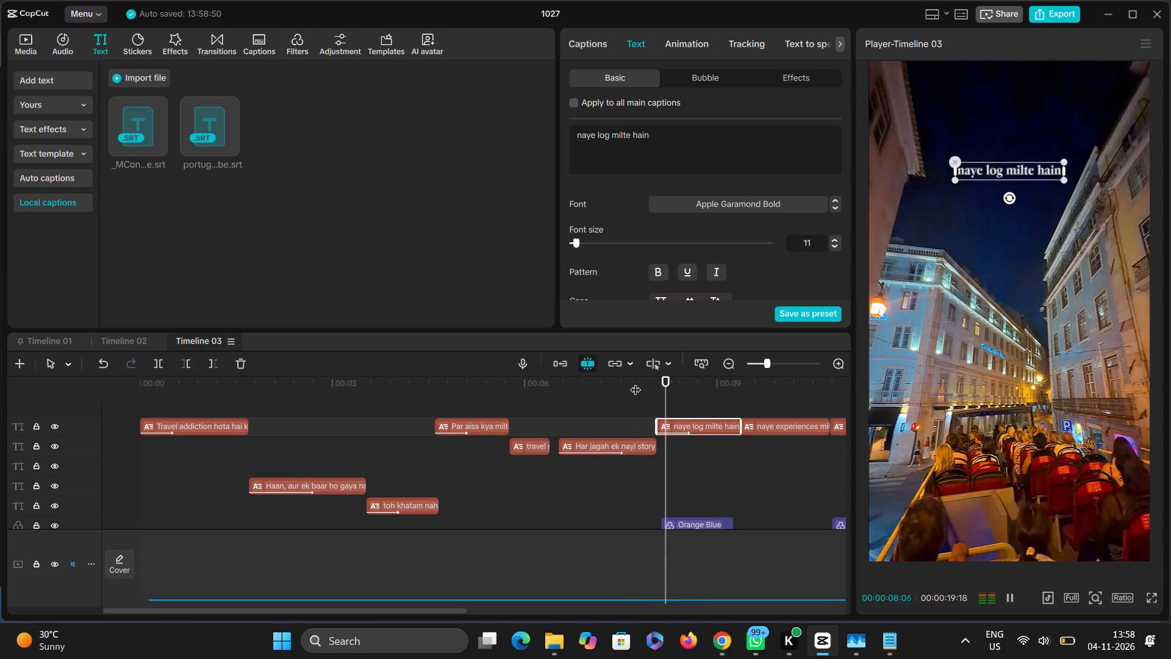
key("space")
Set the Pop In duration of the "naye log milte hain" caption to 0.7s and play it.
left_click(695, 41)
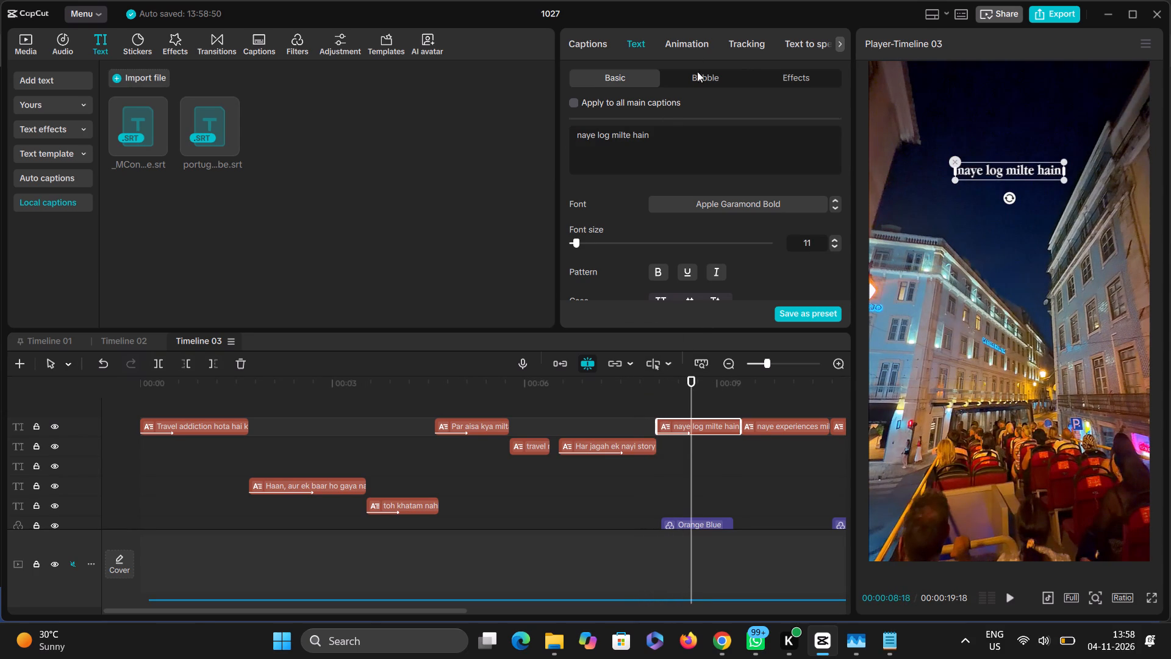
left_click(770, 304)
left_click(770, 311)
left_click(652, 392)
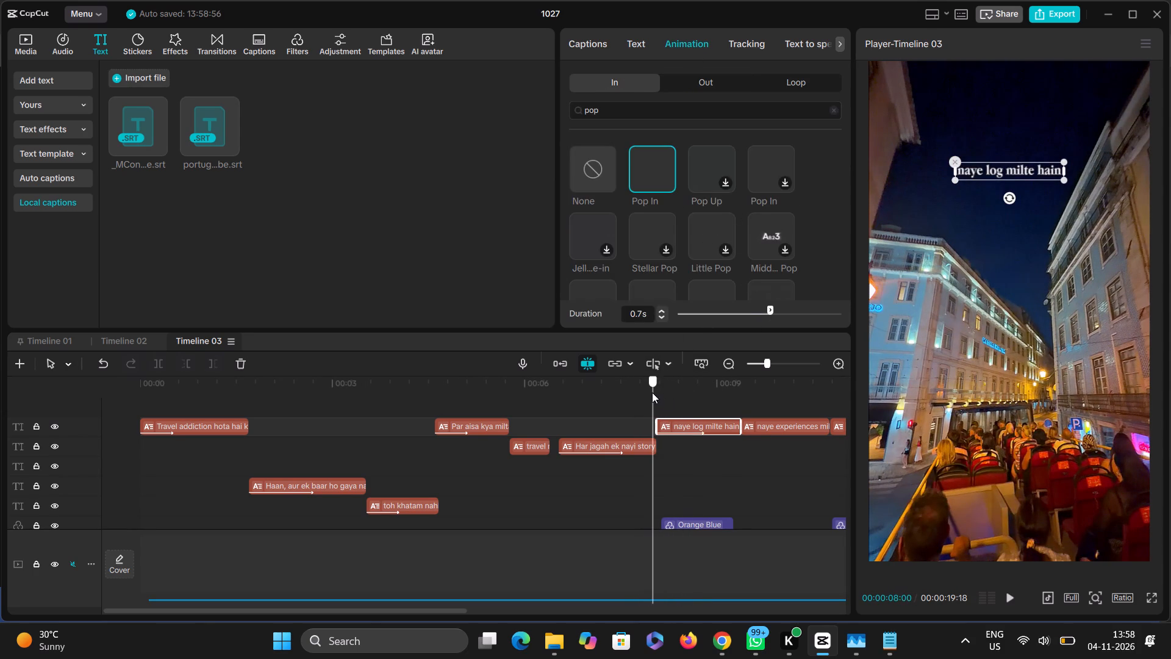
key("space")
key("space")
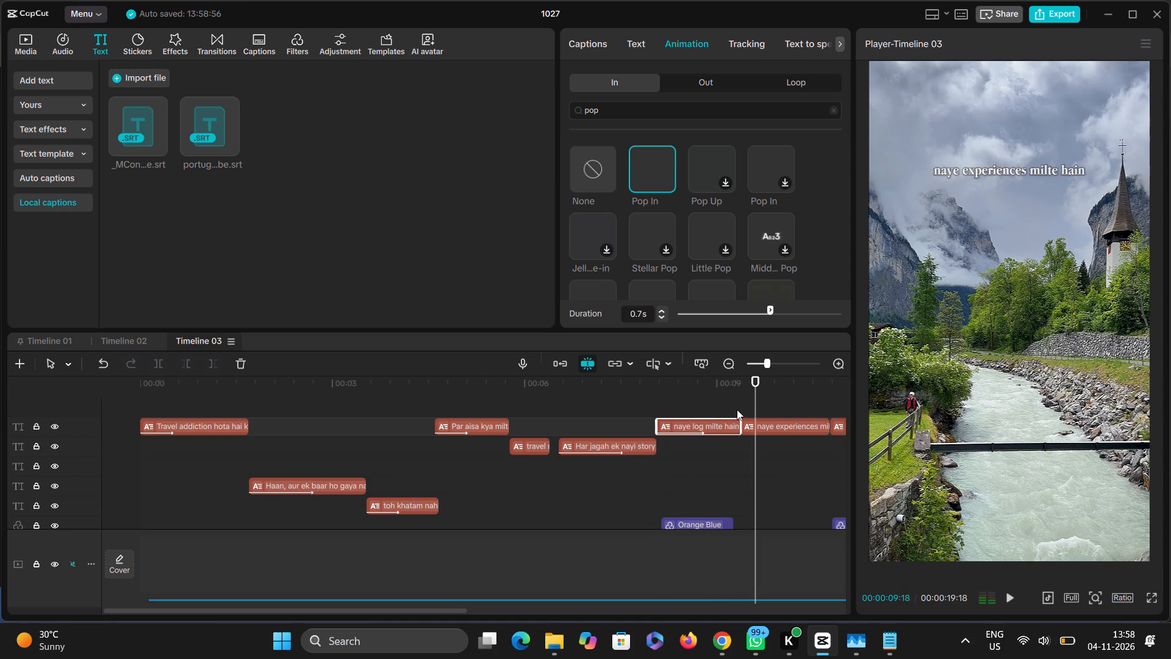
Trim the end of "naye log milte hain" to where the Orange Blue effect ends and move "naye experiences milte hain" directly after it, one track lower.
scroll(747, 444, "down", 4)
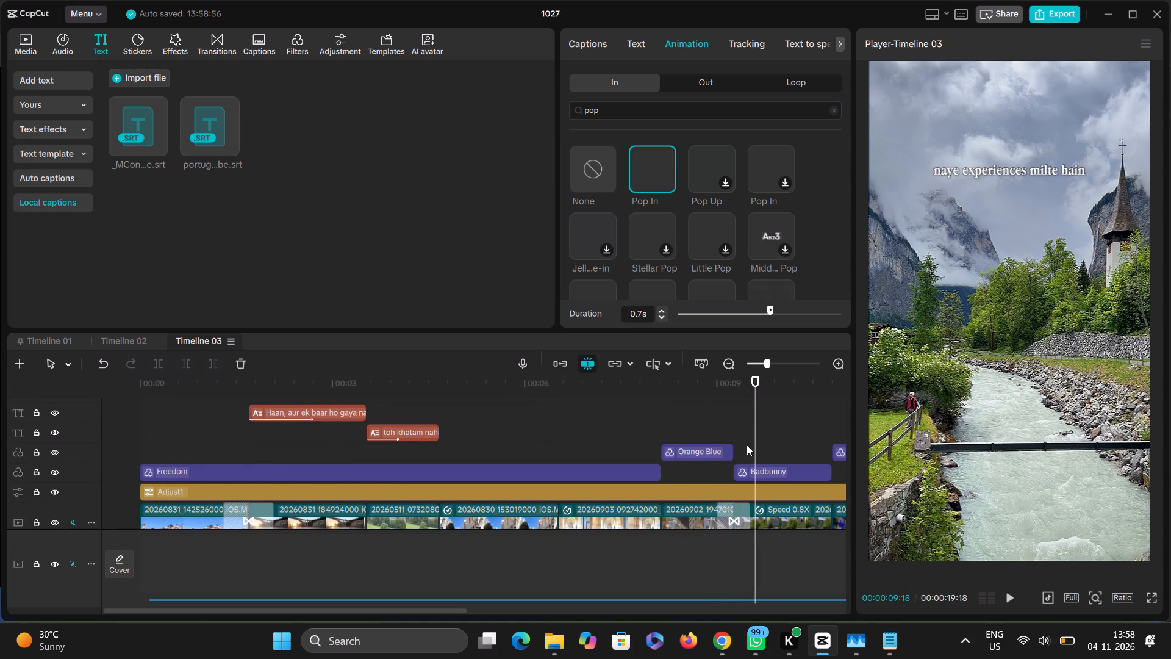
scroll(747, 445, "down", 2)
scroll(746, 447, "up", 5)
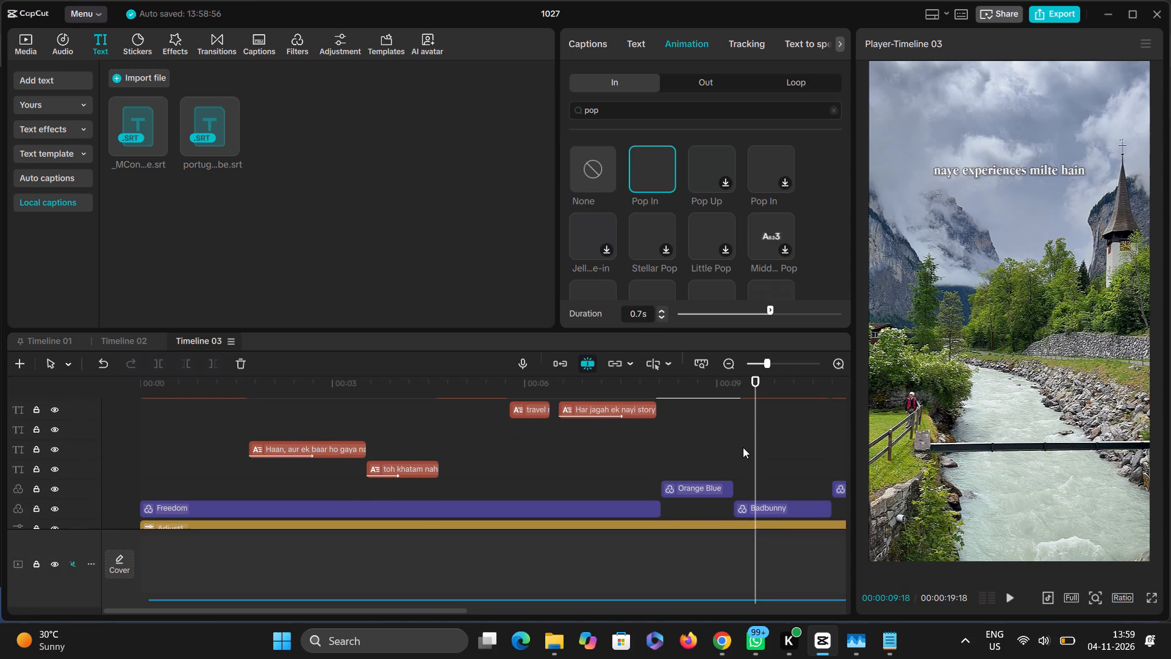
left_click(737, 408)
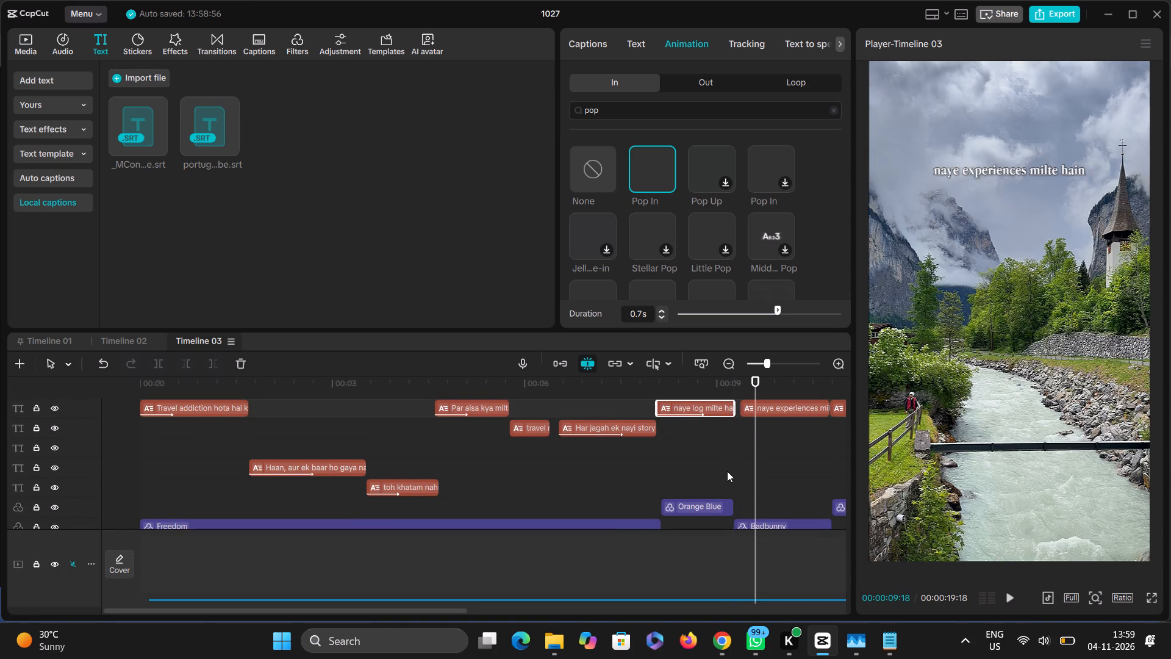
scroll(727, 471, "down", 3)
scroll(727, 471, "up", 4)
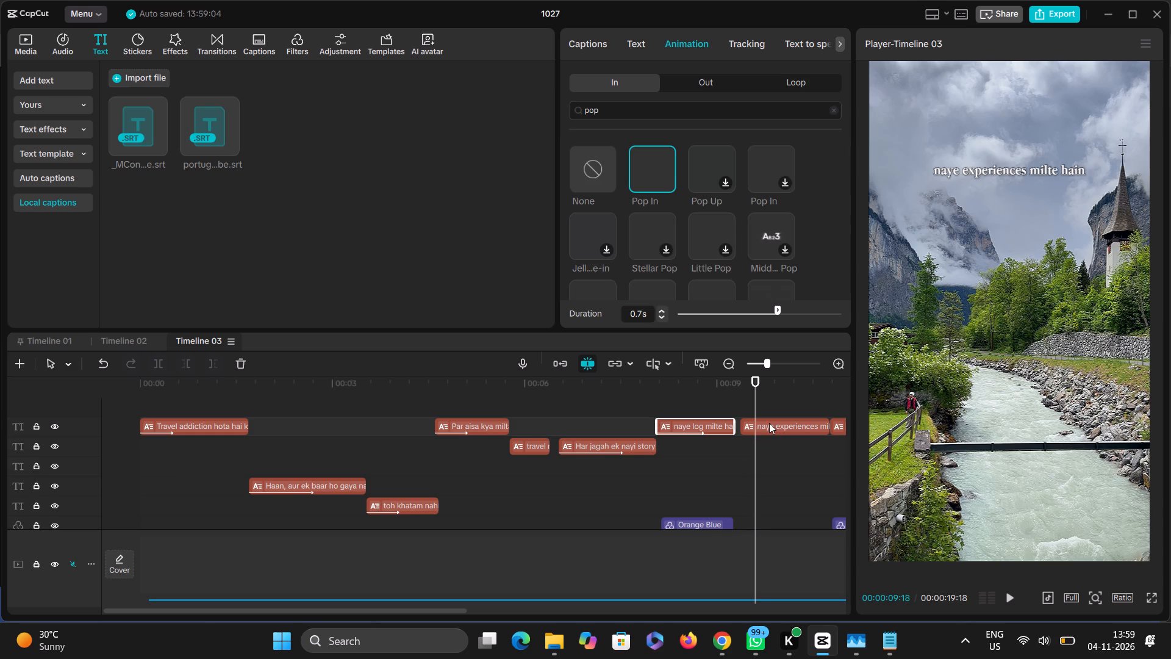
left_click_drag(769, 423, 761, 447)
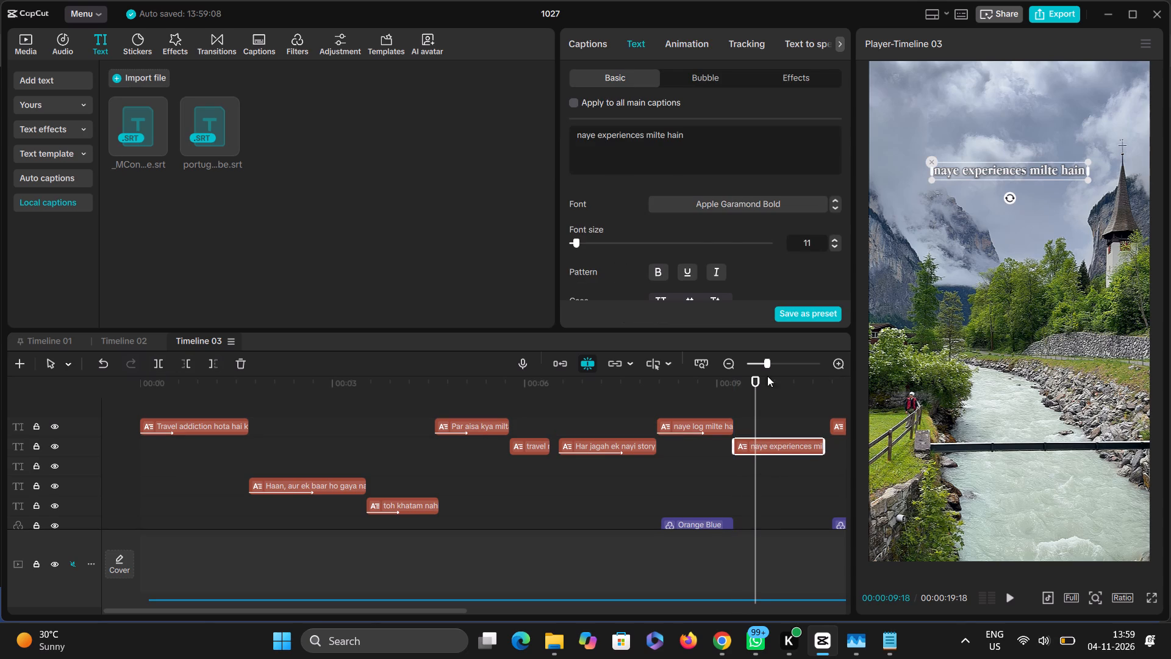
Apply the Pop In animation with a 0.7s duration to the "naye experiences milte hain" caption and play it into "Isliye log".
left_click(686, 49)
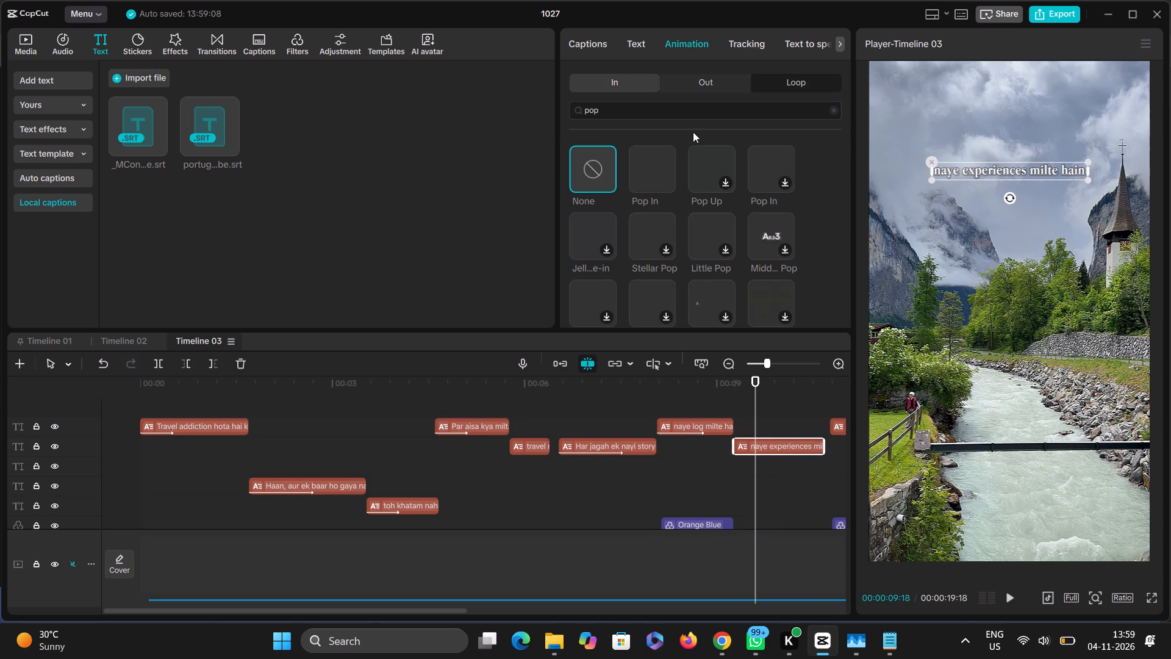
left_click(652, 178)
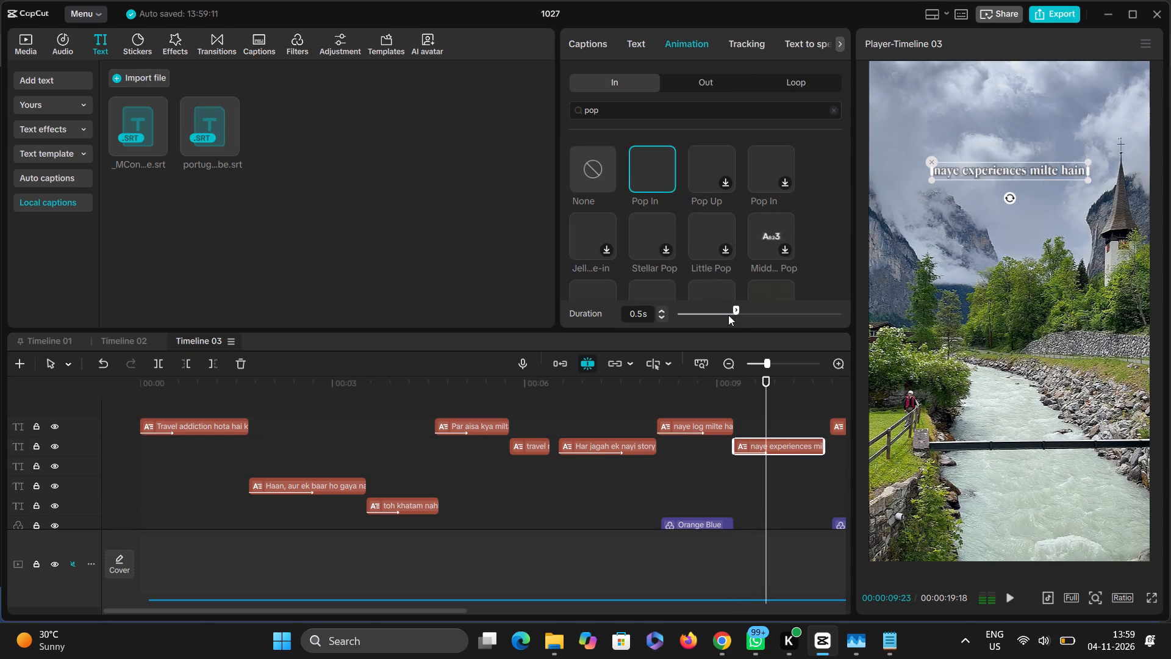
left_click_drag(736, 313, 743, 315)
double_click(759, 302)
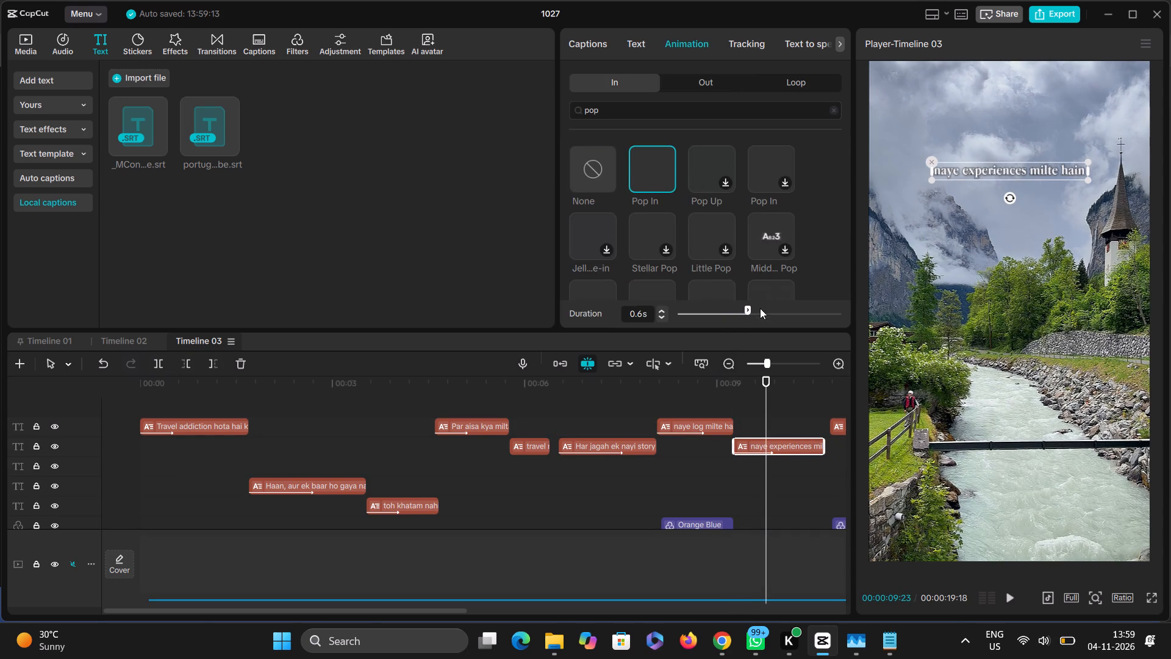
left_click(760, 308)
left_click(687, 380)
key("space")
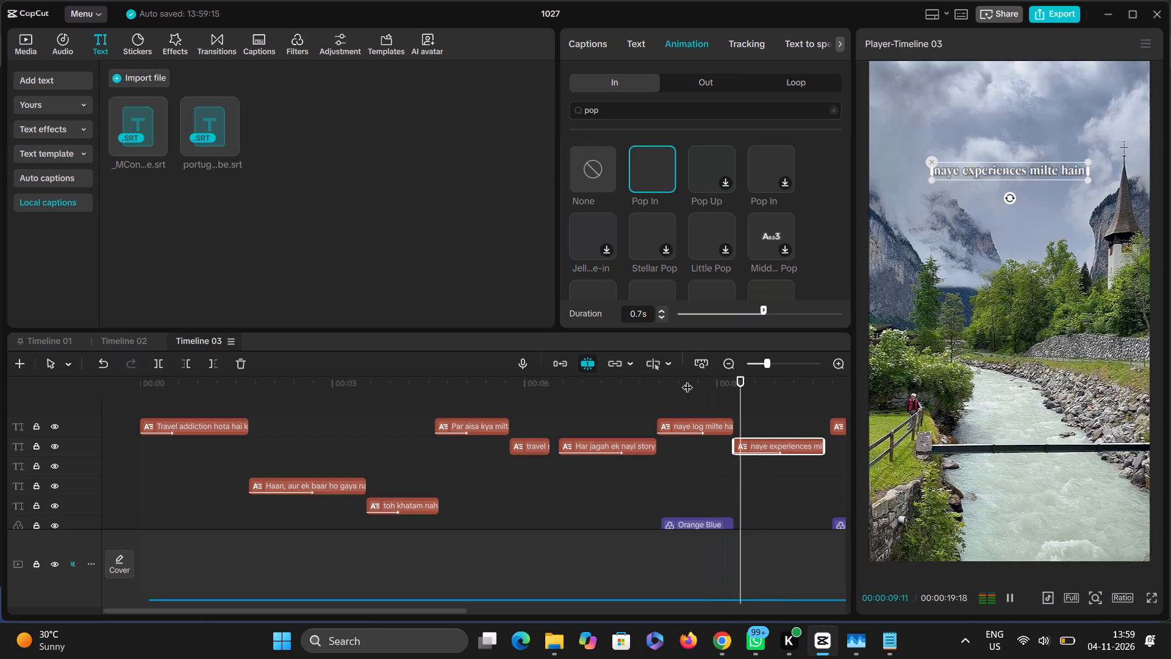
key("space")
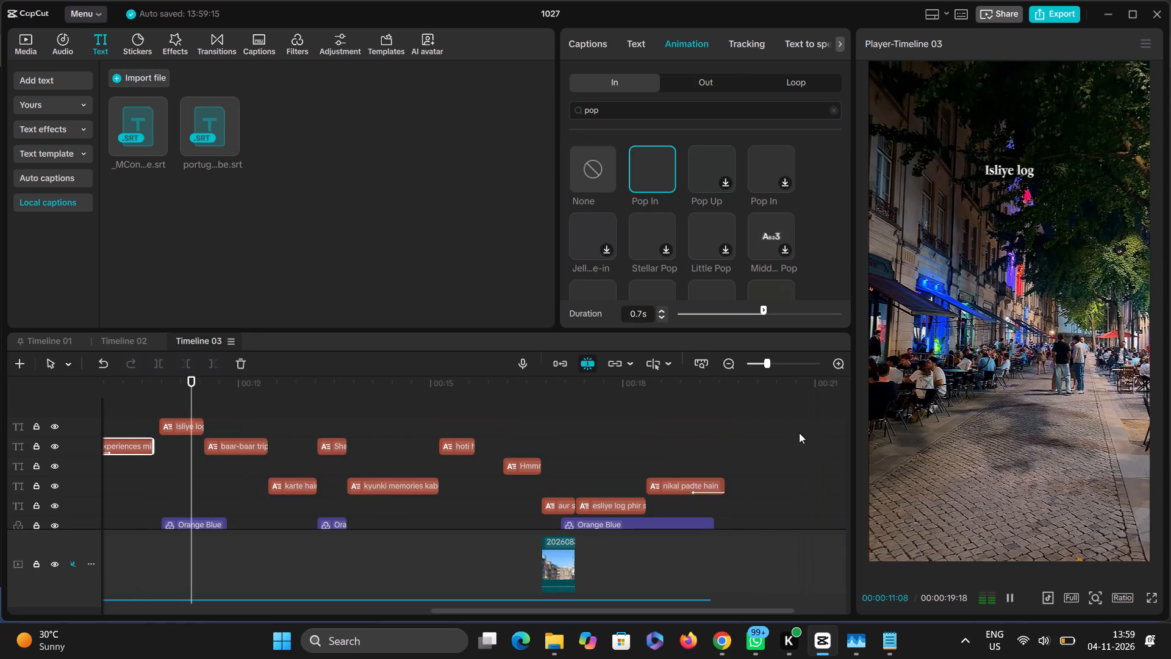
Extend the end of the "naye experiences milte hain" caption to about 00:00:10:24, where the Orange Blue effect starts.
scroll(239, 475, "down", 3)
scroll(235, 478, "up", 2)
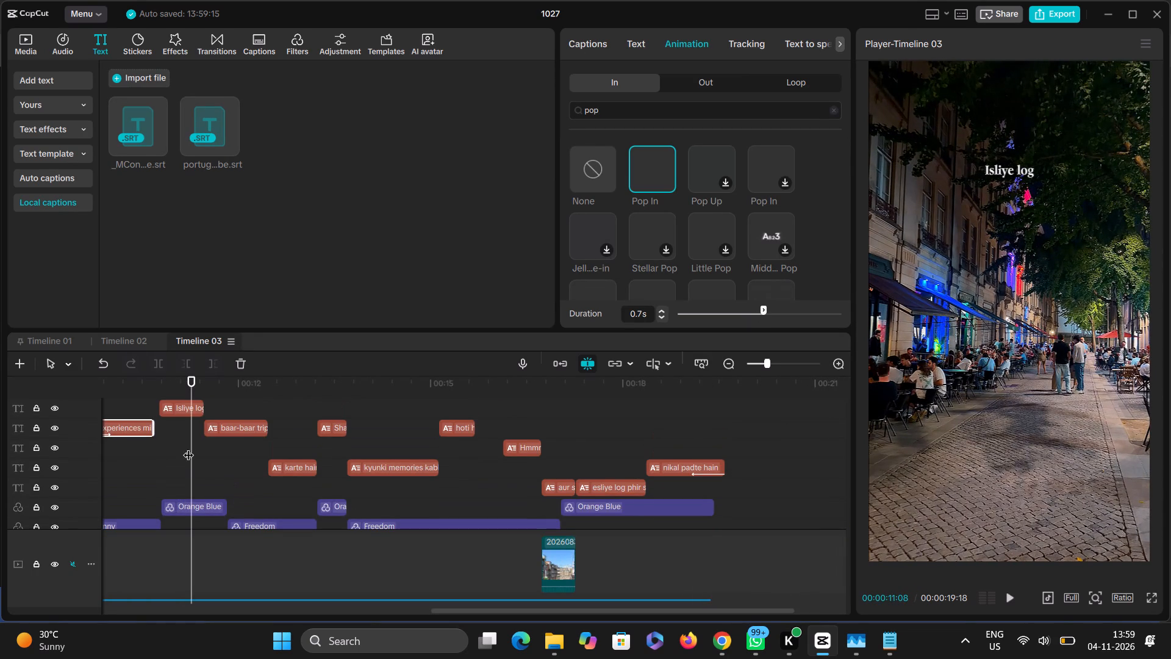
left_click_drag(152, 432, 161, 434)
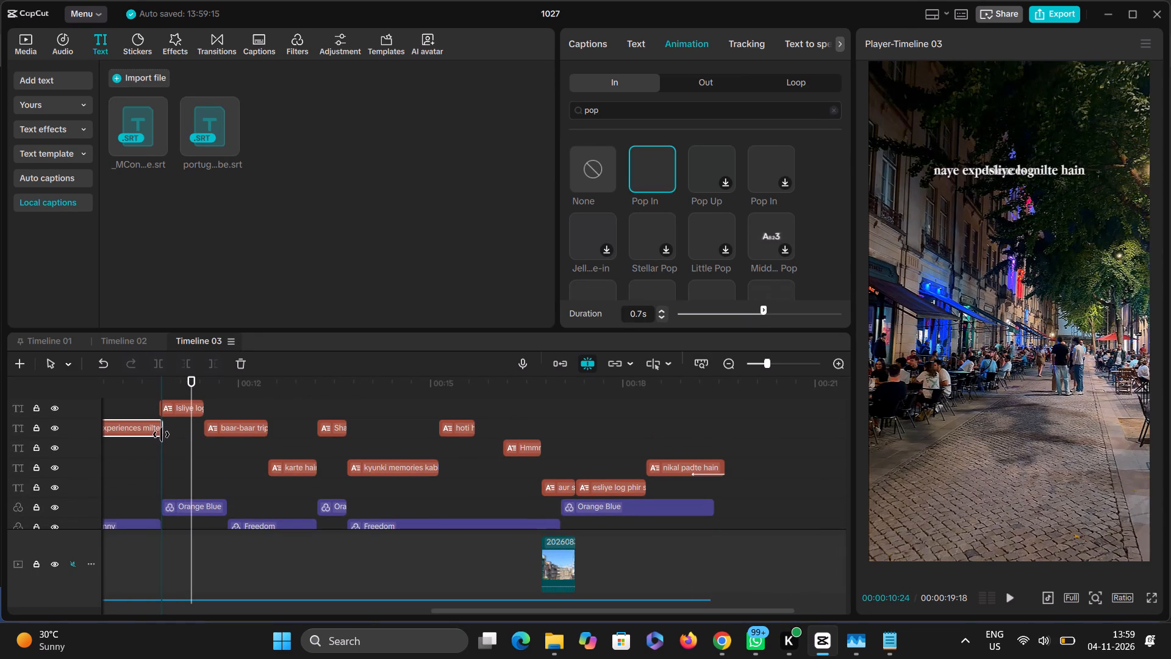
left_click_drag(161, 434, 155, 438)
scroll(155, 443, "down", 2)
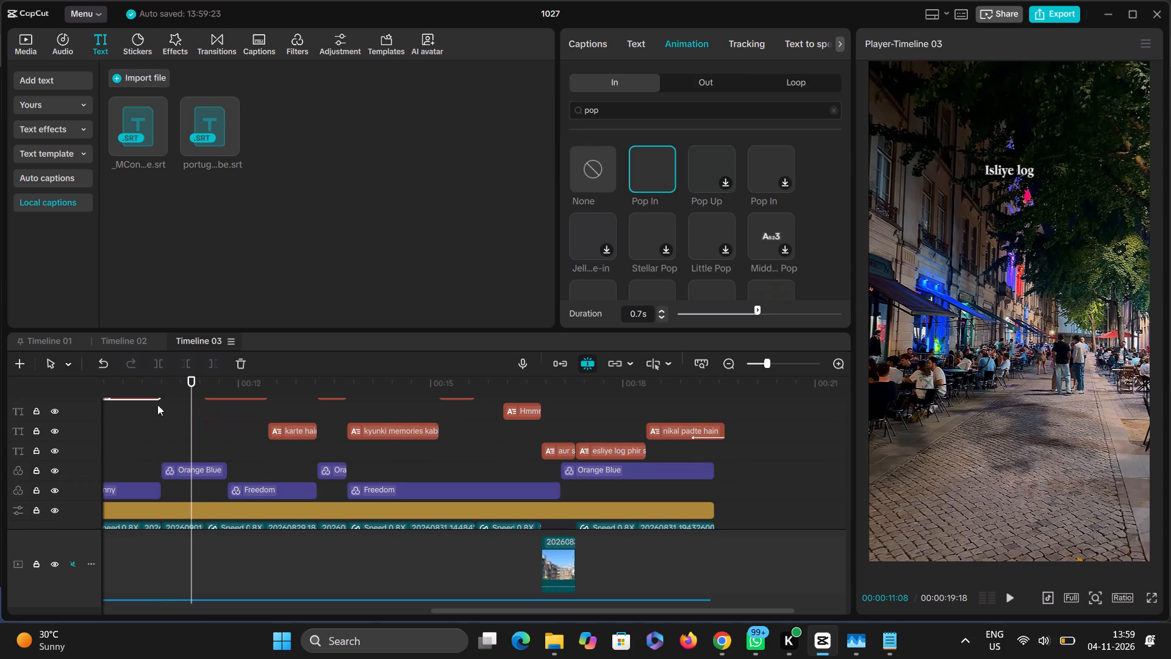
left_click(160, 398)
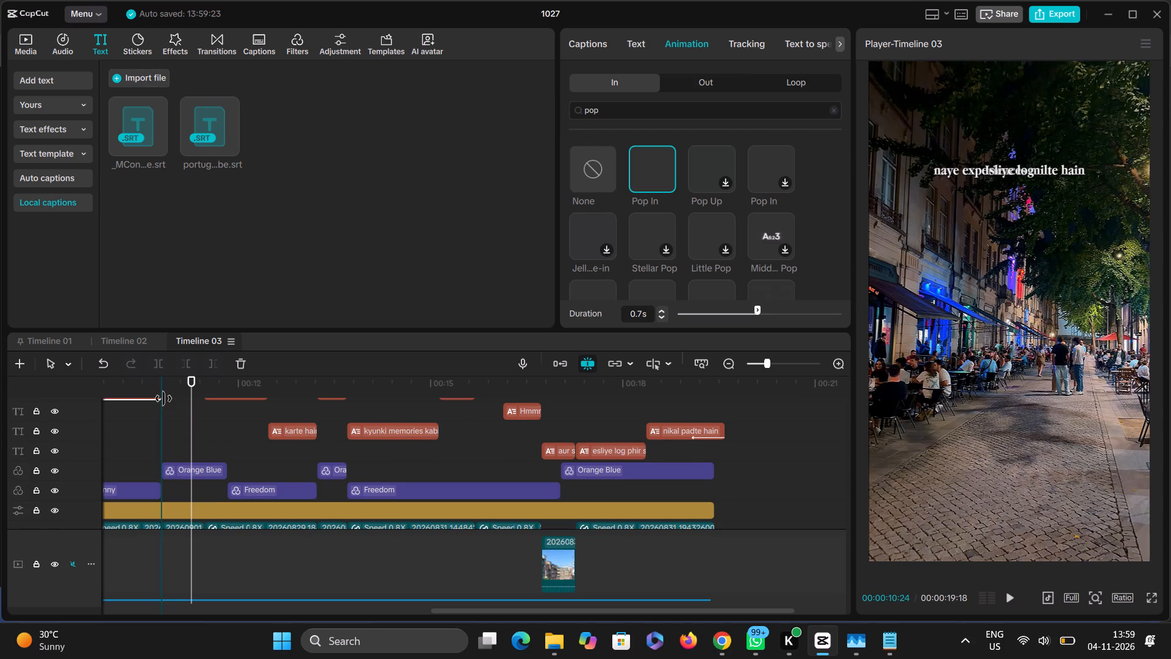
Move the "Isliye log" caption two tracks lower, keeping it between the end of "naye experiences milte hain" and the start of "baar-baar trip plan".
scroll(171, 432, "up", 2)
left_click_drag(182, 411, 184, 452)
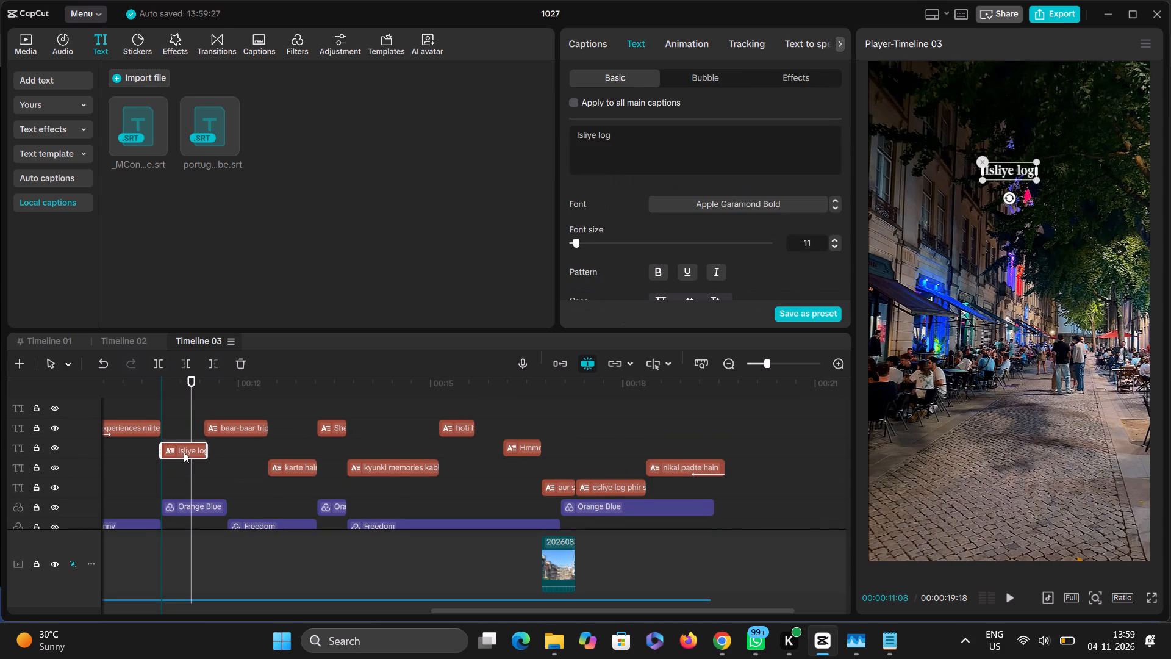
left_click_drag(184, 452, 184, 450)
scroll(184, 450, "down", 4)
scroll(184, 450, "up", 1)
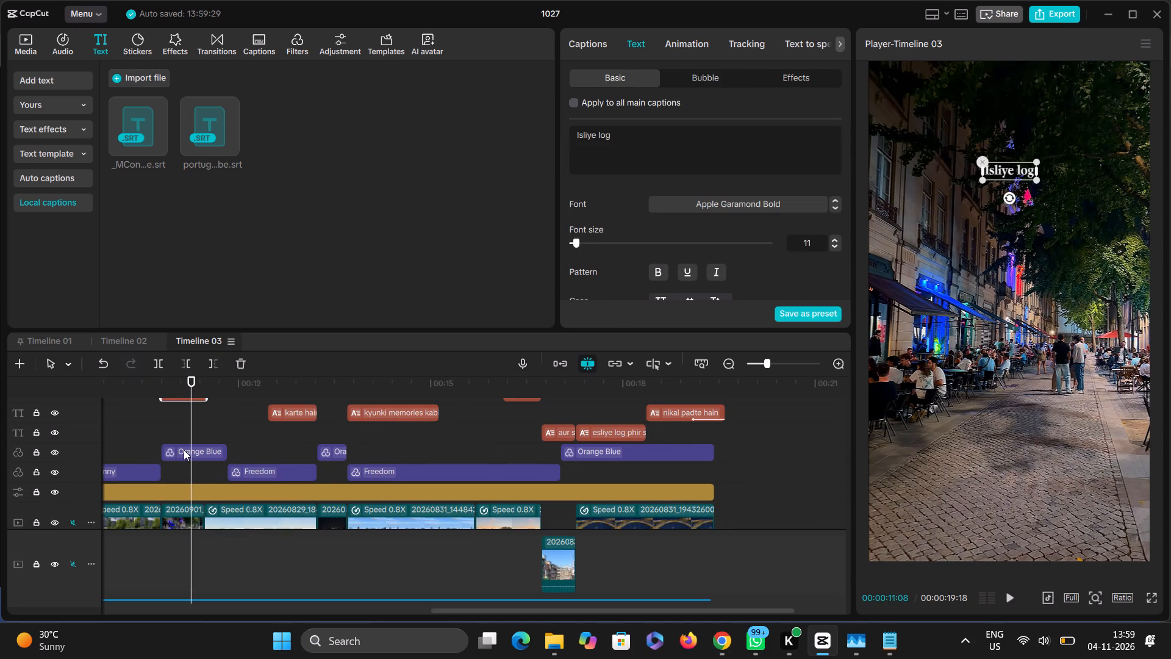
left_click_drag(207, 401, 214, 402)
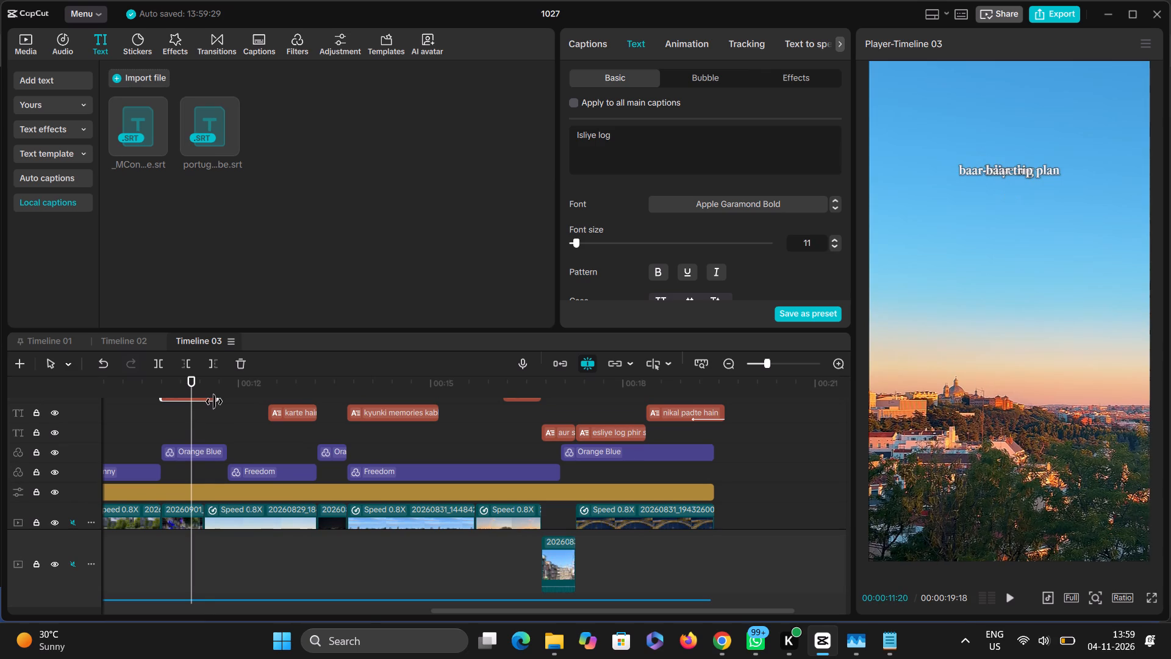
left_click_drag(214, 402, 202, 412)
Play "baar-baar trip plan" into "karte hain?" repeatedly to check the caption change against the voice.
scroll(207, 446, "up", 2)
left_click(224, 410)
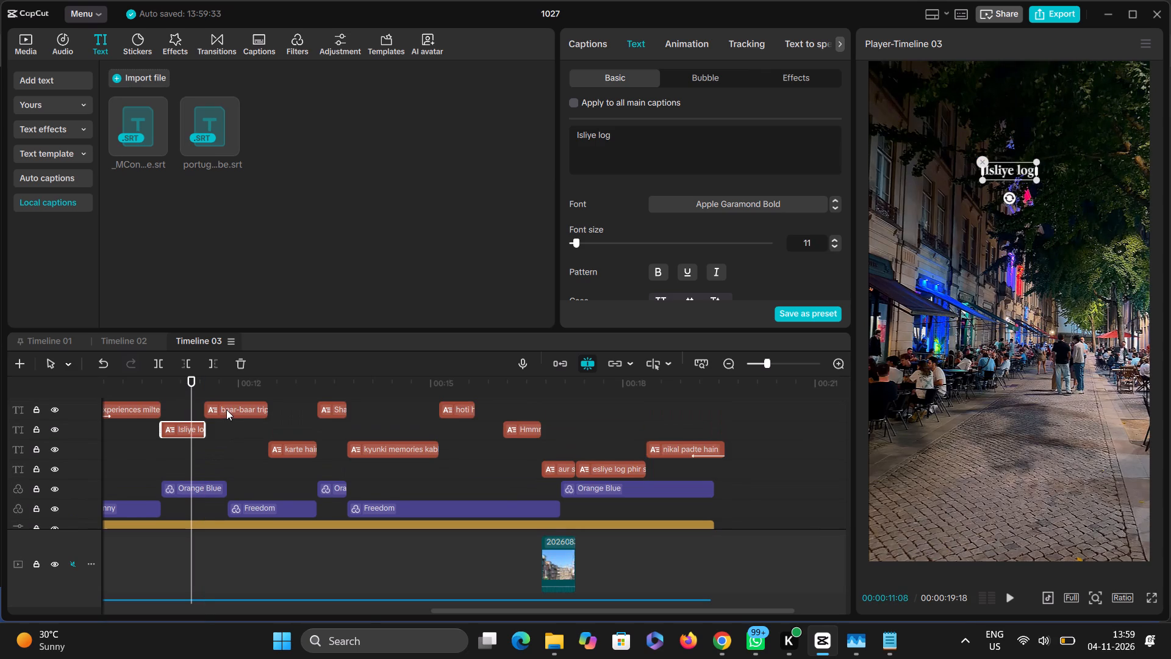
key("space")
key("space")
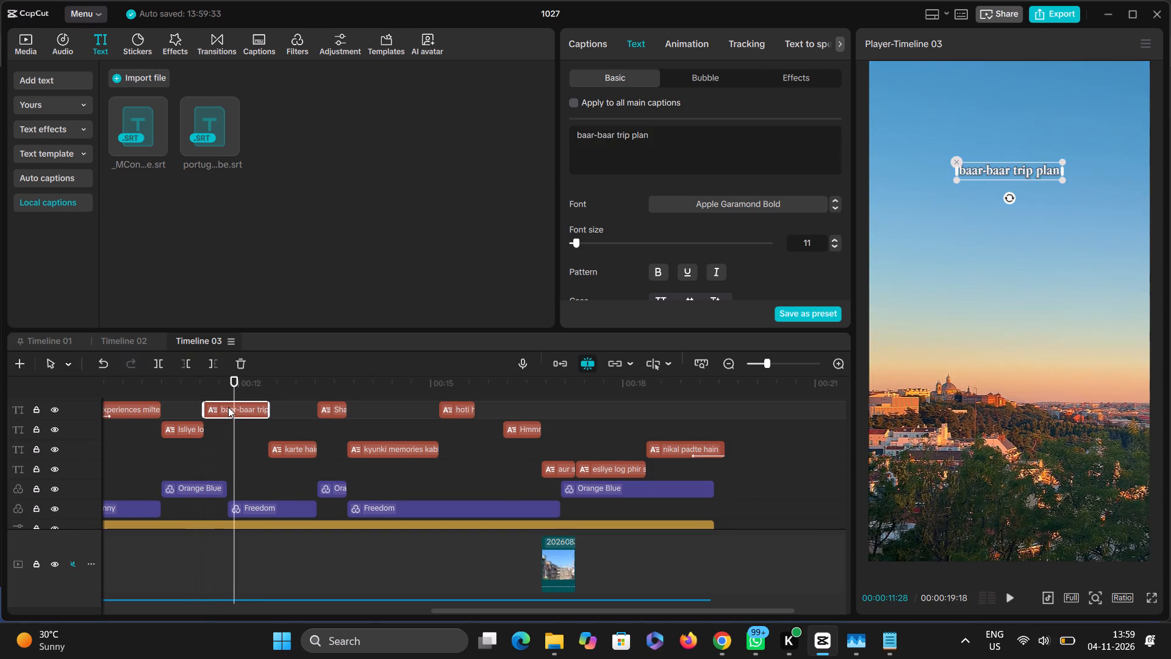
key("space")
key("space")
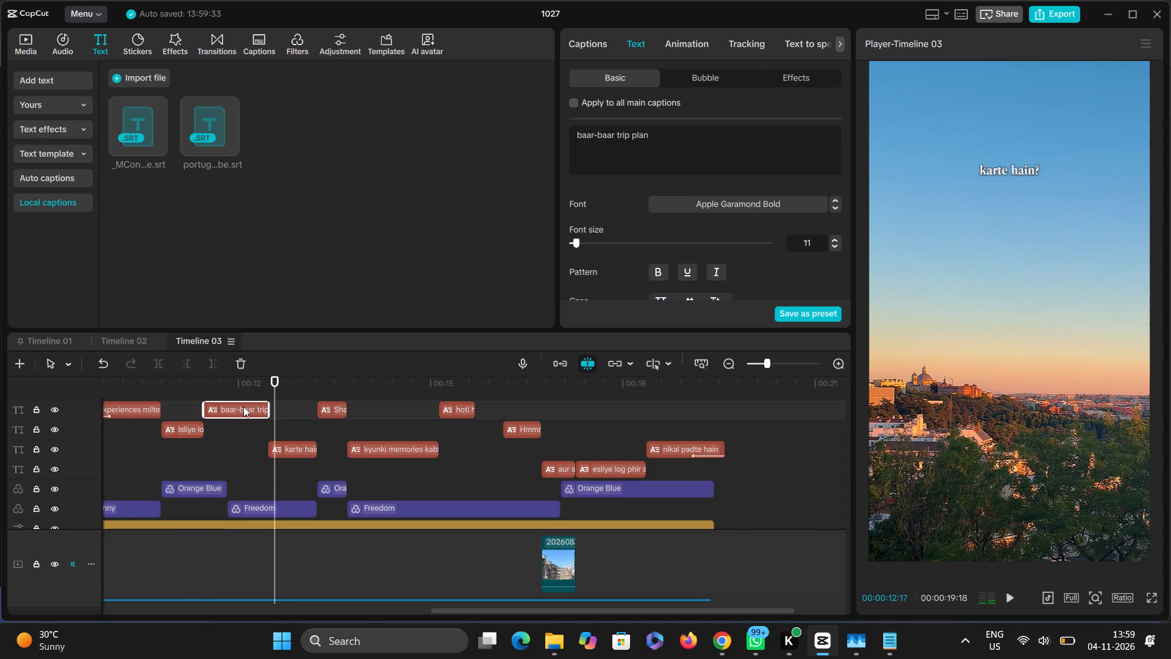
left_click(246, 386)
key("space")
key("space")
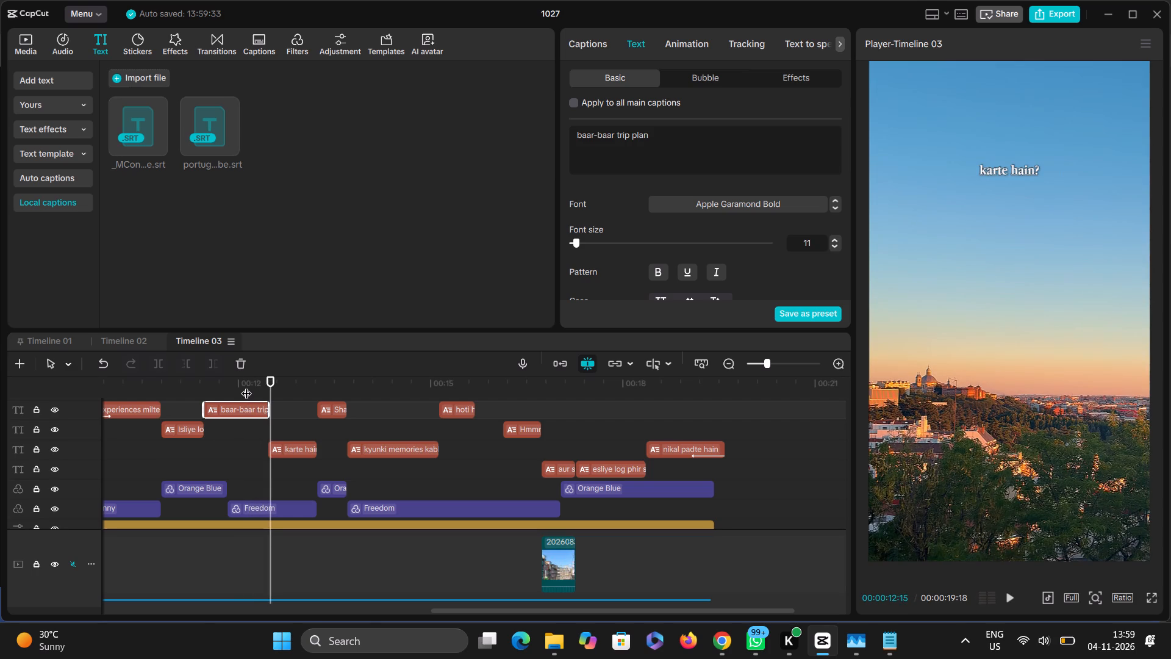
left_click(246, 386)
key("space")
key("space")
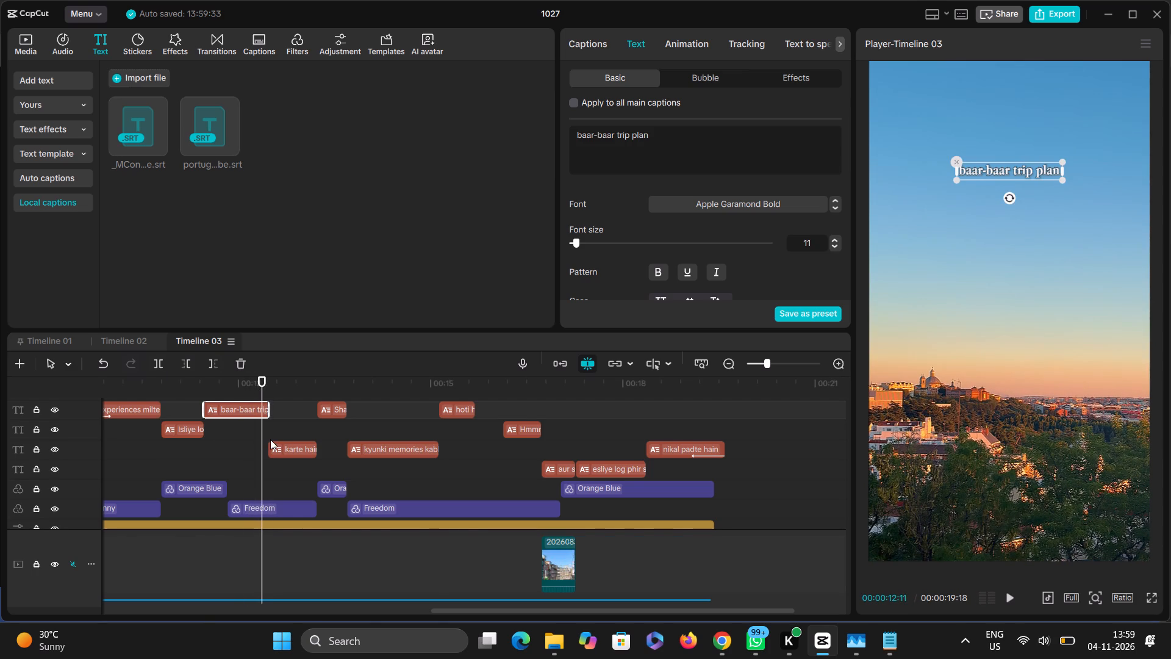
Play from "baar-baar trip plan" through "Shayad!" into "kyunki memories kabhi enough nahi" to check the caption timing.
scroll(270, 439, "down", 4)
scroll(270, 439, "up", 3)
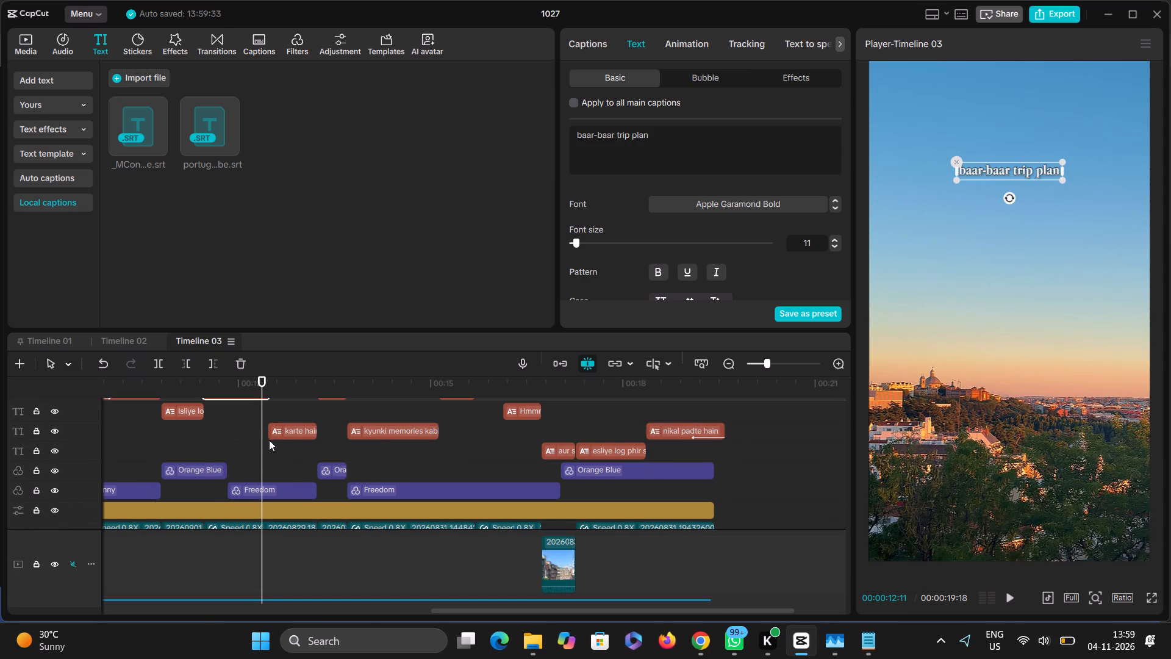
key("space")
key("space")
key("space")
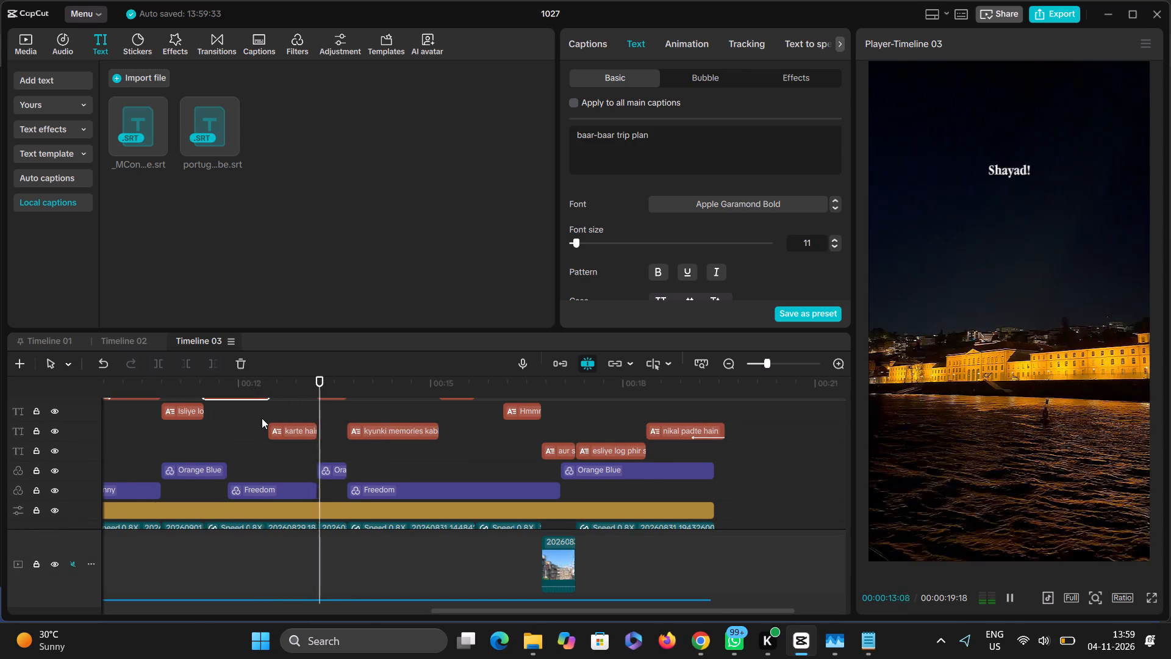
key("space")
scroll(345, 407, "up", 3)
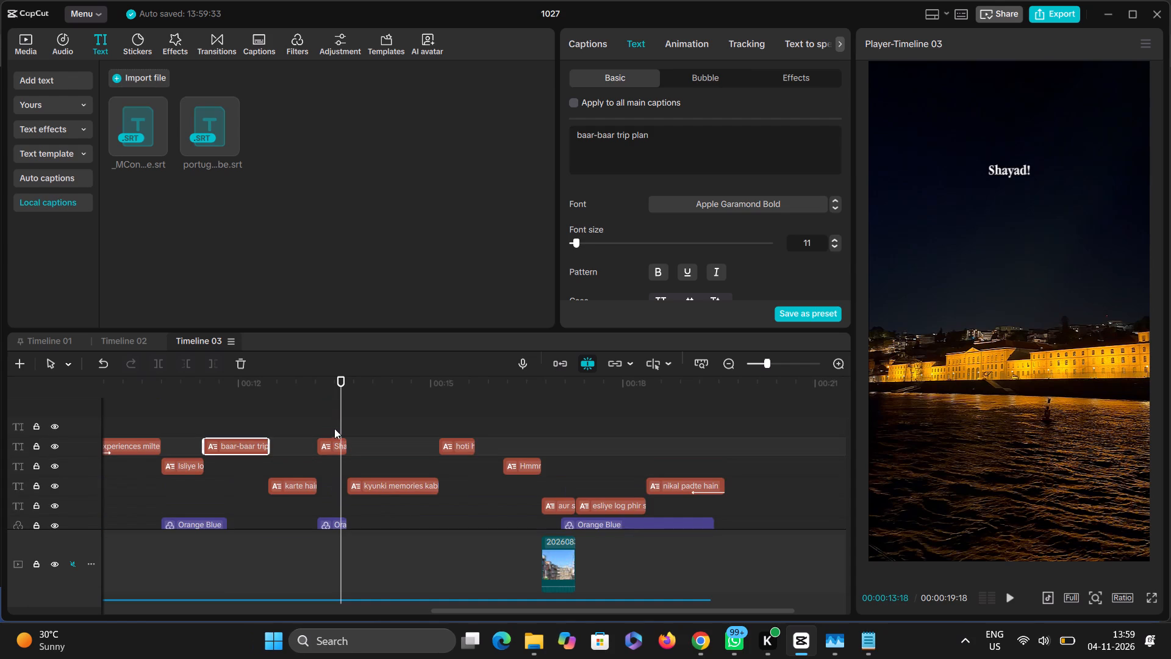
key("space")
key("space")
key("space")
key("space")
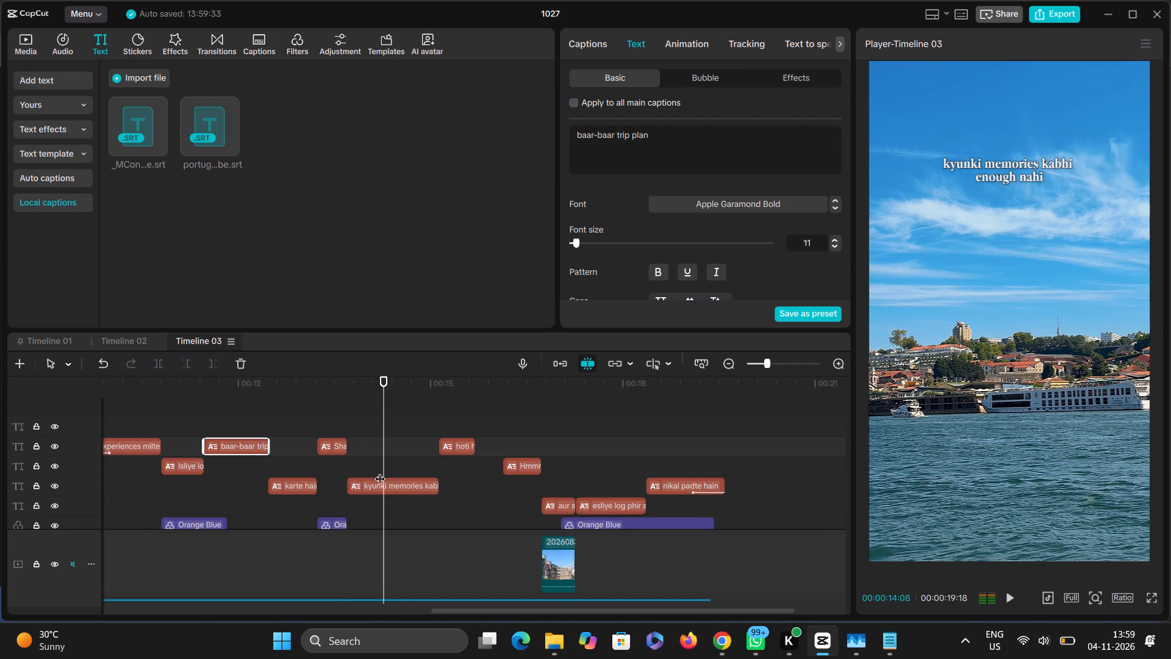
Apply the Type 1 In animation with a 0.9s duration to "kyunki memories kabhi enough nahi" and play it on into "nikal padte hain".
left_click(374, 480)
left_click(705, 49)
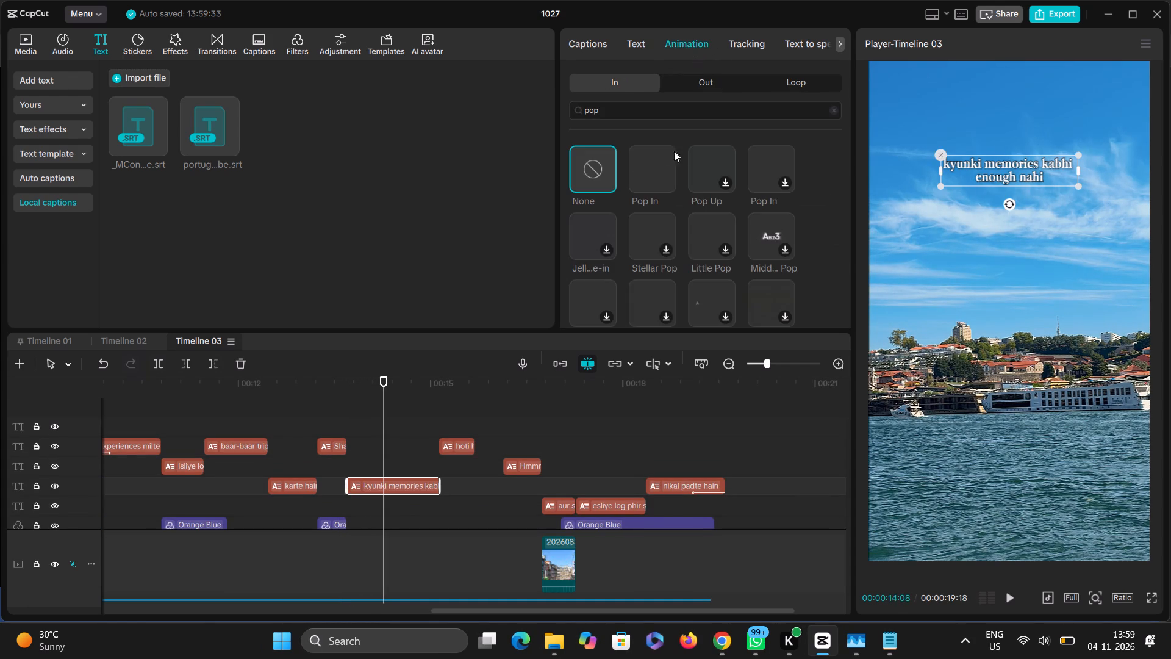
left_click(835, 113)
left_click(653, 113)
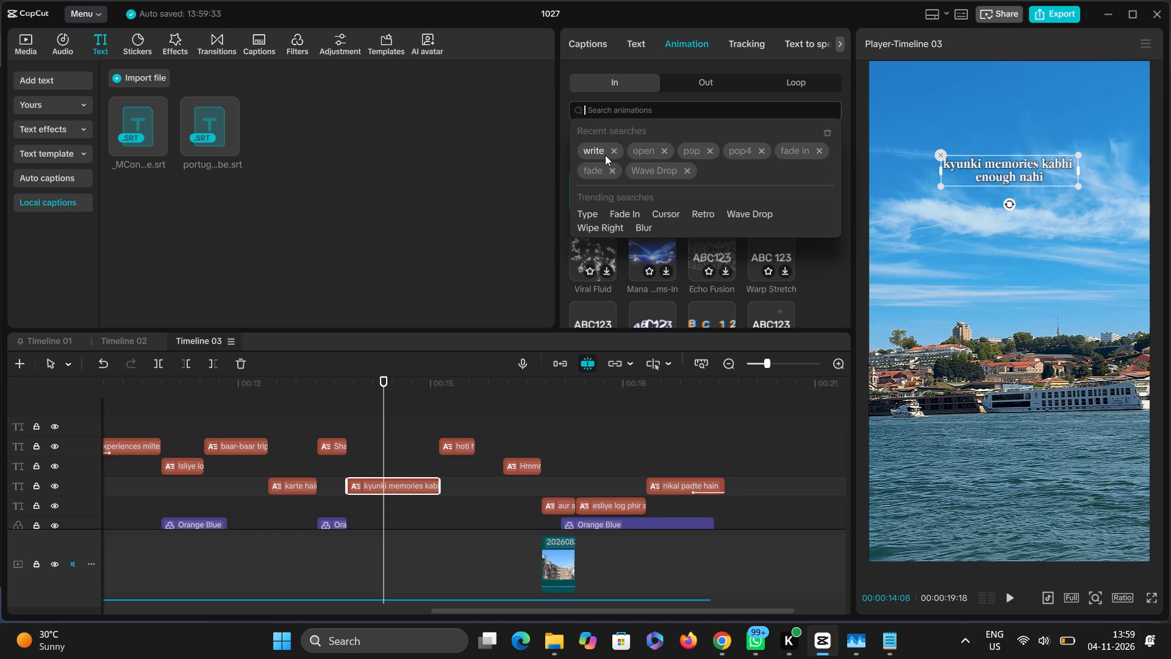
left_click(605, 155)
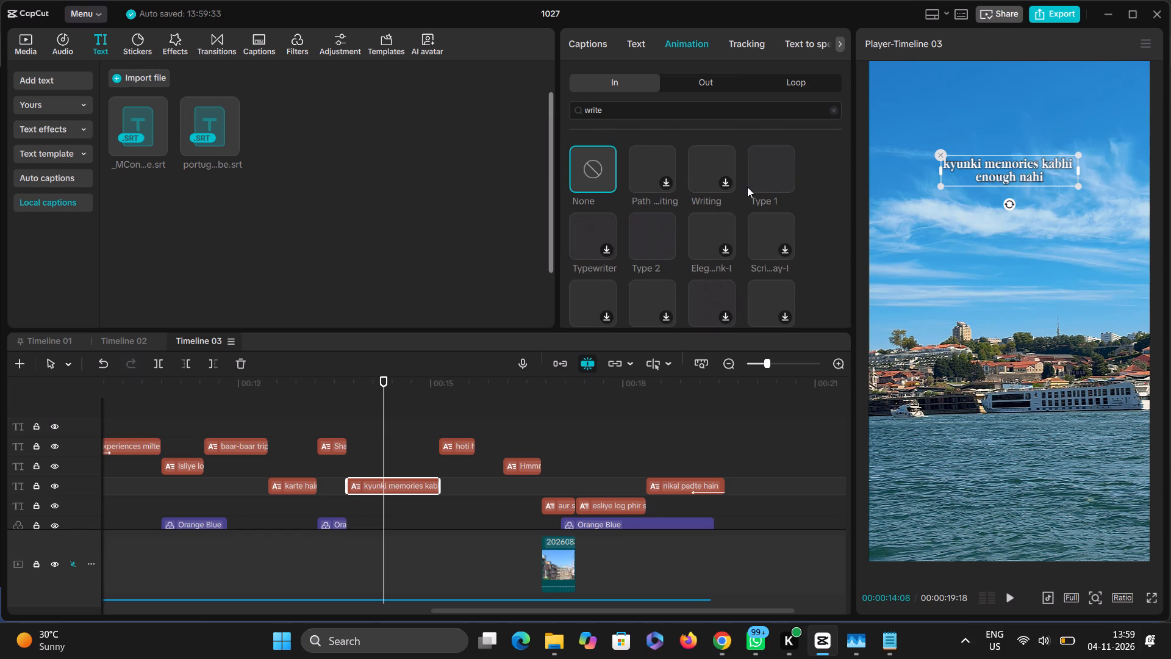
left_click(763, 176)
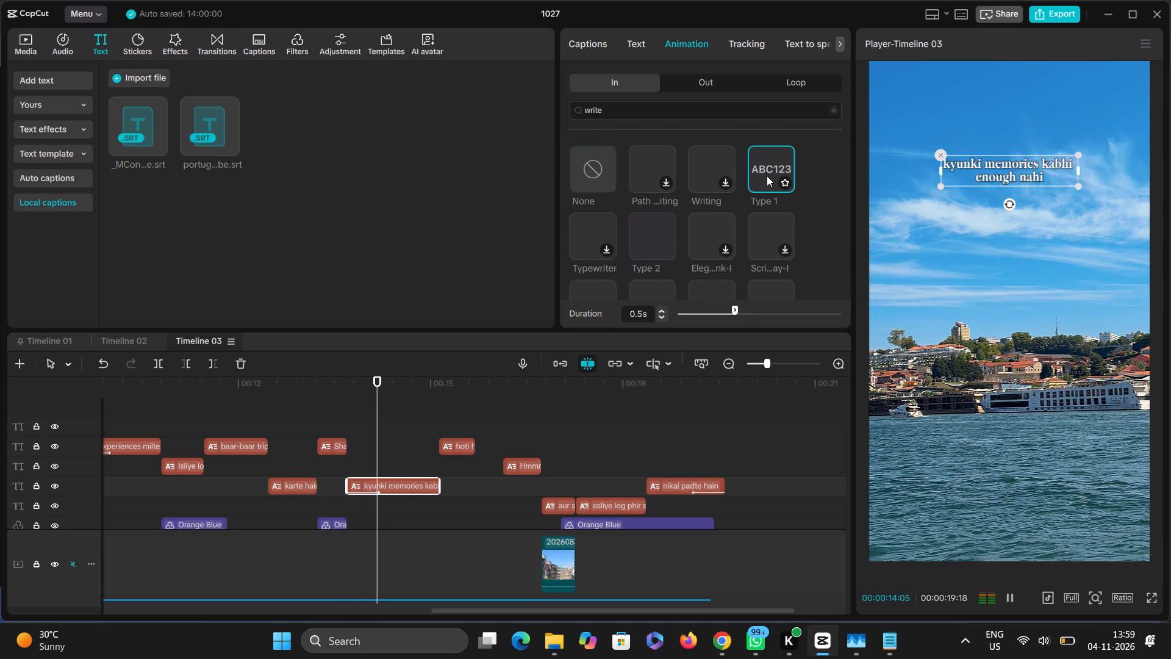
left_click(803, 315)
left_click(775, 316)
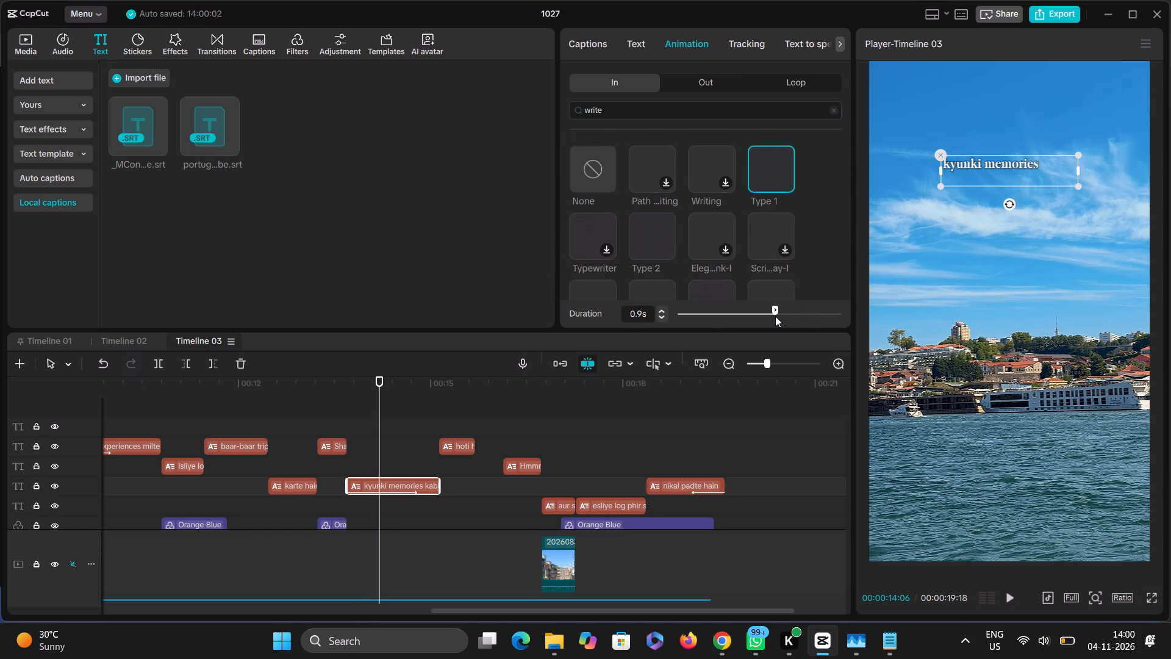
left_click(340, 402)
key("space")
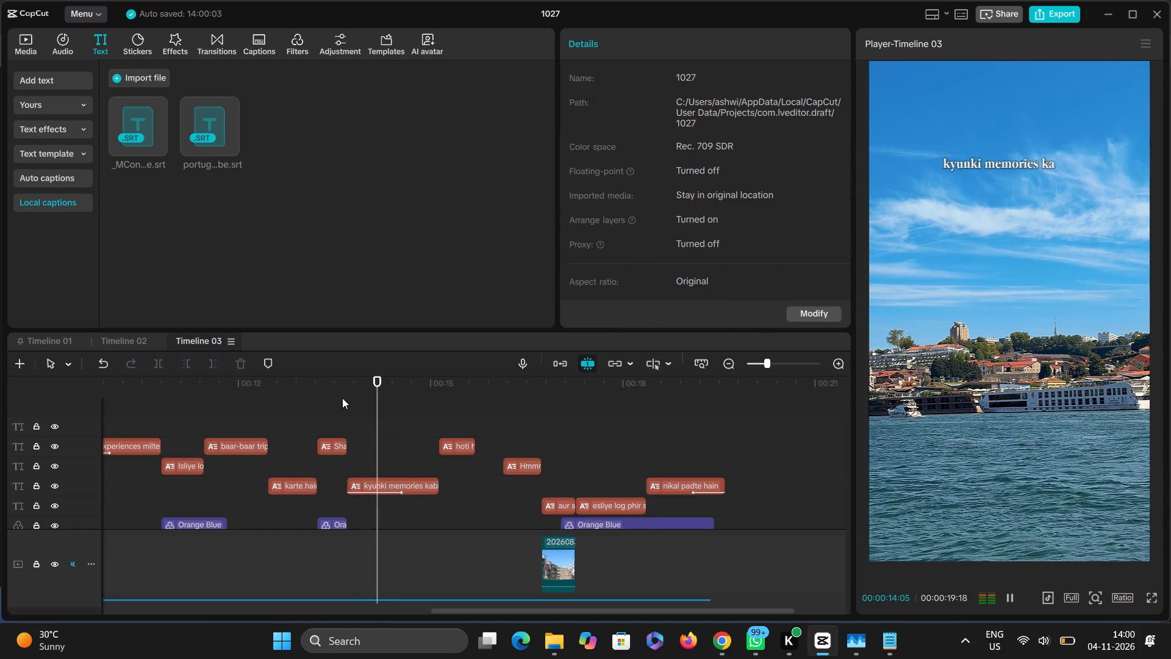
key("space")
key("space")
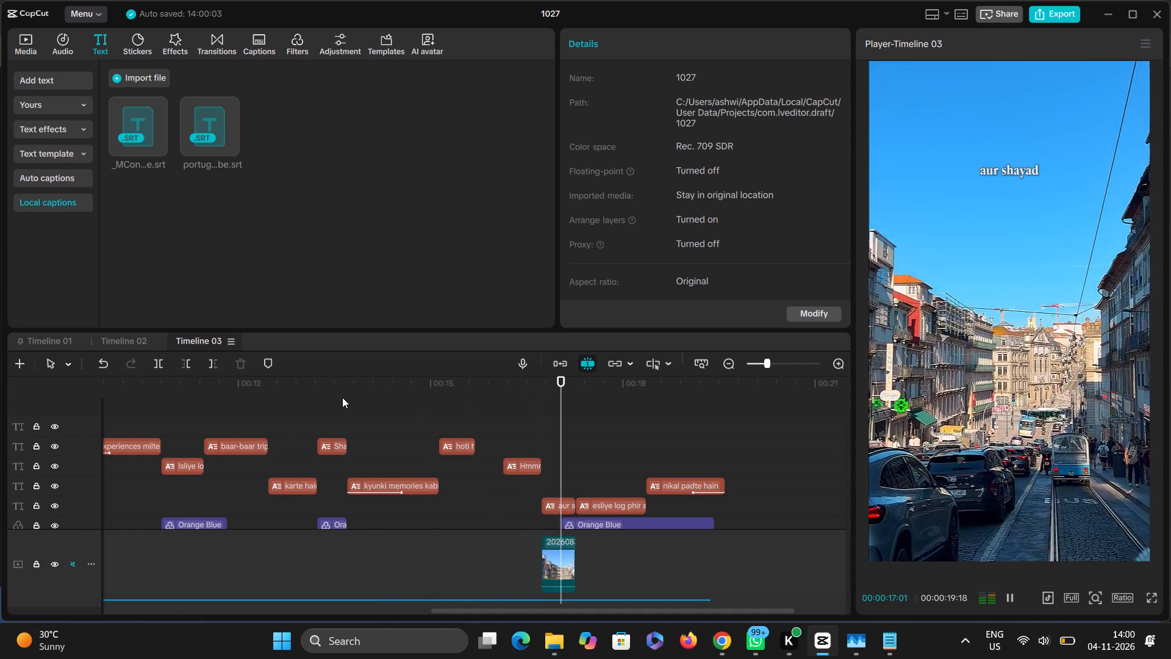
key("space")
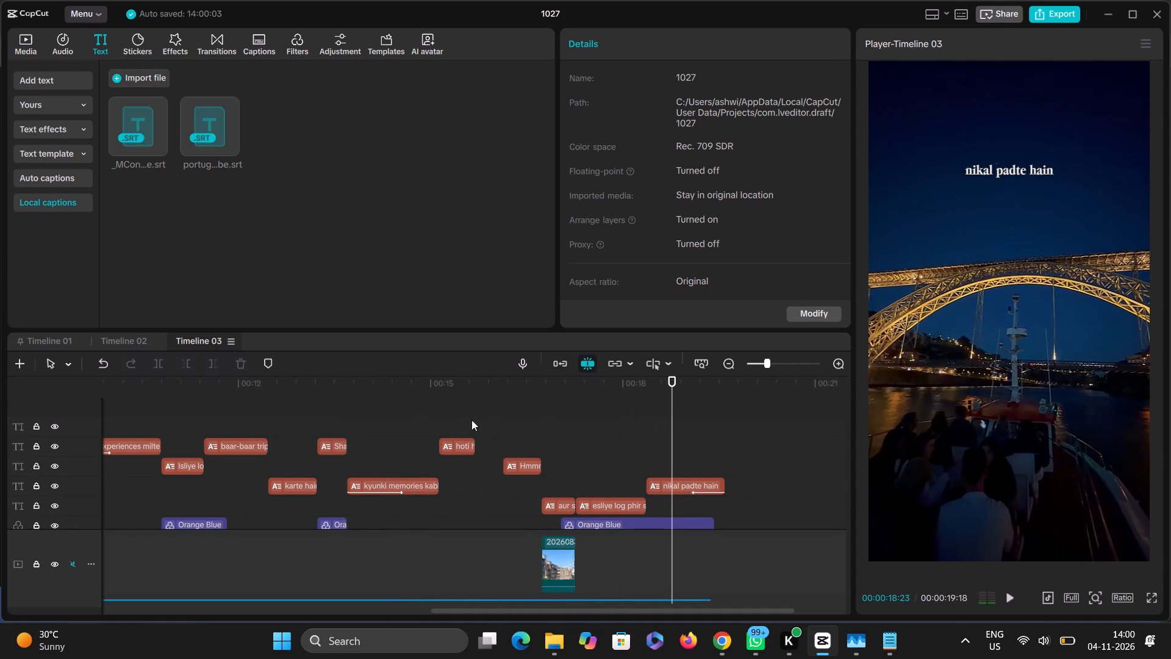
Replay the closing captions from "aur shayad" through "esliye log phir se" and "nikal padte hain" to check their timing.
left_click(556, 397)
key("space")
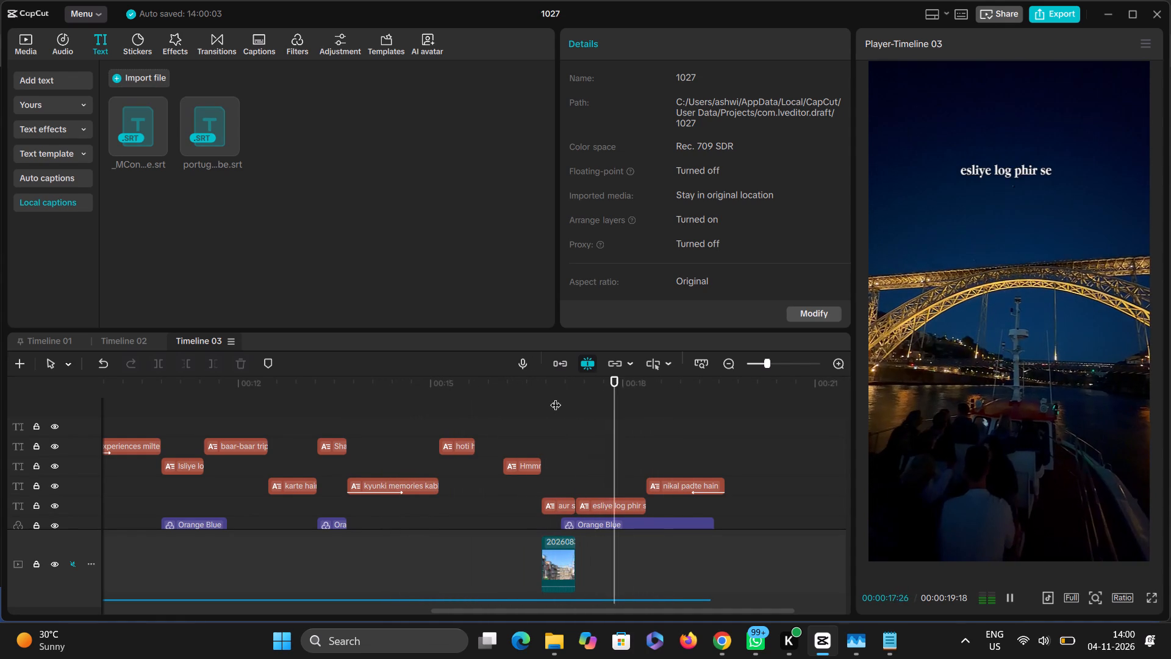
key("space")
key("space")
key("space")
key("space")
key("space")
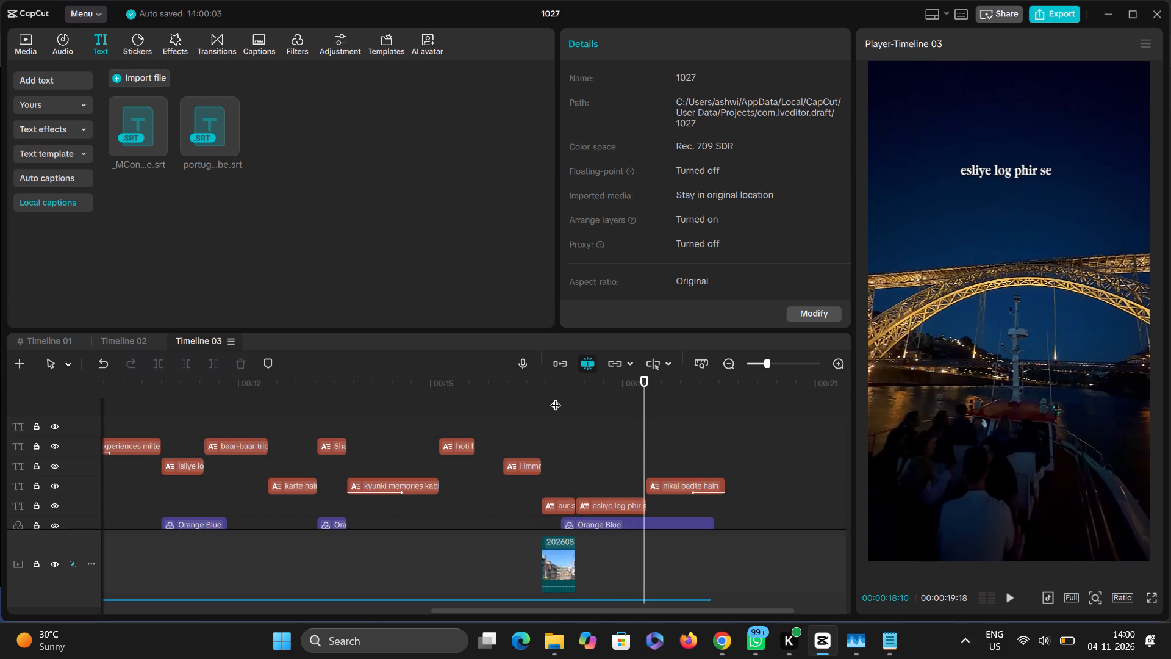
key("space")
key("space")
left_click(664, 485)
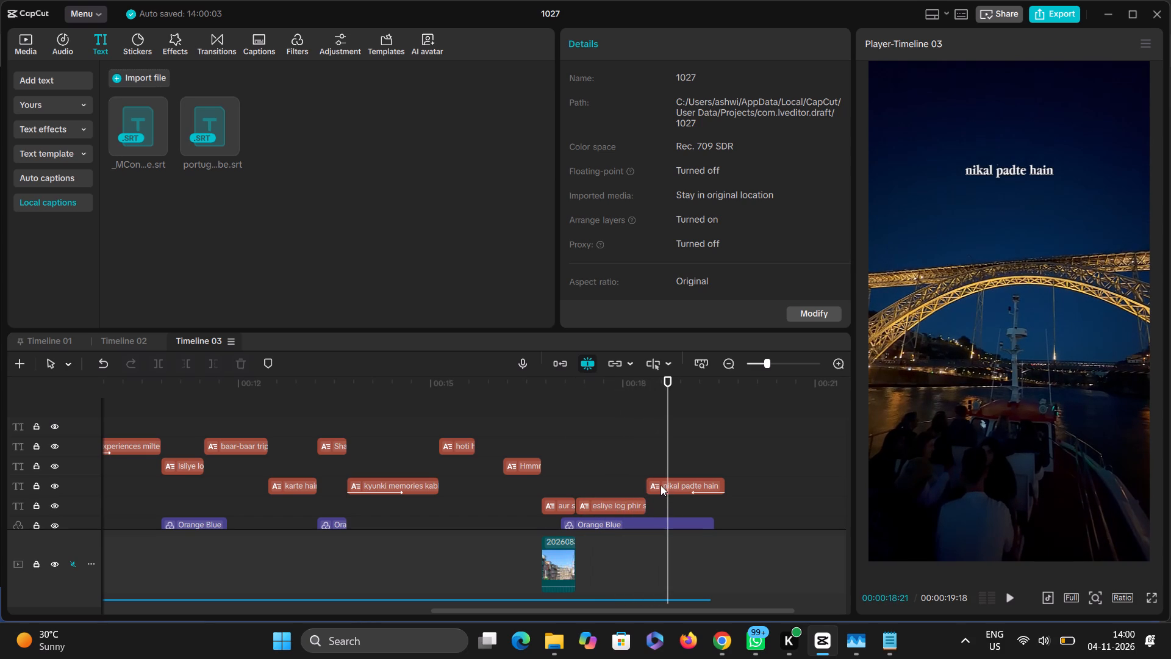
left_click(618, 389)
key("space")
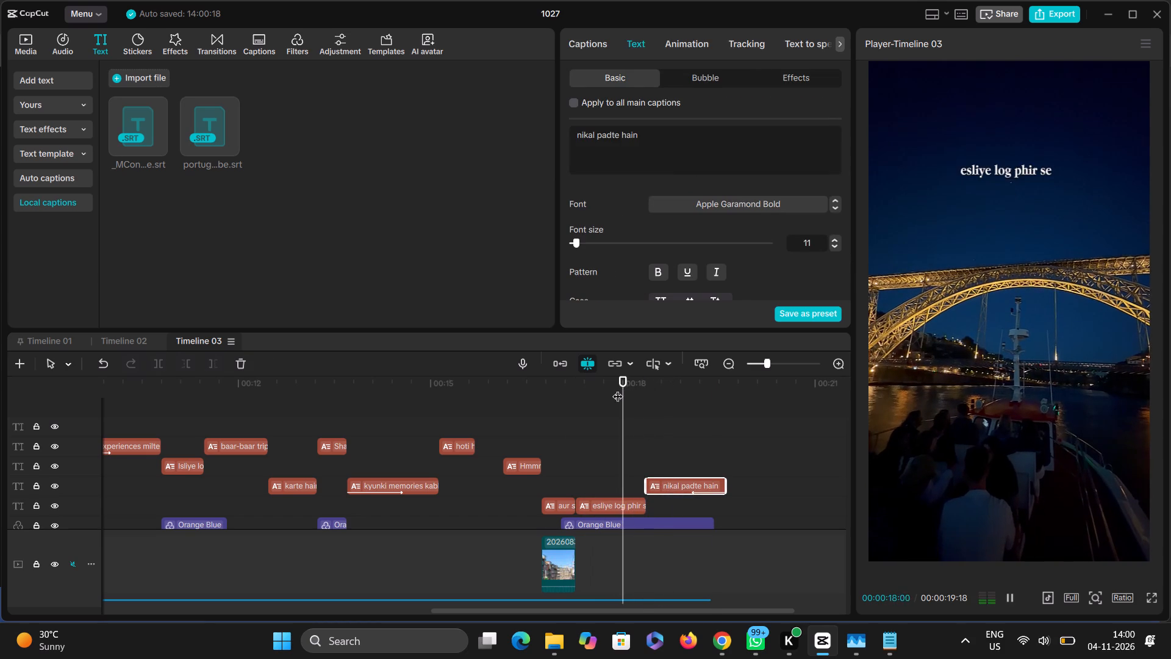
key("space")
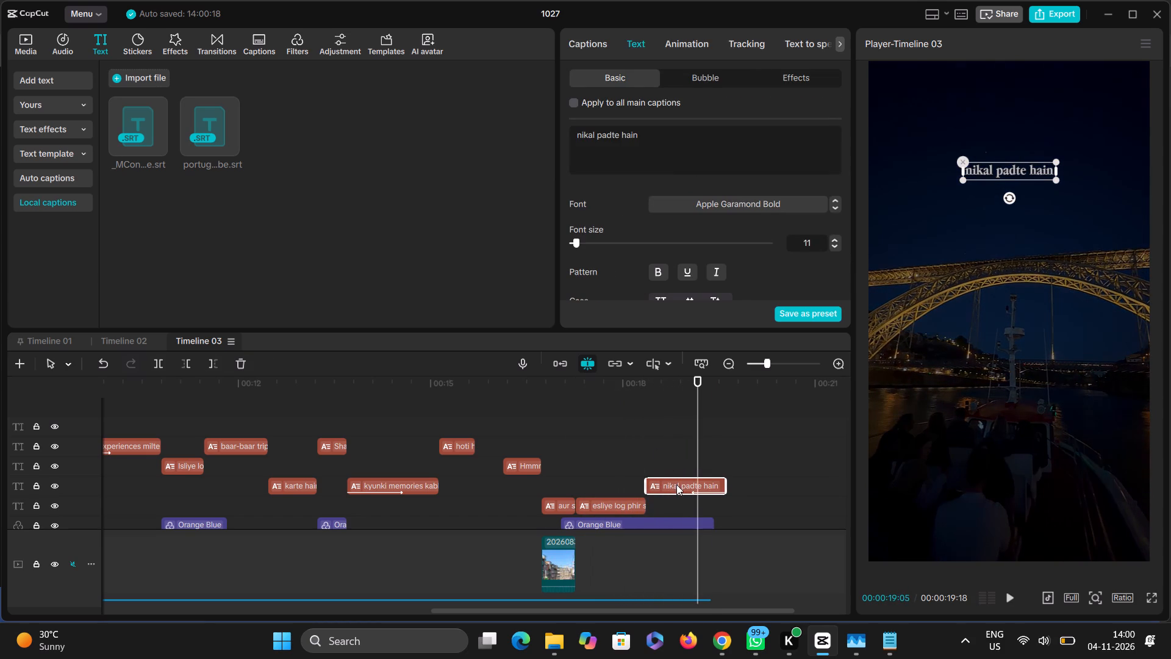
Play the video from the start into "naye log milte hain", and replay the opening caption "Travel addiction hota hai kya?".
key("space")
key("space")
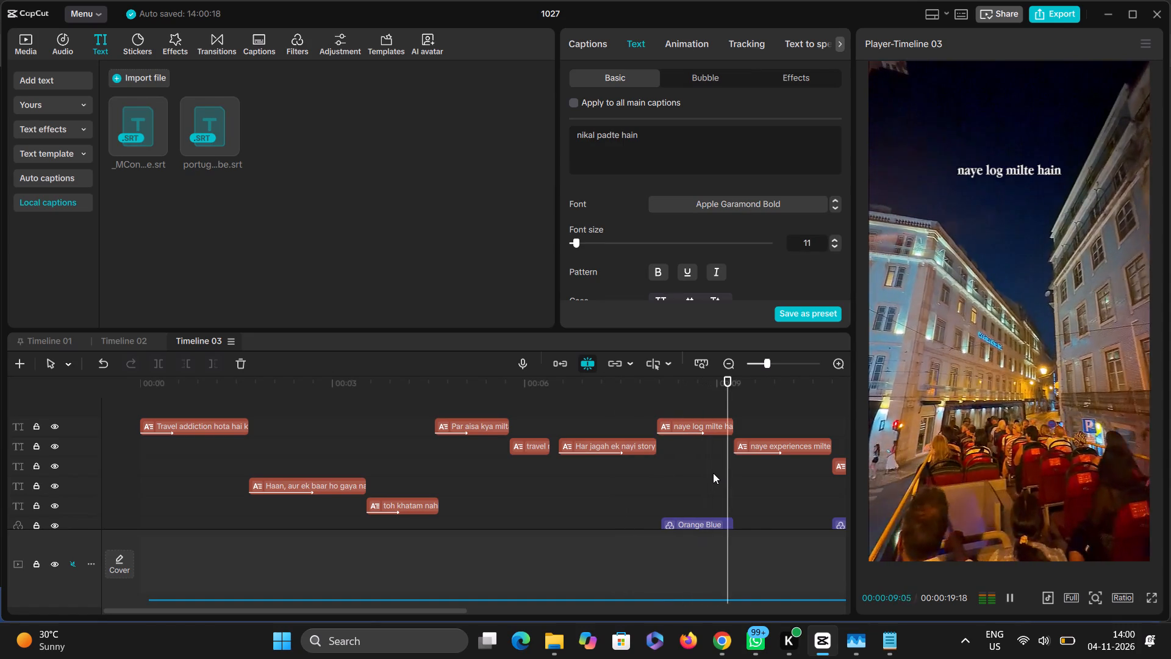
key("space")
left_click_drag(306, 397, 264, 389)
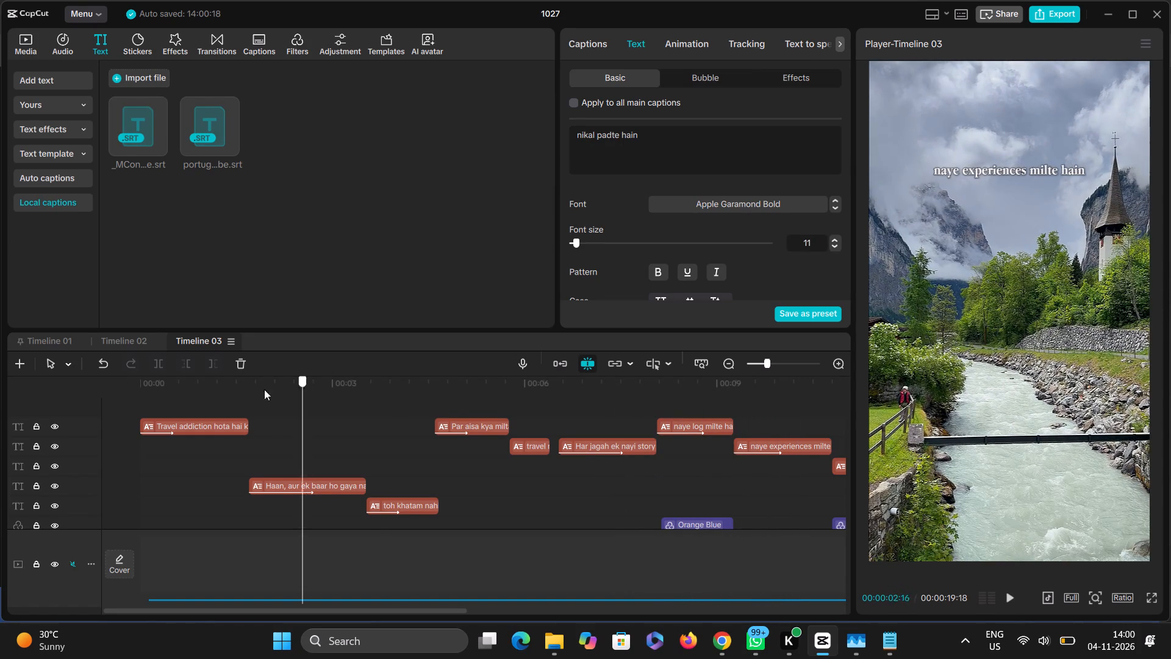
left_click_drag(264, 389, 53, 400)
key("space")
key("space")
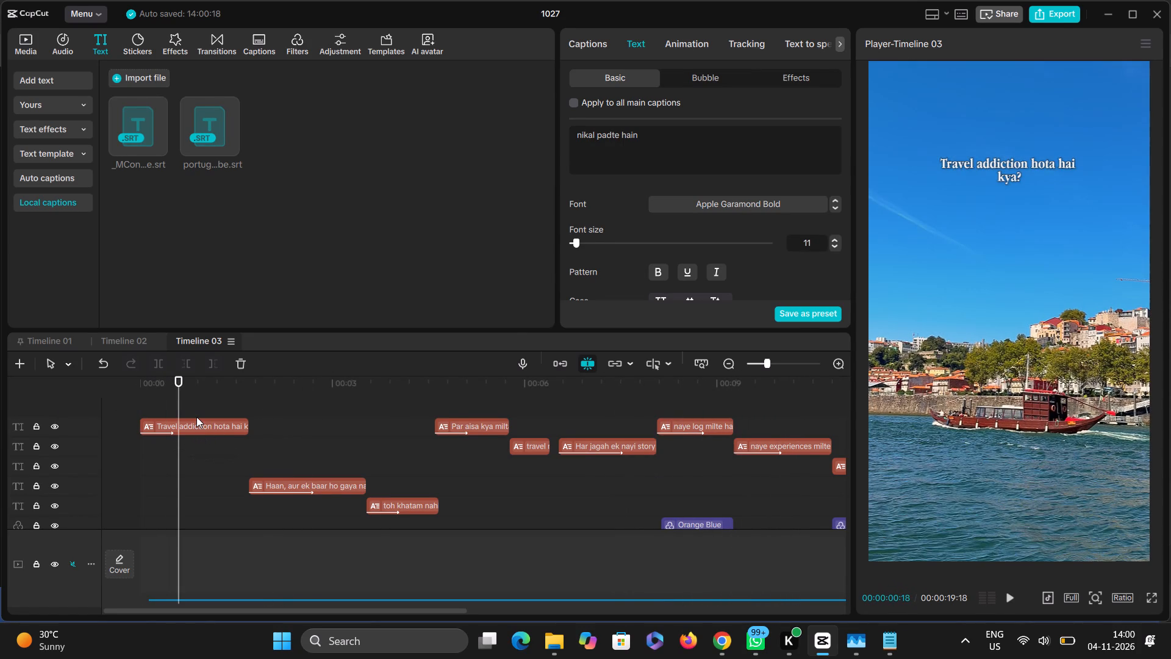
Set the word "addiction" in the opening caption "Travel addiction hota hai kya?" to the BLONA font.
left_click(196, 417)
left_click(216, 419)
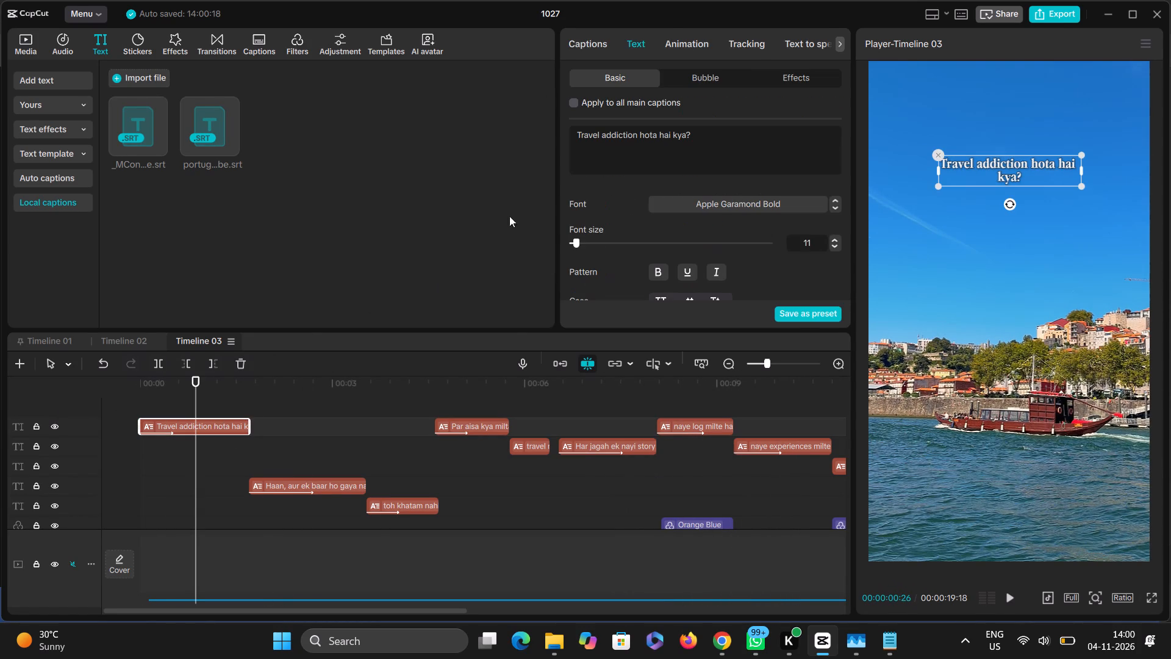
left_click_drag(636, 134, 593, 133)
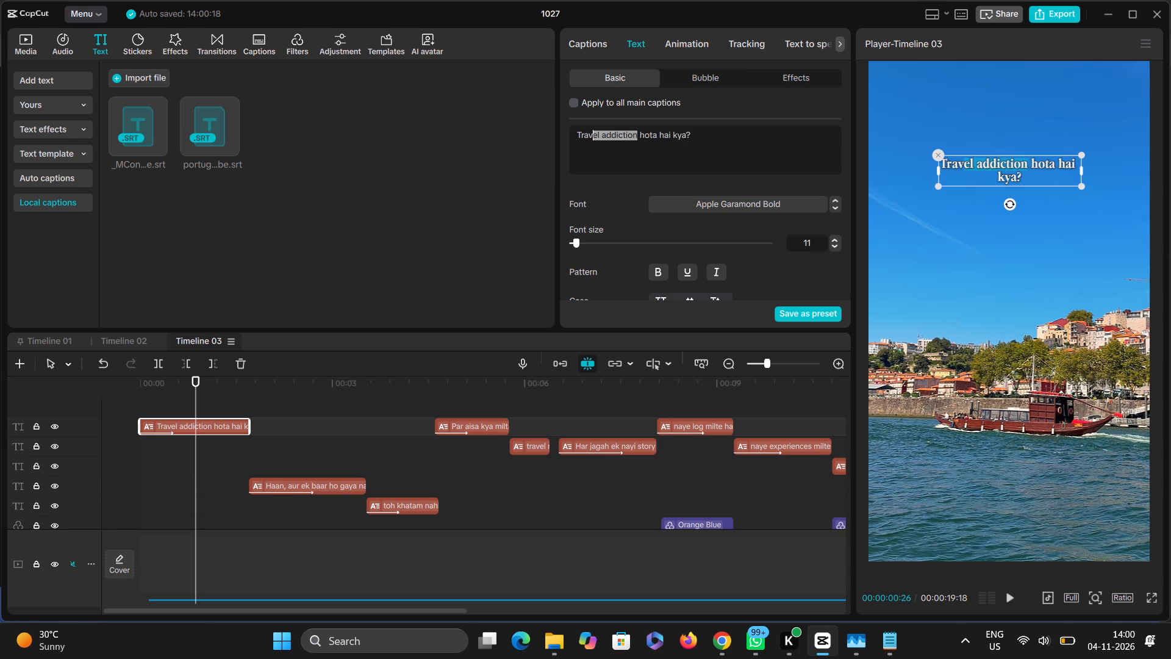
left_click_drag(593, 133, 603, 132)
left_click(797, 205)
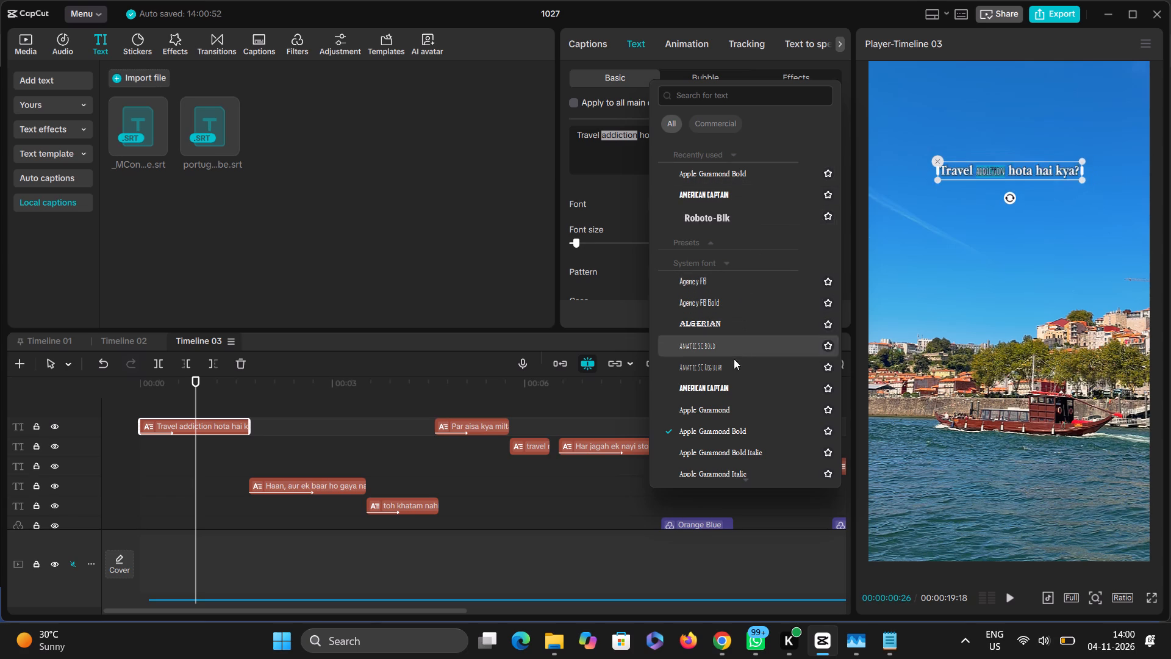
scroll(736, 411, "down", 1)
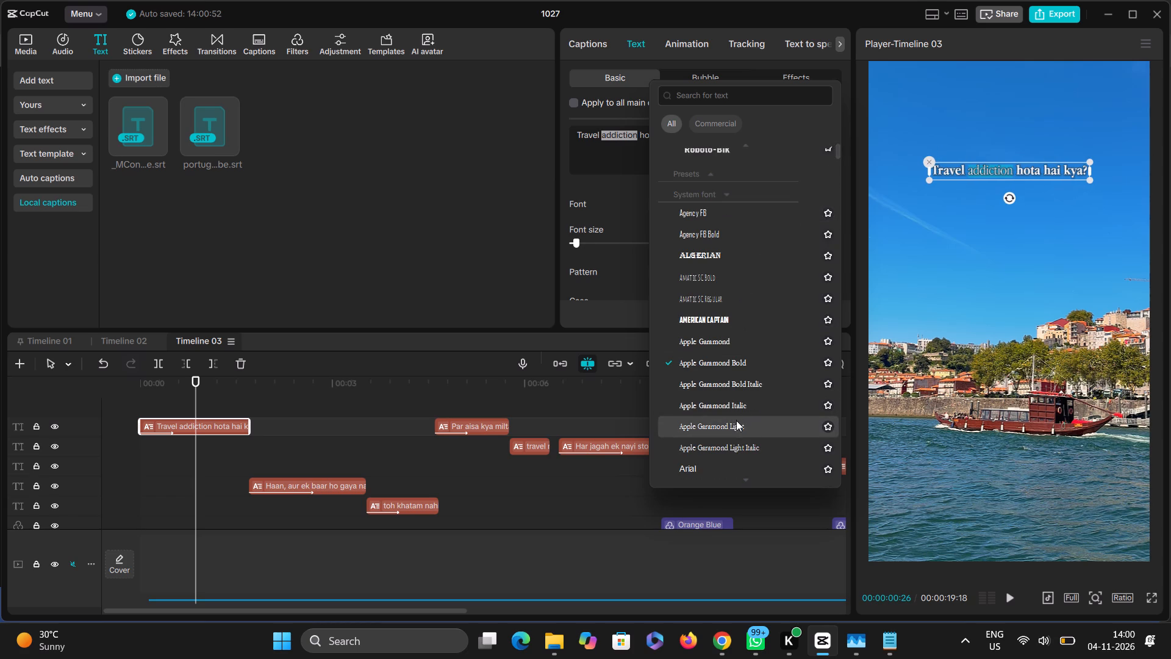
scroll(740, 455, "down", 3)
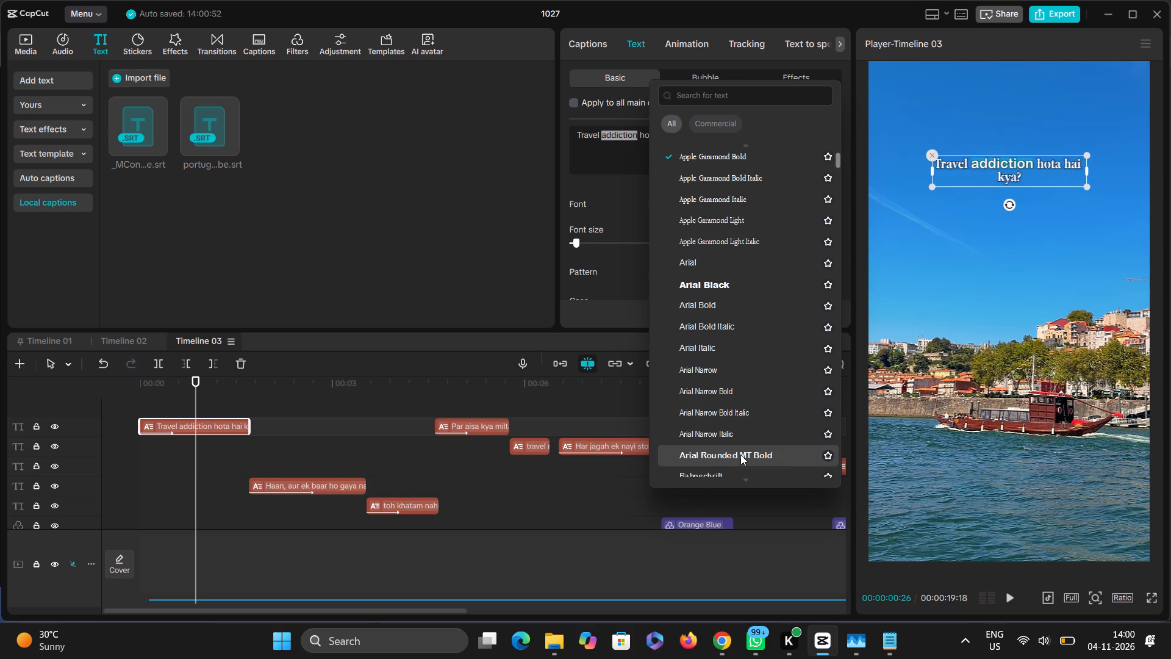
scroll(740, 455, "down", 7)
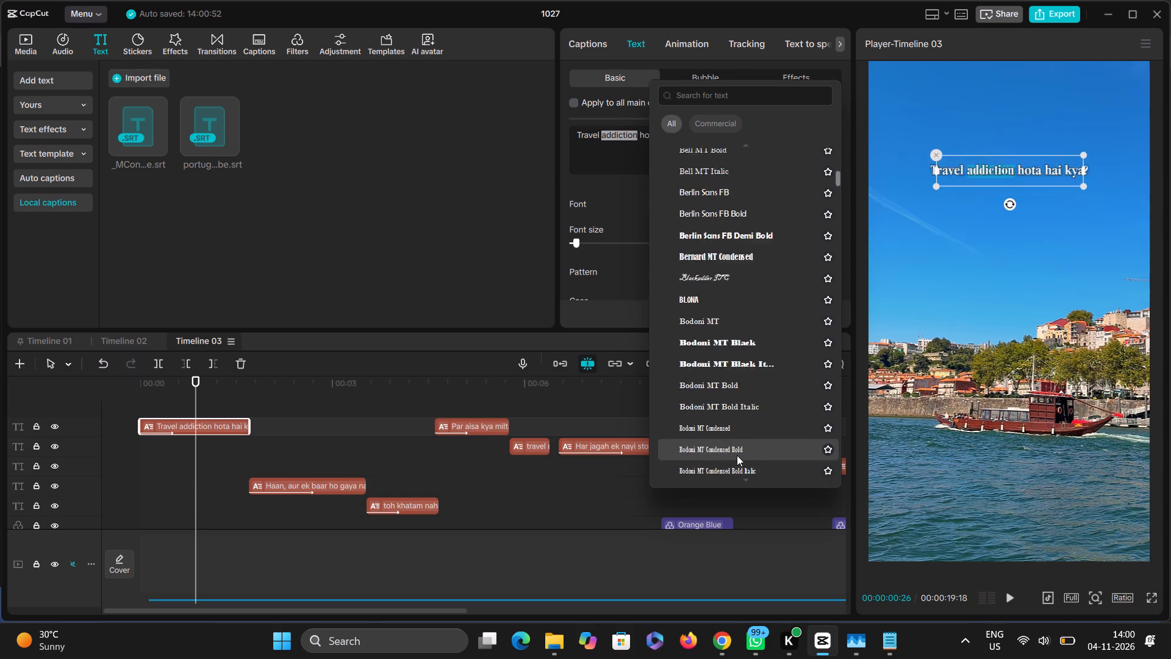
scroll(736, 455, "down", 11)
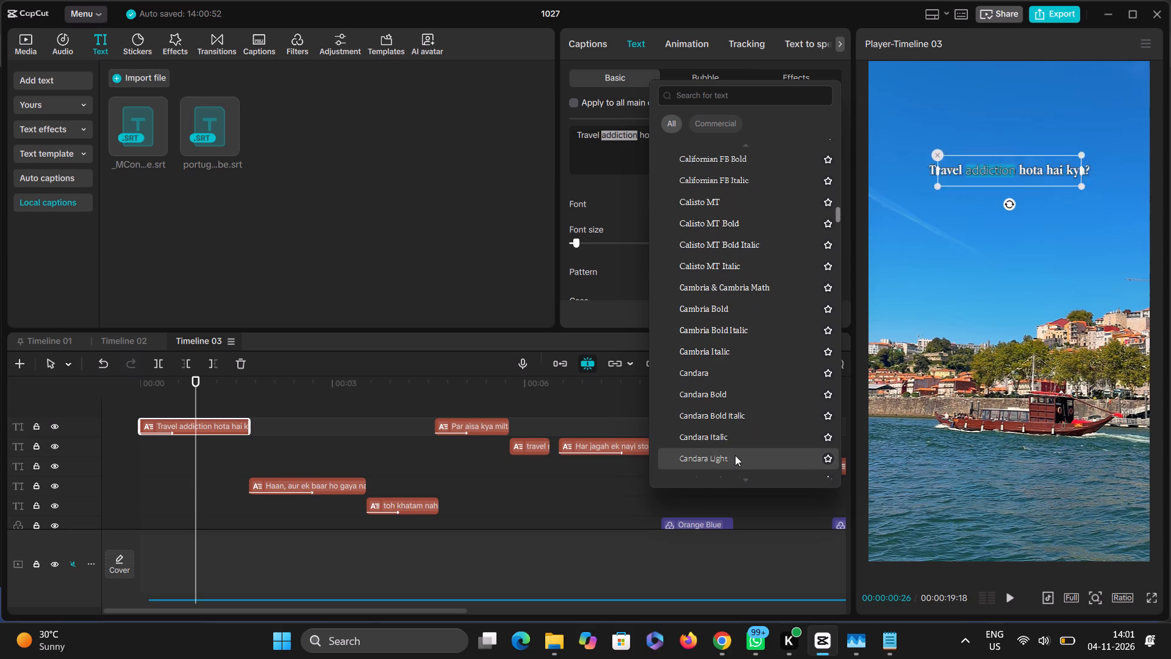
scroll(735, 455, "down", 11)
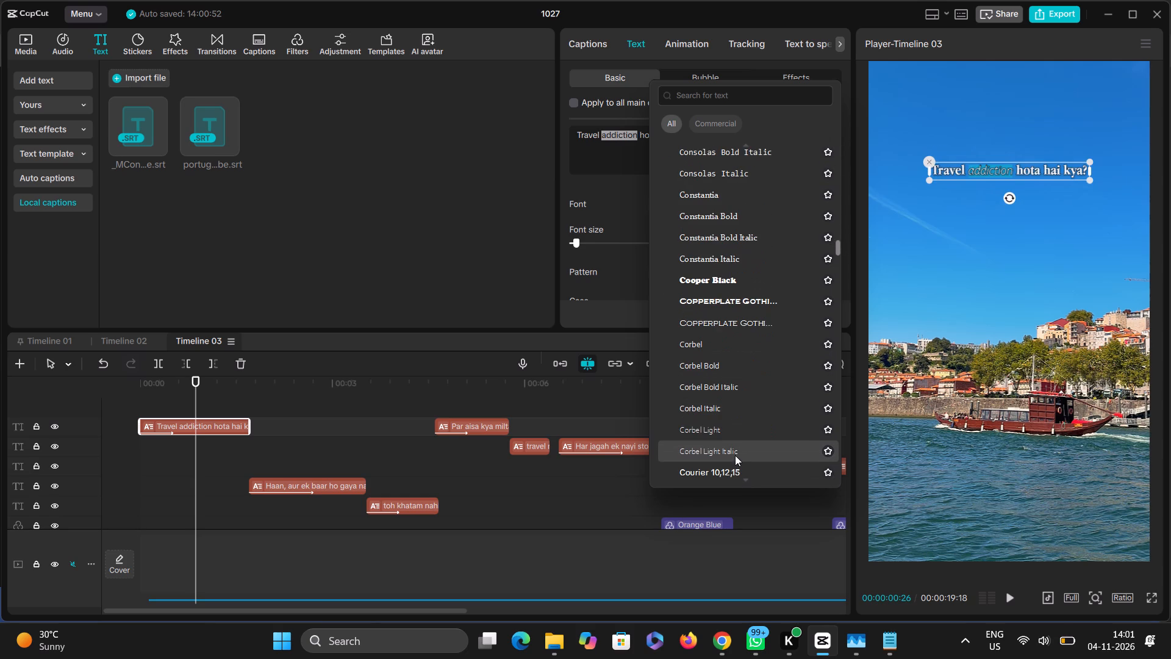
scroll(735, 455, "down", 6)
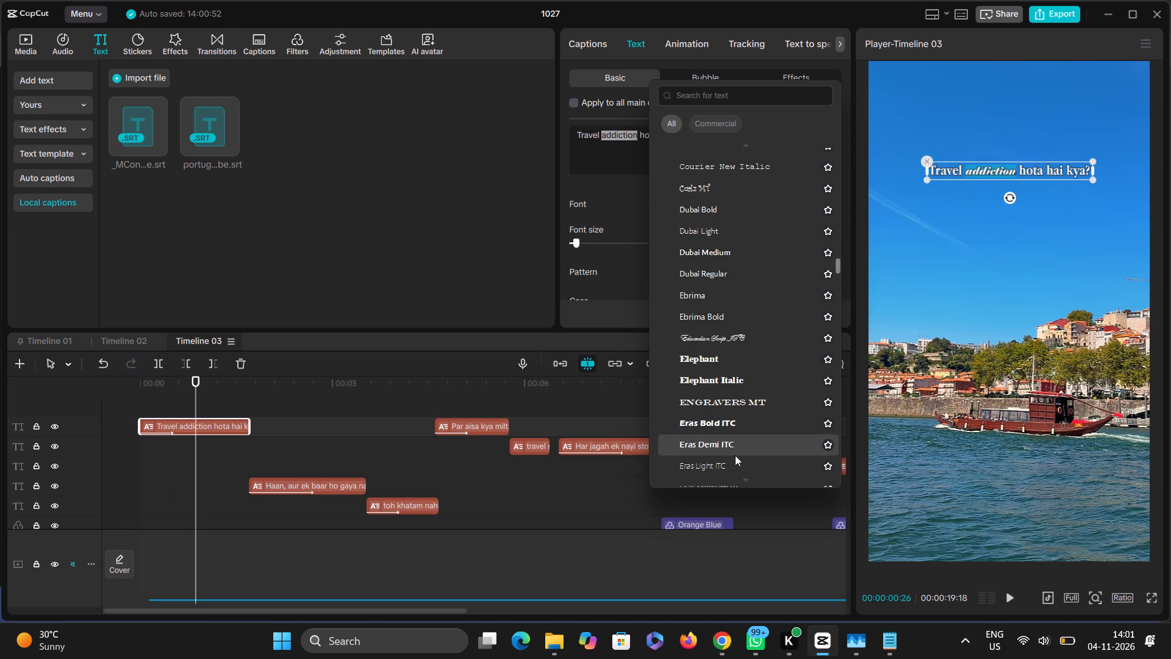
scroll(735, 455, "down", 8)
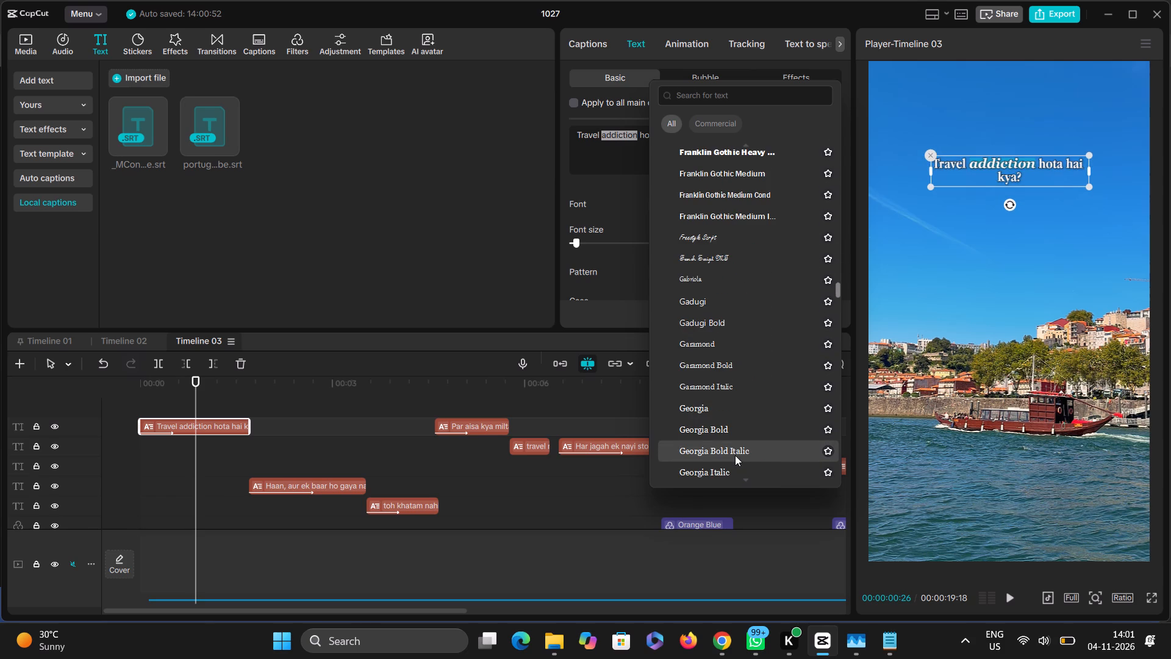
scroll(736, 297, "down", 5)
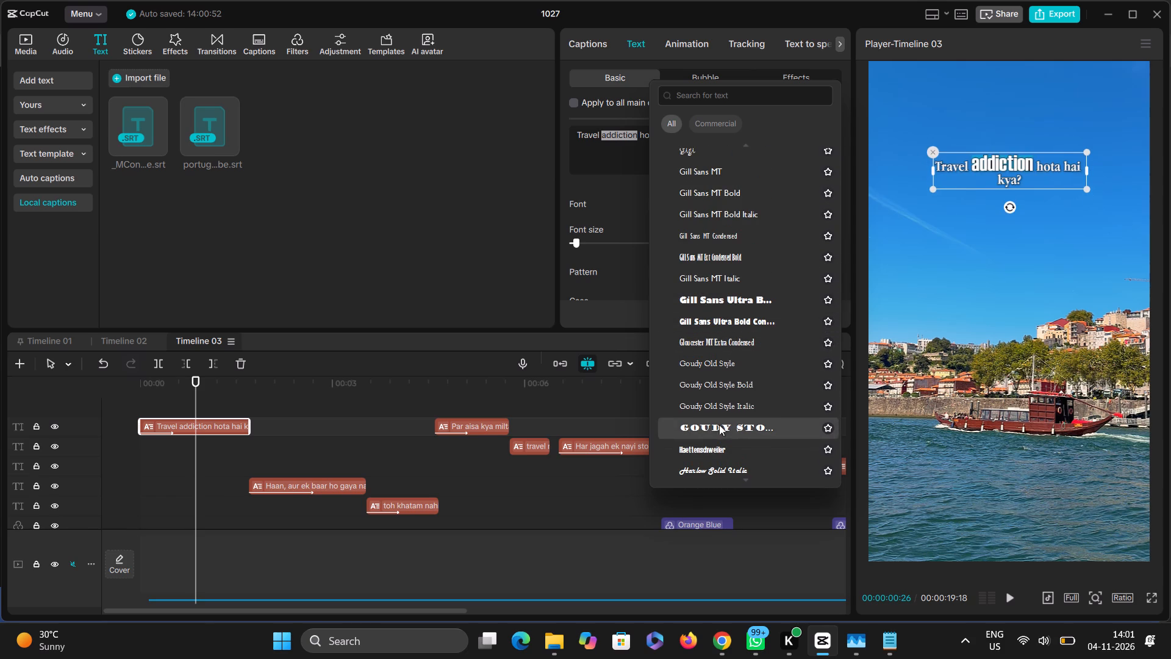
scroll(719, 412, "down", 16)
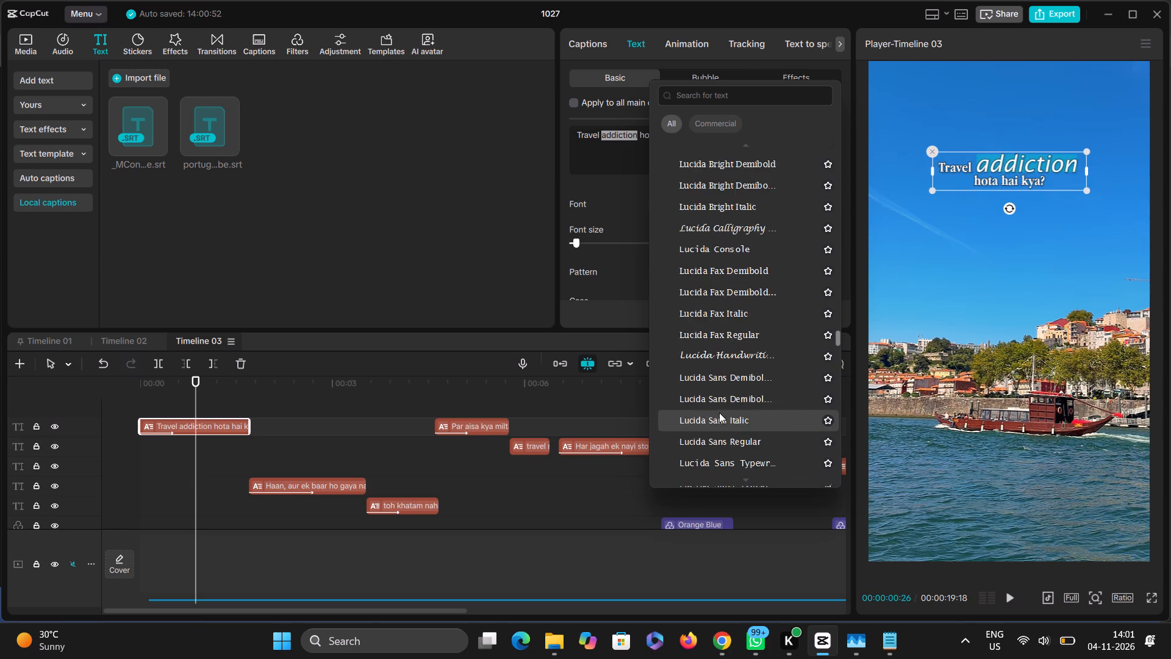
scroll(719, 412, "down", 10)
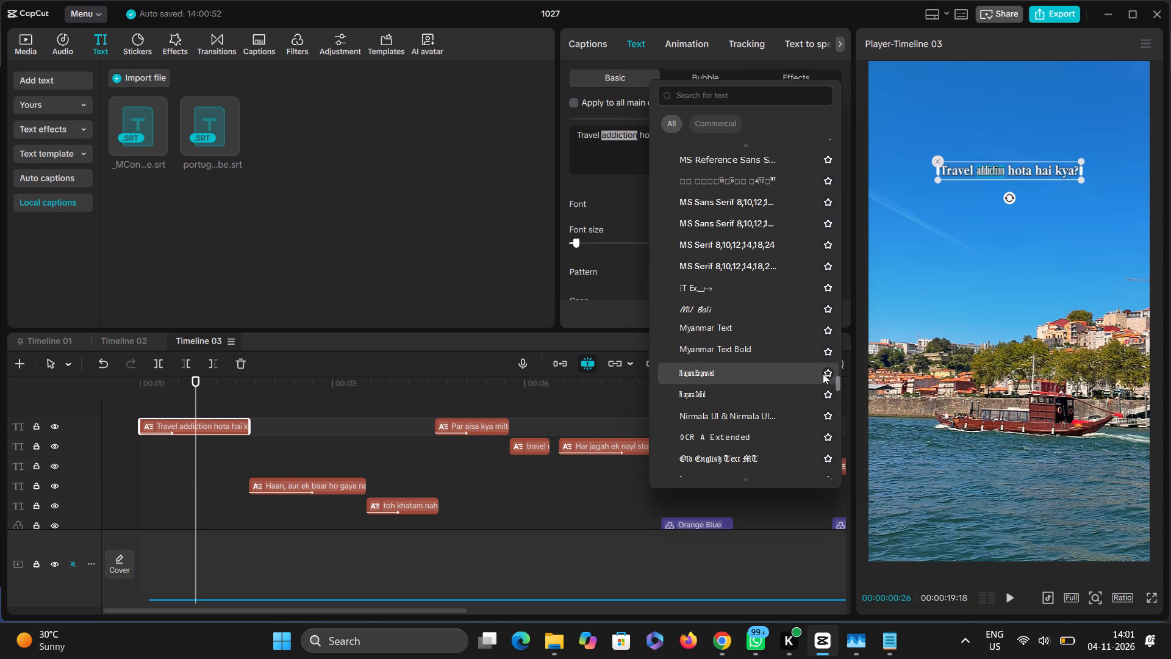
left_click_drag(837, 384, 829, 205)
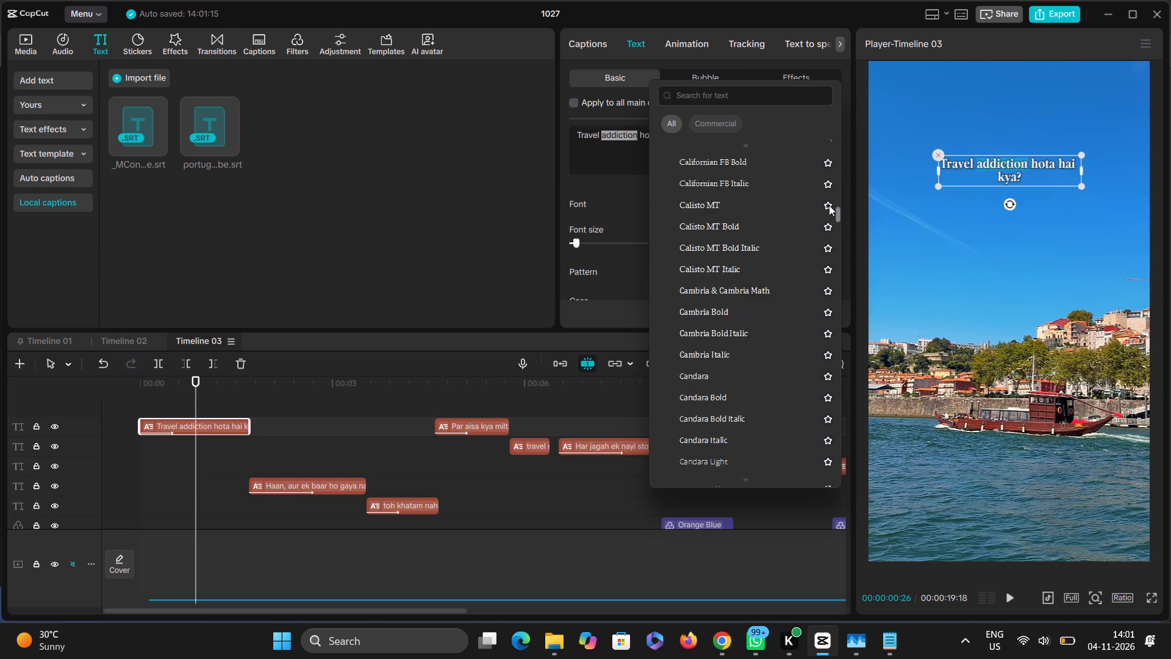
left_click_drag(829, 205, 830, 182)
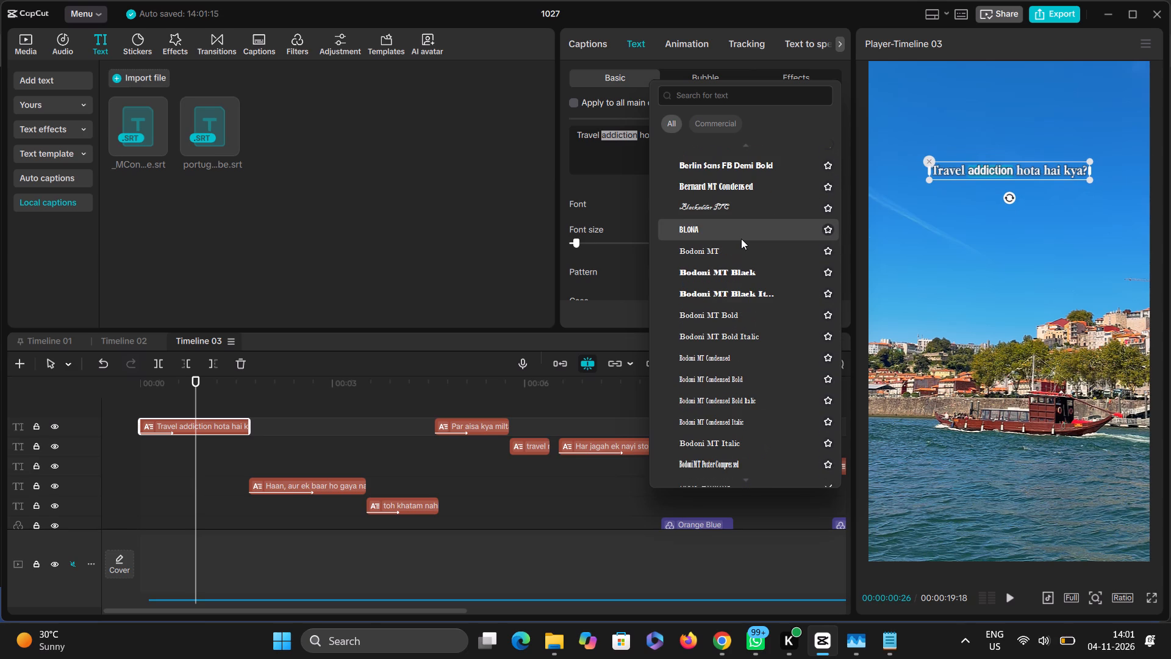
left_click(741, 239)
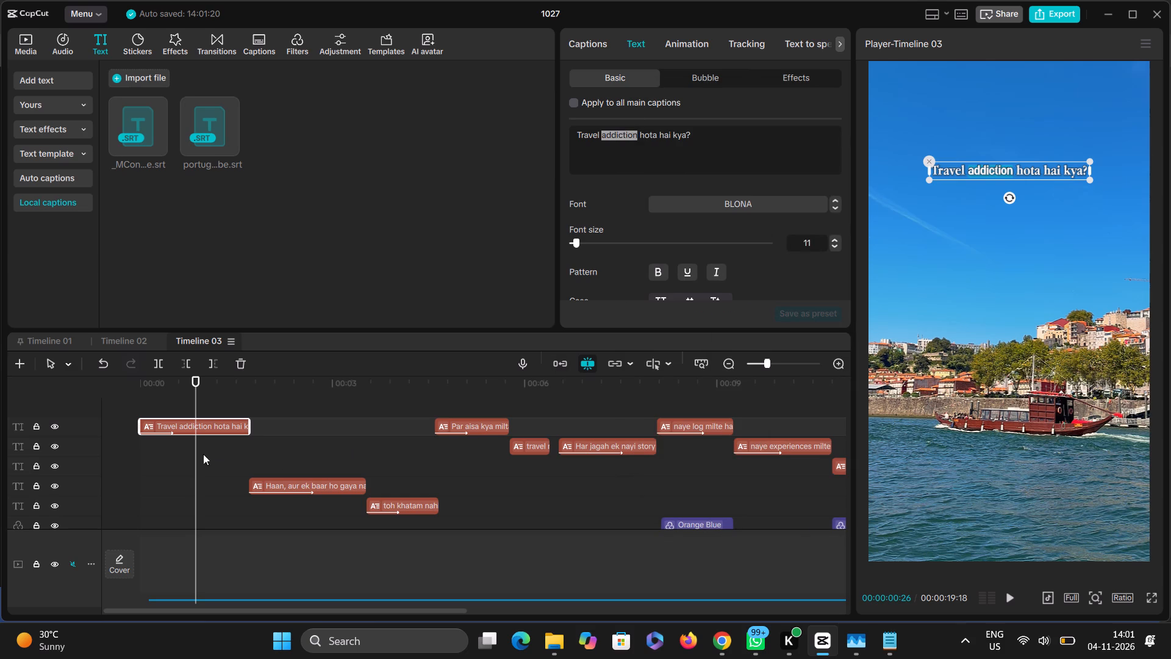
Play from the opening caption into "naye experiences milte hain" to review the captions.
key("space")
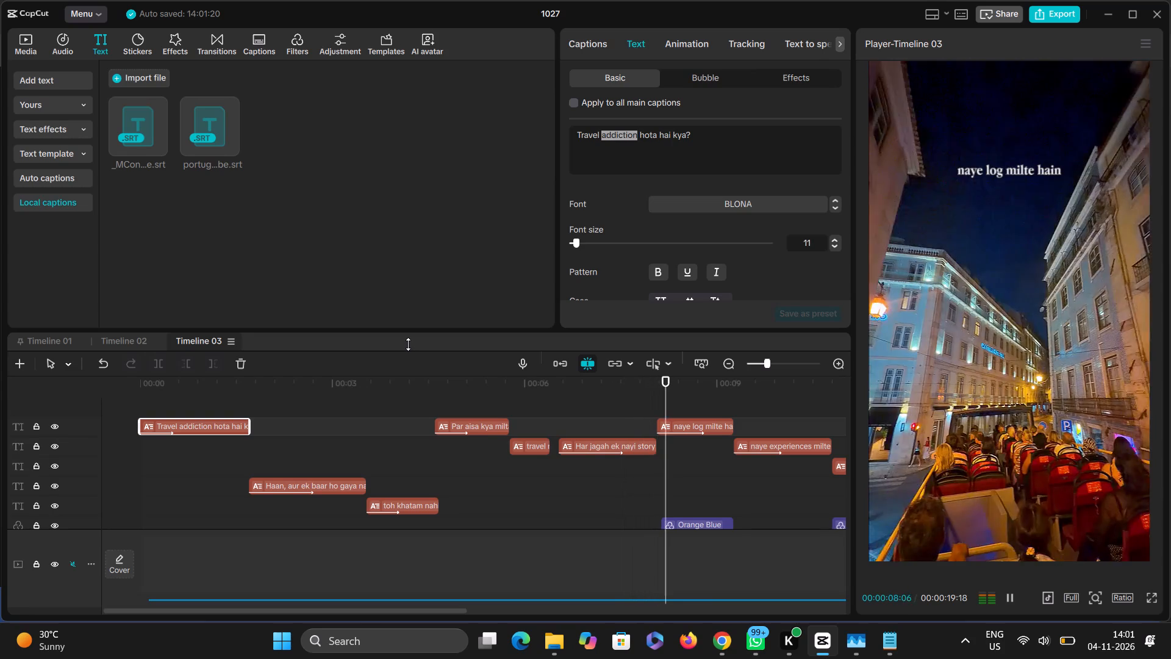
key("space")
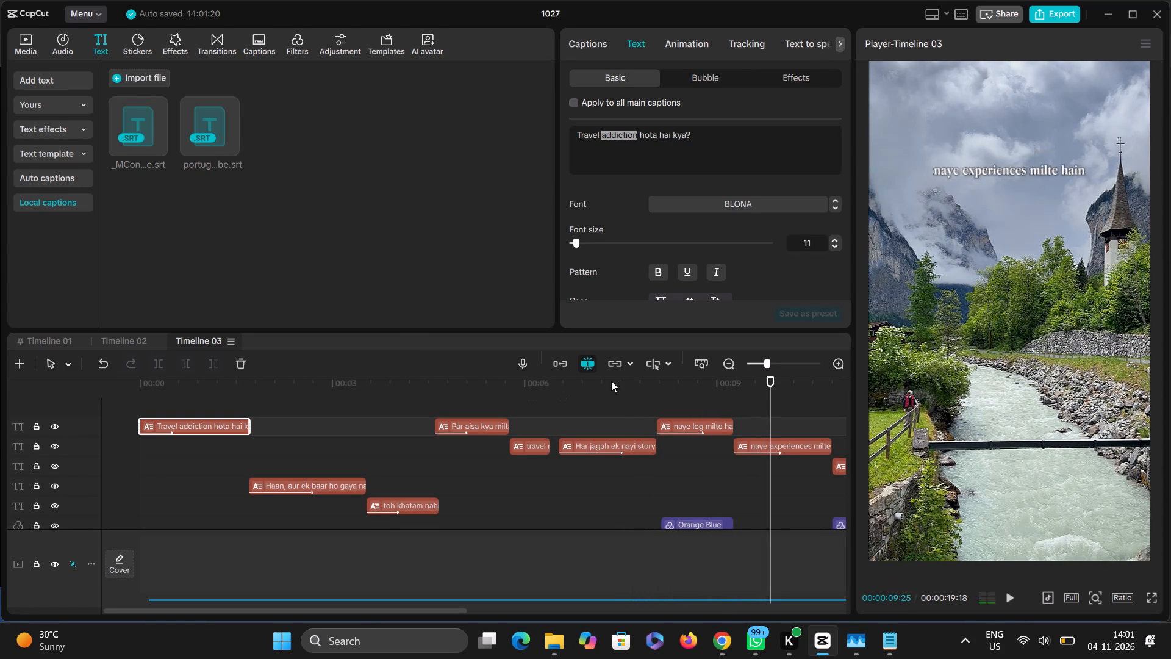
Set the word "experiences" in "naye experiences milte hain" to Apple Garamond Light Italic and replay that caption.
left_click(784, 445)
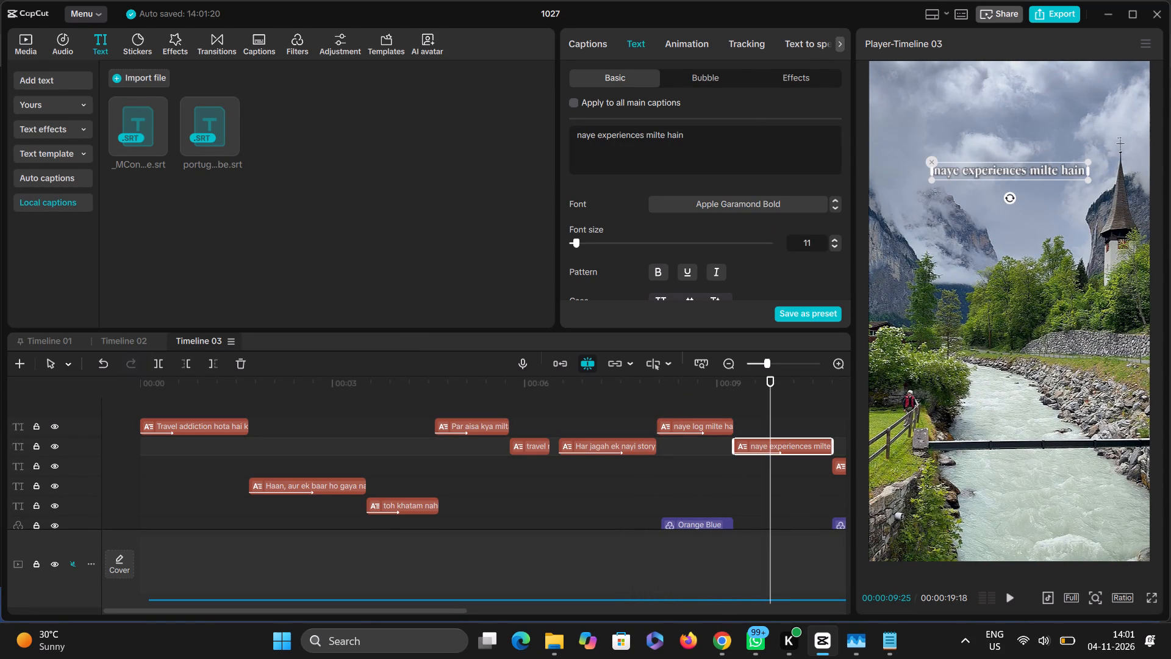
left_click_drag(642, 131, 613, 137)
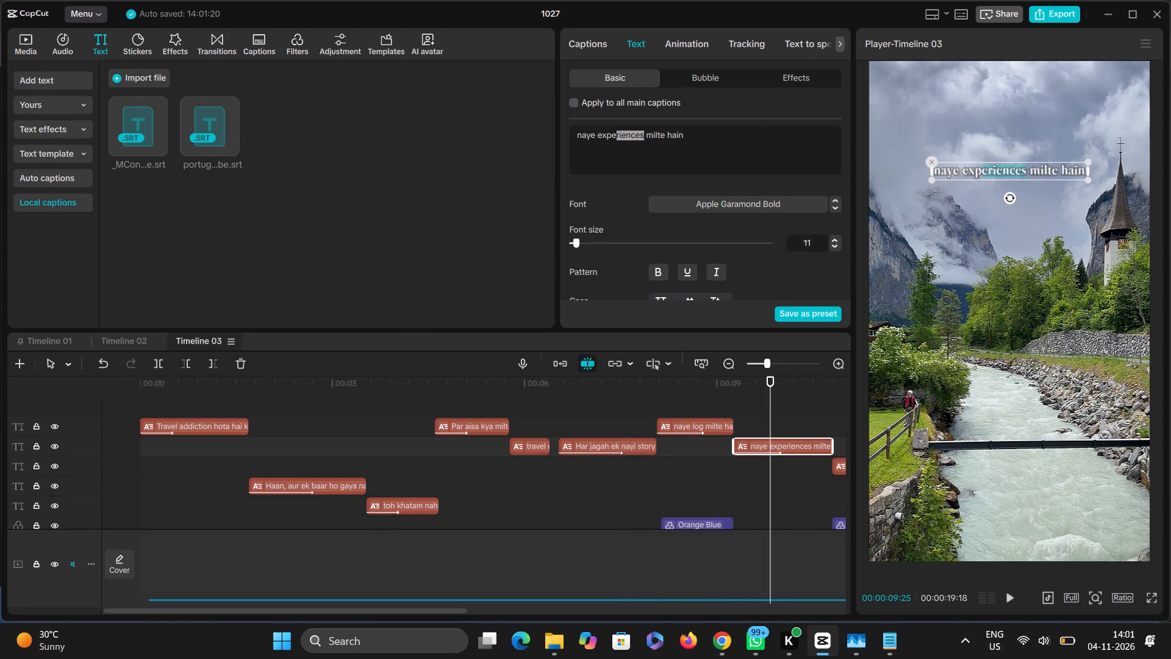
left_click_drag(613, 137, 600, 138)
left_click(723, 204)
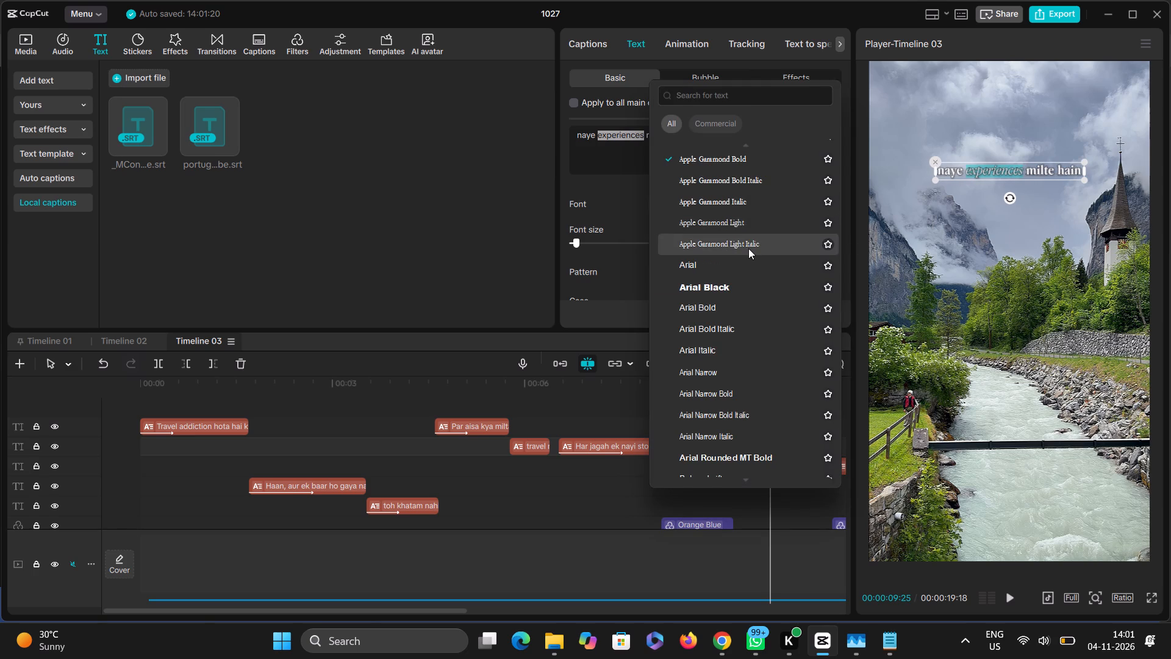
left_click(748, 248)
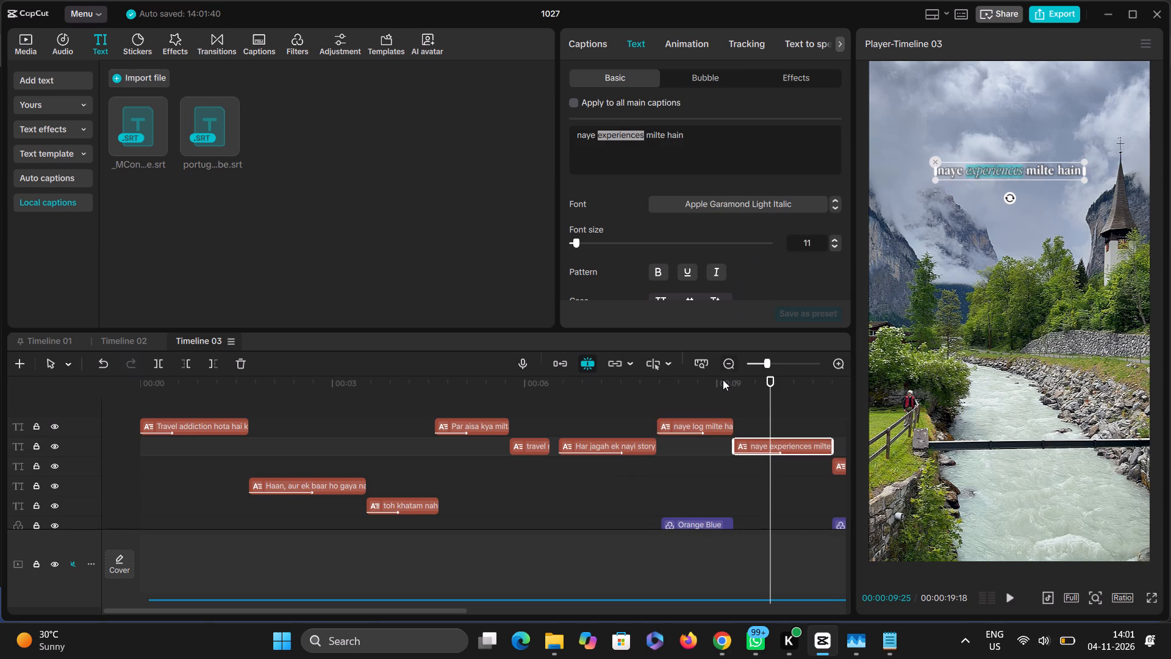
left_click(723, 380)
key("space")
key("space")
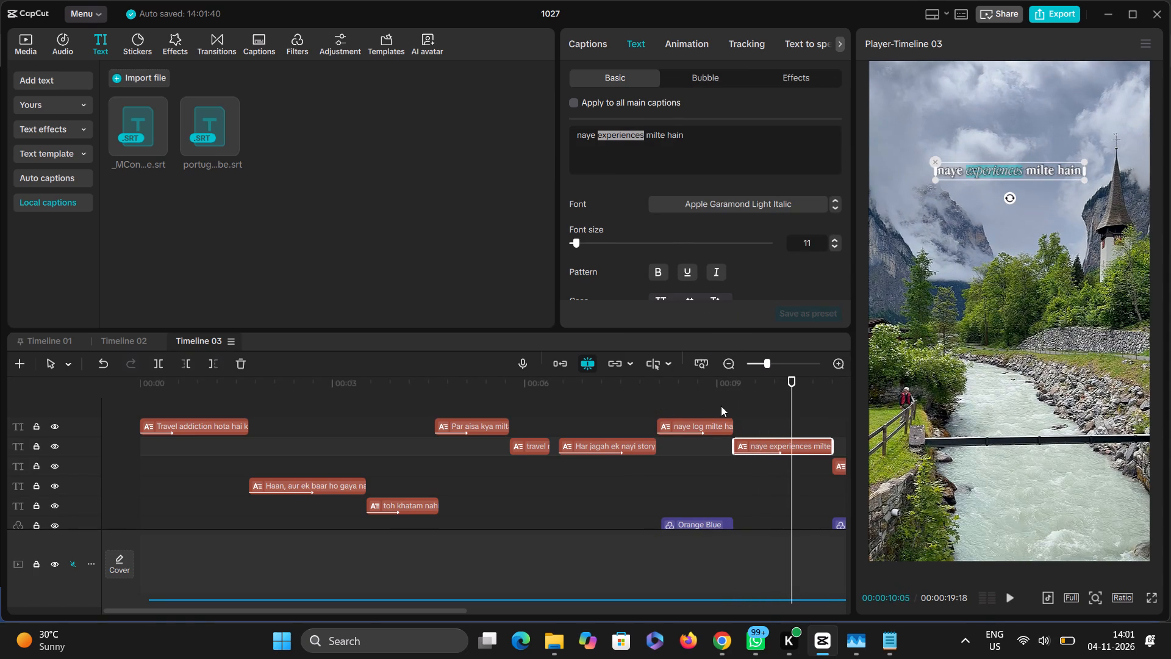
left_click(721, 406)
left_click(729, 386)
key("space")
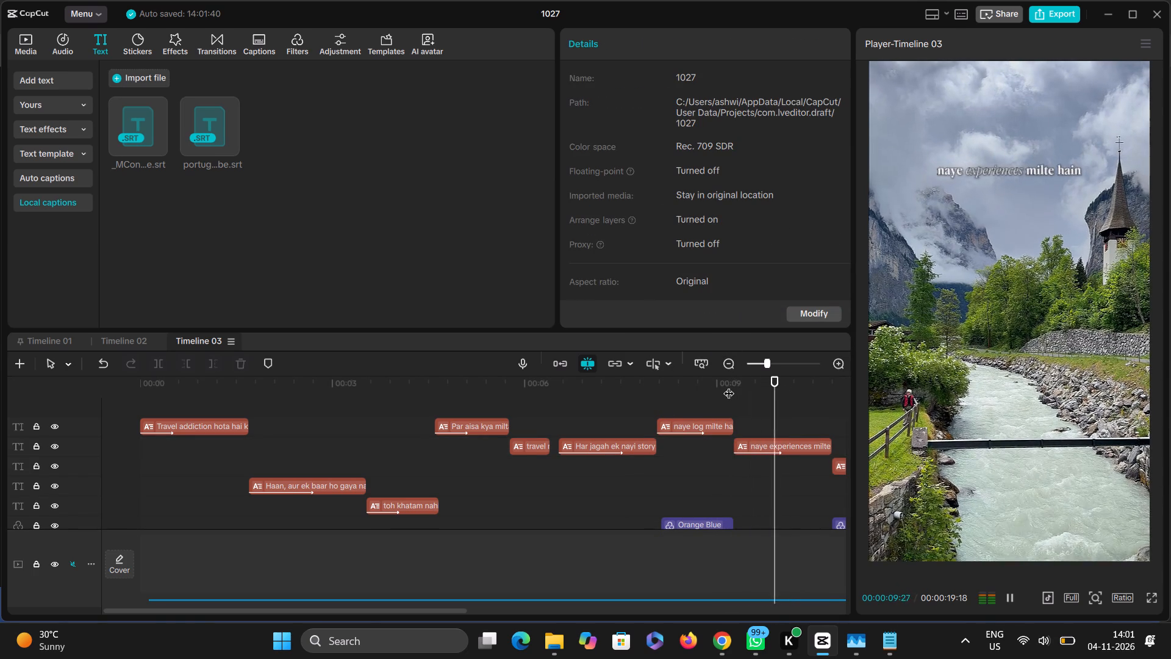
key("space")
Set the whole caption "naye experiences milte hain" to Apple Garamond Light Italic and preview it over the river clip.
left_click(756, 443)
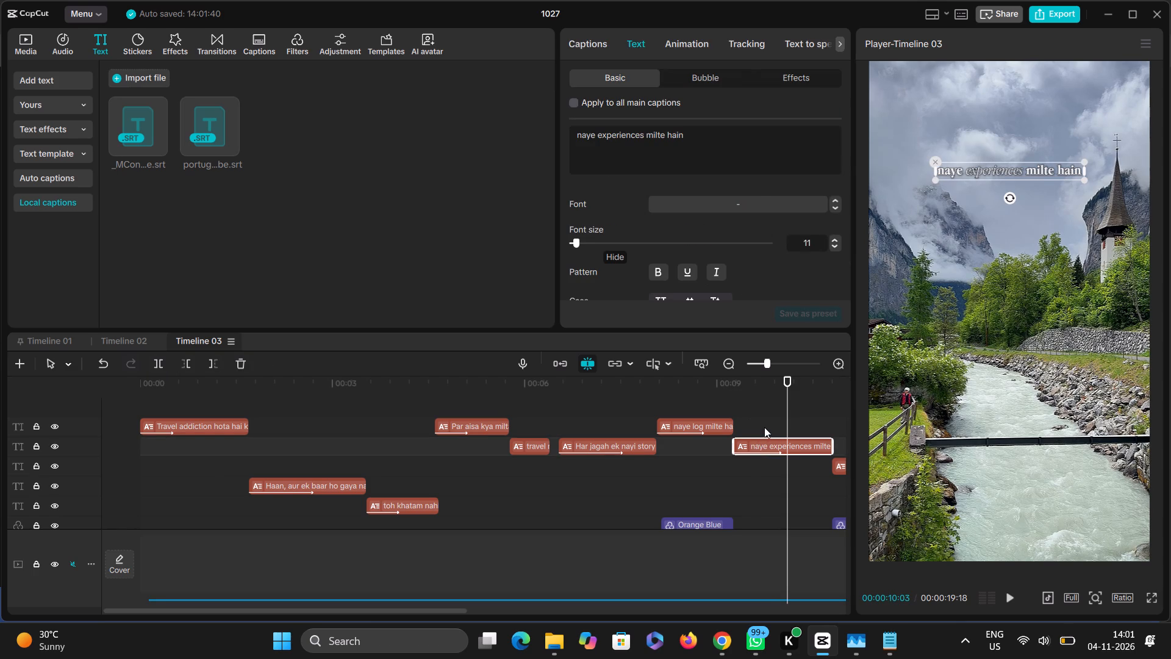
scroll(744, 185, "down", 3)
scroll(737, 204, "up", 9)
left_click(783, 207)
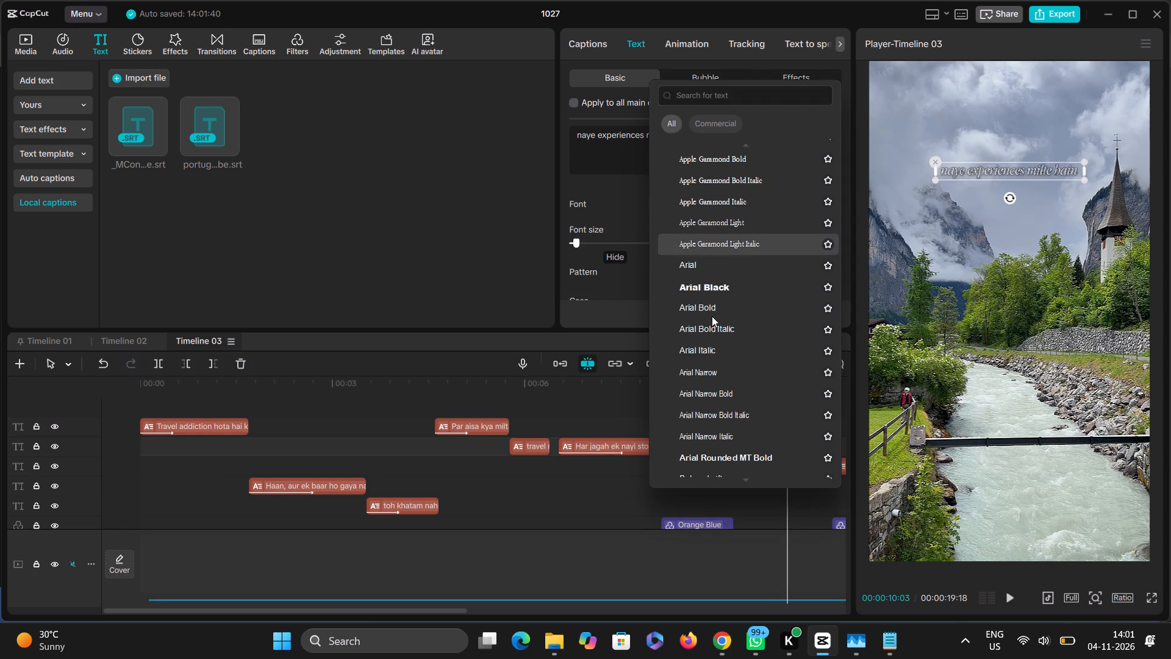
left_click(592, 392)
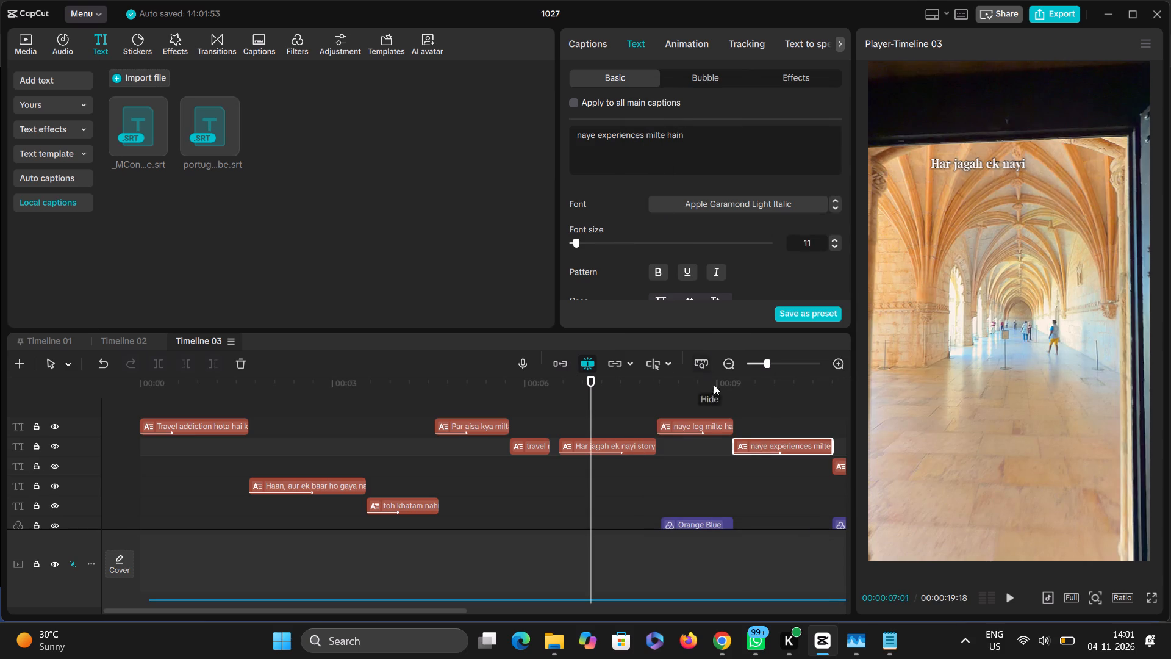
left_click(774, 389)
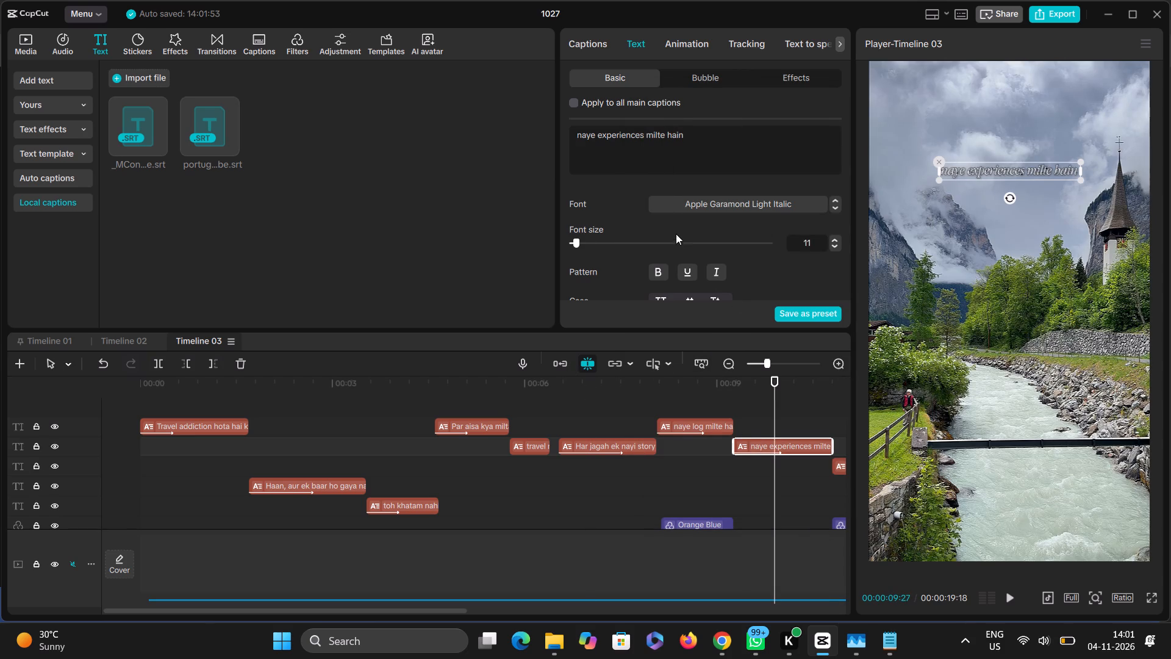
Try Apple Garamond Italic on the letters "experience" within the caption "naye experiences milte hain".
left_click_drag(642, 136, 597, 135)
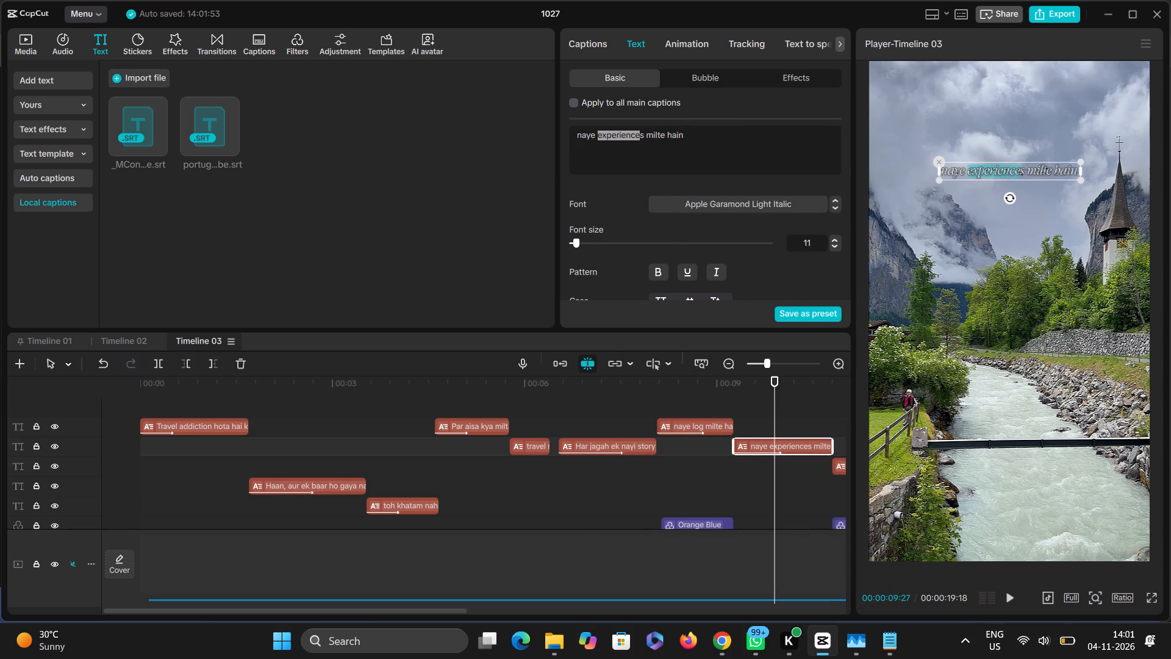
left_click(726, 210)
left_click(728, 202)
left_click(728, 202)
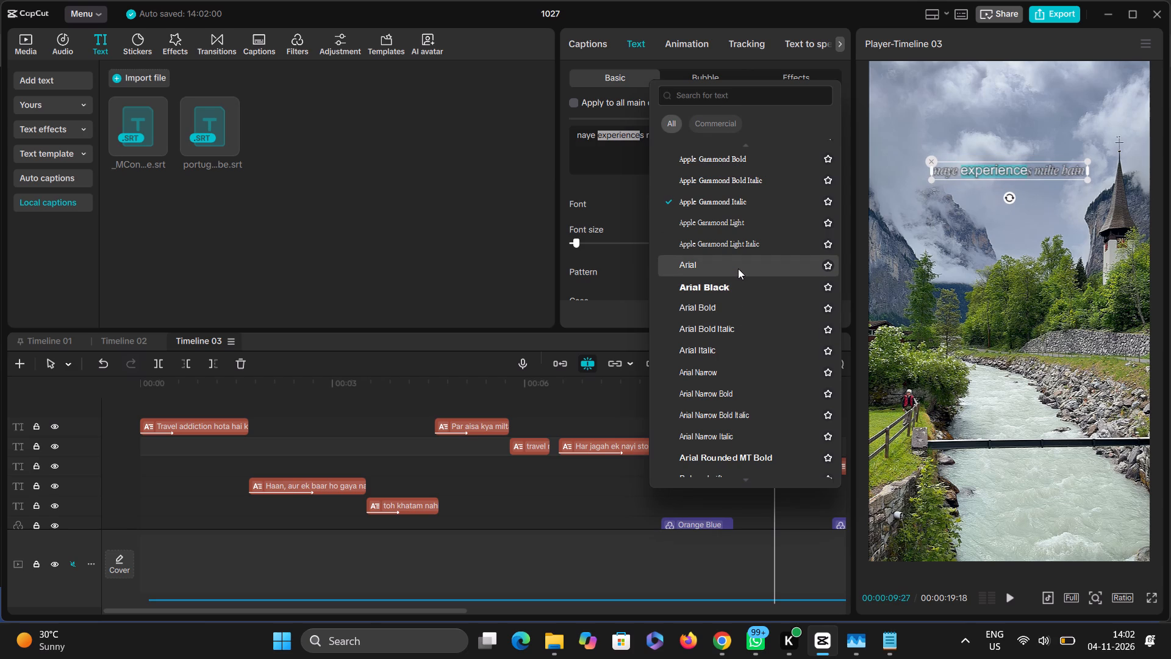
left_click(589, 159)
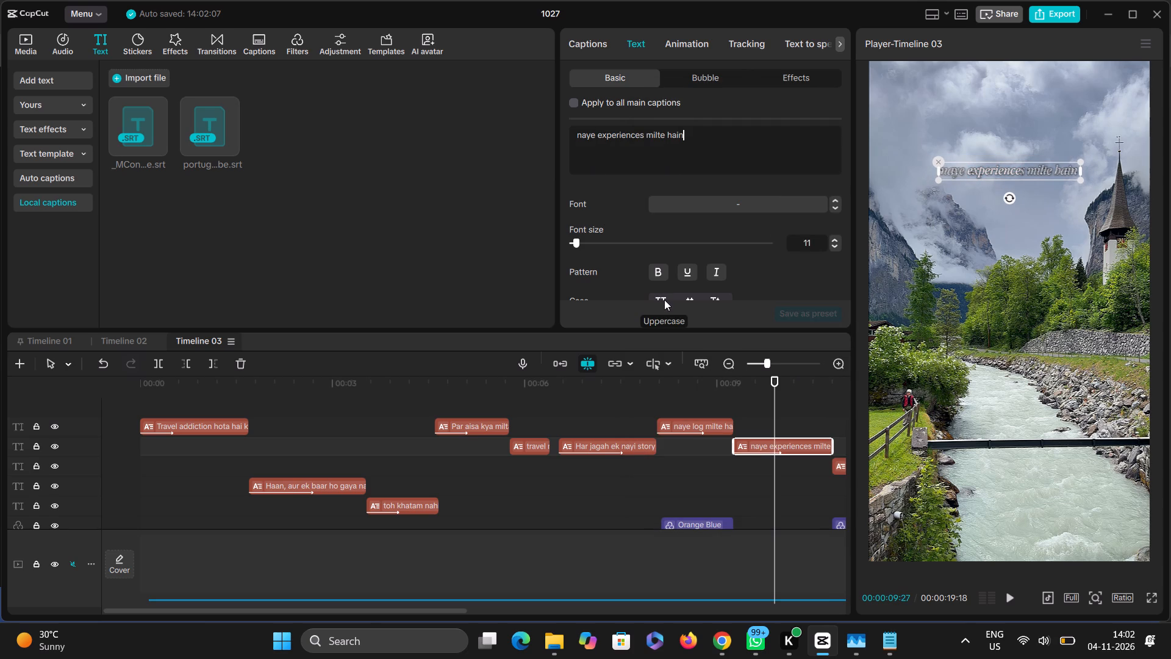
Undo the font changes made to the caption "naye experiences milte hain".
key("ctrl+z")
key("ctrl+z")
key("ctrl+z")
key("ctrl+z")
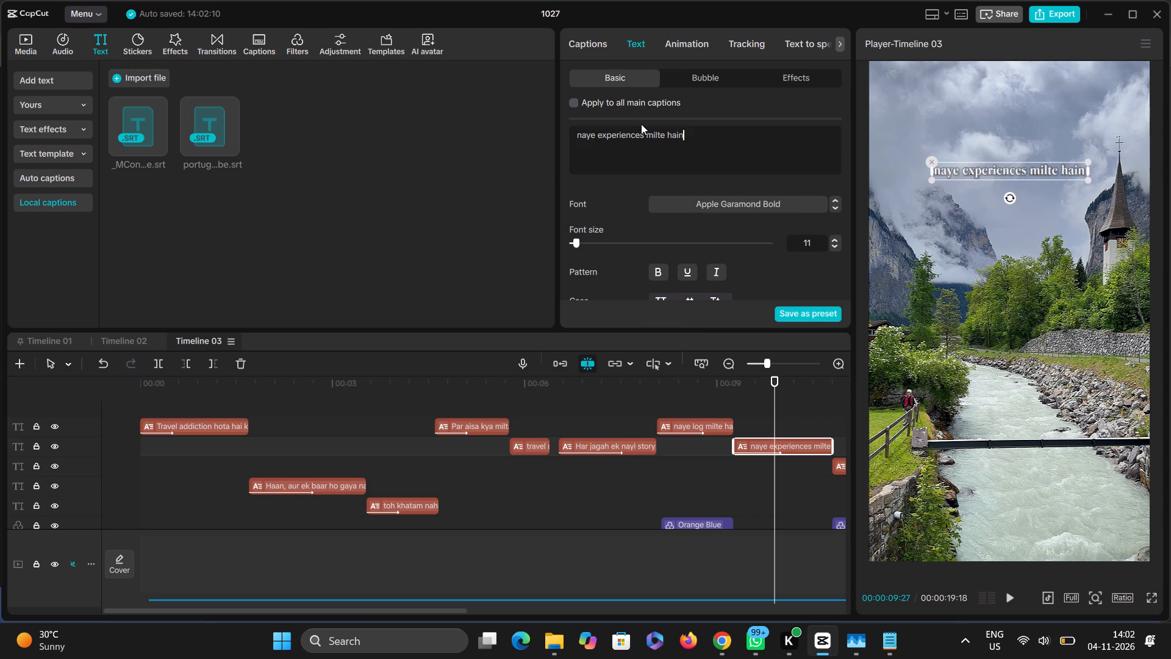
Set the word "experiences" in the caption "naye experiences milte hain" to the Candara Bold Italic font.
left_click_drag(643, 132, 590, 140)
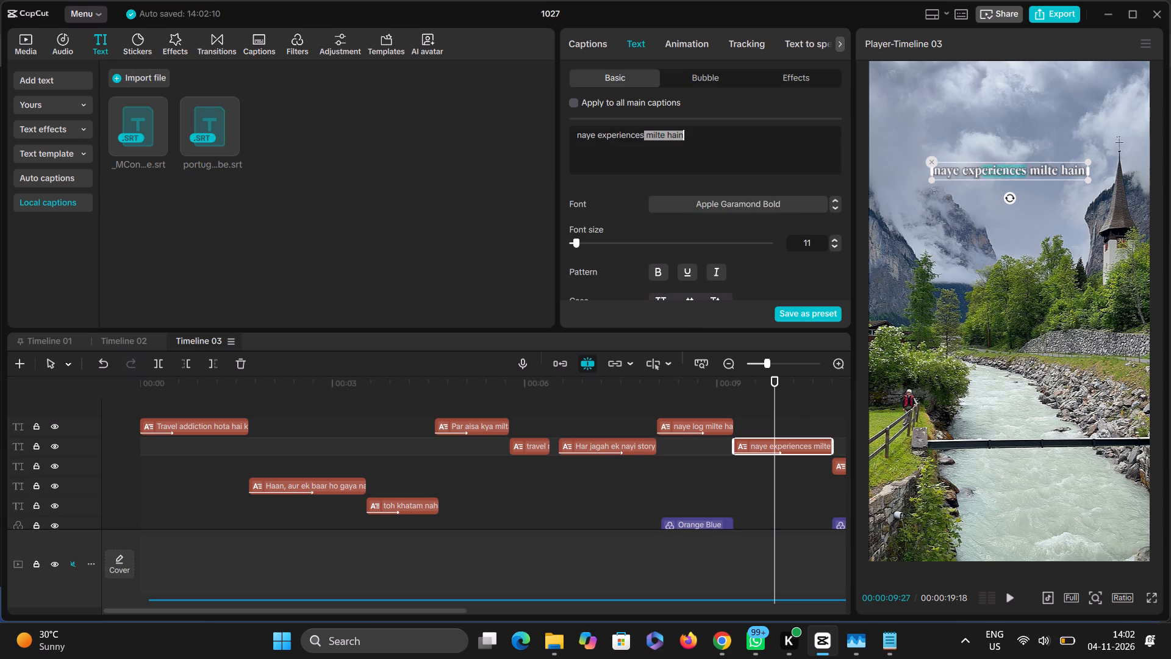
left_click_drag(590, 140, 597, 132)
left_click(717, 202)
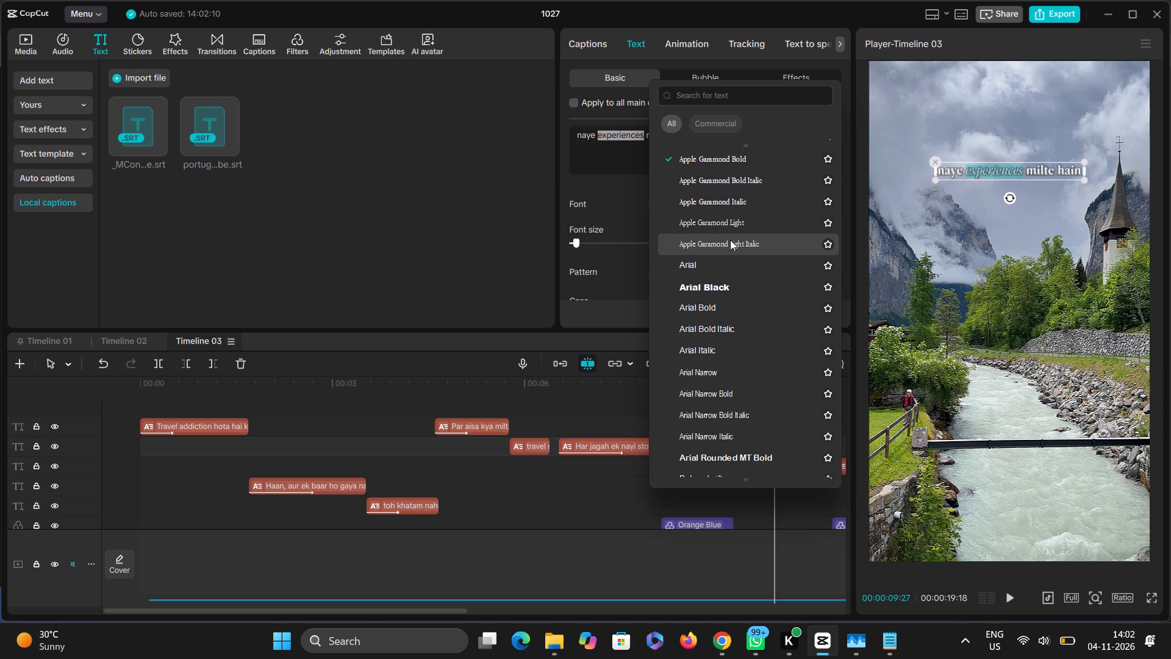
scroll(736, 341, "down", 1)
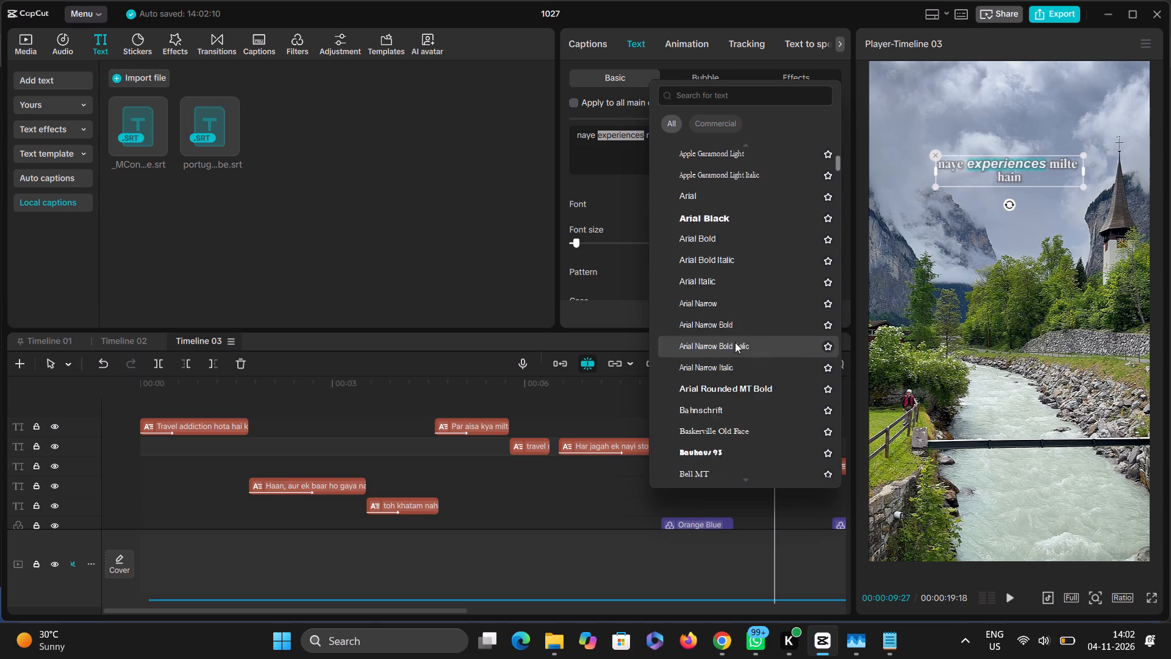
scroll(735, 342, "down", 2)
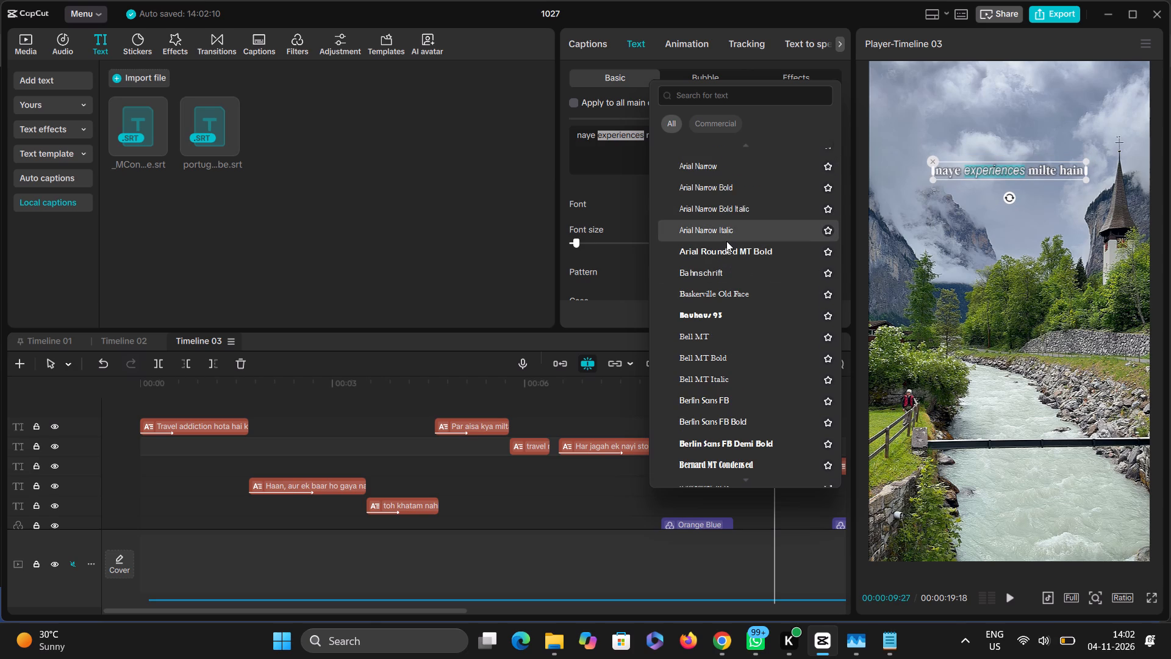
scroll(718, 448, "down", 2)
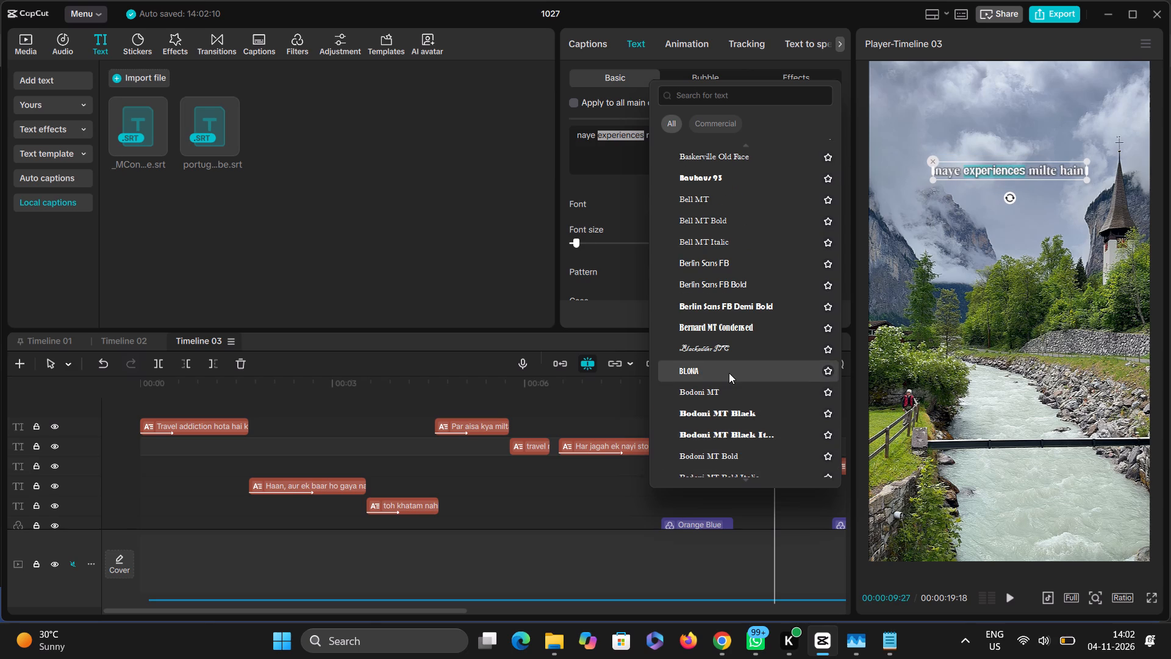
scroll(718, 461, "down", 1)
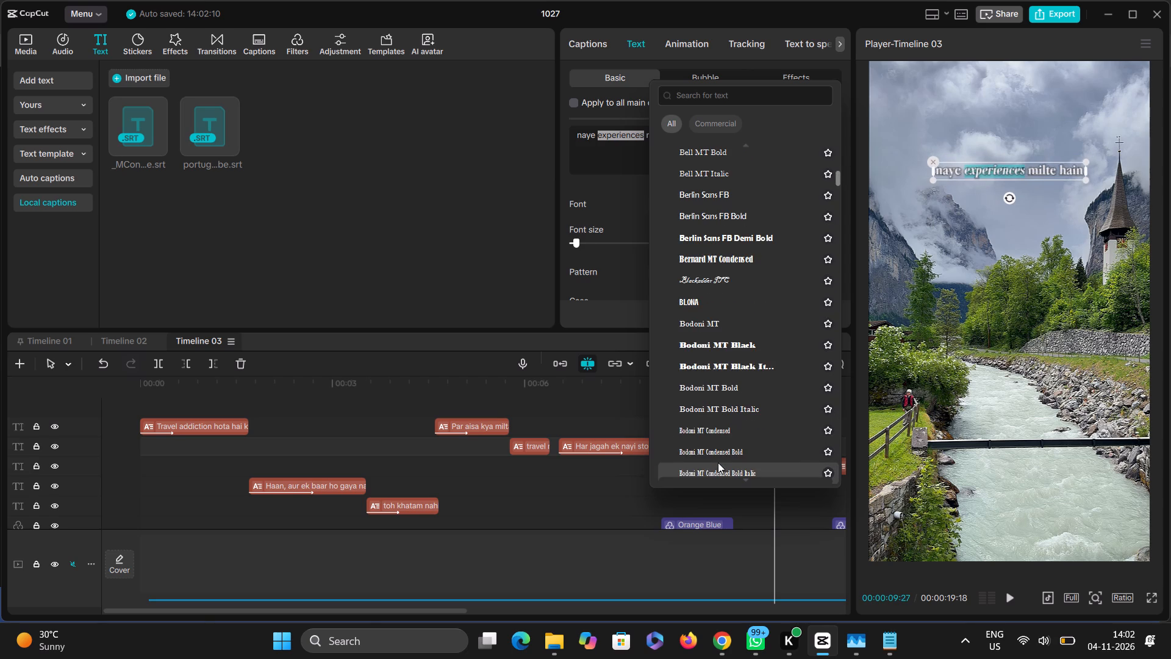
scroll(718, 463, "down", 5)
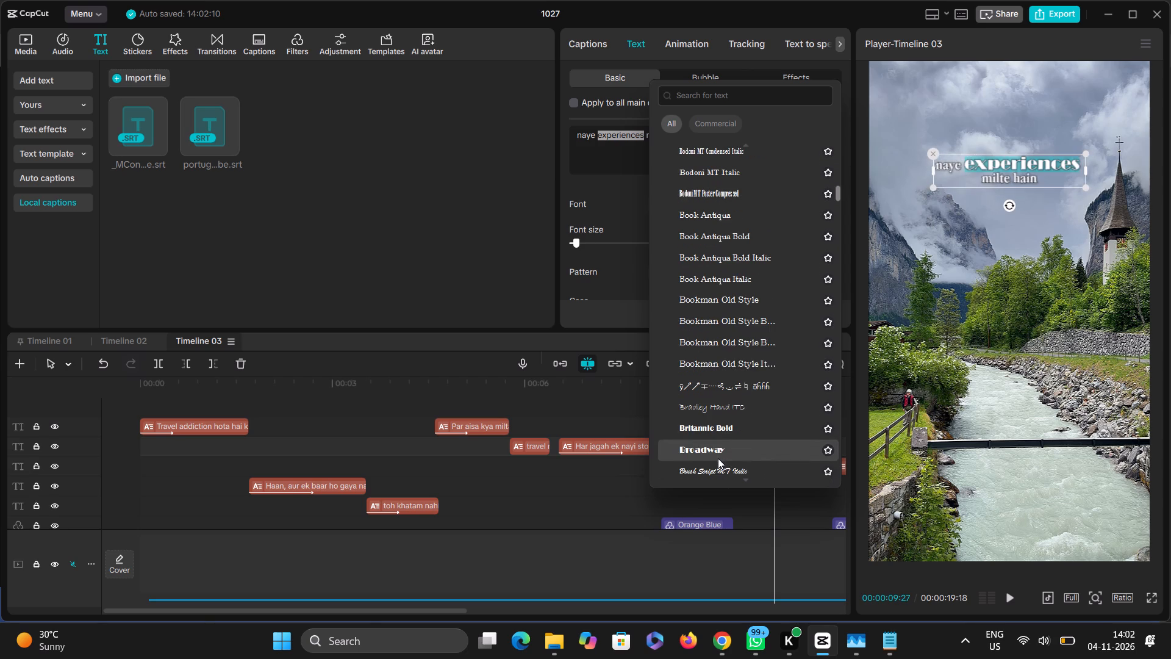
scroll(718, 458, "down", 8)
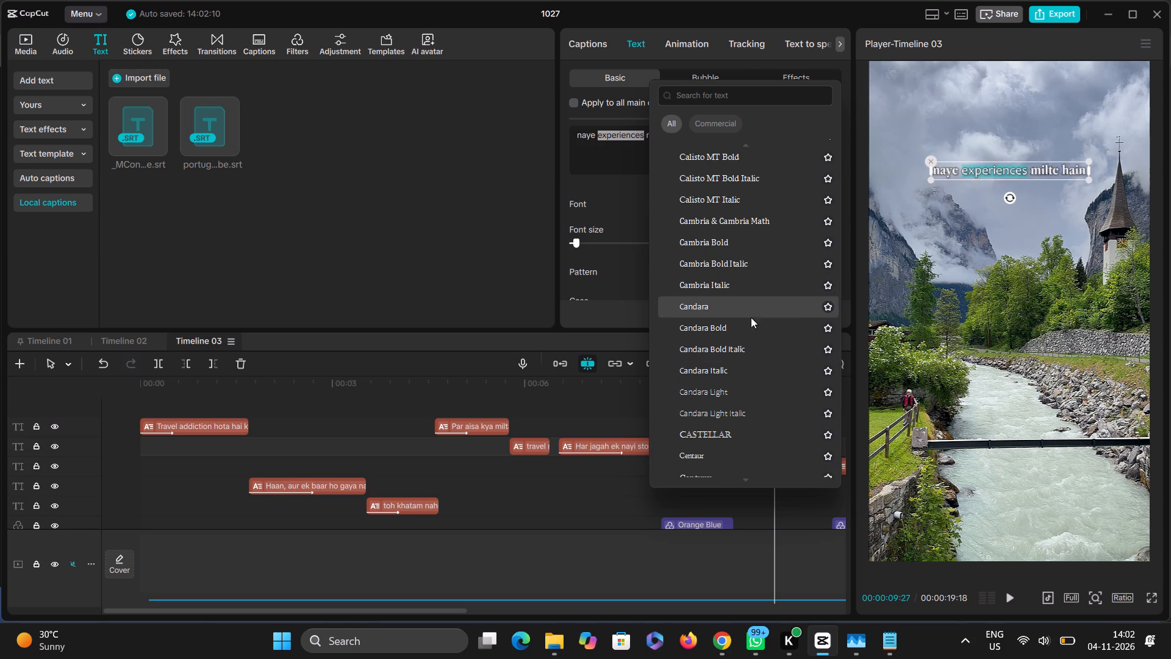
left_click(757, 343)
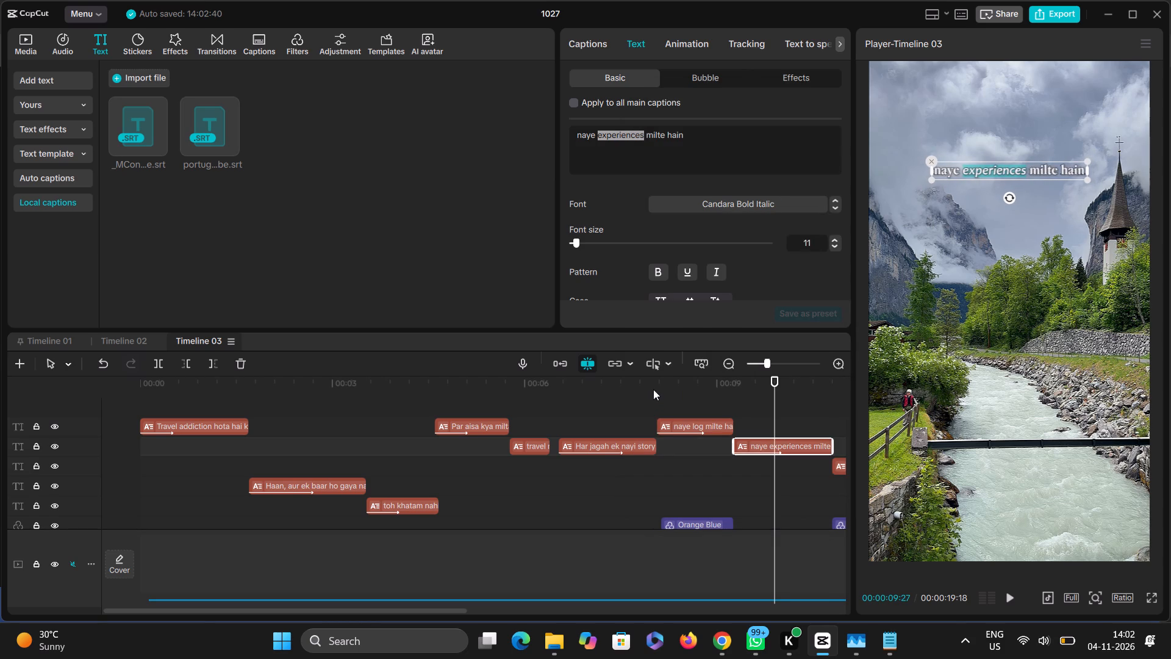
Set the word "memories" in the caption "kyunki memories kabhi enough nahi" to the Candara Bold Italic font.
left_click(653, 389)
key("space")
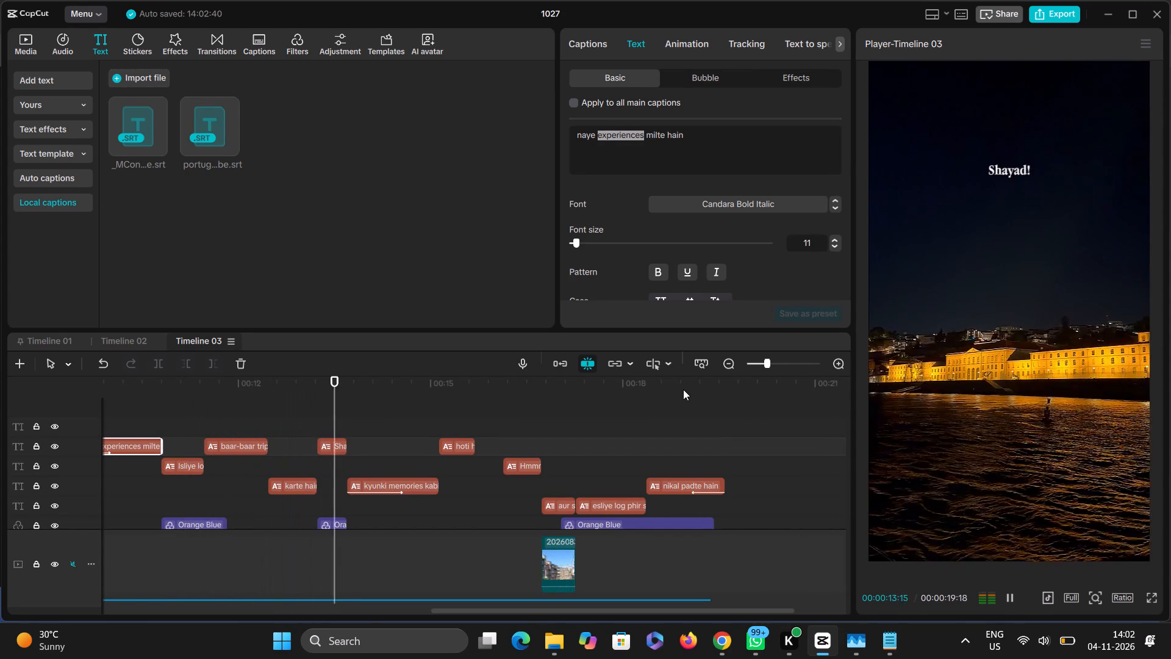
key("space")
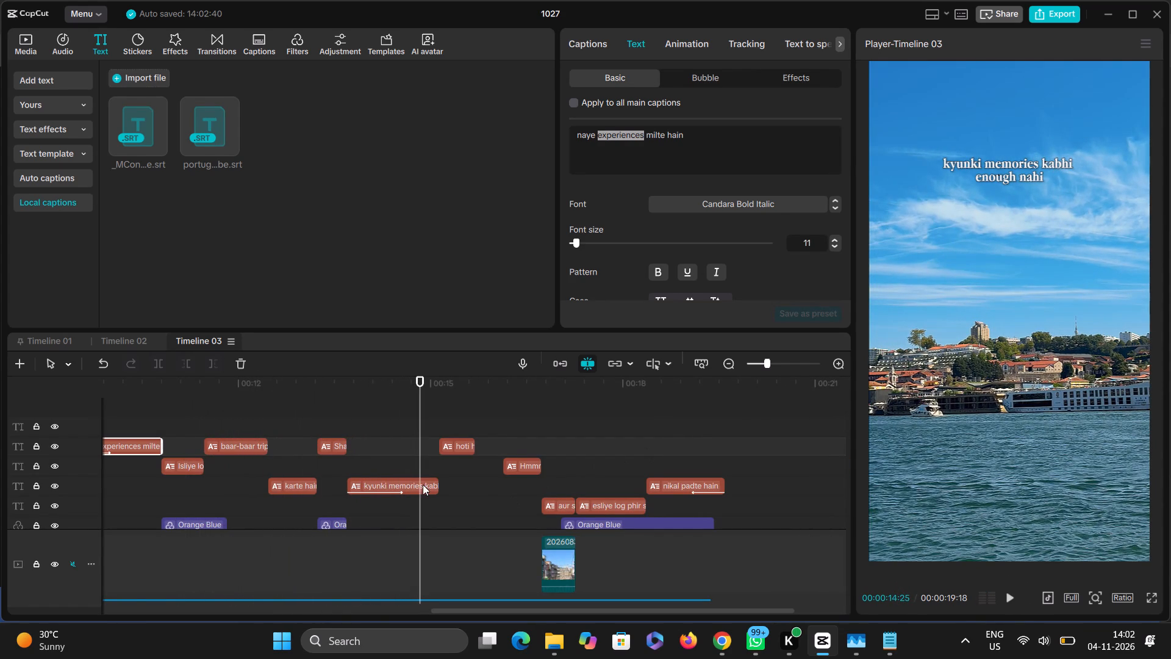
left_click(423, 484)
left_click_drag(643, 134, 604, 139)
left_click(692, 197)
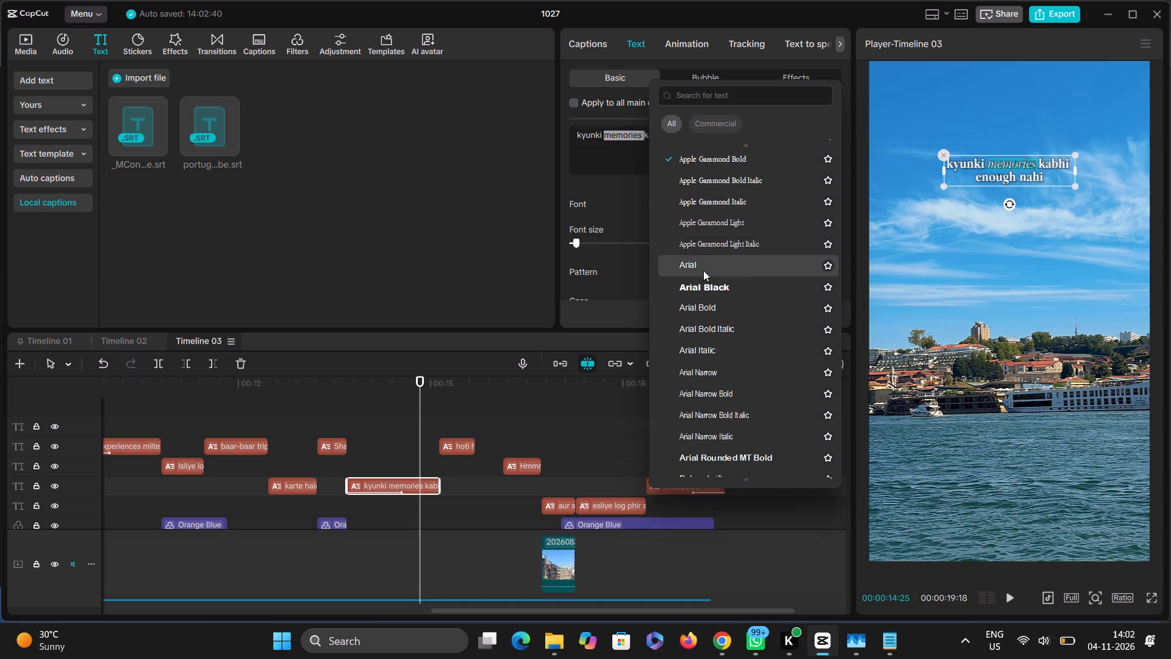
scroll(712, 358, "down", 15)
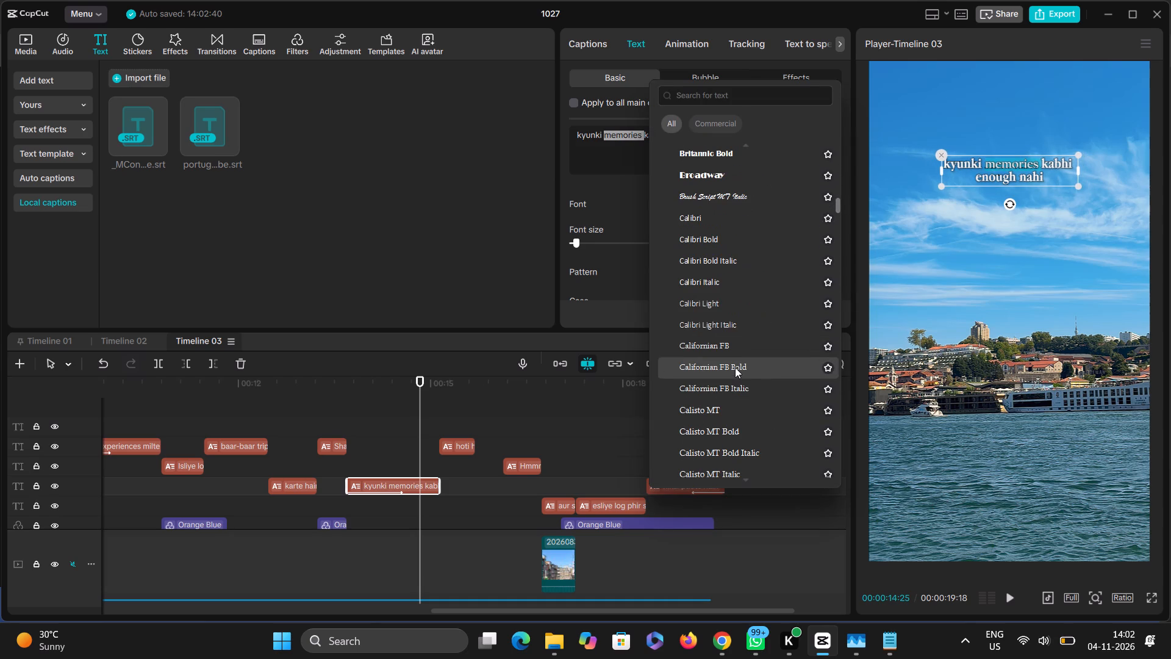
scroll(750, 383, "down", 4)
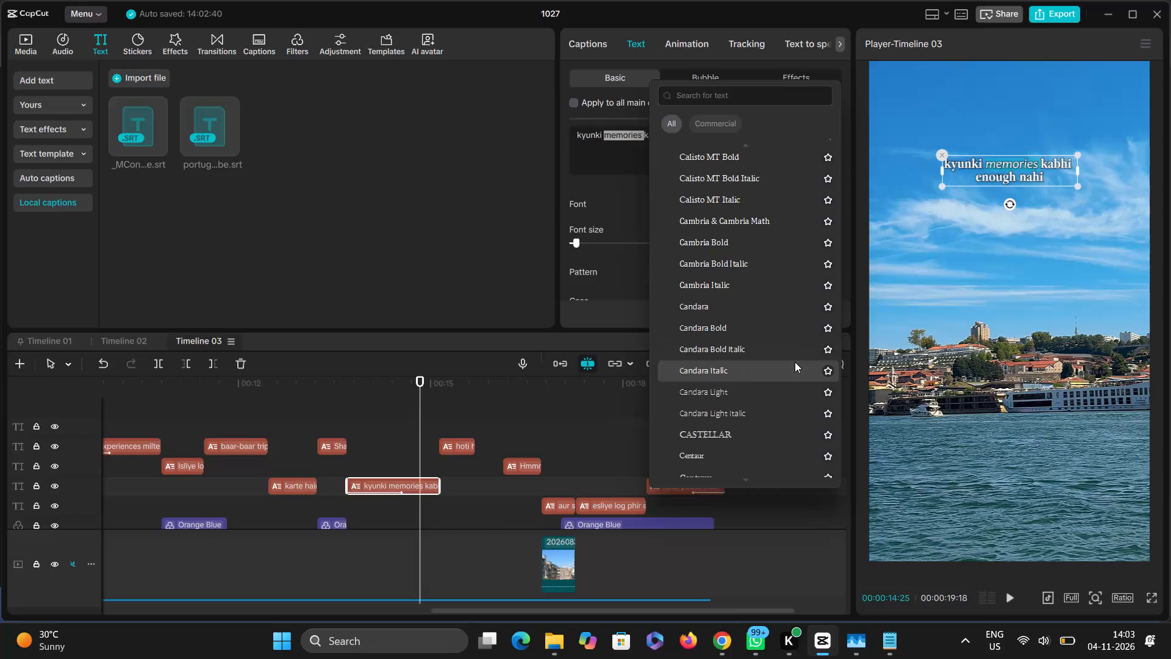
left_click(796, 341)
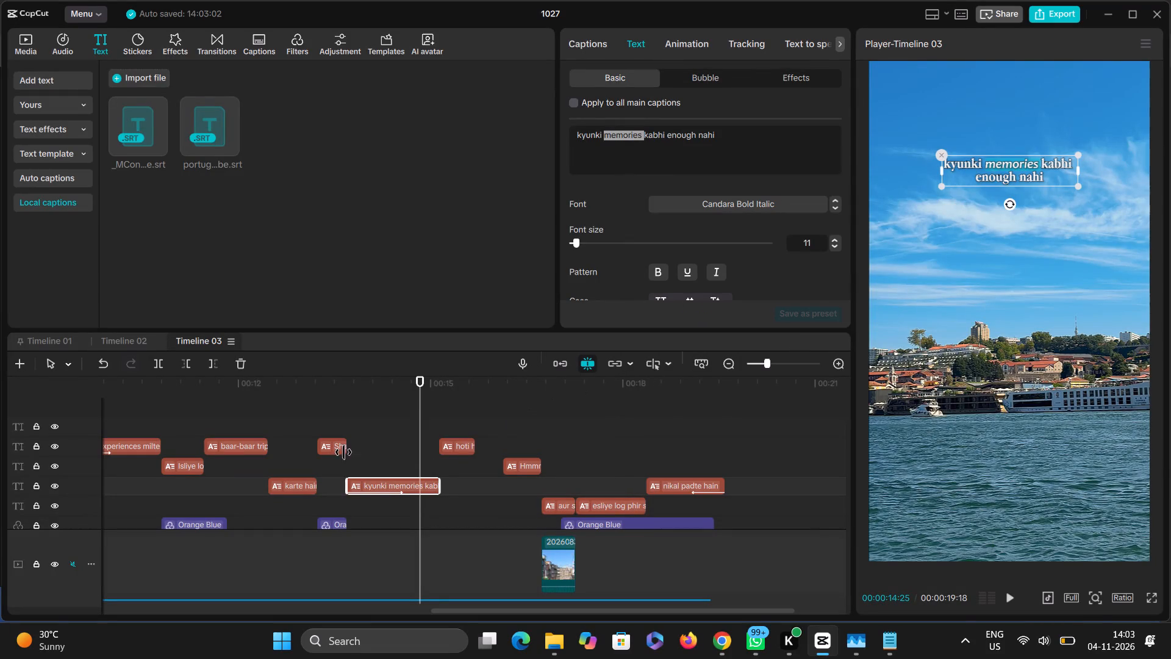
Play the video through to its end and replay the opening captions from the start to review the caption styling.
key("space")
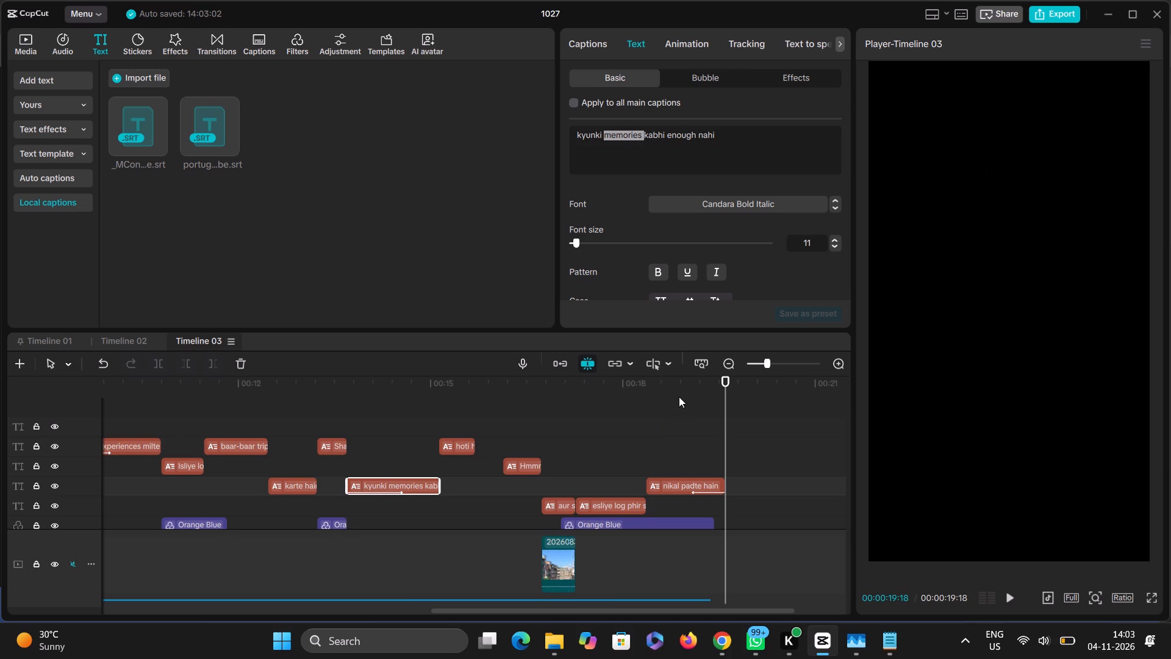
left_click_drag(678, 380, 1, 414)
scroll(564, 494, "down", 2, "alt")
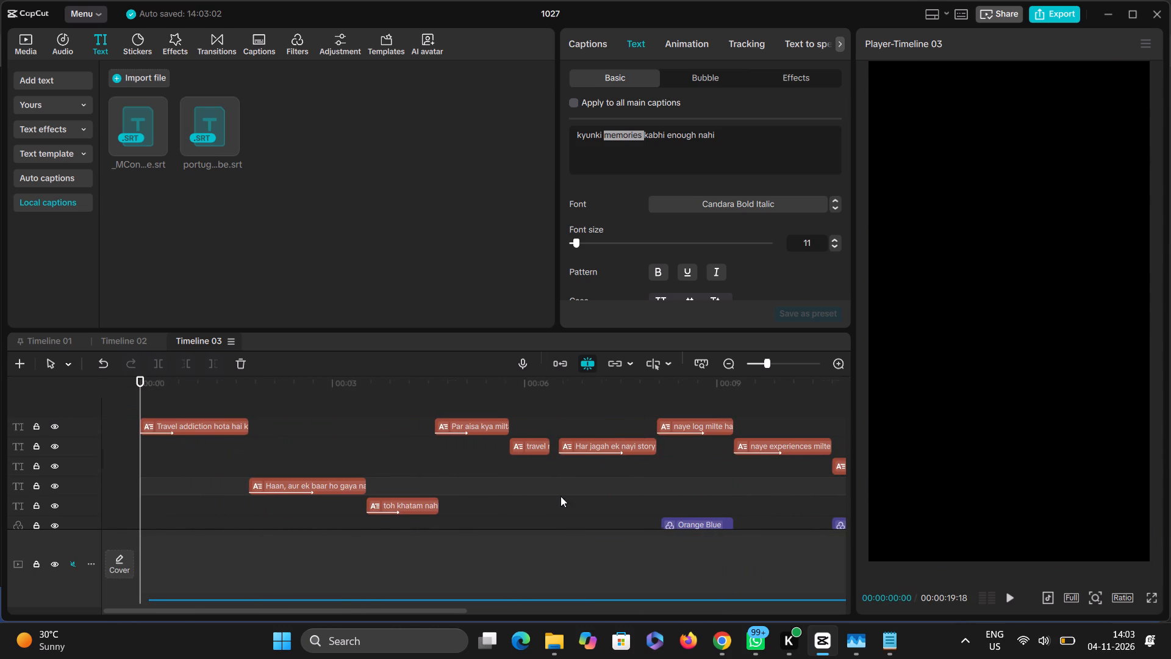
scroll(560, 496, "down", 8, "alt")
scroll(526, 472, "up", 13, "alt")
scroll(515, 475, "down", 20, "ctrl")
scroll(515, 475, "down", 1, "ctrl")
key("space")
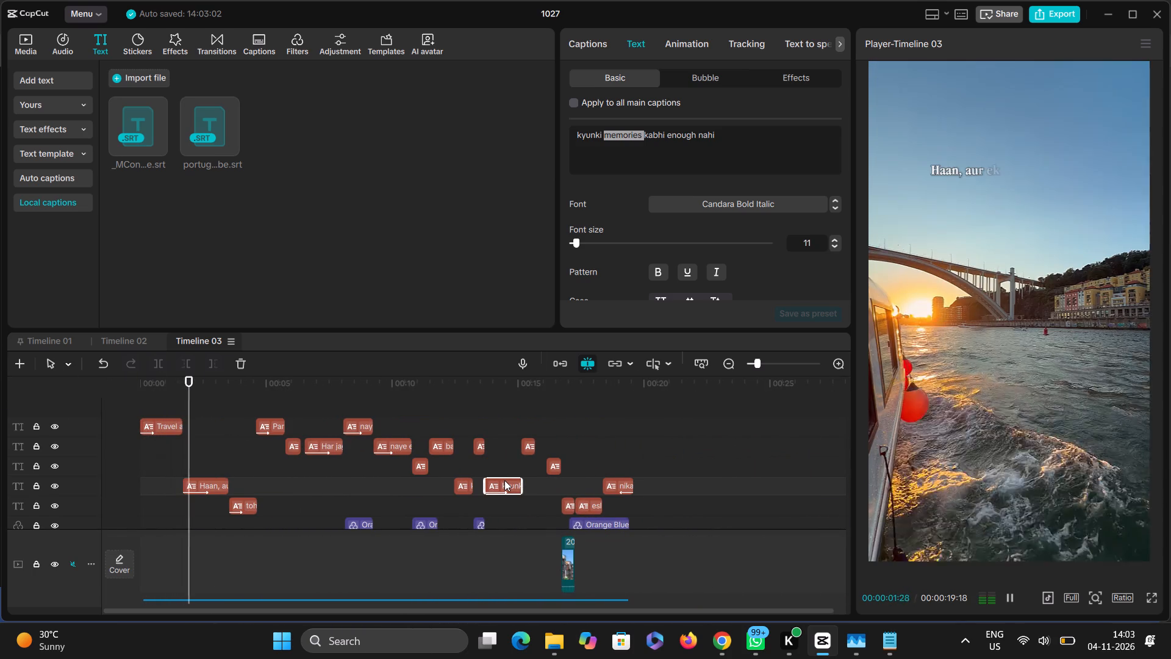
key("space")
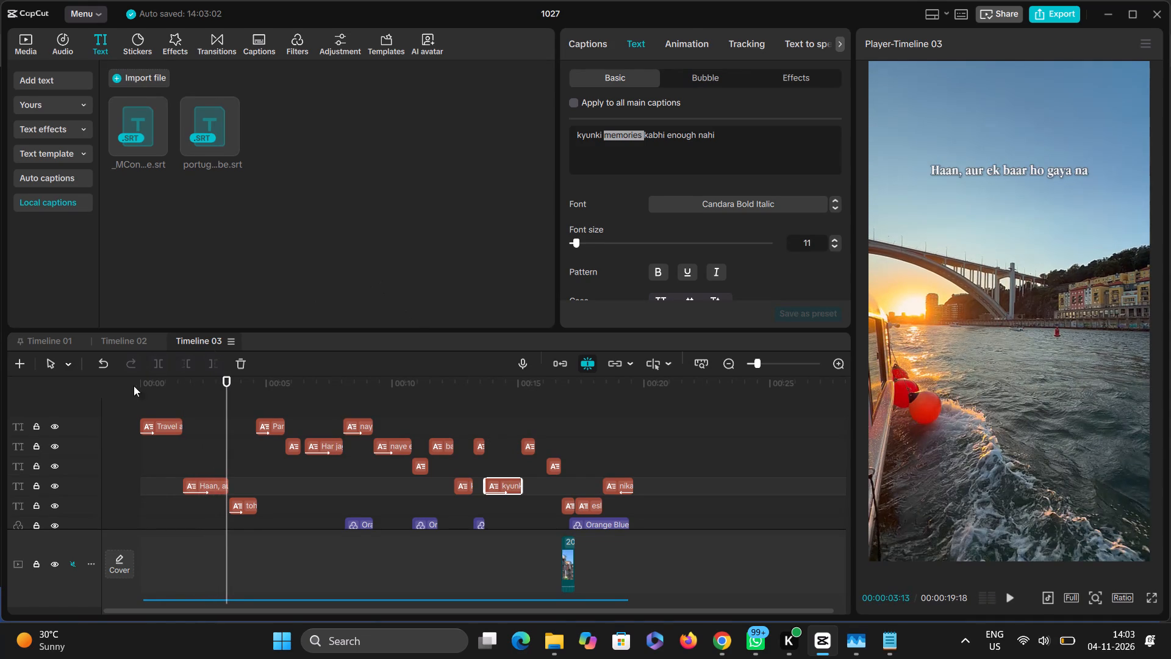
Colour the word "addiction" in the opening caption "Travel addiction hota hai kya?" yellow, hex FFD62E.
left_click(169, 397)
left_click(157, 432)
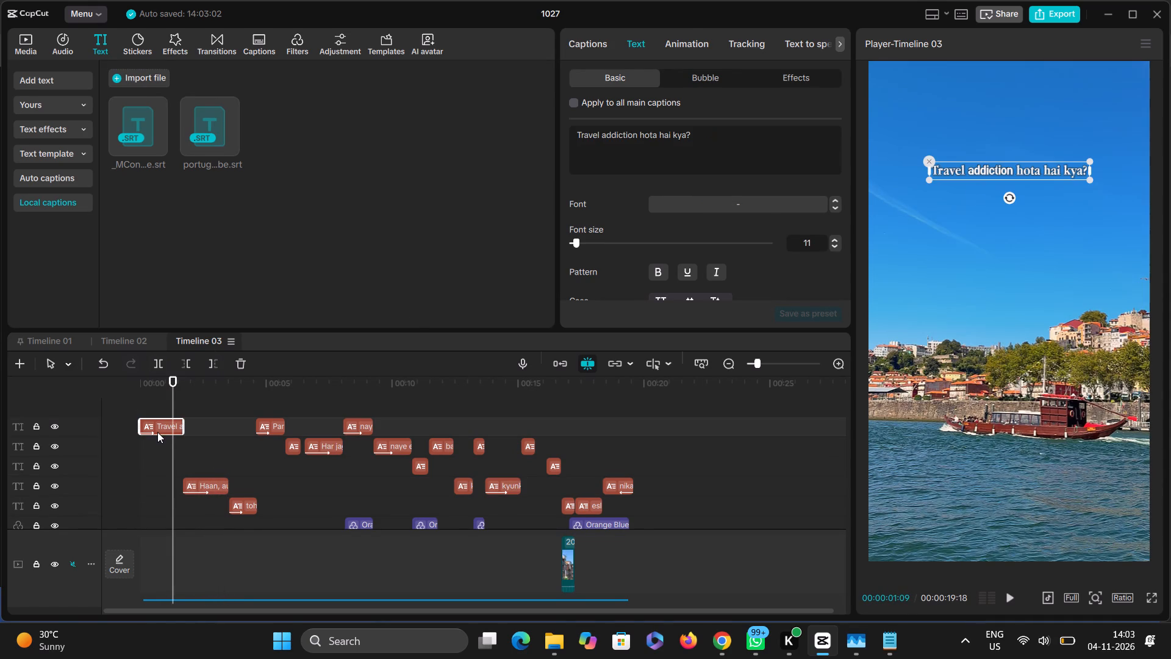
left_click_drag(636, 134, 607, 136)
left_click_drag(607, 136, 603, 139)
scroll(750, 243, "down", 1)
scroll(740, 236, "up", 1)
scroll(747, 242, "down", 1)
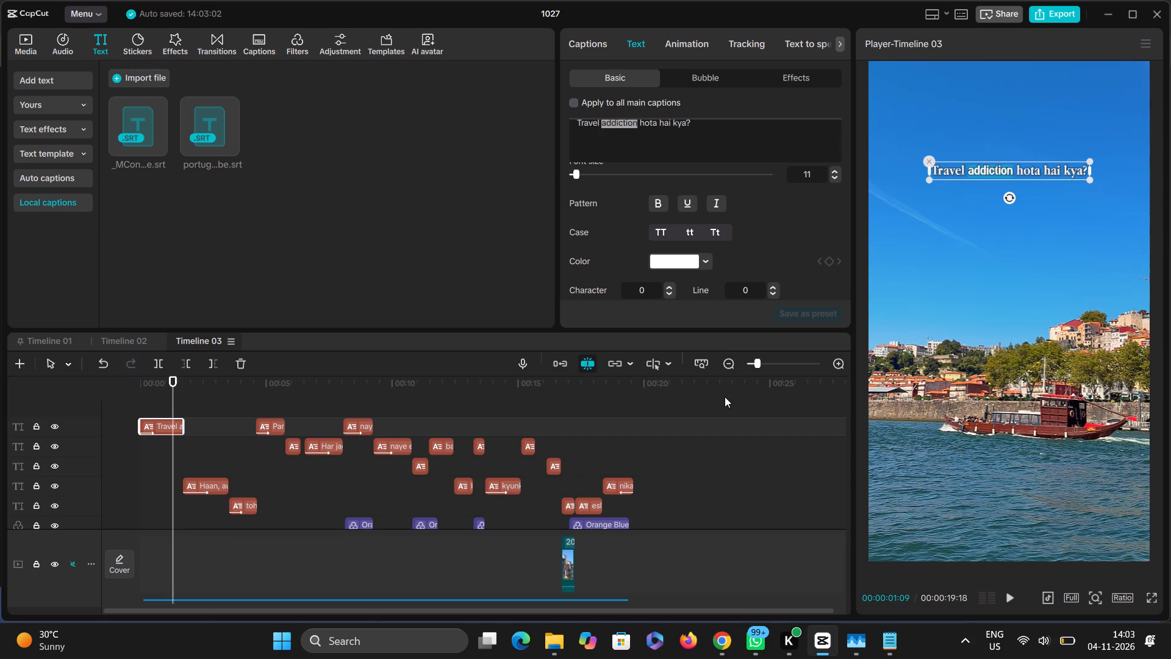
left_click(706, 256)
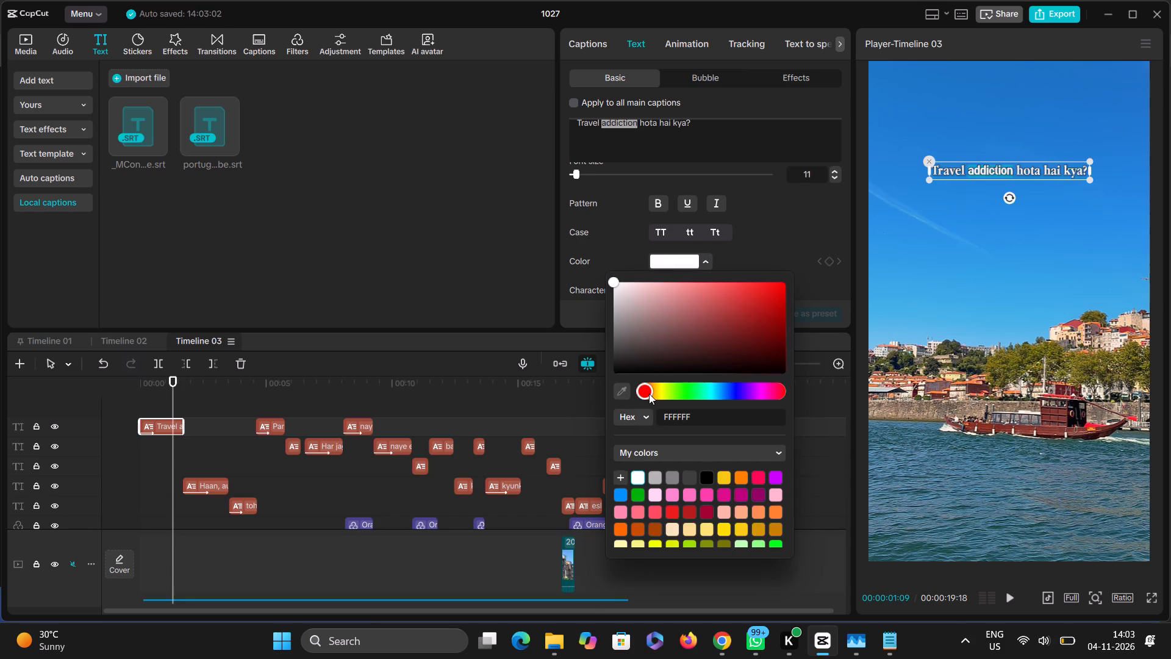
left_click_drag(649, 395, 686, 394)
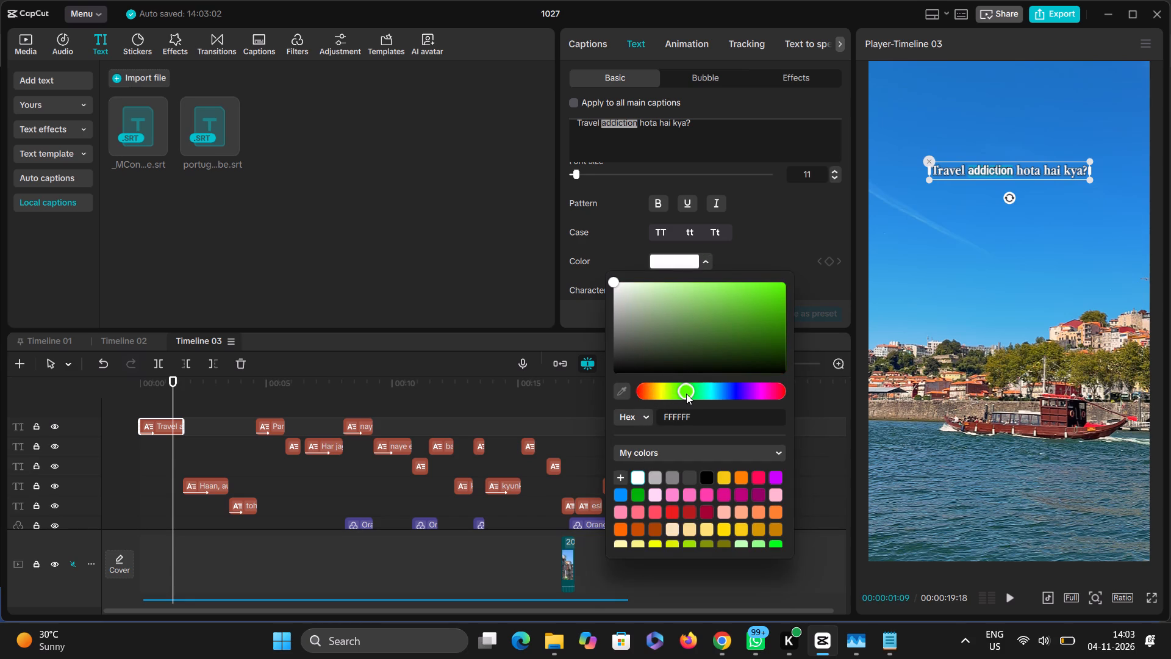
left_click_drag(686, 394, 666, 407)
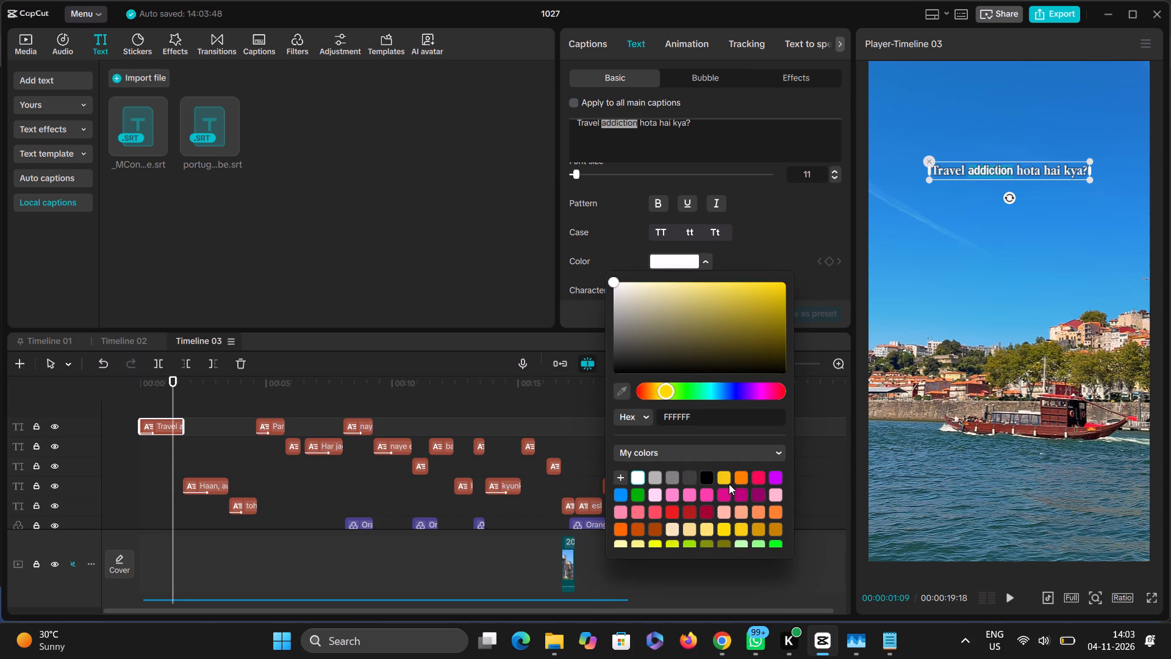
left_click(725, 478)
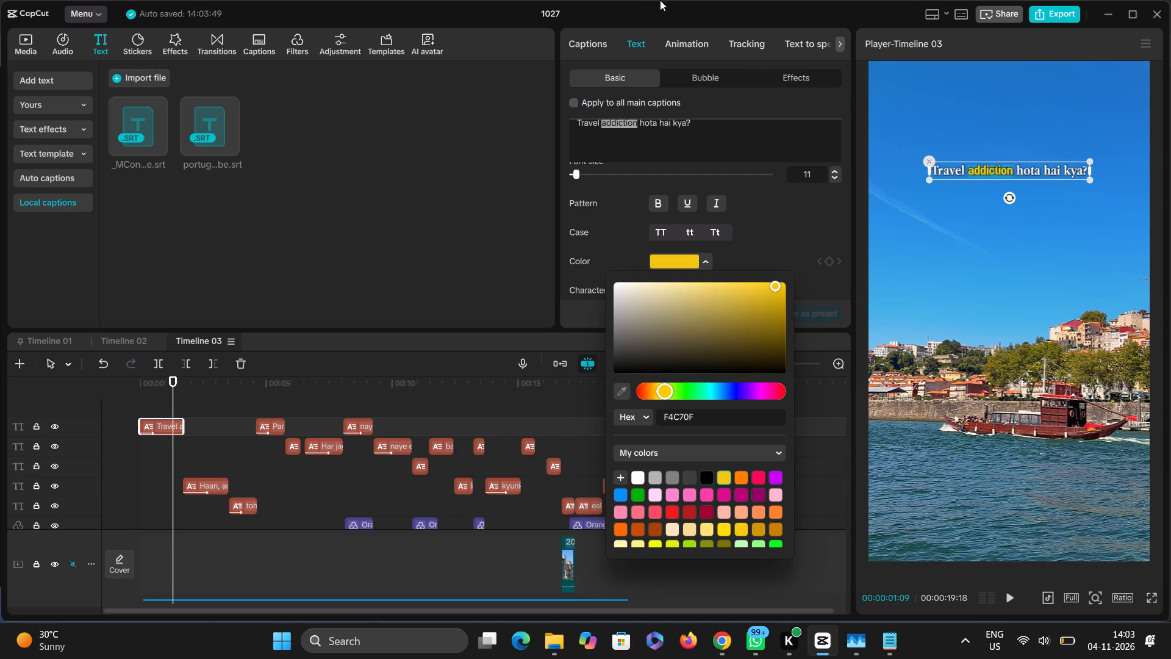
left_click_drag(773, 279, 752, 295)
left_click_drag(752, 295, 779, 279)
left_click_drag(772, 287, 793, 294)
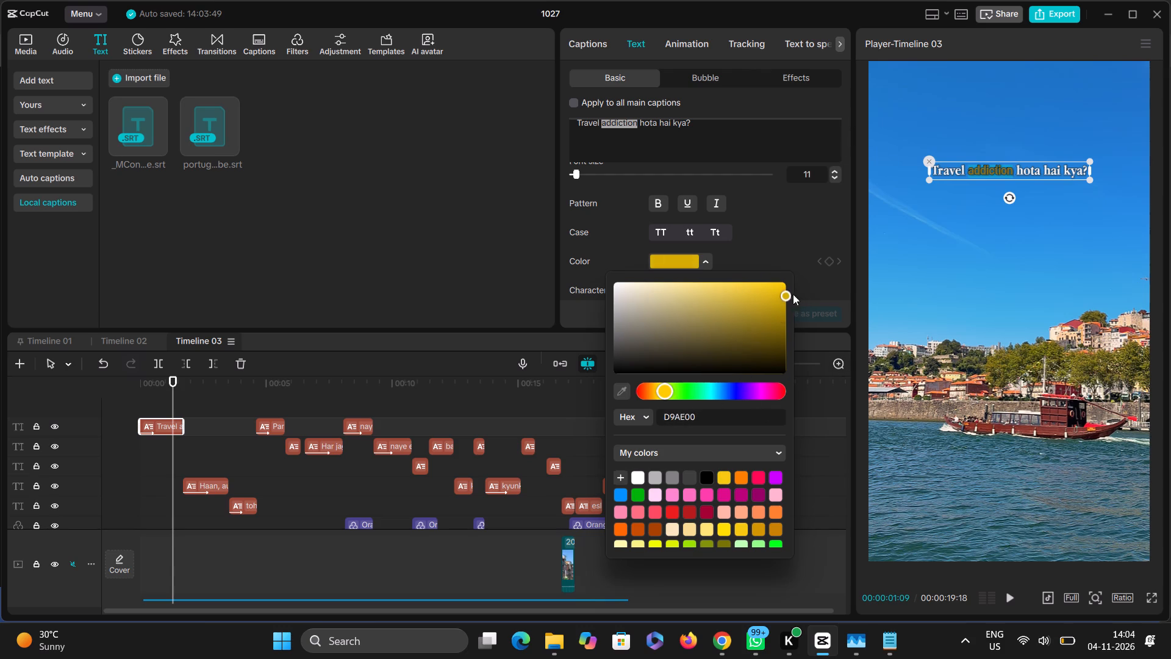
left_click_drag(793, 294, 754, 242)
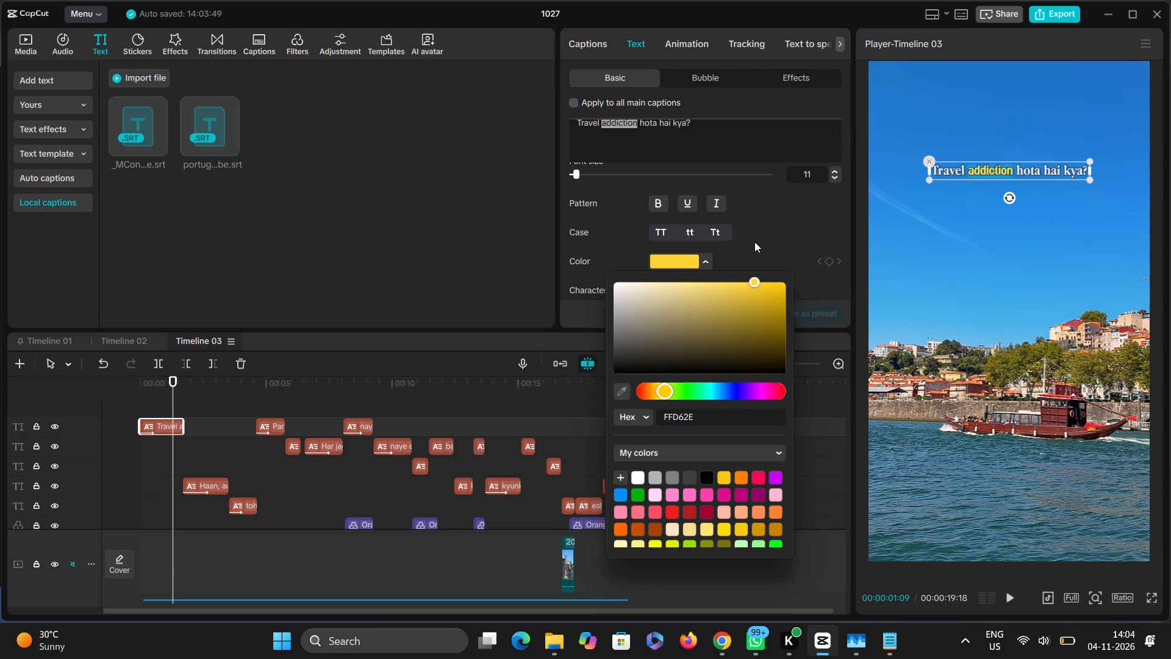
left_click_drag(754, 242, 755, 241)
Set the word "story" in the caption "Har jagah ek nayi story milti hai" to the Calibri Bold Italic font.
left_click_drag(179, 402, 179, 402)
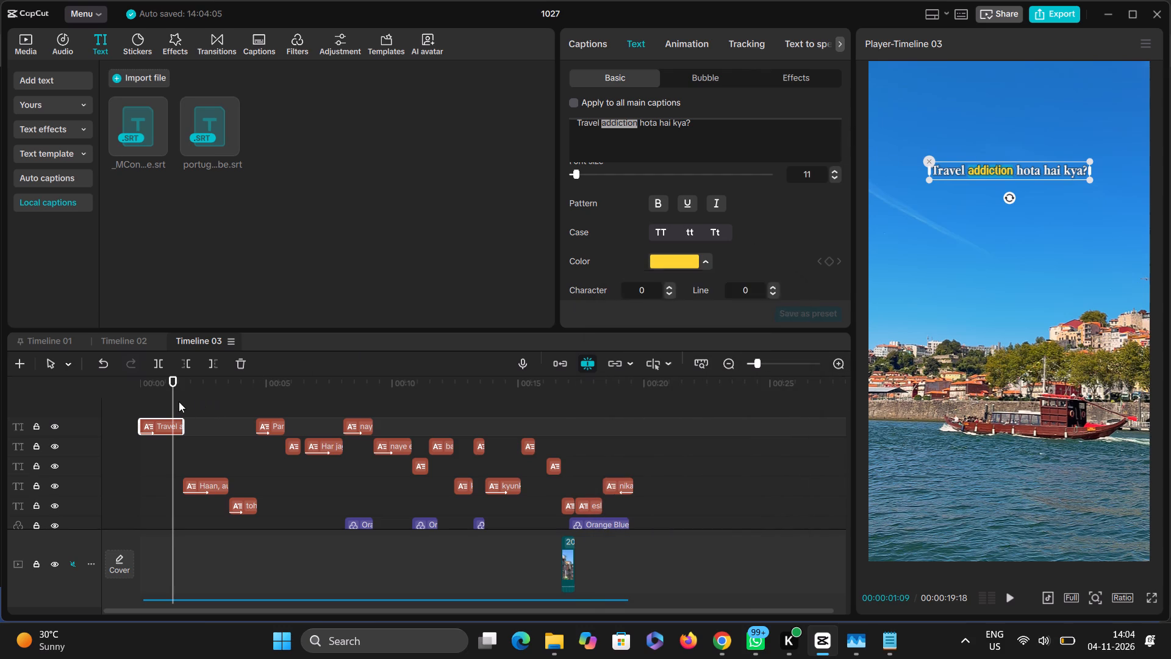
left_click_drag(179, 402, 0, 438)
key("space")
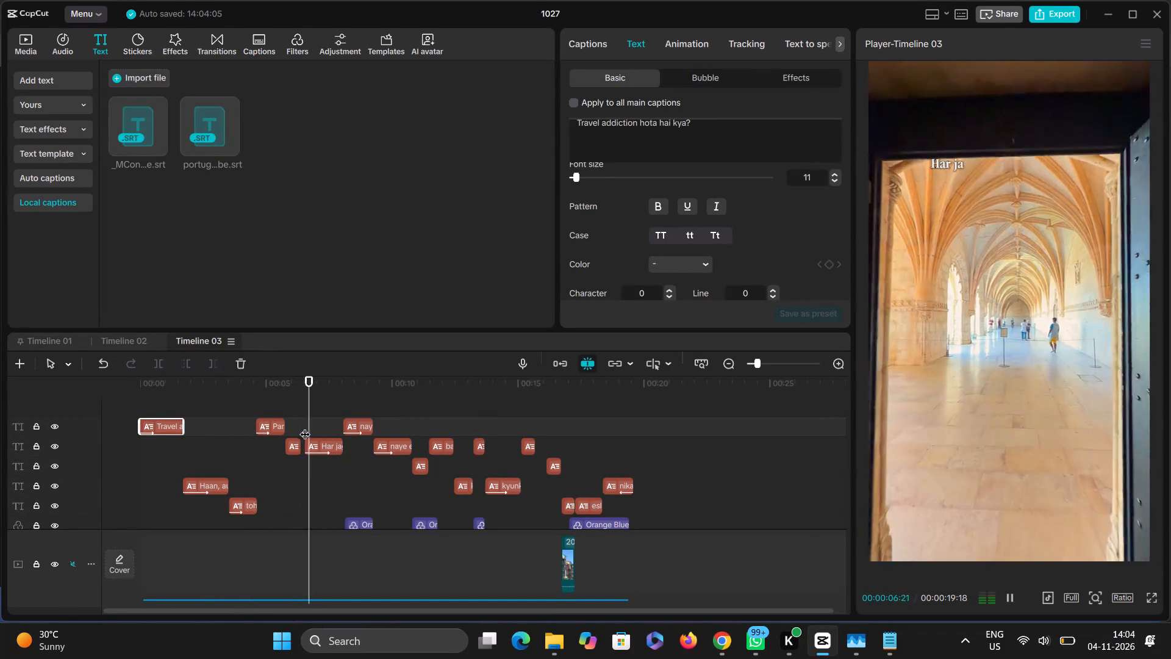
key("space")
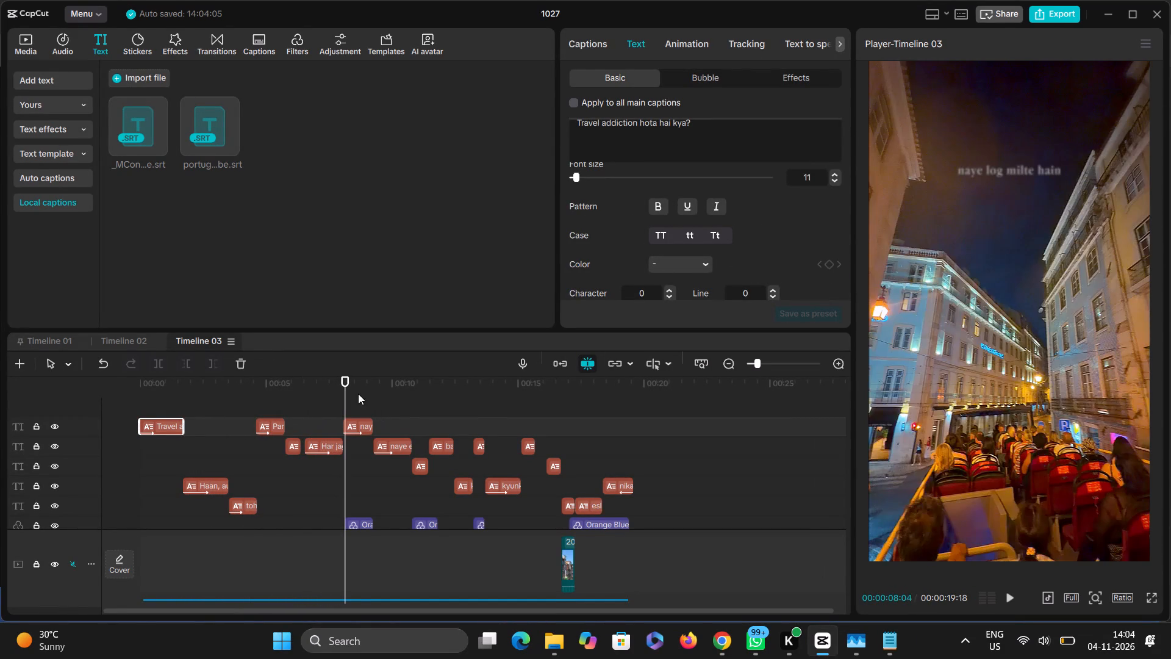
left_click_drag(358, 394, 324, 409)
left_click(332, 438)
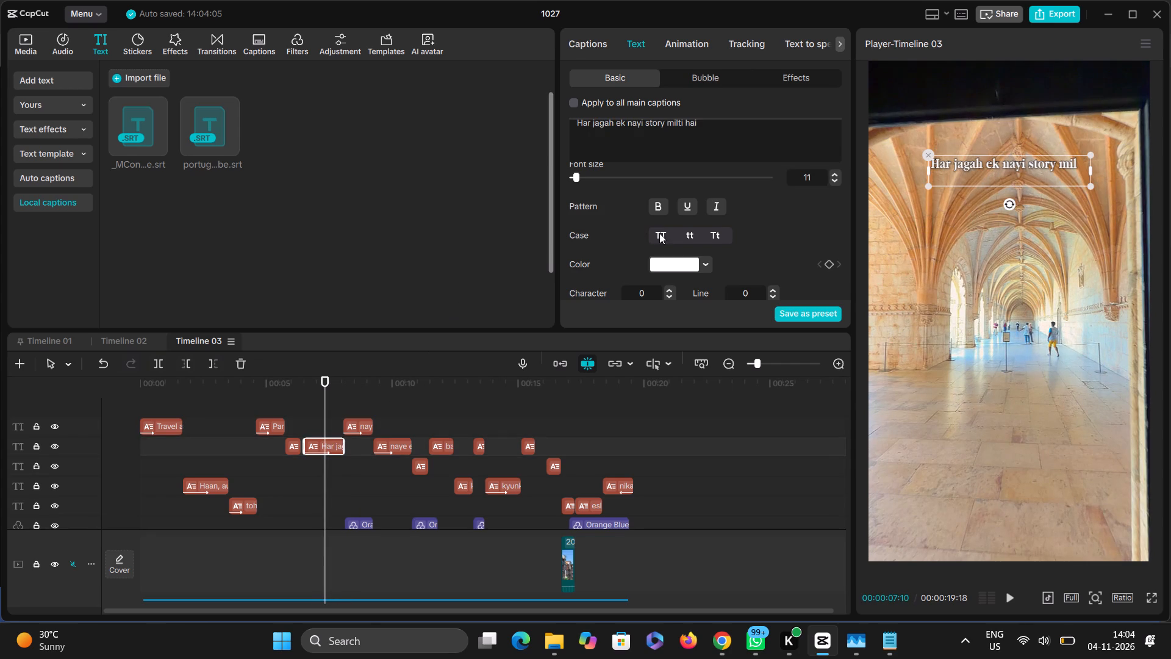
scroll(658, 226, "up", 1)
left_click_drag(665, 128, 648, 142)
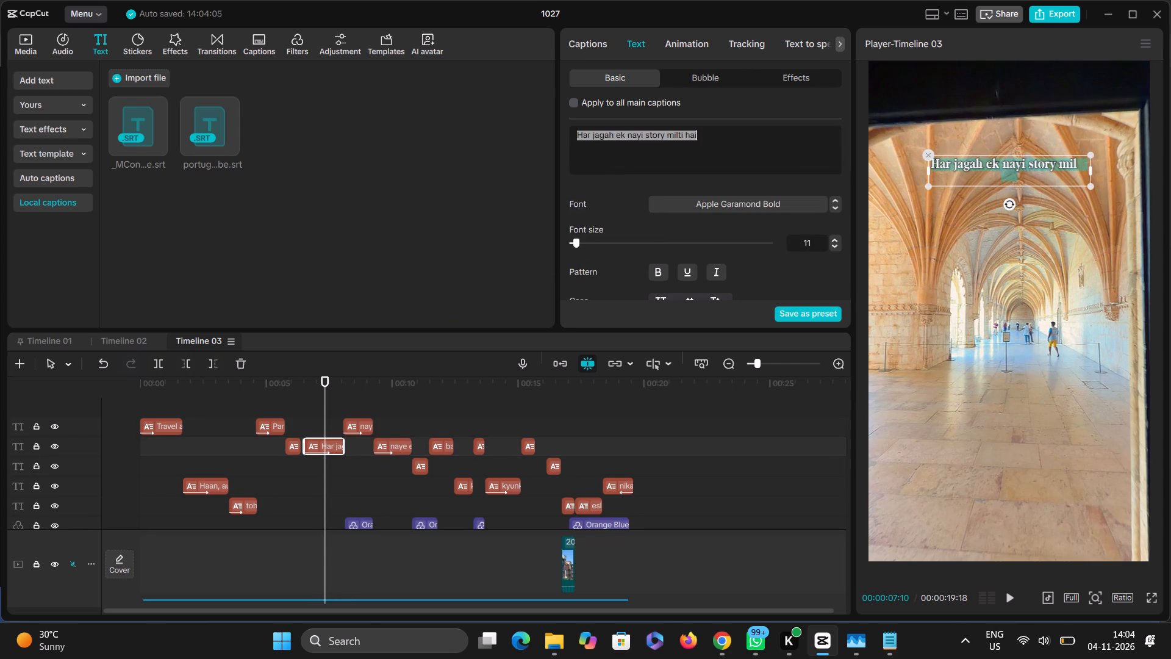
left_click_drag(648, 142, 650, 131)
left_click(664, 142)
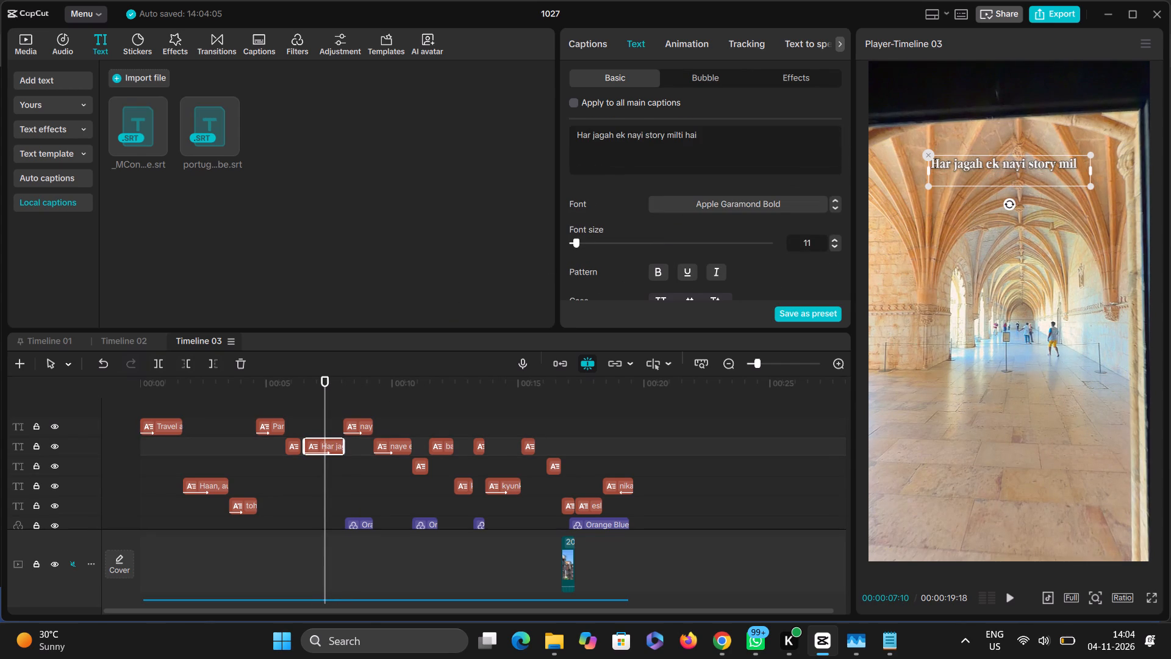
left_click(665, 134)
left_click_drag(665, 134, 645, 135)
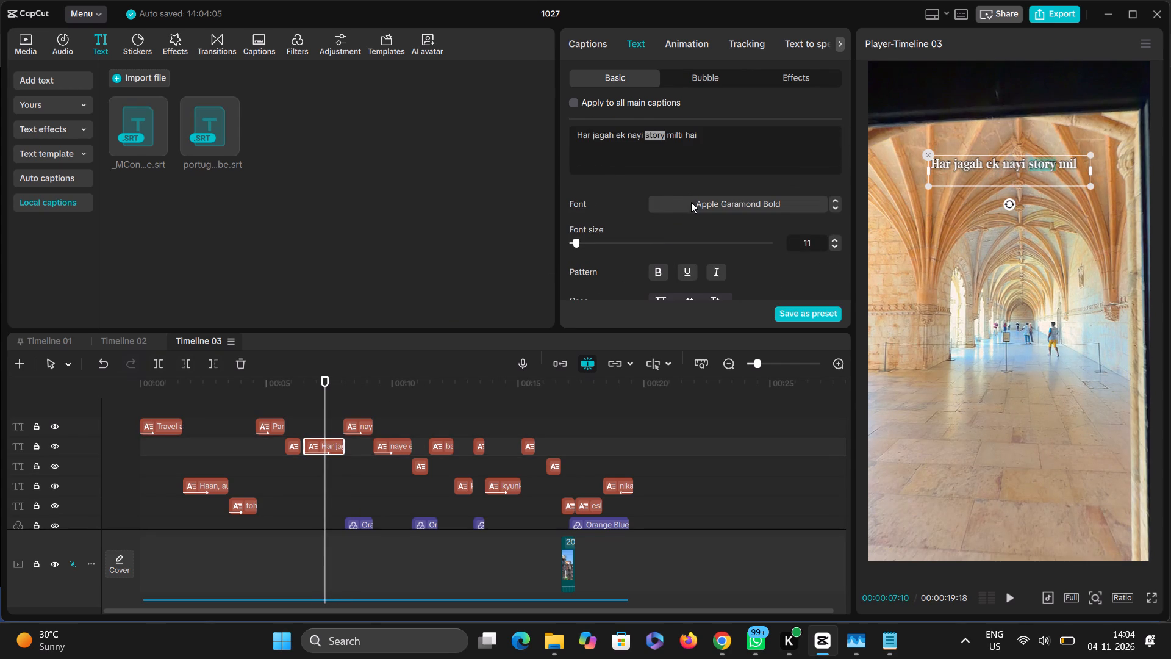
left_click(691, 202)
scroll(712, 358, "down", 11)
scroll(754, 392, "down", 2)
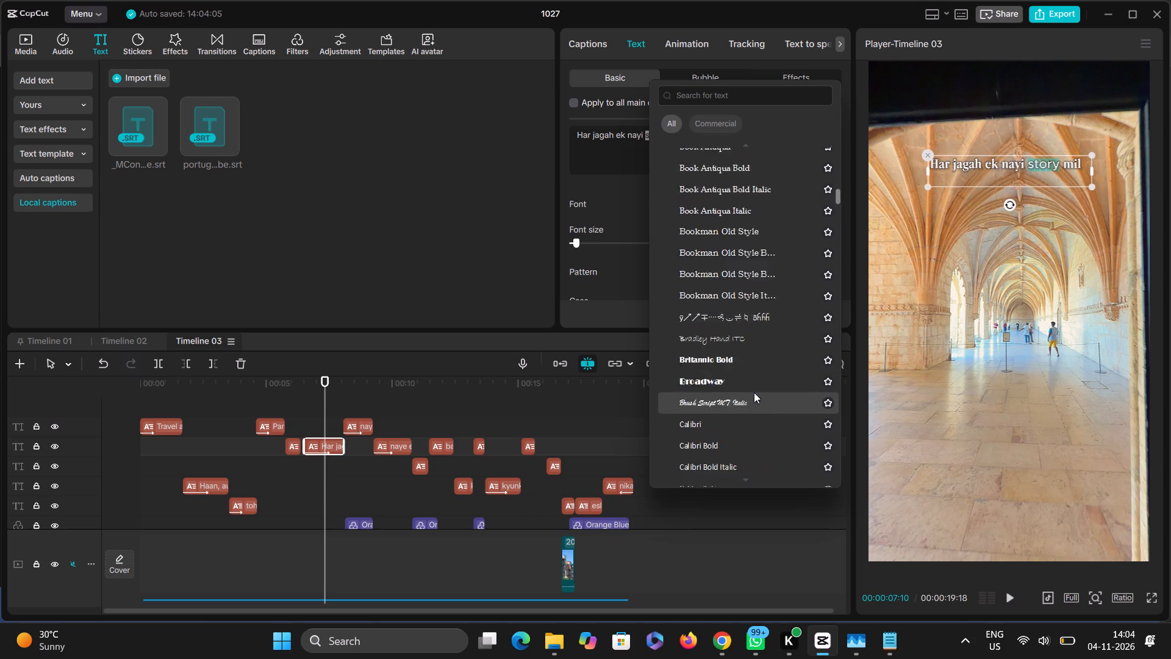
scroll(754, 392, "down", 8)
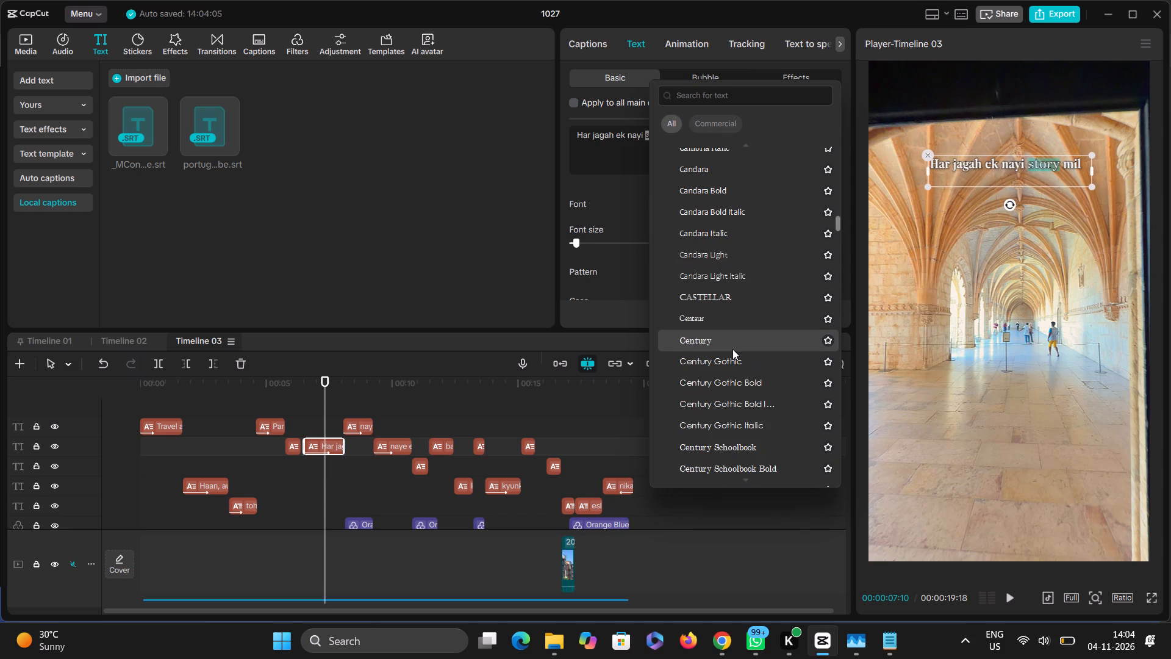
scroll(731, 345, "up", 6)
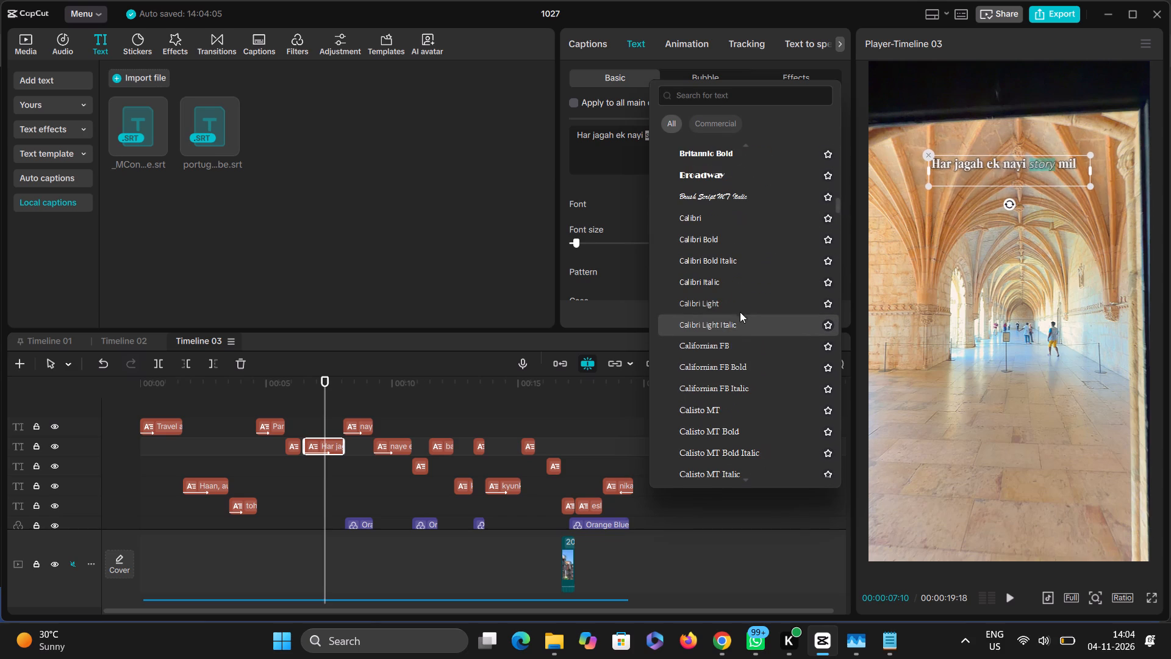
left_click(745, 257)
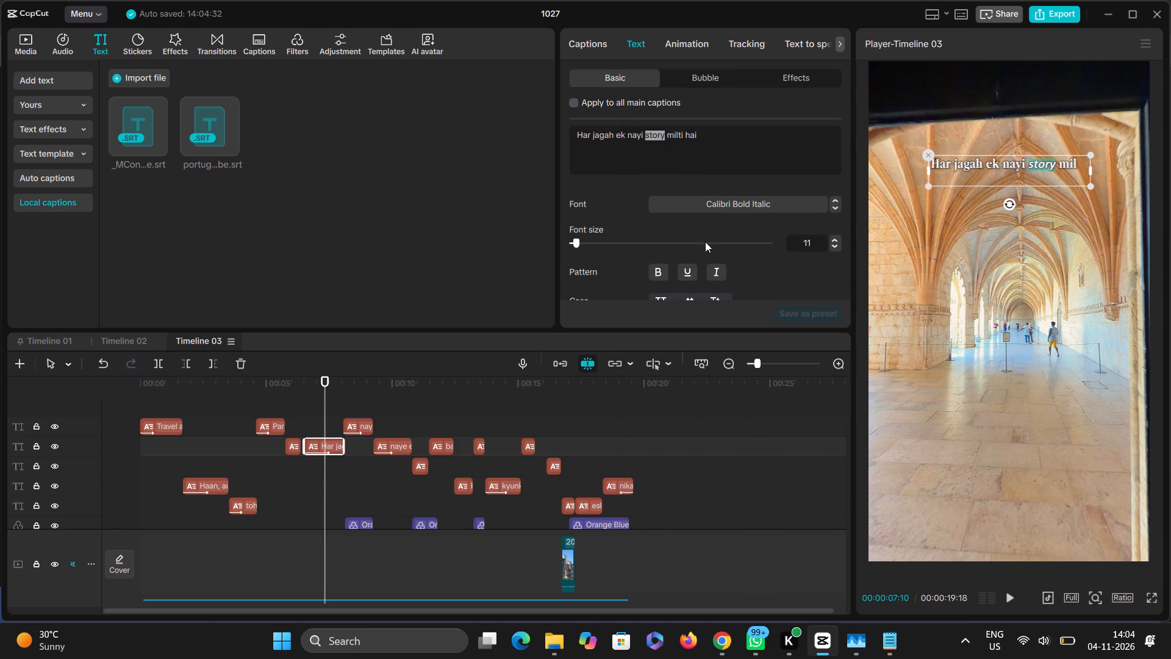
Colour the word "story" in the caption "Har jagah ek nayi story milti hai" pure red, hex FF0000.
scroll(714, 284, "down", 2)
left_click(707, 196)
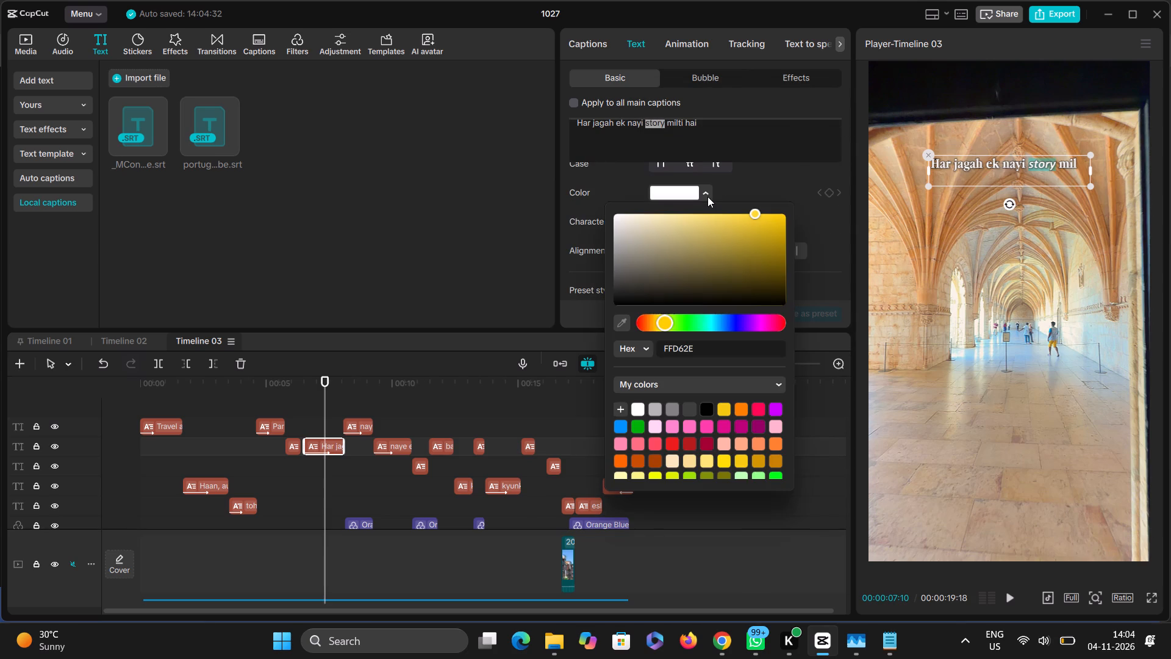
left_click(664, 442)
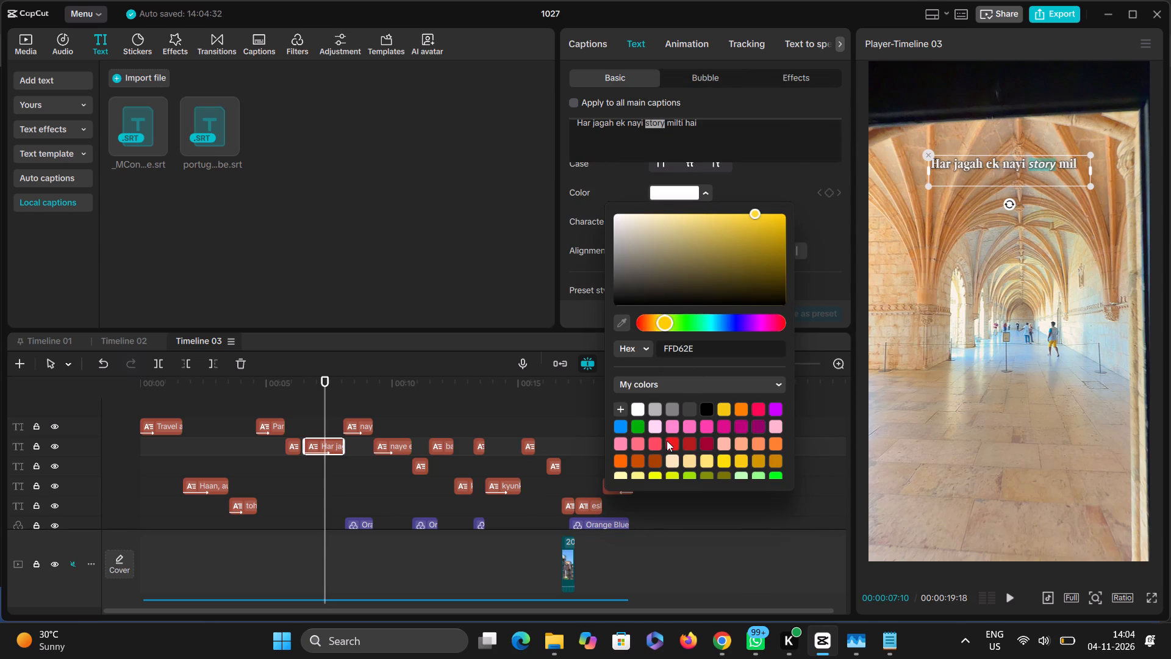
left_click(671, 441)
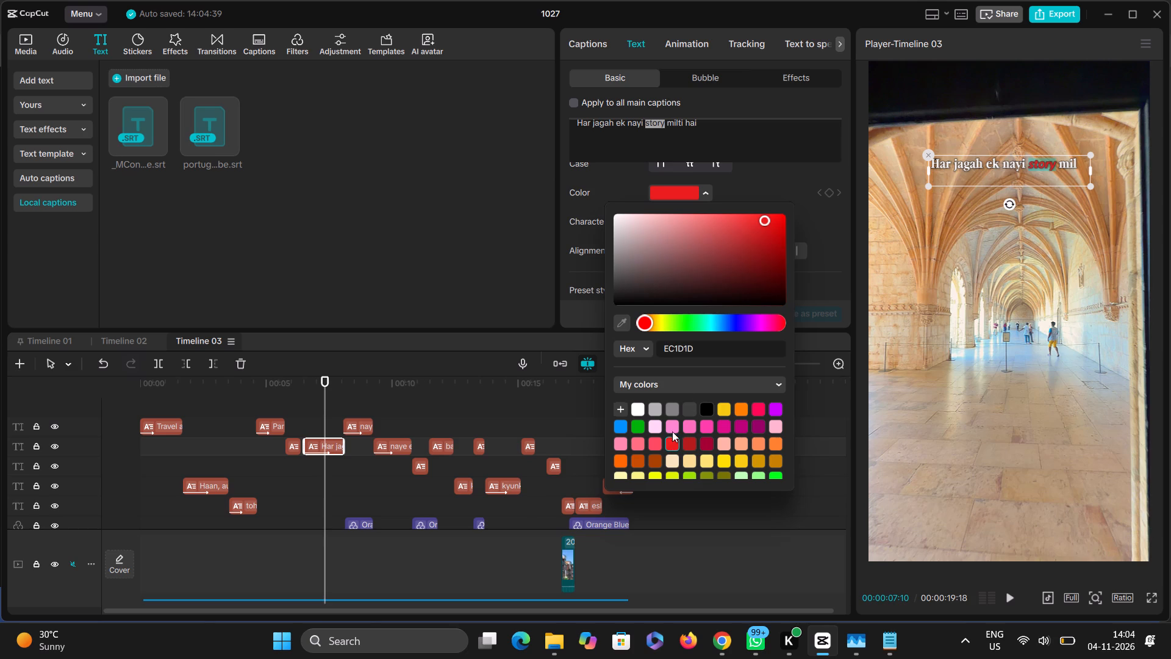
left_click_drag(765, 222, 786, 185)
Colour the word "experiences" in the caption "naye experiences milte hain" bright green, hex 7AFF07.
left_click(285, 394)
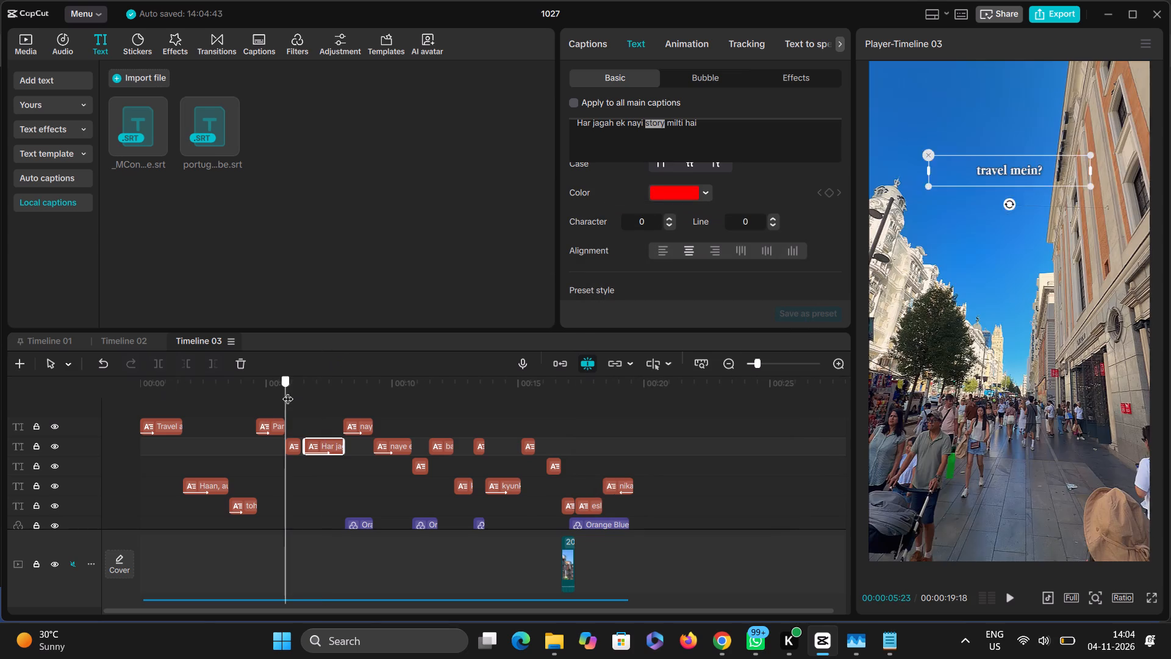
key("space")
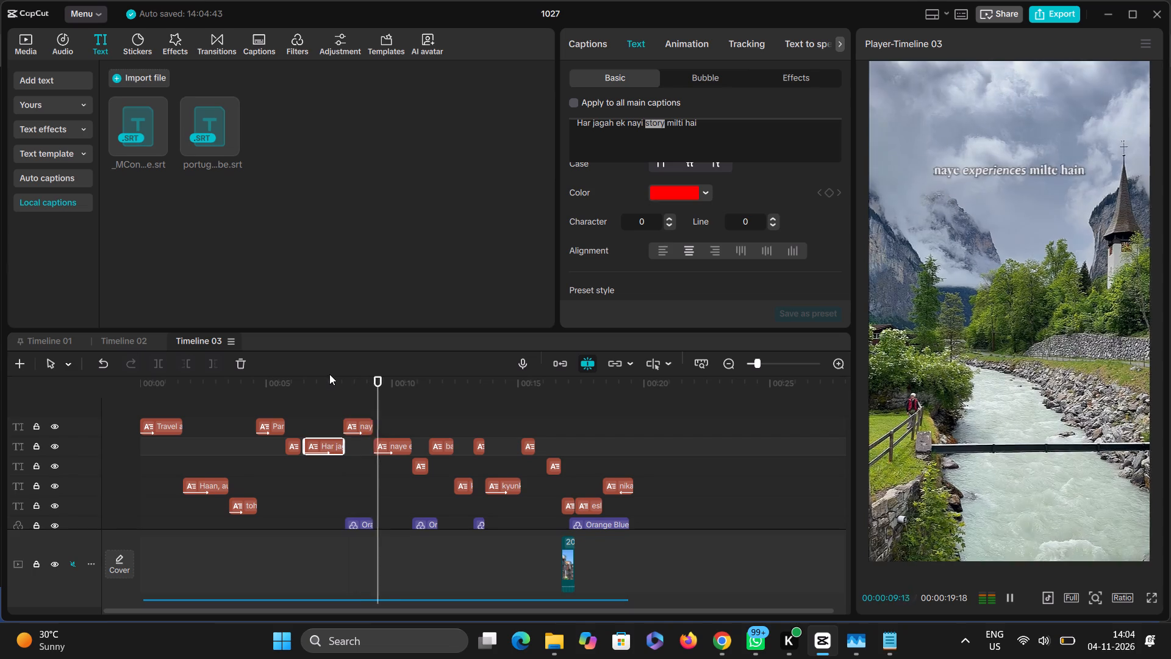
key("space")
left_click(395, 441)
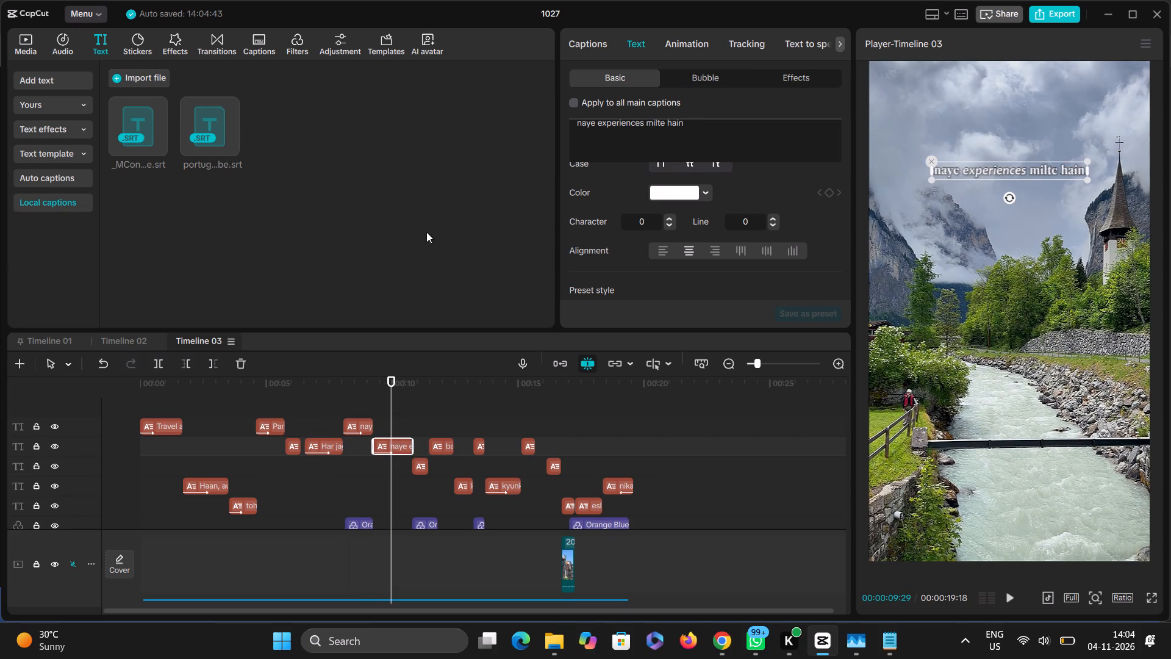
left_click(698, 191)
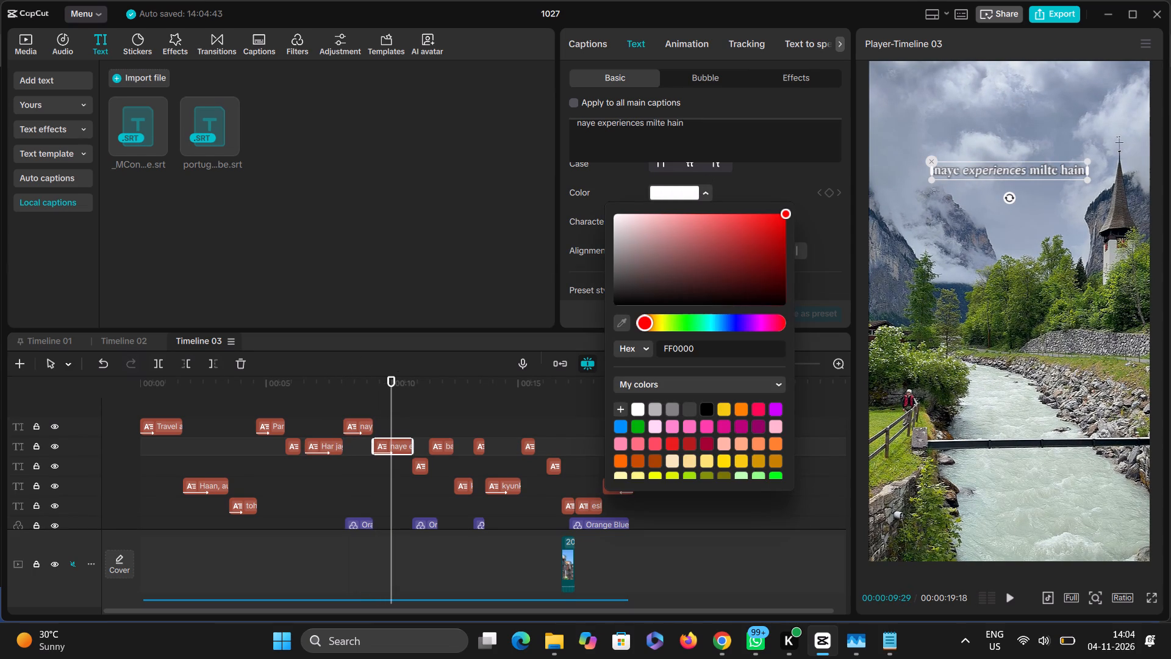
left_click_drag(645, 125, 597, 123)
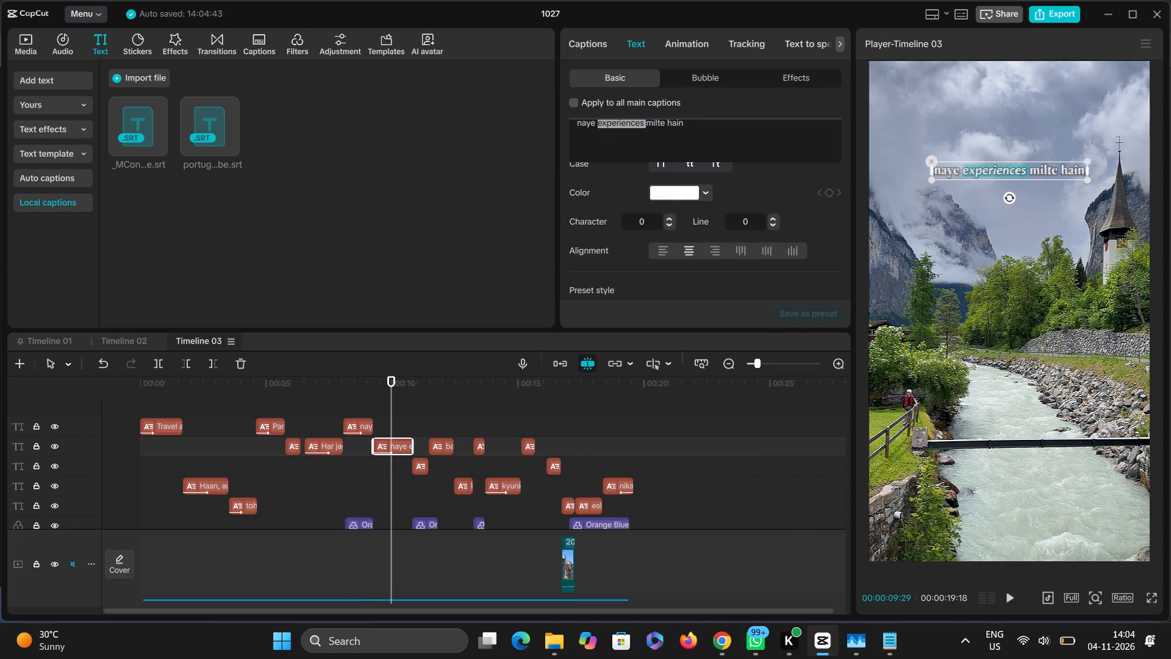
left_click(708, 187)
left_click(683, 328)
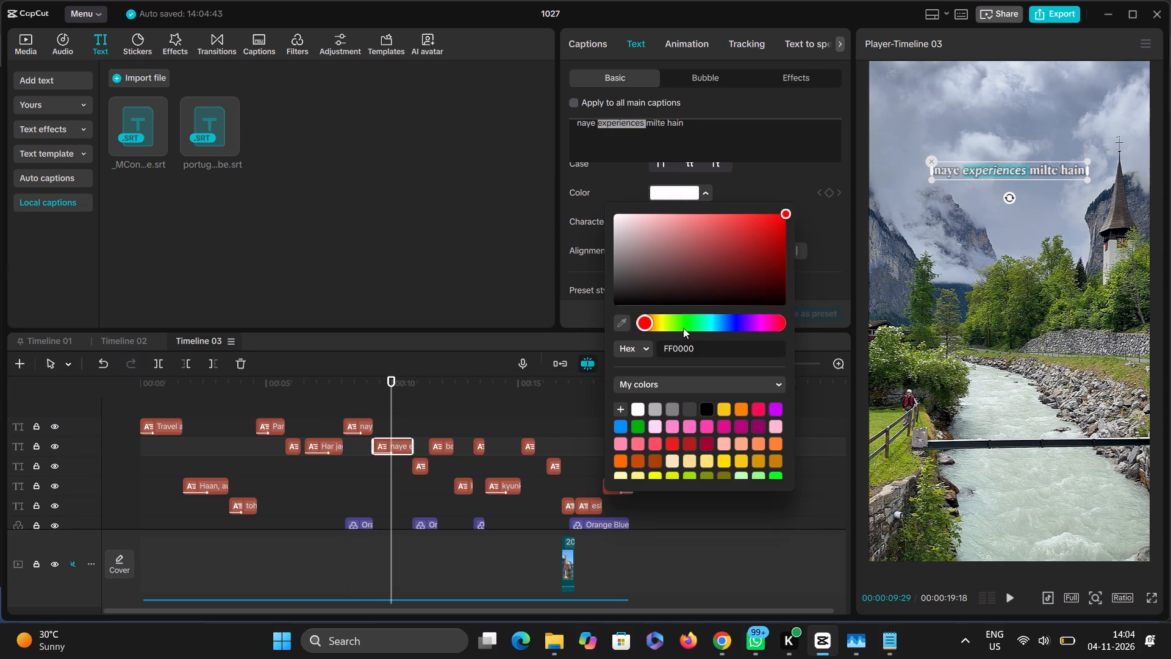
left_click_drag(784, 215, 766, 228)
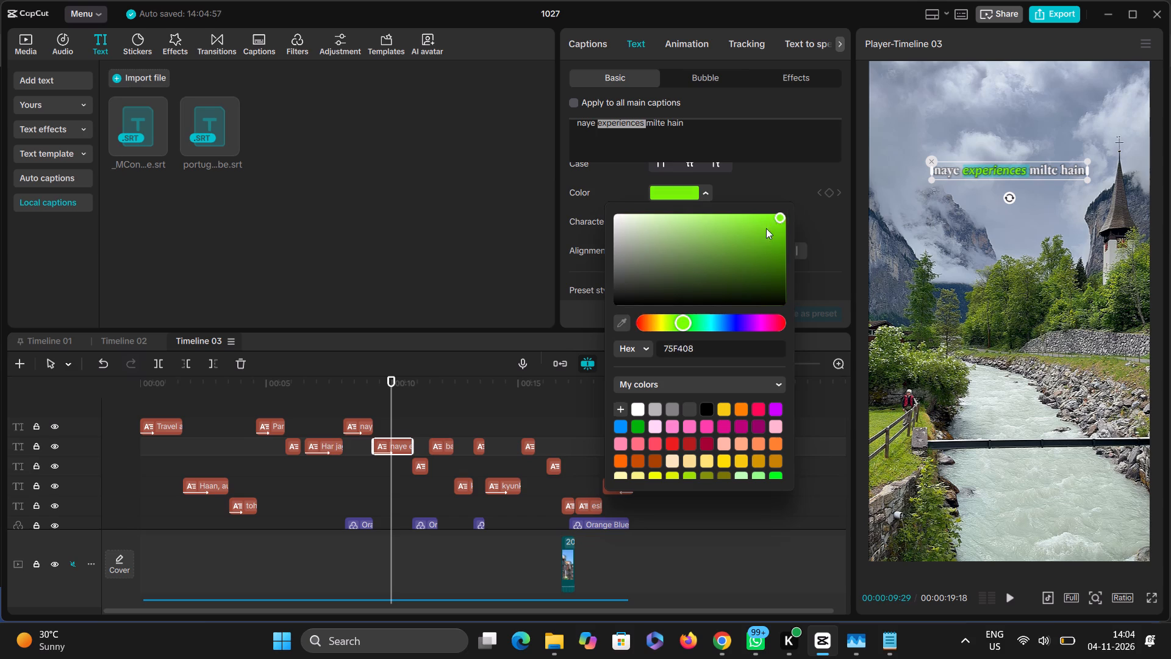
left_click_drag(766, 228, 787, 251)
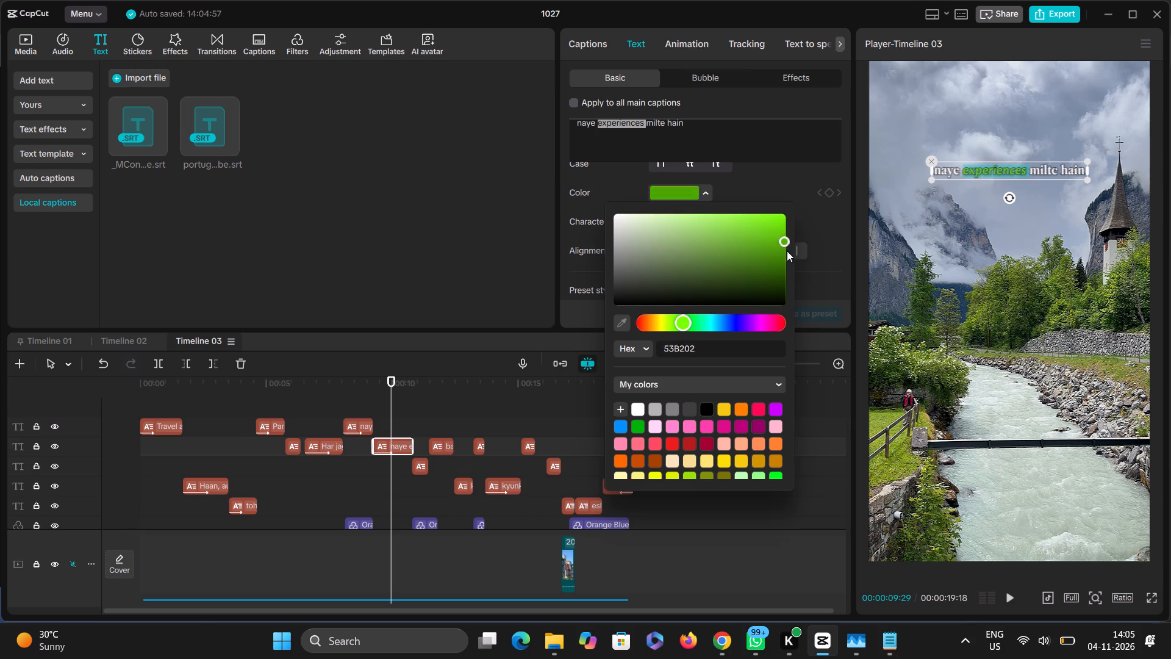
left_click_drag(787, 251, 781, 173)
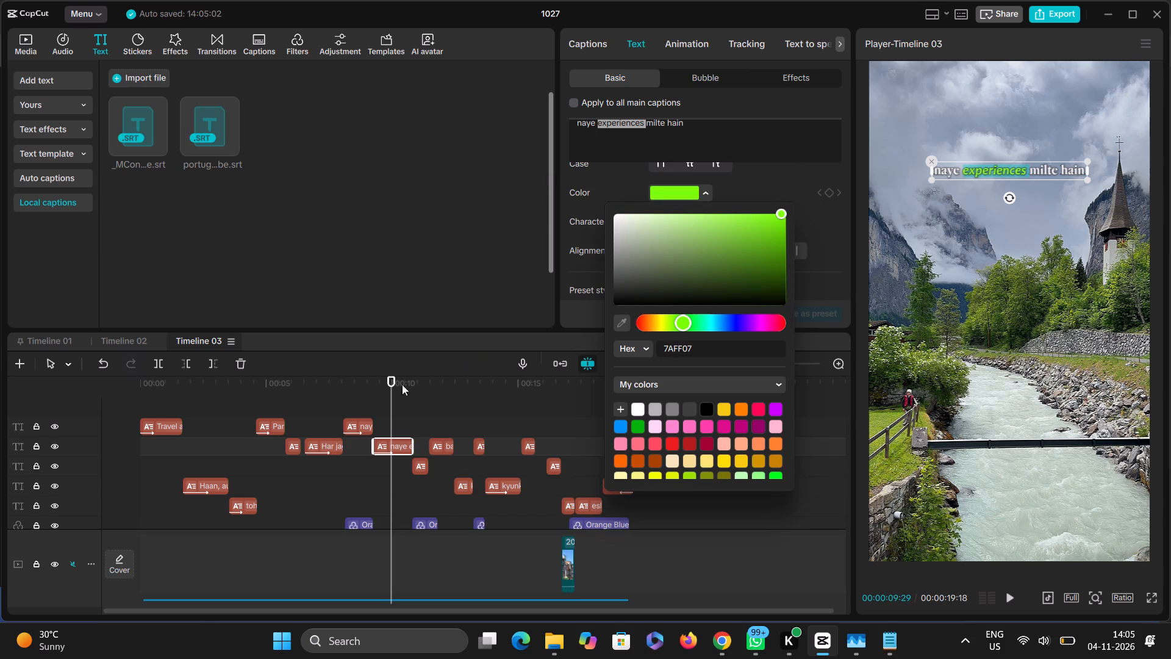
Replay the section from "naye experiences milte hain" to "kyunki memories kabhi enough nahi" to review the caption styling.
left_click(385, 377)
key("space")
key("space")
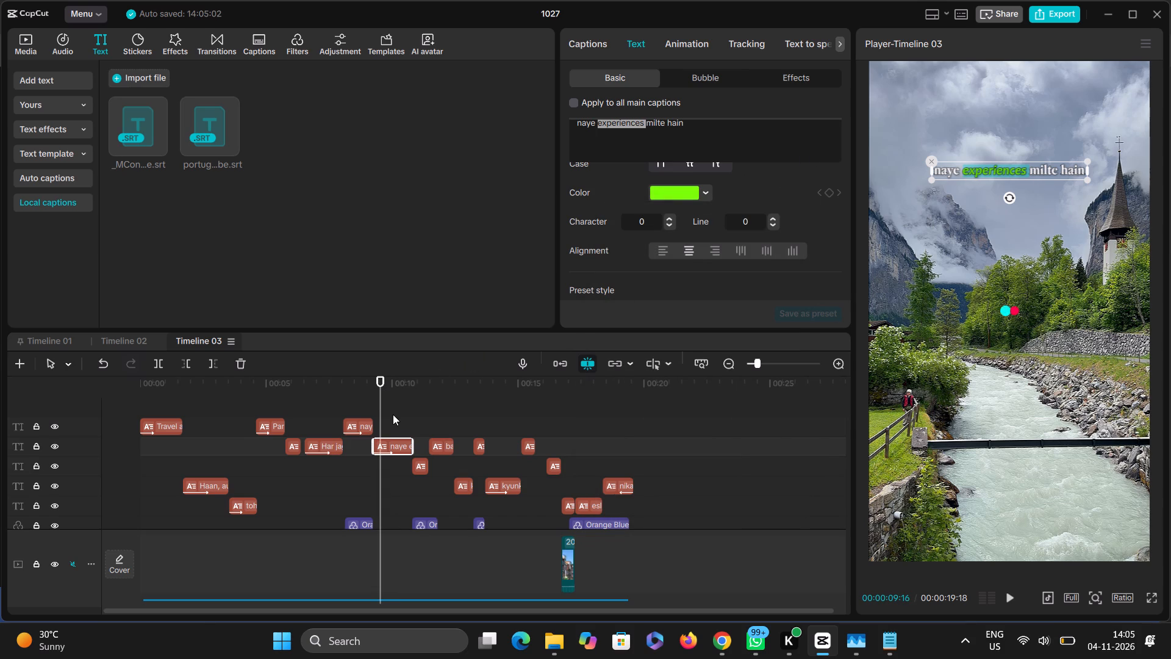
left_click(401, 416)
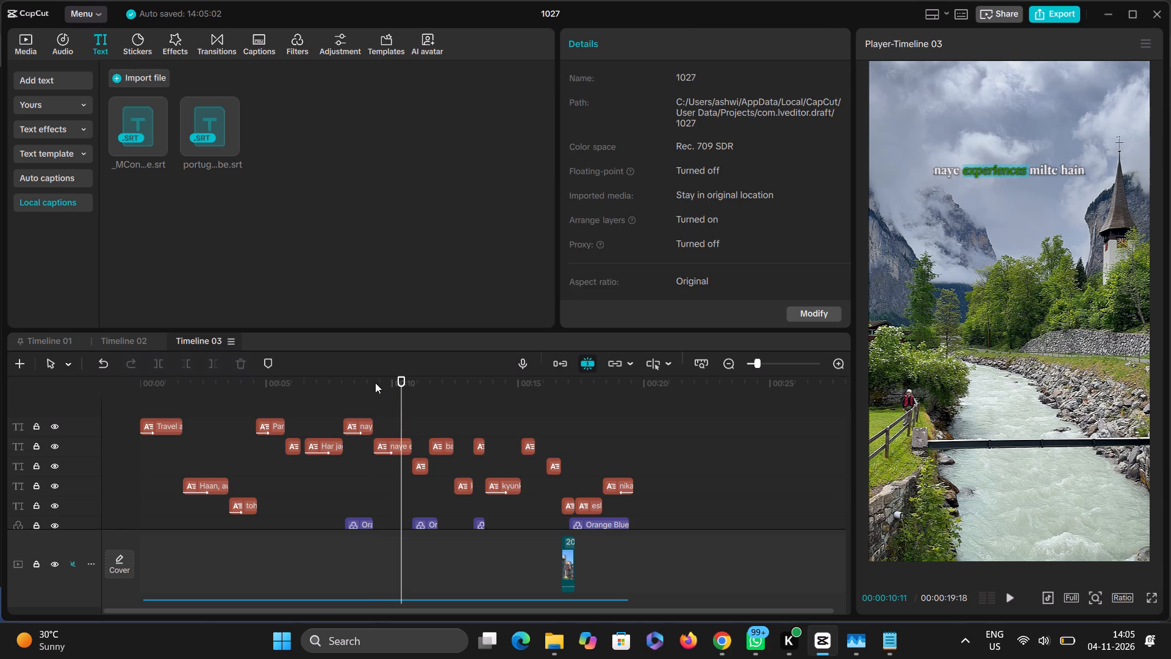
left_click(375, 383)
key("space")
key("space")
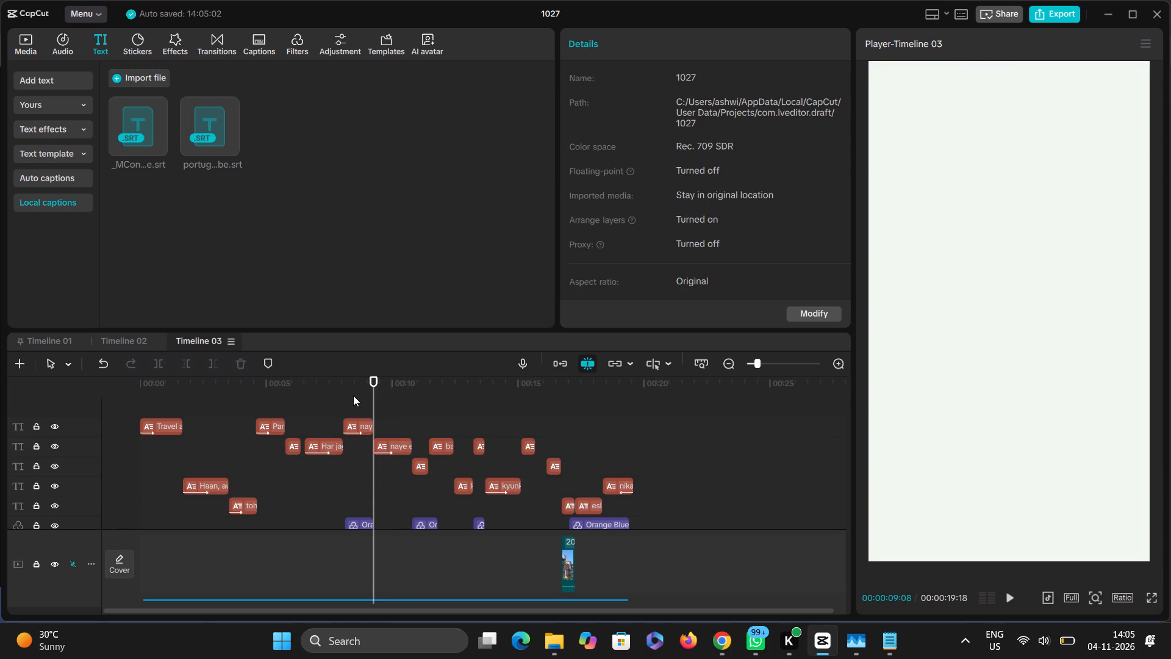
key("space")
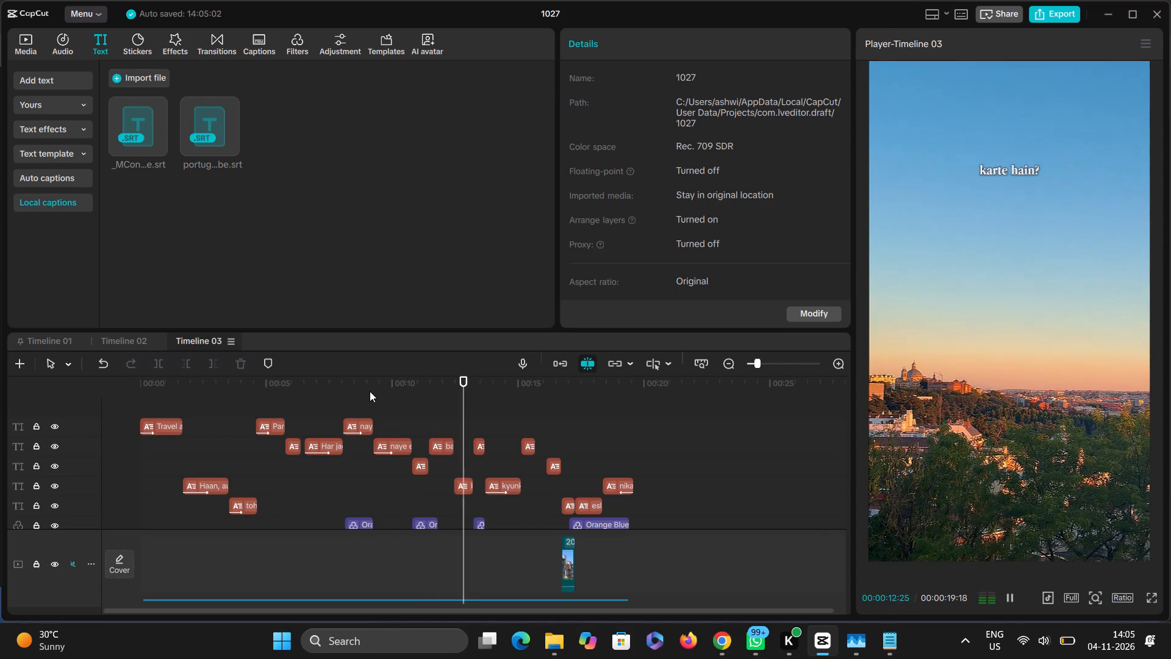
key("space")
left_click(426, 395)
key("space")
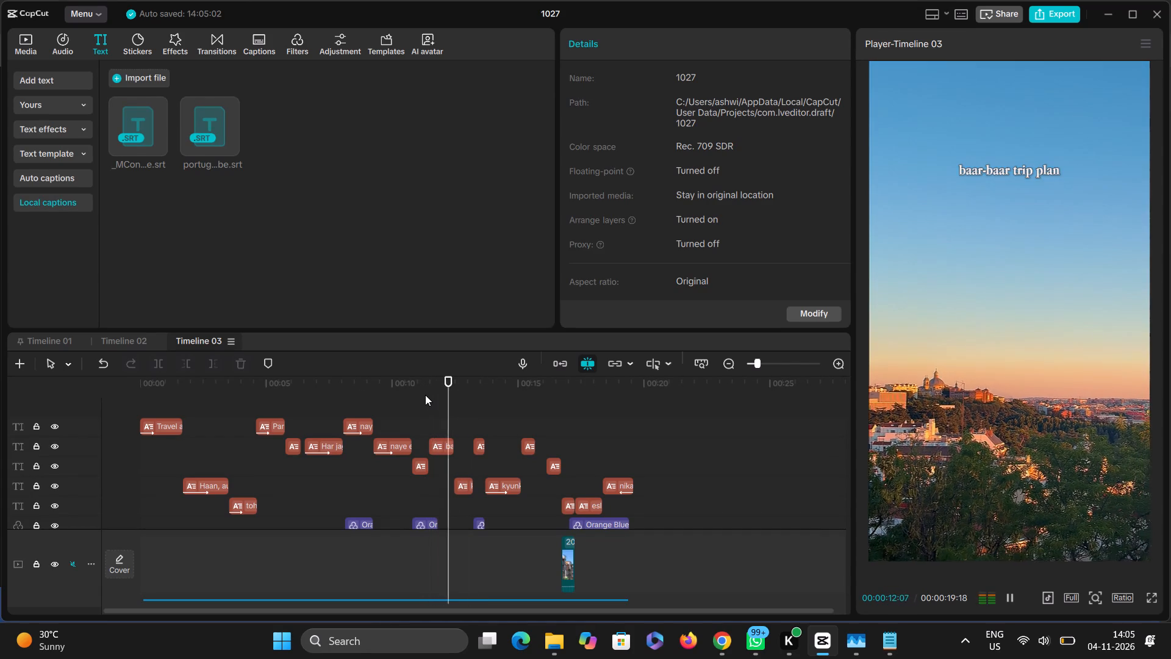
key("space")
left_click(425, 395)
key("space")
key("space")
key("space")
key("space")
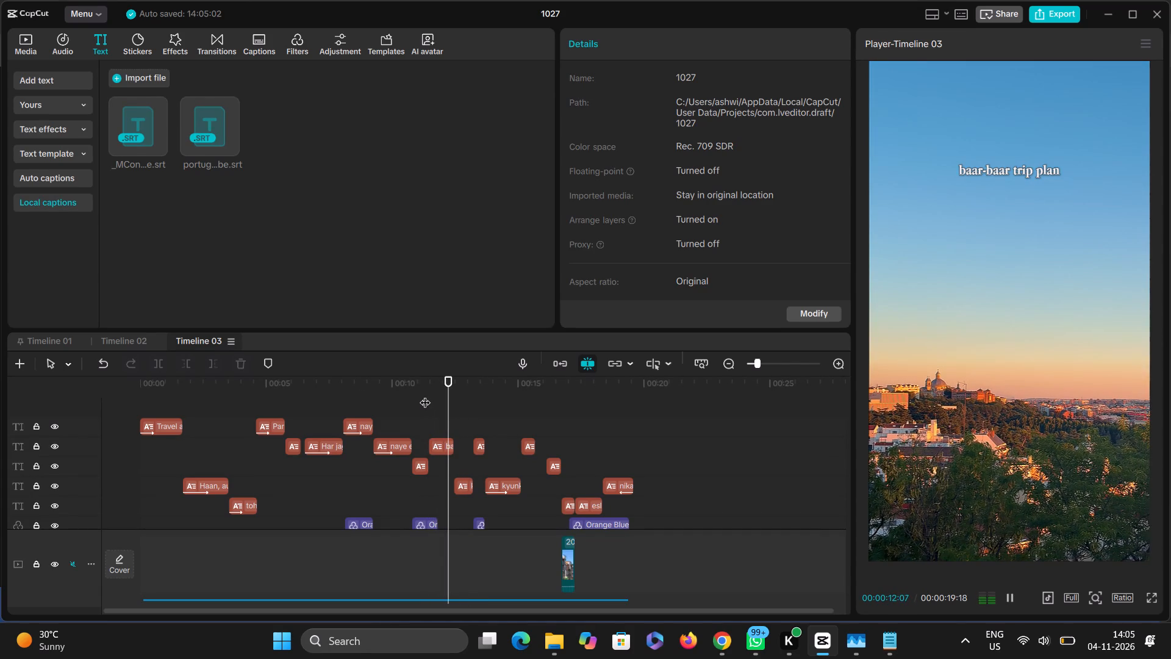
key("space")
key("space")
key("space")
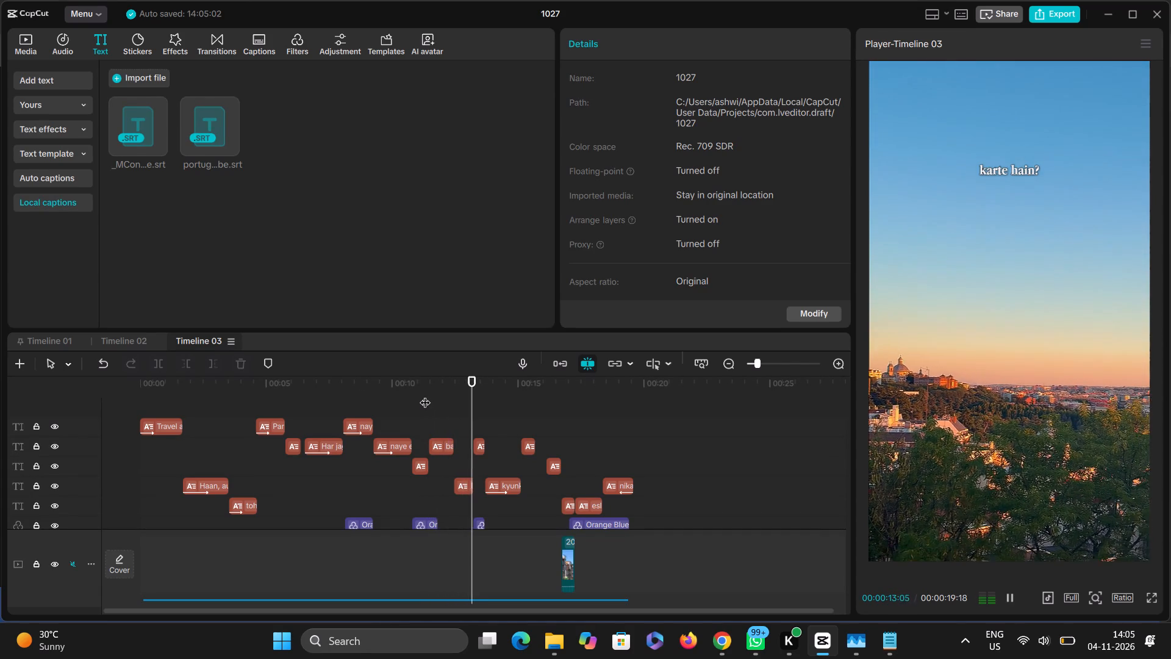
key("space")
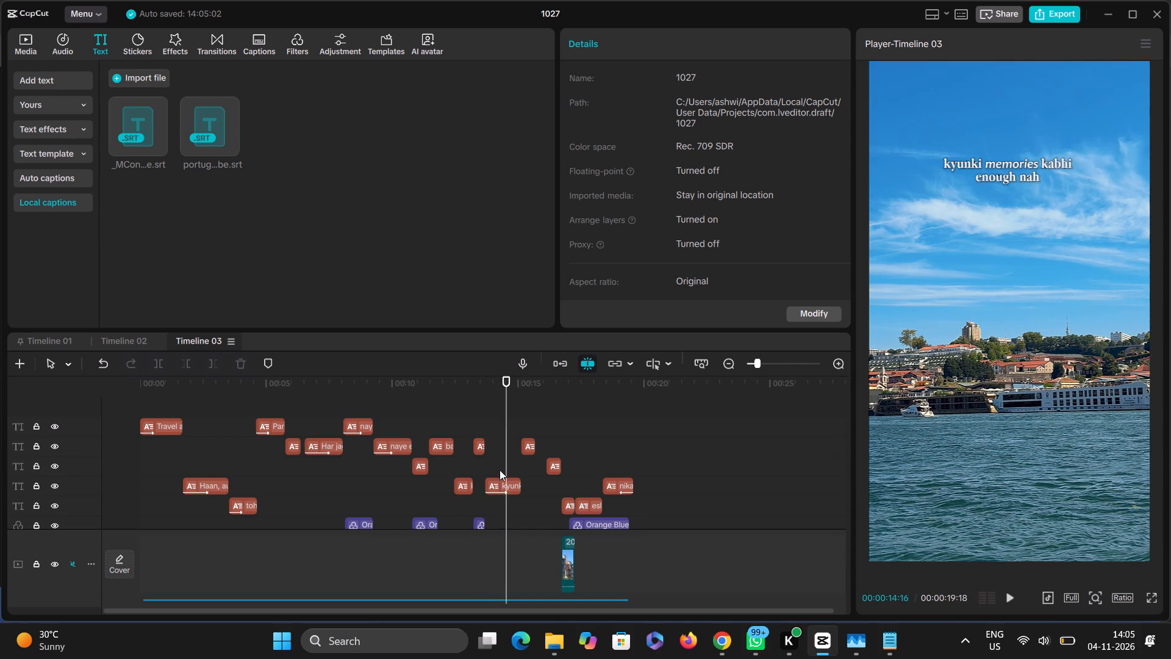
Colour the word "memories" in the caption "kyunki memories kabhi enough nahi" blue, hex 0090FF.
left_click(502, 483)
left_click_drag(644, 137, 625, 143)
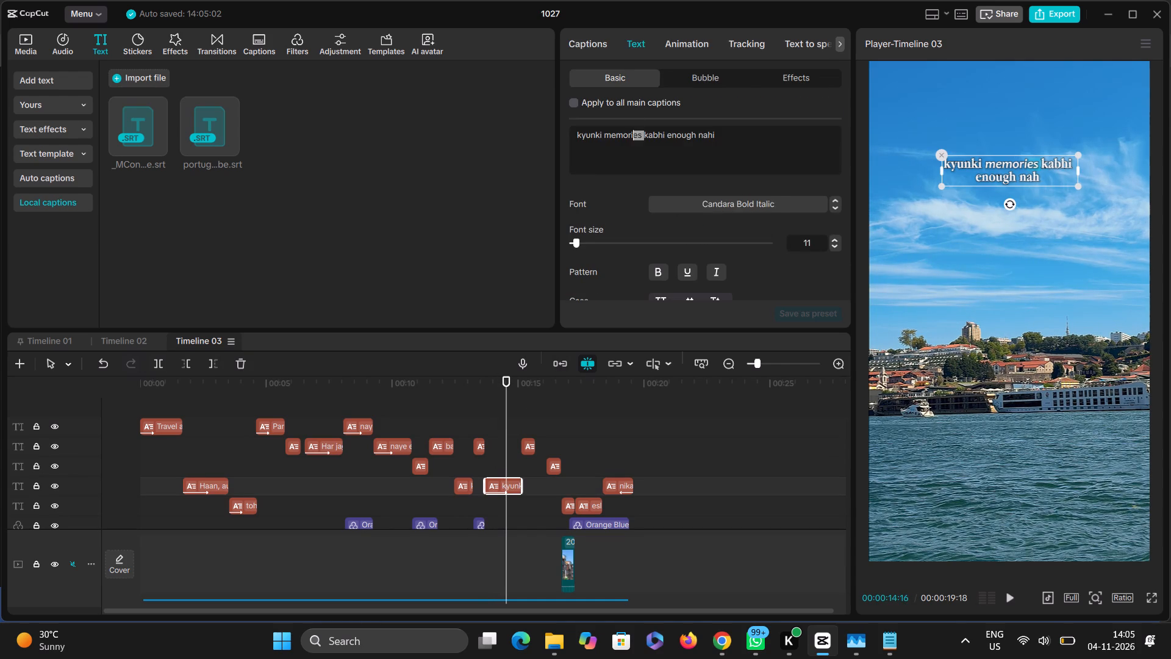
left_click_drag(625, 143, 603, 133)
scroll(690, 204, "down", 3)
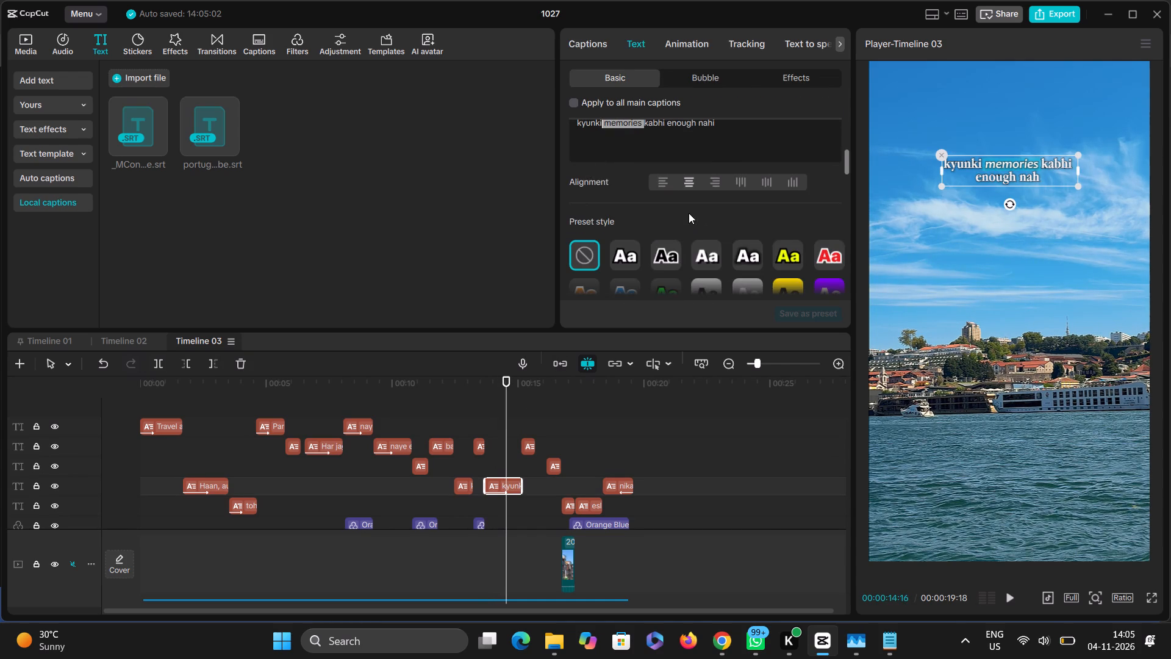
scroll(692, 192, "up", 2)
left_click(707, 262)
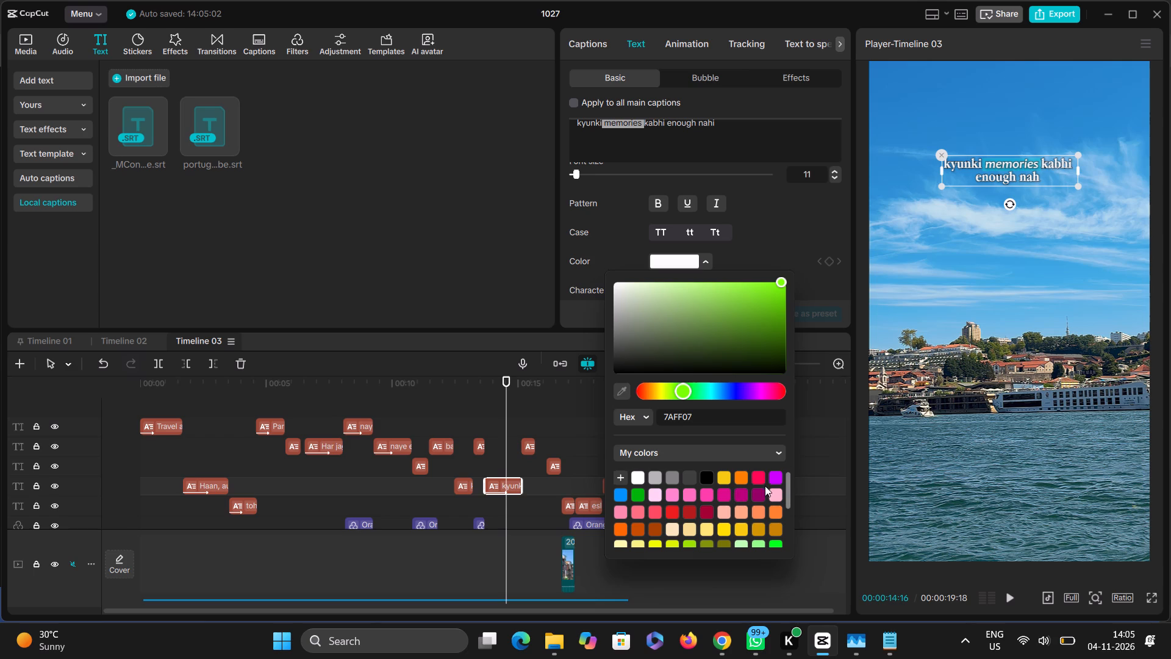
left_click(615, 489)
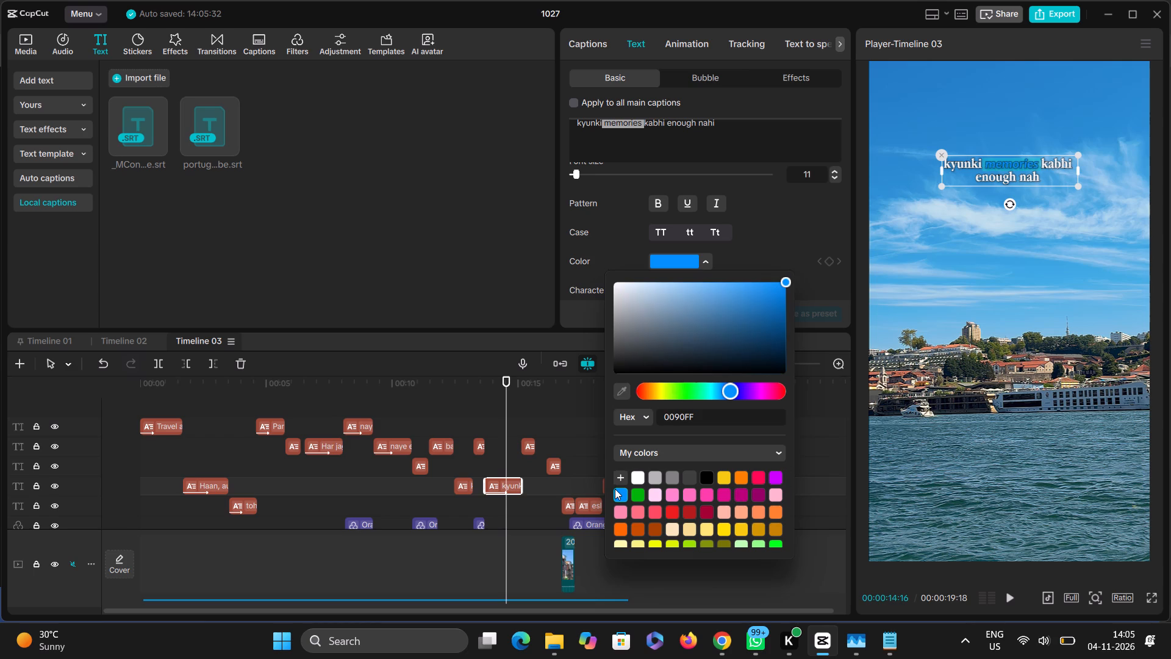
Recolour the word "memories" in the caption "kyunki memories kabhi enough nahi" golden yellow, hex FFCD00.
left_click(724, 479)
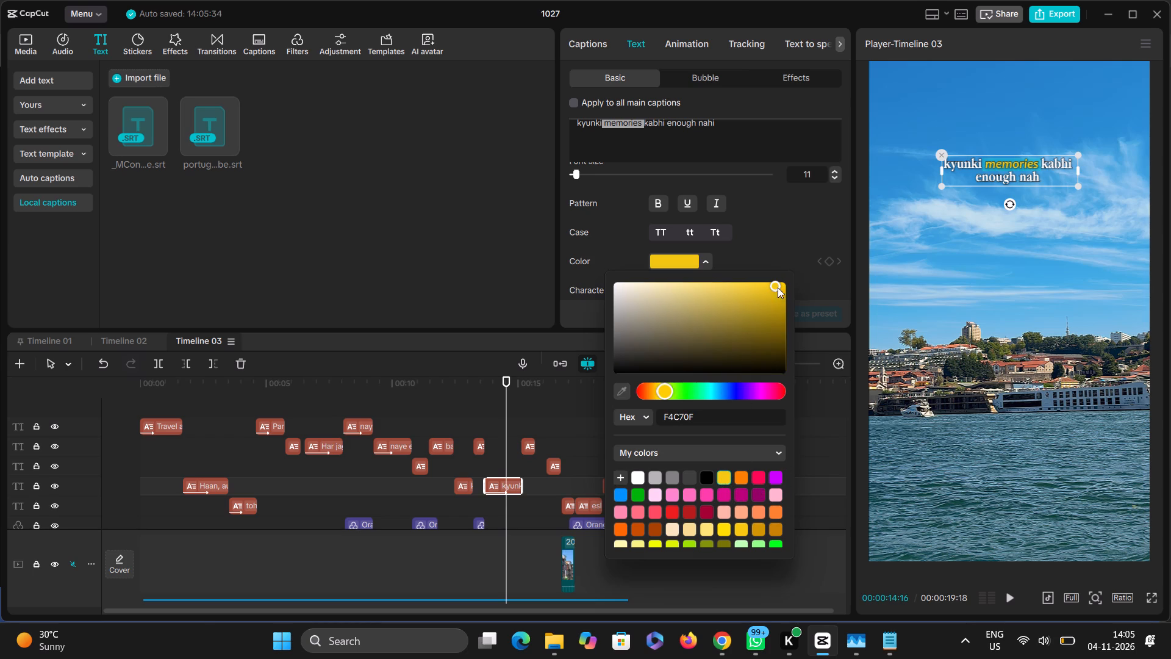
left_click_drag(778, 287, 798, 316)
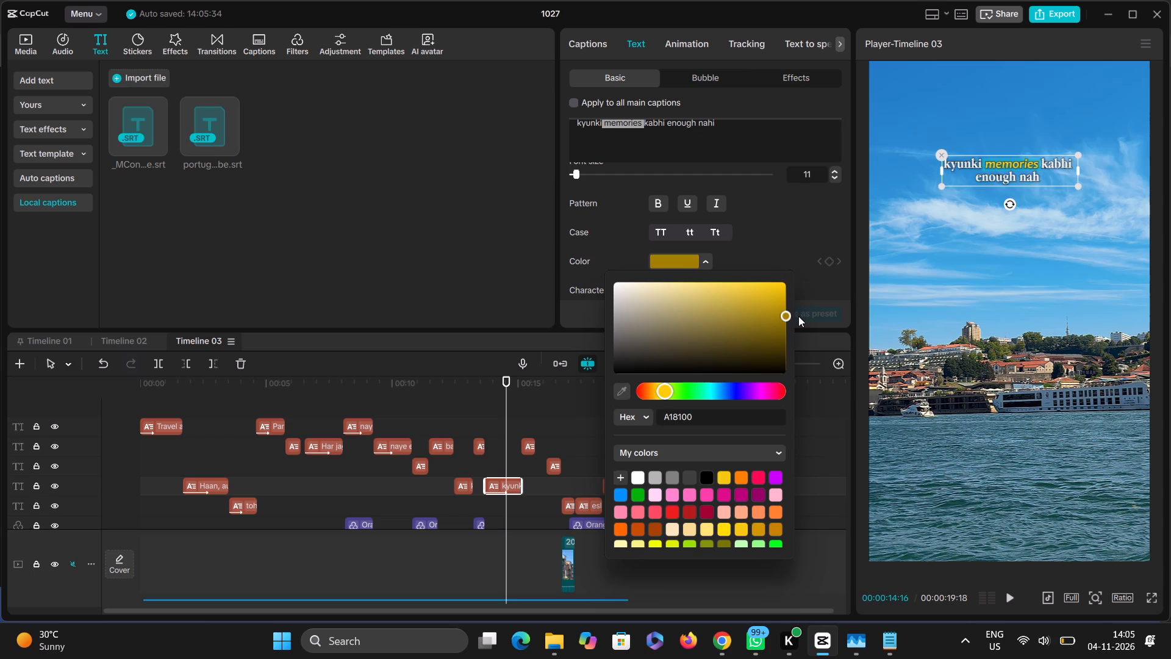
left_click_drag(798, 316, 779, 264)
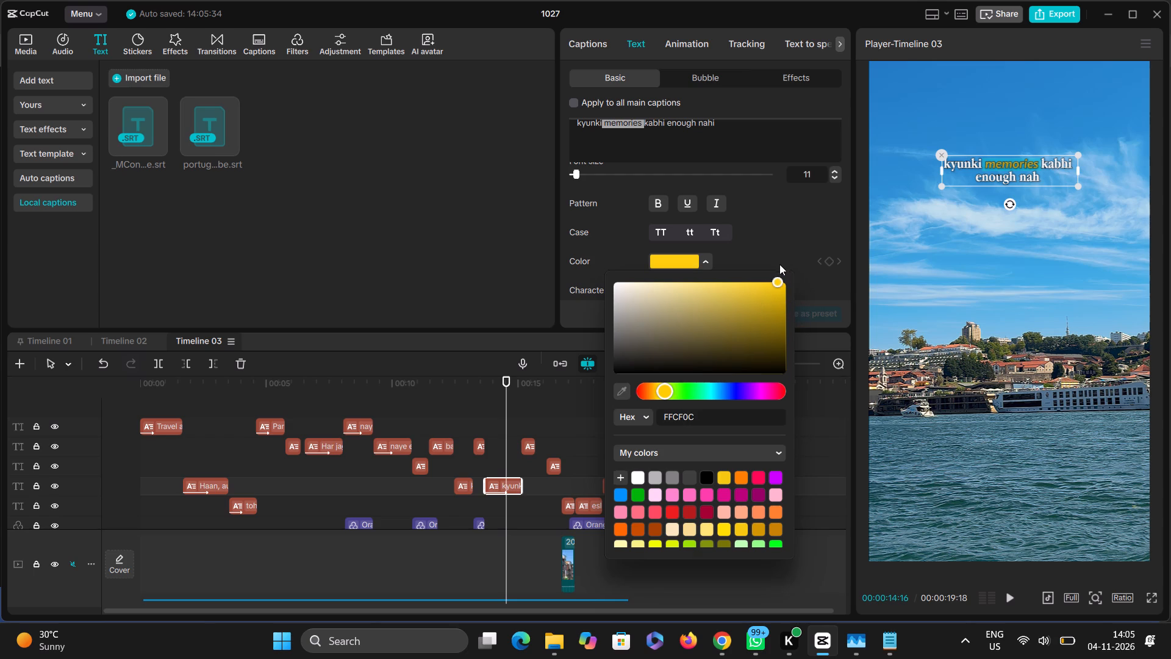
left_click_drag(779, 264, 789, 251)
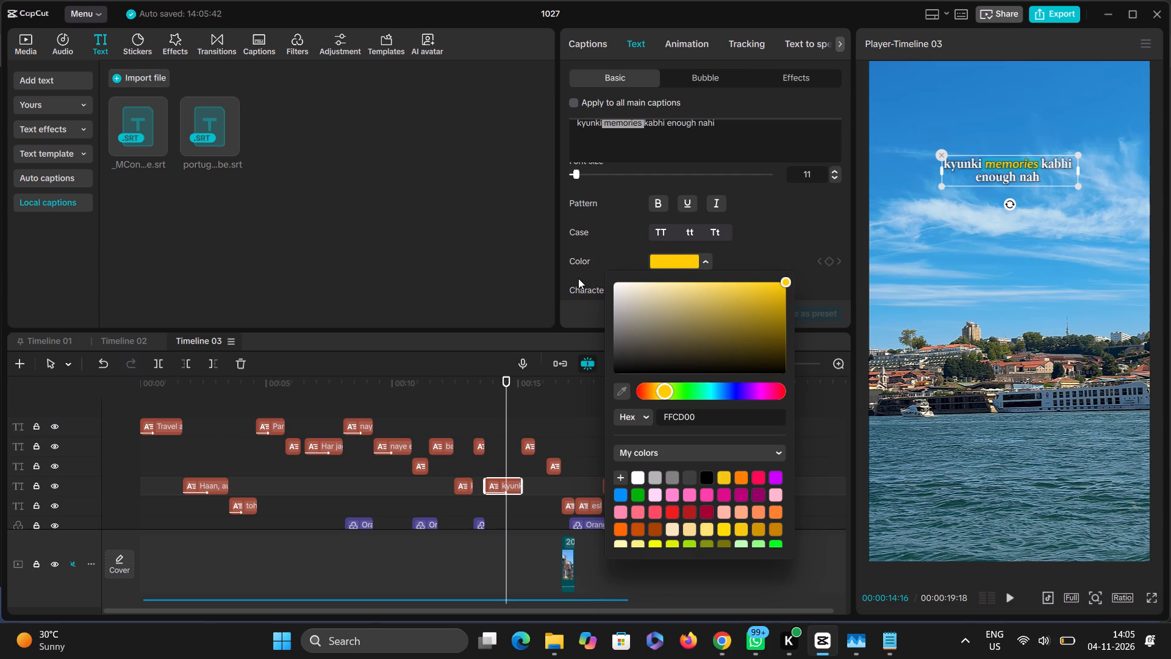
Replay the video from the "memories" caption to the end, and again from the start, to review the caption styling.
left_click(484, 383)
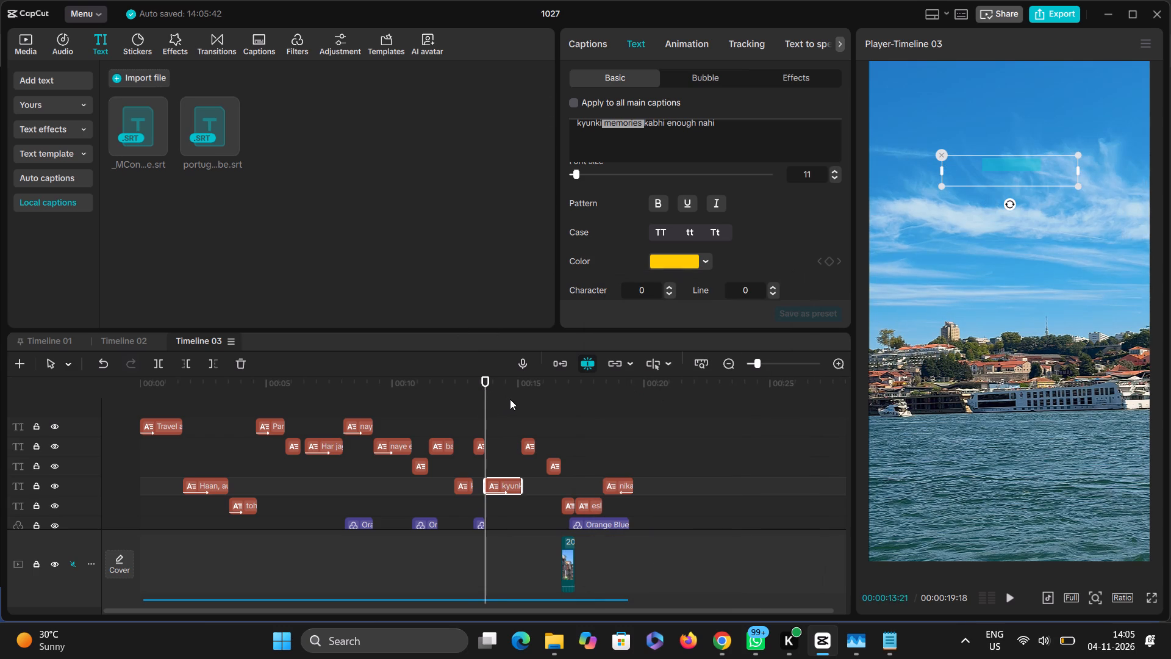
key("space")
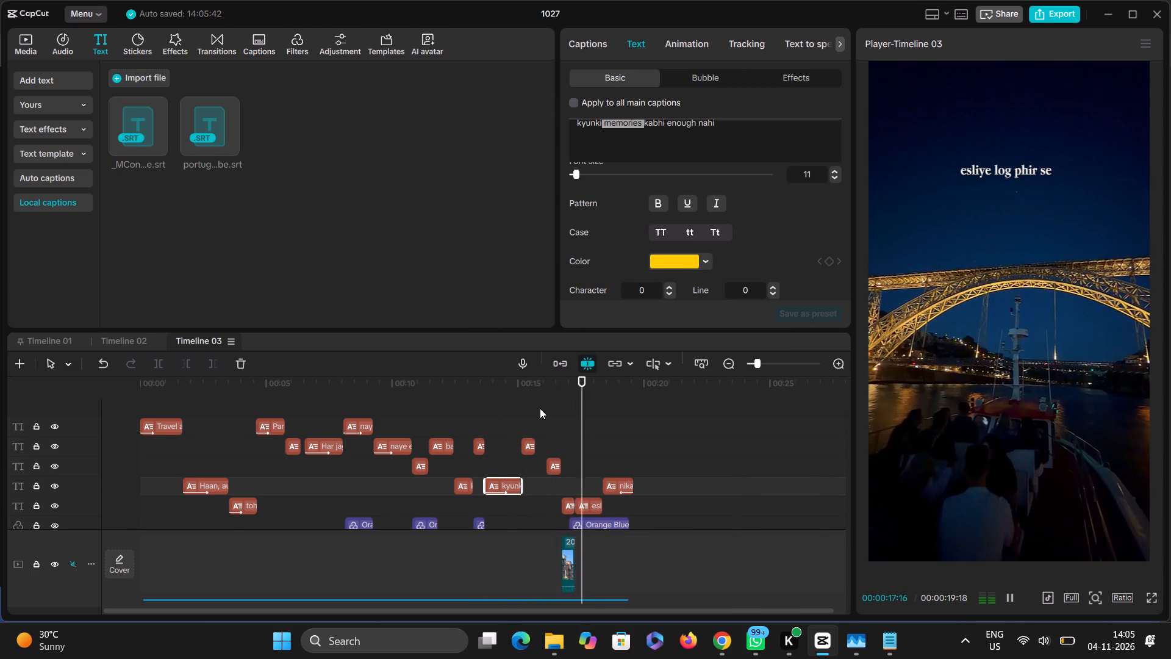
key("space")
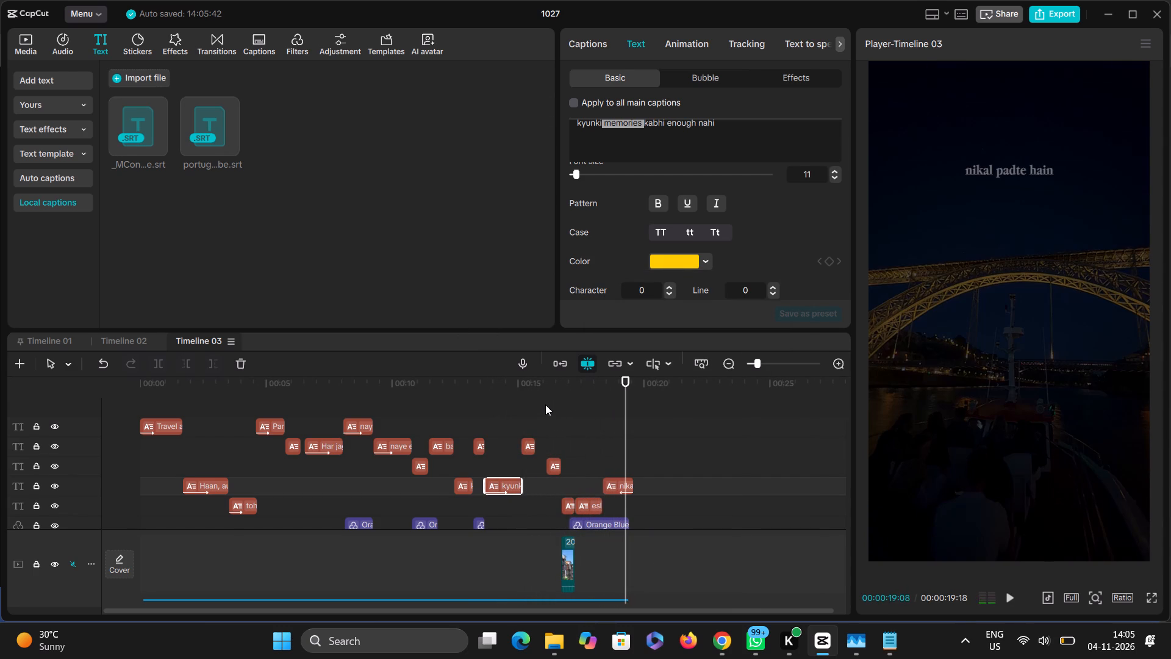
left_click(556, 398)
key("space")
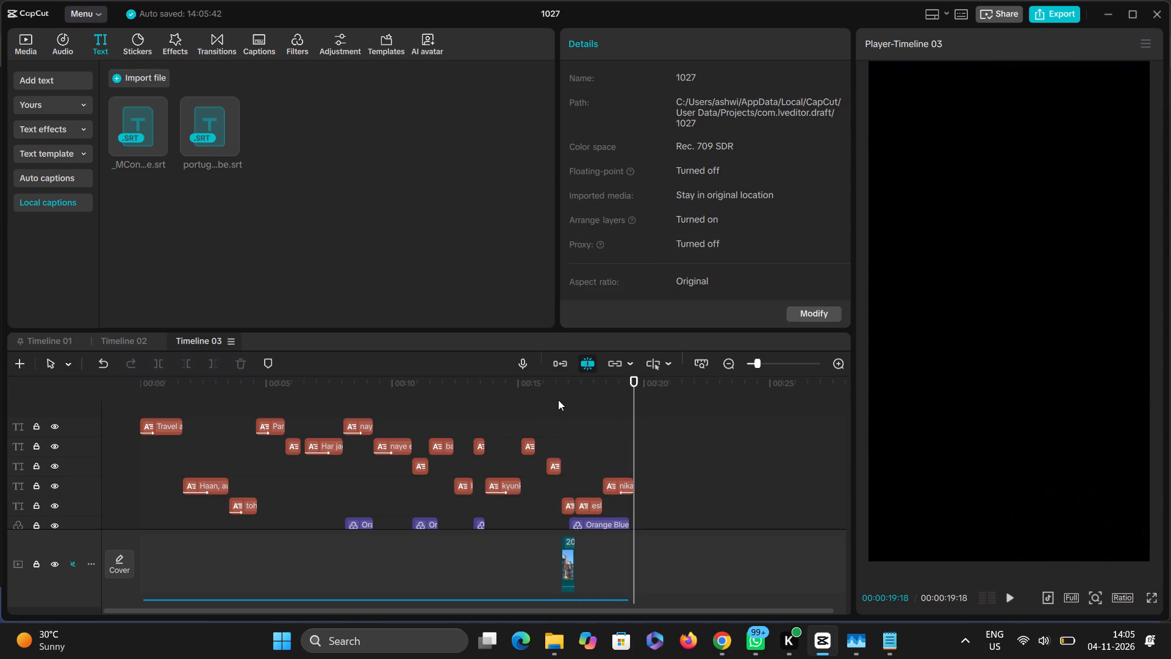
scroll(600, 438, "down", 4, "alt")
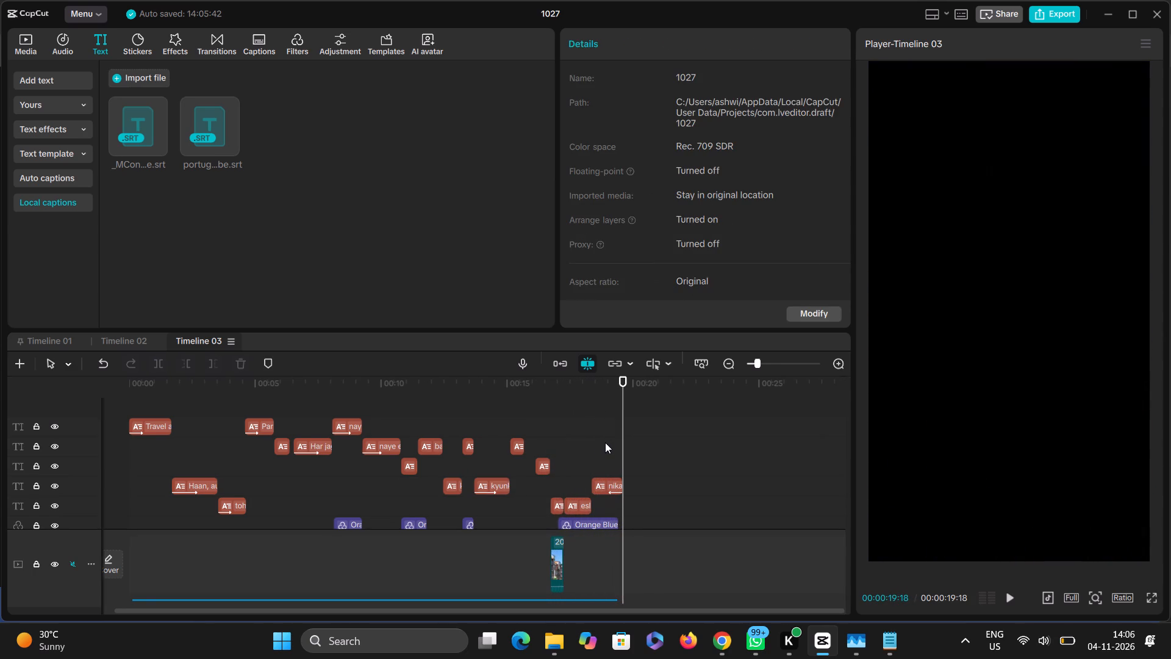
scroll(607, 441, "down", 5, "ctrl")
left_click_drag(427, 392, 0, 411)
key("space")
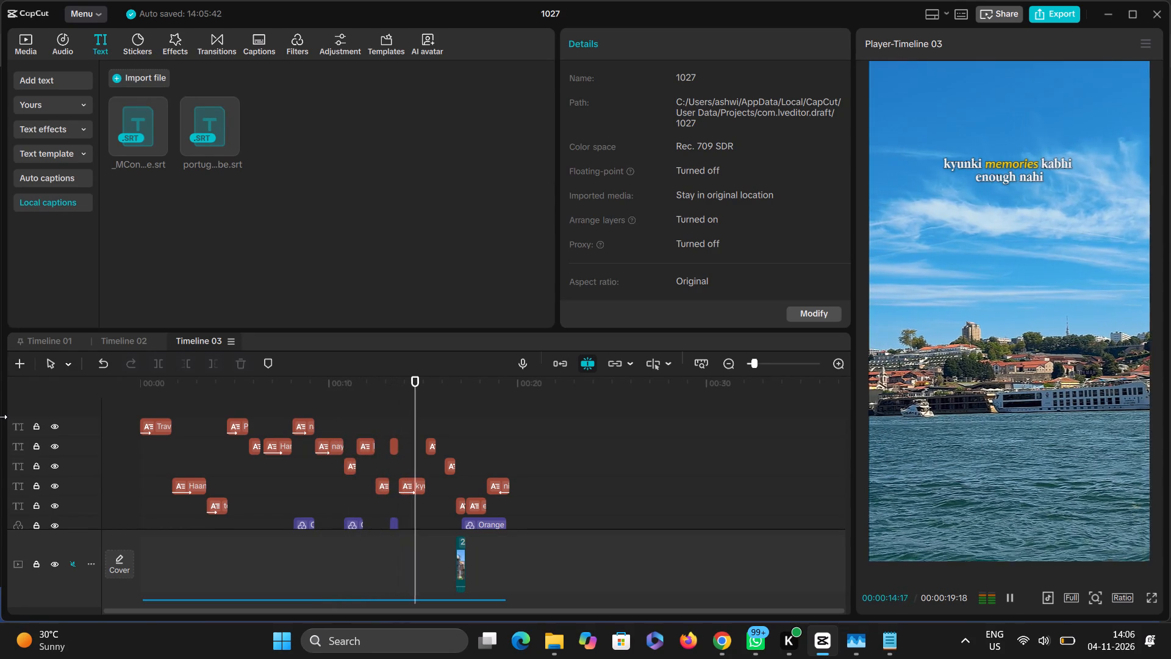
key("space")
Set the word "trip" in the caption "baar-baar trip plan" in the font Apple Garamond Bold Italic.
left_click(362, 391)
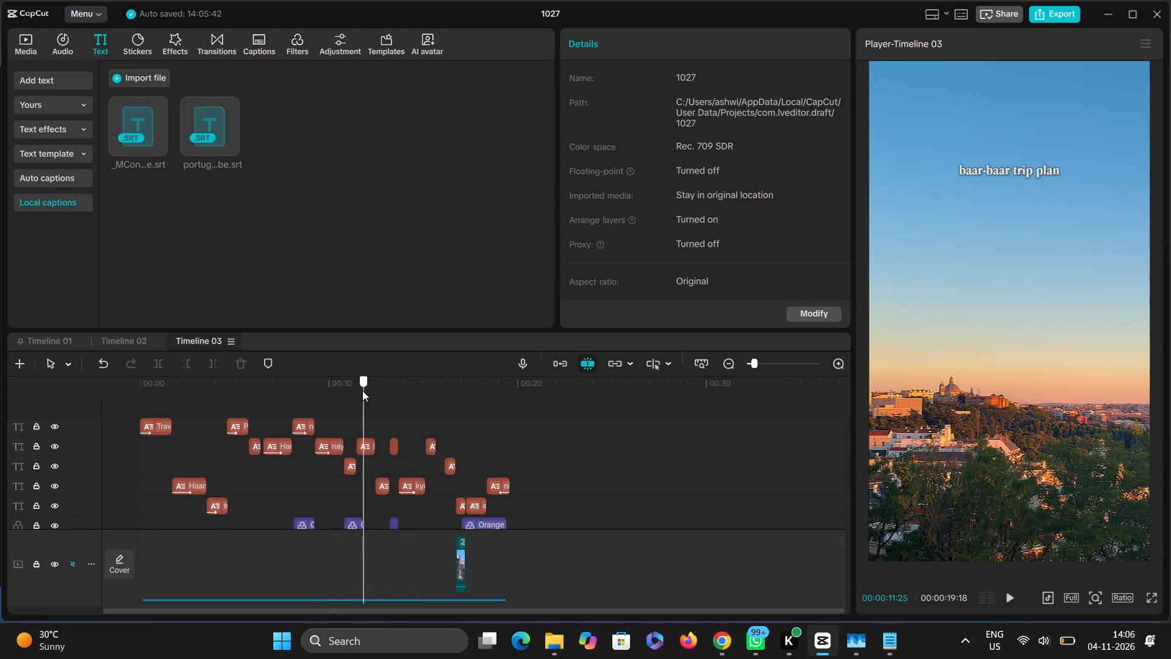
left_click(365, 442)
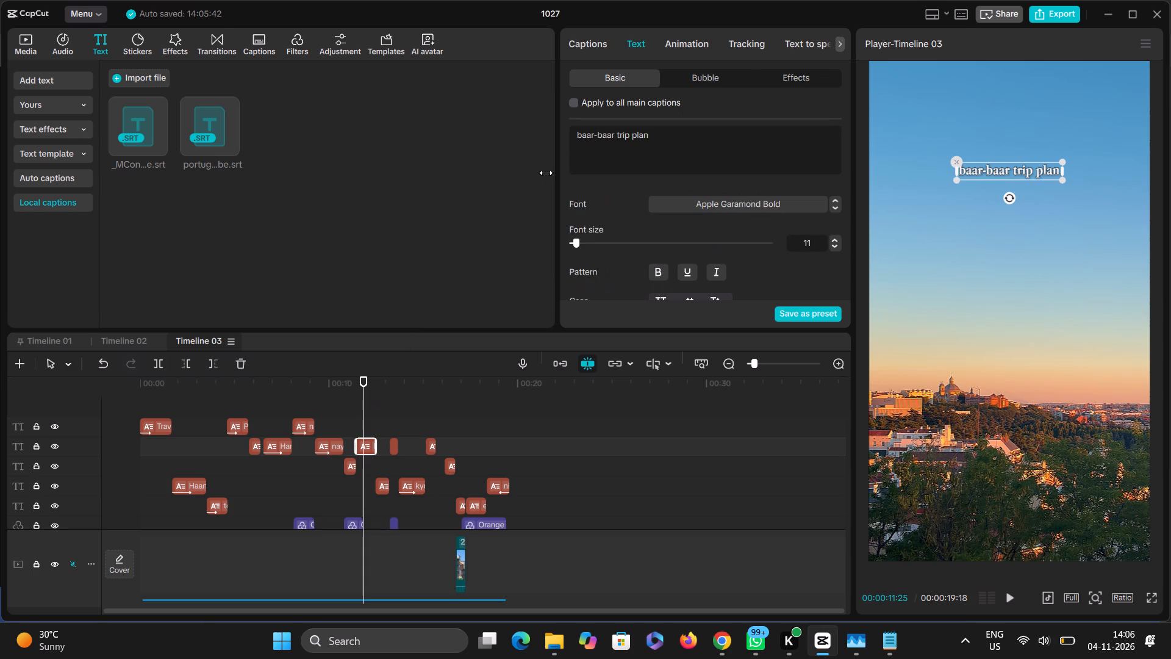
left_click_drag(628, 136, 614, 136)
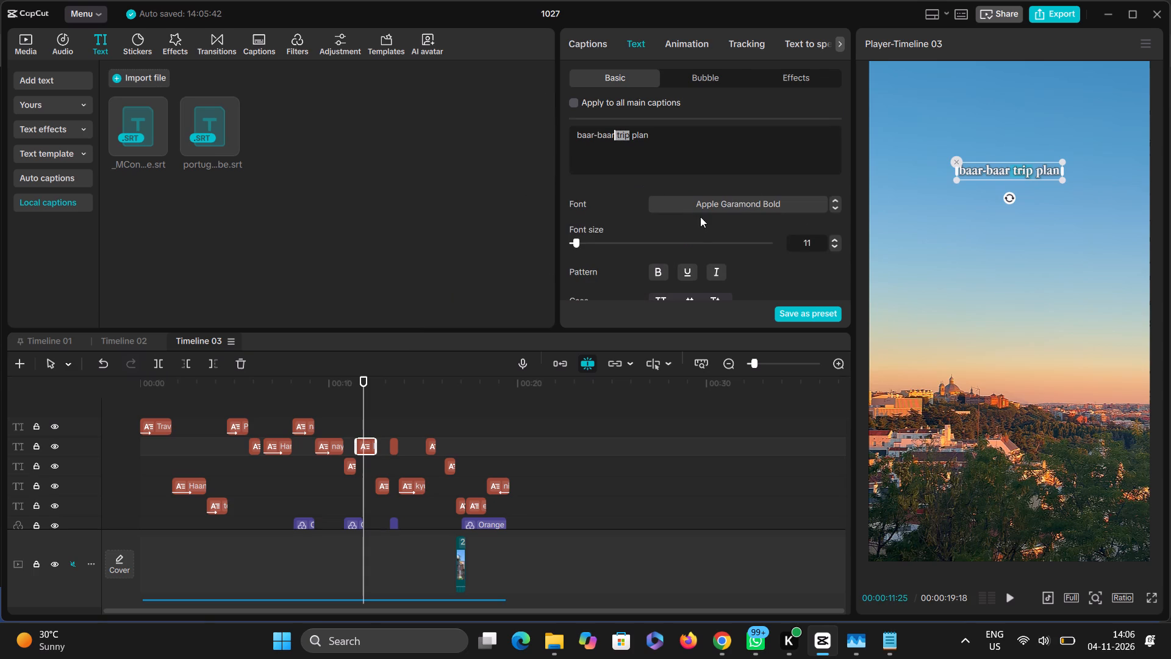
left_click(699, 206)
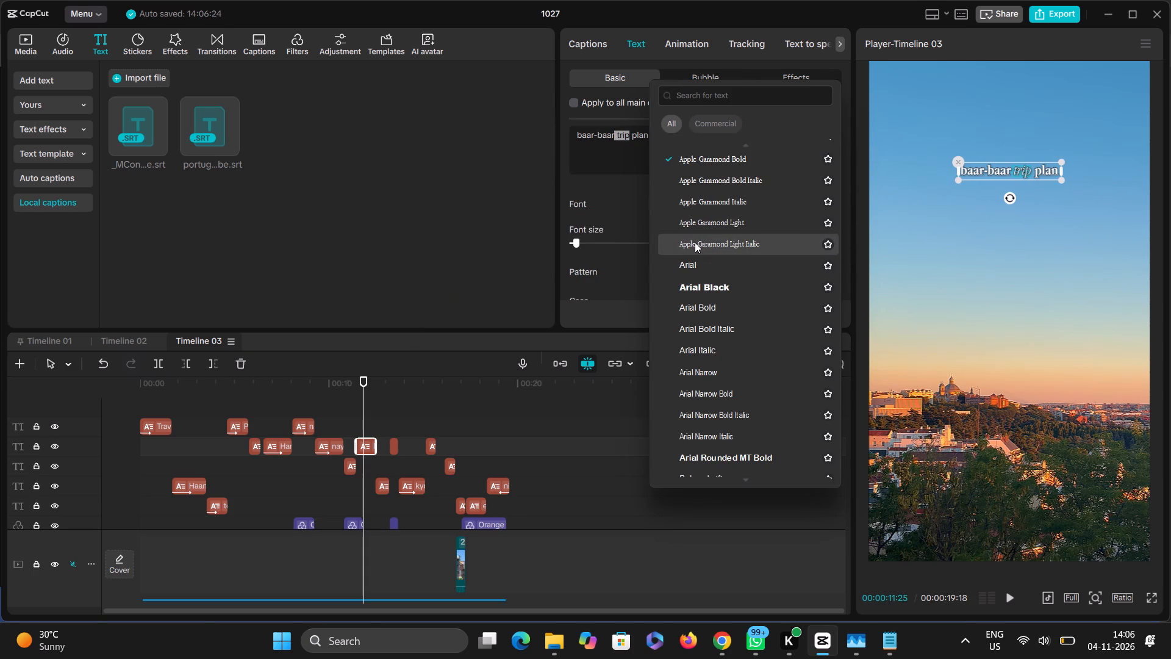
left_click(718, 185)
Colour the word "trip" in the caption "baar-baar trip plan" yellow, hex FFDD09.
scroll(715, 239, "down", 2)
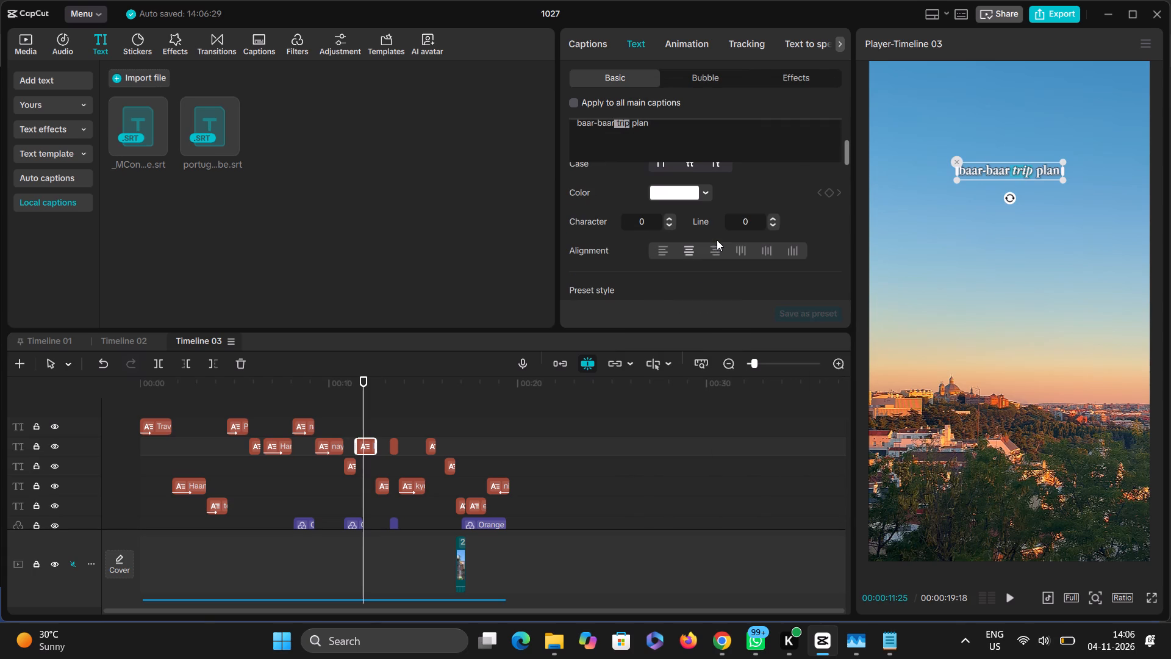
left_click(710, 196)
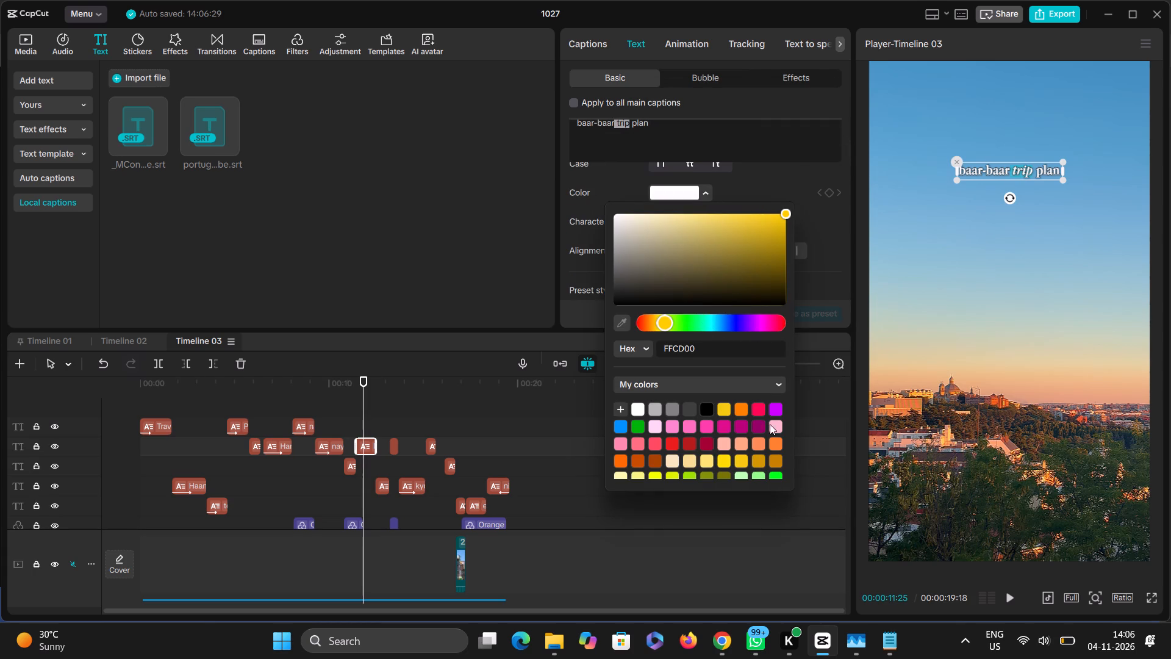
left_click(725, 461)
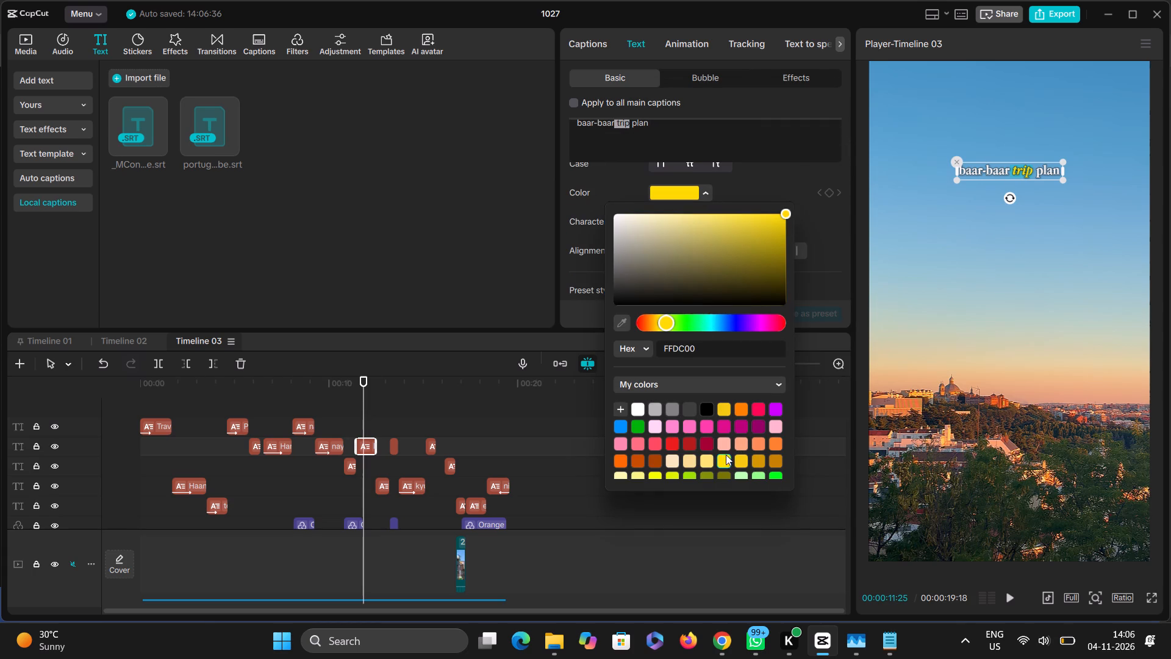
left_click(783, 214)
Replay the video from just before the caption "baar-baar trip plan" to the end, plus the opening captions, to check the result.
left_click(347, 376)
key("space")
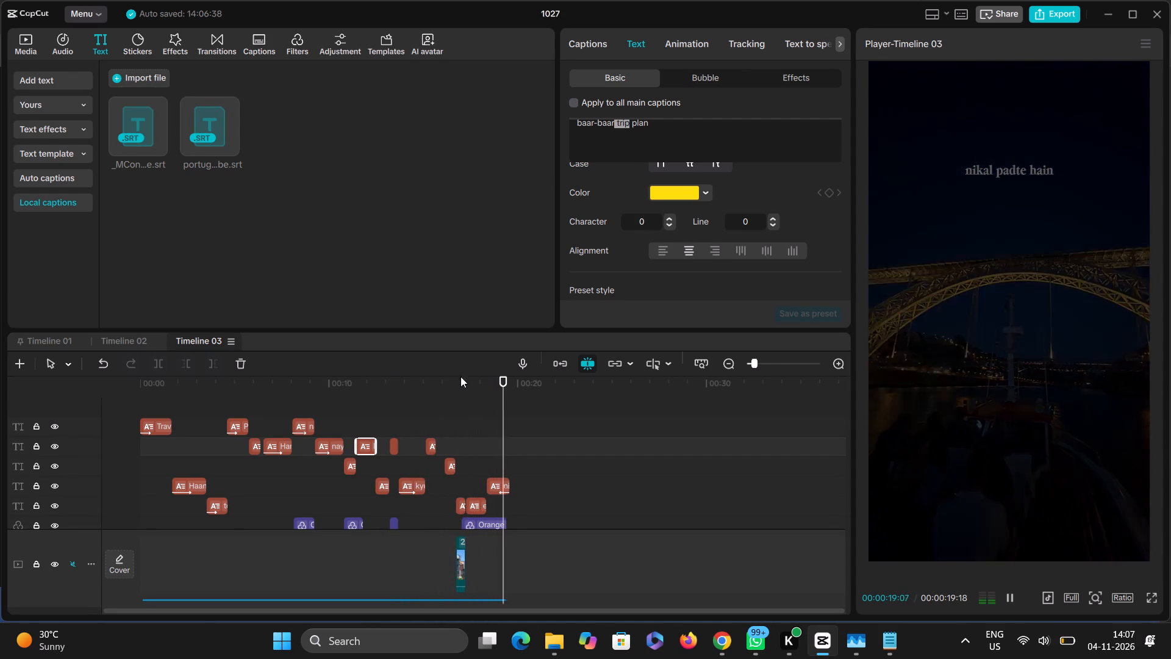
key("space")
scroll(470, 448, "down", 5)
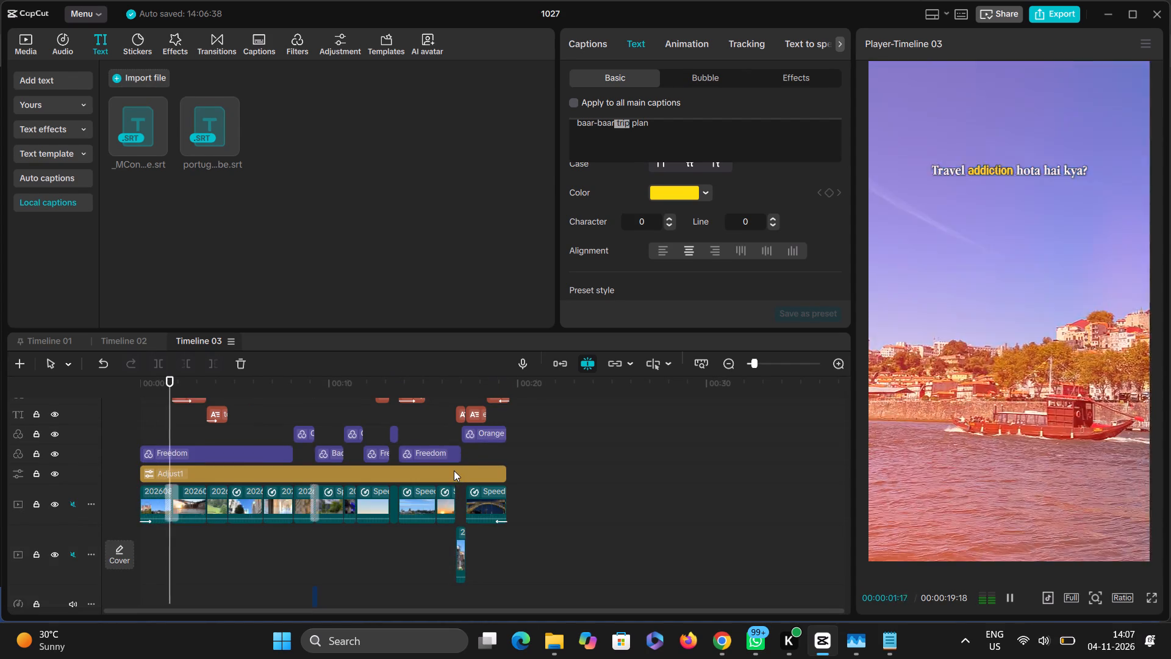
key("space")
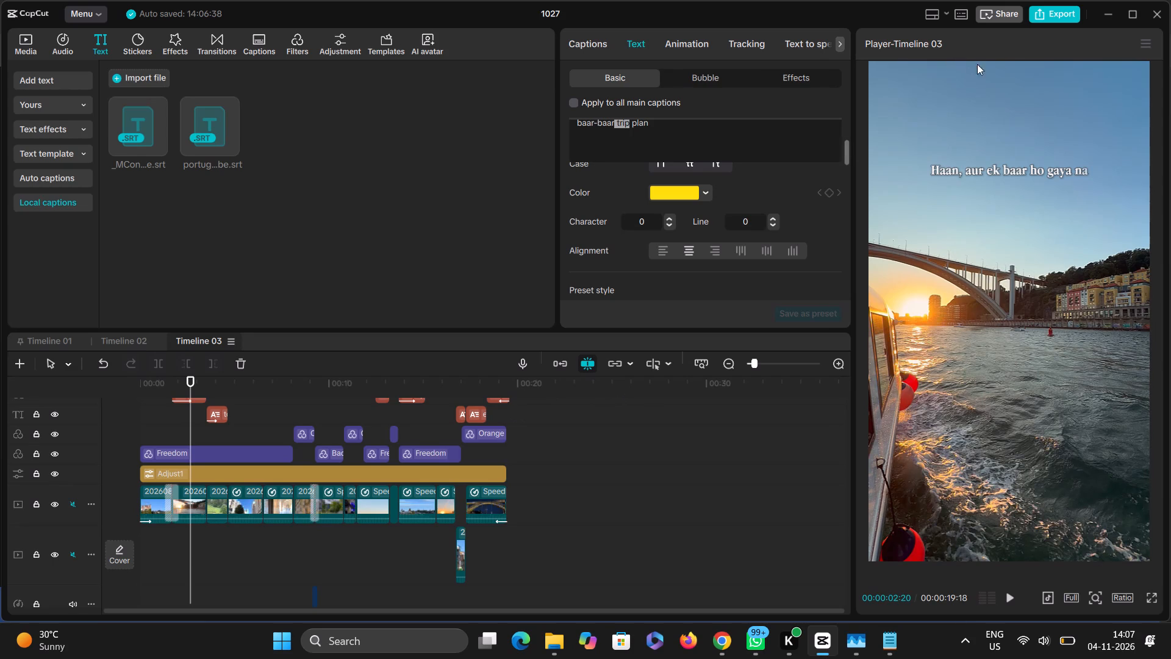
Open the export settings for Timeline 03 and name the output file "nov reel-1".
left_click(1045, 8)
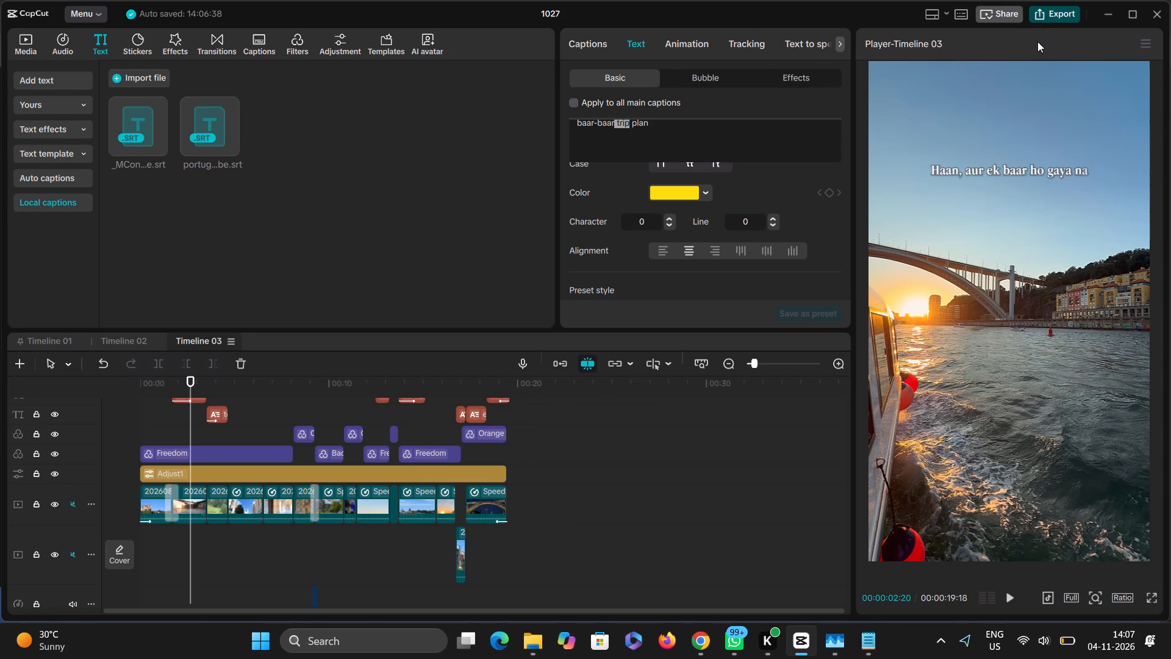
left_click(764, 135)
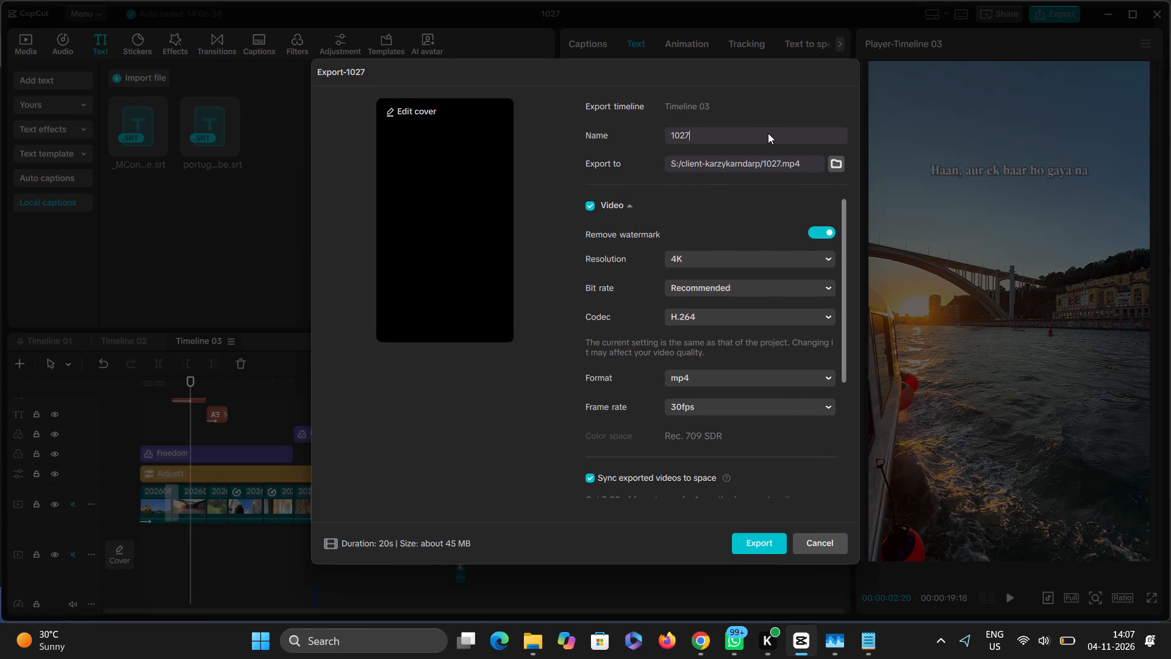
key("BackSpace")
key("BackSpace")
key("BackSpace")
key("BackSpace")
key("BackSpace")
key("BackSpace")
key("BackSpace")
key("BackSpace")
key("BackSpace")
key("BackSpace")
key("BackSpace")
key("BackSpace")
type("nov reel-1")
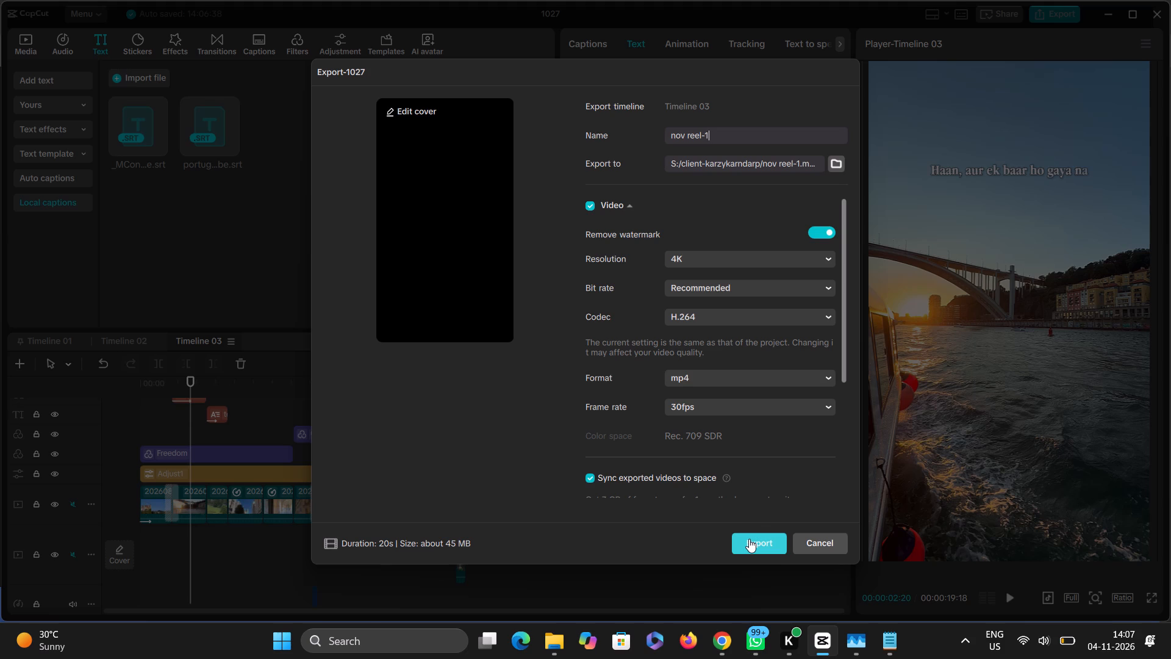
Export Timeline 03 with the current export settings and dismiss the sharing options.
scroll(759, 510, "down", 4)
scroll(760, 507, "up", 3)
scroll(679, 430, "down", 6)
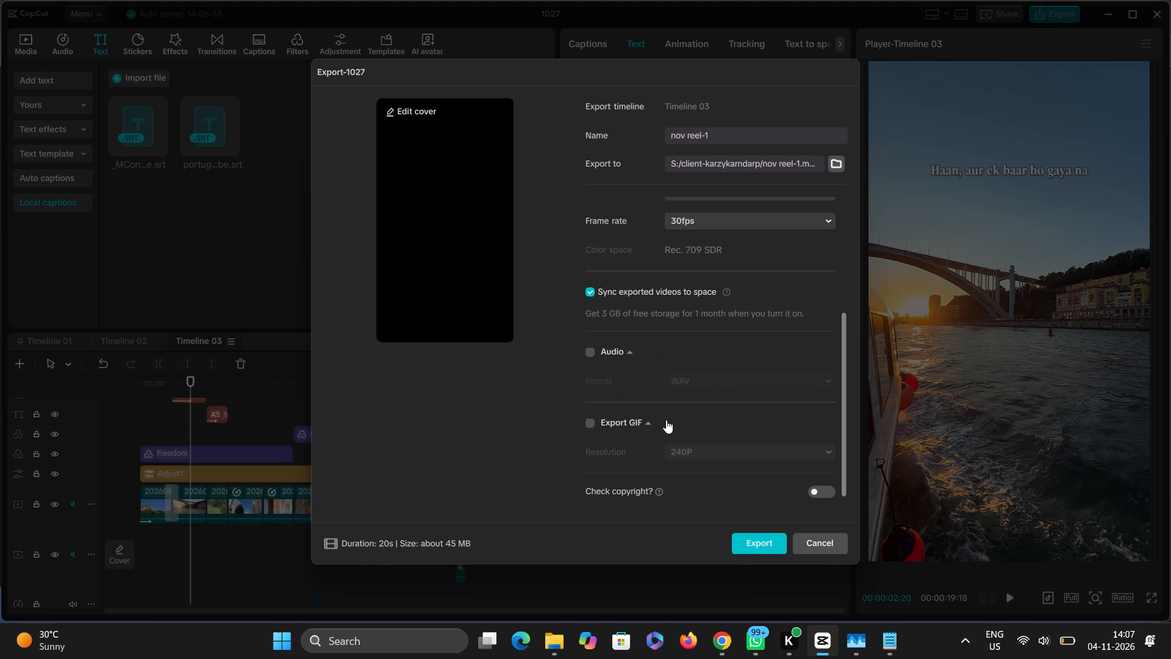
scroll(666, 420, "up", 3)
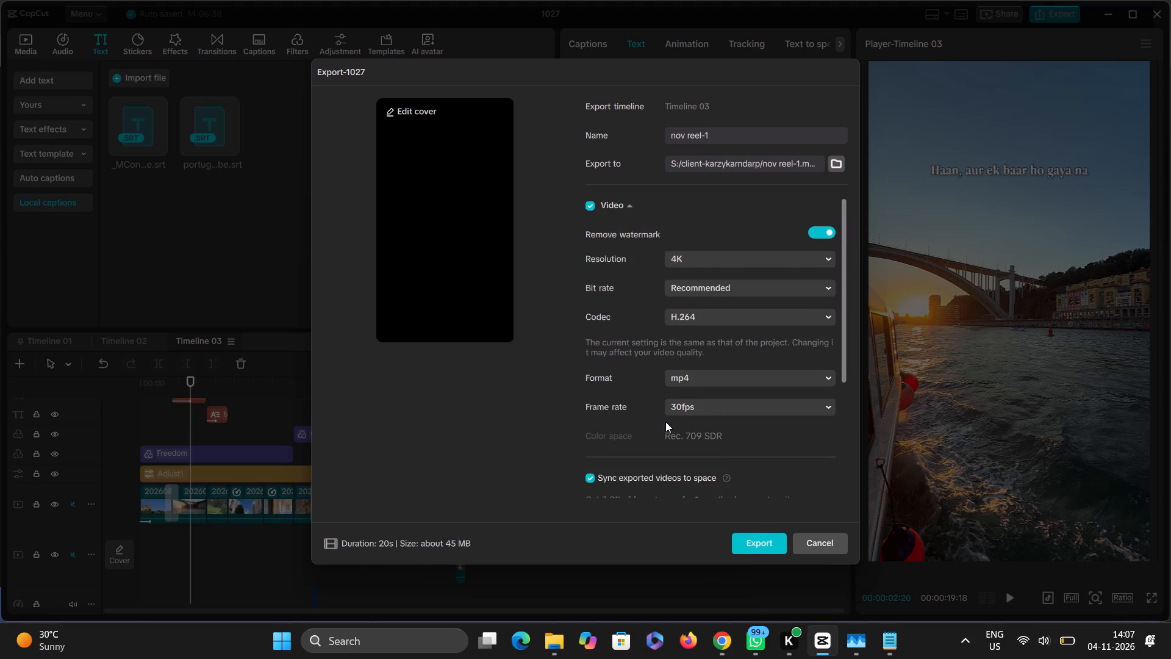
scroll(665, 424, "down", 1)
scroll(665, 426, "up", 8)
left_click(758, 533)
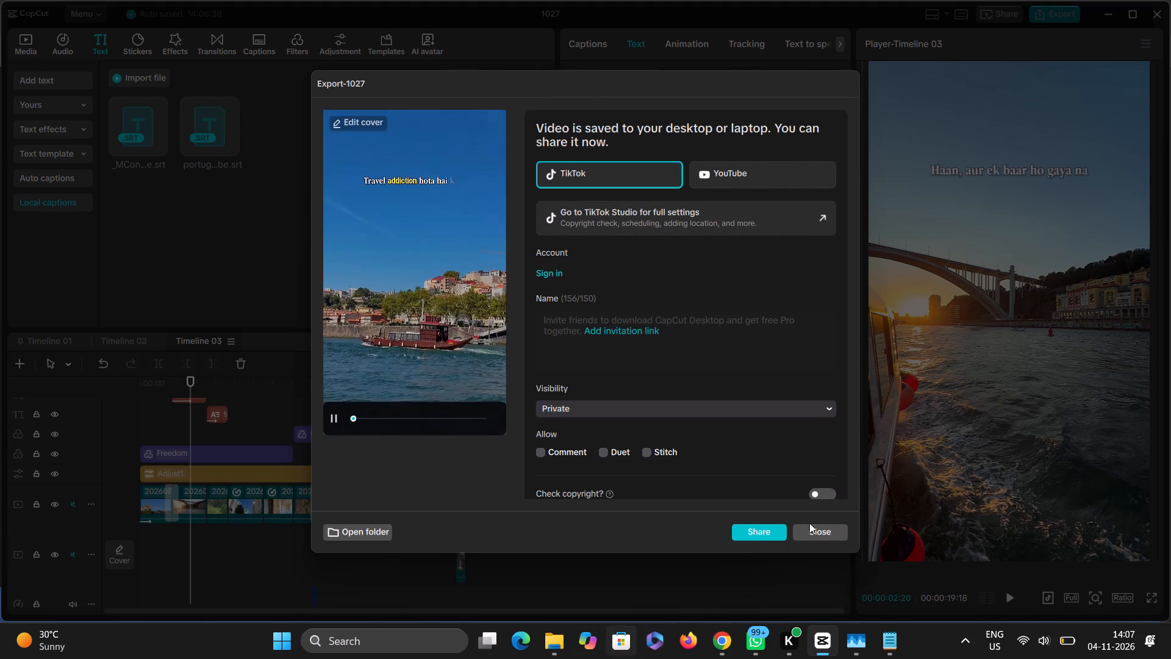
left_click(815, 531)
Switch to Chrome, search for "drive" in a new tab and open Google Drive.
left_click(714, 640)
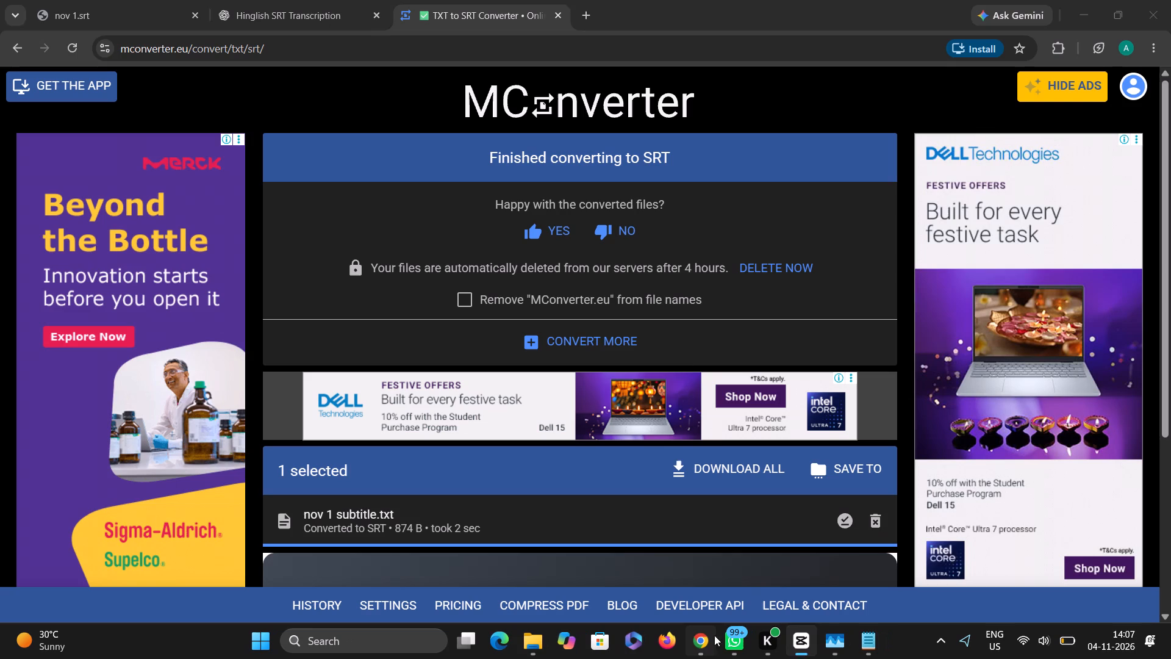
left_click(585, 11)
left_click(468, 292)
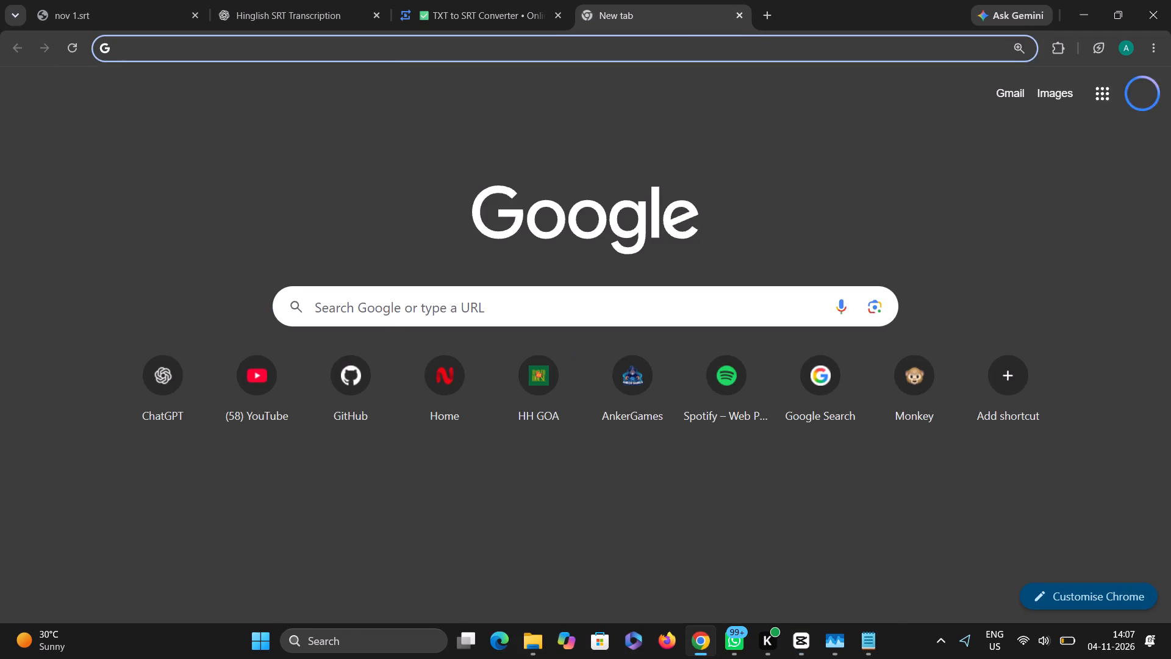
left_click(303, 340)
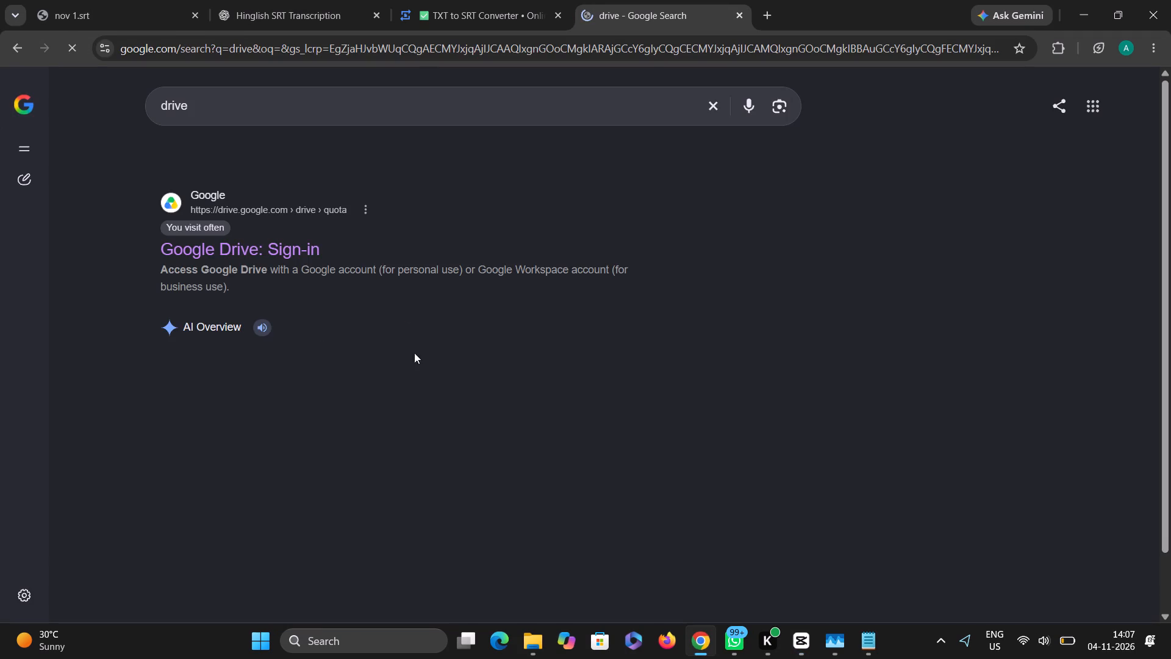
left_click(176, 256)
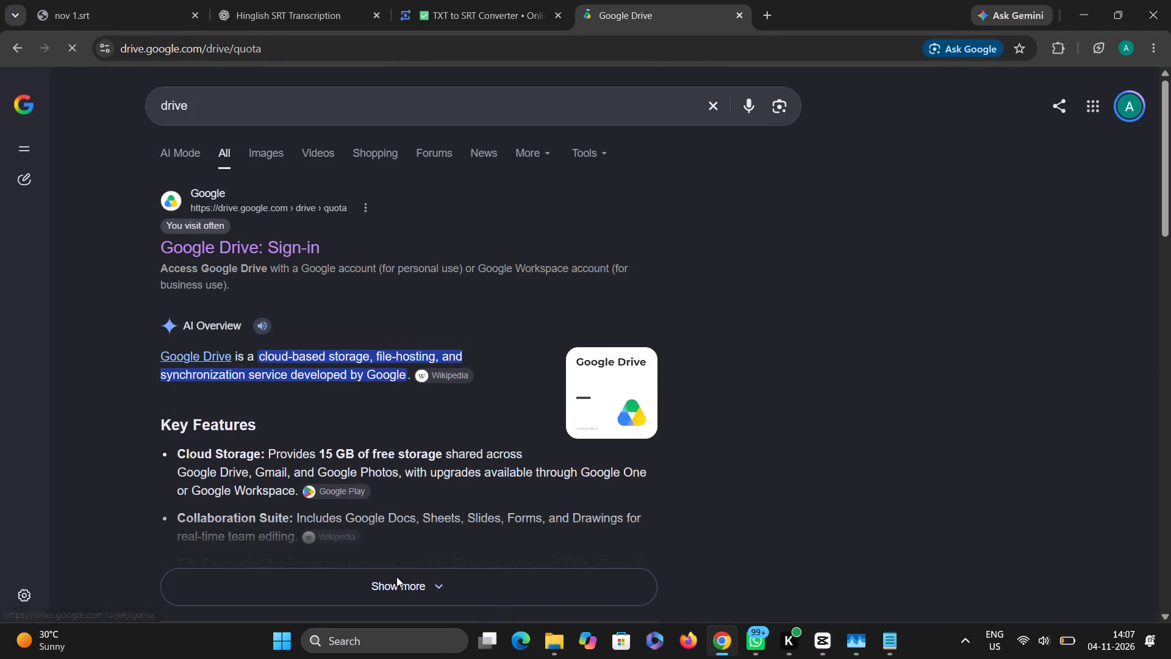
Switch to File Explorer and pick the exported video nov reel-1 in the client-karzykarndarp folder.
left_click(549, 640)
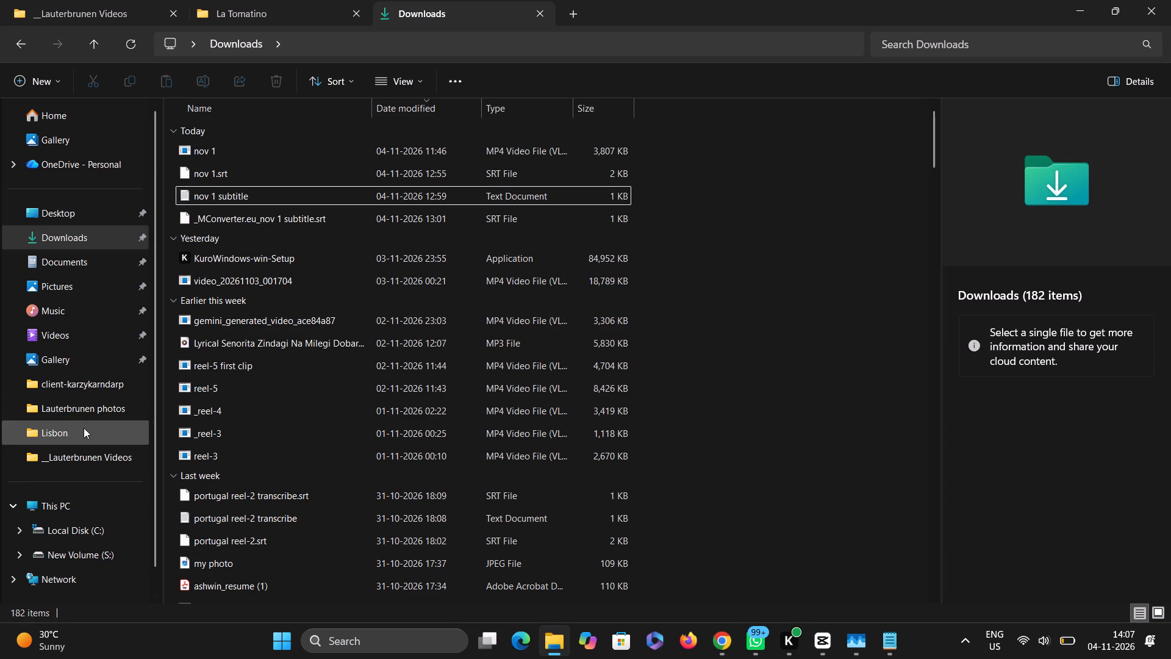
left_click(94, 390)
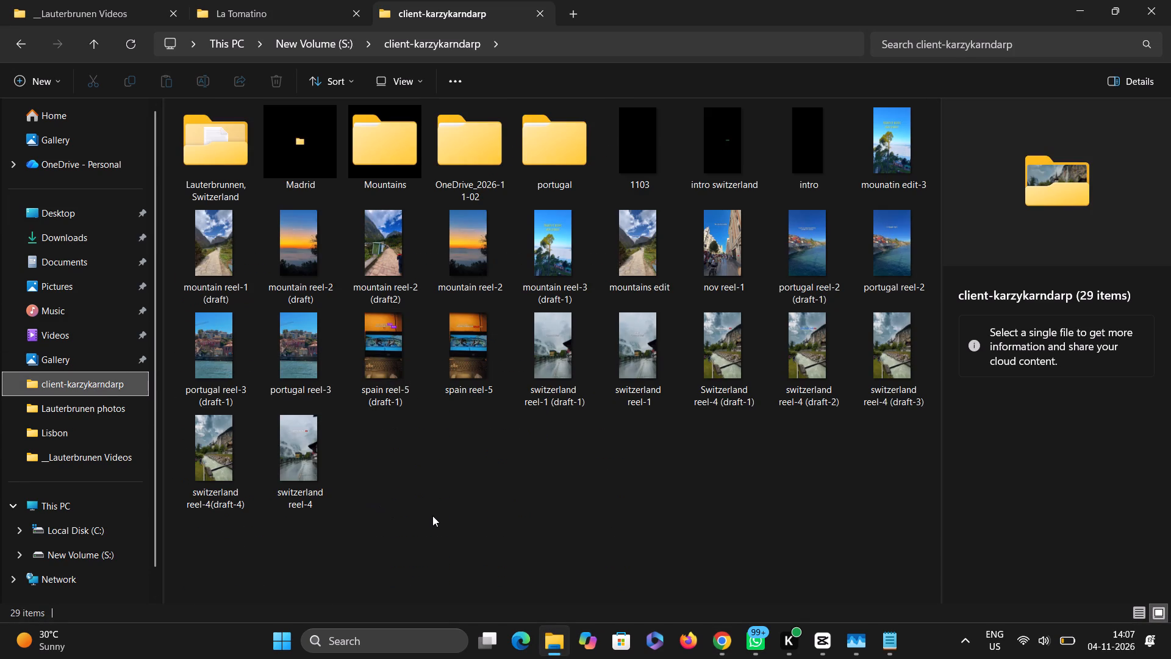
left_click(432, 516)
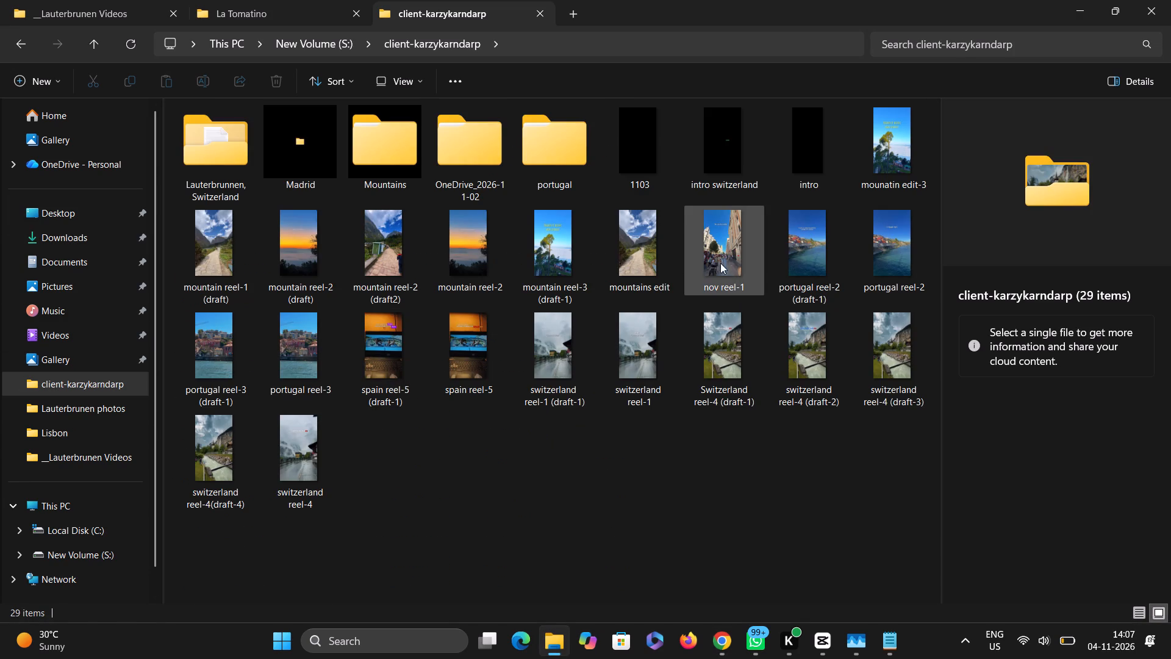
left_click(723, 253)
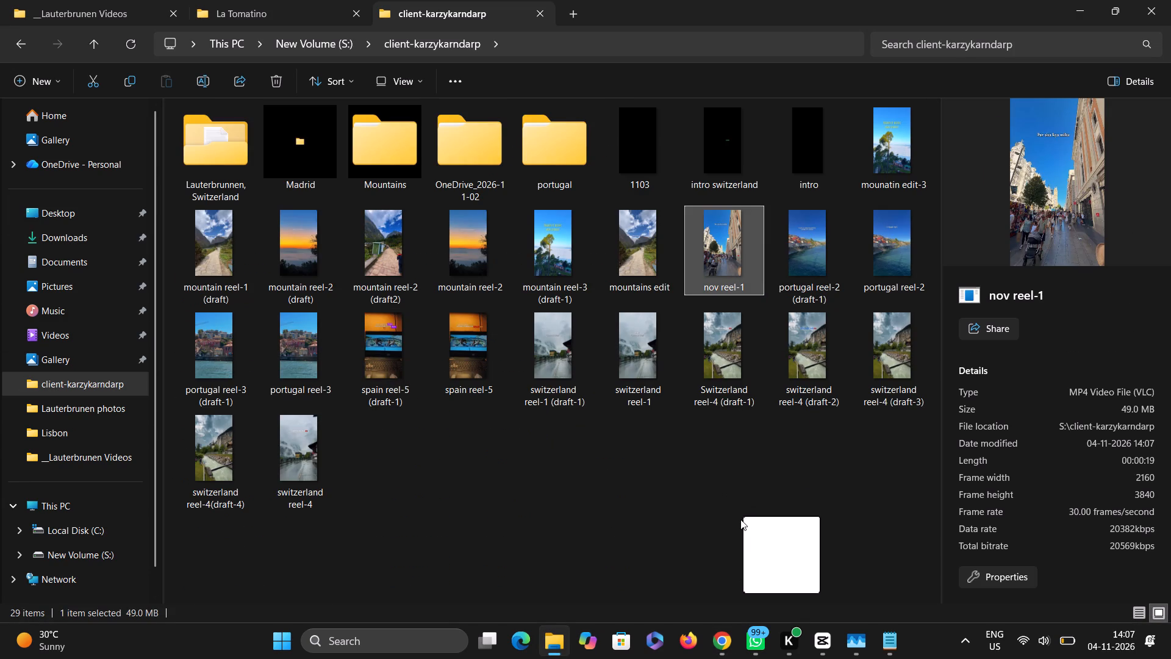